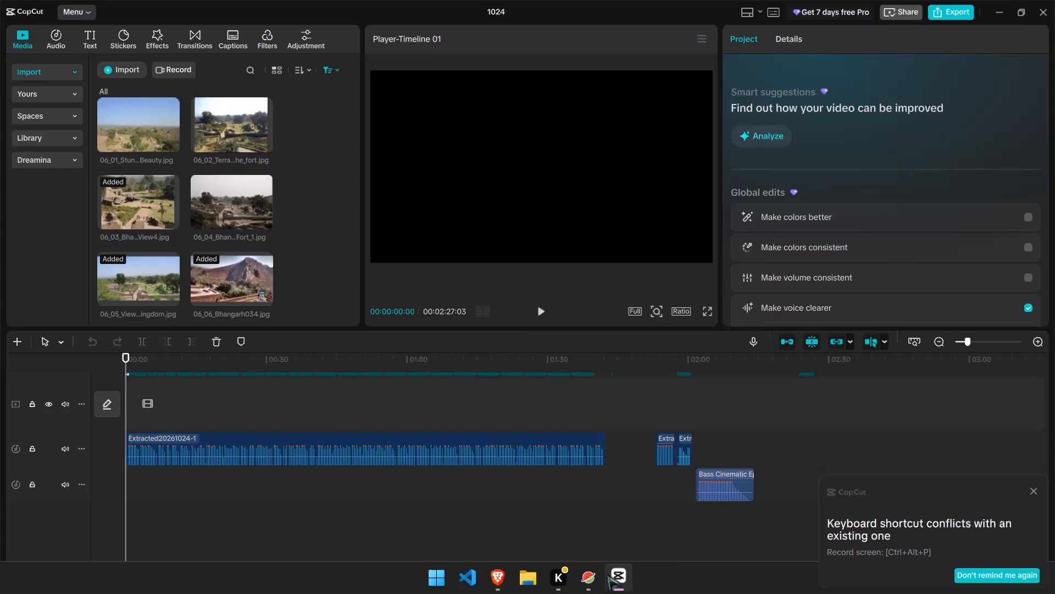
# Dismiss the keyboard shortcut conflict notification.
pyautogui.moveTo(848, 527); pyautogui.dragTo(1054, 530)
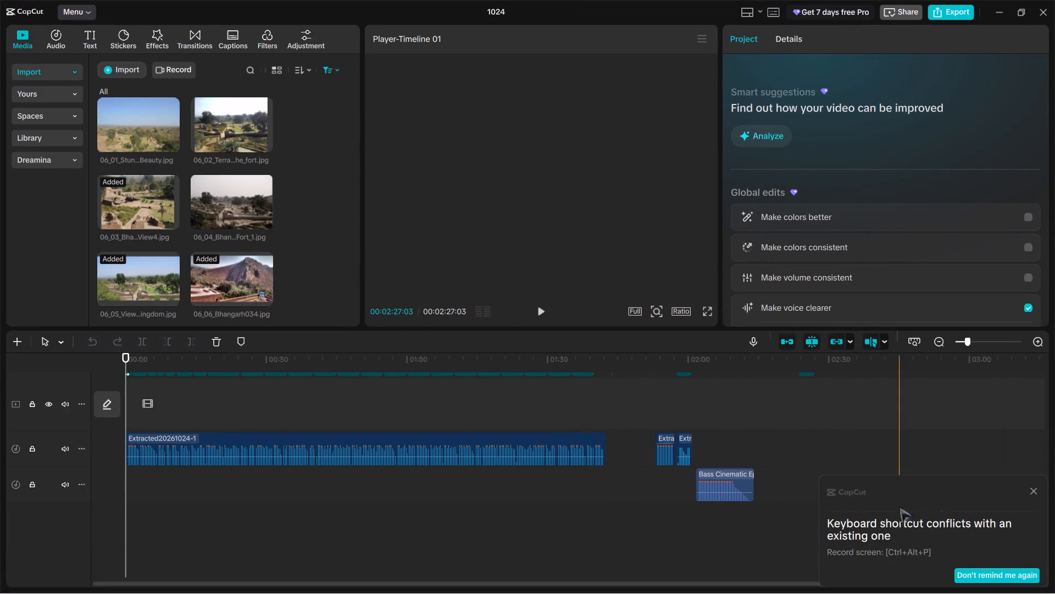
pyautogui.click(1032, 483)
pyautogui.click(1031, 489)
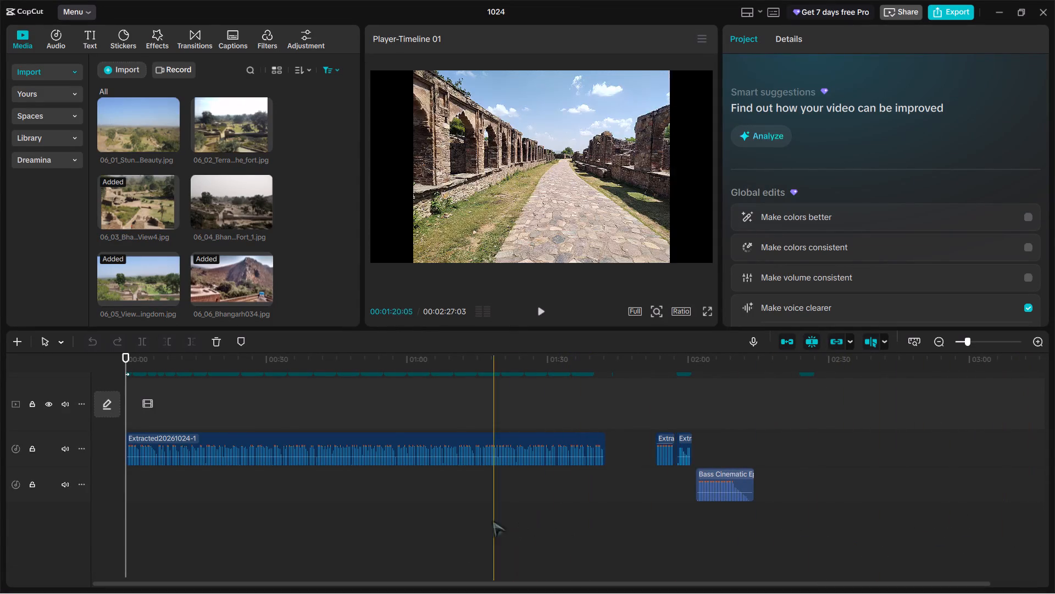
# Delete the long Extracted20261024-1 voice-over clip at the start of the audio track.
pyautogui.click(227, 452)
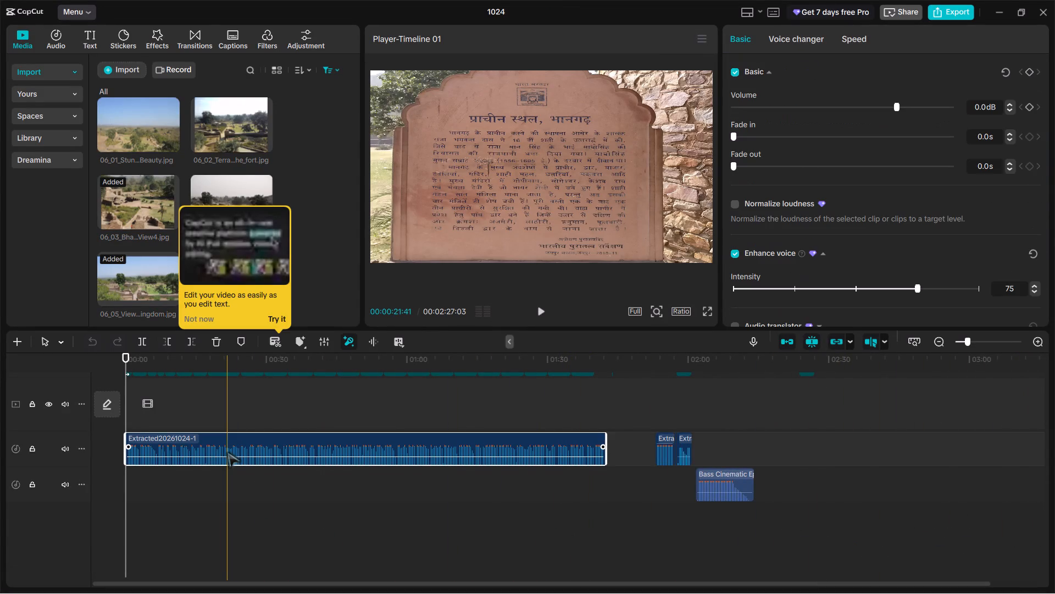
pyautogui.press('Delete')
pyautogui.scroll(20, 179, 430)
pyautogui.scroll(20, 179, 430)
pyautogui.scroll(20, 179, 430)
pyautogui.scroll(-20, 179, 430)
pyautogui.scroll(-20, 179, 430)
pyautogui.scroll(-20, 179, 430)
pyautogui.scroll(20, 179, 430)
pyautogui.scroll(20, 179, 430)
pyautogui.scroll(20, 179, 430)
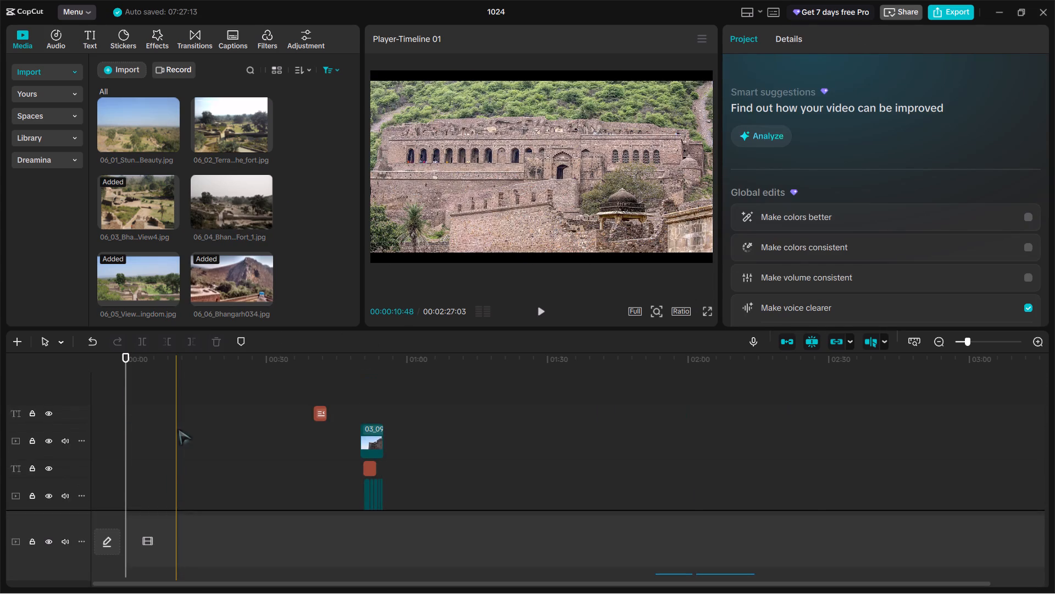
pyautogui.scroll(-2, 179, 430)
pyautogui.scroll(-20, 179, 431)
pyautogui.scroll(-3, 179, 431)
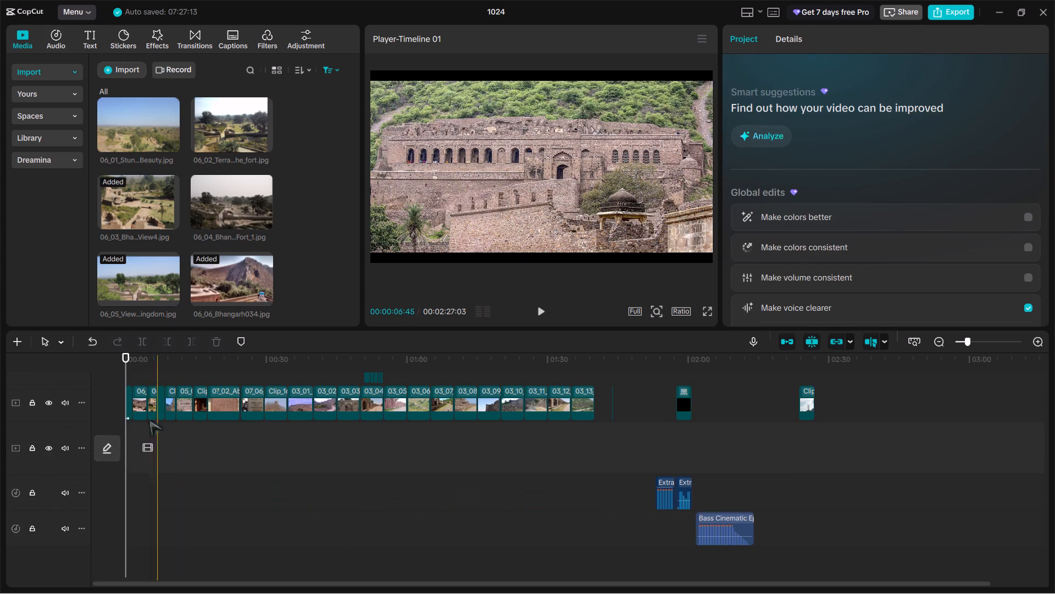
# Extract audio into the project from the kw8RTytN… media file on New Volume (D:).
pyautogui.click(64, 40)
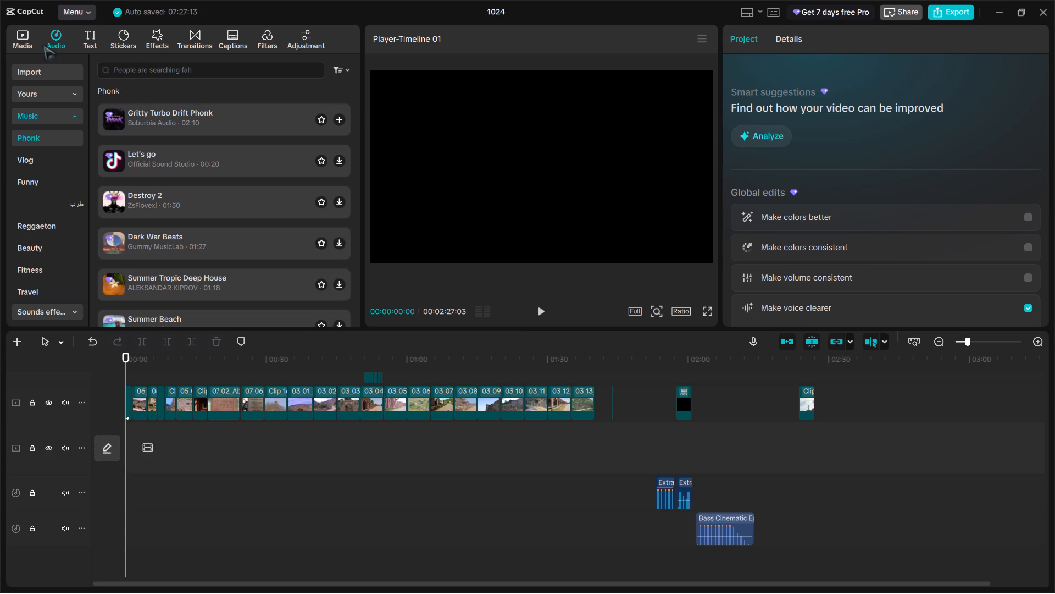
pyautogui.click(31, 79)
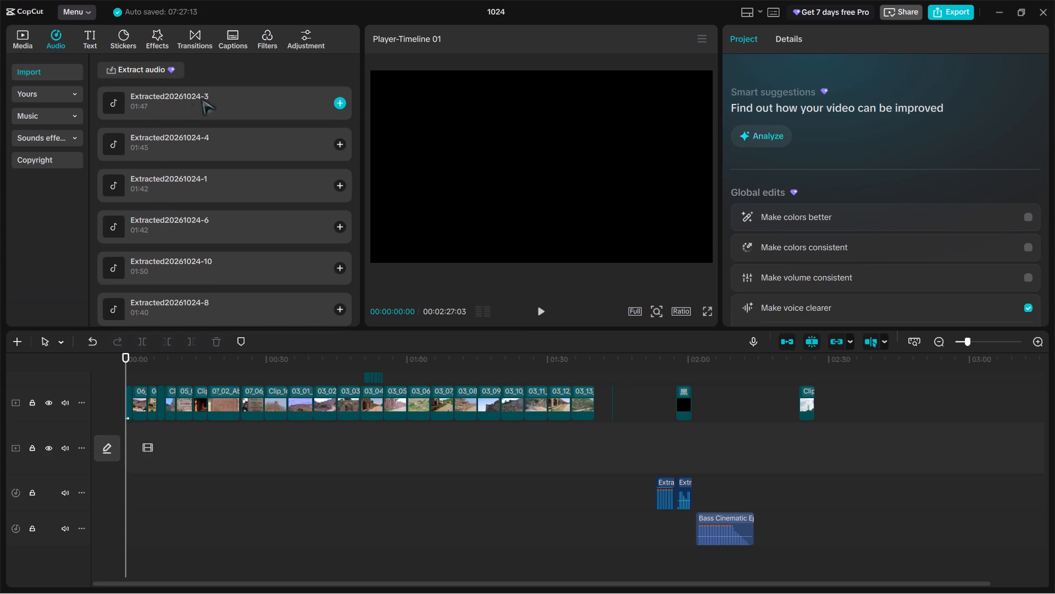
pyautogui.click(148, 66)
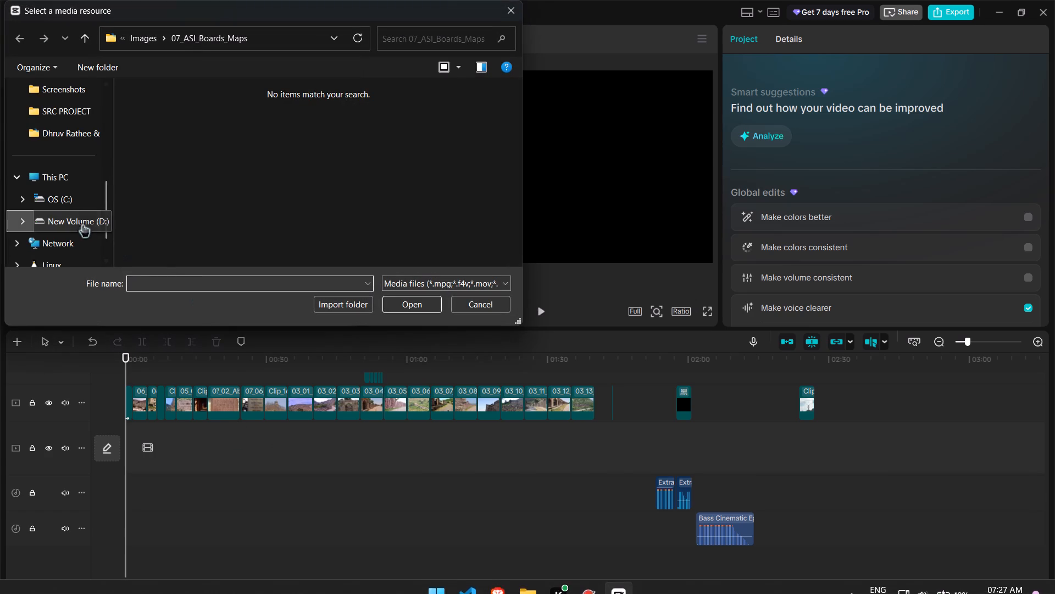
pyautogui.click(70, 211)
pyautogui.scroll(-1, 181, 216)
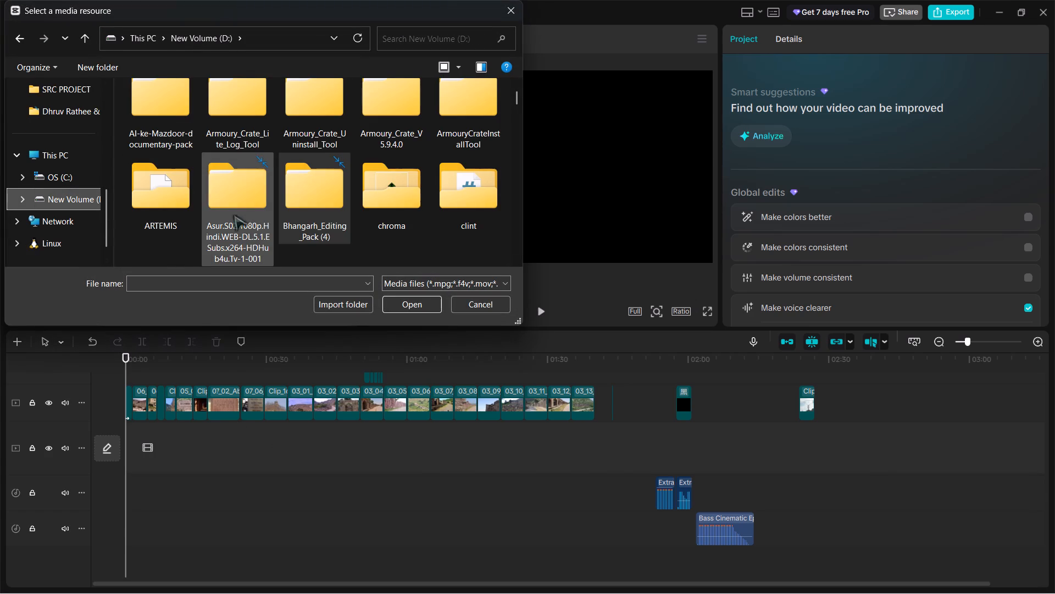
pyautogui.doubleClick(299, 194)
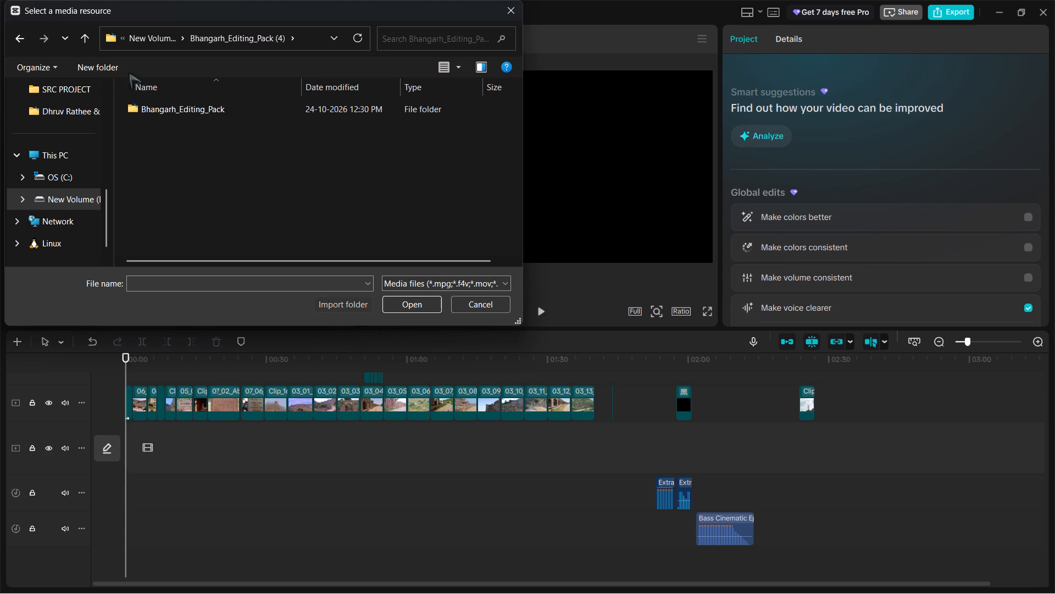
pyautogui.click(144, 40)
pyautogui.scroll(-20, 251, 156)
pyautogui.scroll(-4, 251, 156)
pyautogui.scroll(20, 254, 162)
pyautogui.scroll(20, 254, 162)
pyautogui.scroll(20, 254, 162)
pyautogui.scroll(-20, 254, 162)
pyautogui.scroll(-8, 254, 162)
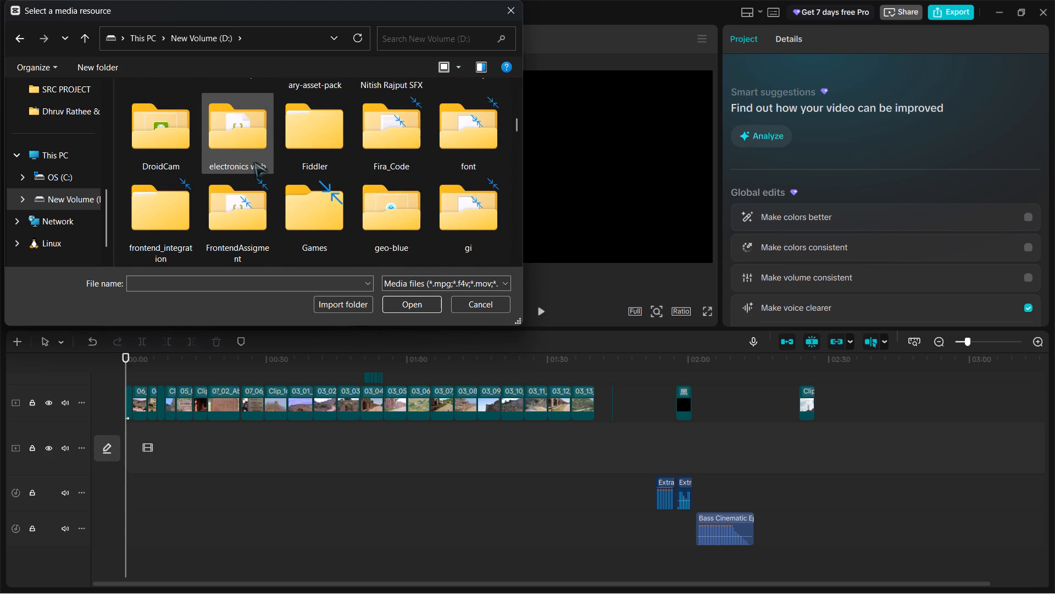
pyautogui.scroll(-20, 256, 167)
pyautogui.scroll(-20, 256, 167)
pyautogui.scroll(-20, 256, 167)
pyautogui.scroll(2, 260, 183)
pyautogui.scroll(-20, 314, 240)
pyautogui.scroll(-20, 314, 240)
pyautogui.scroll(-20, 314, 240)
pyautogui.scroll(20, 408, 223)
pyautogui.scroll(20, 408, 223)
pyautogui.scroll(20, 408, 223)
pyautogui.scroll(-20, 409, 223)
pyautogui.scroll(-16, 409, 223)
pyautogui.scroll(15, 409, 223)
pyautogui.scroll(-20, 410, 222)
pyautogui.scroll(-20, 410, 222)
pyautogui.scroll(-20, 410, 222)
pyautogui.scroll(20, 410, 222)
pyautogui.scroll(17, 410, 222)
pyautogui.scroll(20, 410, 222)
pyautogui.scroll(20, 410, 222)
pyautogui.scroll(20, 410, 222)
pyautogui.scroll(-20, 410, 222)
pyautogui.scroll(-20, 410, 222)
pyautogui.scroll(-20, 410, 222)
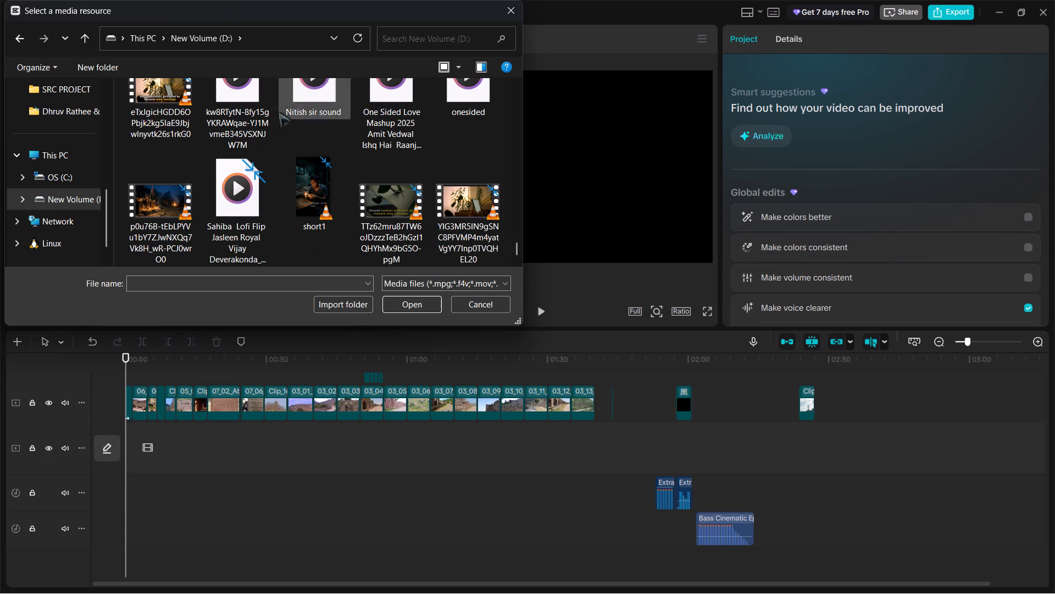
pyautogui.click(234, 80)
pyautogui.click(412, 305)
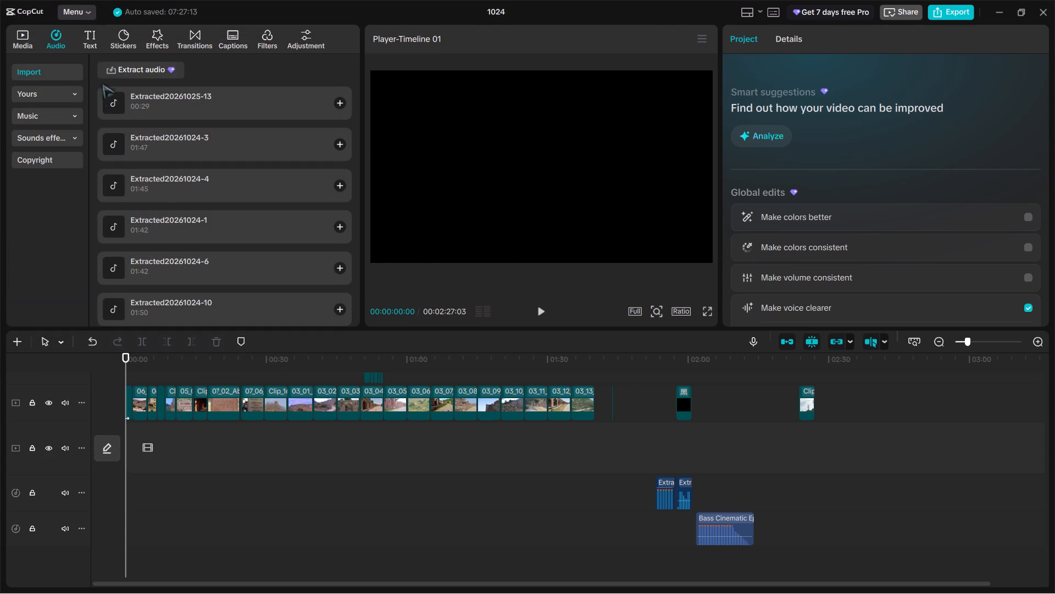
pyautogui.click(129, 92)
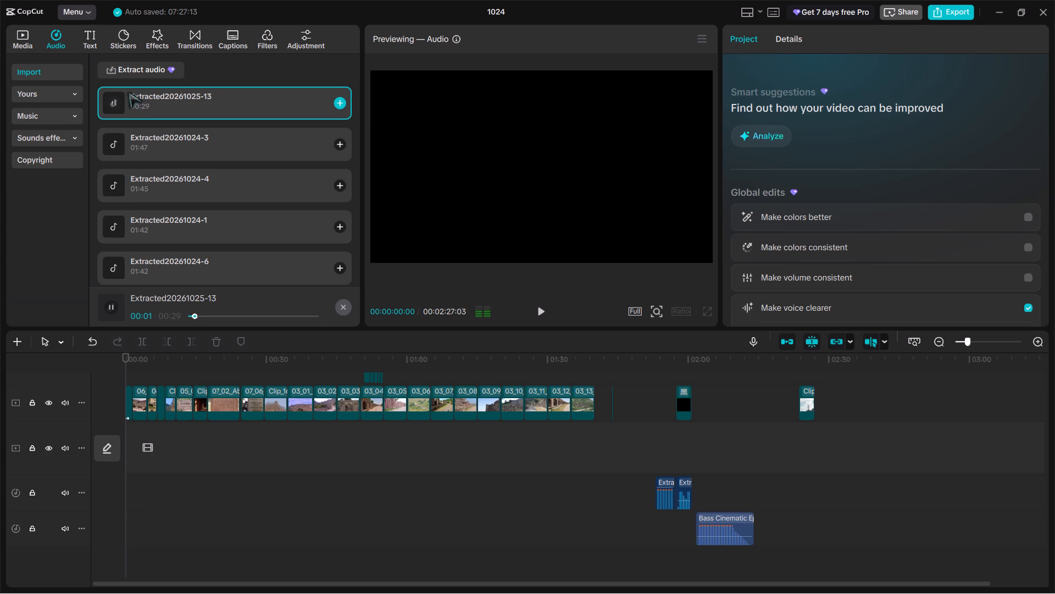
pyautogui.moveTo(149, 91); pyautogui.dragTo(156, 444)
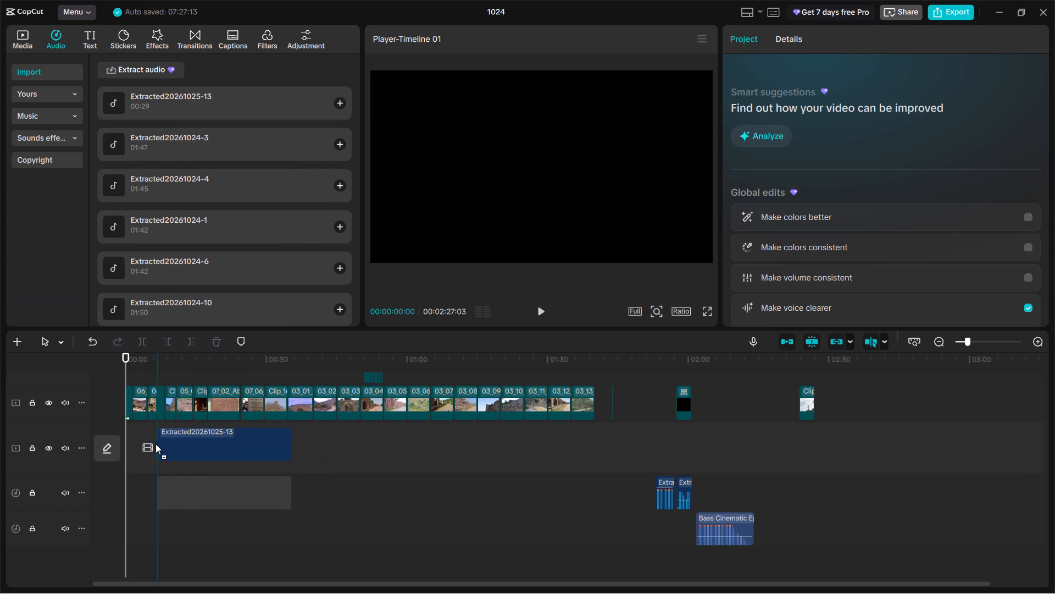
pyautogui.moveTo(156, 444); pyautogui.dragTo(125, 440)
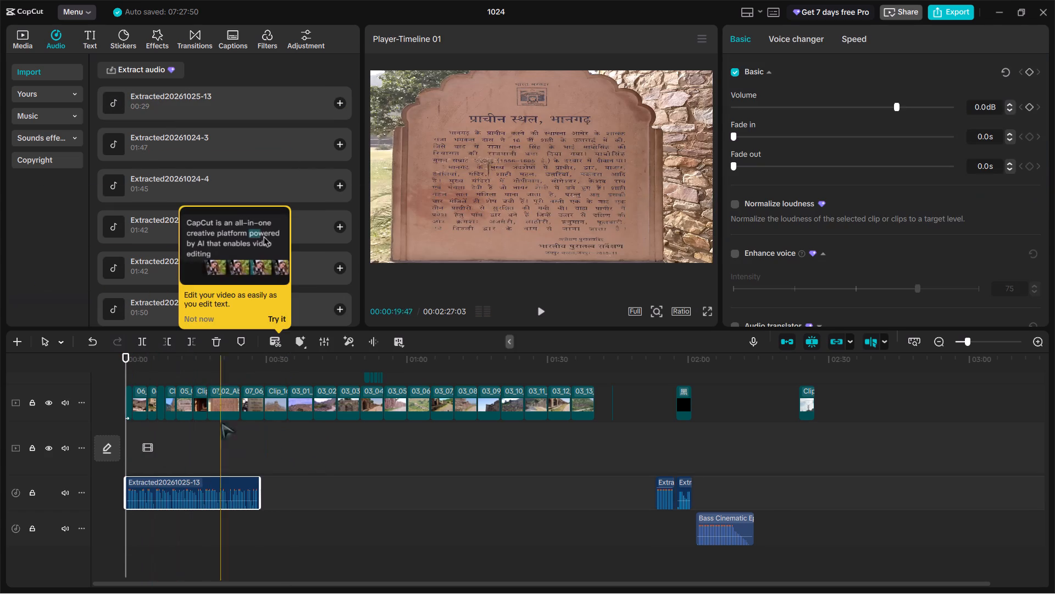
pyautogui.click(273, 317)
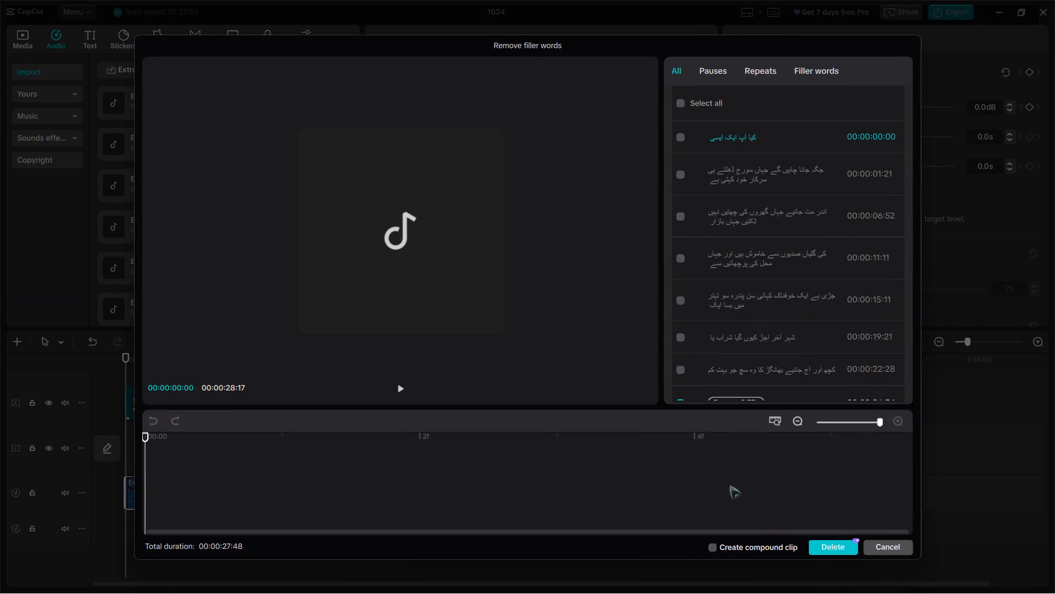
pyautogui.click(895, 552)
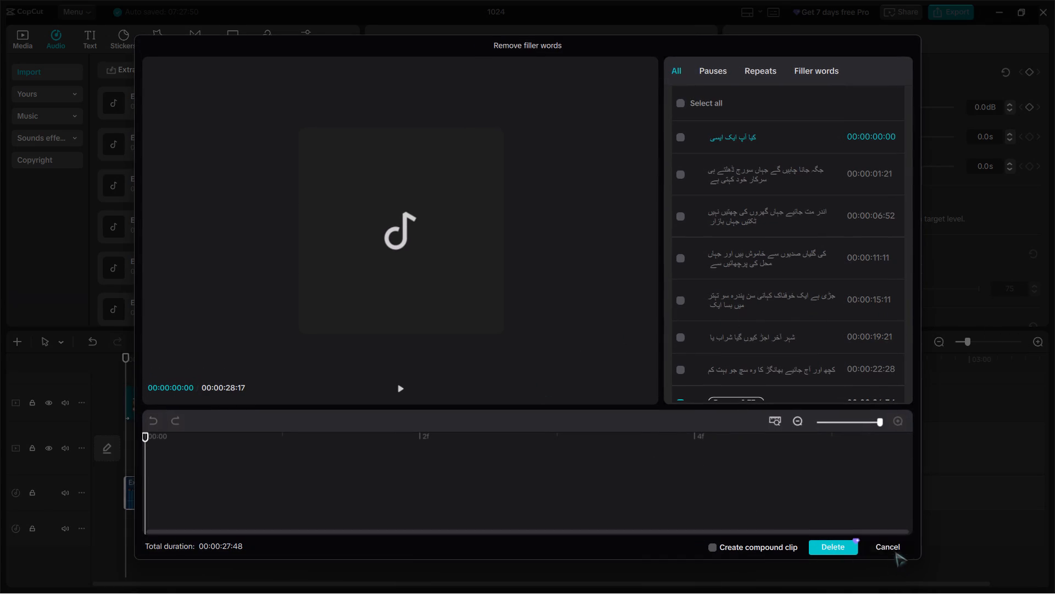
# Play the opening seconds with the new voice-over, return the playhead to the start and look over the timeline tracks.
pyautogui.scroll(20, 690, 403)
pyautogui.scroll(20, 690, 403)
pyautogui.scroll(20, 690, 403)
pyautogui.scroll(-10, 693, 402)
pyautogui.scroll(20, 697, 400)
pyautogui.scroll(20, 697, 400)
pyautogui.scroll(20, 697, 400)
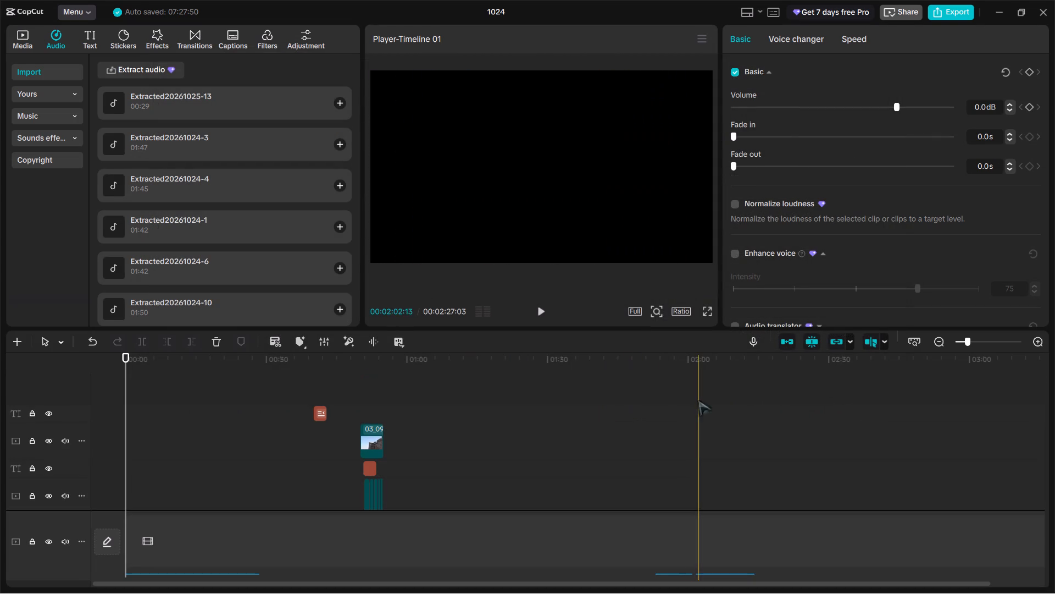
pyautogui.scroll(20, 698, 400)
pyautogui.scroll(20, 698, 400)
pyautogui.scroll(16, 698, 400)
pyautogui.scroll(-11, 426, 370)
pyautogui.scroll(-20, 407, 378)
pyautogui.scroll(-19, 407, 378)
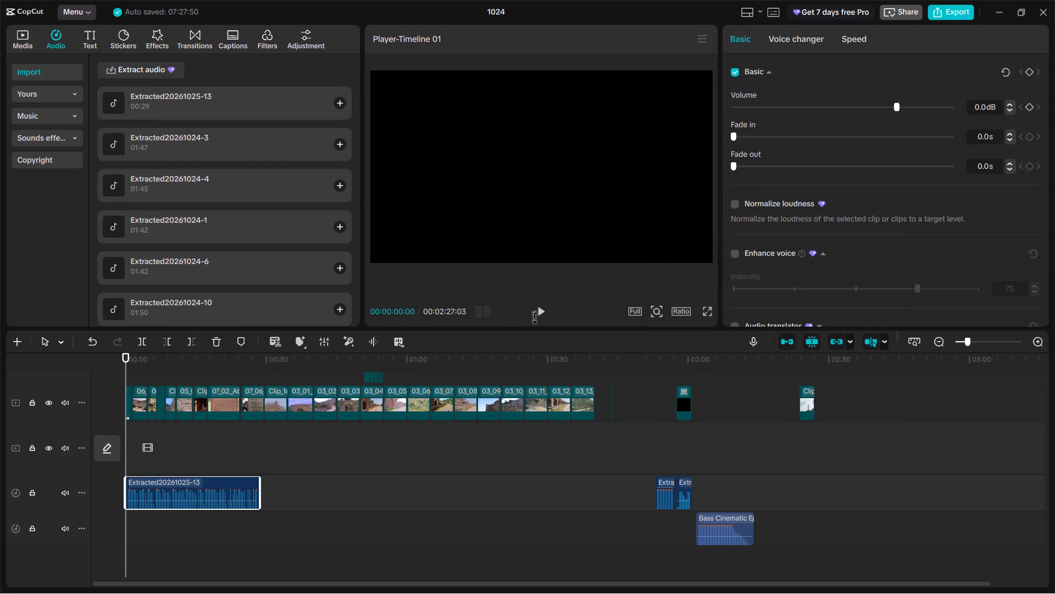
pyautogui.click(542, 317)
pyautogui.scroll(-5, 329, 388)
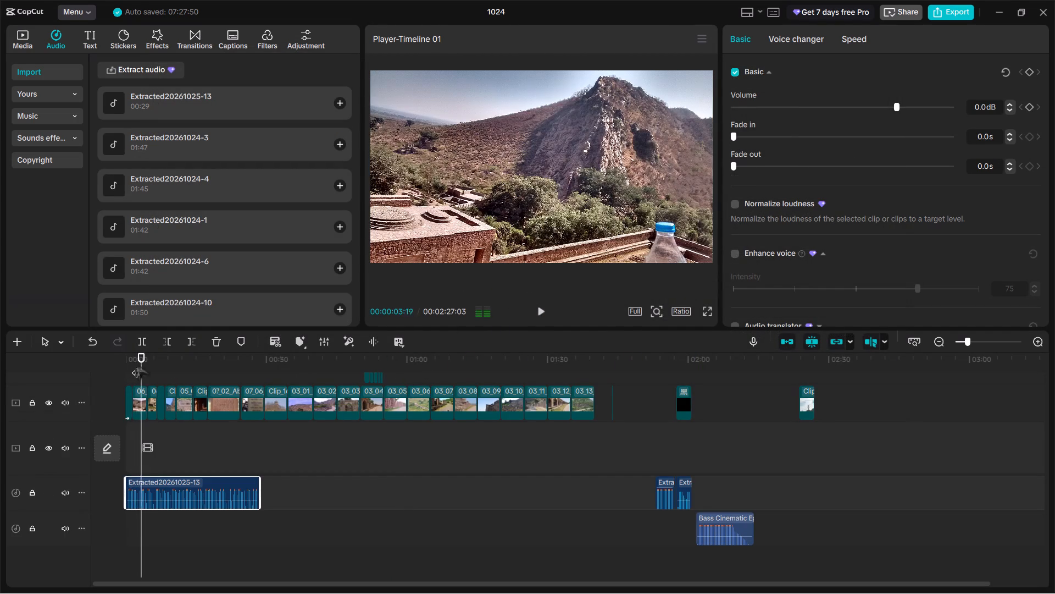
pyautogui.moveTo(144, 356); pyautogui.dragTo(79, 351)
pyautogui.scroll(20, 141, 406)
pyautogui.scroll(8, 141, 406)
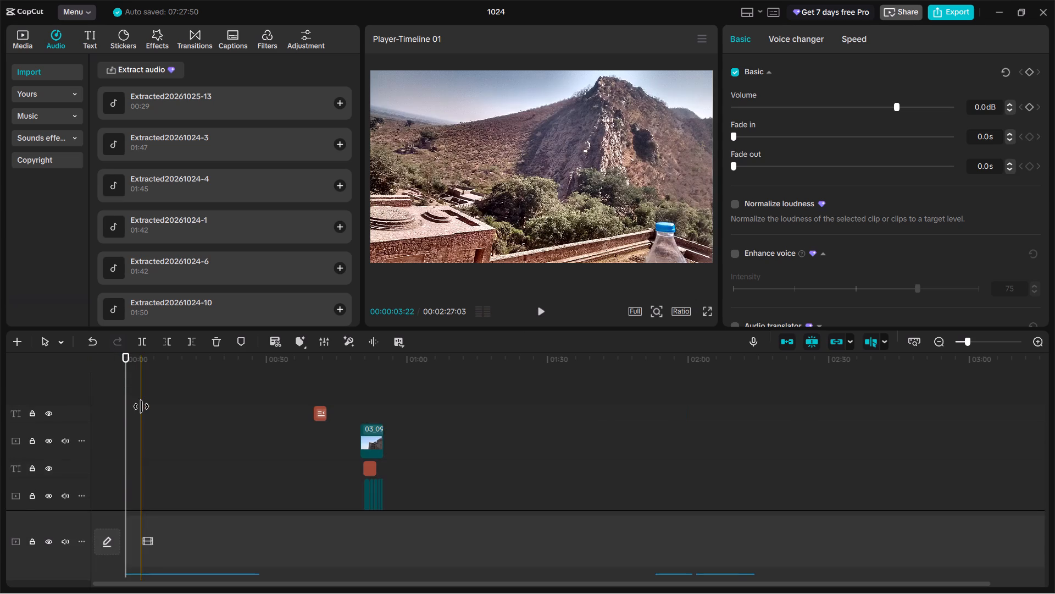
pyautogui.scroll(20, 141, 406)
pyautogui.scroll(1, 141, 406)
pyautogui.scroll(-20, 158, 417)
pyautogui.scroll(-2, 158, 417)
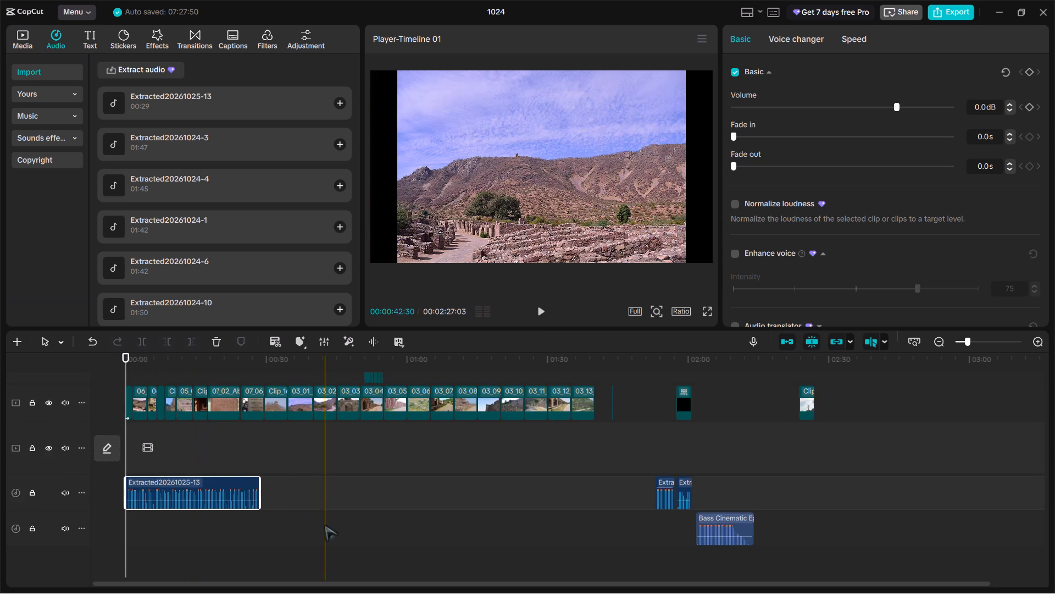
# Set the In animation of the first video clip, Clip_01, to None.
pyautogui.keyDown('ctrl'); pyautogui.scroll(10, 218, 442); pyautogui.keyUp('ctrl')
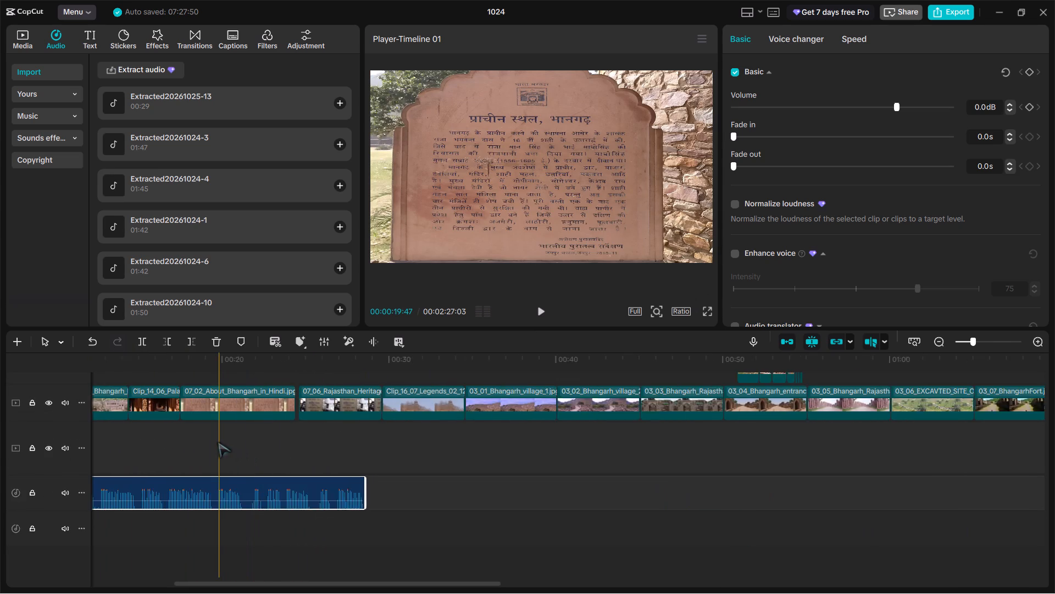
pyautogui.hscroll(6, 218, 442)
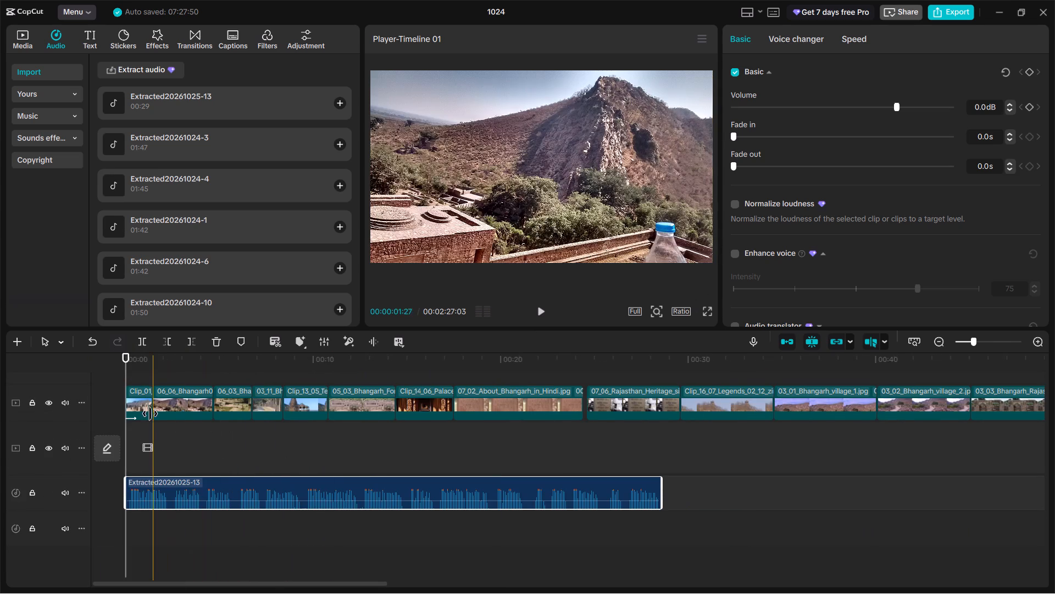
pyautogui.click(143, 411)
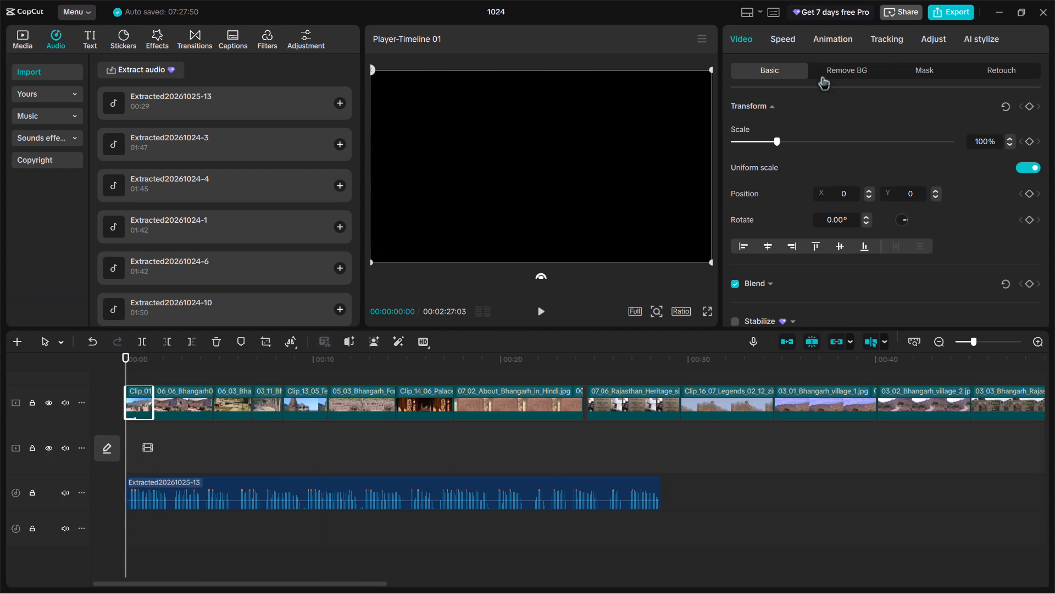
pyautogui.click(823, 46)
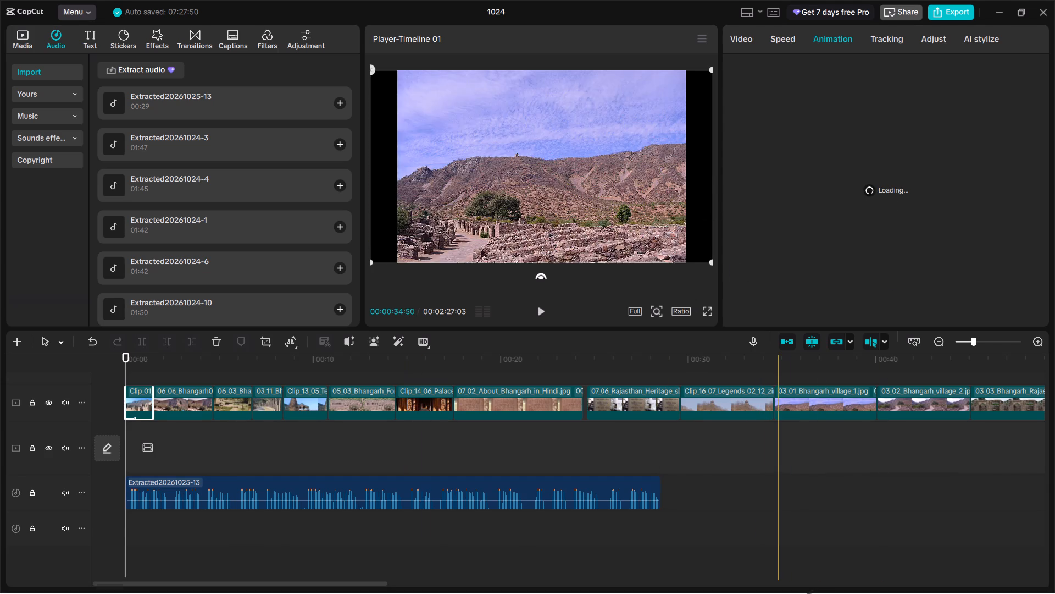
pyautogui.click(852, 583)
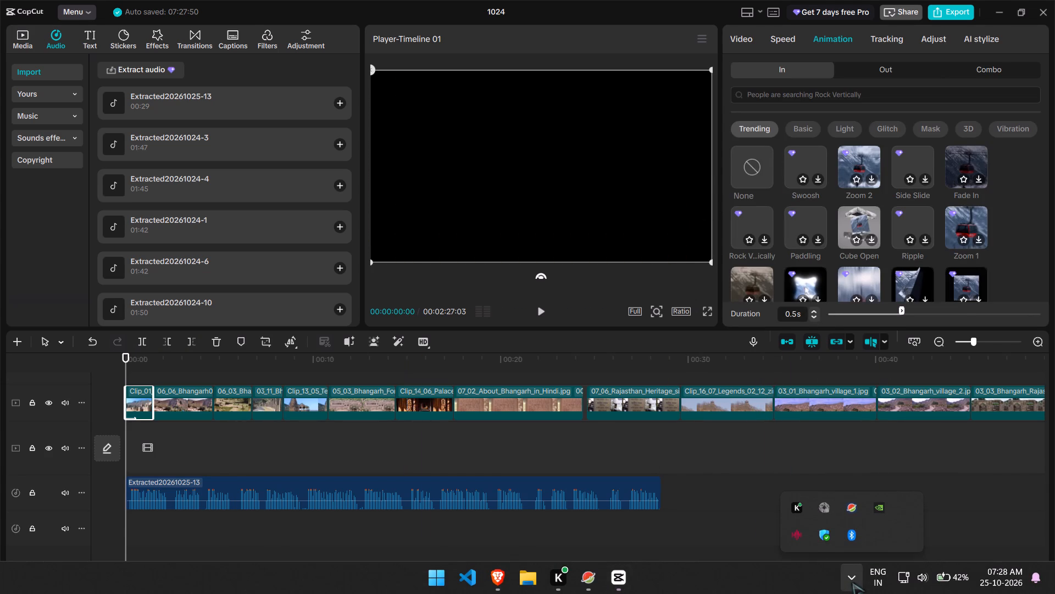
pyautogui.click(852, 582)
pyautogui.tripleClick(741, 163)
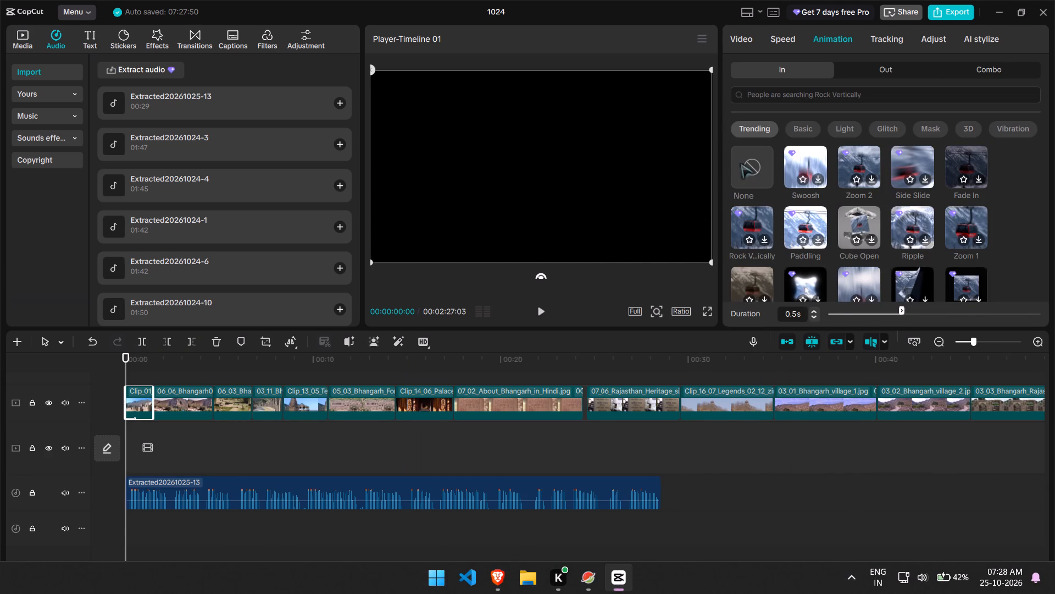
pyautogui.click(741, 163)
# Play to about 14 seconds and enlarge the 05_03_Bhangarh fort image until it fills the frame.
pyautogui.press('space')
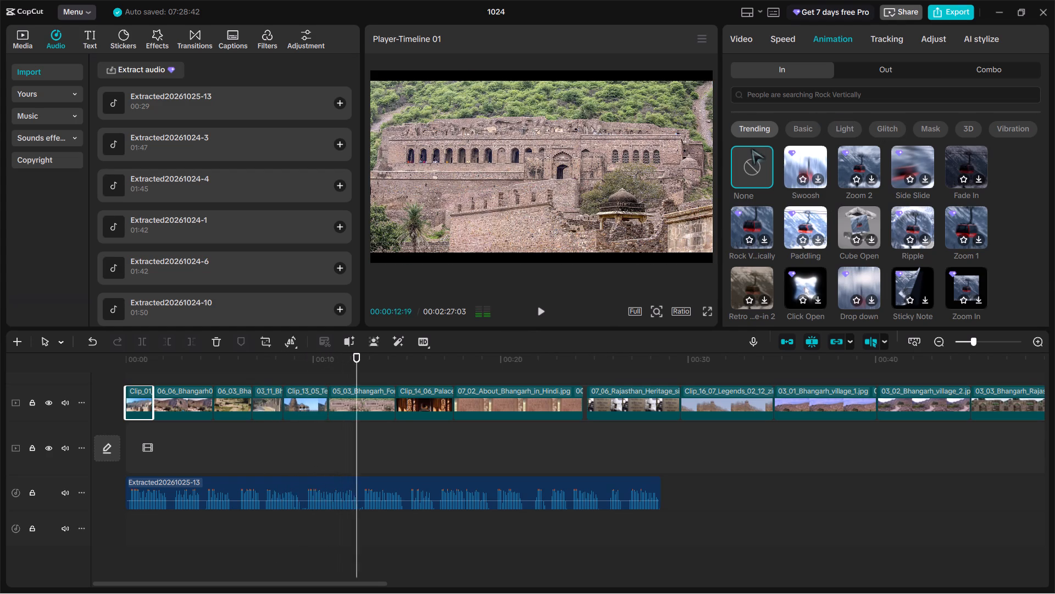
pyautogui.press('space')
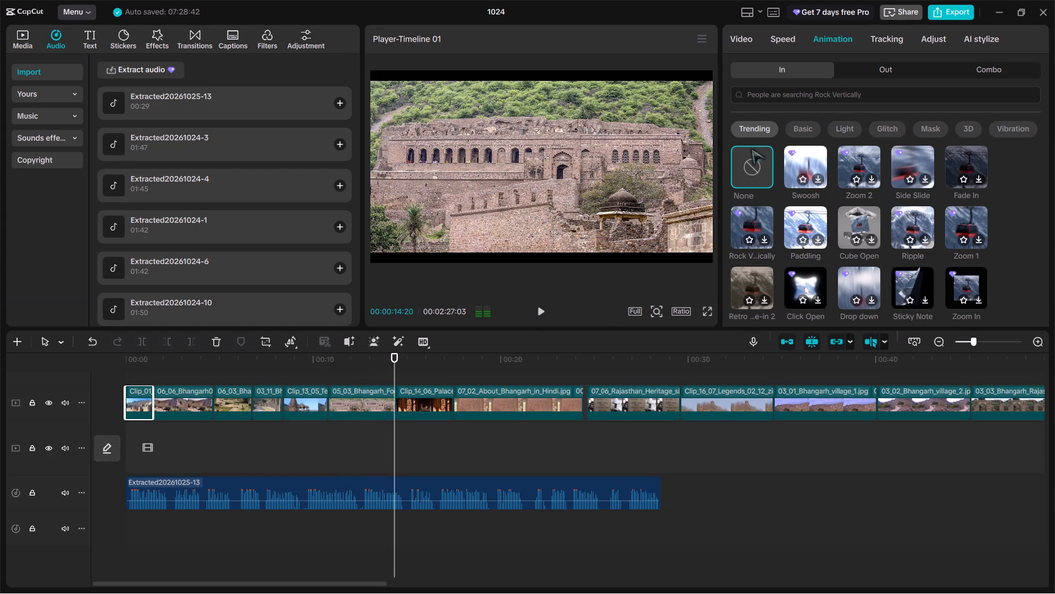
pyautogui.click(626, 142)
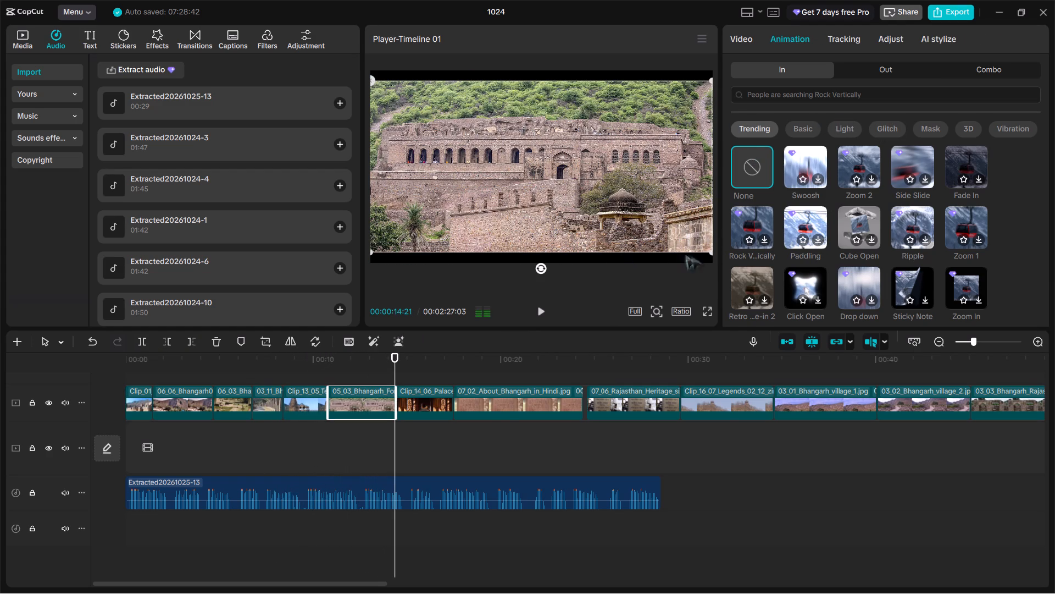
pyautogui.moveTo(708, 256); pyautogui.dragTo(714, 272)
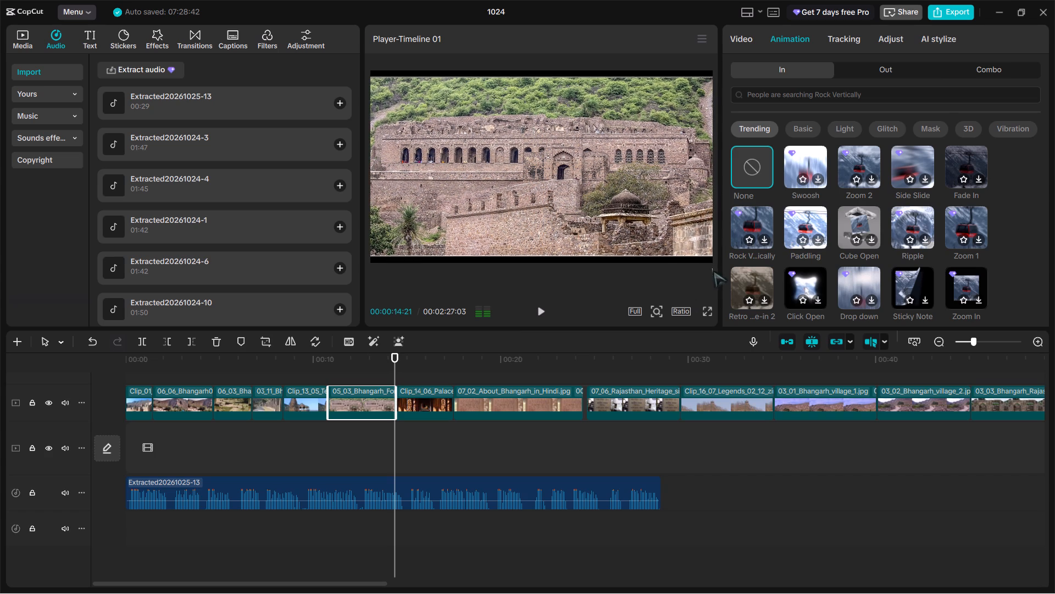
pyautogui.moveTo(714, 272); pyautogui.dragTo(720, 287)
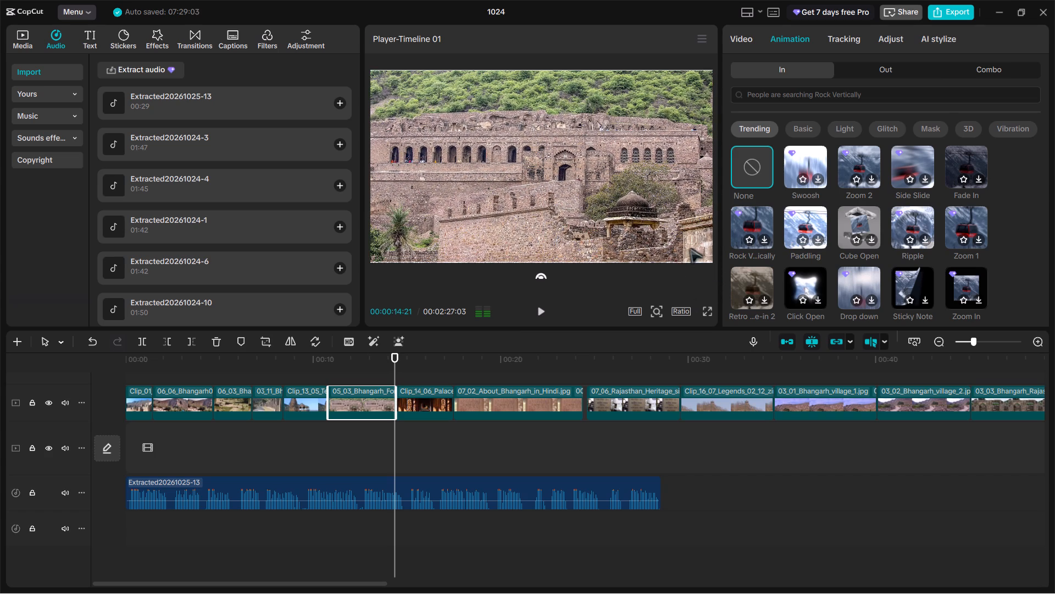
# Play the sequence to about 30 seconds, postponing the crowd-cast update, and replay the first four seconds from the start.
pyautogui.press('space')
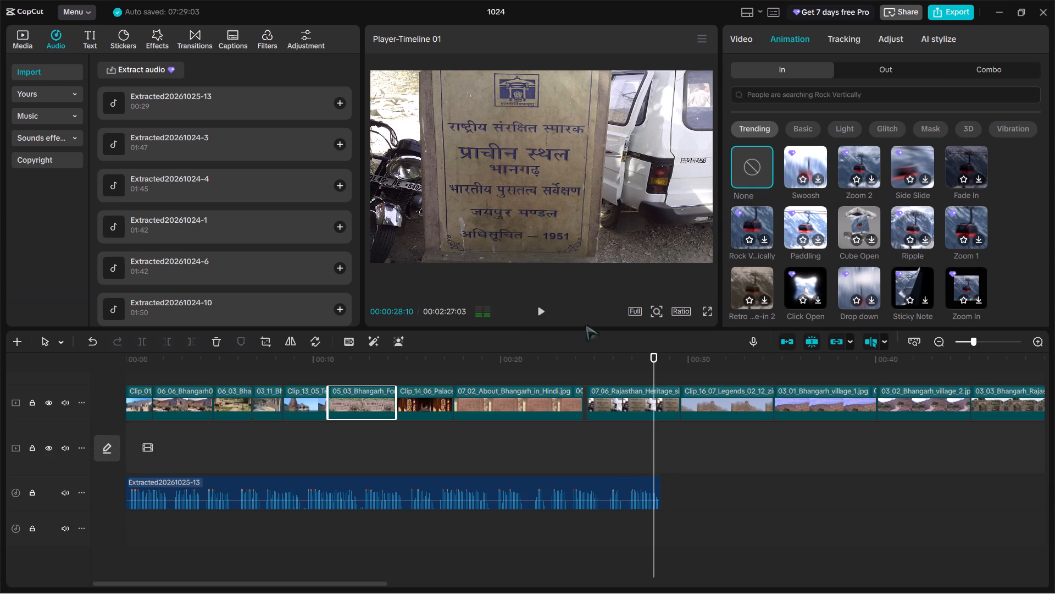
pyautogui.press('space')
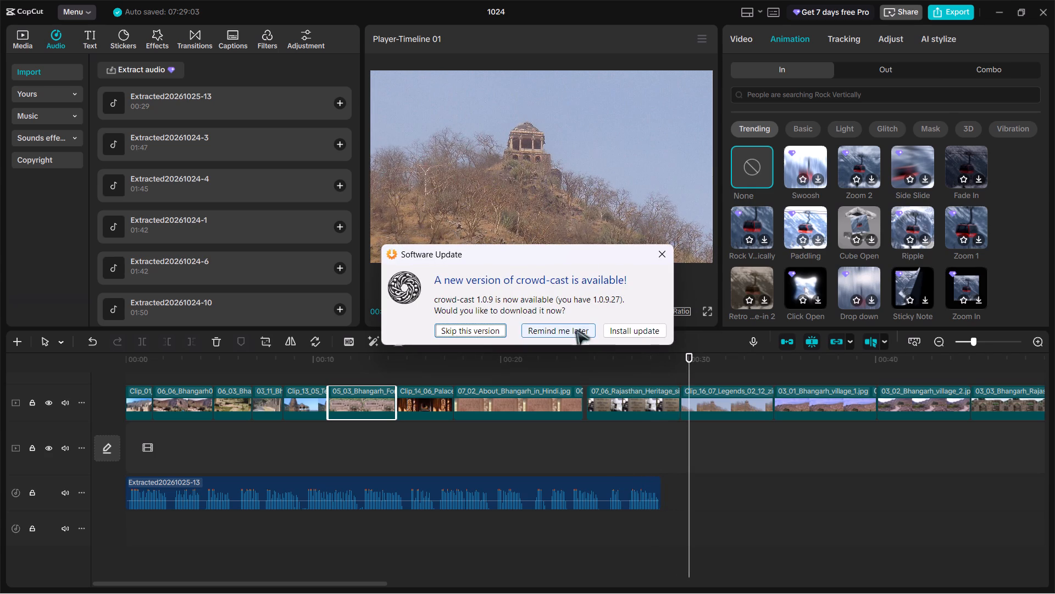
pyautogui.click(574, 330)
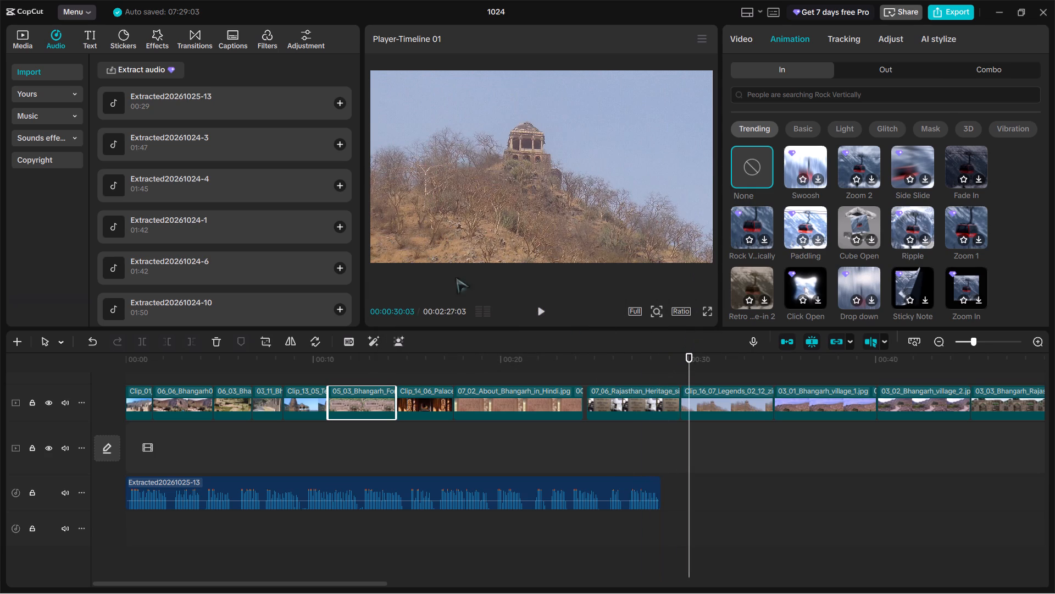
pyautogui.moveTo(688, 358); pyautogui.dragTo(118, 377)
pyautogui.press('space')
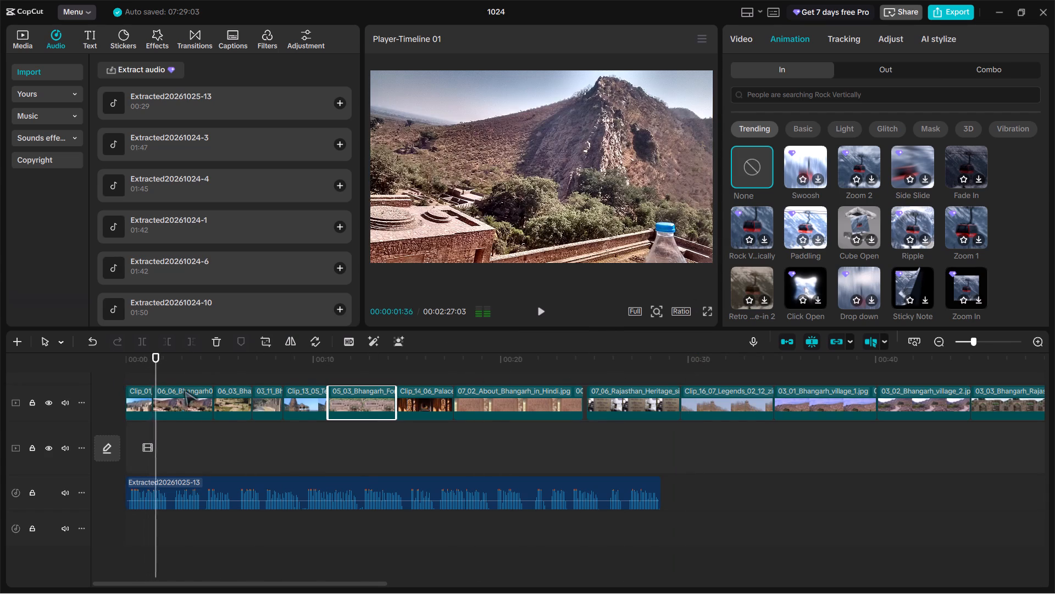
pyautogui.moveTo(171, 346); pyautogui.dragTo(117, 353)
pyautogui.moveTo(168, 363); pyautogui.dragTo(59, 364)
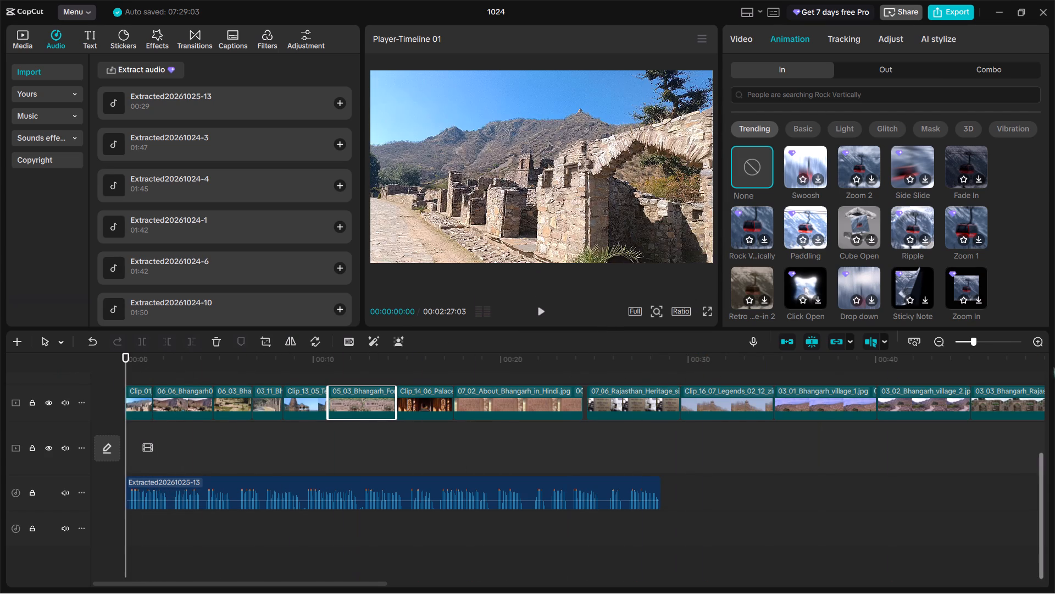
pyautogui.press('space')
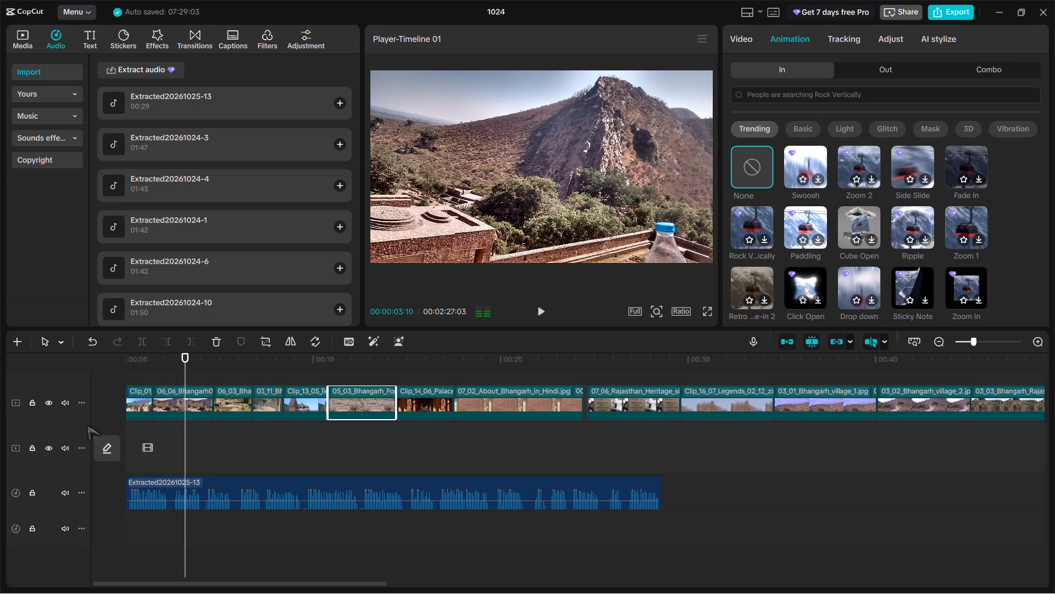
pyautogui.press('space')
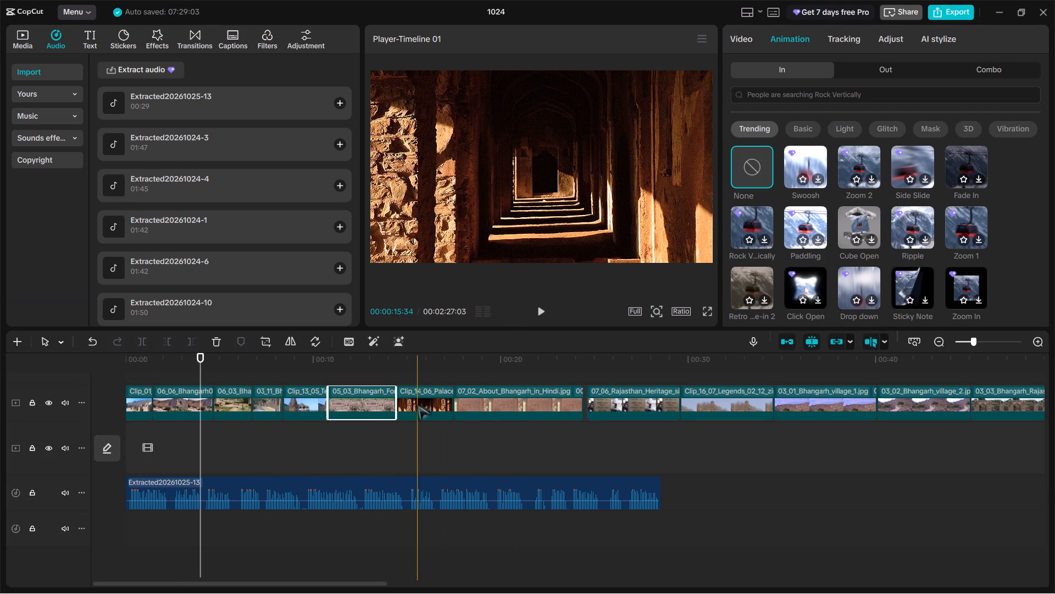
# Put Clip_14_06_Palace directly after Clip_01 in place of the 06_06_Bhangarh clip, moving 06_06 aside to the track above.
pyautogui.moveTo(418, 405); pyautogui.dragTo(207, 394)
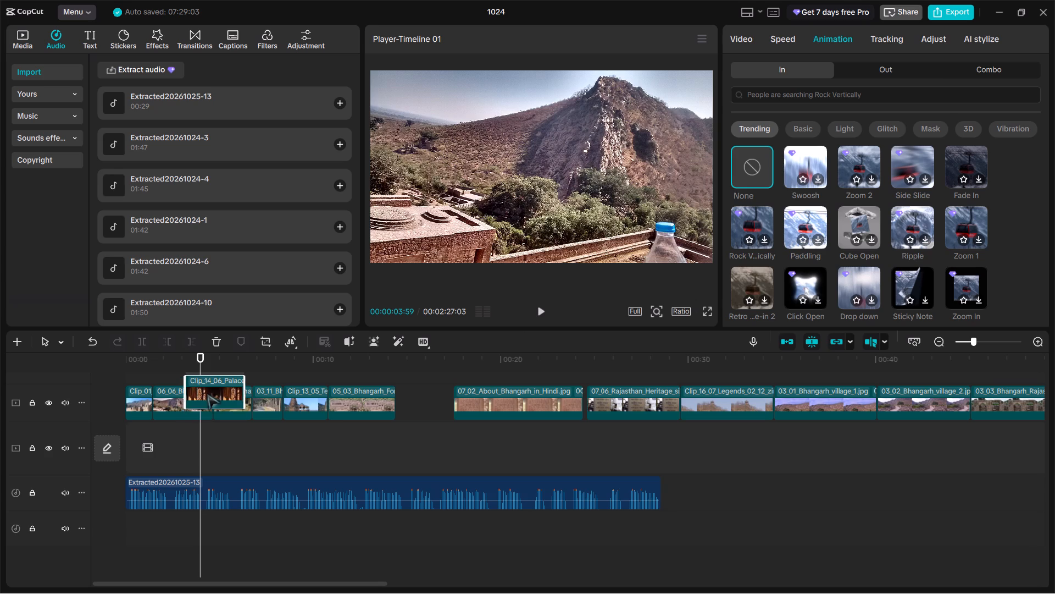
pyautogui.moveTo(207, 394); pyautogui.dragTo(206, 388)
pyautogui.scroll(20, 235, 458)
pyautogui.scroll(20, 235, 458)
pyautogui.scroll(13, 235, 458)
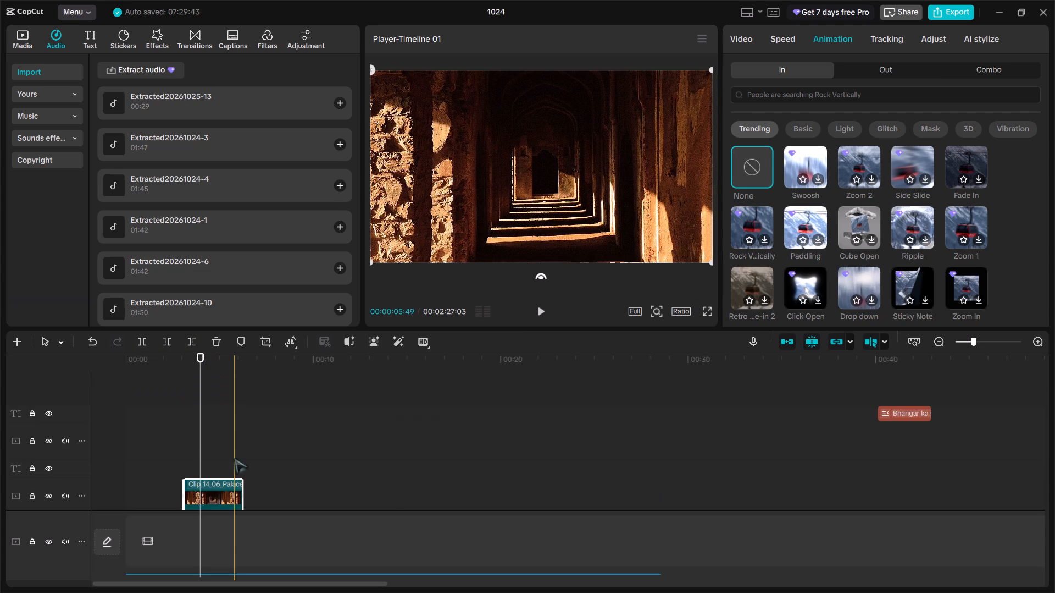
pyautogui.scroll(-11, 235, 458)
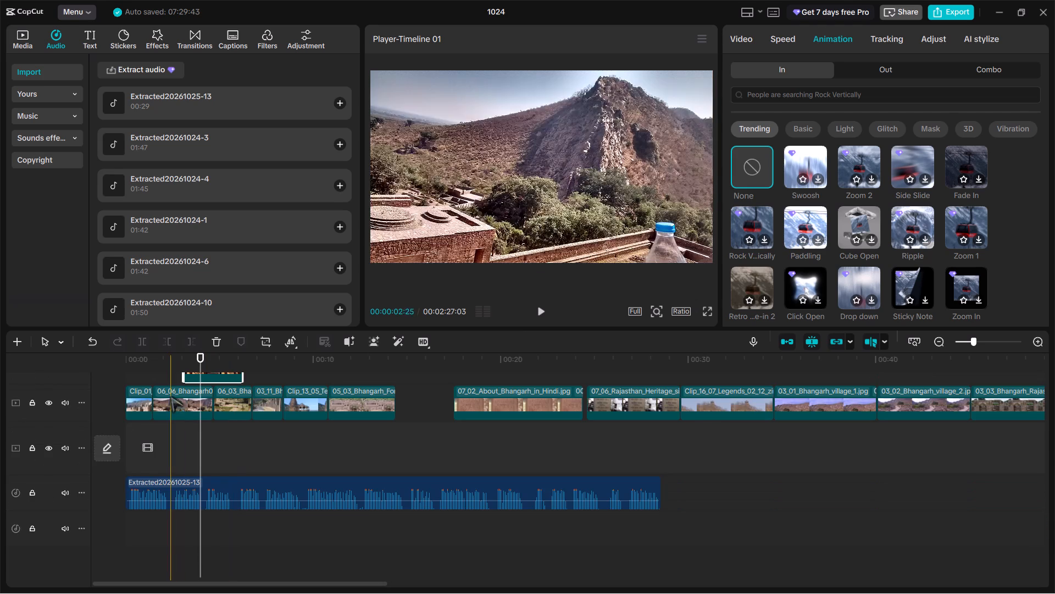
pyautogui.click(181, 406)
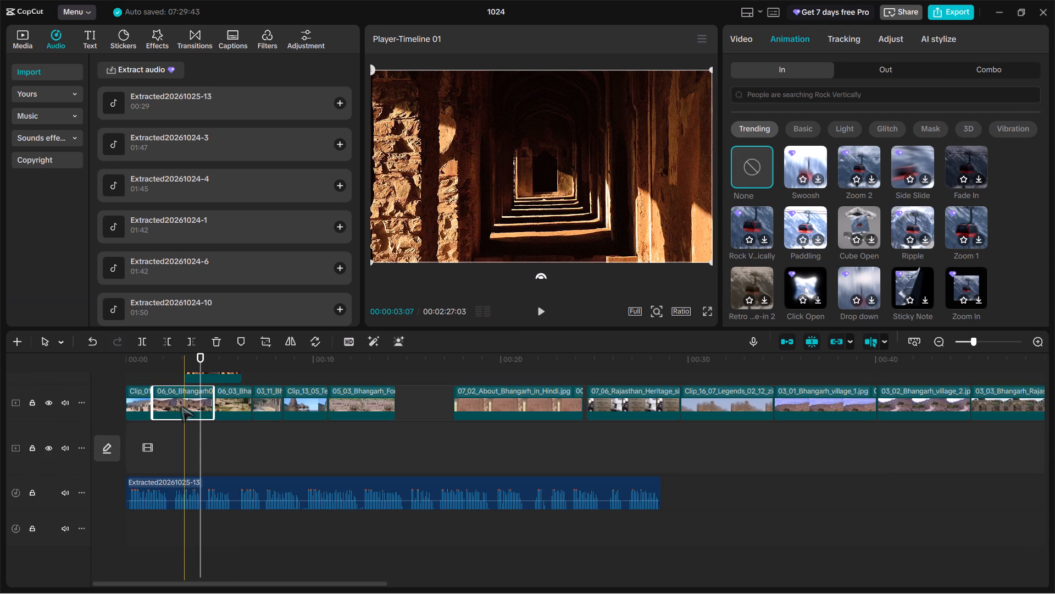
pyautogui.moveTo(181, 406); pyautogui.dragTo(289, 379)
pyautogui.moveTo(234, 373); pyautogui.dragTo(204, 402)
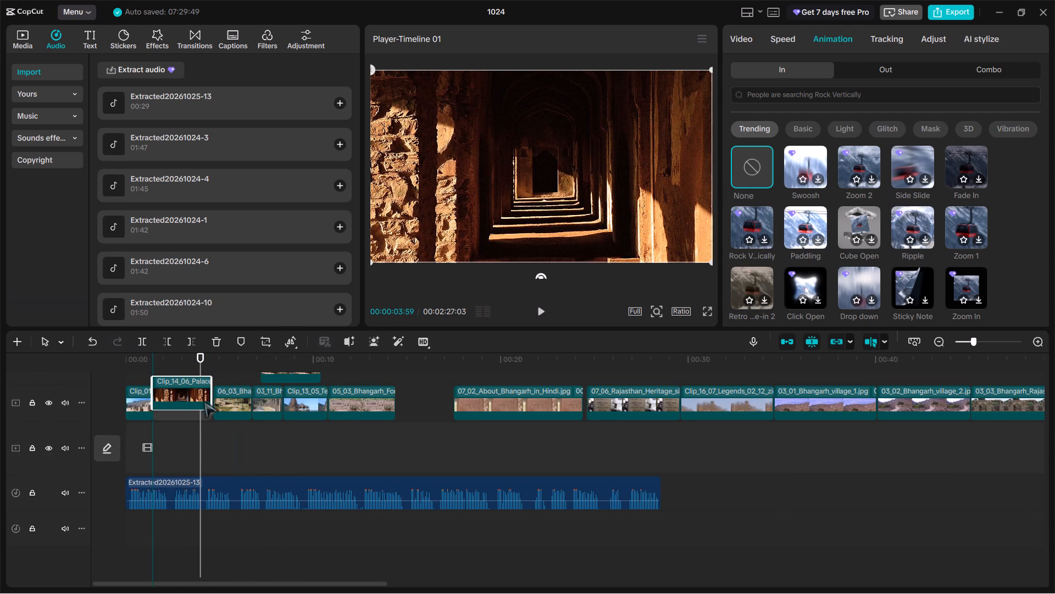
pyautogui.moveTo(204, 402); pyautogui.dragTo(204, 405)
# Replay the opening, trim the start of Clip_14_06 to about 2.5 seconds on the timeline and extend Clip_01 to meet it.
pyautogui.moveTo(202, 355); pyautogui.dragTo(193, 354)
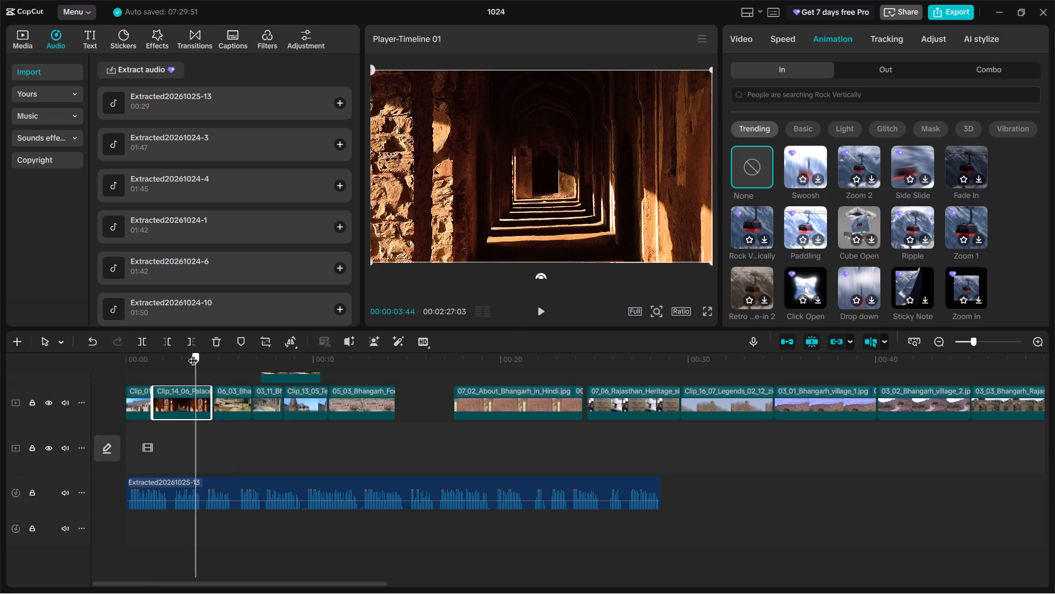
pyautogui.moveTo(193, 354); pyautogui.dragTo(120, 367)
pyautogui.press('space')
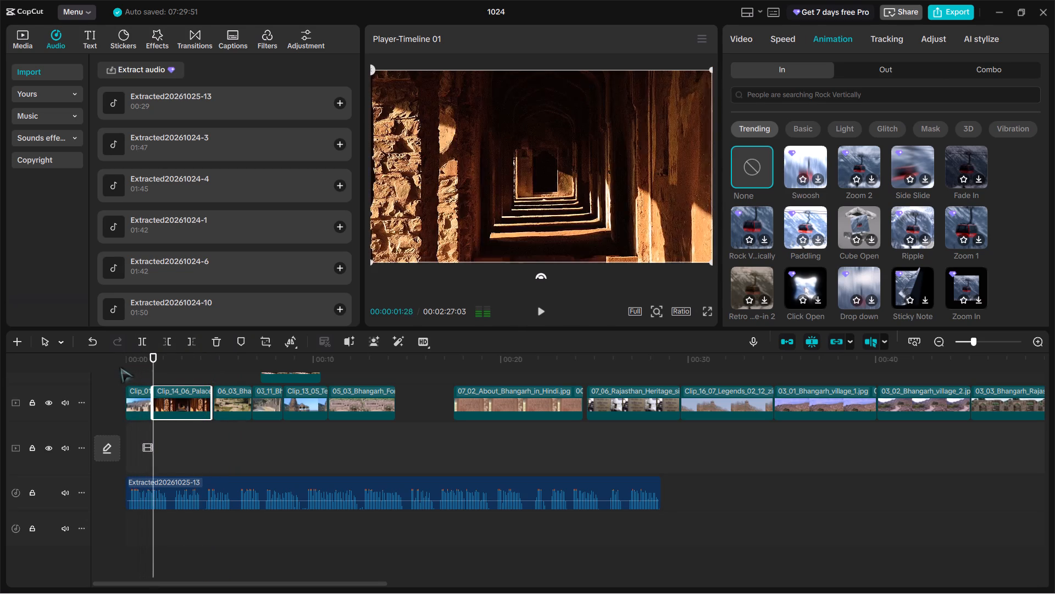
pyautogui.press('space')
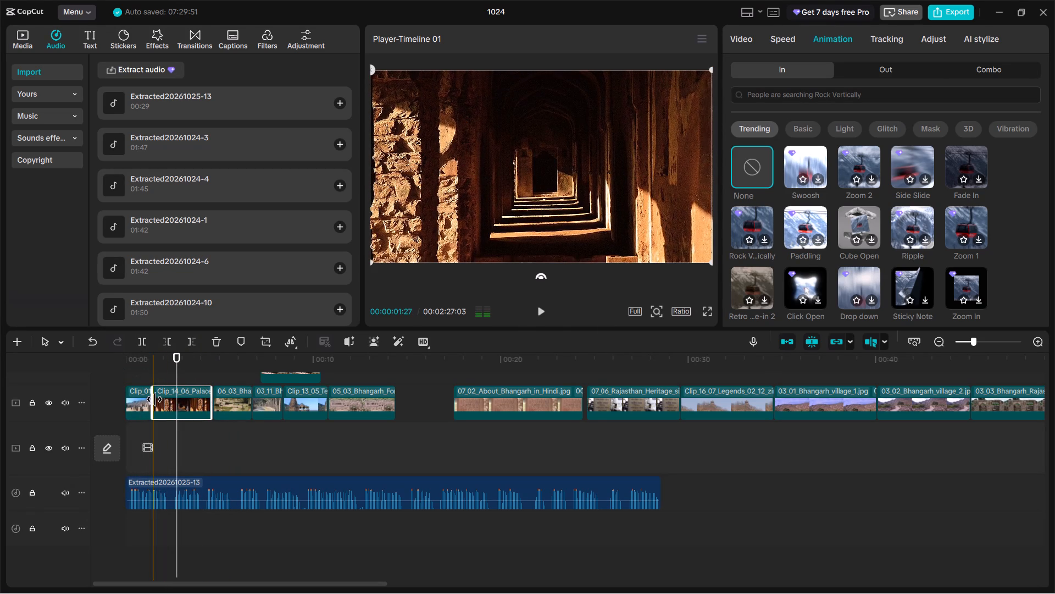
pyautogui.moveTo(154, 399); pyautogui.dragTo(174, 400)
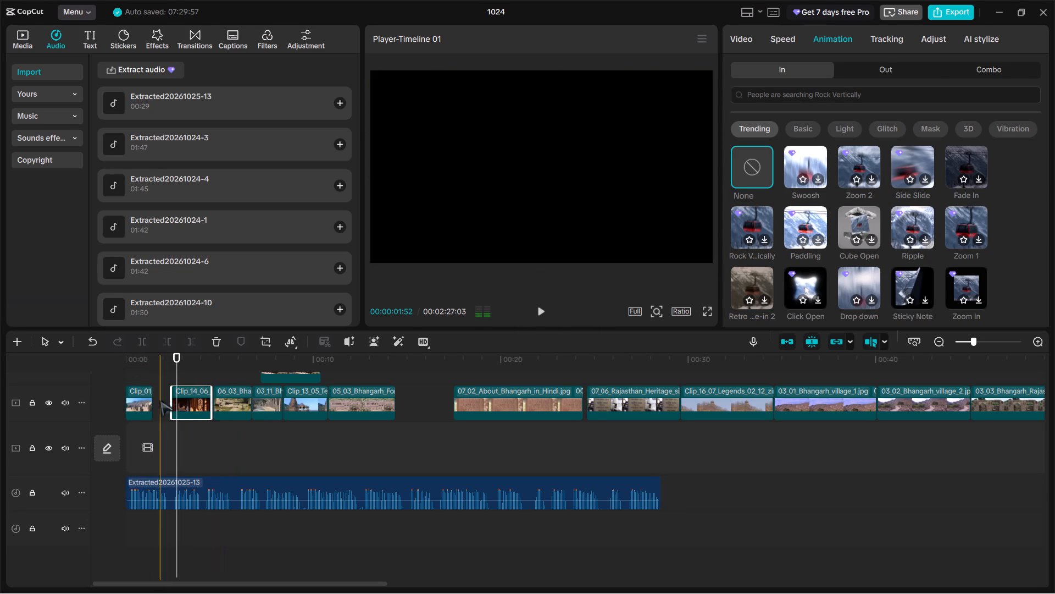
pyautogui.click(152, 401)
pyautogui.moveTo(152, 401); pyautogui.dragTo(181, 404)
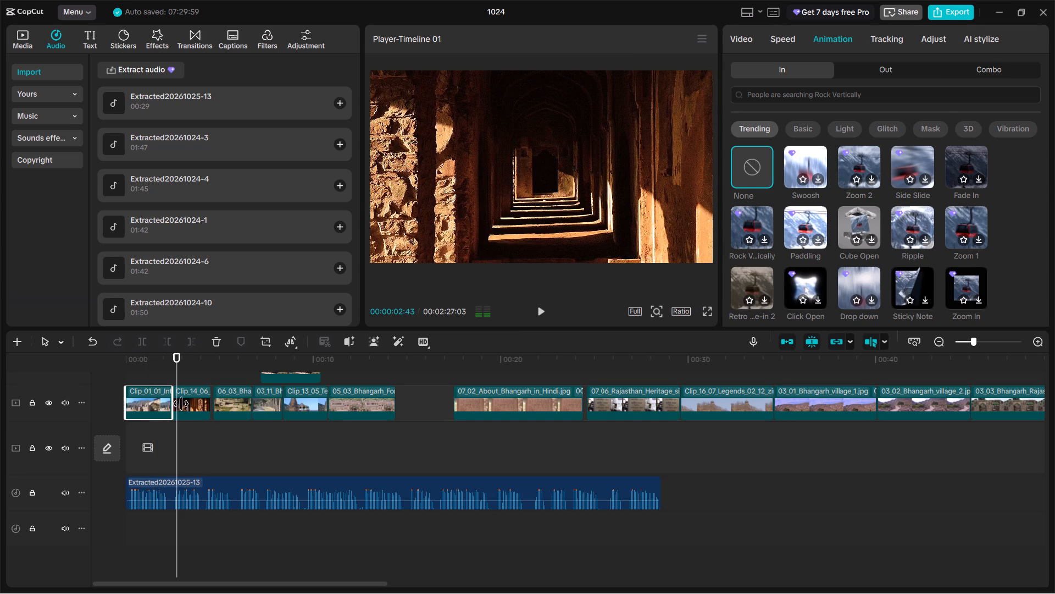
# Play the opening from the start and extend the beginning of the 06_03_Bhangarh clip back to close the gap after Clip_14_06.
pyautogui.moveTo(175, 359); pyautogui.dragTo(81, 359)
pyautogui.press('space')
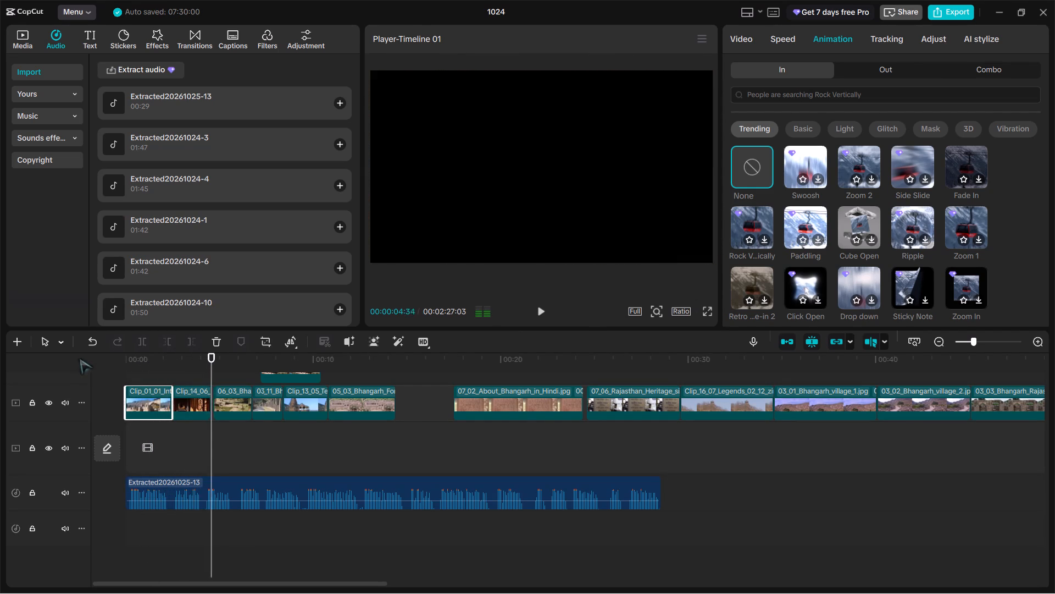
pyautogui.press('space')
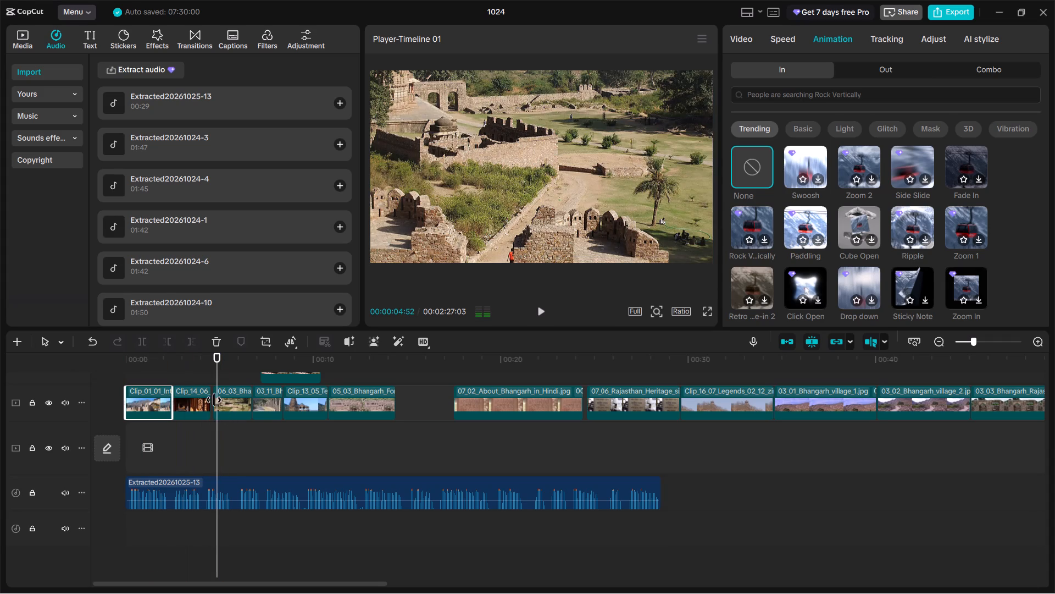
pyautogui.click(214, 400)
# Play across the cut into the 06_03_Bhangarh clip and resize its image until it fills the frame.
pyautogui.moveTo(218, 358); pyautogui.dragTo(168, 362)
pyautogui.press('space')
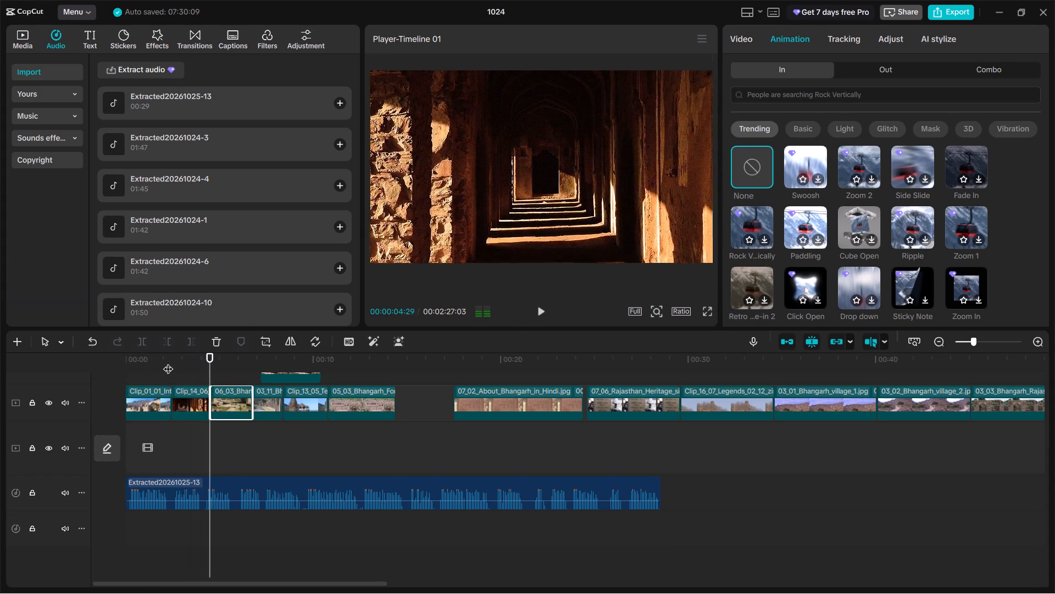
pyautogui.press('space')
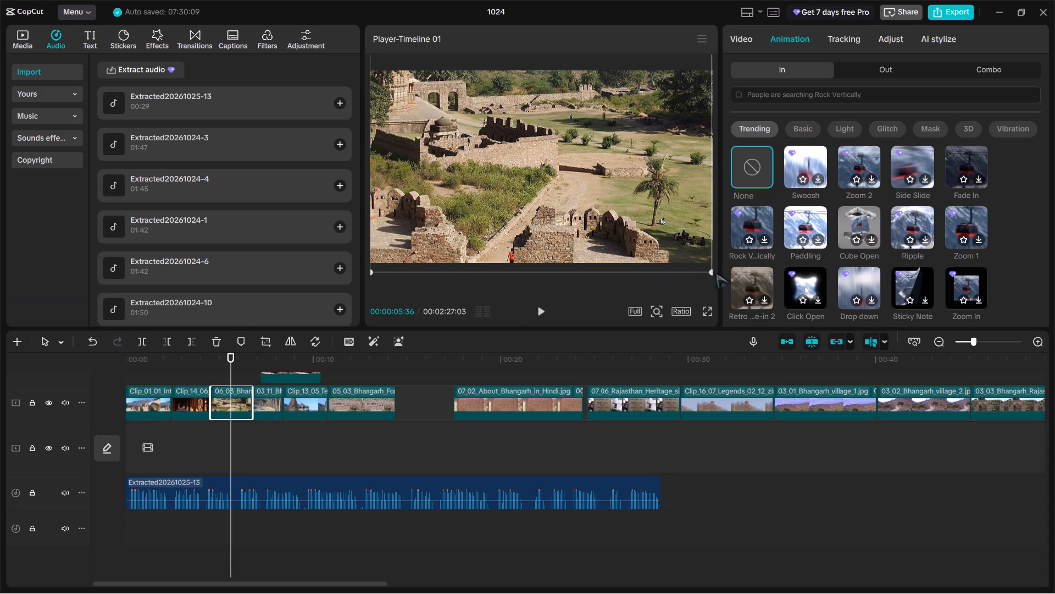
pyautogui.moveTo(712, 271); pyautogui.dragTo(719, 285)
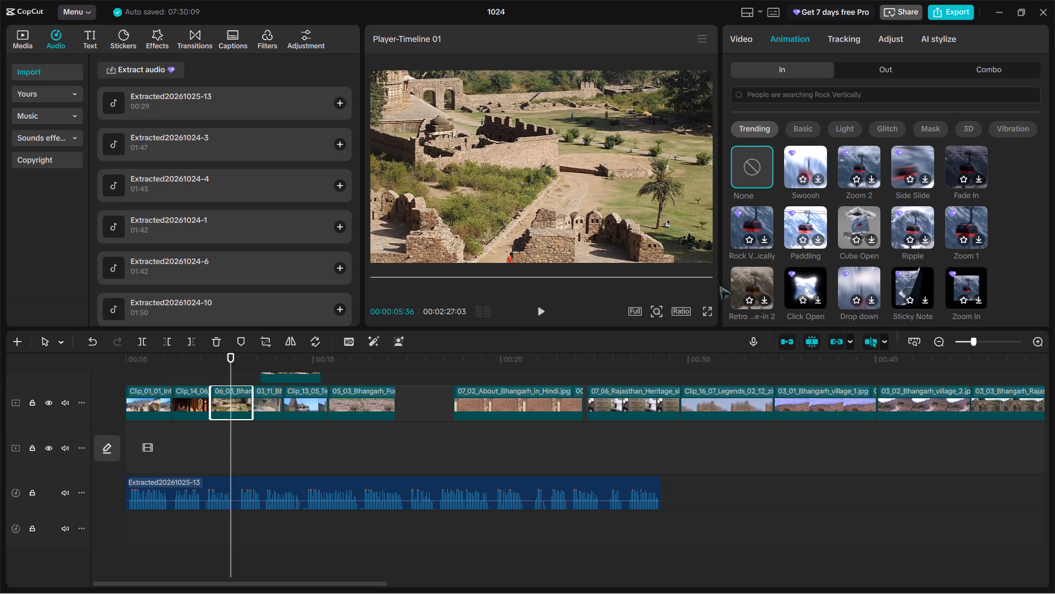
pyautogui.moveTo(719, 285); pyautogui.dragTo(709, 244)
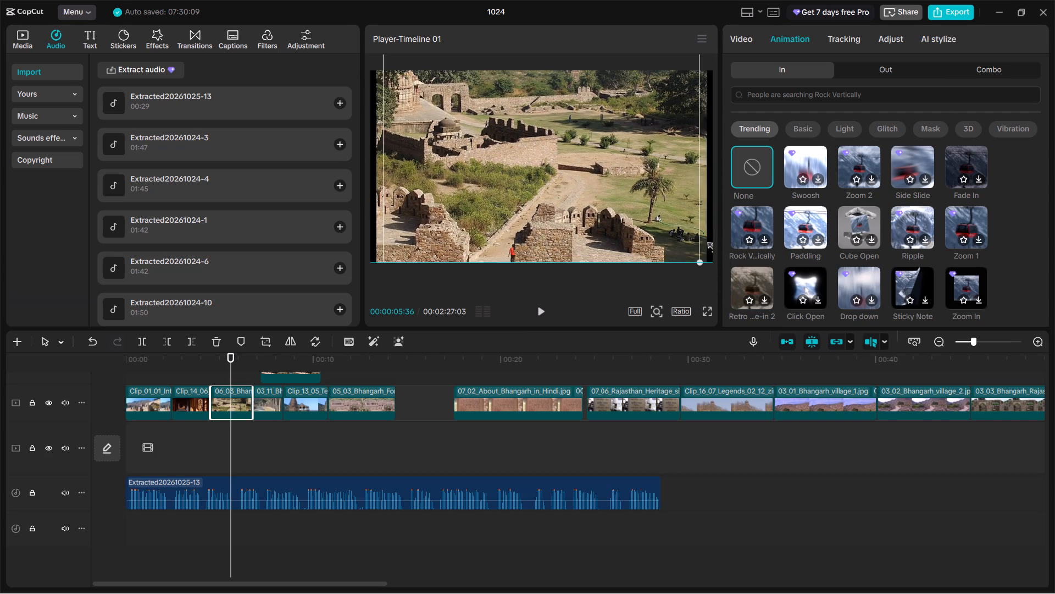
pyautogui.moveTo(709, 244); pyautogui.dragTo(716, 250)
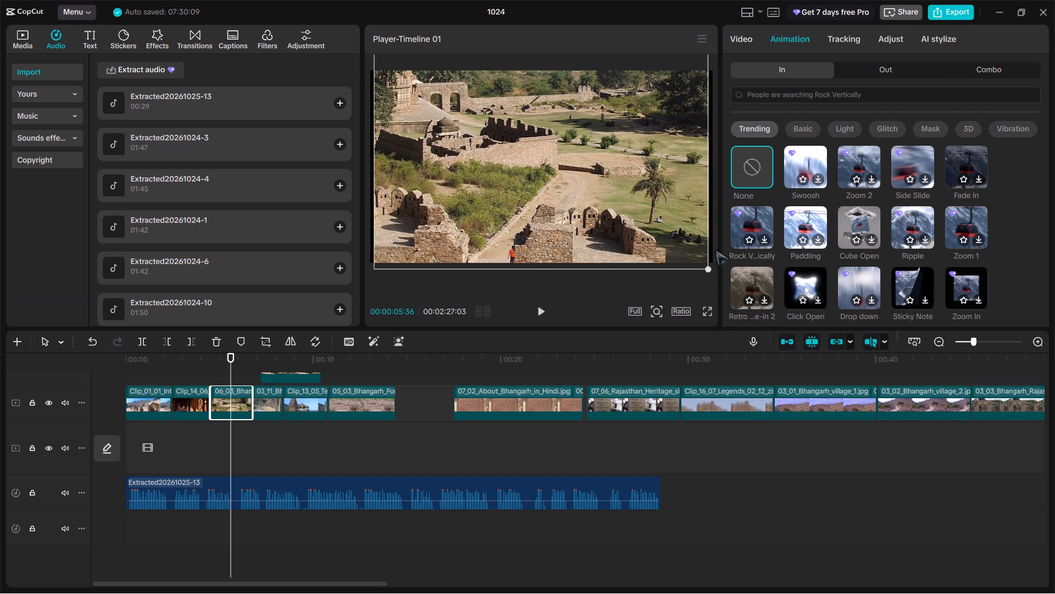
pyautogui.moveTo(716, 250); pyautogui.dragTo(719, 253)
# Play on, replay from Clip_14_06 to about 8 seconds, and delete the 06_06_Bhangarh clip from the track above the main clips.
pyautogui.press('space')
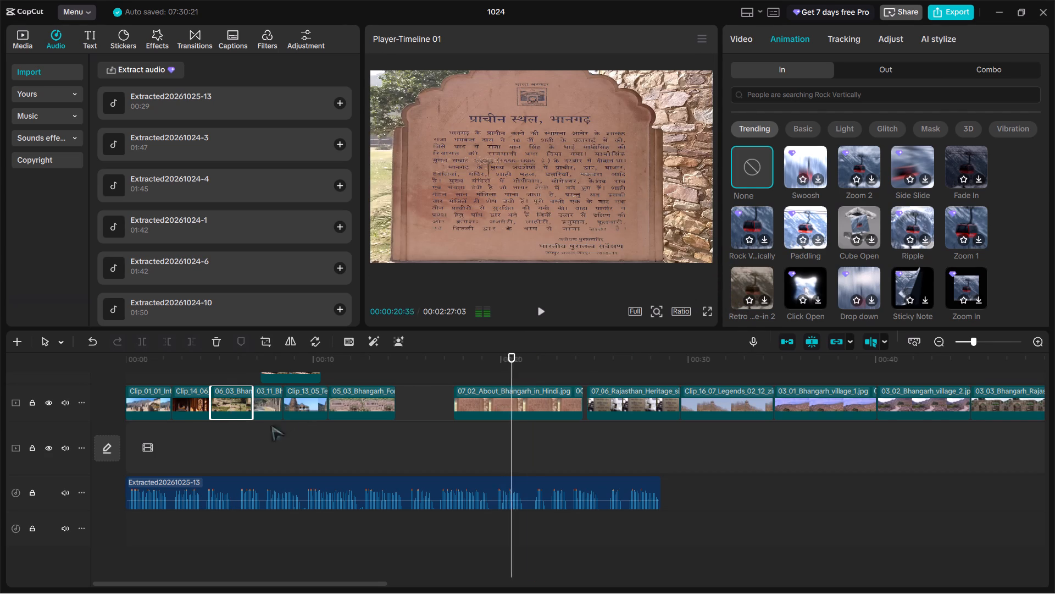
pyautogui.click(180, 416)
pyautogui.click(180, 365)
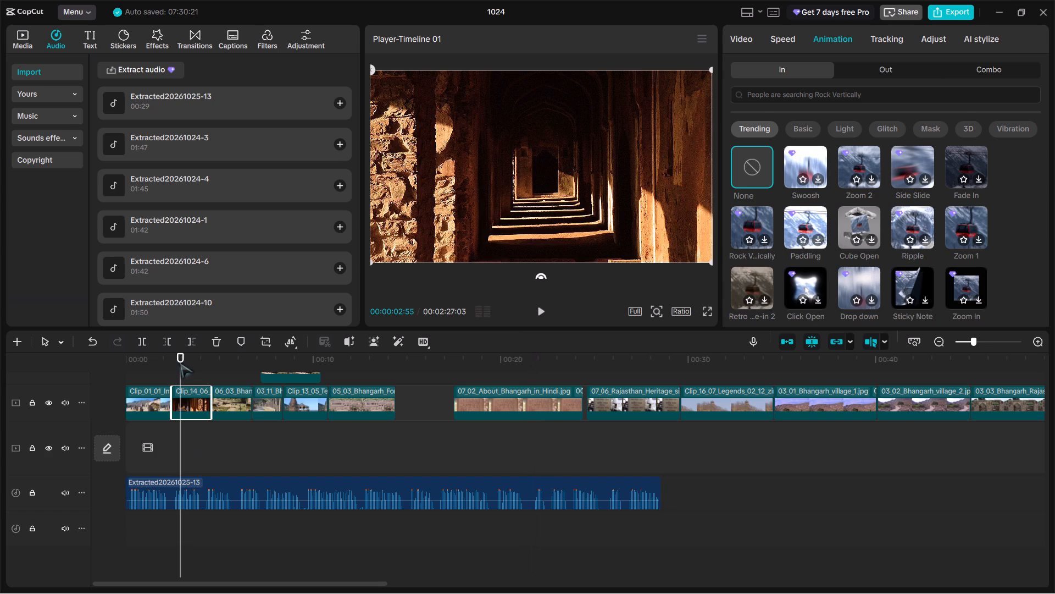
pyautogui.press('space')
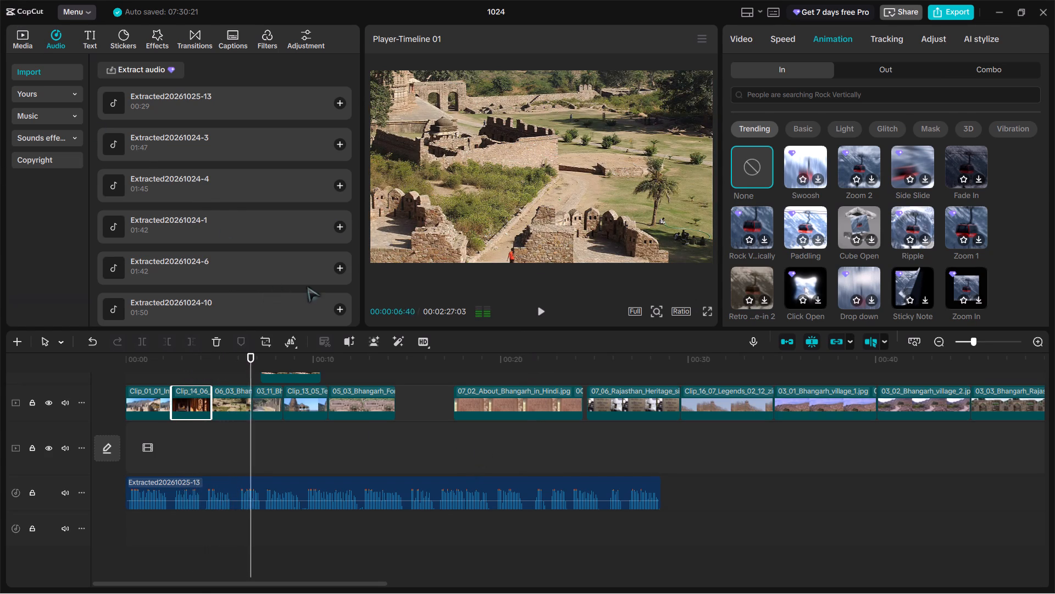
pyautogui.press('space')
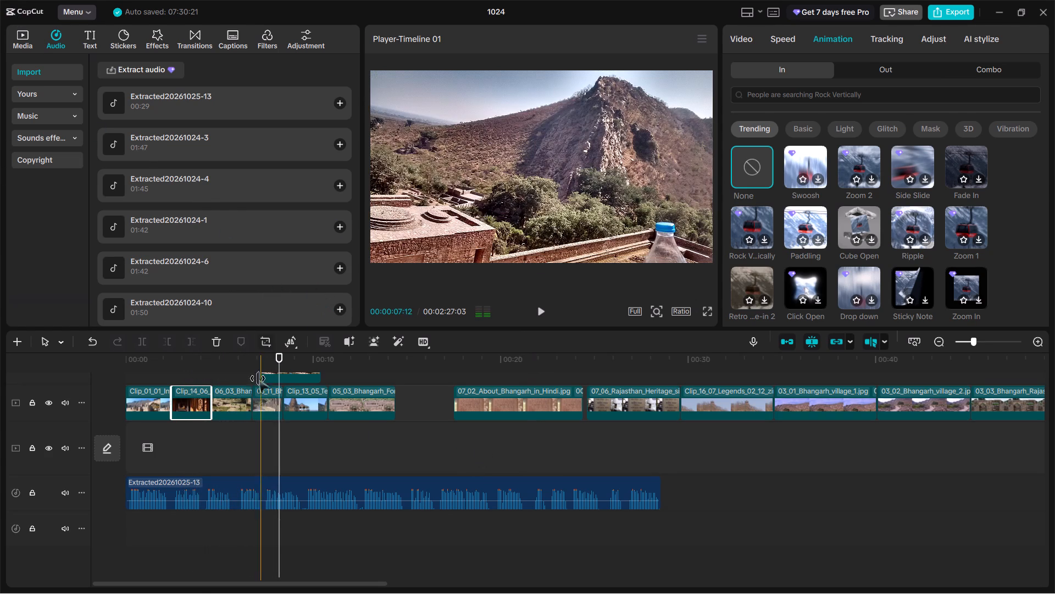
pyautogui.scroll(-11, 350, 461)
pyautogui.scroll(17, 350, 461)
pyautogui.scroll(-1, 324, 468)
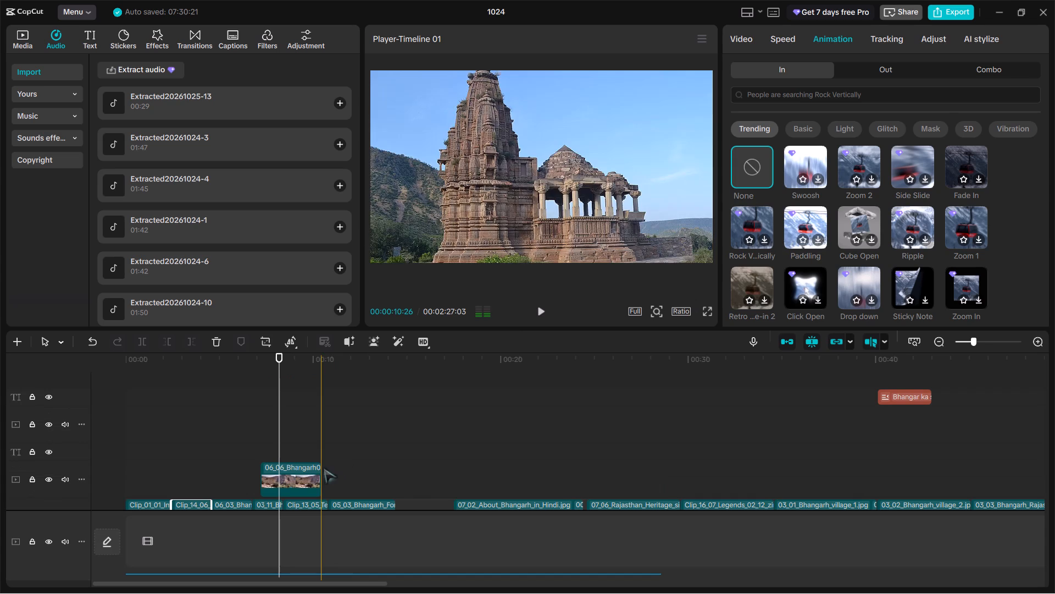
pyautogui.click(266, 489)
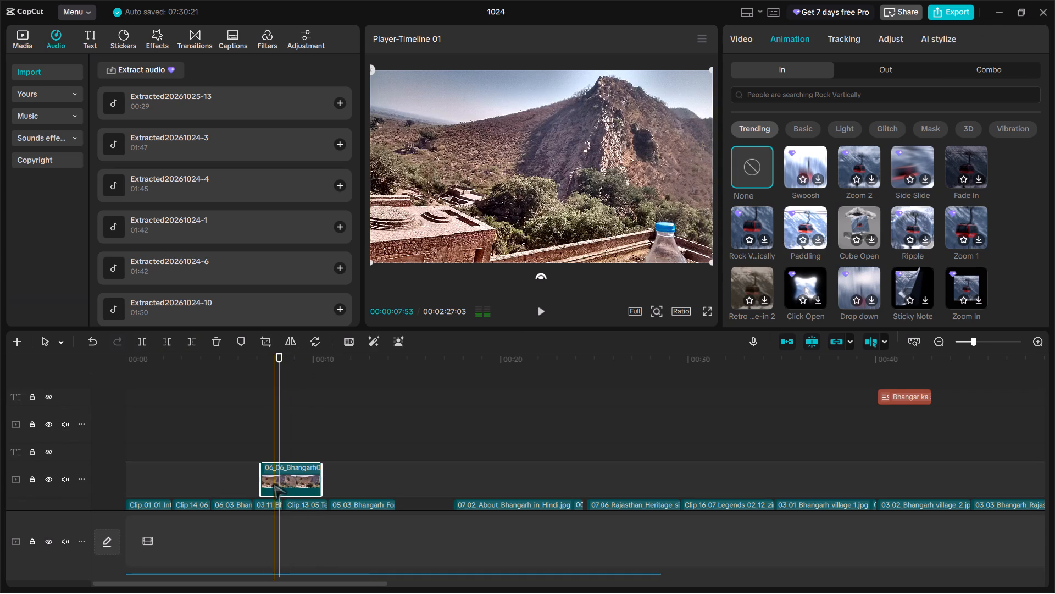
pyautogui.doubleClick(274, 484)
pyautogui.scroll(-20, 334, 450)
pyautogui.scroll(-7, 334, 450)
pyautogui.click(295, 406)
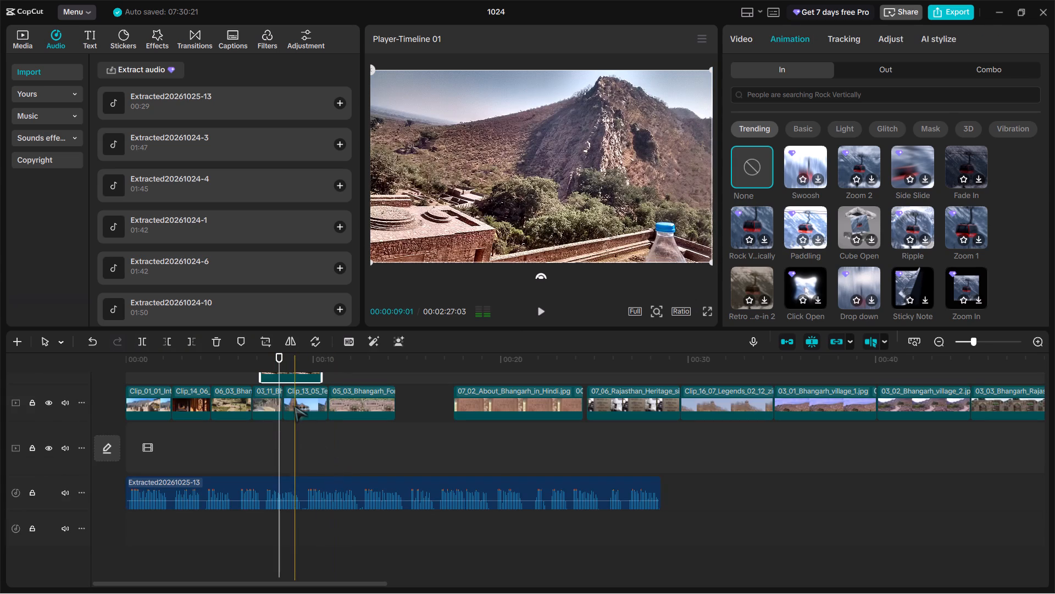
pyautogui.click(260, 404)
pyautogui.scroll(20, 282, 451)
pyautogui.scroll(7, 282, 451)
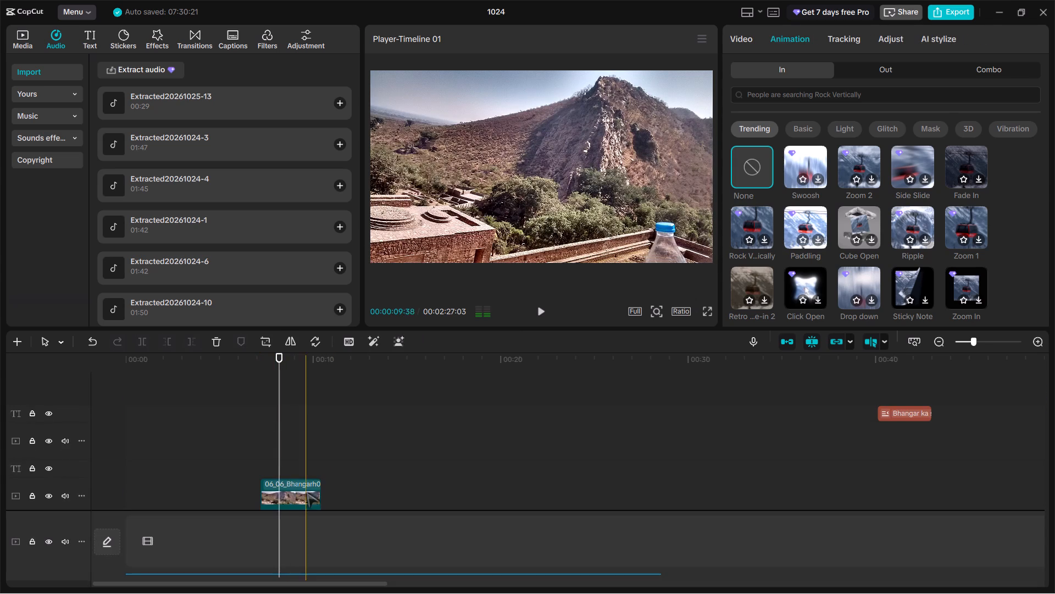
pyautogui.click(293, 502)
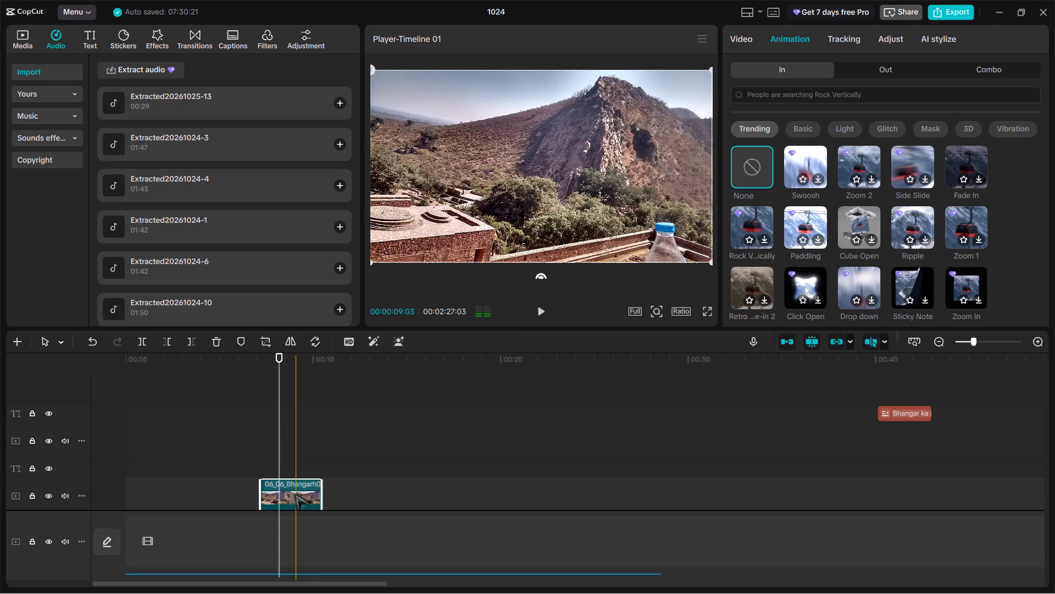
pyautogui.press('Delete')
# Replay the opening from about 4 seconds to about 9 seconds and check the 06_03, 03_11, Clip_13_05 and 05_03 clips against the voice-over.
pyautogui.moveTo(285, 356); pyautogui.dragTo(272, 358)
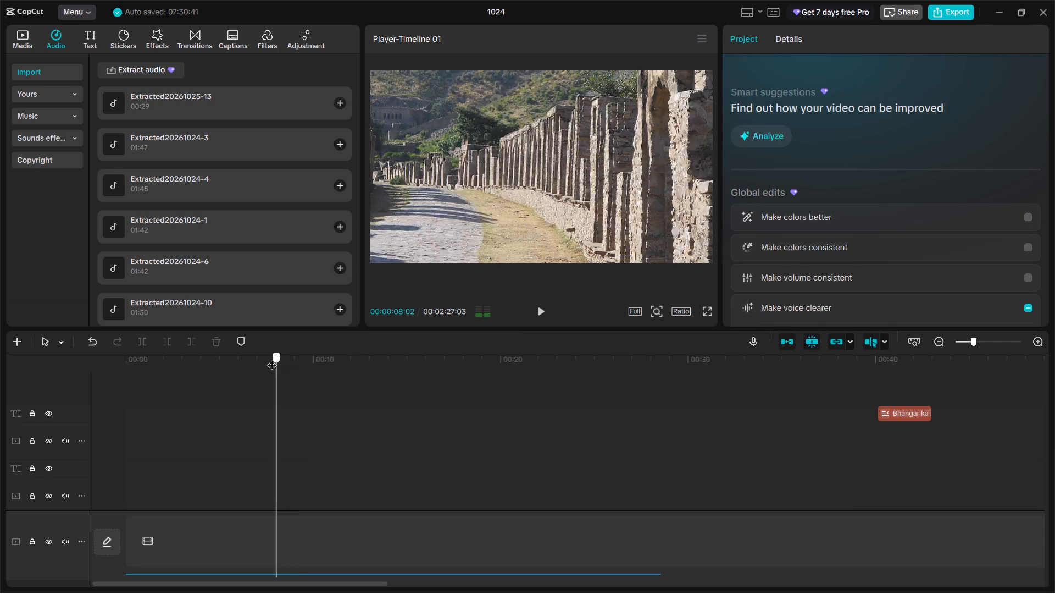
pyautogui.moveTo(272, 358); pyautogui.dragTo(197, 358)
pyautogui.scroll(-5, 346, 437)
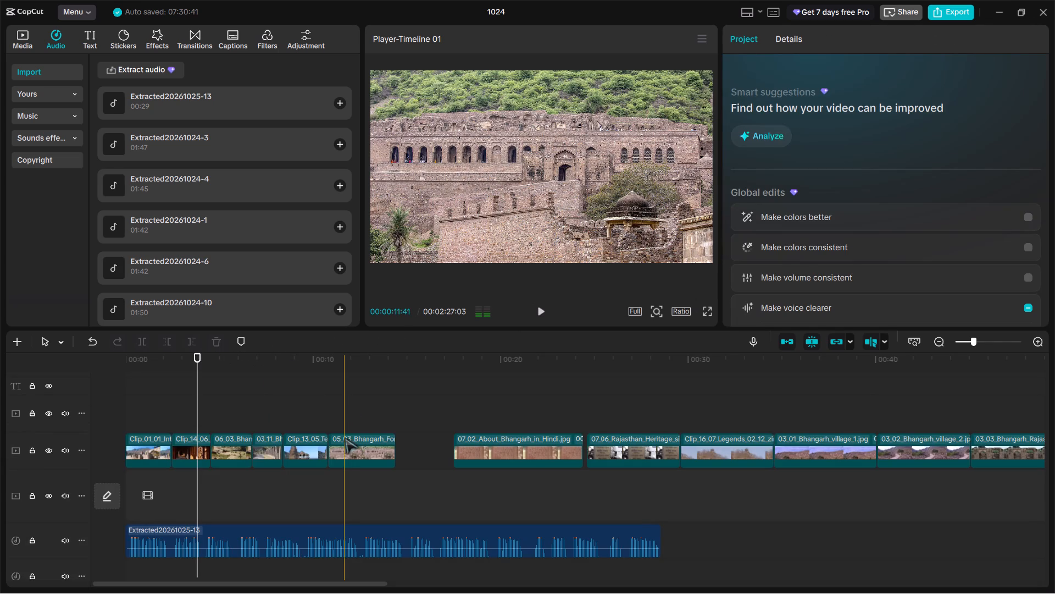
pyautogui.press('space')
pyautogui.click(282, 389)
pyautogui.click(241, 373)
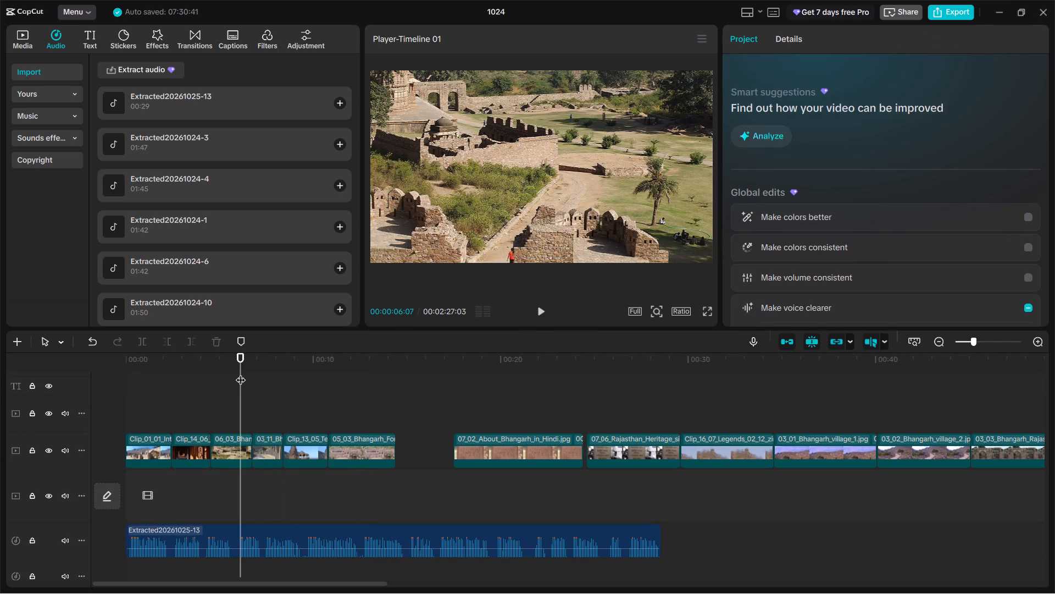
pyautogui.press('space')
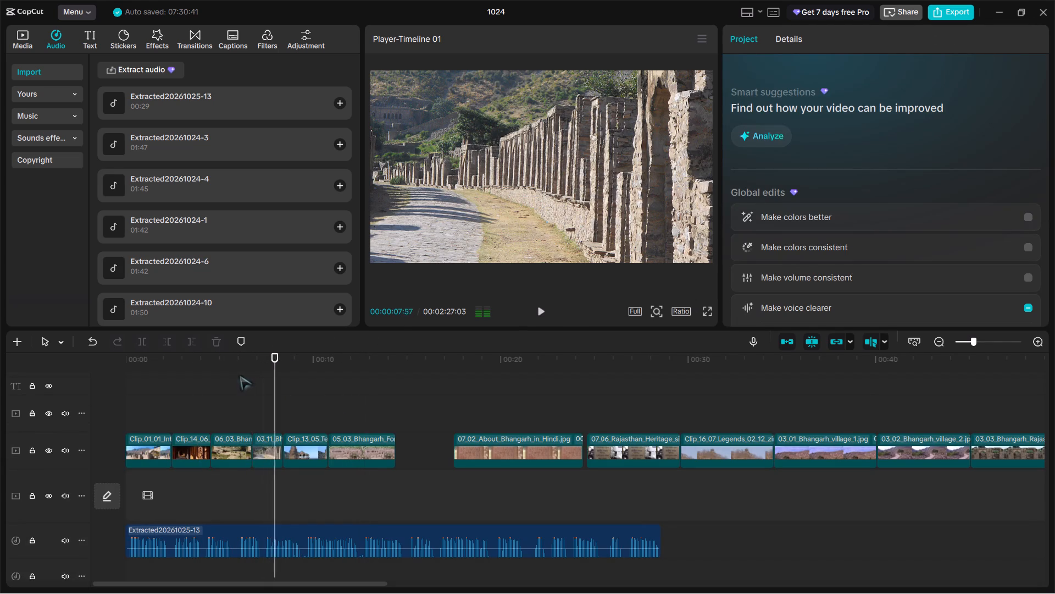
pyautogui.press('space')
pyautogui.click(241, 457)
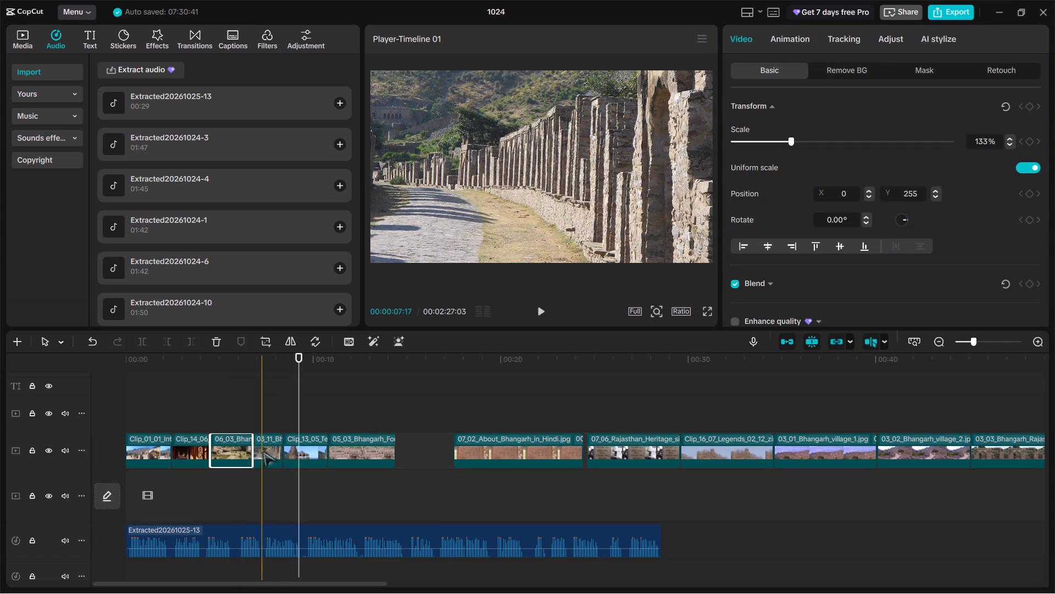
pyautogui.click(263, 452)
pyautogui.click(299, 457)
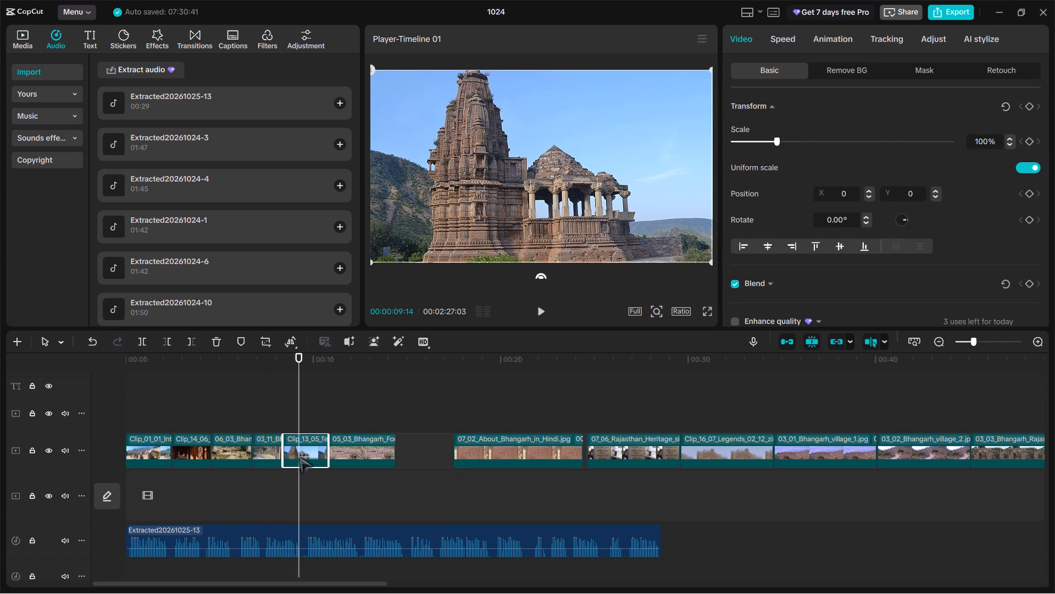
pyautogui.click(349, 457)
pyautogui.click(306, 450)
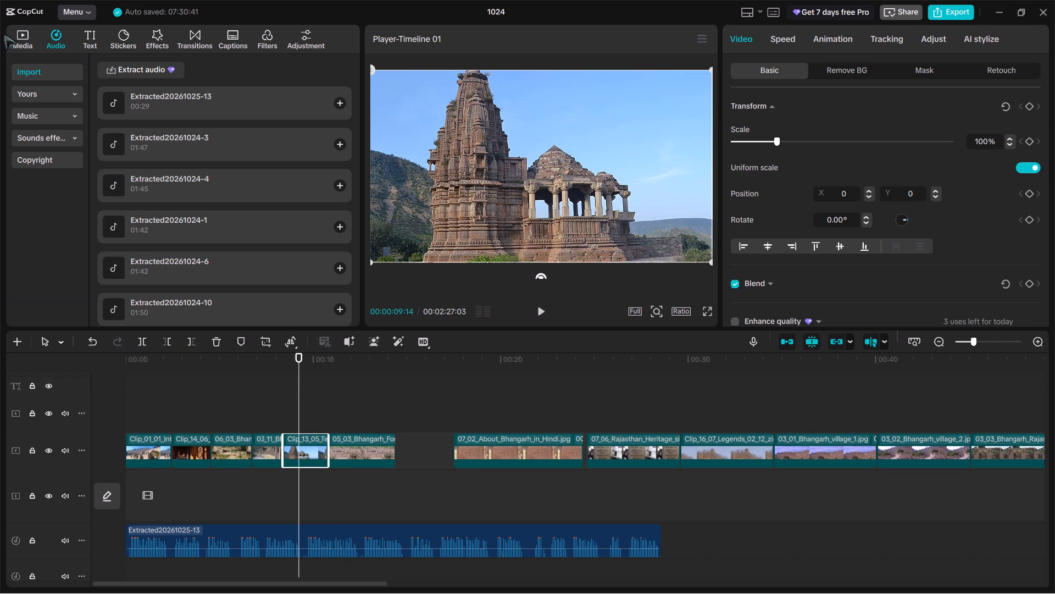
# Add the 03_02_Bhangarh_village_2 image from the imported media and place it at about 8 seconds on the track above the main clips.
pyautogui.click(14, 43)
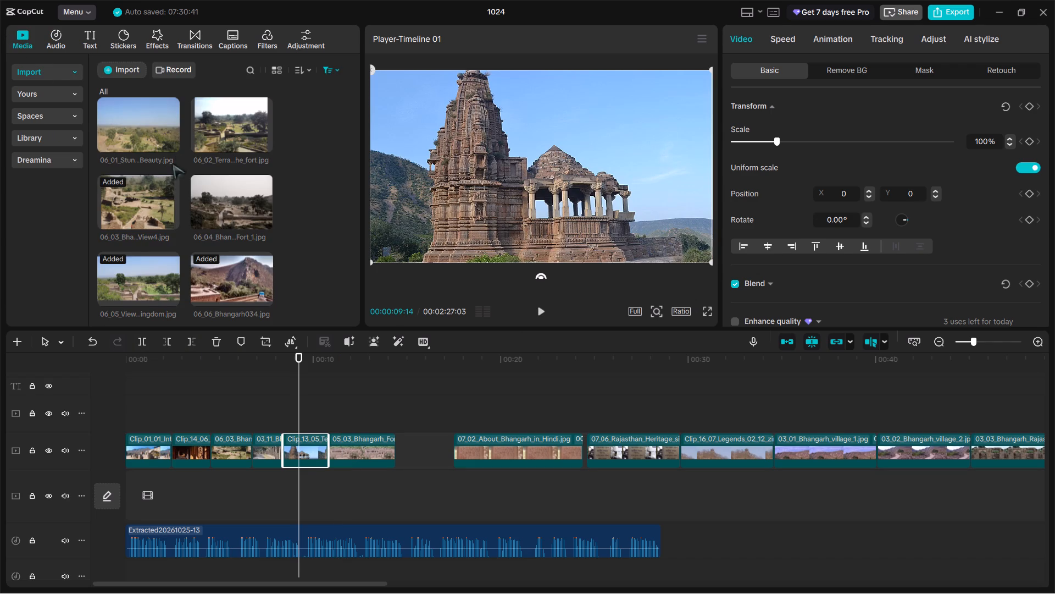
pyautogui.scroll(-1, 227, 252)
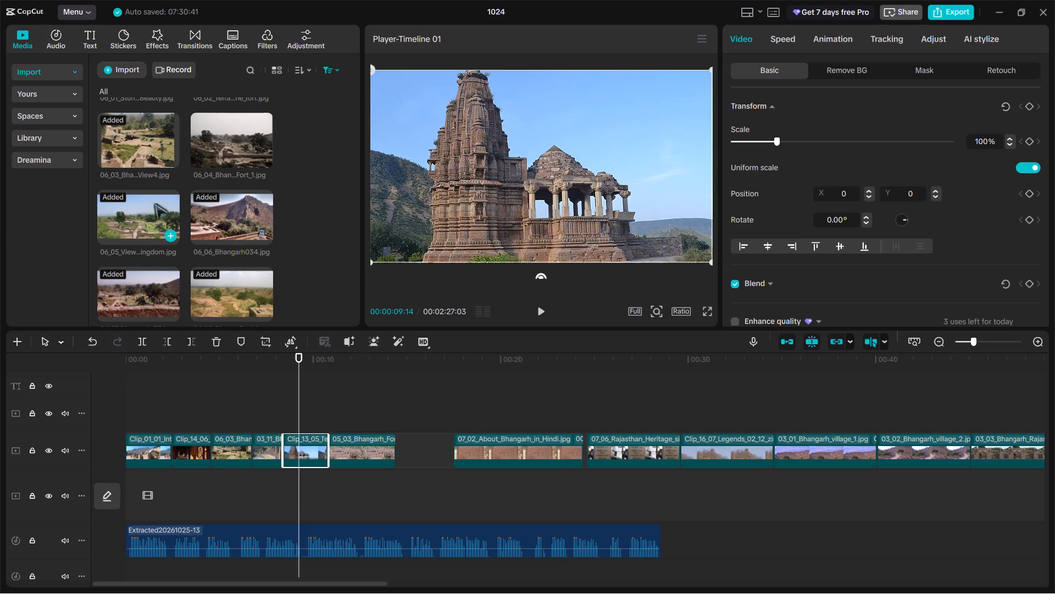
pyautogui.scroll(-4, 156, 277)
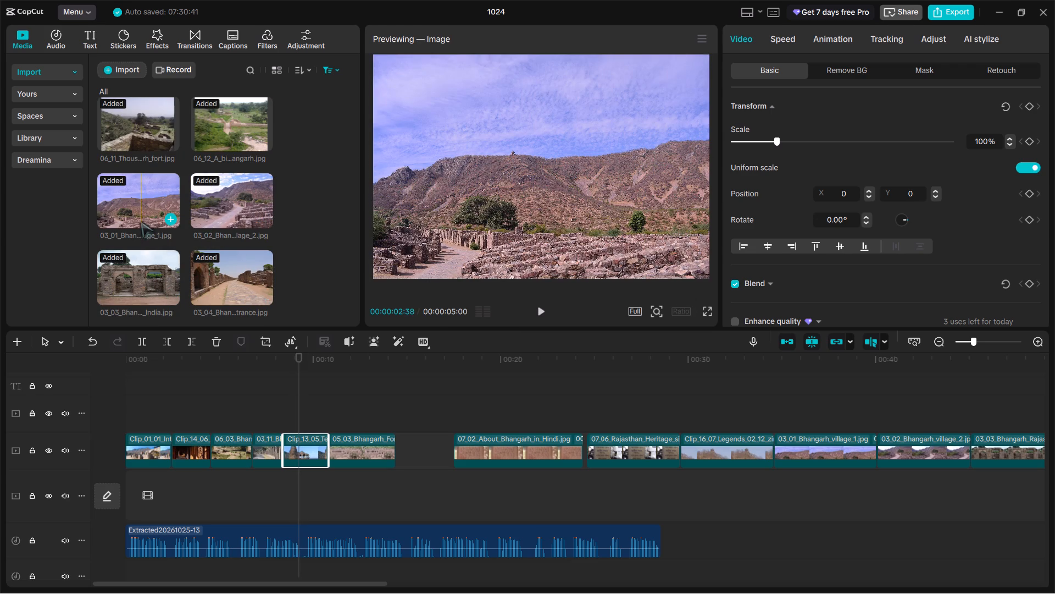
pyautogui.click(203, 217)
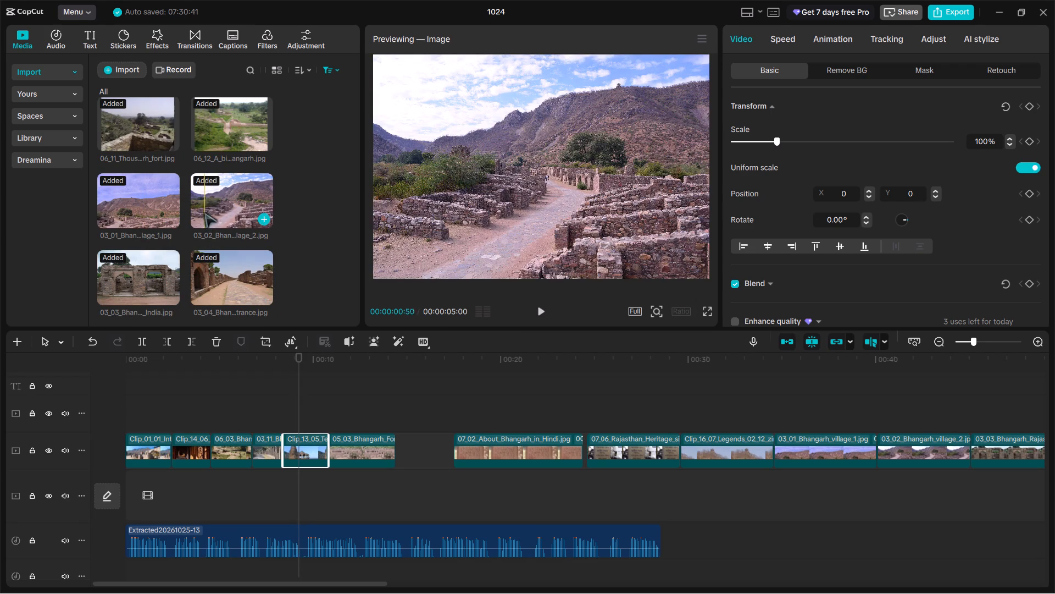
pyautogui.click(208, 210)
pyautogui.moveTo(208, 210); pyautogui.dragTo(279, 485)
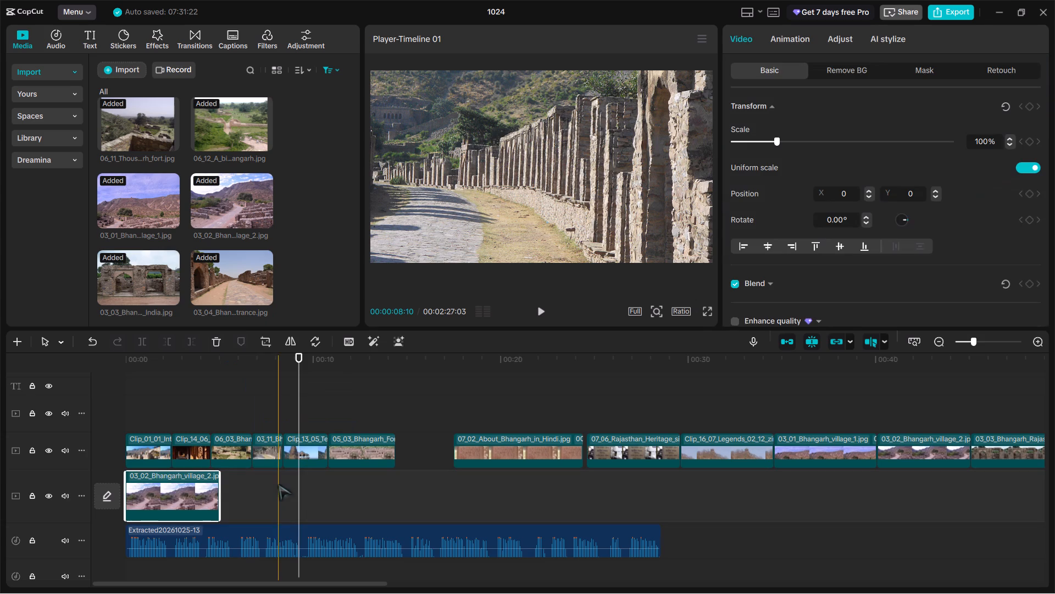
pyautogui.moveTo(185, 488); pyautogui.dragTo(337, 400)
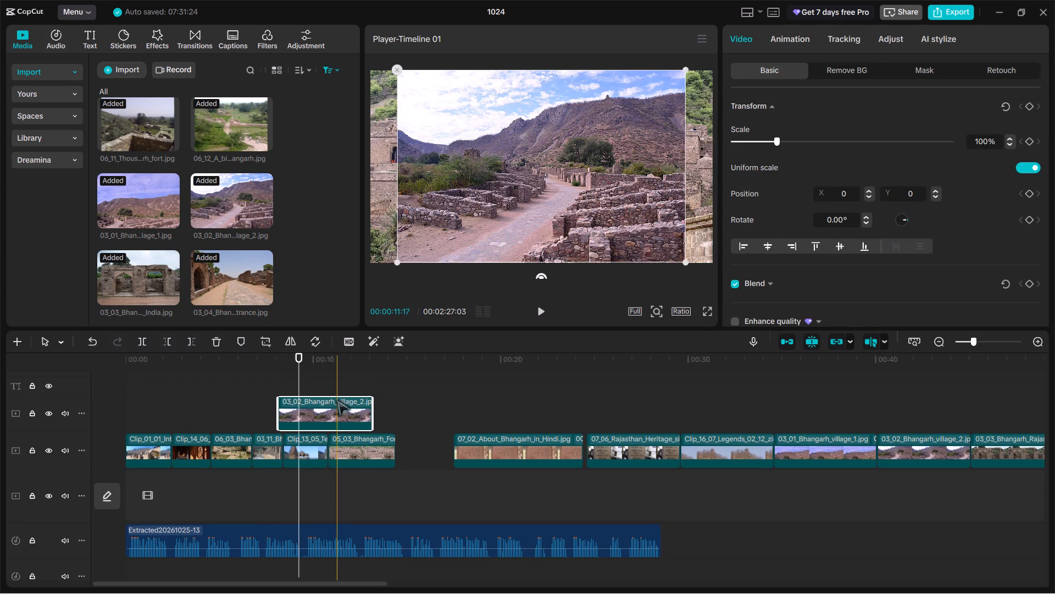
# Look through the imported images and add 03_12_Zohri_Bazaar_market directly after 03_02_Bhangarh_village_2 on the same track.
pyautogui.scroll(-15, 221, 218)
pyautogui.scroll(20, 221, 218)
pyautogui.scroll(20, 221, 218)
pyautogui.scroll(18, 221, 218)
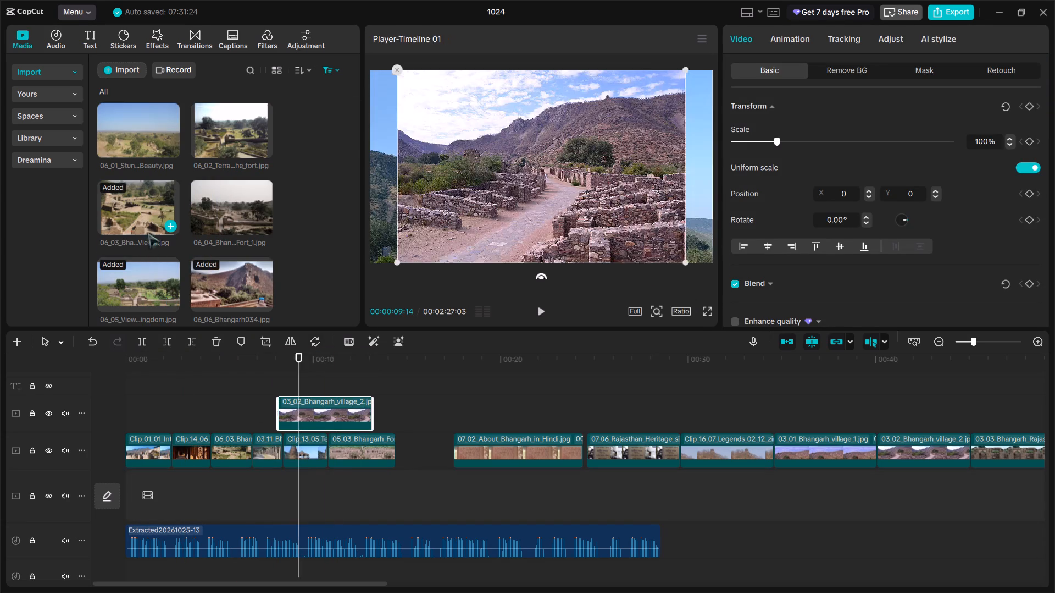
pyautogui.scroll(-2, 138, 217)
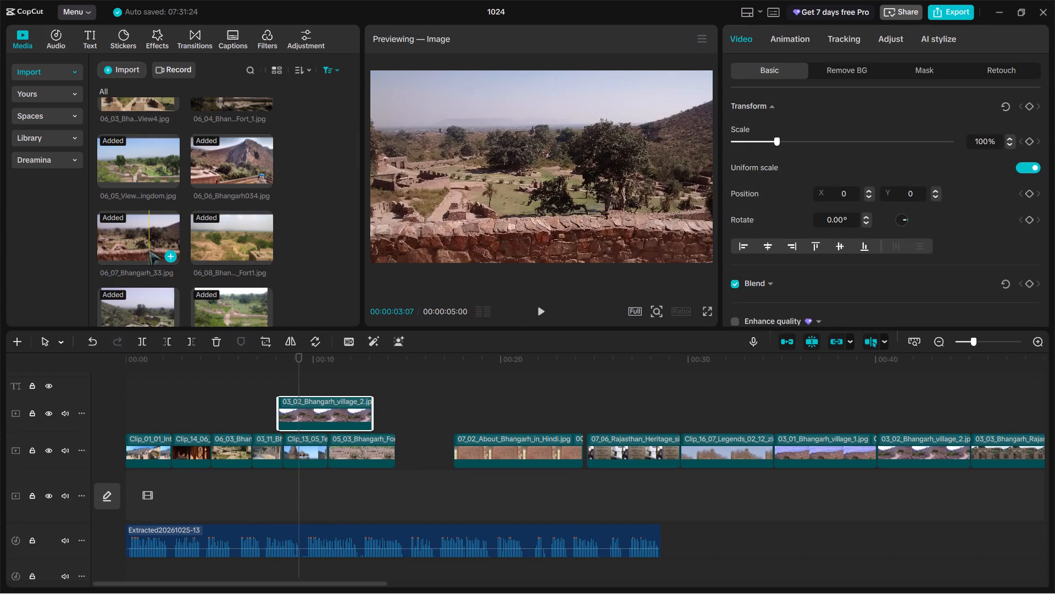
pyautogui.scroll(-2, 214, 250)
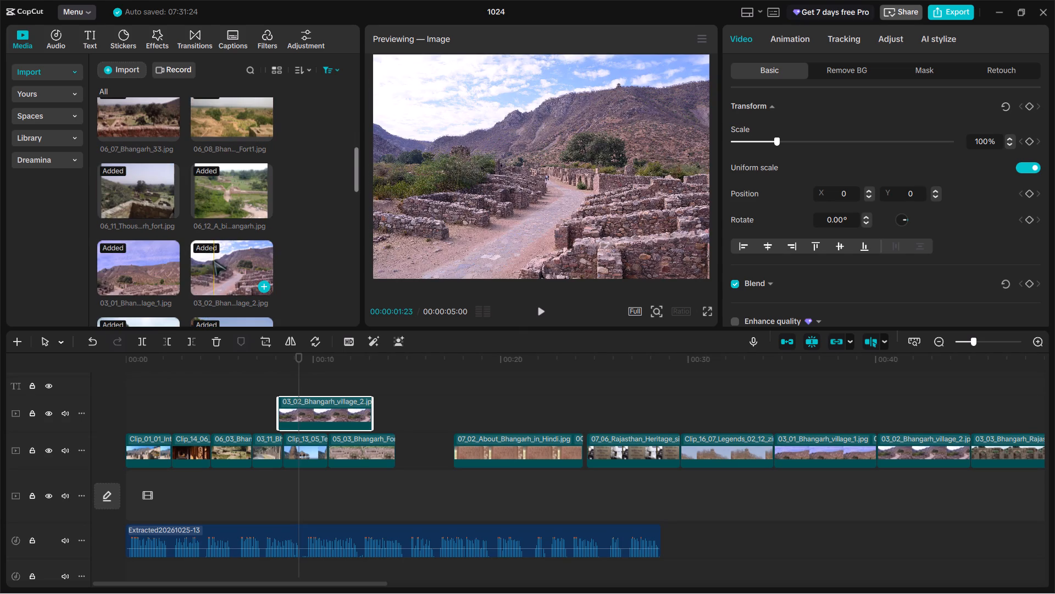
pyautogui.scroll(-20, 124, 266)
pyautogui.scroll(-5, 124, 266)
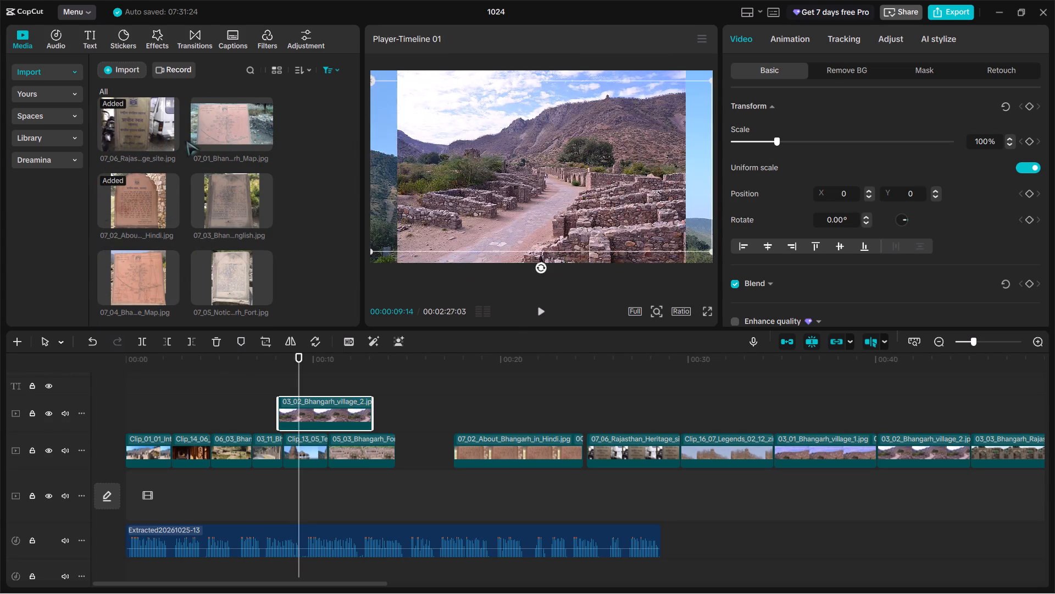
pyautogui.scroll(1, 223, 172)
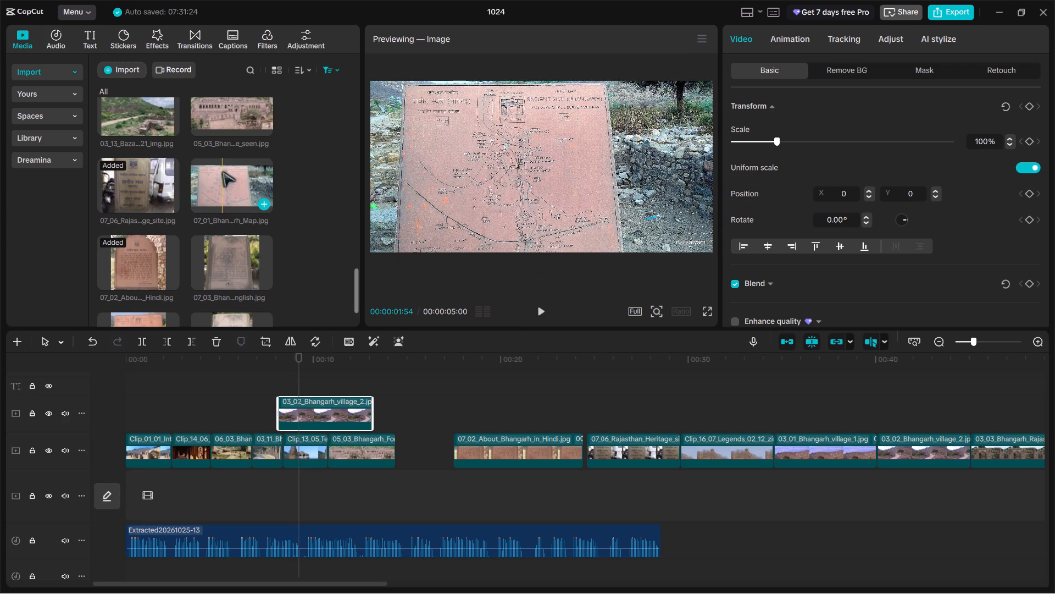
pyautogui.scroll(11, 223, 172)
pyautogui.scroll(-5, 242, 285)
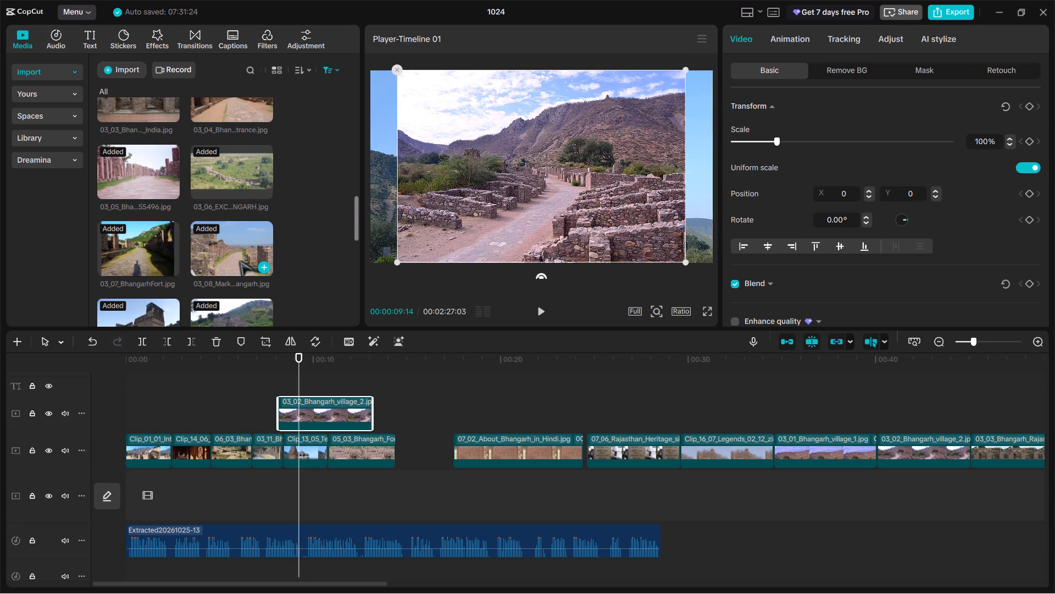
pyautogui.scroll(-20, 240, 256)
pyautogui.scroll(-15, 240, 256)
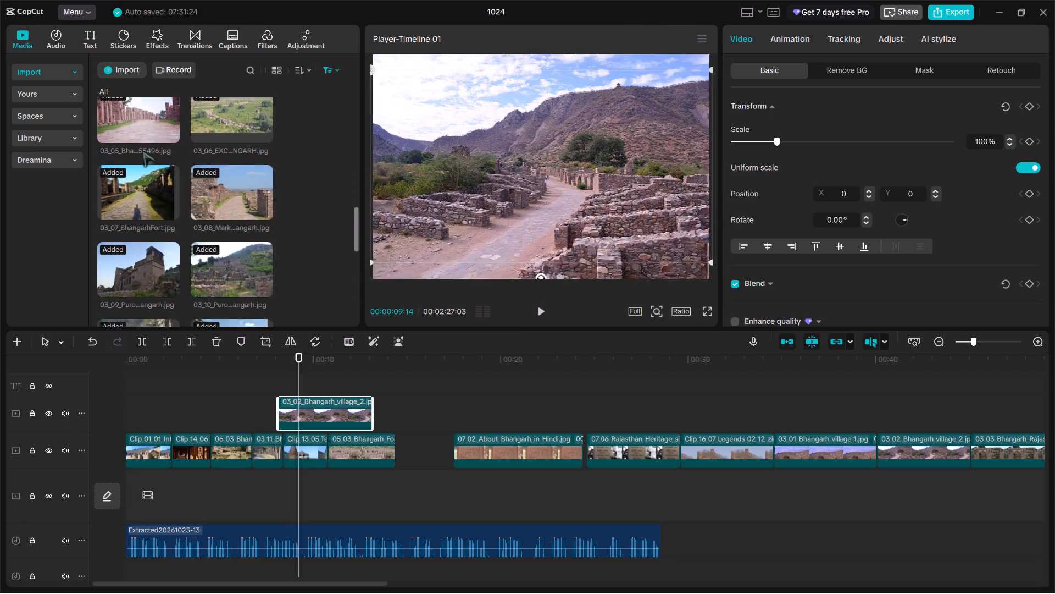
pyautogui.scroll(-1, 231, 257)
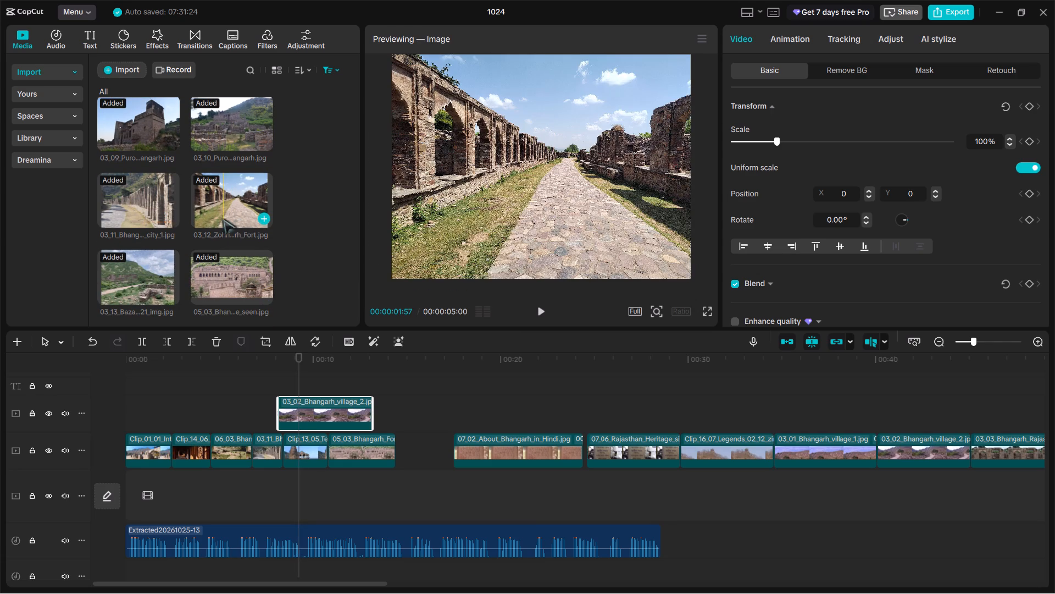
pyautogui.moveTo(227, 213); pyautogui.dragTo(374, 412)
# Add the 03_08_Market_street image on a new track above the others, starting at about 10 seconds.
pyautogui.scroll(1, 93, 175)
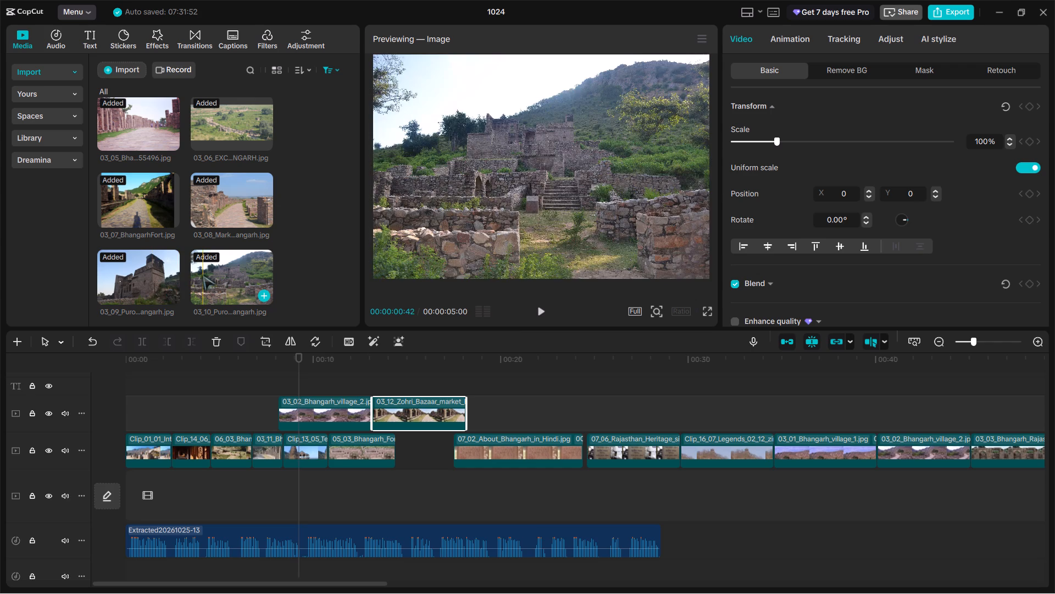
pyautogui.moveTo(179, 272); pyautogui.dragTo(195, 272)
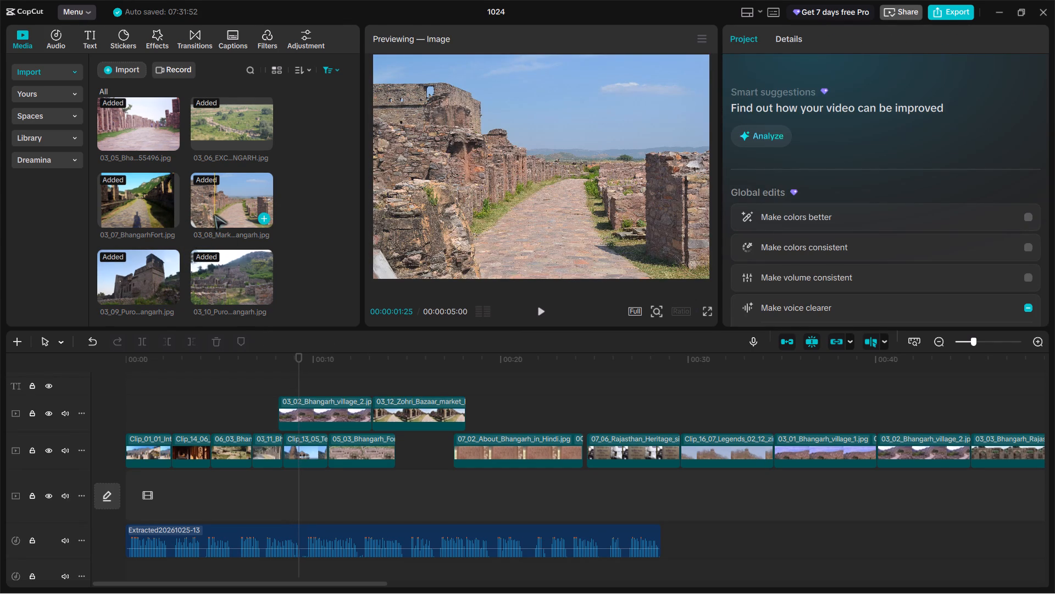
pyautogui.moveTo(214, 215); pyautogui.dragTo(309, 372)
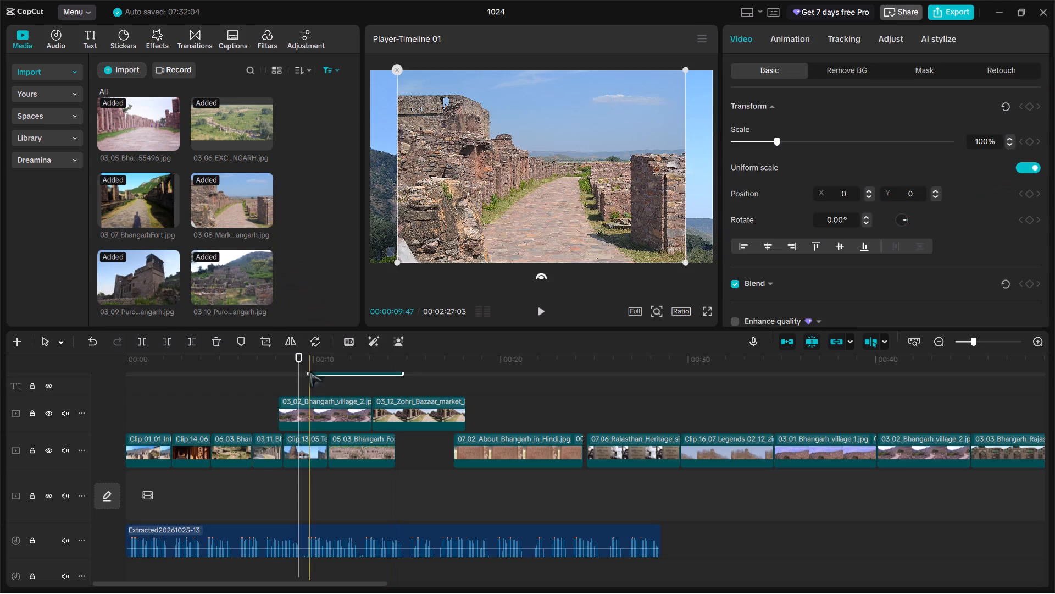
pyautogui.scroll(1, 310, 386)
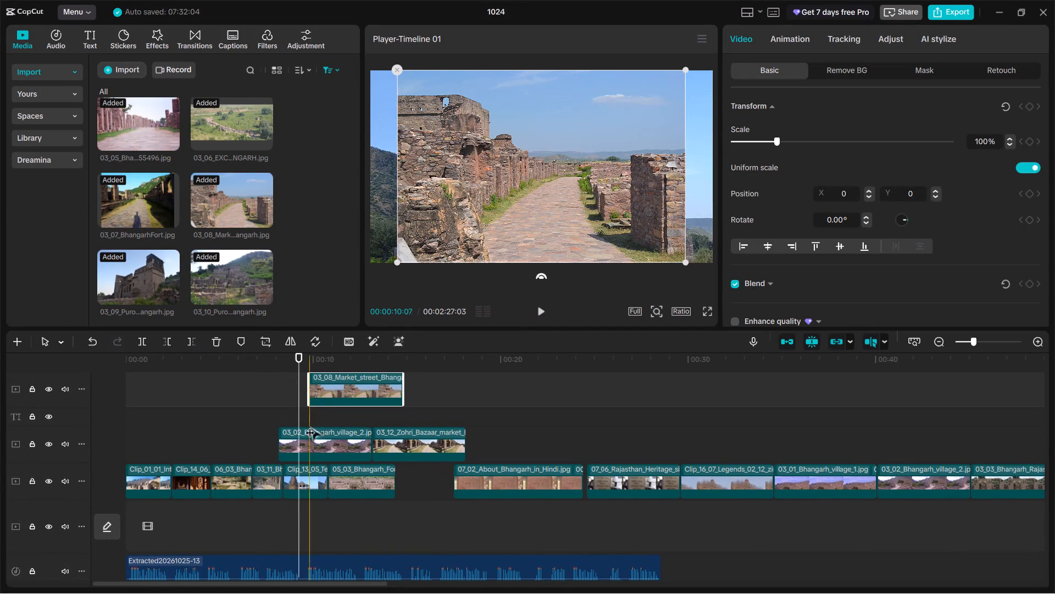
# Turn off auto snapping and play the timeline from the start of the 03_11_Bhangarh clip to about 9 seconds.
pyautogui.hscroll(2, 260, 389)
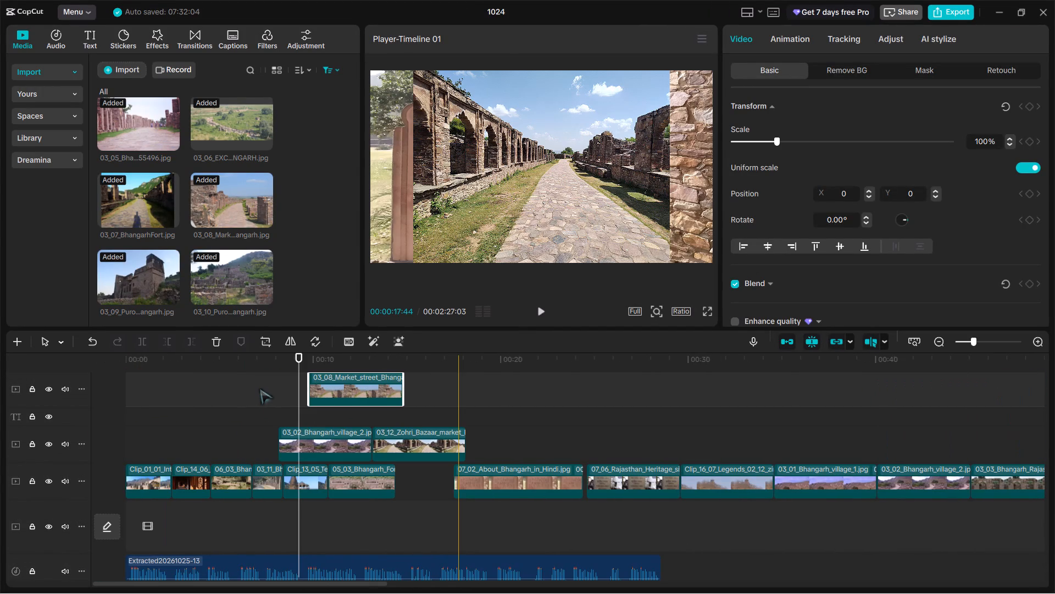
pyautogui.hscroll(3, 259, 389)
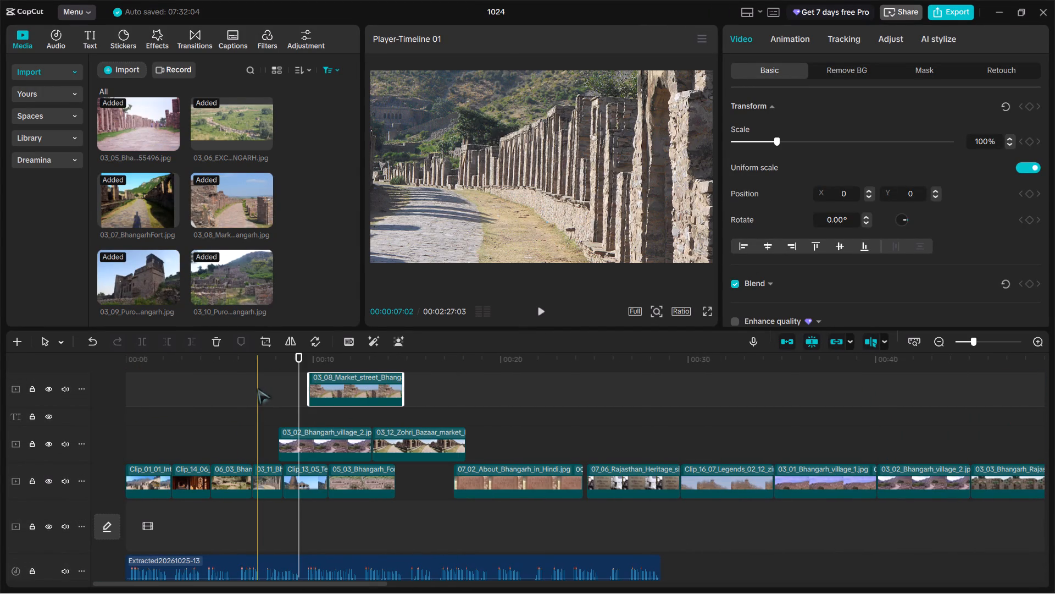
pyautogui.click(256, 329)
pyautogui.click(252, 360)
pyautogui.rightClick(252, 360)
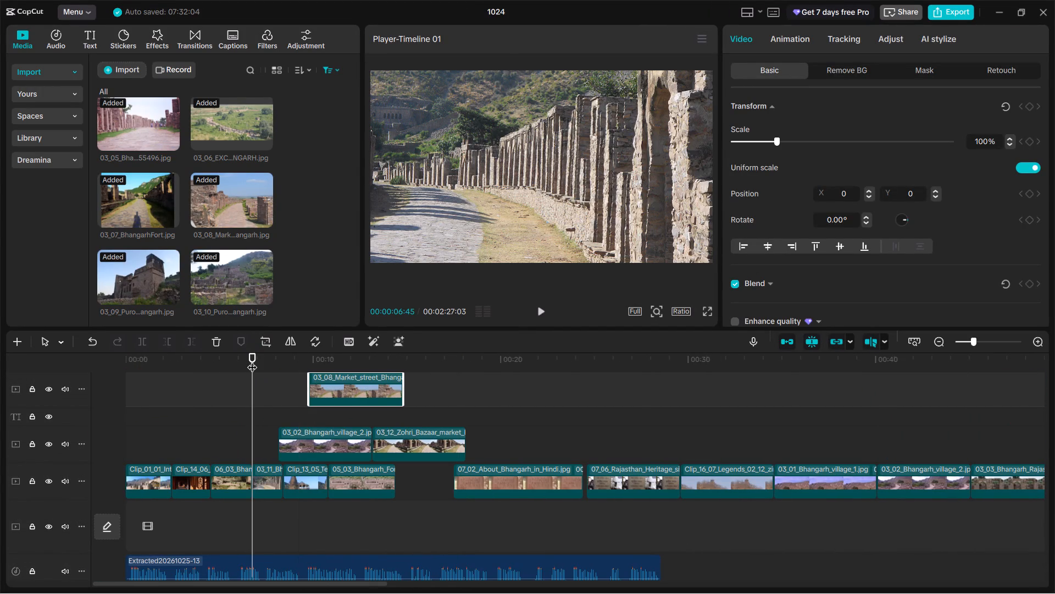
pyautogui.click(252, 360)
pyautogui.write('n')
pyautogui.press('space')
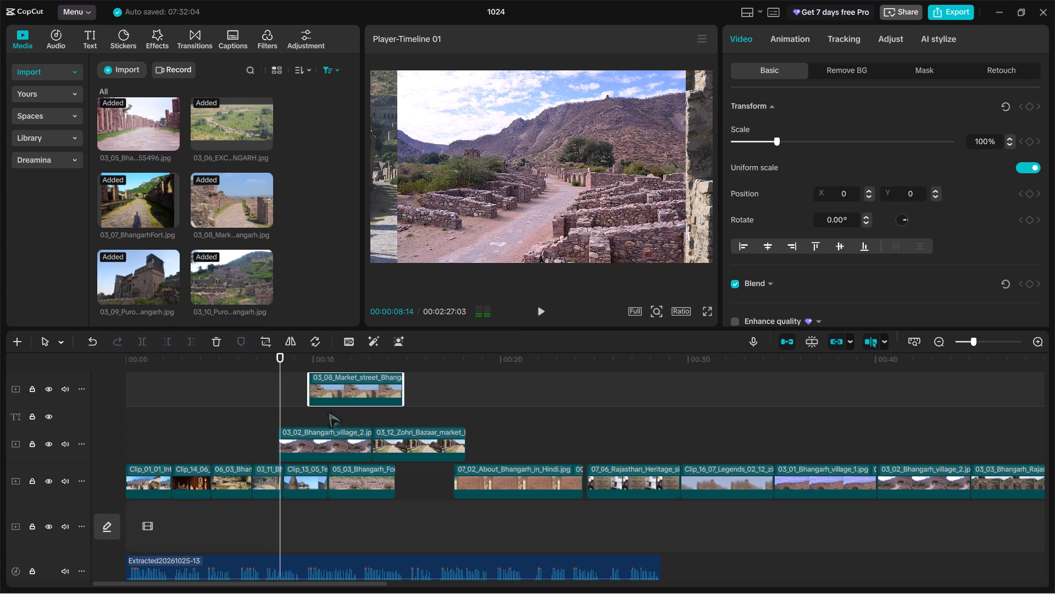
pyautogui.press('space')
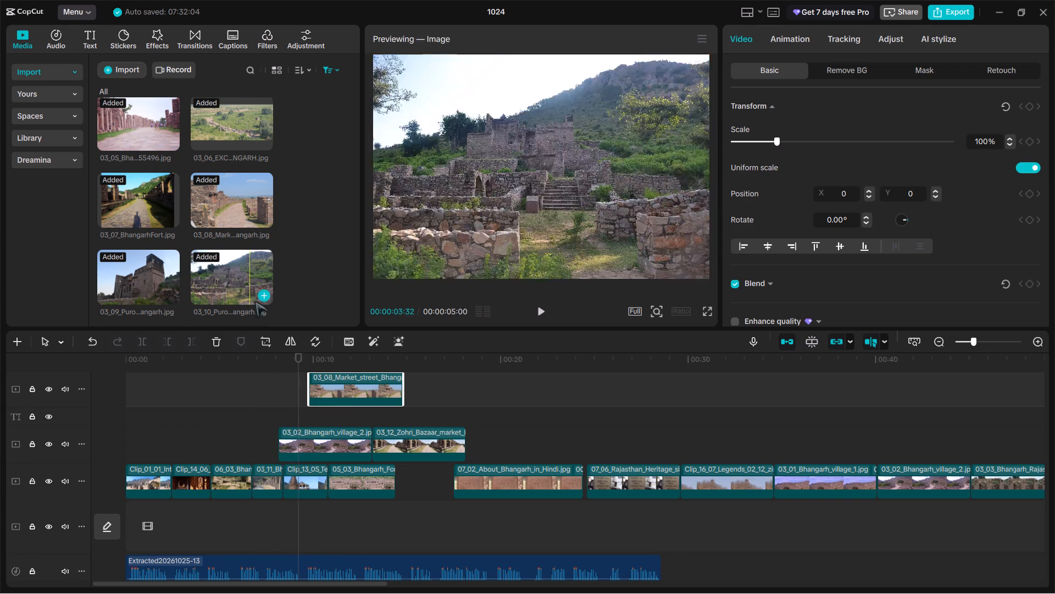
# Move the 03_02_Bhangarh_village_2 image aside in the frame to X 2049 and delete the Clip_13_05 temple clip beneath it.
pyautogui.click(480, 205)
pyautogui.moveTo(480, 205); pyautogui.dragTo(614, 205)
pyautogui.moveTo(573, 199); pyautogui.dragTo(576, 200)
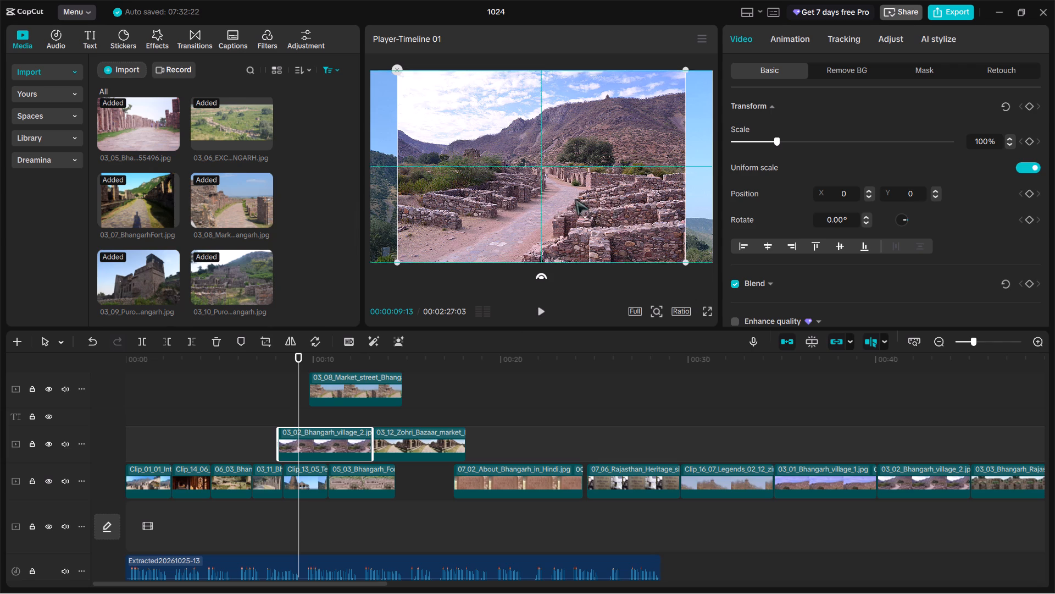
pyautogui.moveTo(576, 200); pyautogui.dragTo(755, 199)
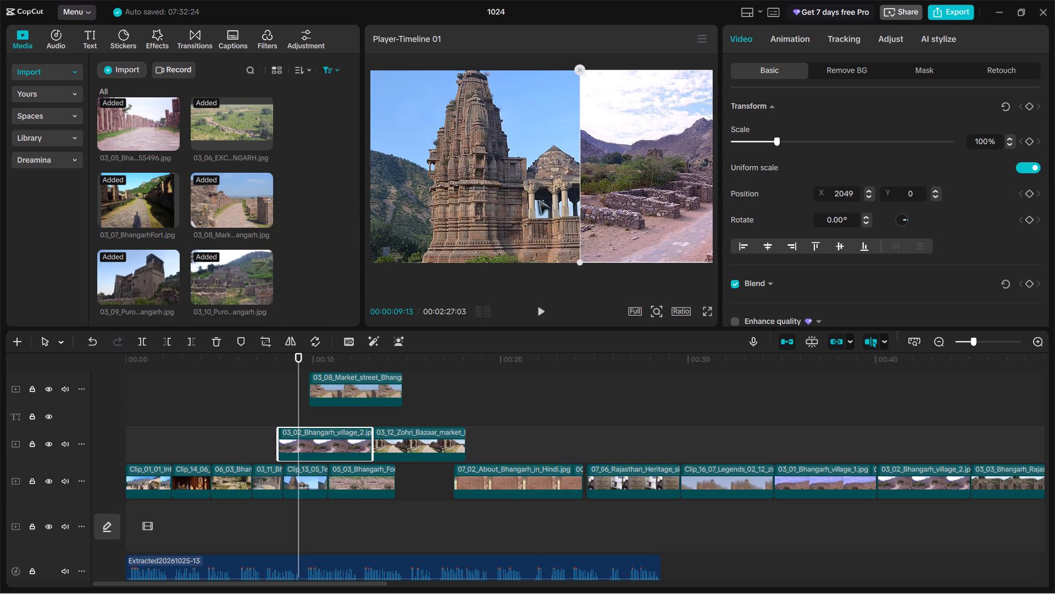
pyautogui.click(538, 199)
pyautogui.press('Delete')
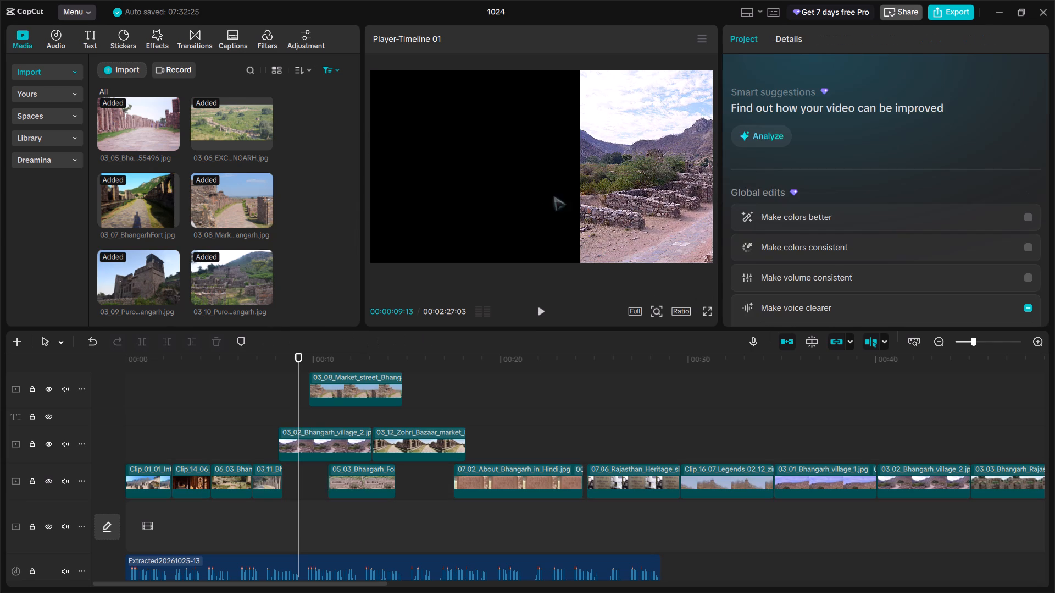
# Move the 03_02_Bhangarh_village_2 image back into the frame and enlarge it to 163%, positioned at about X -321, Y 370.
pyautogui.moveTo(590, 188); pyautogui.dragTo(467, 188)
pyautogui.moveTo(603, 163); pyautogui.dragTo(587, 164)
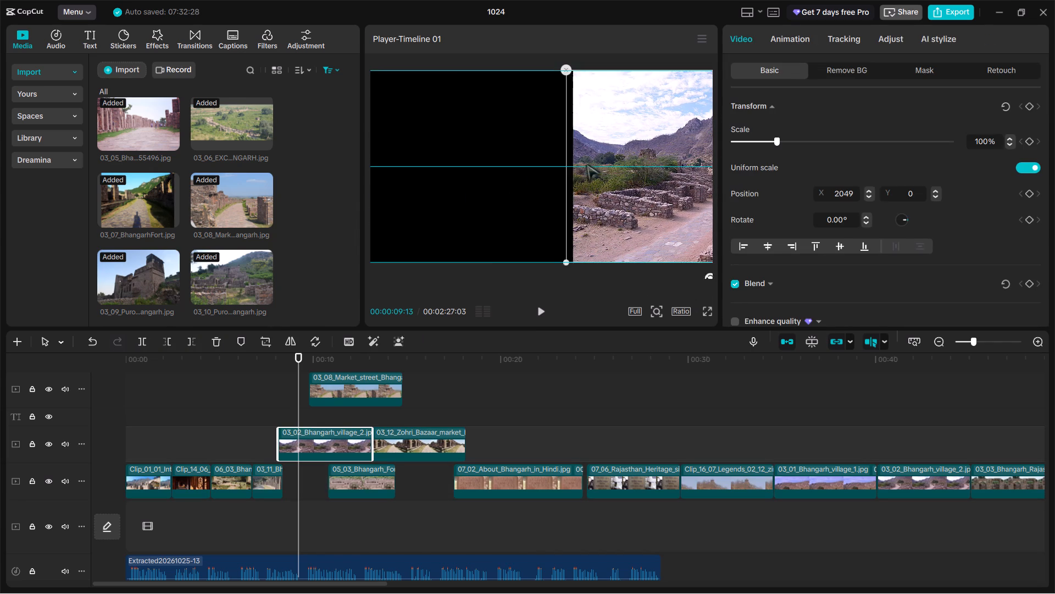
pyautogui.moveTo(587, 164); pyautogui.dragTo(393, 161)
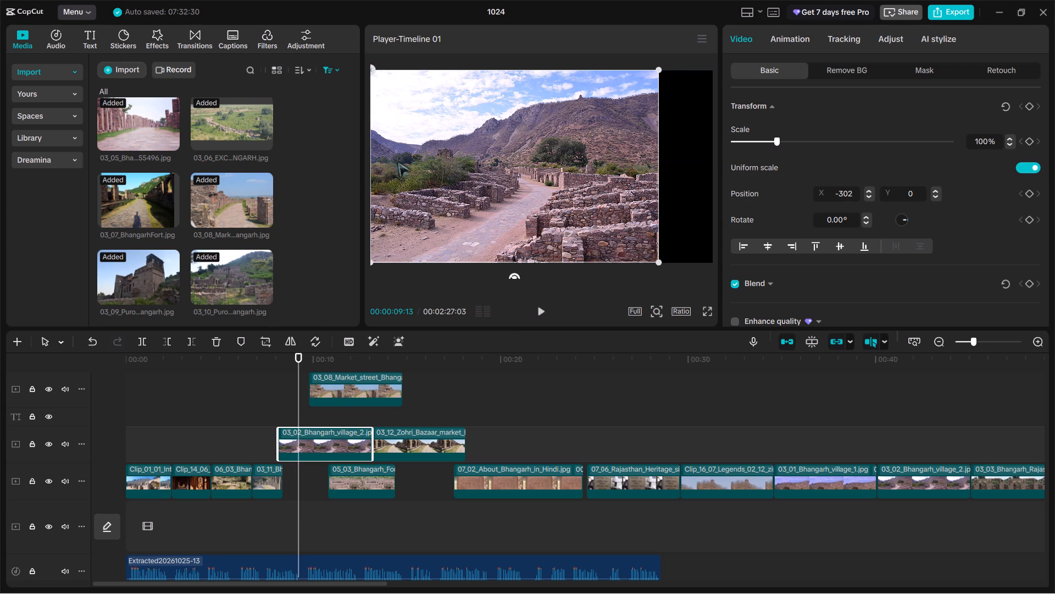
pyautogui.moveTo(659, 262); pyautogui.dragTo(828, 248)
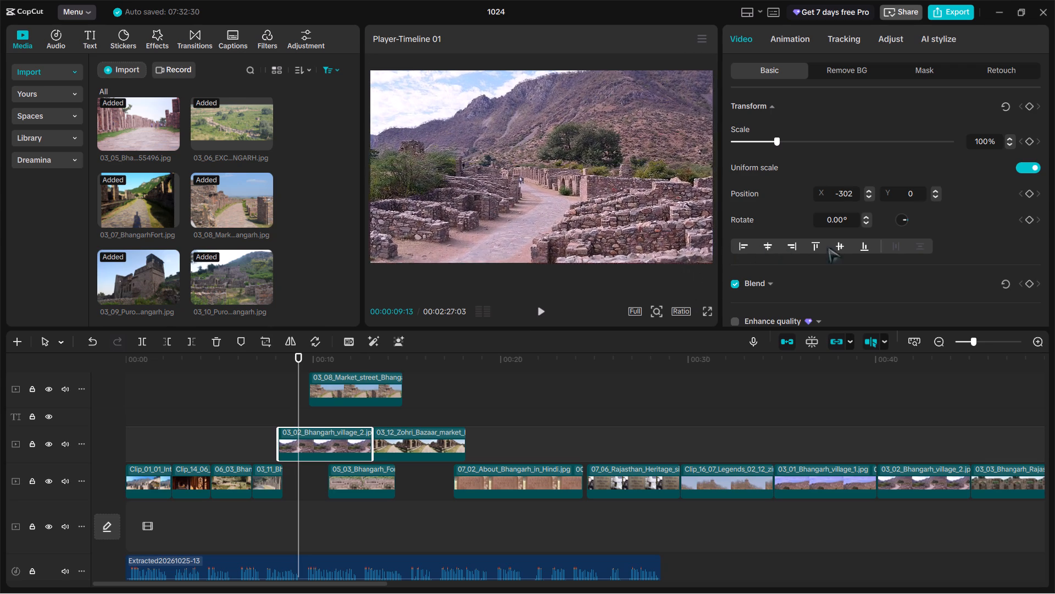
pyautogui.moveTo(828, 248); pyautogui.dragTo(854, 248)
pyautogui.moveTo(573, 199); pyautogui.dragTo(572, 166)
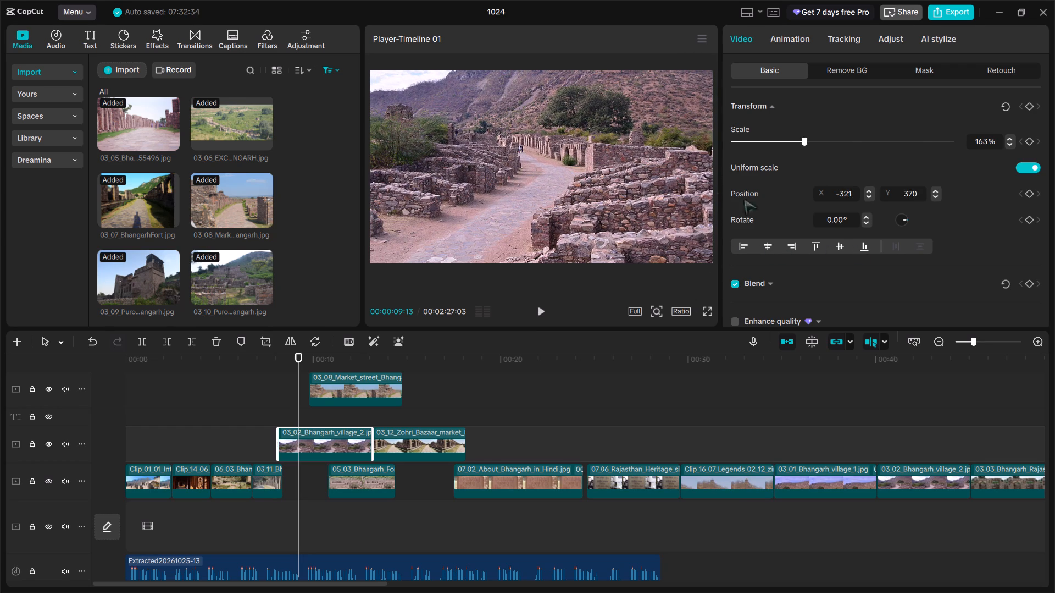
# Turn off uniform scale for the 03_02_Bhangarh_village_2 image, set its scale width to 119% and position it at X 0, Y 386.
pyautogui.scroll(-1, 766, 177)
pyautogui.scroll(20, 757, 197)
pyautogui.scroll(11, 757, 197)
pyautogui.click(1043, 164)
pyautogui.click(1039, 164)
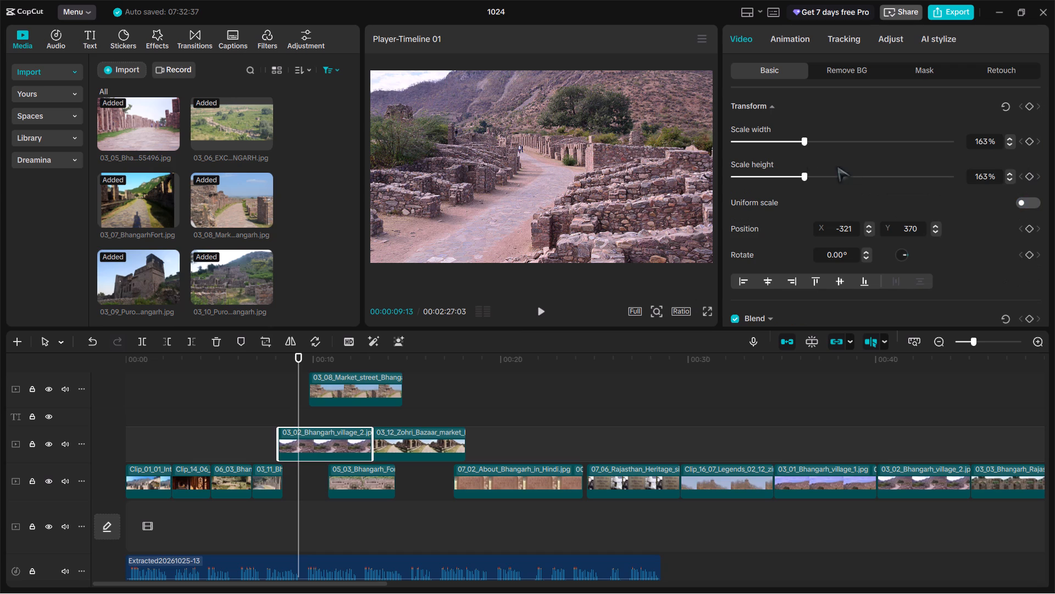
pyautogui.moveTo(806, 139); pyautogui.dragTo(783, 145)
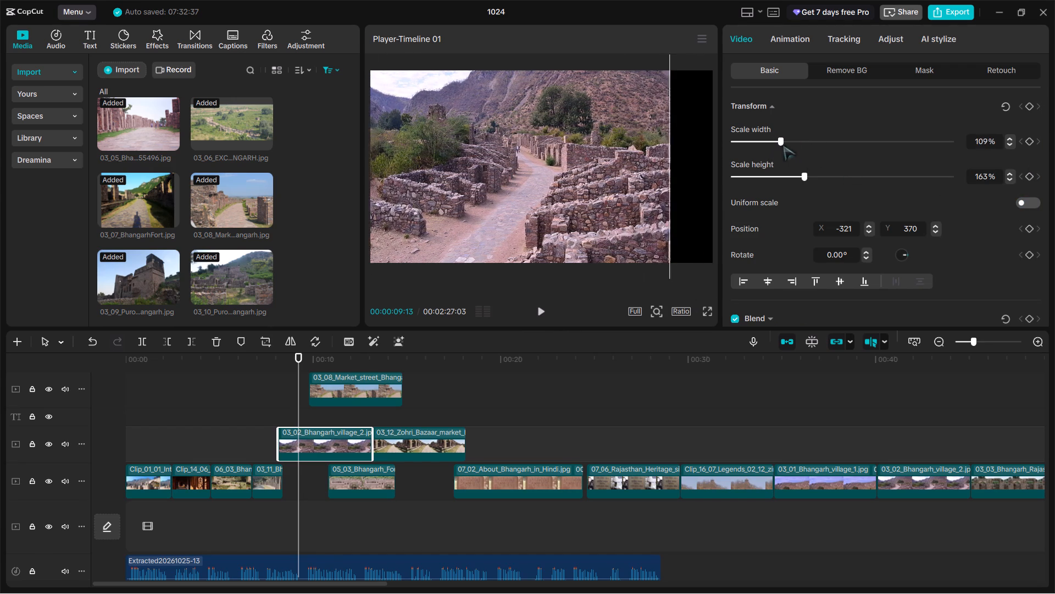
pyautogui.moveTo(783, 145); pyautogui.dragTo(776, 147)
pyautogui.moveTo(459, 174); pyautogui.dragTo(484, 173)
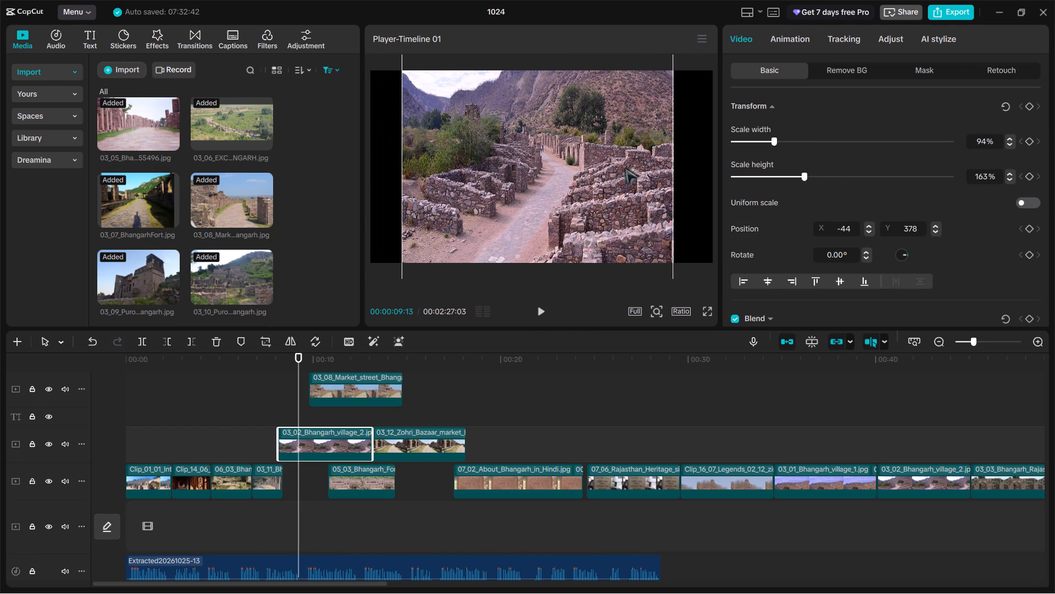
pyautogui.moveTo(768, 145); pyautogui.dragTo(780, 144)
pyautogui.moveTo(620, 159); pyautogui.dragTo(627, 159)
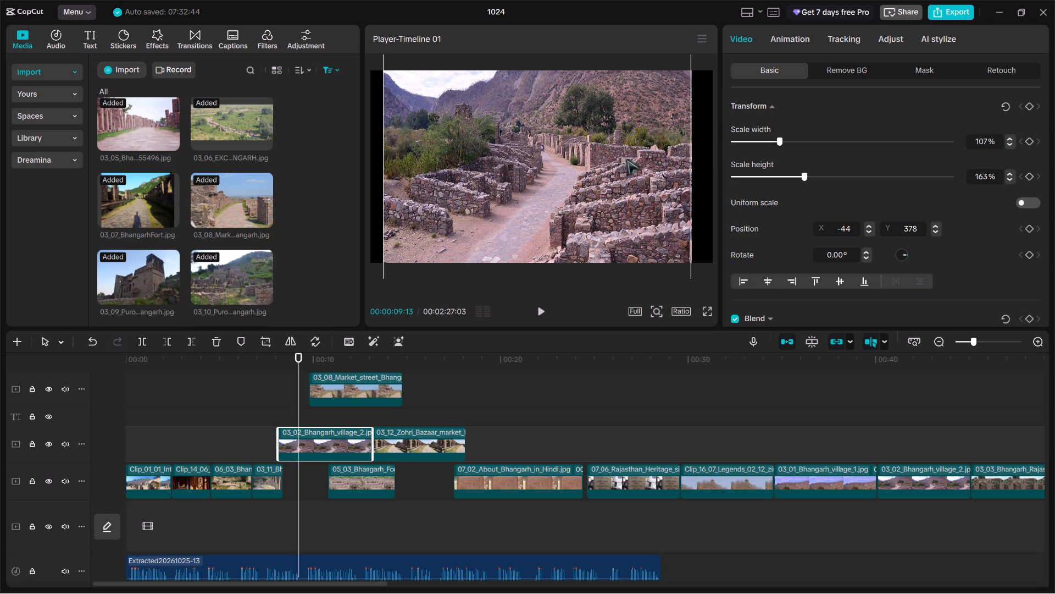
pyautogui.moveTo(627, 159); pyautogui.dragTo(631, 158)
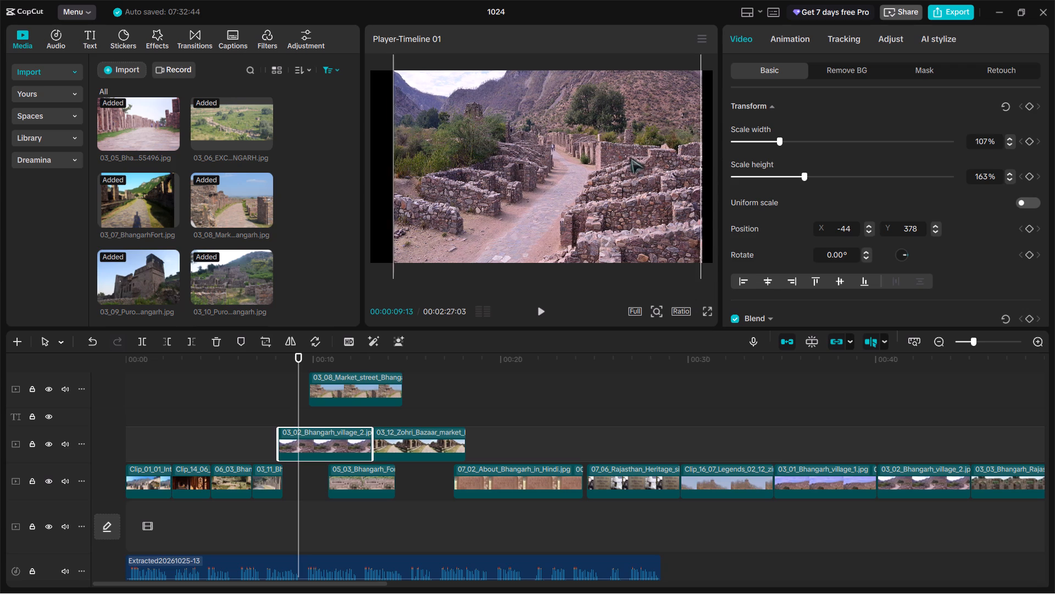
pyautogui.moveTo(631, 158); pyautogui.dragTo(628, 159)
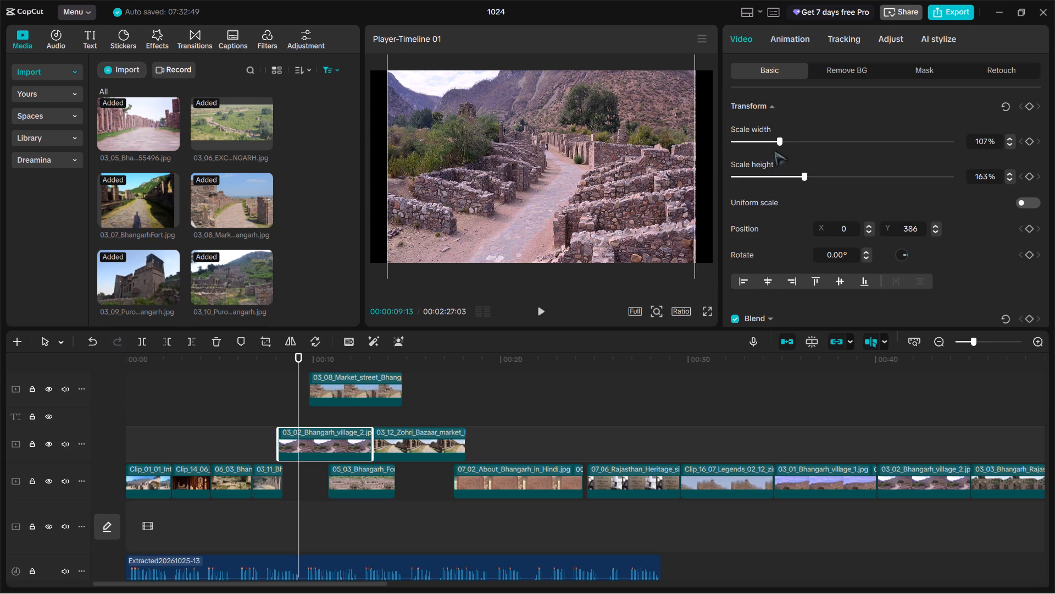
pyautogui.moveTo(778, 144); pyautogui.dragTo(781, 147)
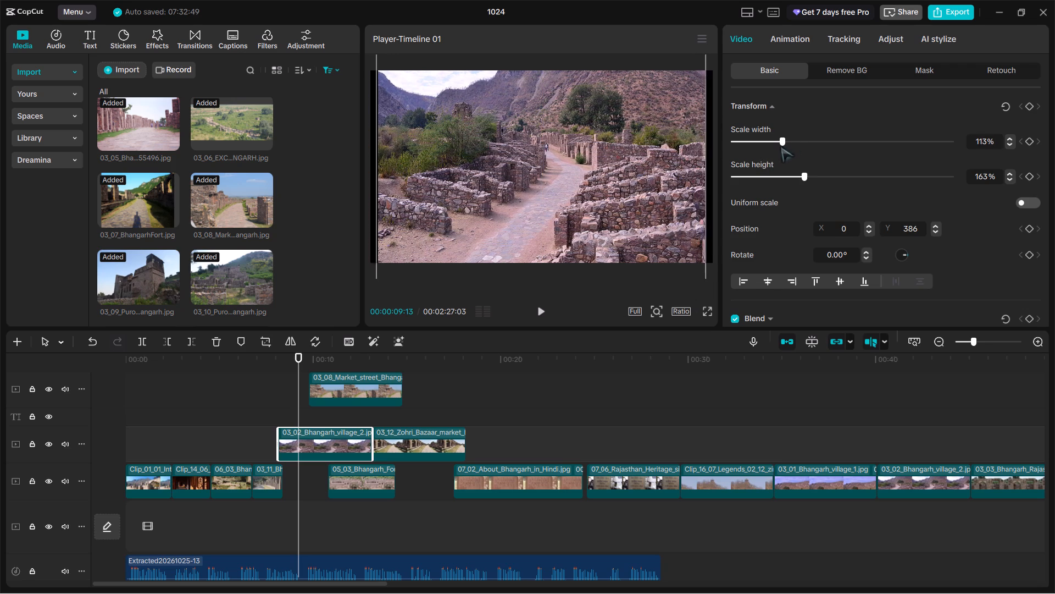
pyautogui.moveTo(781, 147); pyautogui.dragTo(784, 147)
# Set the scale height of the 03_02_Bhangarh_village_2 image to 134%.
pyautogui.moveTo(800, 175); pyautogui.dragTo(801, 175)
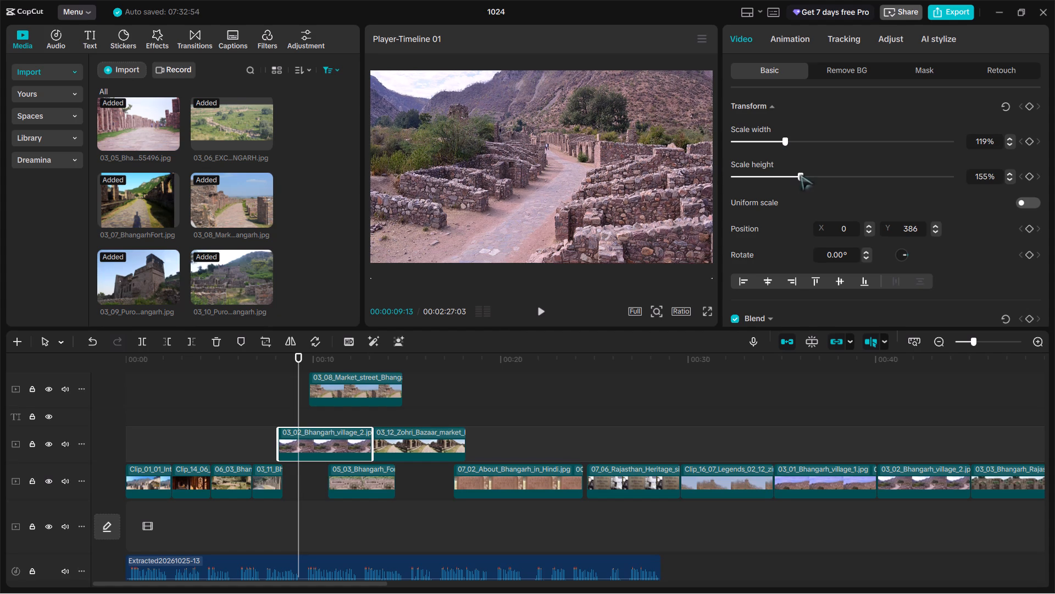
pyautogui.moveTo(801, 175); pyautogui.dragTo(791, 177)
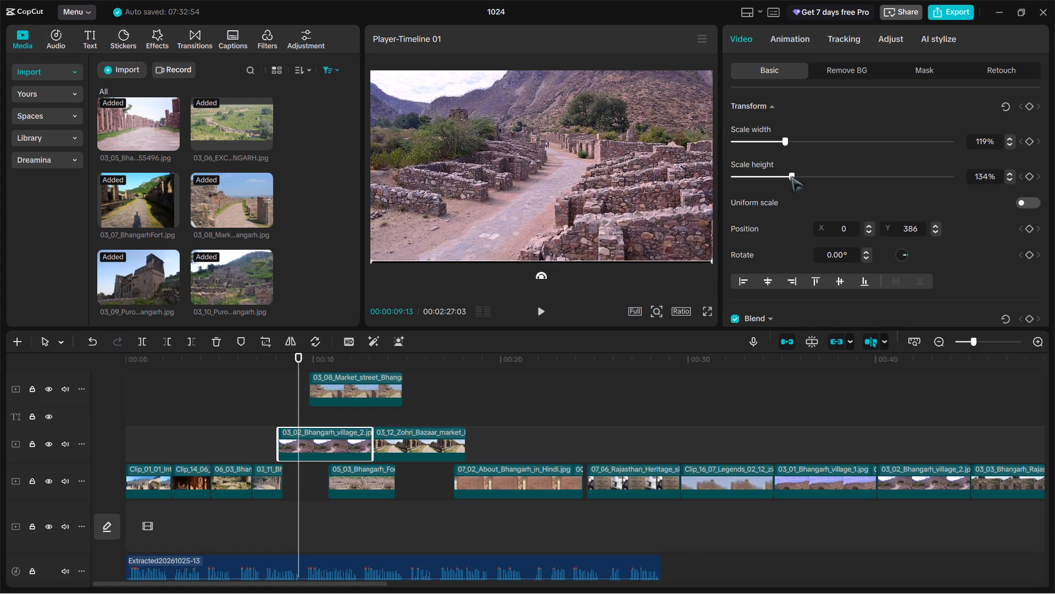
pyautogui.moveTo(791, 177); pyautogui.dragTo(792, 178)
# Play the timeline from about 7 seconds and trim the end of the 03_02_Bhangarh_village_2 image to about 9.6 seconds.
pyautogui.click(254, 357)
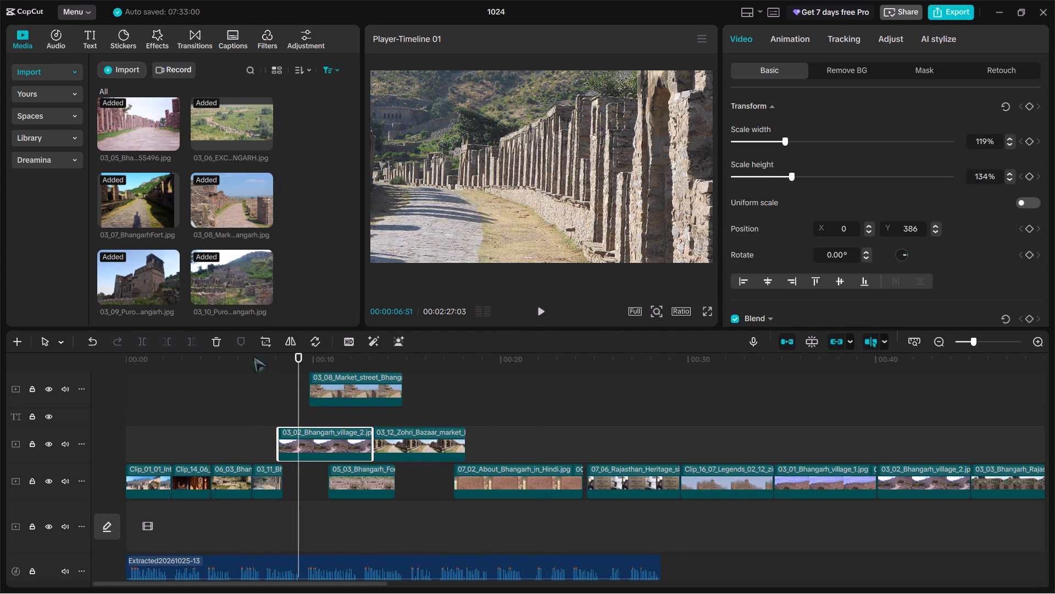
pyautogui.press('space')
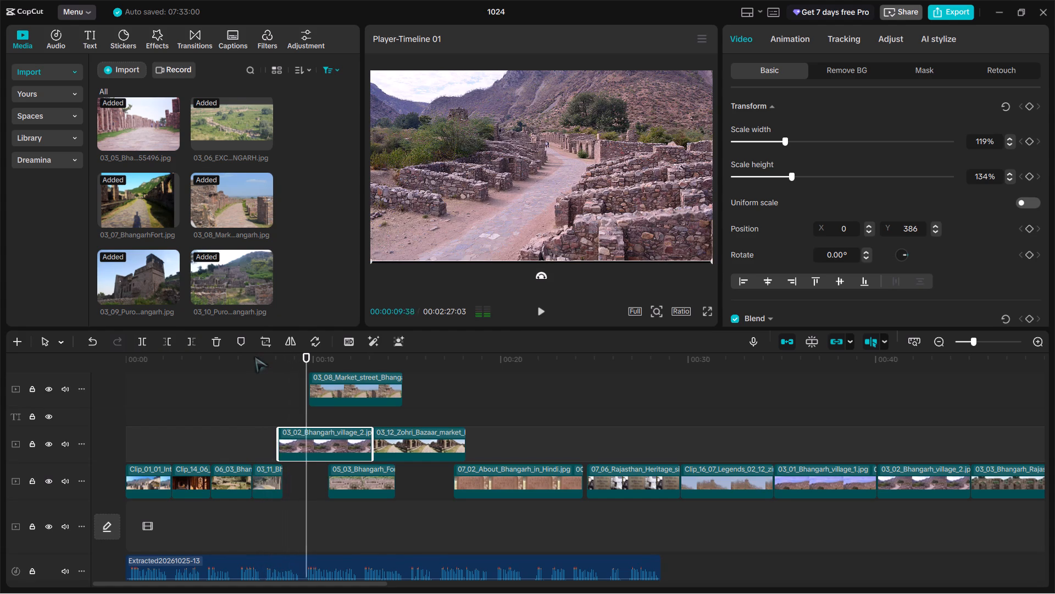
pyautogui.press('space')
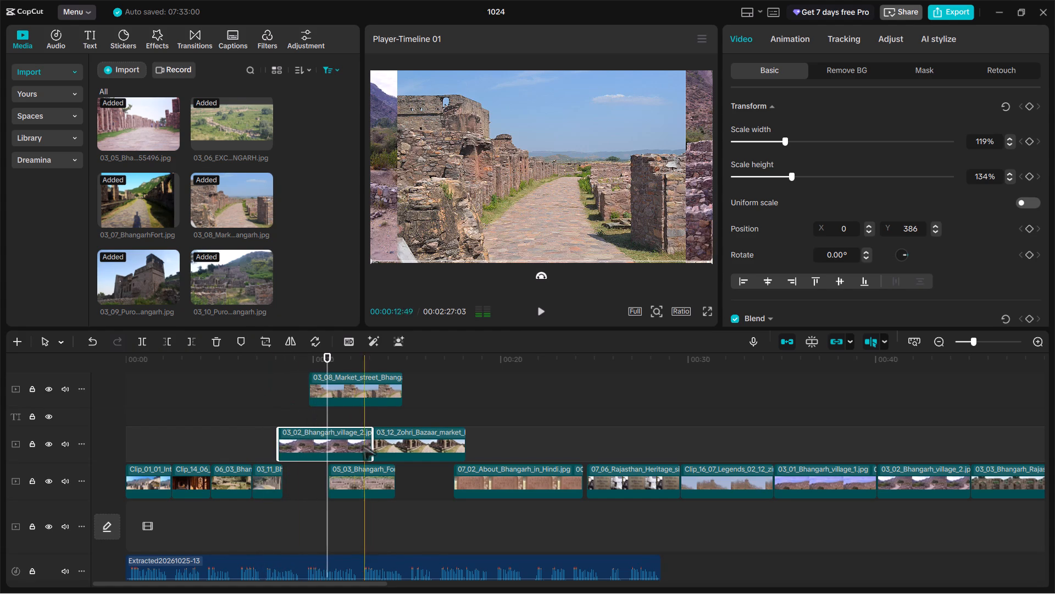
pyautogui.click(334, 446)
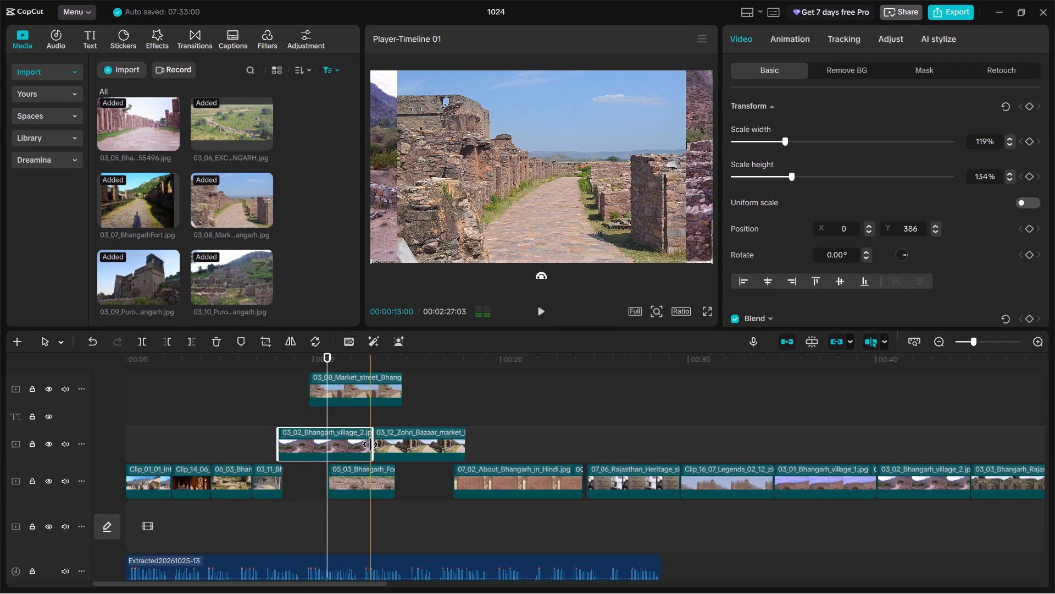
pyautogui.moveTo(371, 444); pyautogui.dragTo(302, 444)
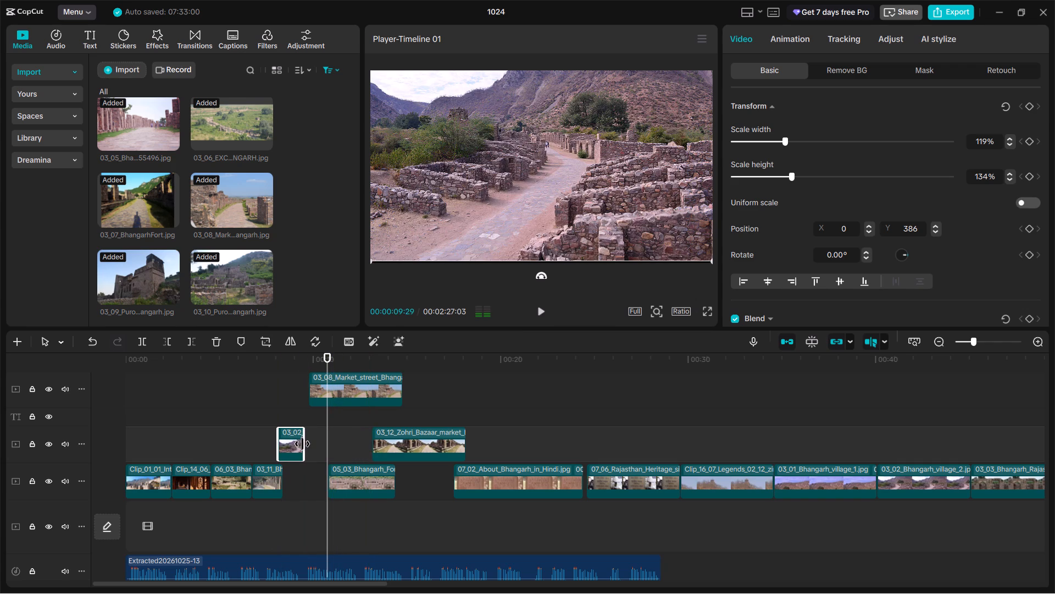
pyautogui.moveTo(302, 444); pyautogui.dragTo(306, 444)
# Play the opening from about 5 to 12 seconds and check the 05_03, 03_12 and 03_08 clips around that point.
pyautogui.moveTo(324, 353); pyautogui.dragTo(223, 376)
pyautogui.press('space')
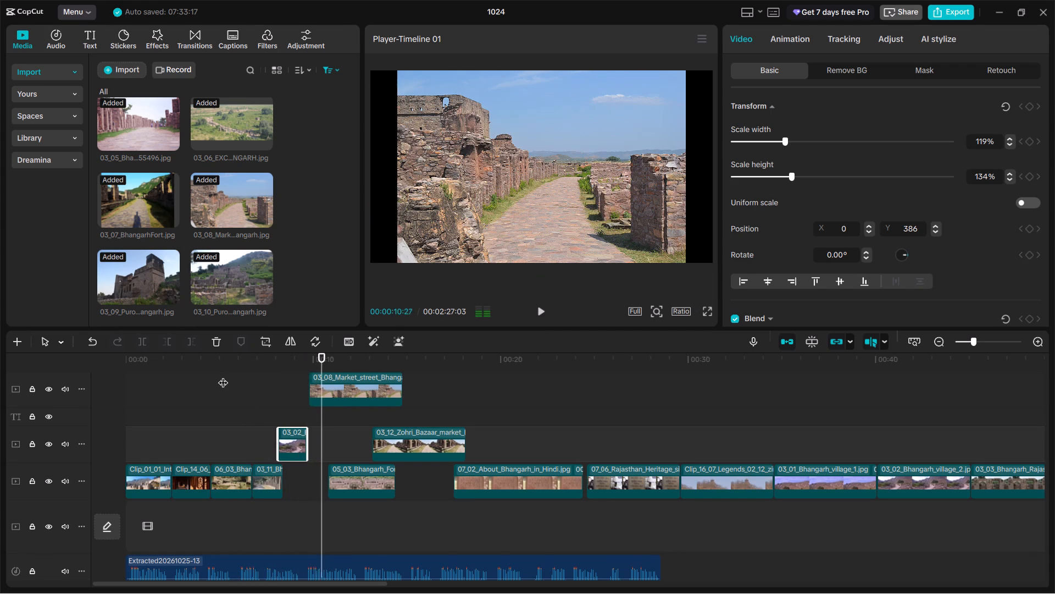
pyautogui.press('space')
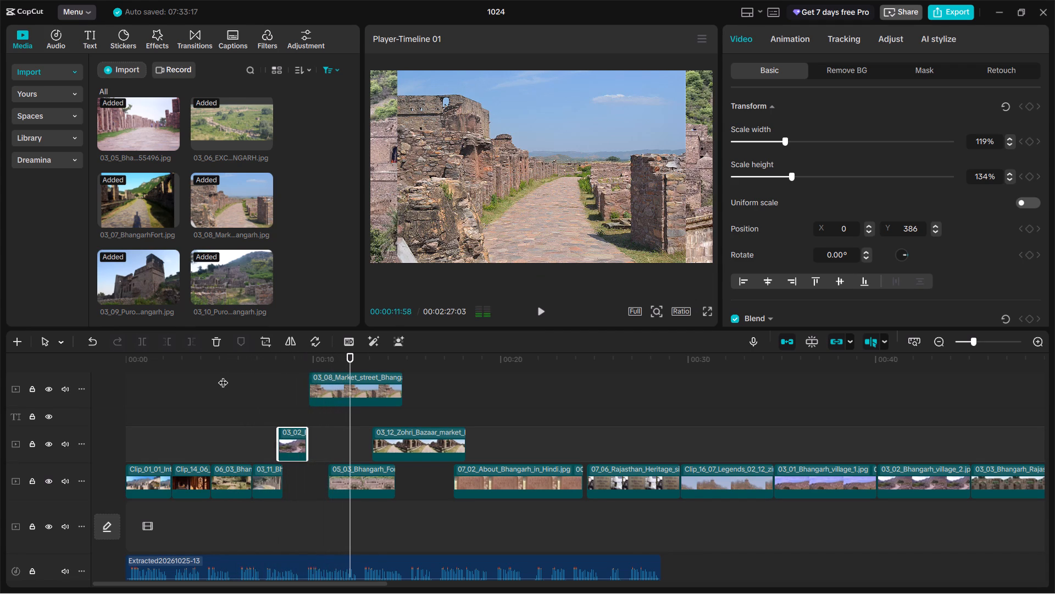
pyautogui.click(364, 484)
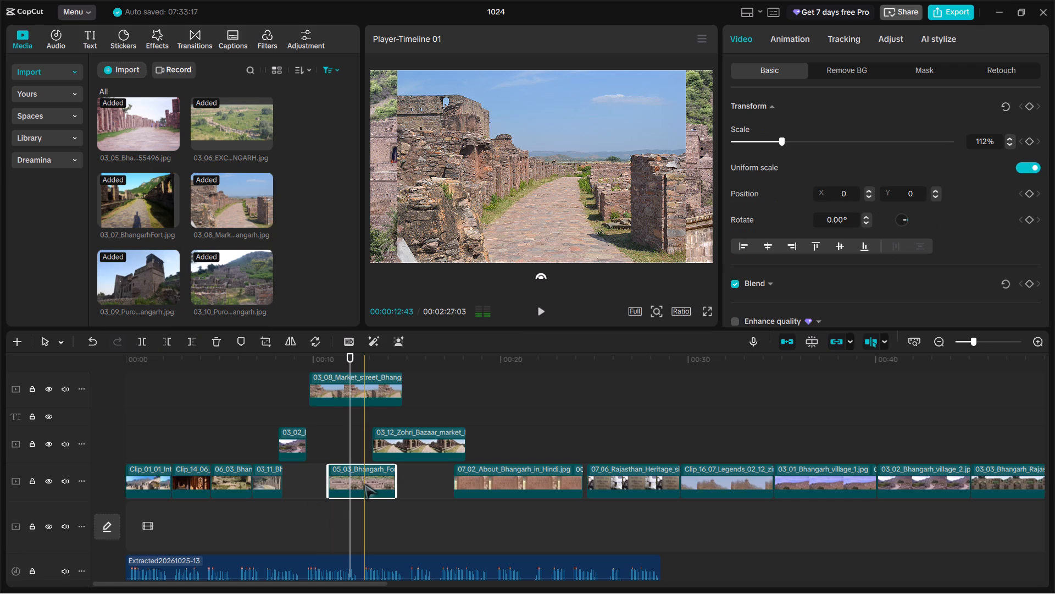
pyautogui.click(380, 441)
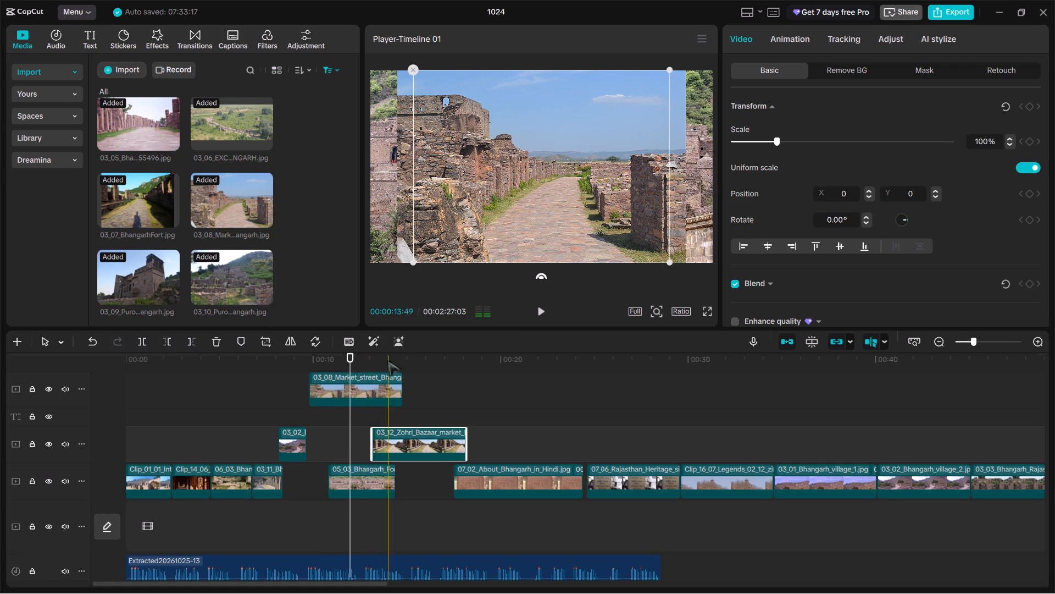
pyautogui.click(440, 435)
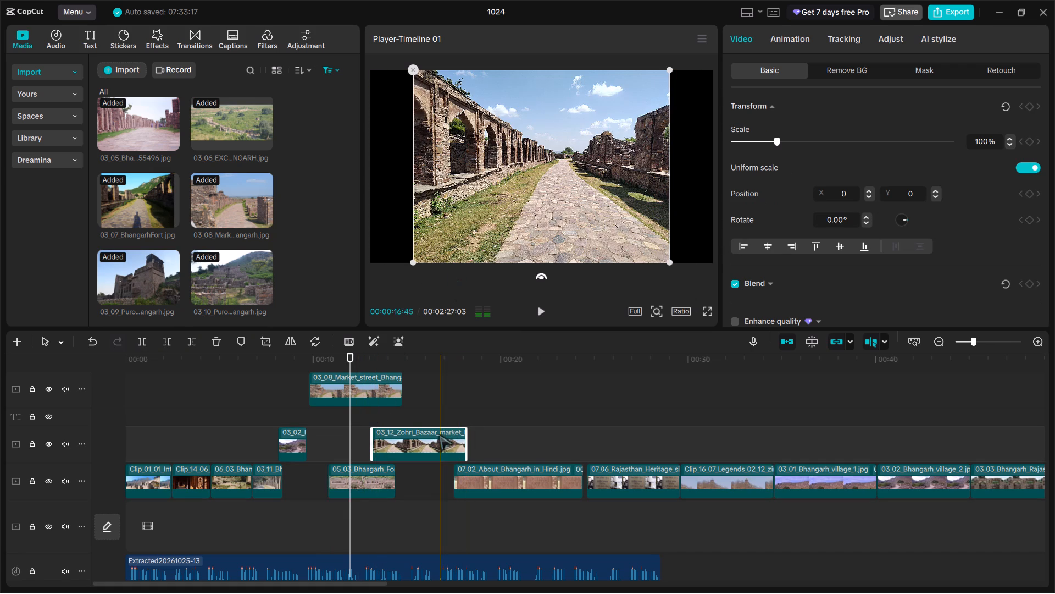
pyautogui.click(393, 392)
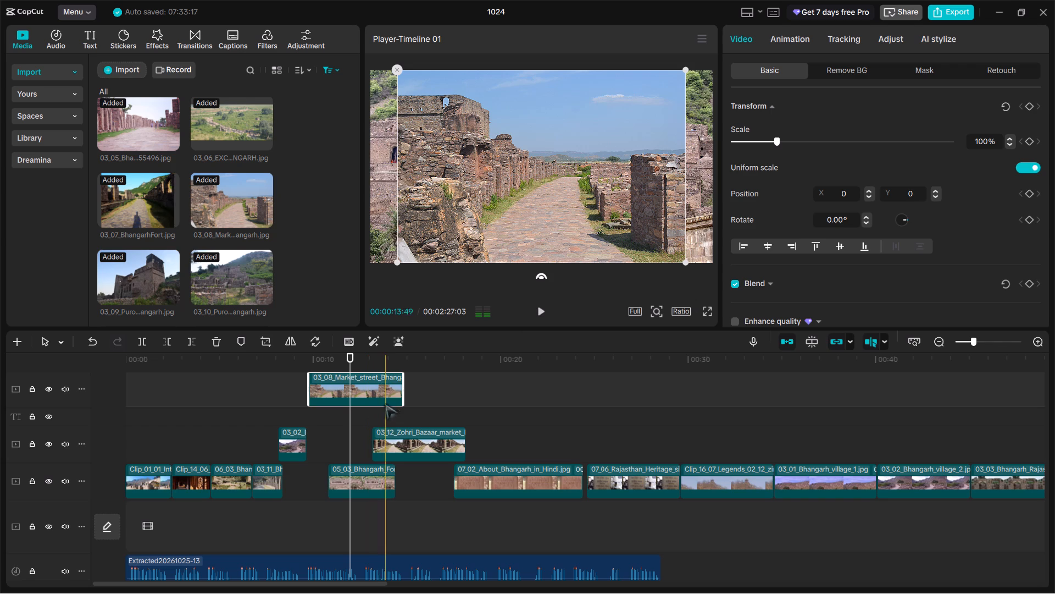
pyautogui.click(403, 395)
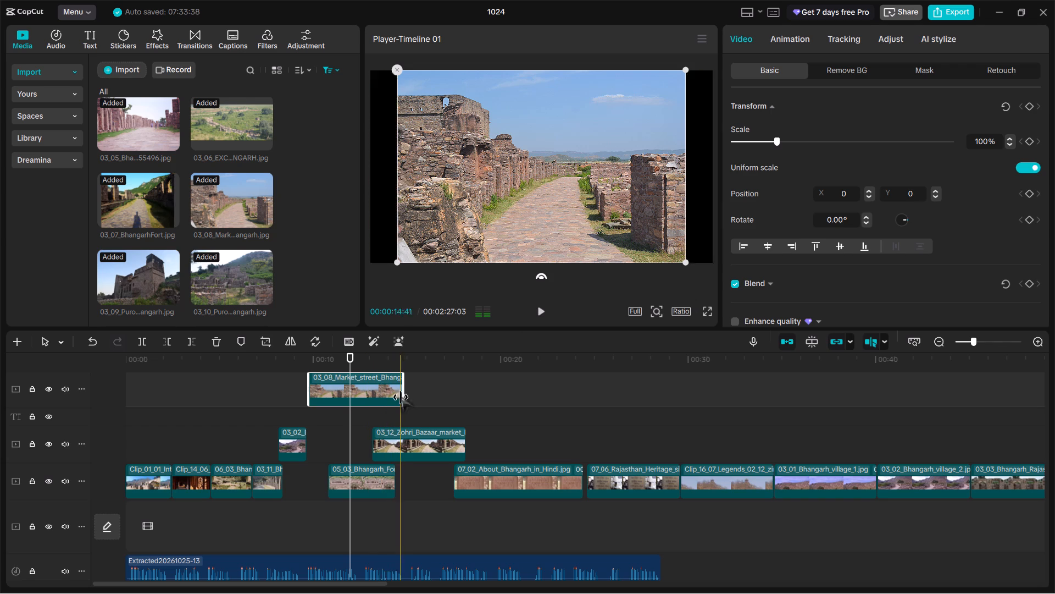
# Move the 05_03_Bhangarh_Fort clip from the main track to the top track, starting at about 20 seconds.
pyautogui.click(349, 485)
pyautogui.moveTo(349, 485); pyautogui.dragTo(431, 394)
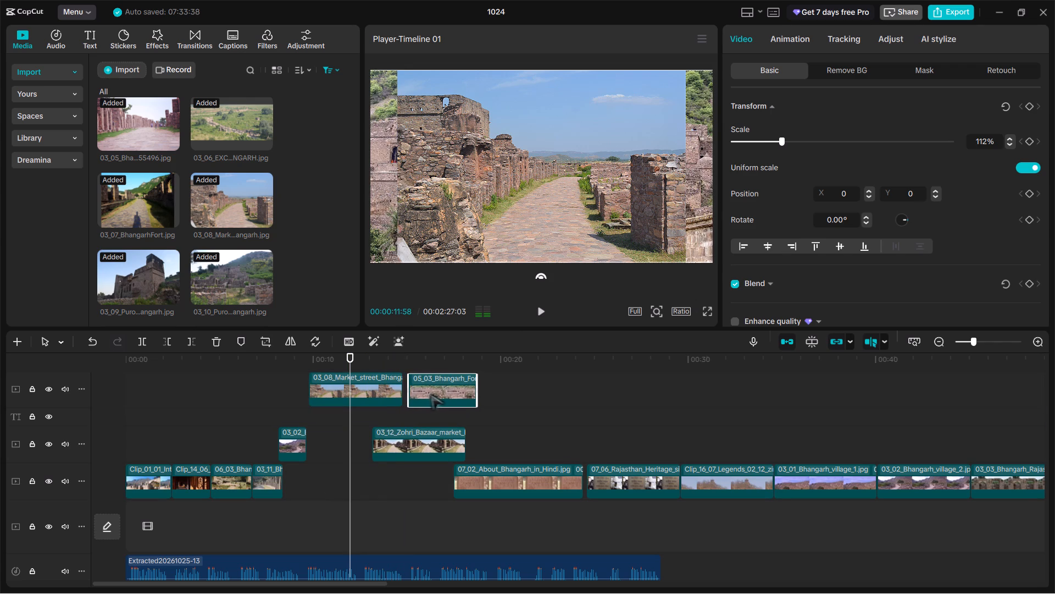
pyautogui.moveTo(431, 394); pyautogui.dragTo(519, 394)
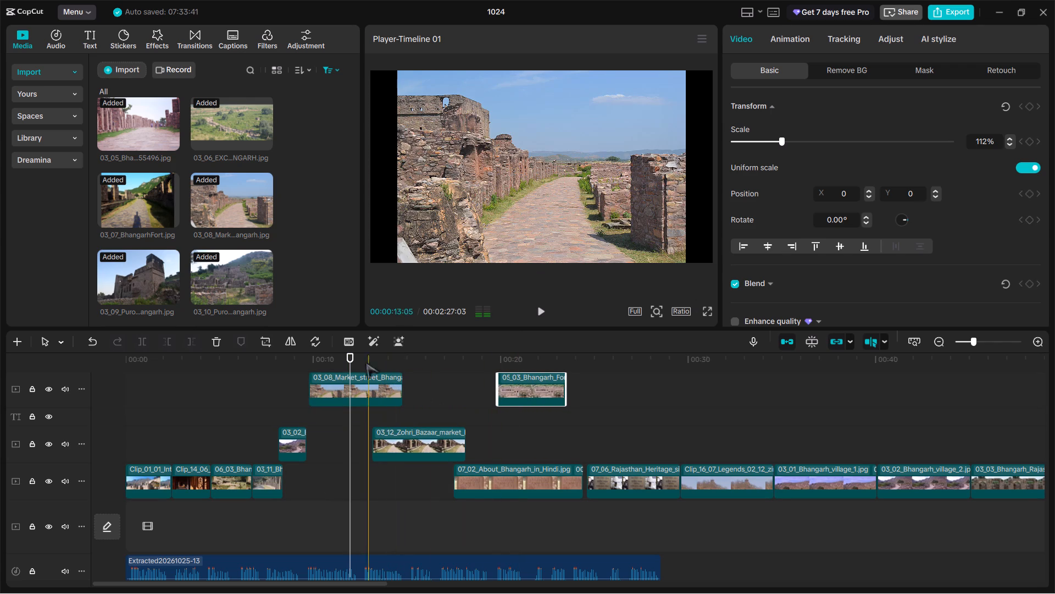
# Move the shortened 03_02_Bhangarh_village_2 image down to the main track, just after the 03_11 clip.
pyautogui.moveTo(296, 457); pyautogui.dragTo(299, 461)
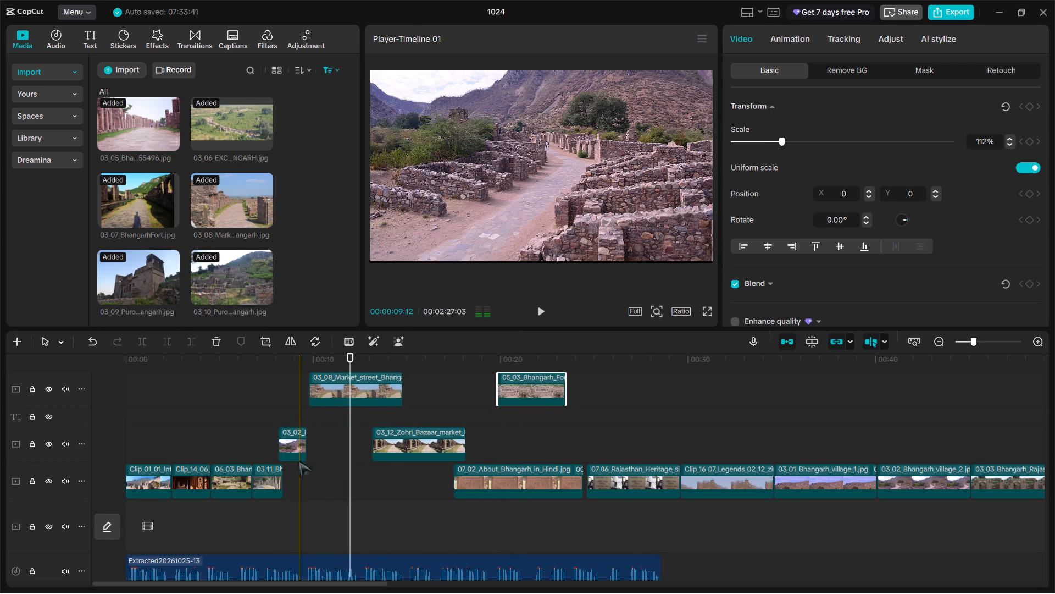
pyautogui.moveTo(299, 461); pyautogui.dragTo(304, 490)
# Trim the end of the 03_08_Market_street image so it lasts about 2 seconds.
pyautogui.click(371, 390)
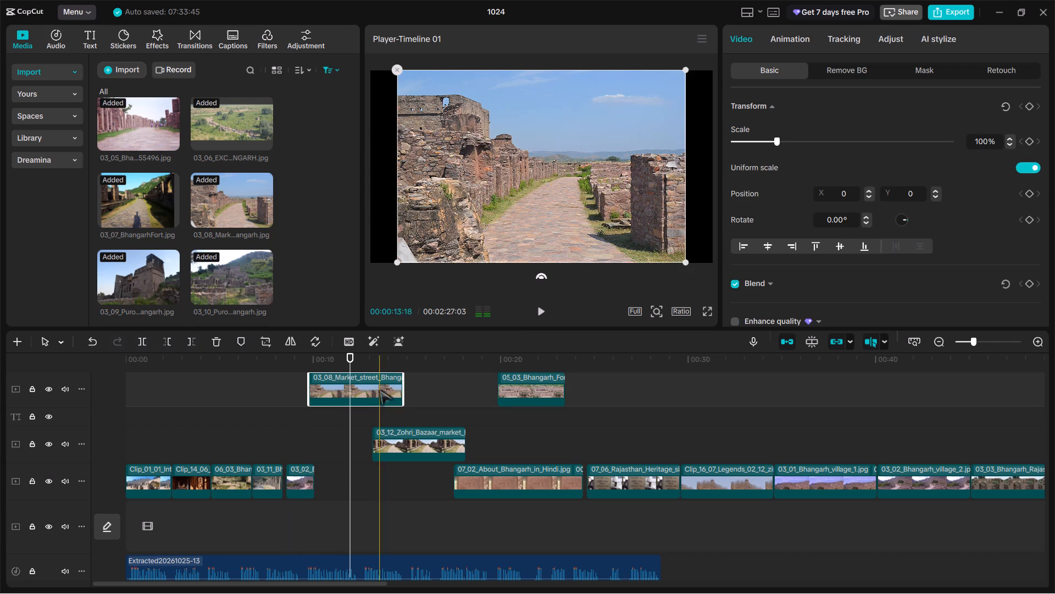
pyautogui.moveTo(405, 389); pyautogui.dragTo(345, 395)
# Move the shortened 03_08_Market_street image from the top track to the main track, directly after the 03_02_Bhangarh_village_2 image.
pyautogui.moveTo(332, 397); pyautogui.dragTo(343, 487)
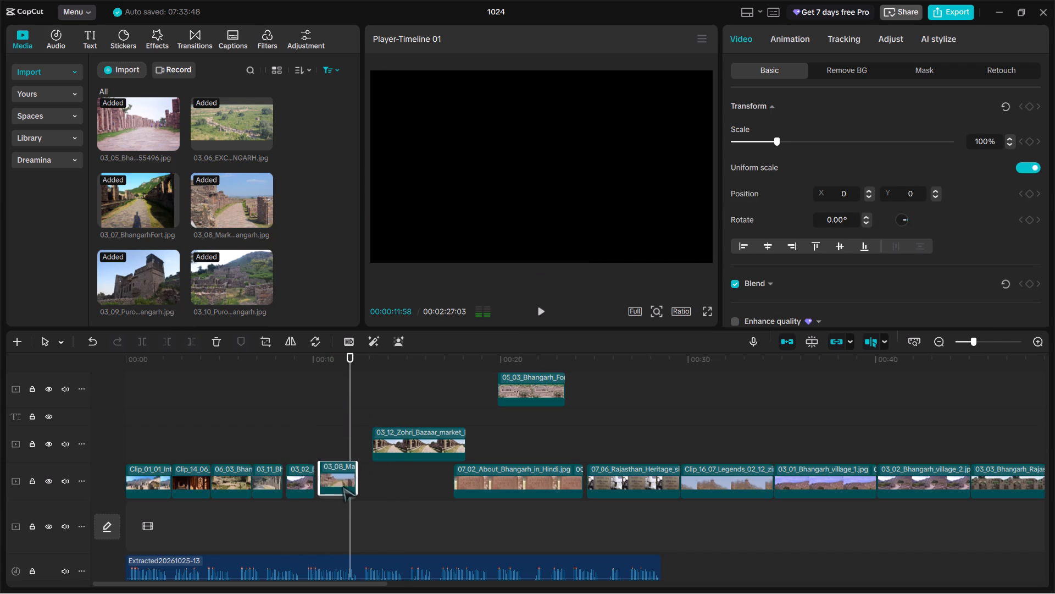
pyautogui.moveTo(343, 487); pyautogui.dragTo(344, 496)
pyautogui.moveTo(338, 491); pyautogui.dragTo(331, 491)
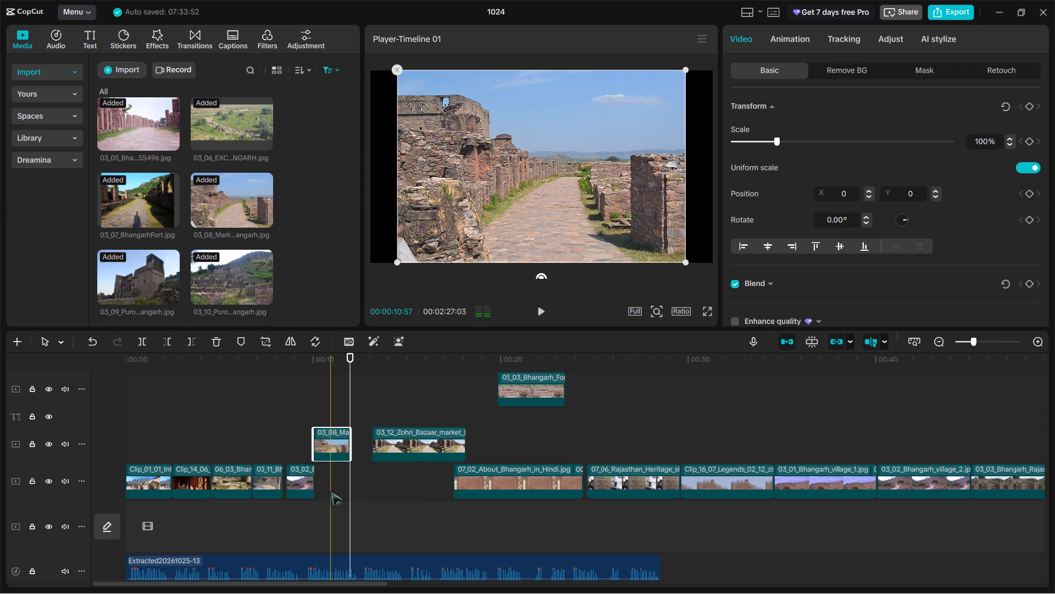
pyautogui.moveTo(325, 432); pyautogui.dragTo(328, 467)
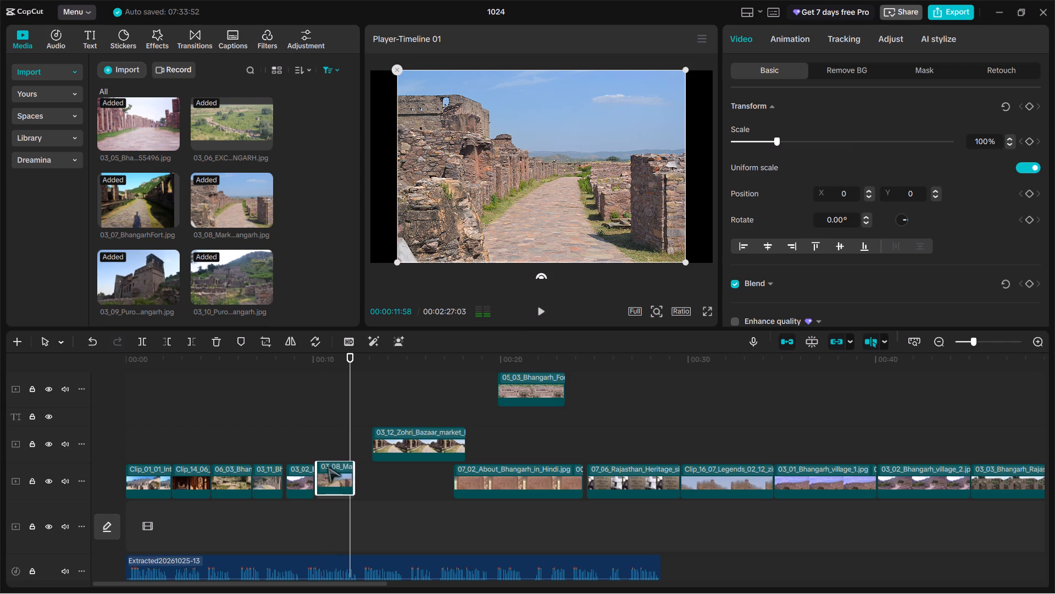
pyautogui.click(302, 474)
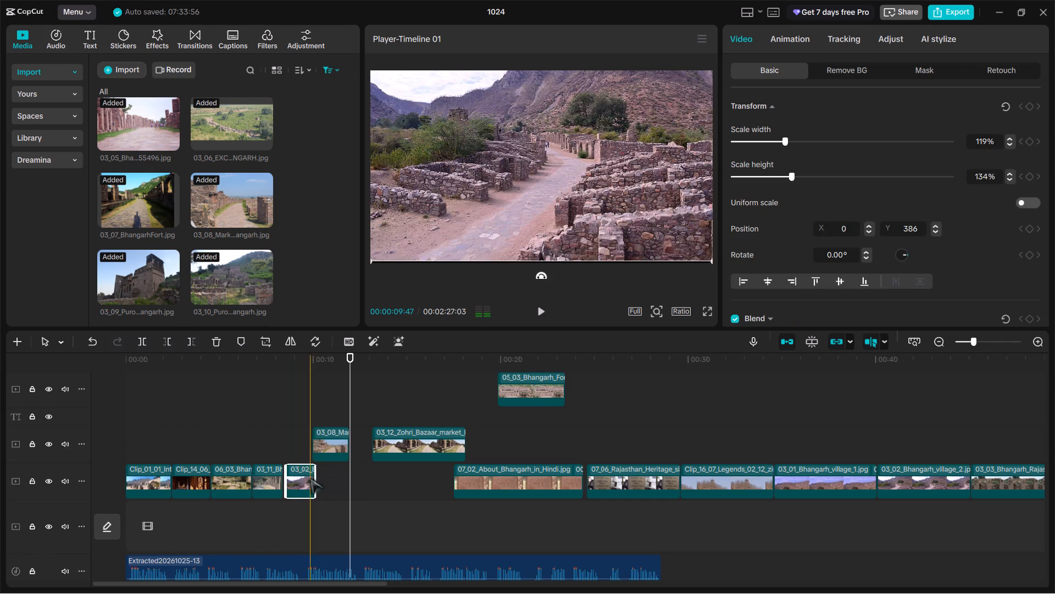
pyautogui.click(316, 480)
pyautogui.moveTo(325, 442); pyautogui.dragTo(329, 480)
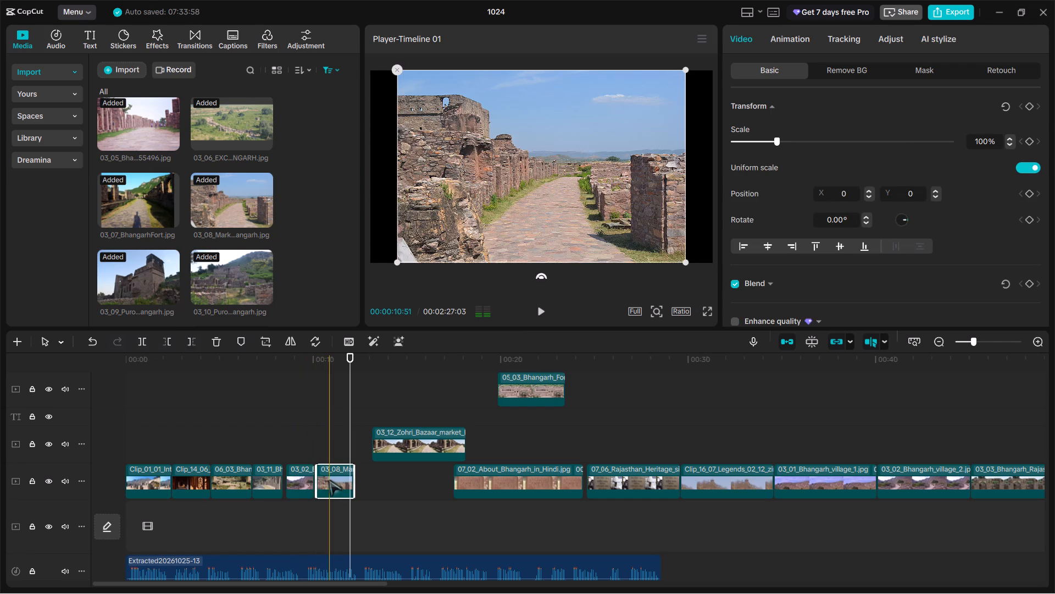
# Move the 03_12_Zohri_Bazaar_market image down to the main track after 03_08 and extend its end to meet the 07_02 image.
pyautogui.moveTo(398, 442); pyautogui.dragTo(388, 467)
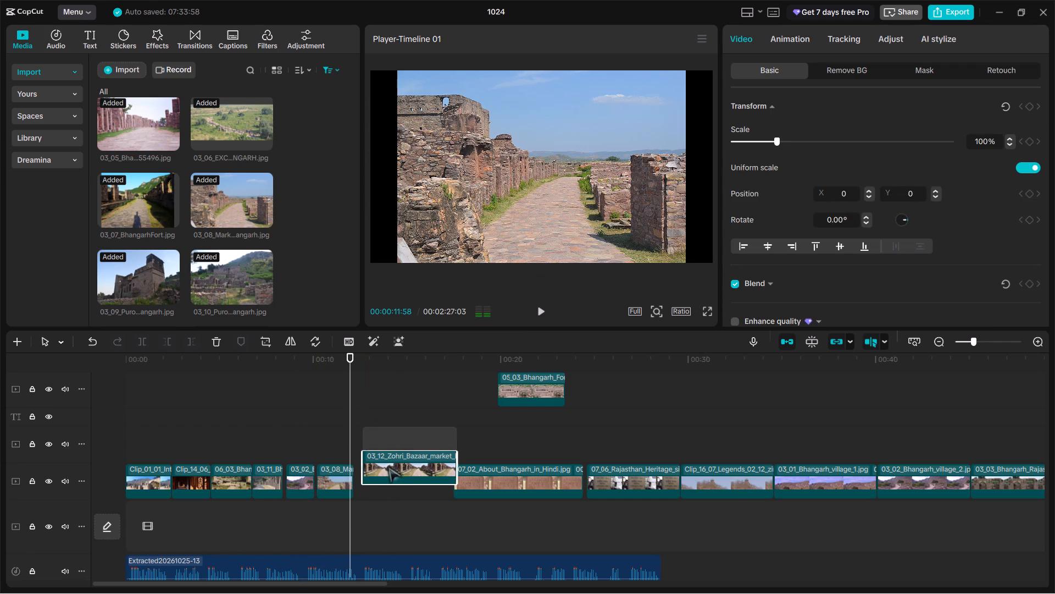
pyautogui.moveTo(388, 467); pyautogui.dragTo(381, 479)
pyautogui.moveTo(449, 477); pyautogui.dragTo(455, 476)
# Extend the starts of the 03_08 and 03_02 images on the main track back to meet the clips before them.
pyautogui.click(335, 476)
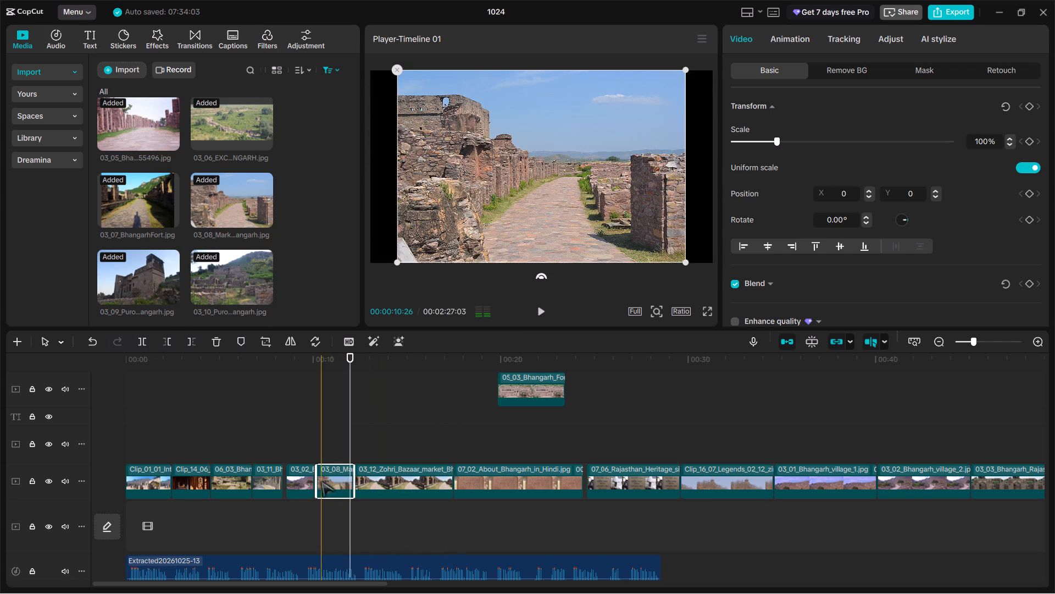
pyautogui.moveTo(316, 481); pyautogui.dragTo(312, 482)
pyautogui.click(304, 484)
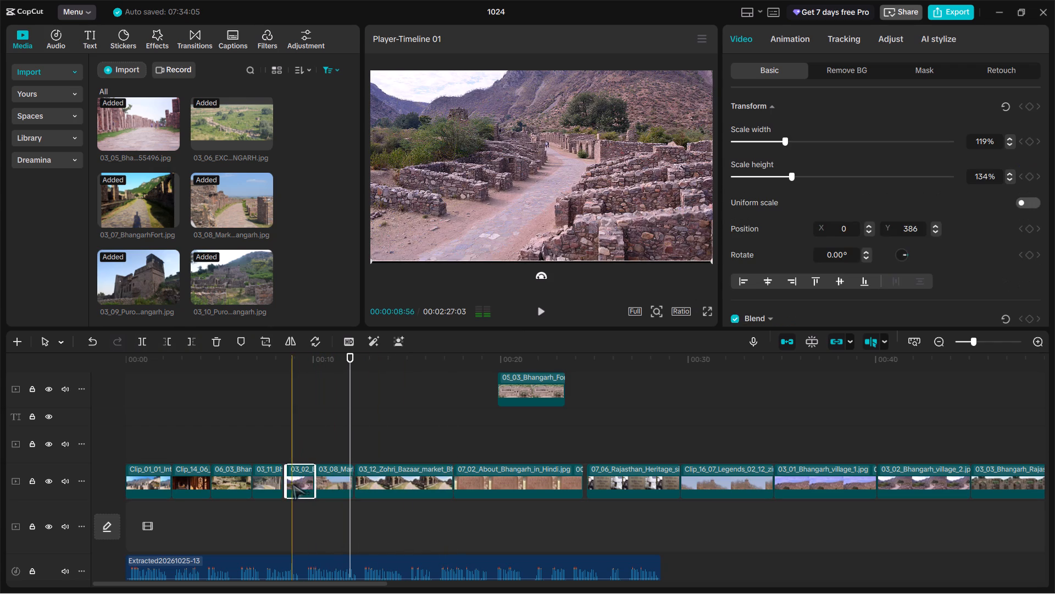
pyautogui.moveTo(286, 476); pyautogui.dragTo(281, 476)
# Turn off uniform scale for the 03_08_Market_street image and set its scale width to 119%.
pyautogui.moveTo(354, 351); pyautogui.dragTo(262, 359)
pyautogui.click(288, 356)
pyautogui.press('space')
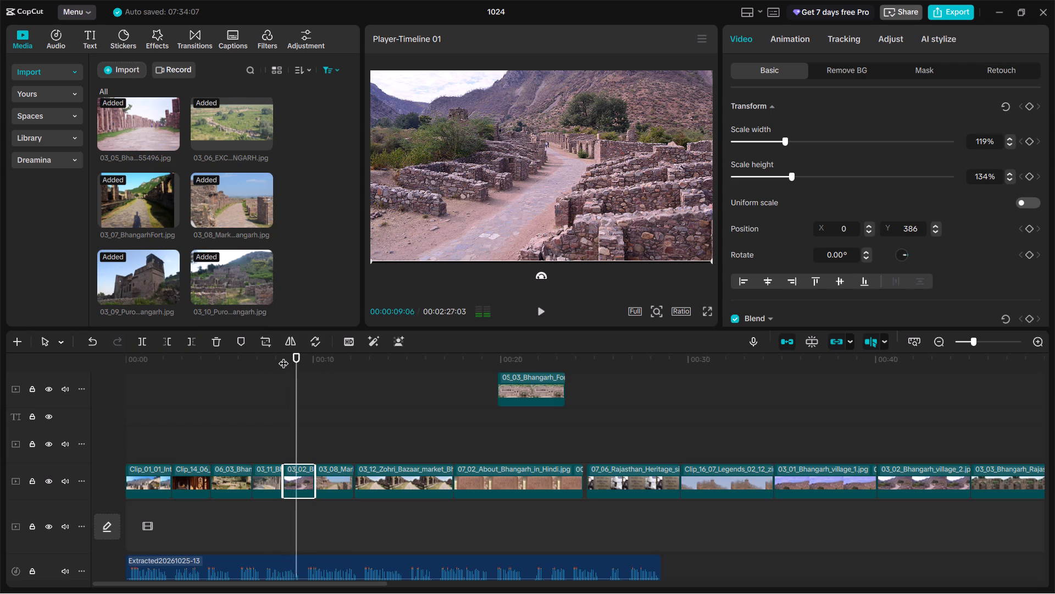
pyautogui.press('space')
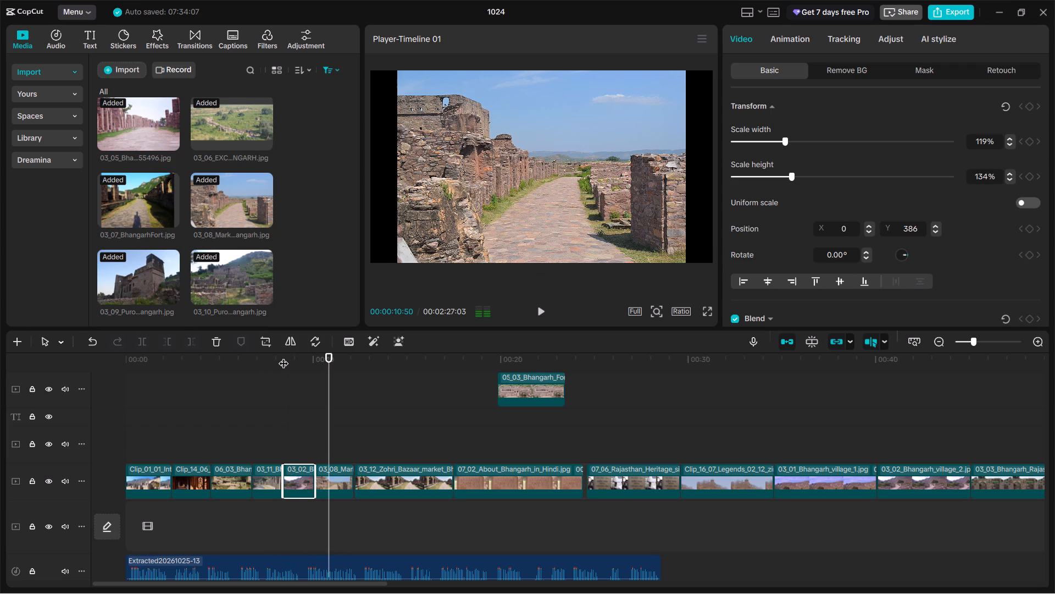
pyautogui.click(426, 232)
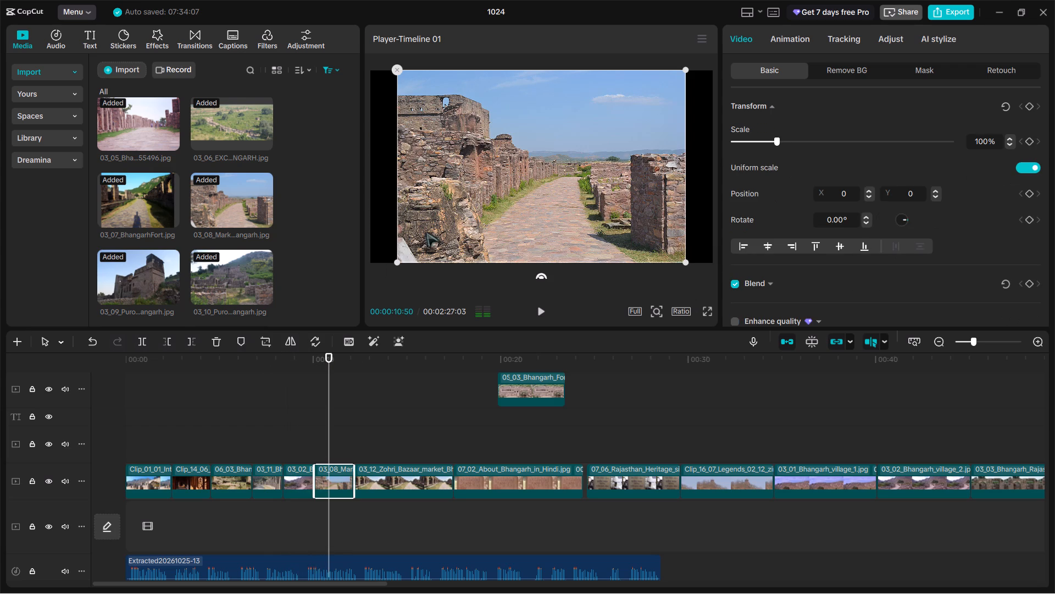
pyautogui.click(1020, 167)
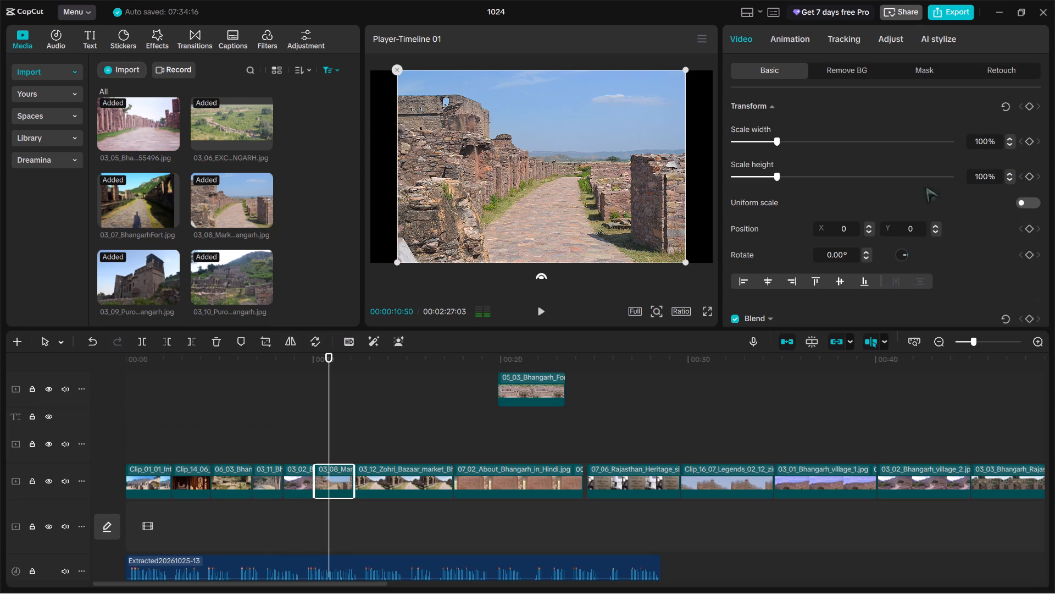
pyautogui.click(785, 139)
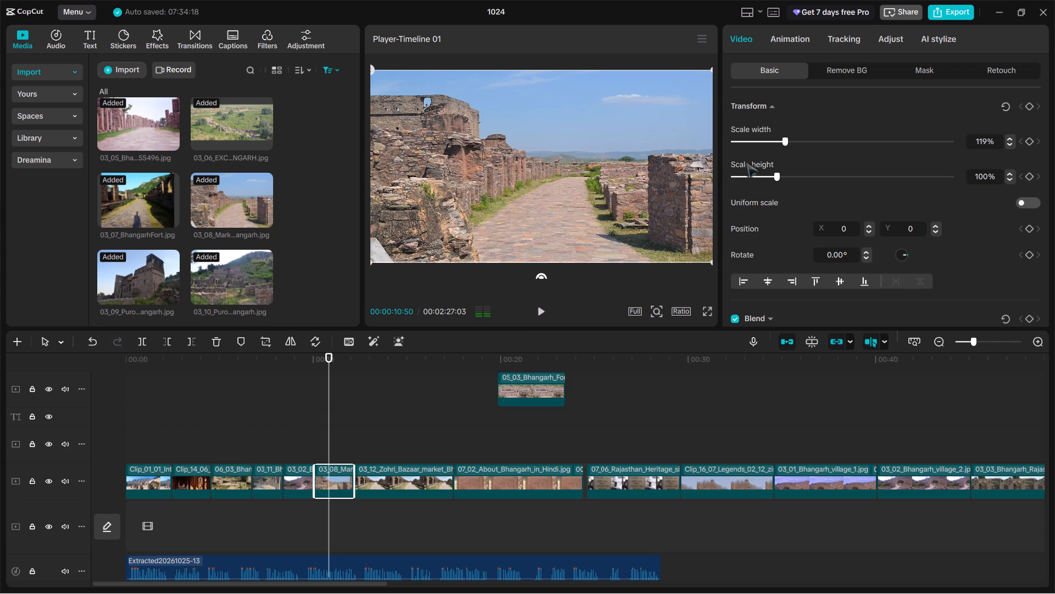
# Turn off uniform scale for the 03_12_Zohri_Bazaar_market image and set its scale width to 136%.
pyautogui.click(321, 359)
pyautogui.press('space')
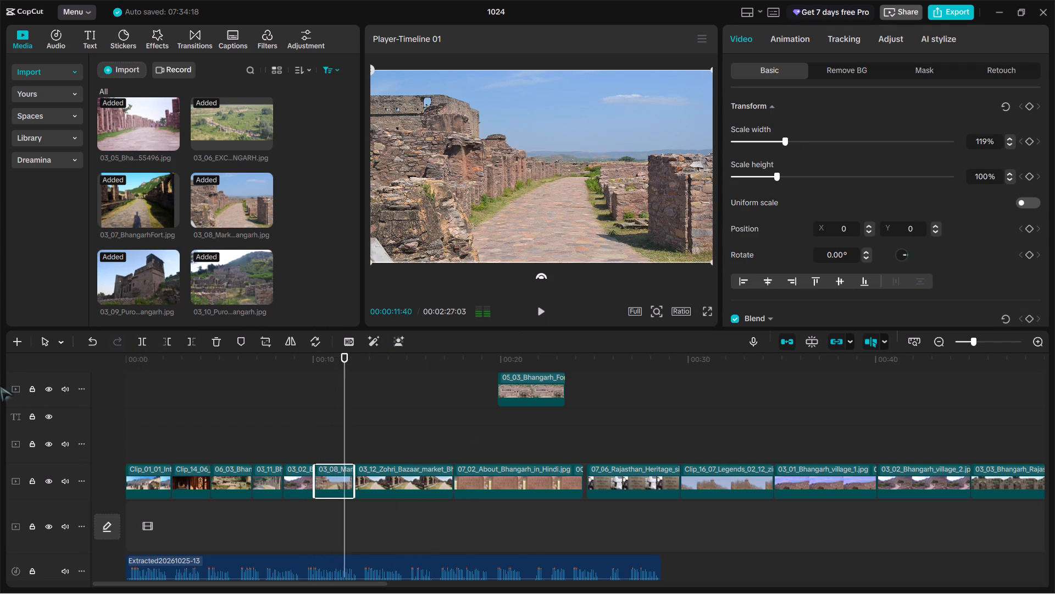
pyautogui.press('space')
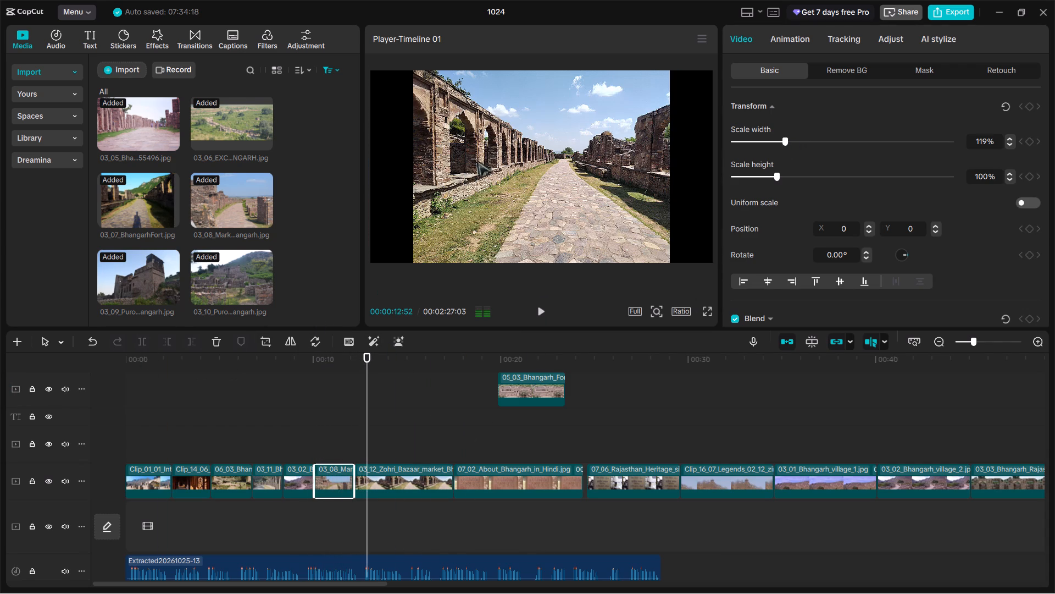
pyautogui.click(451, 178)
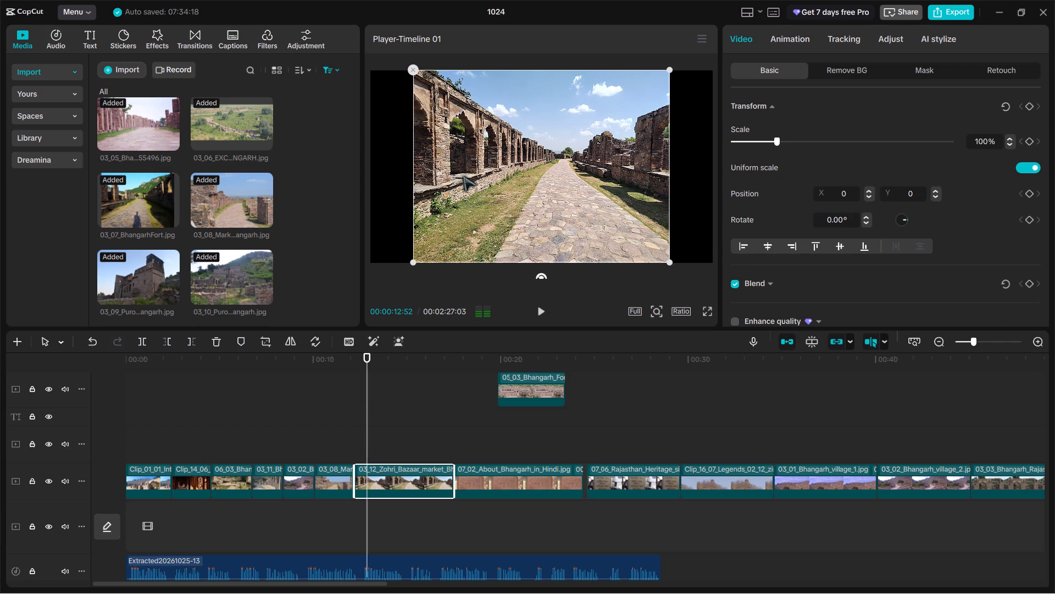
pyautogui.click(1025, 171)
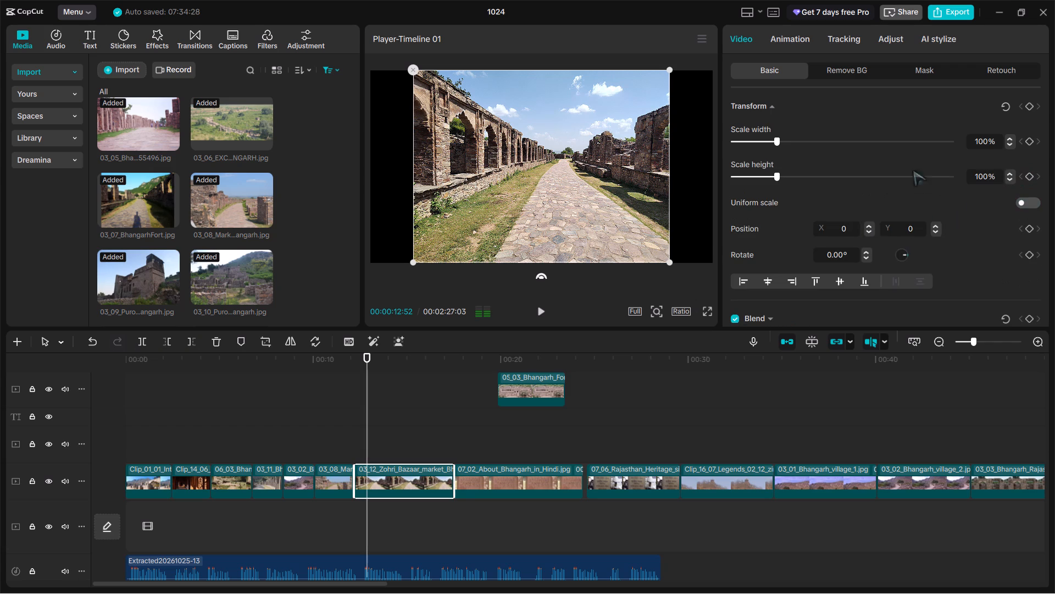
pyautogui.click(784, 142)
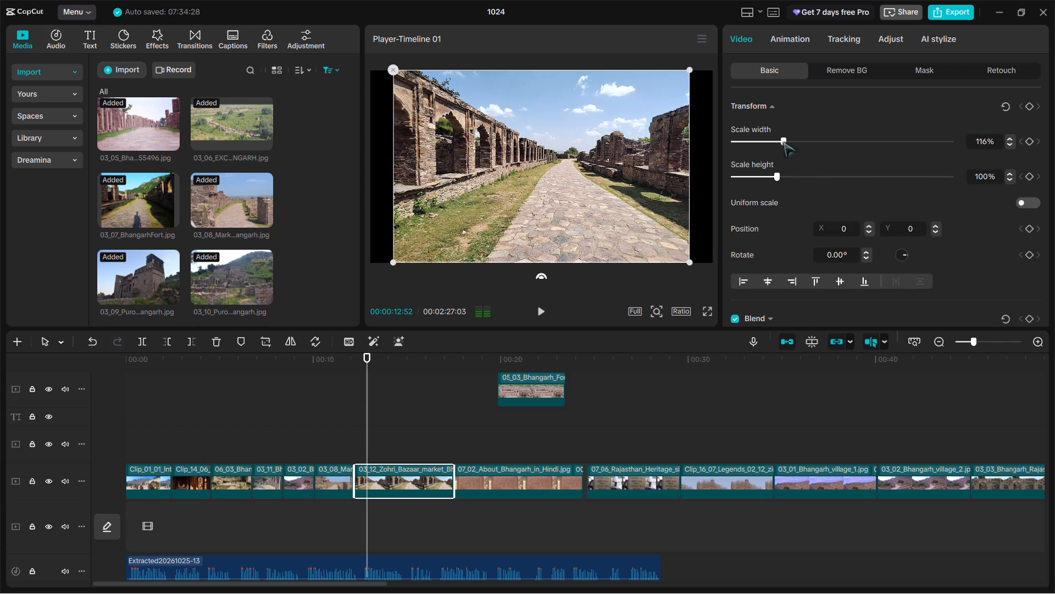
pyautogui.click(784, 142)
pyautogui.click(785, 142)
pyautogui.click(789, 142)
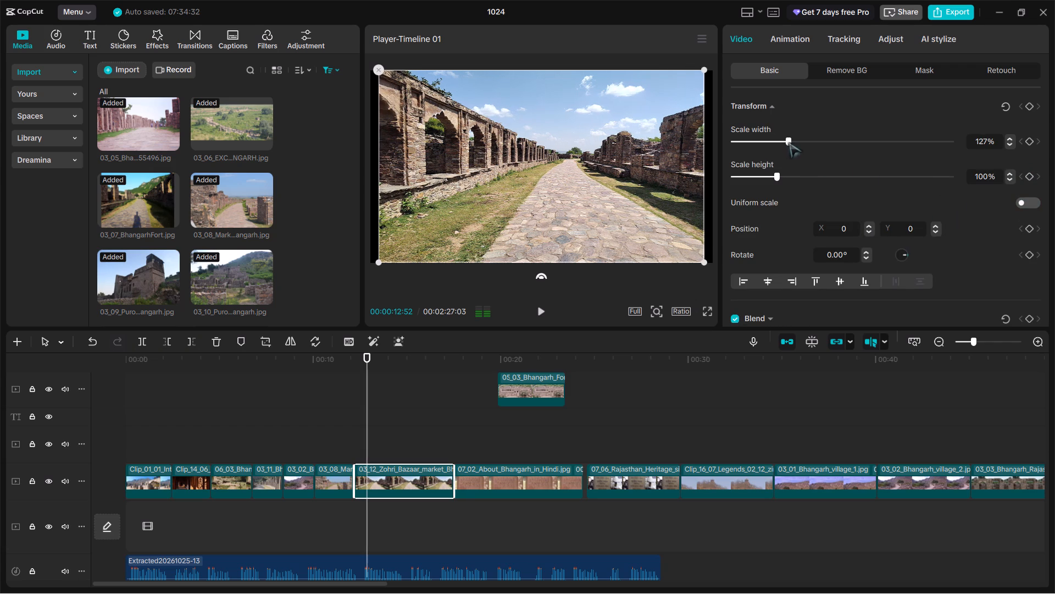
pyautogui.click(792, 142)
# Play the section from about 12 to 24 seconds and trim the end of the 07_02_About_Bhangarh_in_Hindi image to about 19.5 seconds.
pyautogui.press('space')
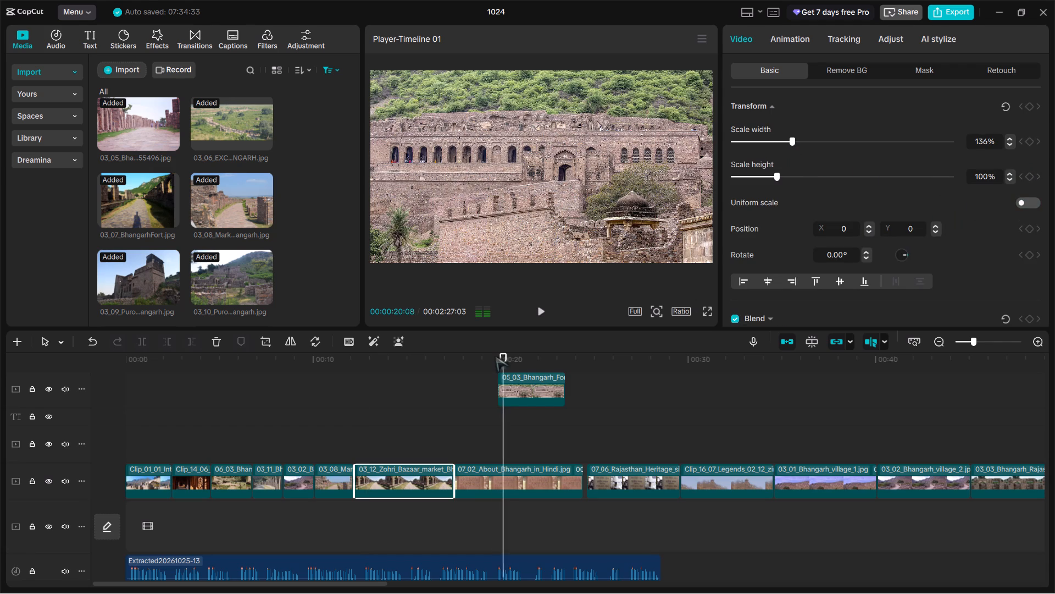
pyautogui.click(349, 364)
pyautogui.press('space')
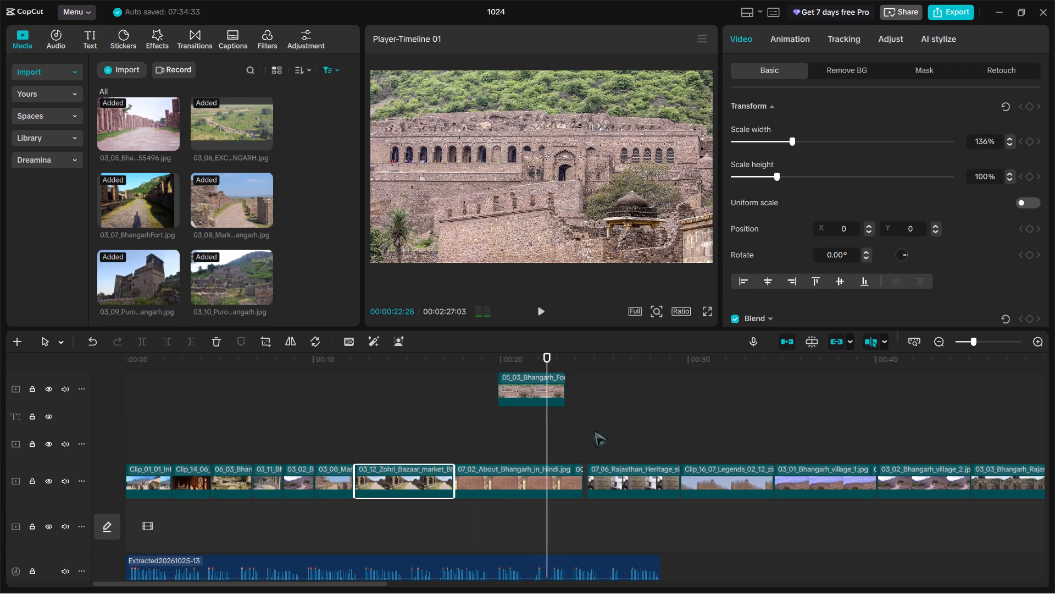
pyautogui.press('space')
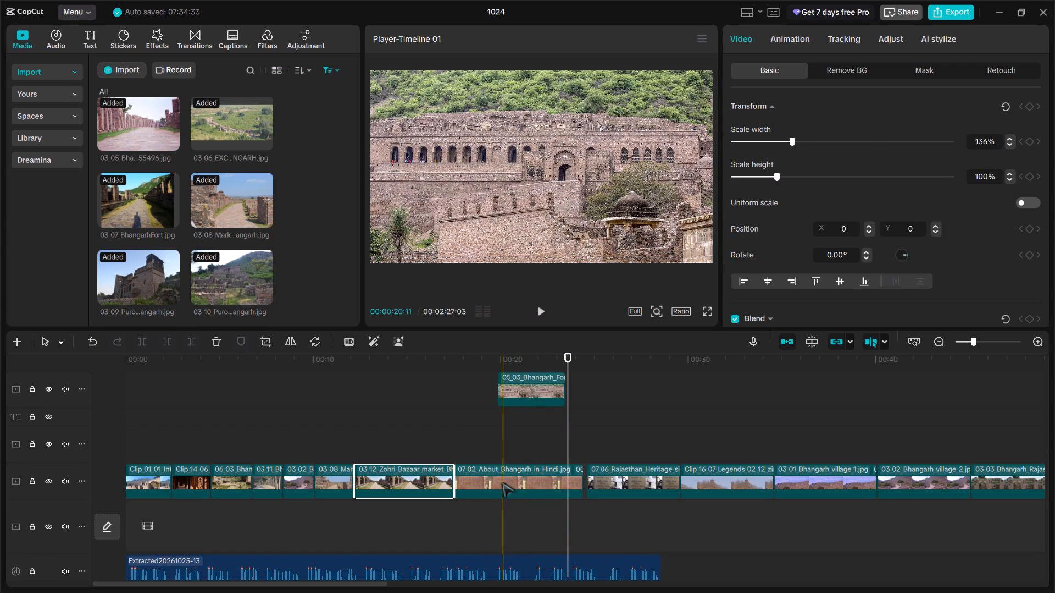
pyautogui.click(494, 481)
pyautogui.click(496, 475)
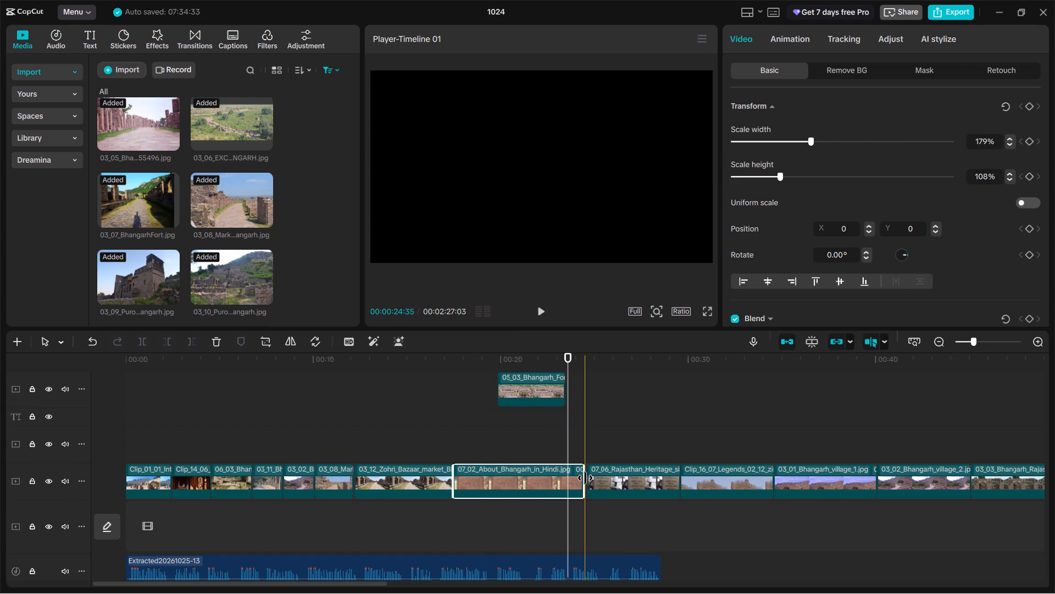
pyautogui.moveTo(584, 478); pyautogui.dragTo(490, 483)
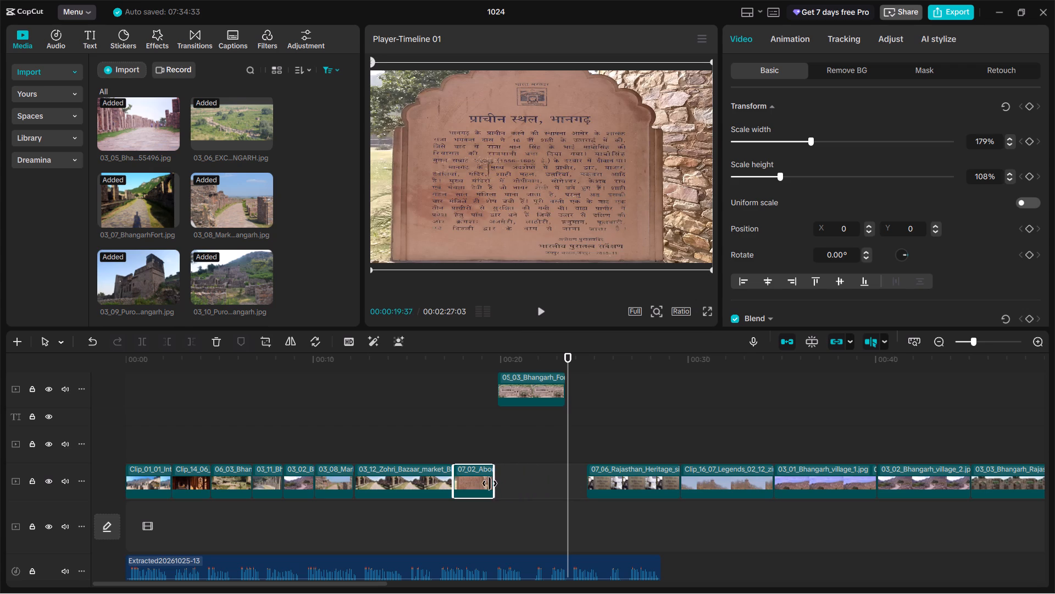
pyautogui.moveTo(490, 483); pyautogui.dragTo(487, 483)
# Move the 05_03_Bhangarh_Fort clip down to the main track at about 20 seconds and extend the 07_02 image's end to meet it.
pyautogui.moveTo(523, 391); pyautogui.dragTo(521, 481)
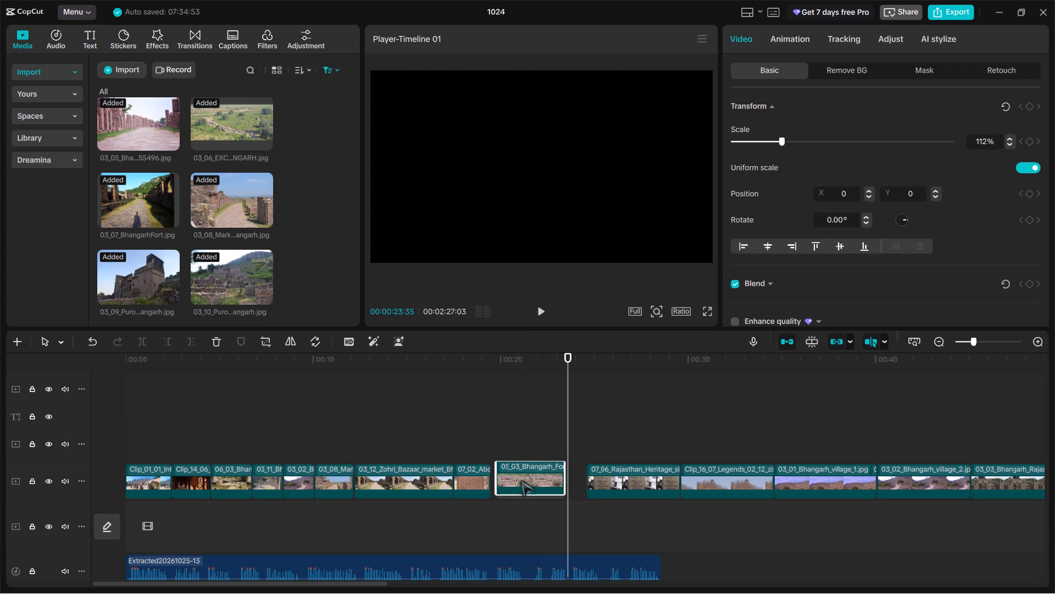
pyautogui.moveTo(521, 481); pyautogui.dragTo(523, 481)
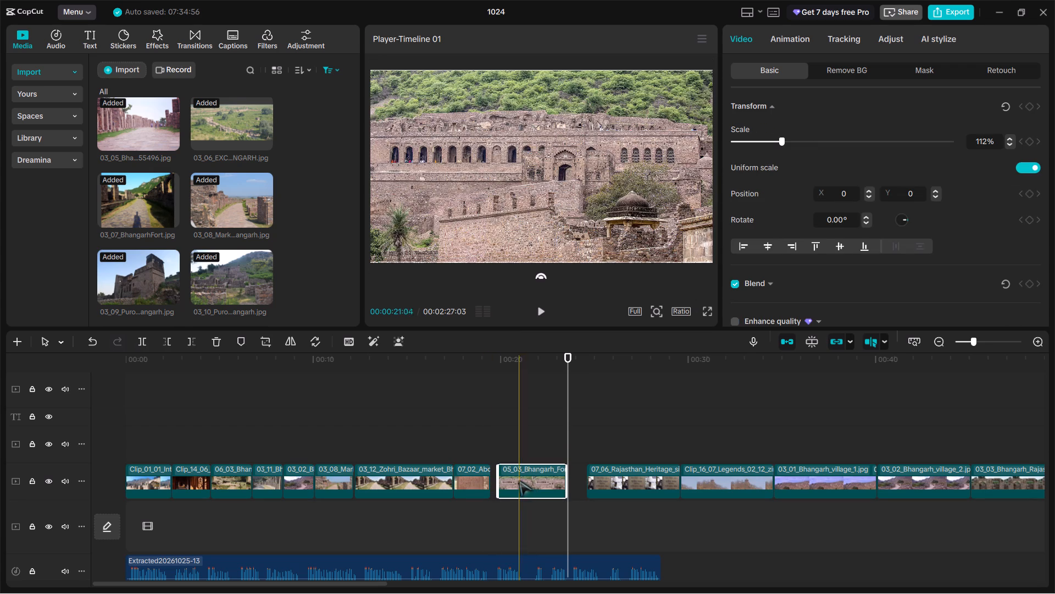
pyautogui.click(490, 477)
pyautogui.moveTo(489, 476); pyautogui.dragTo(495, 475)
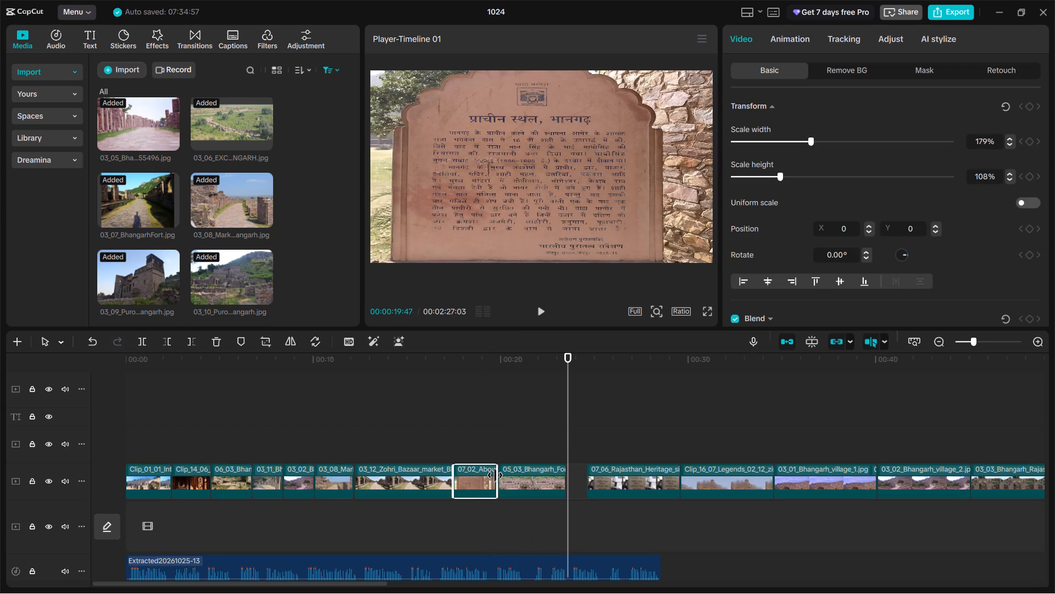
pyautogui.moveTo(495, 475); pyautogui.dragTo(496, 474)
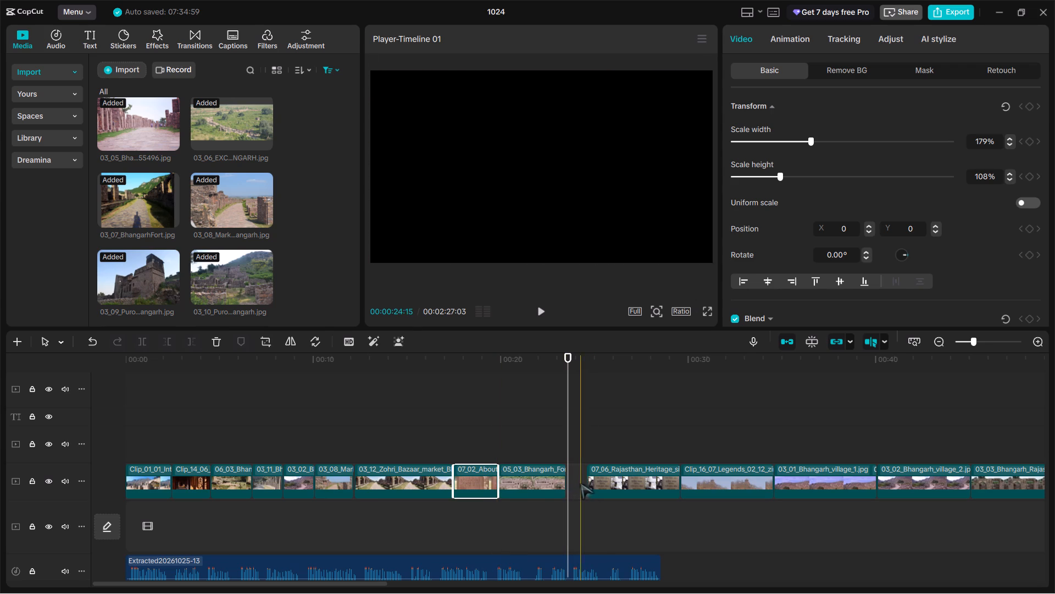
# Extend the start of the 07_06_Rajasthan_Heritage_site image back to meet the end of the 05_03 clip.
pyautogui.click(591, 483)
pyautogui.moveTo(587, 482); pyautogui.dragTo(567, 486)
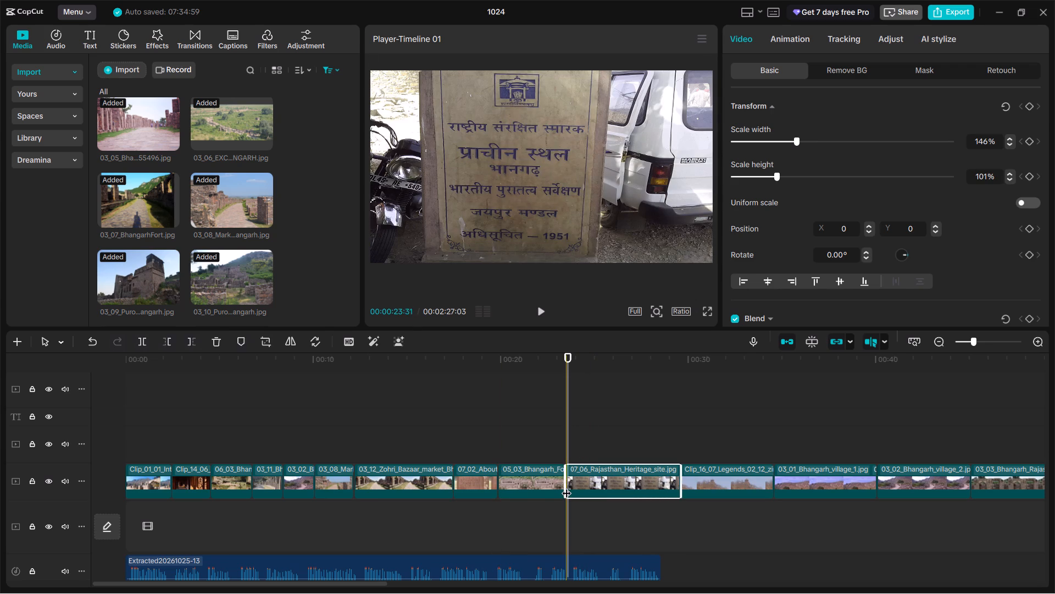
# Play from about 15 seconds and trim the start of the 07_06_Rajasthan_Heritage_site image to about 24 seconds to match the voice-over.
pyautogui.moveTo(566, 361); pyautogui.dragTo(412, 360)
pyautogui.press('space')
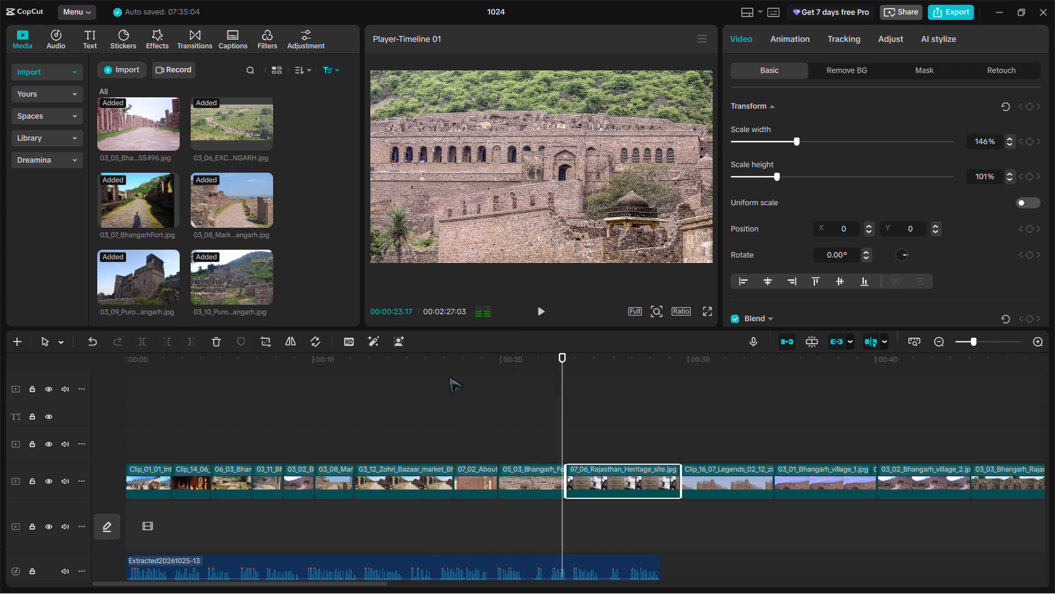
pyautogui.press('space')
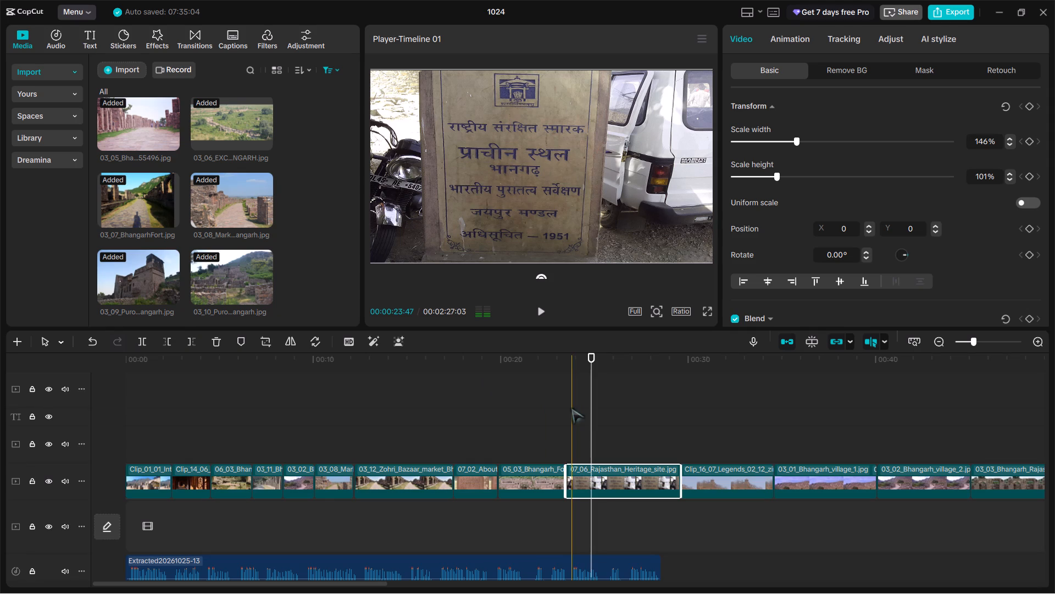
pyautogui.moveTo(564, 477); pyautogui.dragTo(578, 475)
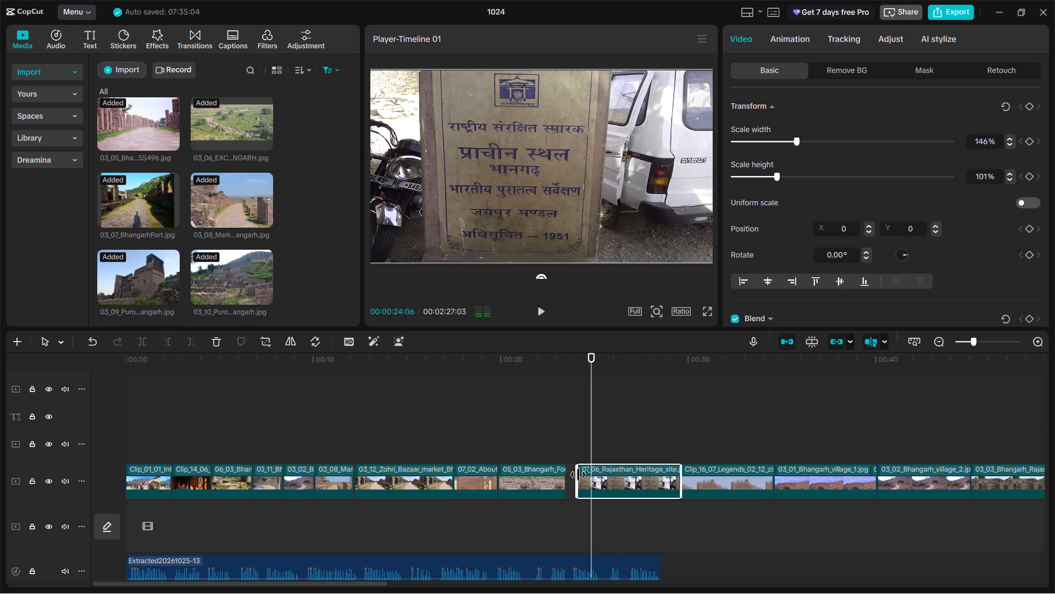
pyautogui.moveTo(578, 475); pyautogui.dragTo(582, 474)
# Replay the gap before the 07_06 image and extend the end of the 05_03_Bhangarh_Fort clip to meet it at about 24 seconds.
pyautogui.moveTo(594, 352); pyautogui.dragTo(570, 360)
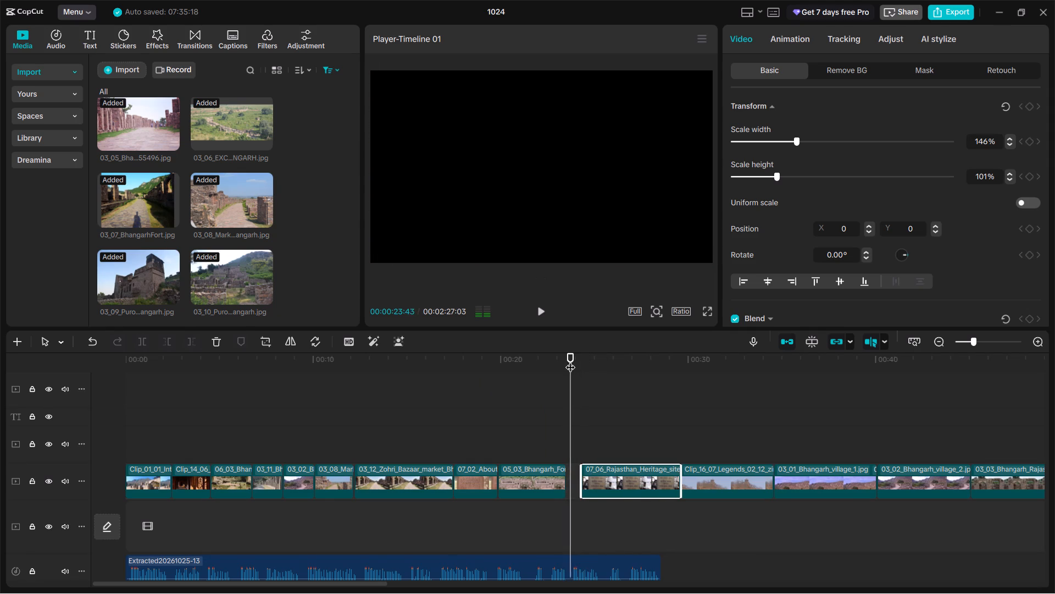
pyautogui.press('space')
pyautogui.press('space')
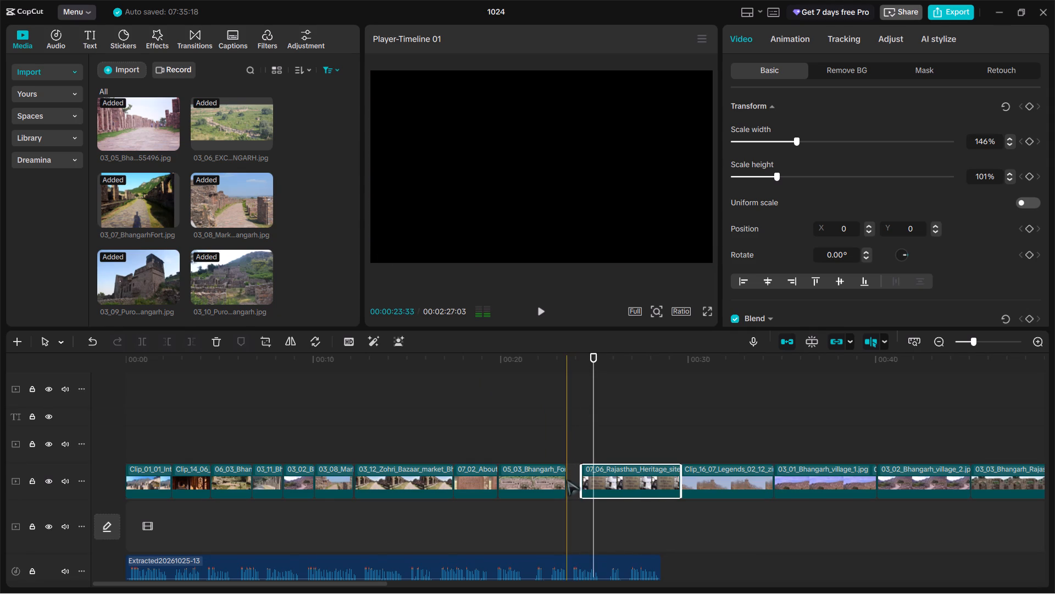
pyautogui.click(566, 478)
pyautogui.moveTo(566, 478); pyautogui.dragTo(576, 477)
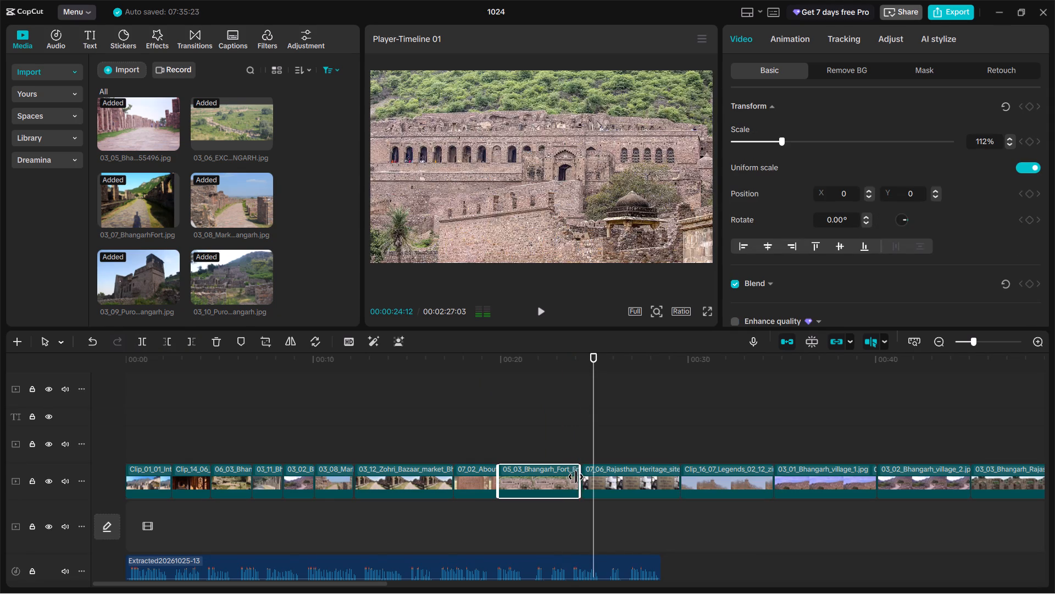
# Extend the end of the 05_03_Bhangarh_Fort clip slightly to meet the 07_06 image at about 24 seconds.
pyautogui.moveTo(576, 477); pyautogui.dragTo(582, 475)
# Play from about 20 seconds and trim the end of the 07_06_Rajasthan_Heritage_site image to the voice-over's end at about 29 seconds.
pyautogui.moveTo(593, 352); pyautogui.dragTo(558, 356)
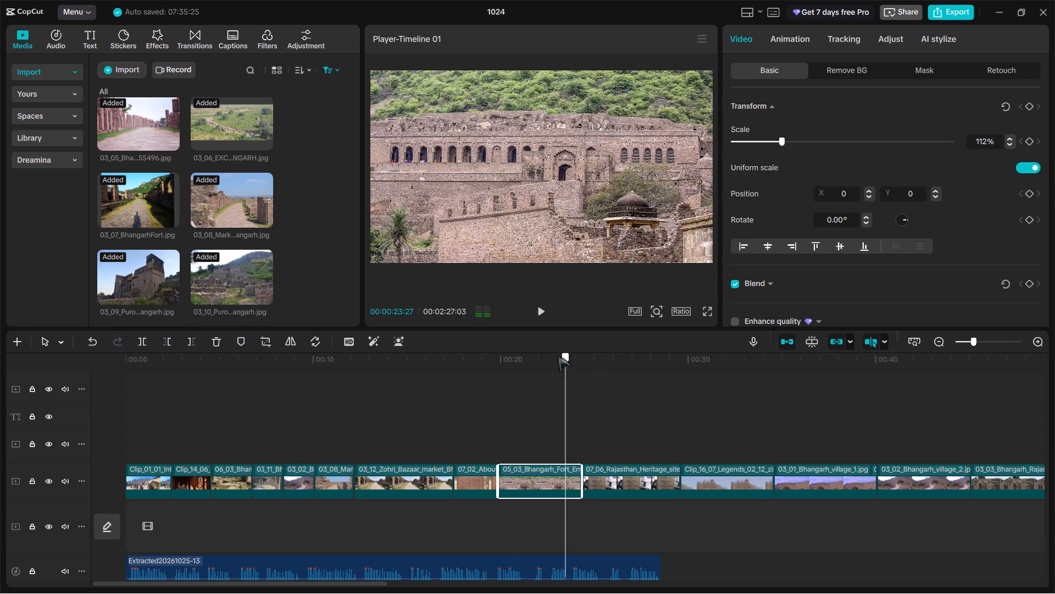
pyautogui.moveTo(558, 356); pyautogui.dragTo(502, 358)
pyautogui.press('space')
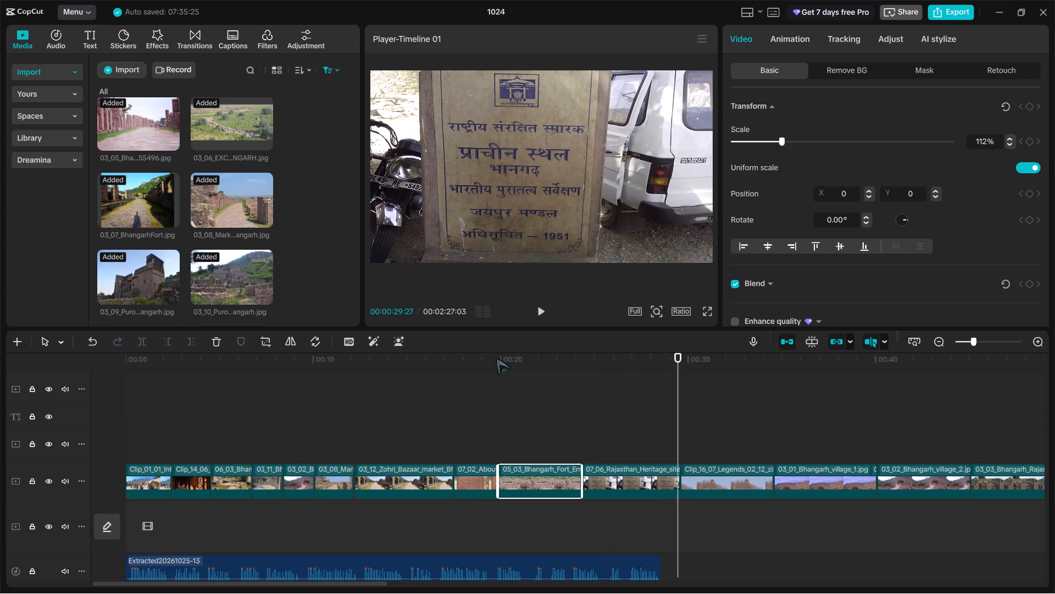
pyautogui.press('space')
pyautogui.click(649, 480)
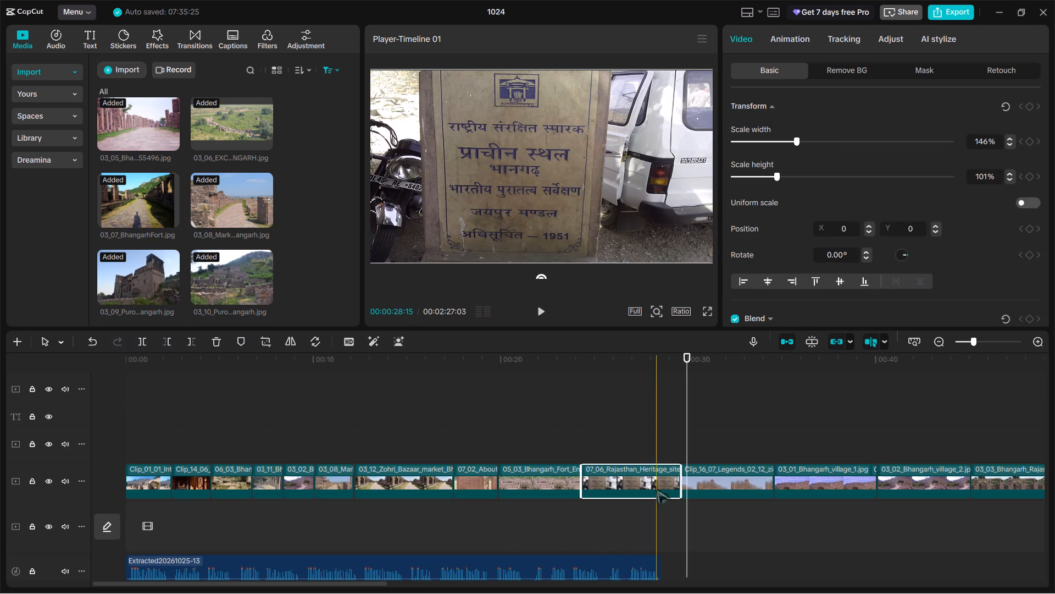
pyautogui.moveTo(682, 487); pyautogui.dragTo(666, 497)
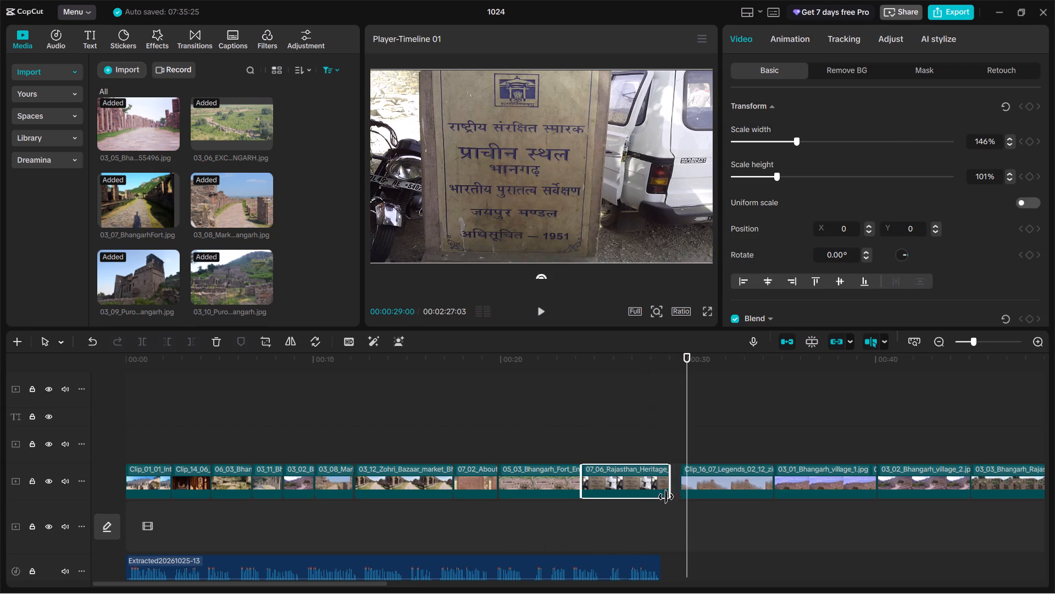
pyautogui.moveTo(666, 497); pyautogui.dragTo(660, 509)
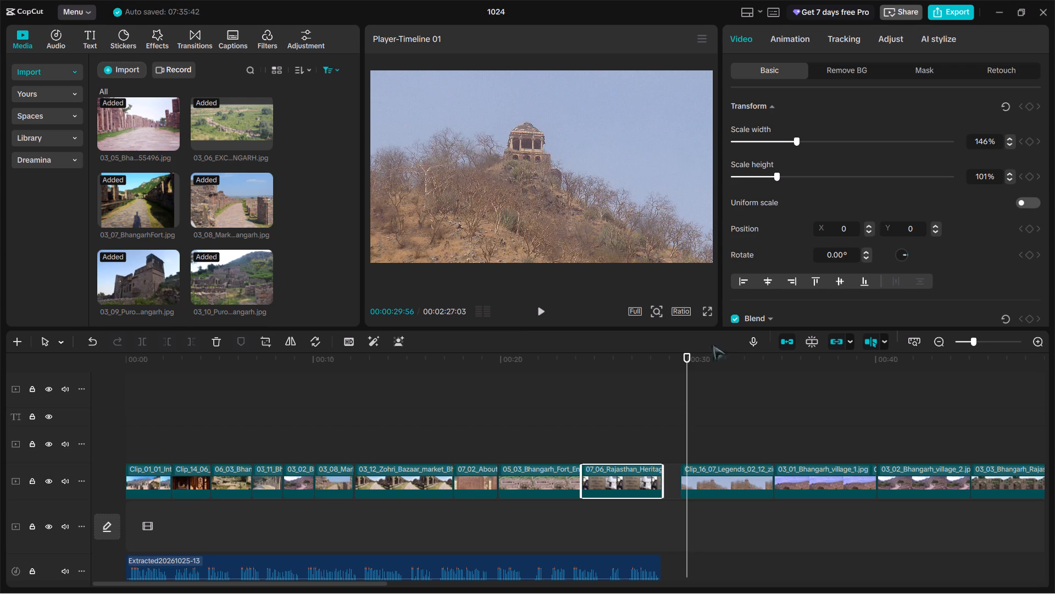
# Review the whole timeline and play the two short extracted audio clips from about 1:50 to 2:00.
pyautogui.click(682, 353)
pyautogui.moveTo(682, 353); pyautogui.dragTo(95, 364)
pyautogui.moveTo(95, 364); pyautogui.dragTo(457, 364)
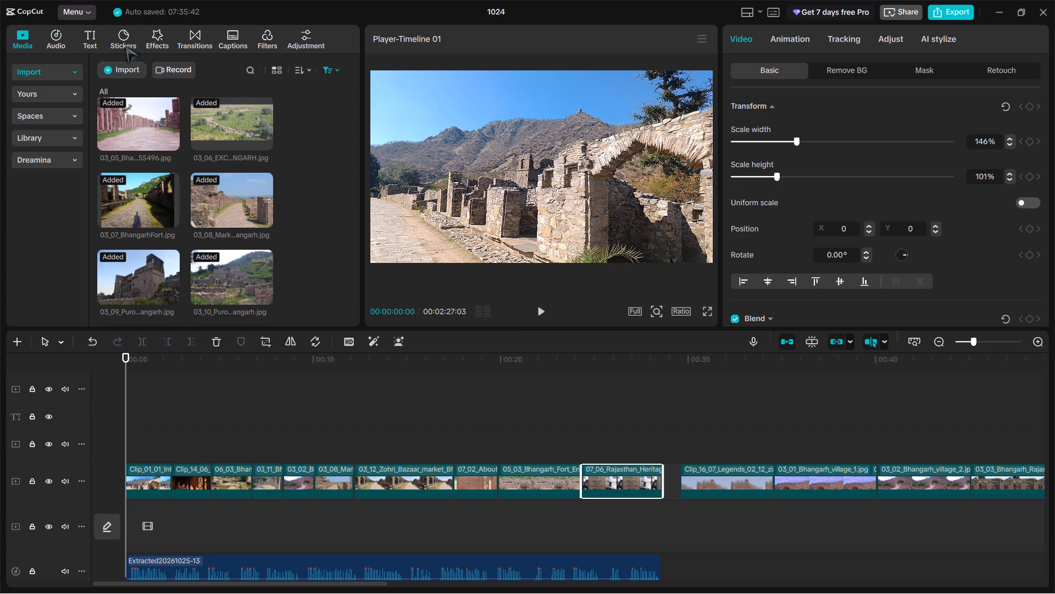
pyautogui.scroll(-17, 336, 381)
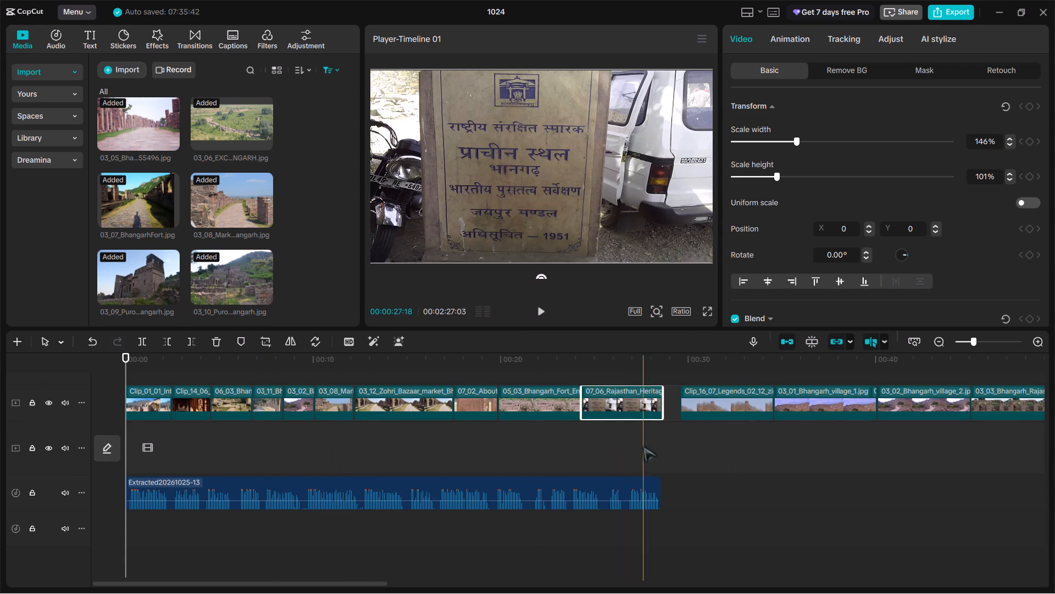
pyautogui.scroll(20, 652, 451)
pyautogui.scroll(20, 652, 451)
pyautogui.scroll(5, 652, 451)
pyautogui.scroll(-20, 666, 449)
pyautogui.scroll(-20, 666, 449)
pyautogui.scroll(-2, 666, 449)
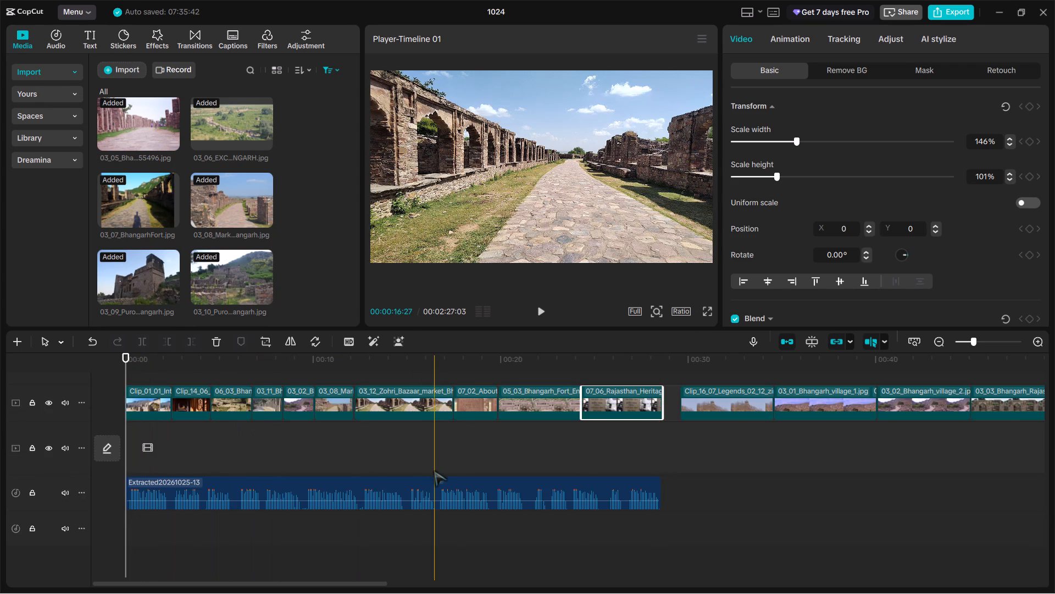
pyautogui.keyDown('ctrl'); pyautogui.scroll(-9, 434, 471); pyautogui.keyUp('ctrl')
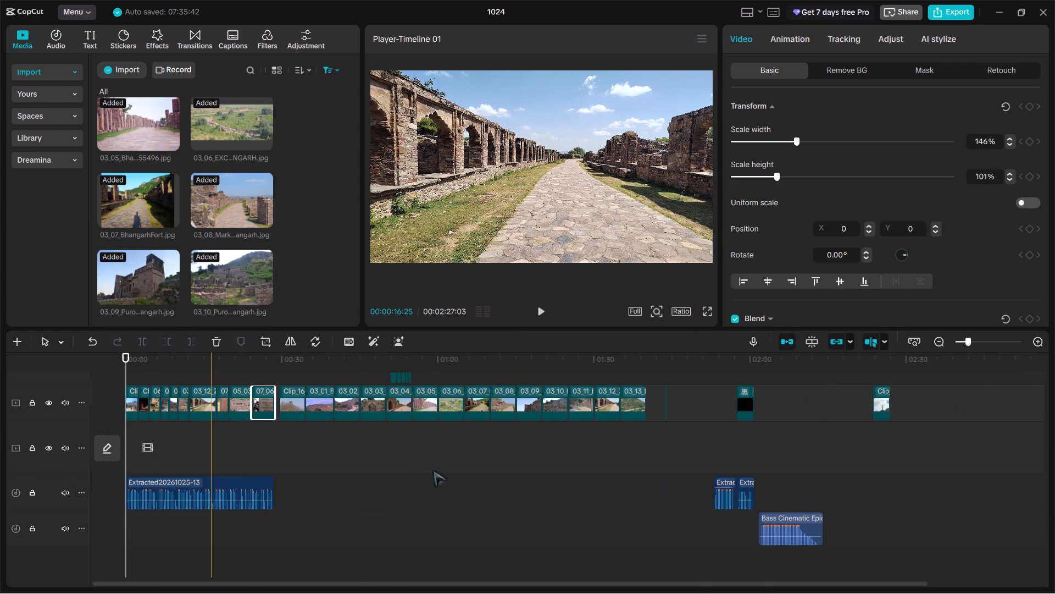
pyautogui.click(697, 452)
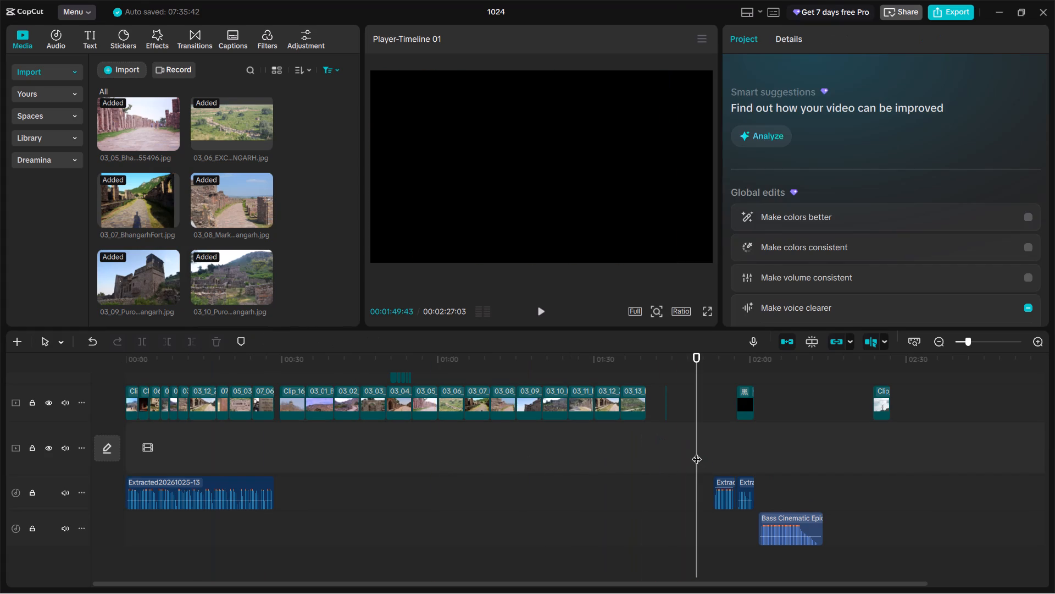
pyautogui.click(697, 452)
pyautogui.press('space')
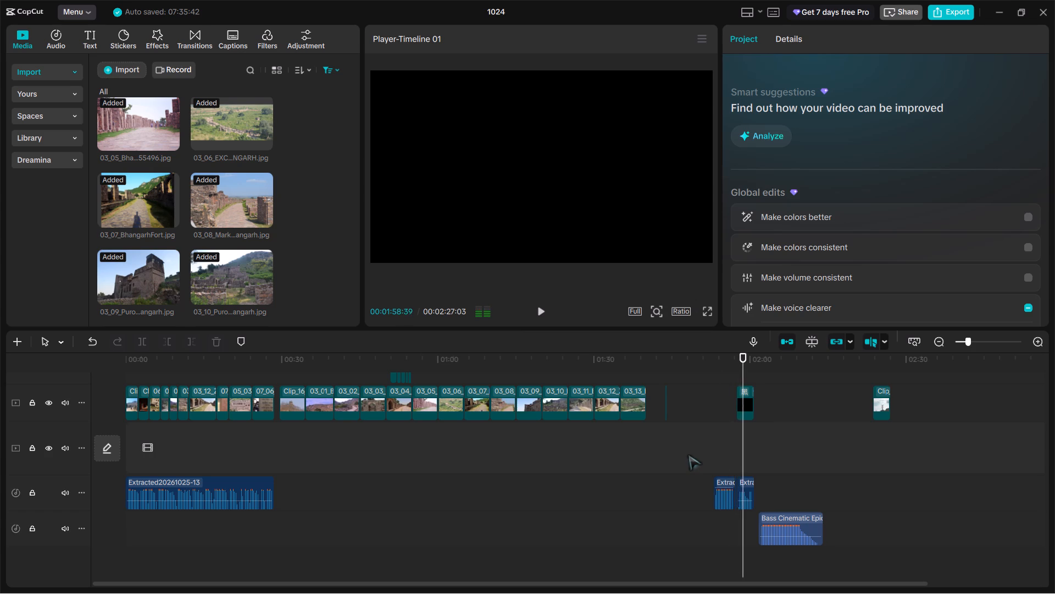
# Move the second short extracted audio clip from just before 2:00 to the timeline's start, on the track below the voice-over.
pyautogui.click(757, 505)
pyautogui.click(735, 503)
pyautogui.click(741, 502)
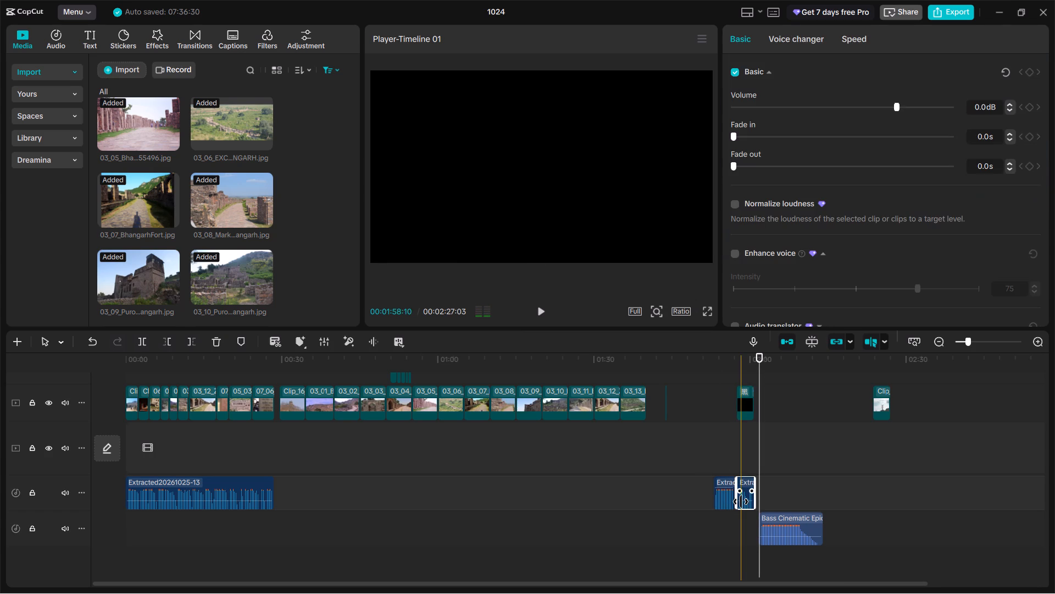
pyautogui.click(730, 502)
pyautogui.click(738, 502)
pyautogui.click(747, 505)
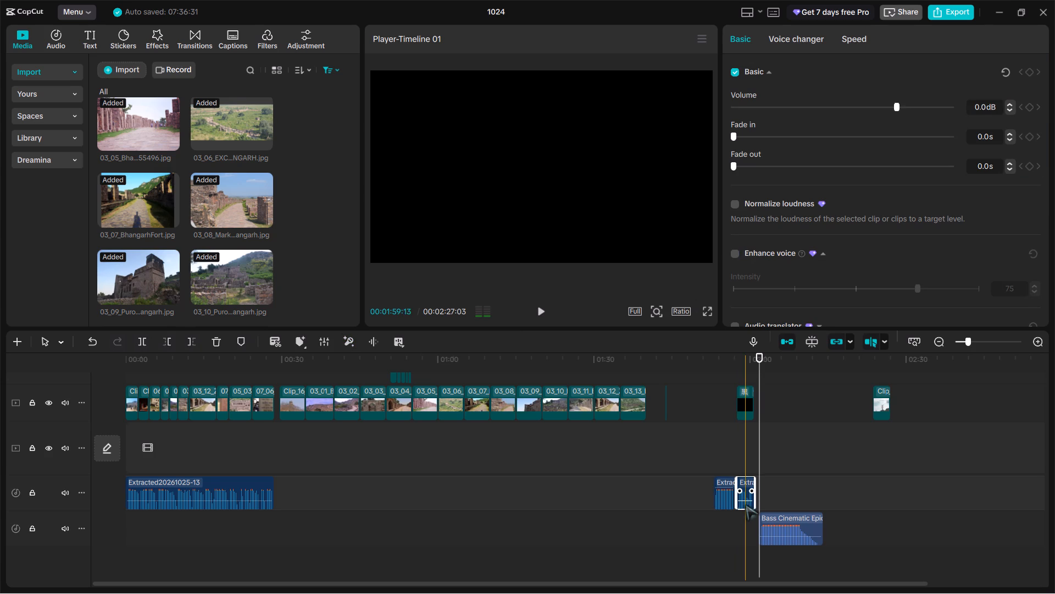
pyautogui.moveTo(746, 505); pyautogui.dragTo(131, 455)
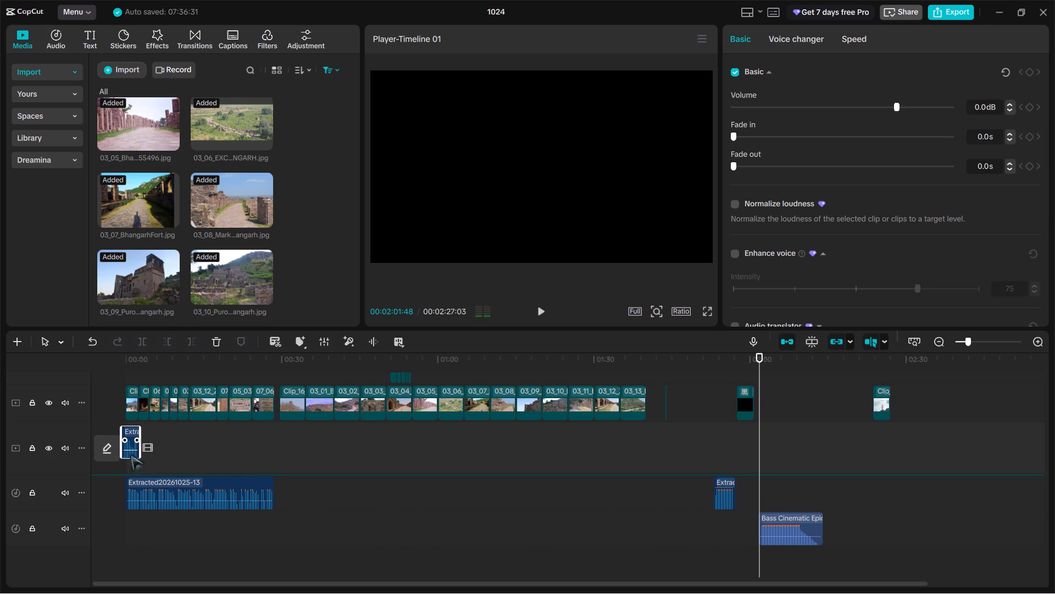
pyautogui.moveTo(131, 455); pyautogui.dragTo(140, 540)
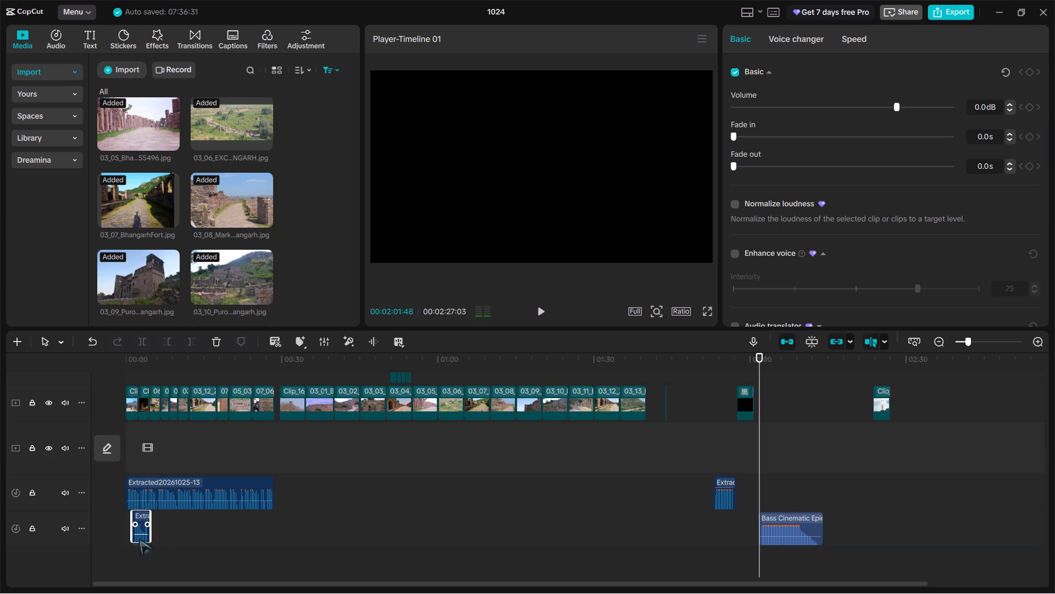
pyautogui.moveTo(140, 540); pyautogui.dragTo(134, 542)
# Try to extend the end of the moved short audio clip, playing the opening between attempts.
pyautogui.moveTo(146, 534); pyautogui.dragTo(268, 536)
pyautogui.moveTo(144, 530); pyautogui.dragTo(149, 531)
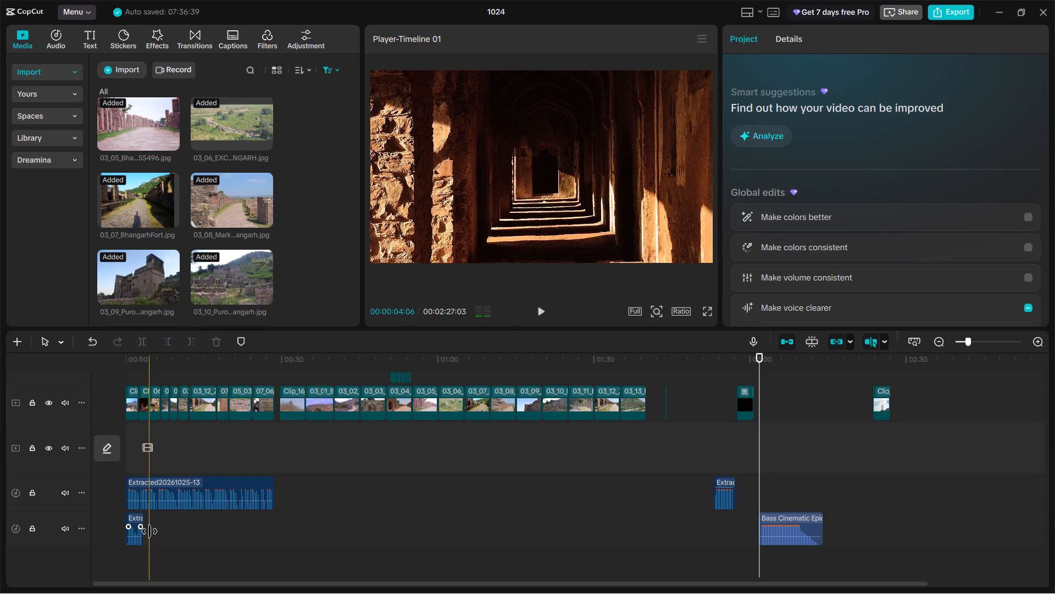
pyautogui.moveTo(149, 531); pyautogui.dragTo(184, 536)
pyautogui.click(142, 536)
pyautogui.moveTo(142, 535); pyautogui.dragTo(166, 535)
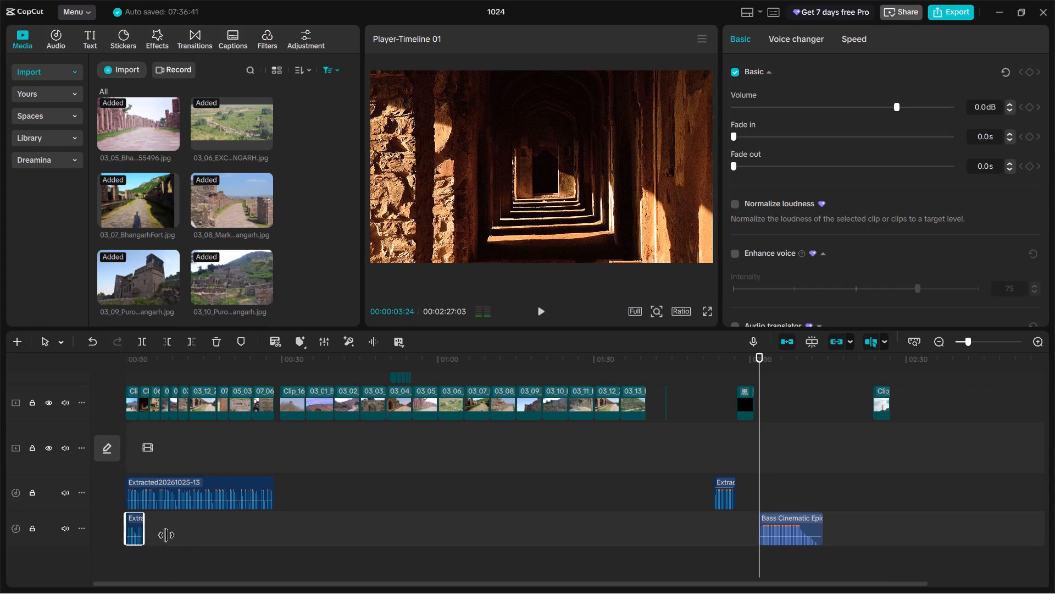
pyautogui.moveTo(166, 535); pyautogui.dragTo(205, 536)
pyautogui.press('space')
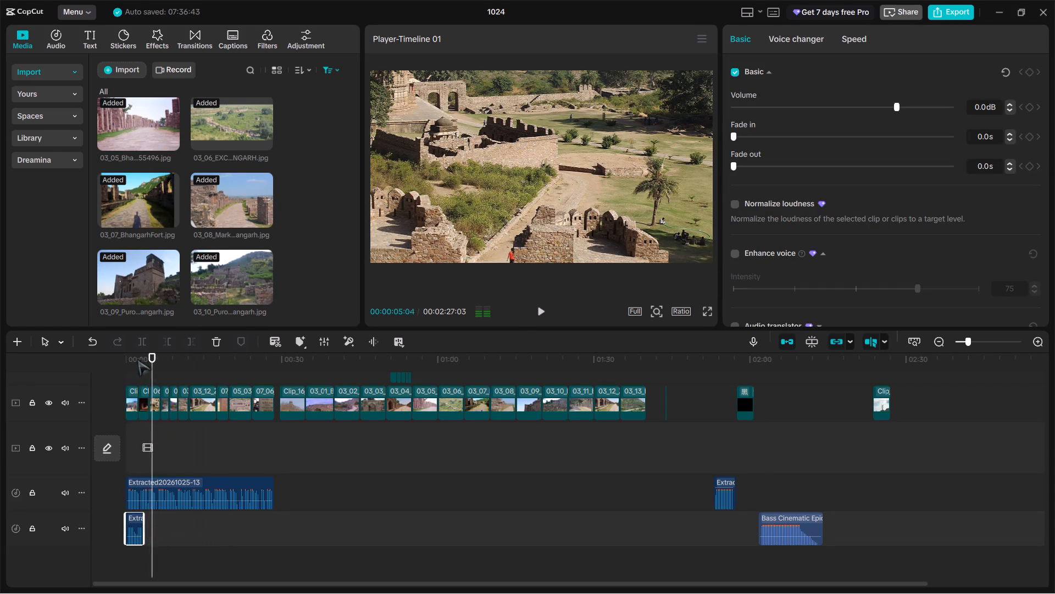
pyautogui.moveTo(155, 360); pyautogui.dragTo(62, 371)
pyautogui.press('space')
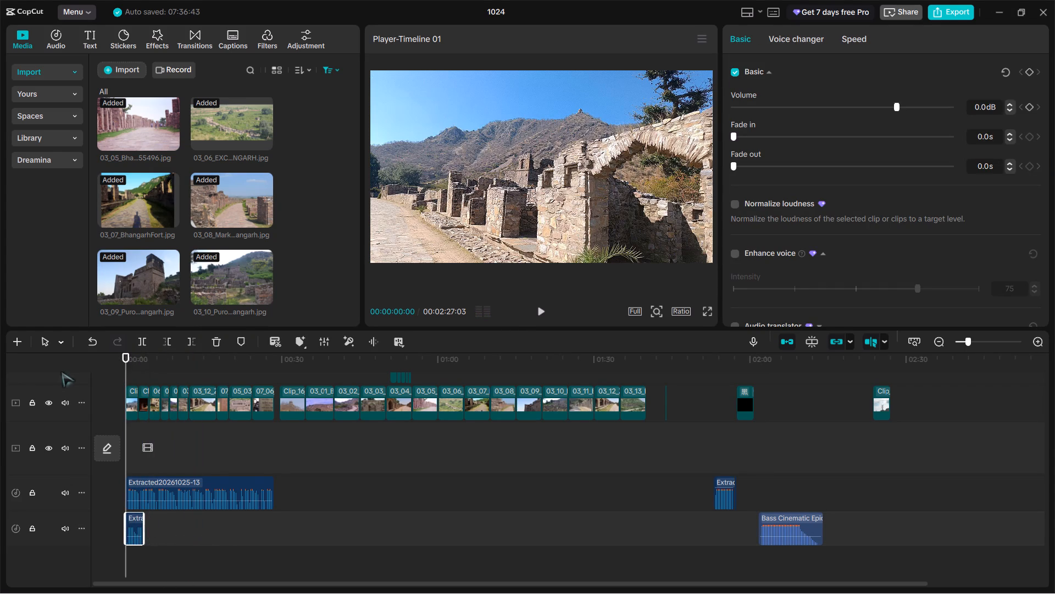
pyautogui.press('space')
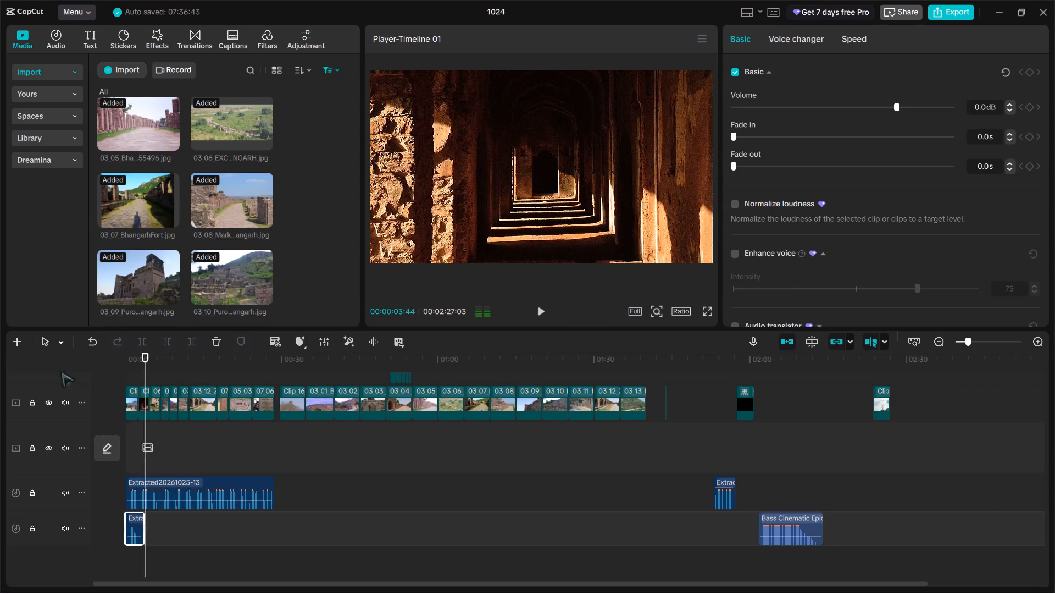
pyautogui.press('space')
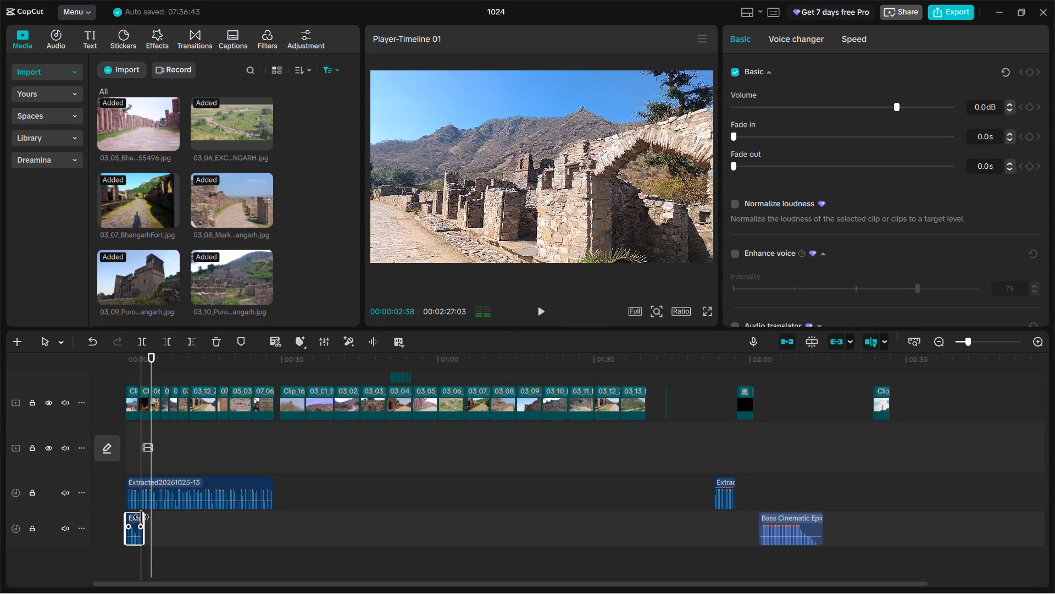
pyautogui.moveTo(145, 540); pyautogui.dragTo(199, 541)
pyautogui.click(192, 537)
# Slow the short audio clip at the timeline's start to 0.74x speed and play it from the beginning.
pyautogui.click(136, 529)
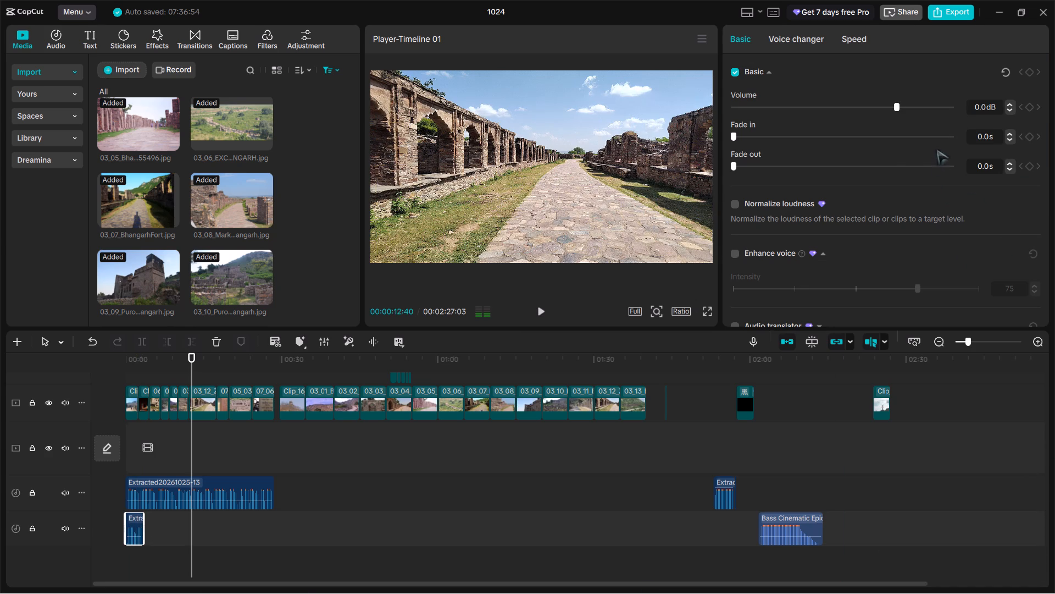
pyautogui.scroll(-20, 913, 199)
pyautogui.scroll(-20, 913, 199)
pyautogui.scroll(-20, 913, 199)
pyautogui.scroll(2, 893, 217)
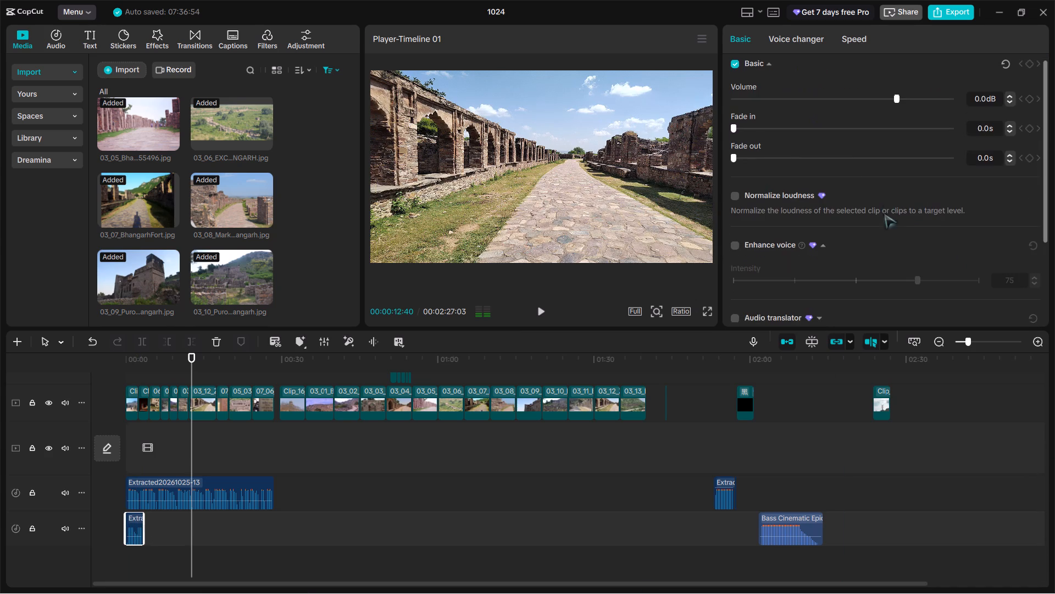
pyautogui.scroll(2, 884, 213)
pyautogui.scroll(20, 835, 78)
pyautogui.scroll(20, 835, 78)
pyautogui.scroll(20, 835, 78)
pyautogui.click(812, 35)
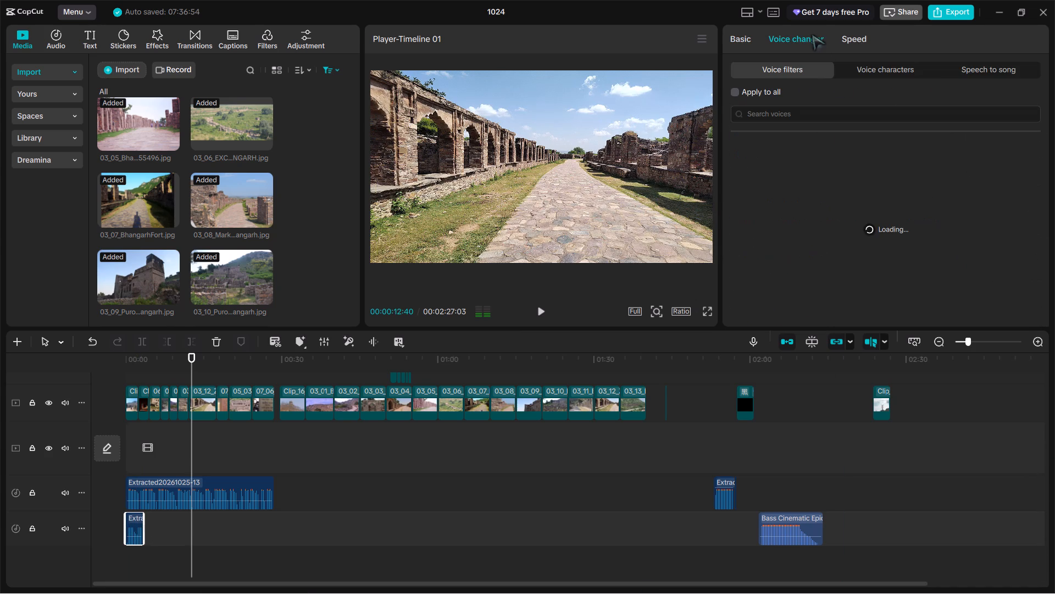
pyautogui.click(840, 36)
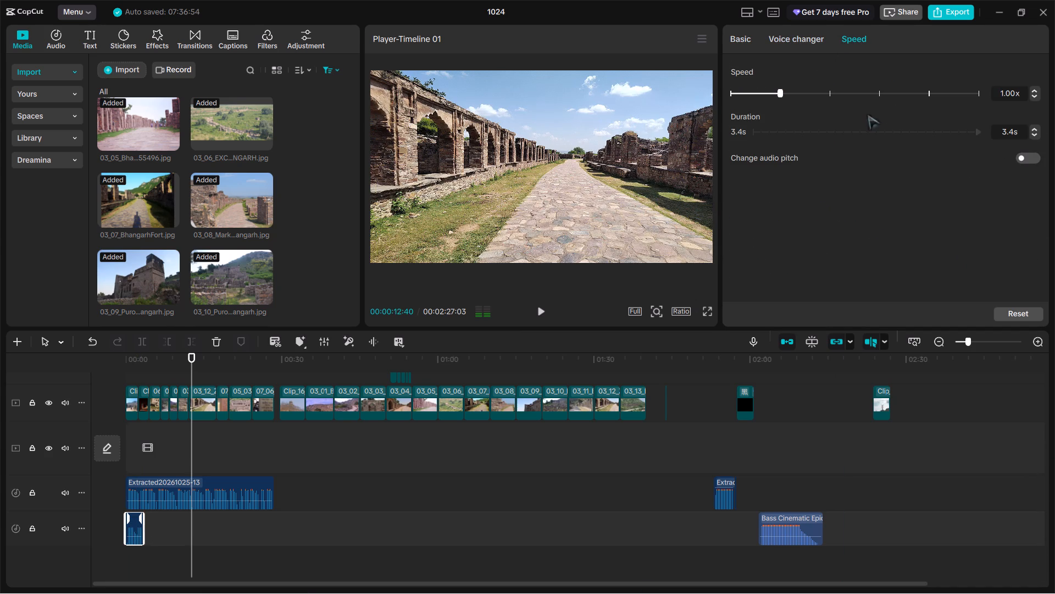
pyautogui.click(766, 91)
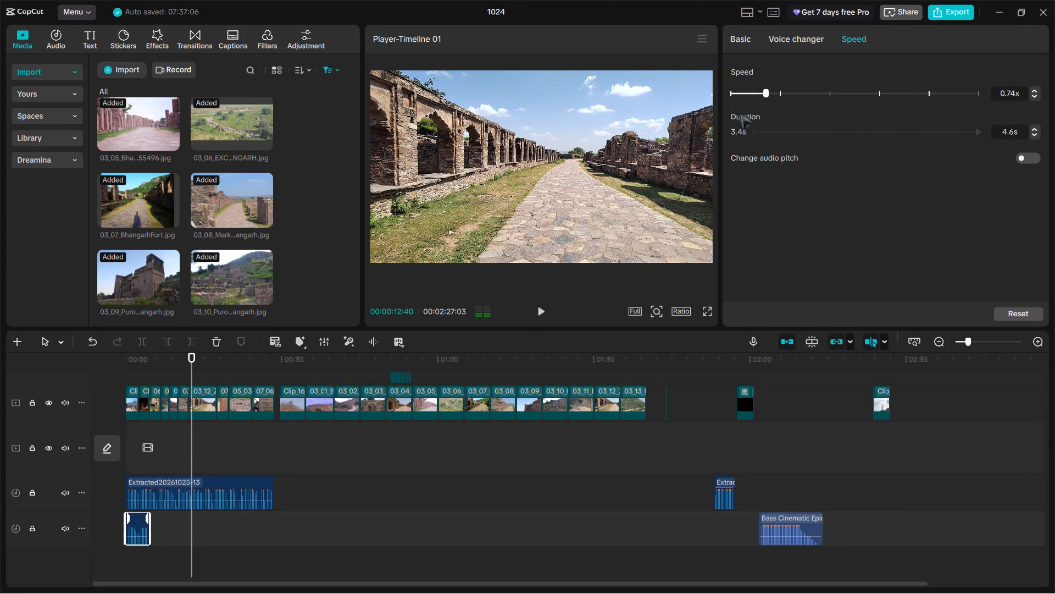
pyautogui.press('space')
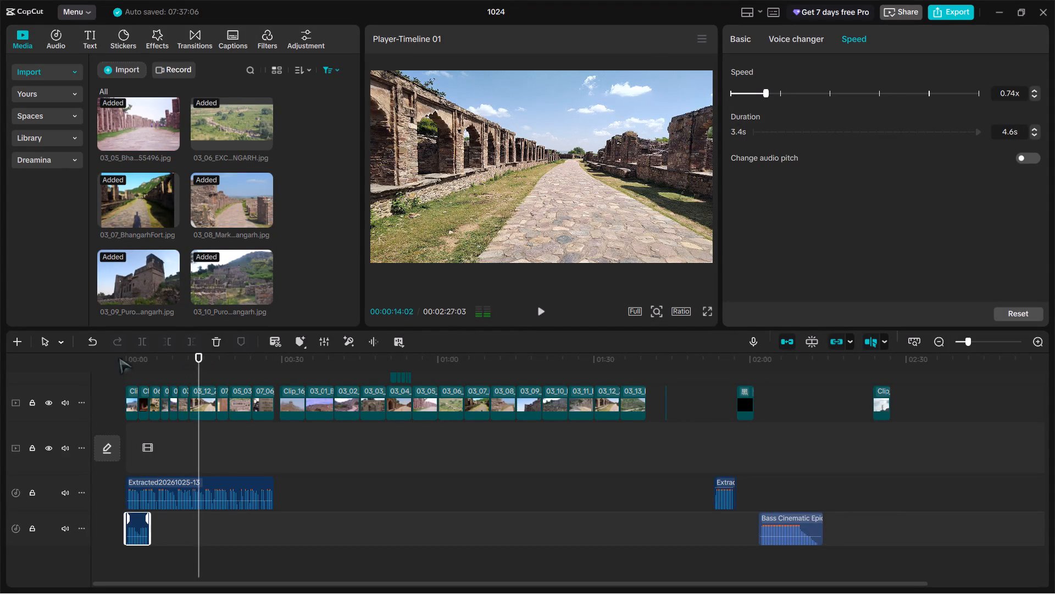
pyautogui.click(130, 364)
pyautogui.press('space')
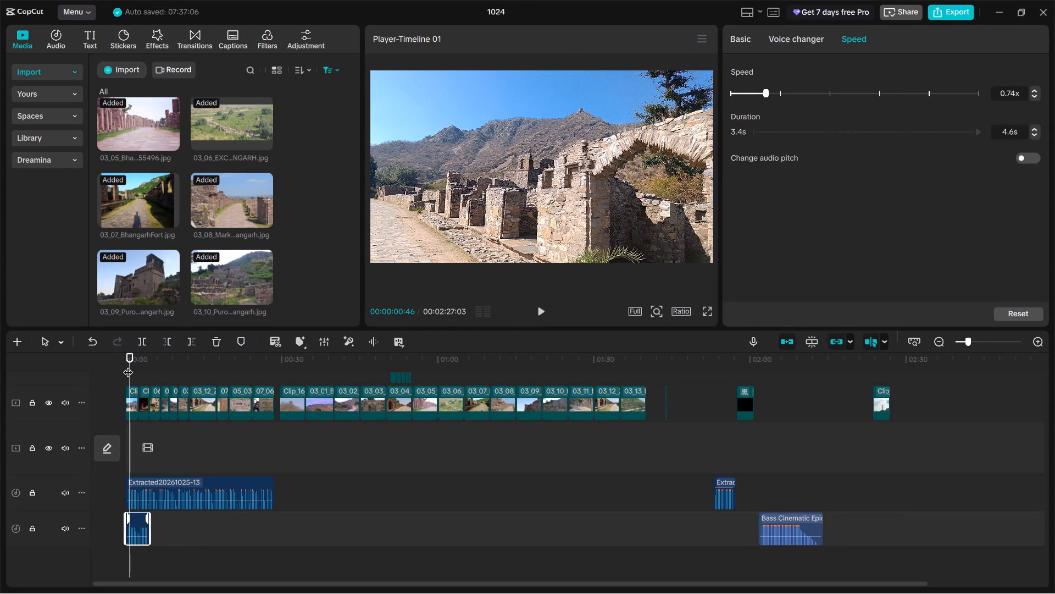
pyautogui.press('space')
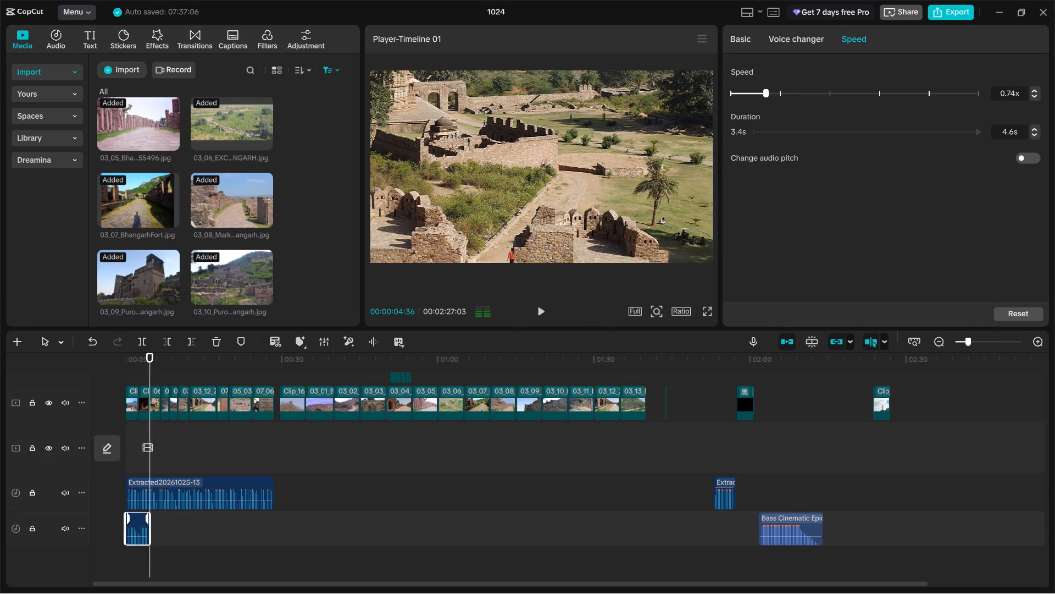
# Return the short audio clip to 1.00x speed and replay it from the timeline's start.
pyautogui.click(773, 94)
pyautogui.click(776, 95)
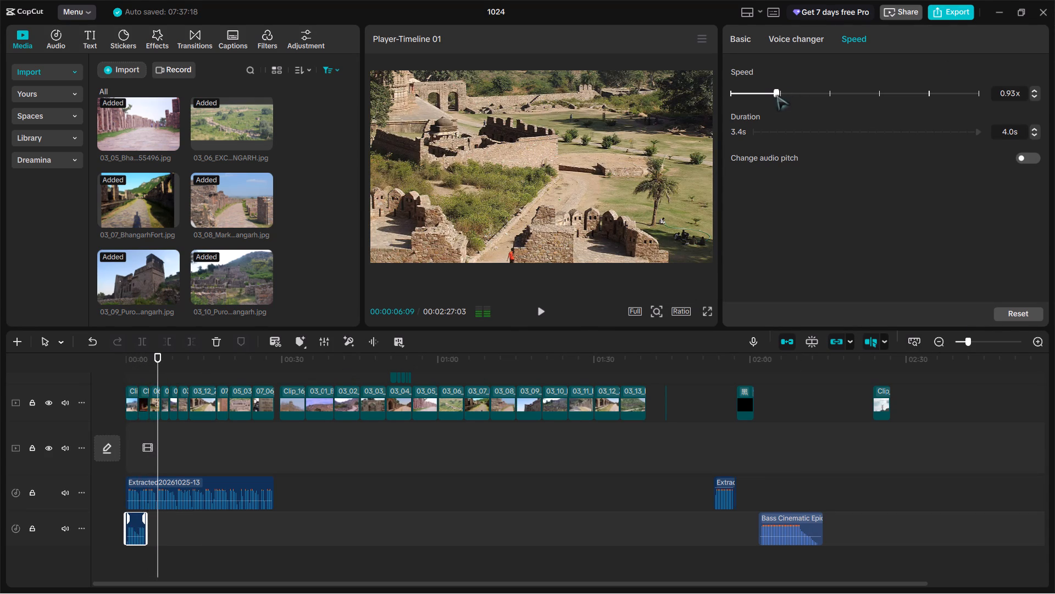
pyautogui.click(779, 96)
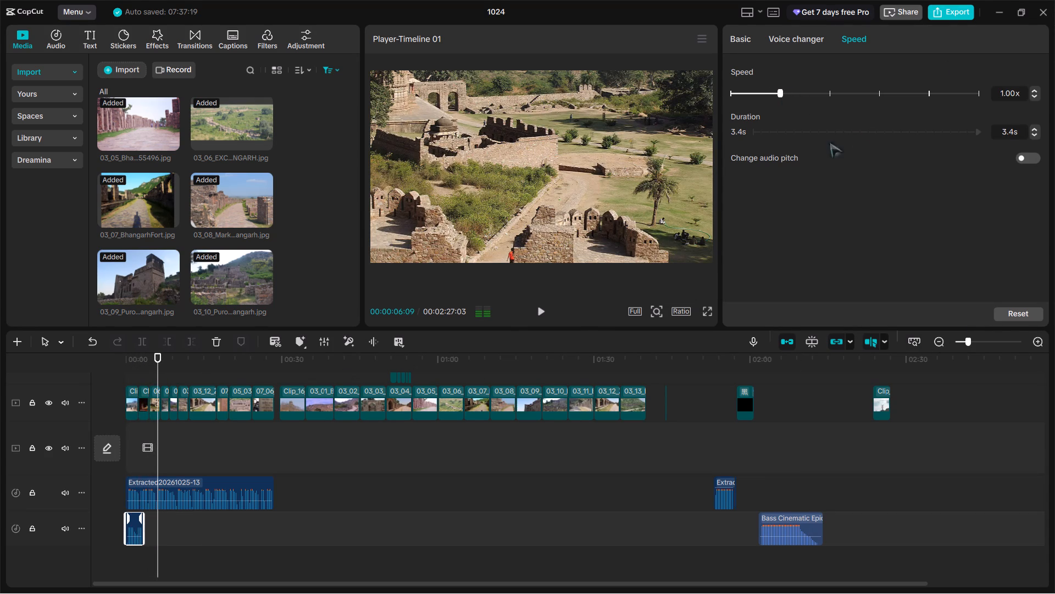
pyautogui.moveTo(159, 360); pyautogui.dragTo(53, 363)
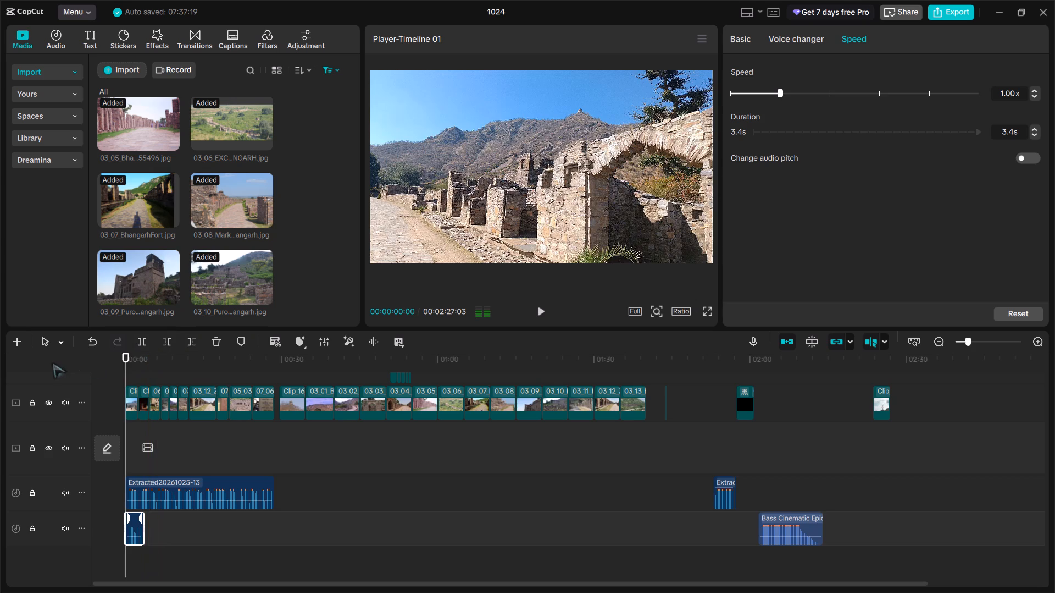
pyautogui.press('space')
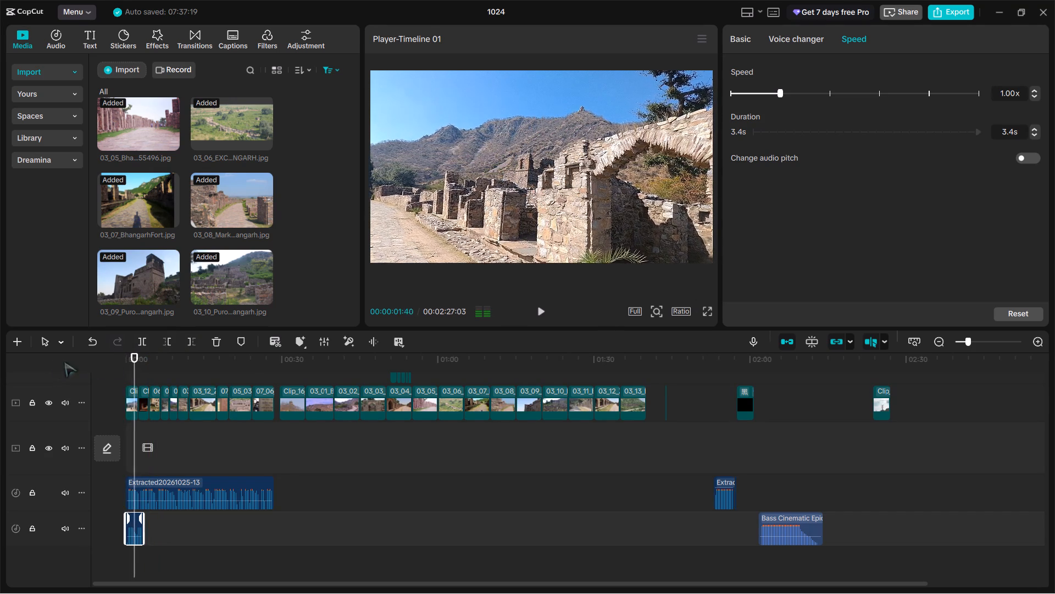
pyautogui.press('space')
# Stretch the short audio clip at the timeline's start to a duration of 4.4 s.
pyautogui.click(1034, 129)
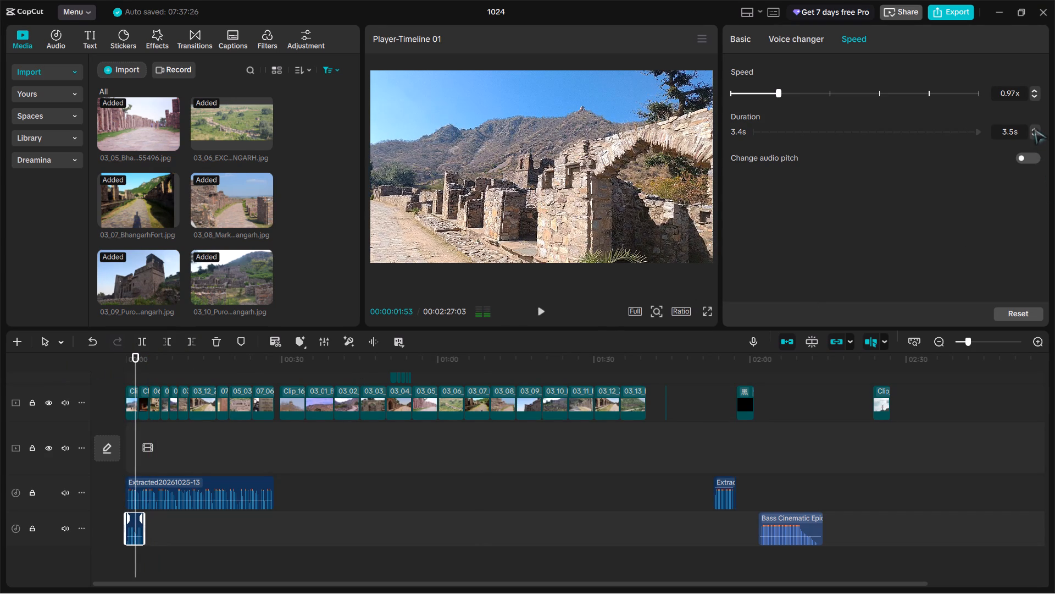
pyautogui.tripleClick(1034, 128)
pyautogui.tripleClick(1034, 128)
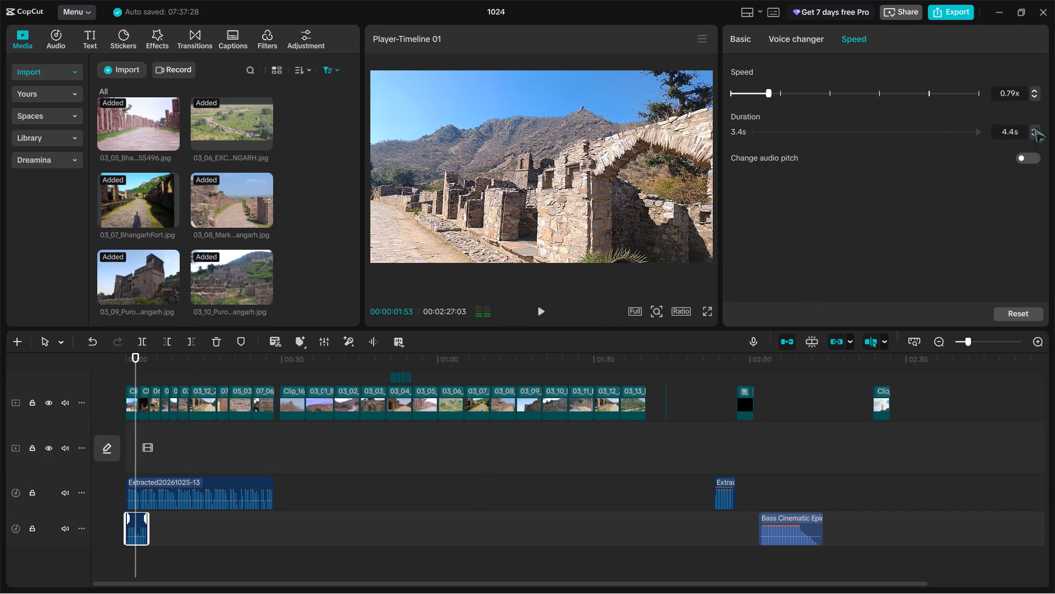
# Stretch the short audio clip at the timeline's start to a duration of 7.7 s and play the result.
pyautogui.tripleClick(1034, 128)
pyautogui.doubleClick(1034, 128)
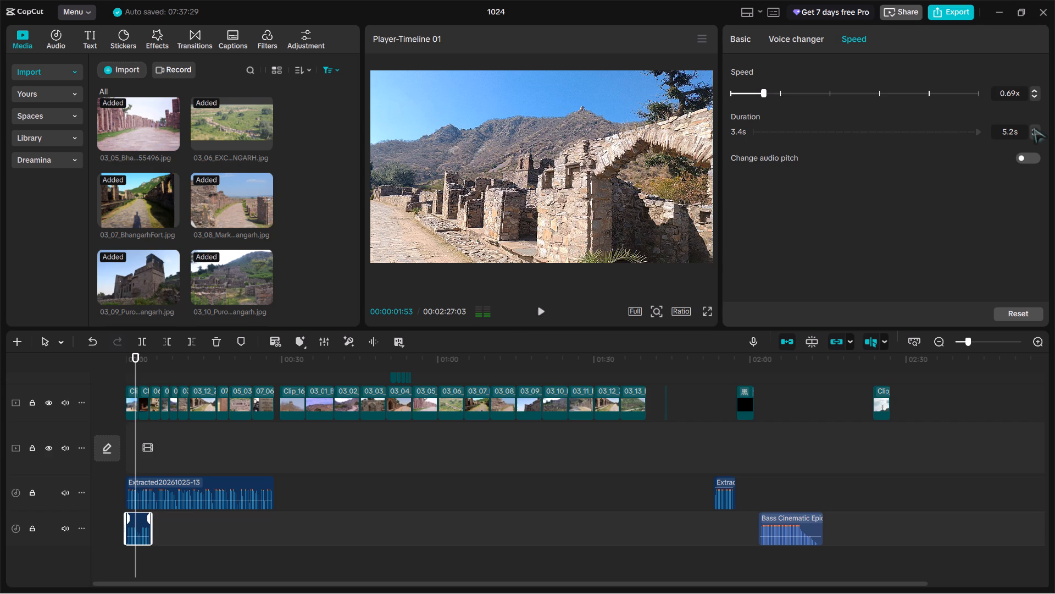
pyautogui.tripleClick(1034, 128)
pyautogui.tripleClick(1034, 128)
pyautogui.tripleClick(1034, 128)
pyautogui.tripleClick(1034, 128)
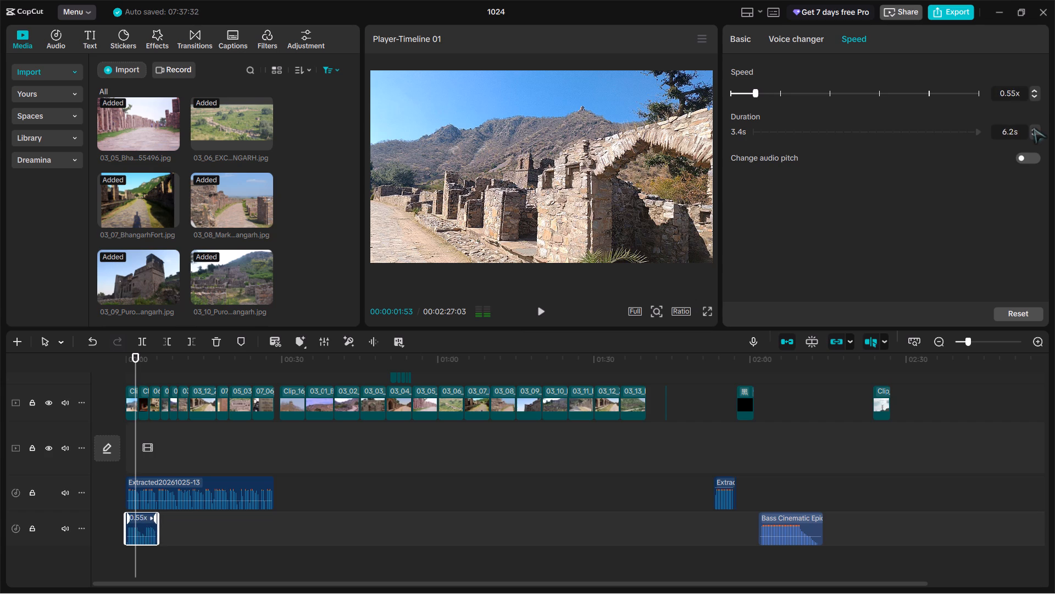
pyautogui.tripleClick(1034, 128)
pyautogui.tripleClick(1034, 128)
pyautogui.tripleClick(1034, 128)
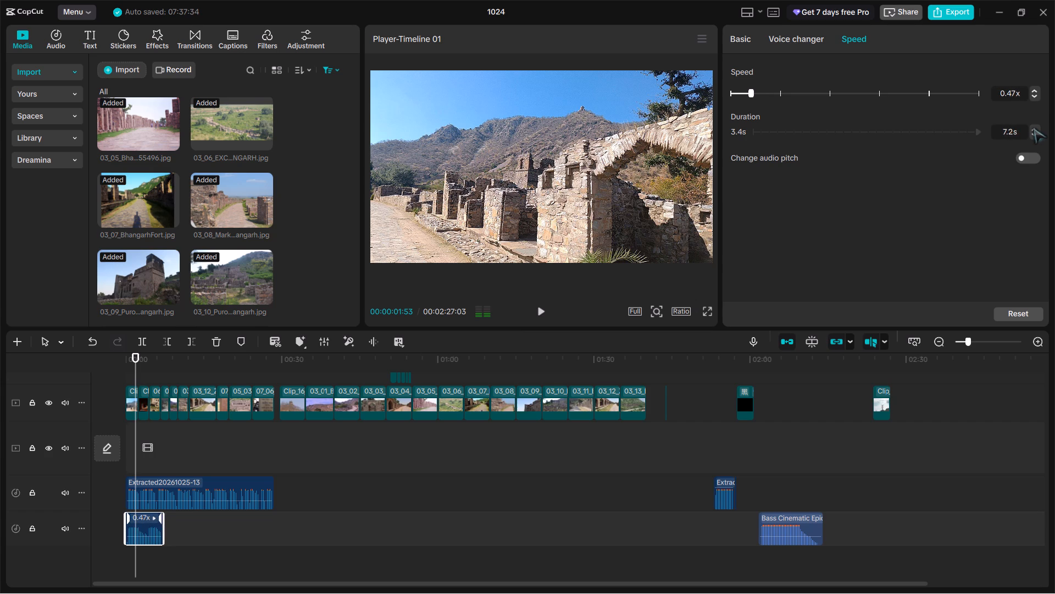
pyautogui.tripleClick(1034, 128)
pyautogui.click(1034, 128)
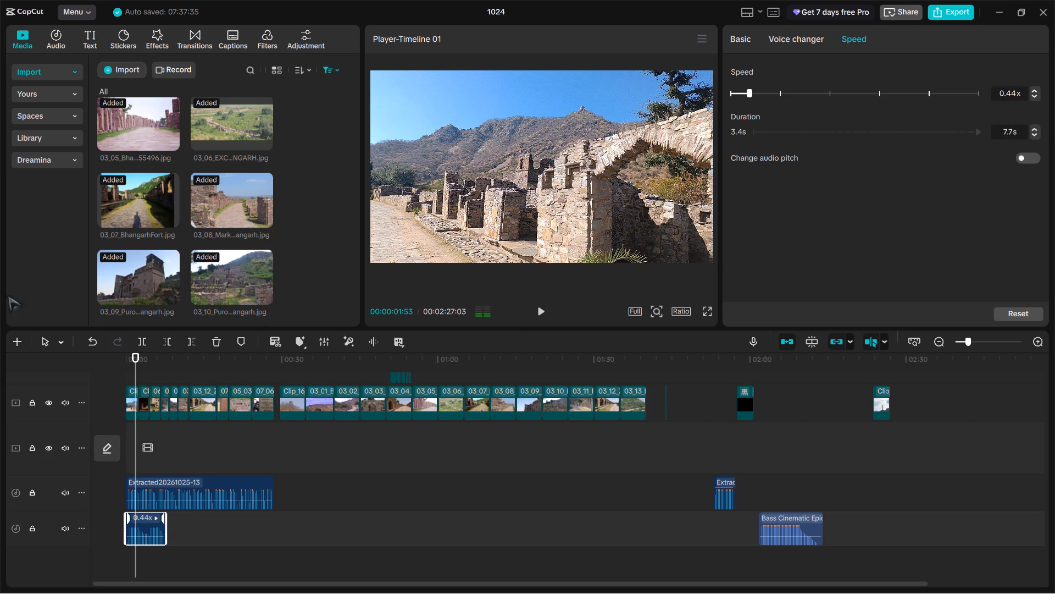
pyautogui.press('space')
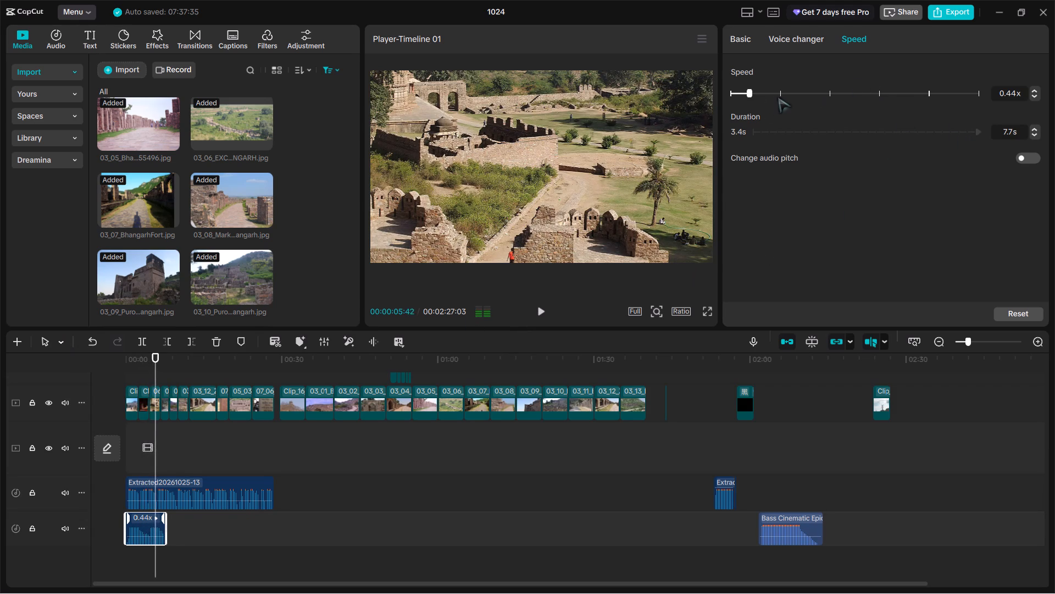
# Return the short audio clip at the timeline's start to 1.00x speed.
pyautogui.click(778, 97)
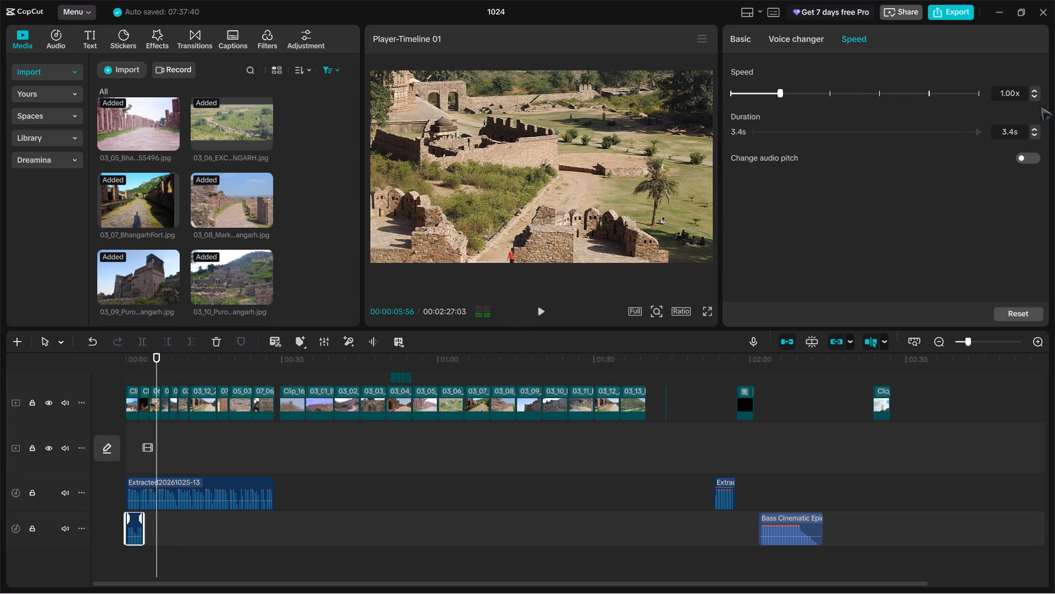
# Look through the short audio clip's voice filters, speech-to-song styles and basic audio settings for a usable option.
pyautogui.click(792, 36)
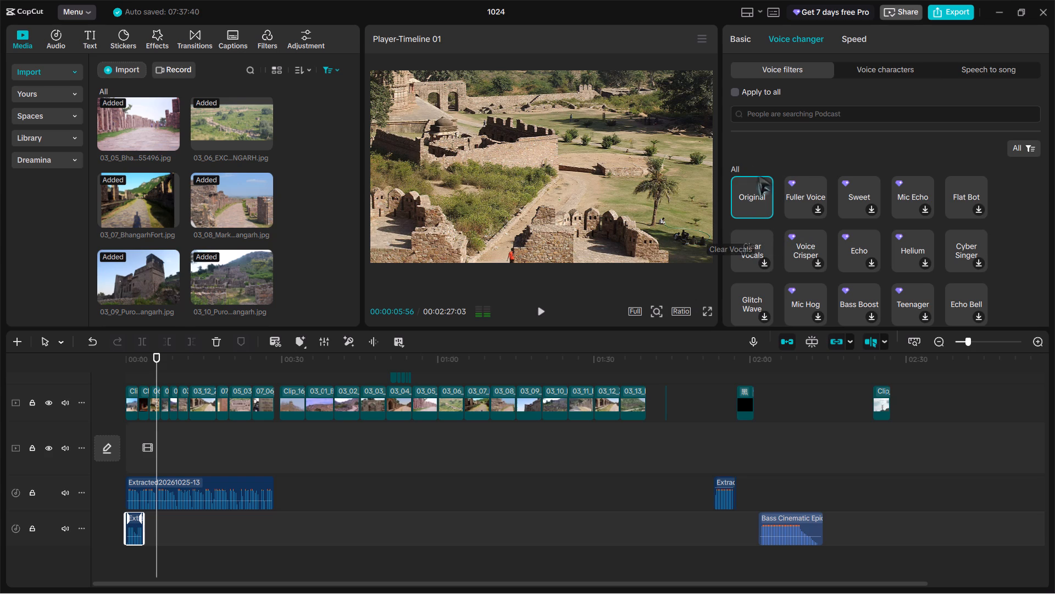
pyautogui.click(878, 70)
pyautogui.click(976, 66)
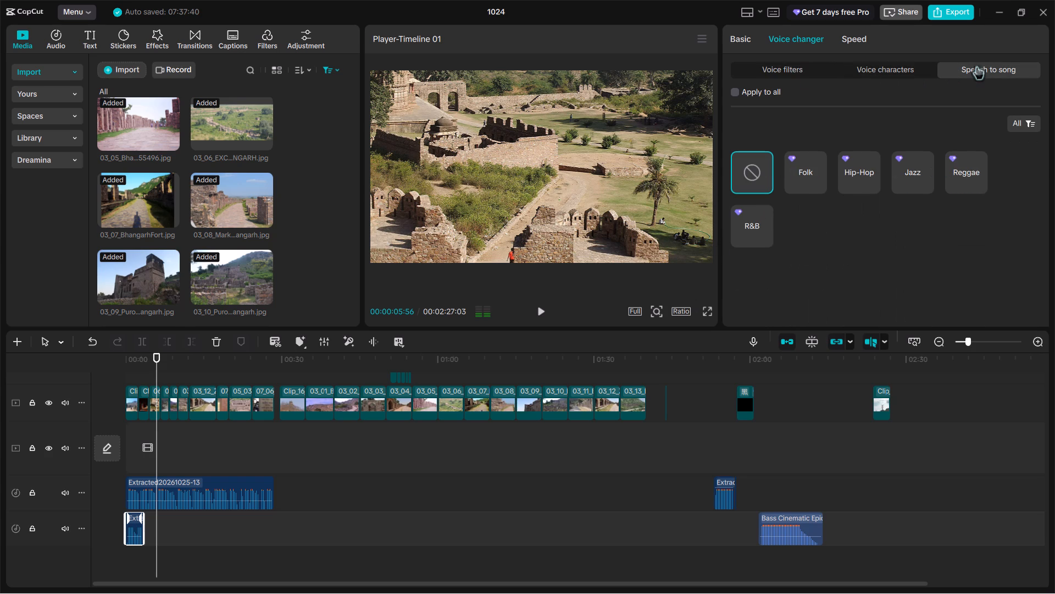
pyautogui.click(745, 39)
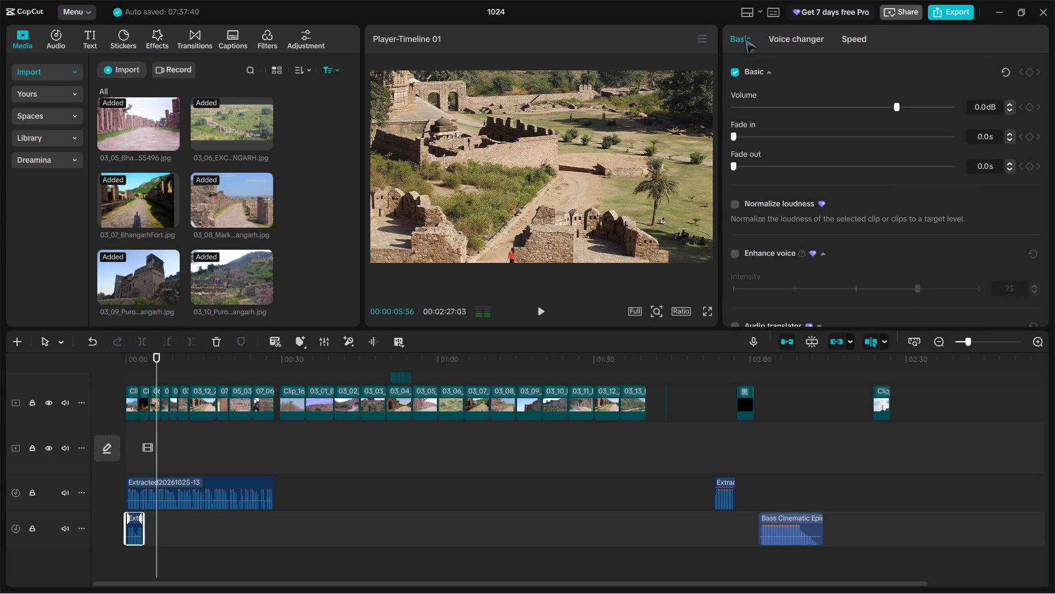
pyautogui.scroll(-2, 826, 226)
pyautogui.scroll(20, 835, 238)
pyautogui.scroll(20, 835, 238)
pyautogui.scroll(20, 835, 238)
pyautogui.scroll(-20, 835, 238)
pyautogui.scroll(-18, 835, 238)
pyautogui.scroll(-8, 835, 238)
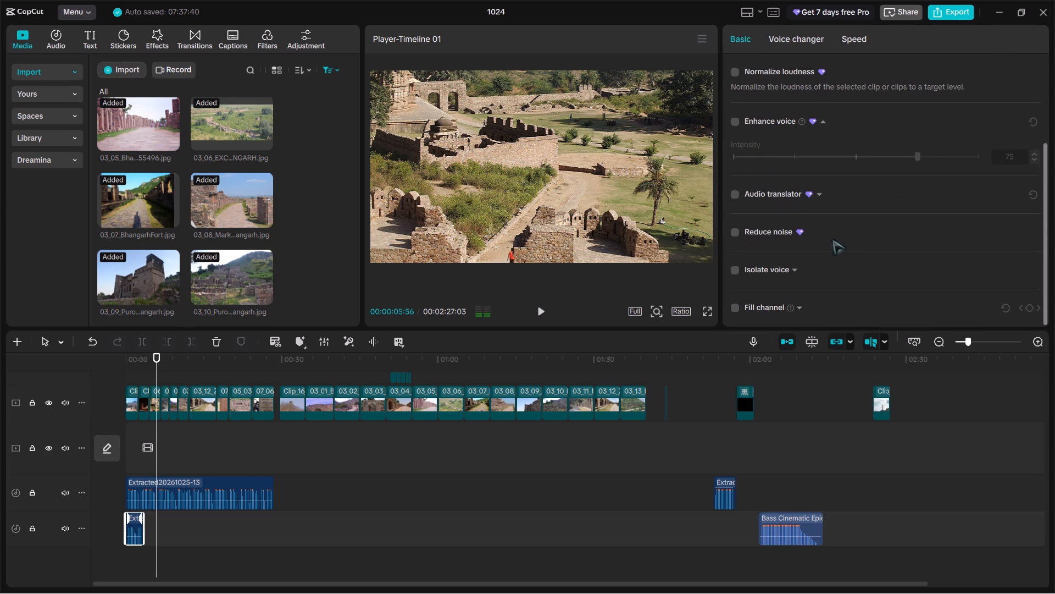
pyautogui.scroll(-5, 832, 239)
pyautogui.scroll(-20, 832, 239)
pyautogui.scroll(-20, 832, 239)
pyautogui.scroll(-3, 832, 239)
pyautogui.scroll(-20, 829, 252)
pyautogui.scroll(-9, 829, 252)
pyautogui.scroll(20, 829, 252)
pyautogui.scroll(12, 829, 252)
pyautogui.scroll(-20, 828, 256)
pyautogui.scroll(-20, 828, 256)
pyautogui.scroll(1, 828, 262)
pyautogui.scroll(-15, 828, 262)
pyautogui.scroll(20, 775, 247)
pyautogui.scroll(20, 775, 247)
pyautogui.scroll(20, 775, 247)
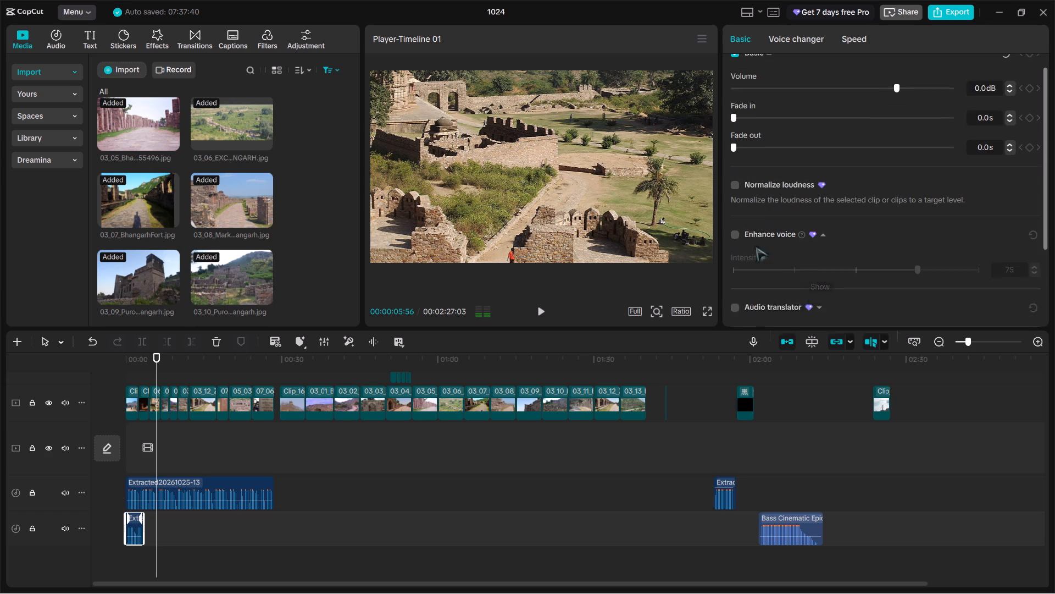
pyautogui.scroll(18, 756, 246)
pyautogui.scroll(-20, 683, 275)
pyautogui.scroll(-20, 683, 275)
pyautogui.scroll(-20, 683, 275)
pyautogui.scroll(20, 367, 464)
pyautogui.scroll(20, 367, 464)
pyautogui.scroll(20, 367, 464)
pyautogui.scroll(-16, 343, 466)
pyautogui.scroll(19, 254, 514)
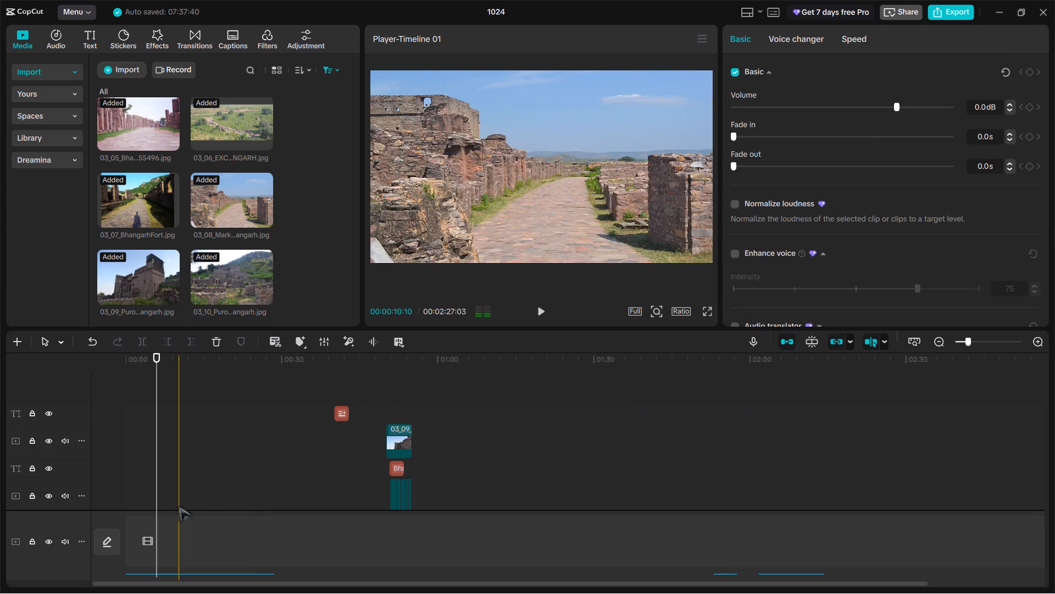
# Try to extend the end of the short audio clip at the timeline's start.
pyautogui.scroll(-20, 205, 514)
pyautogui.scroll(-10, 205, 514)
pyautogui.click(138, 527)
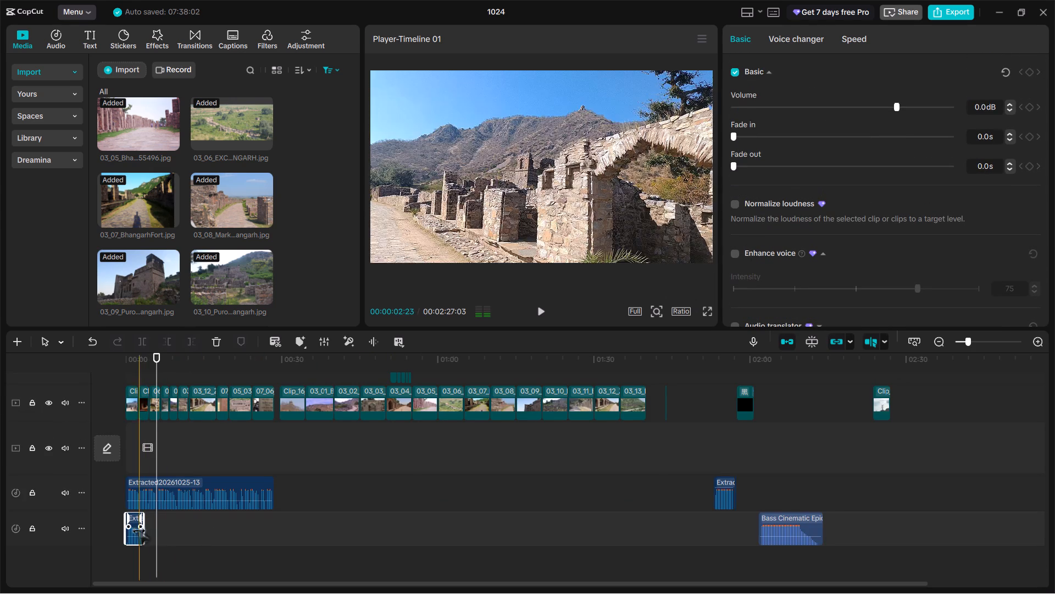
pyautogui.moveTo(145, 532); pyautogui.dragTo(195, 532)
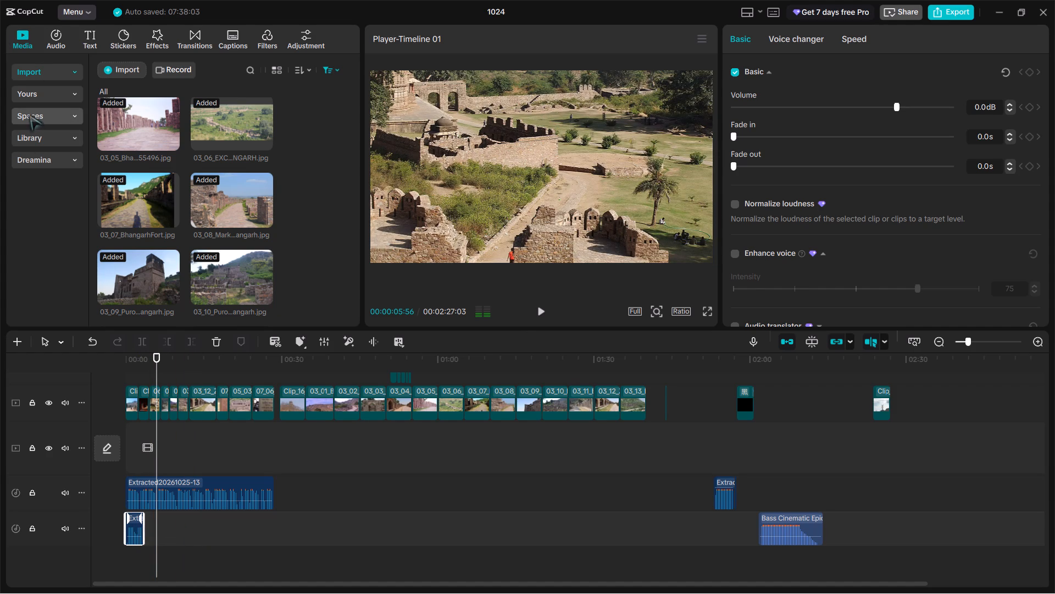
# Search the sound effects library for "suspence" and preview Epic Suspence Action Trailer (1421312).
pyautogui.click(36, 40)
pyautogui.click(53, 40)
pyautogui.click(53, 138)
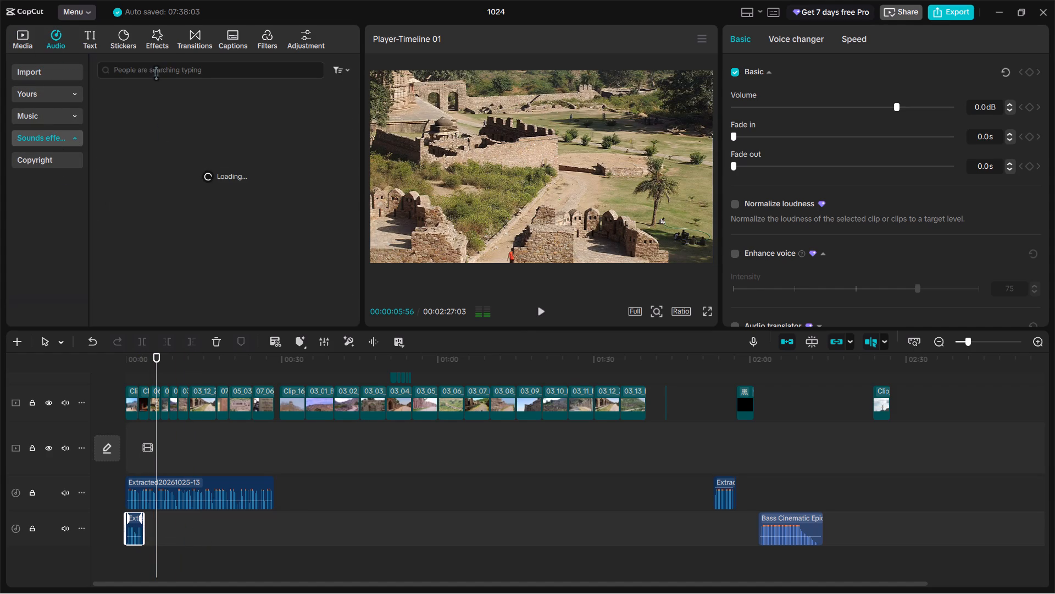
pyautogui.click(156, 73)
pyautogui.write('suspen')
pyautogui.write('ce')
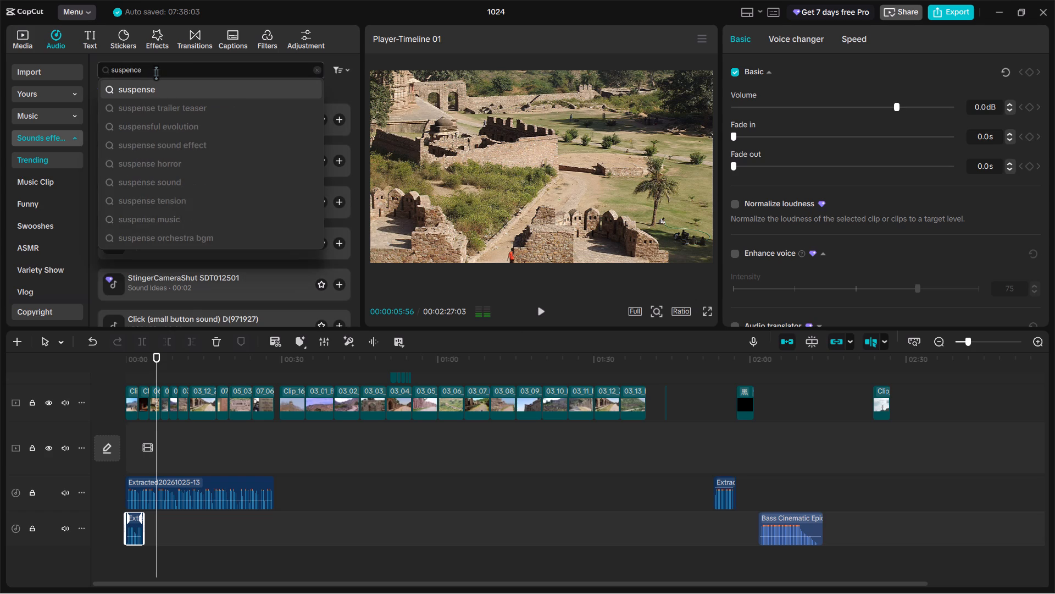
pyautogui.press('Return')
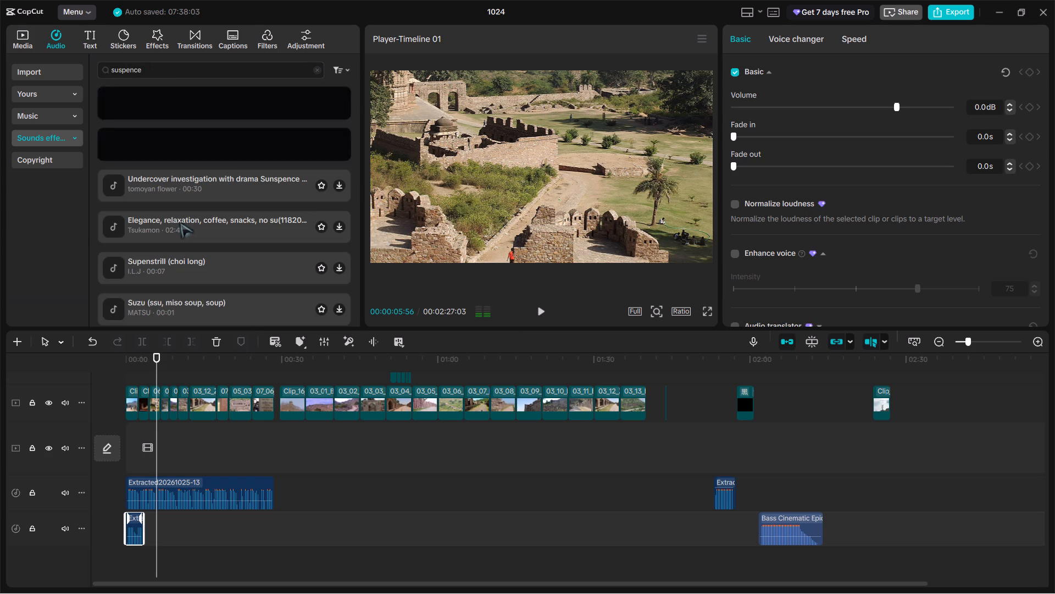
pyautogui.click(154, 91)
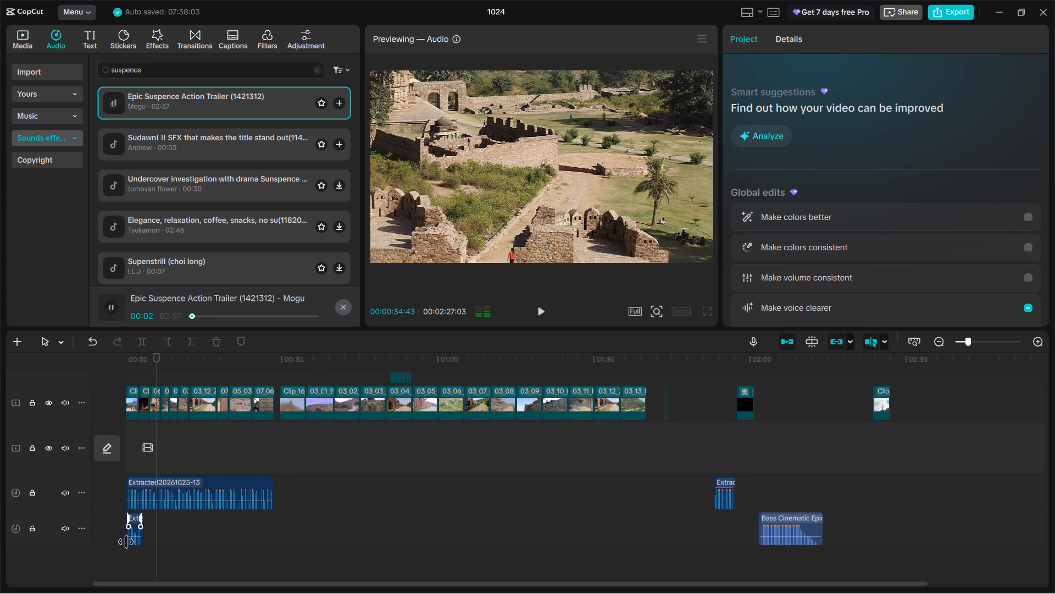
# Move the short audio clip from the timeline's start to the extracted-audio track above the Bass Cinematic clip, at about 2:04.
pyautogui.moveTo(130, 542); pyautogui.dragTo(183, 555)
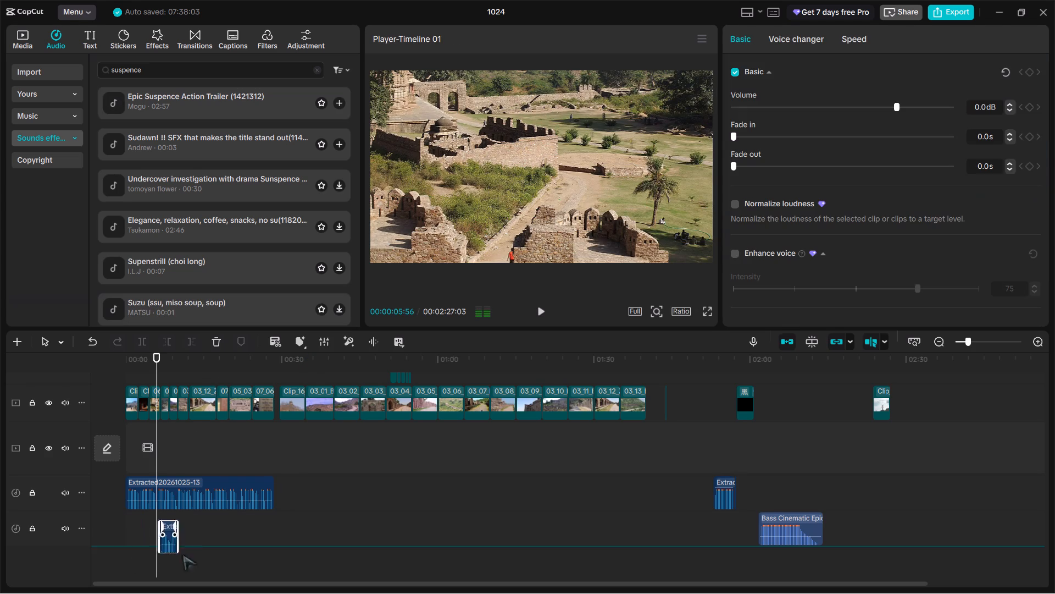
pyautogui.moveTo(183, 555); pyautogui.dragTo(777, 502)
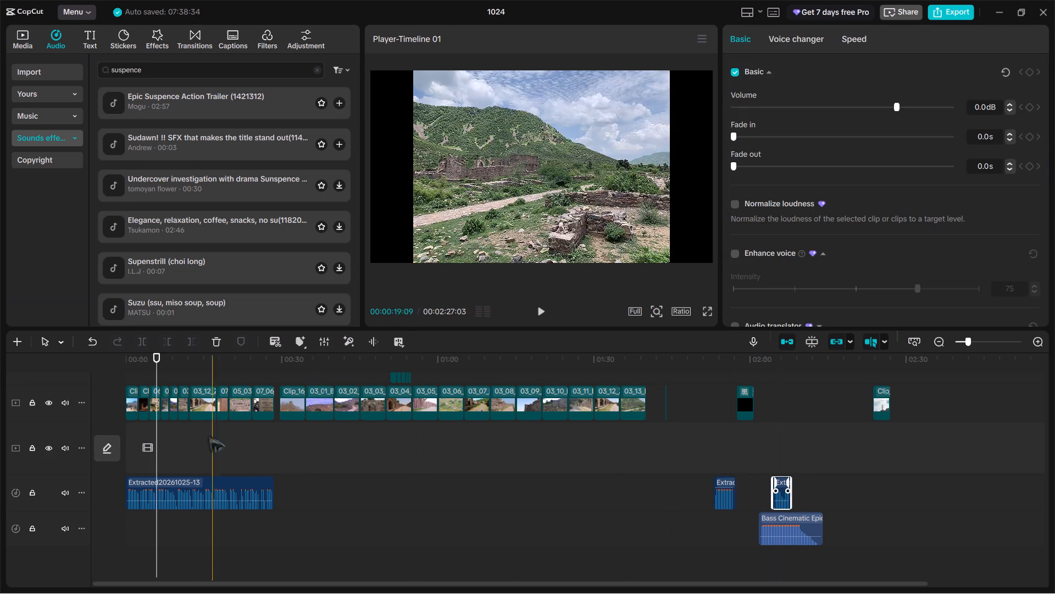
# Preview Epic Suspence Action Trailer (1421312) again and add it on a new audio track starting at 00:00.
pyautogui.click(143, 110)
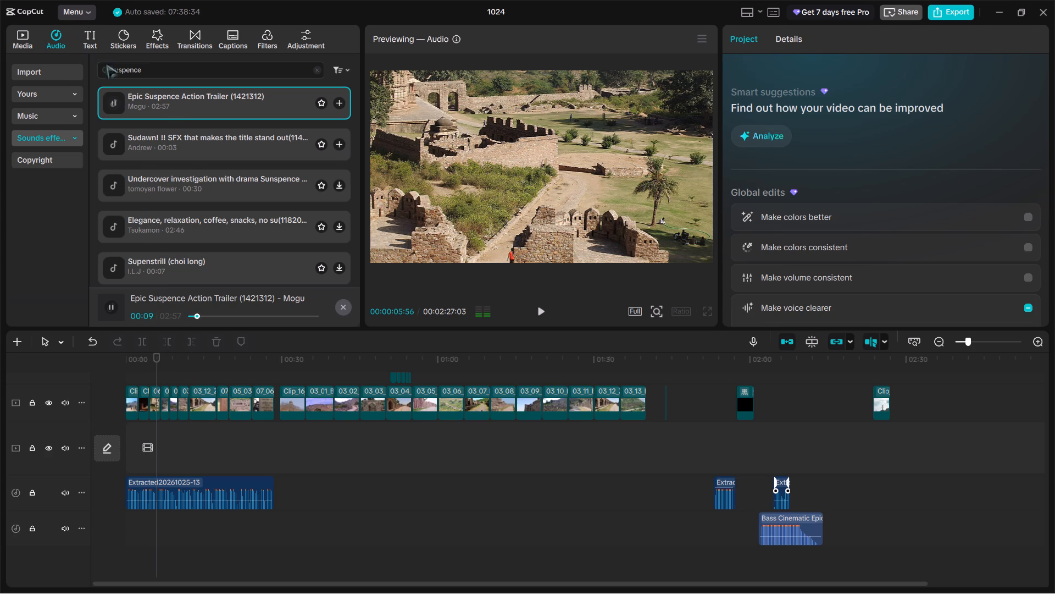
pyautogui.moveTo(166, 103); pyautogui.dragTo(240, 507)
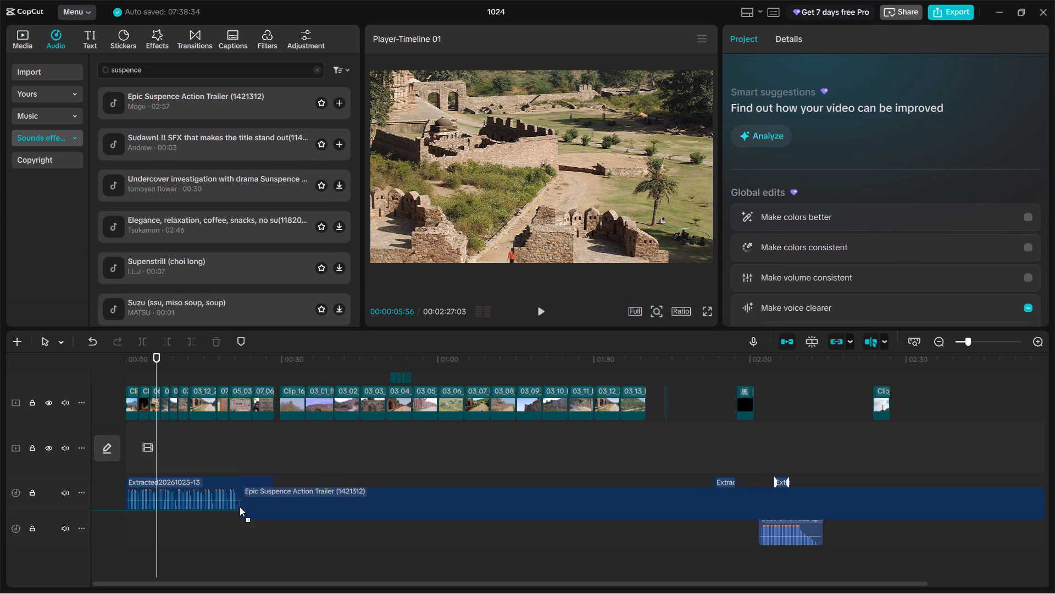
pyautogui.moveTo(240, 507); pyautogui.dragTo(119, 530)
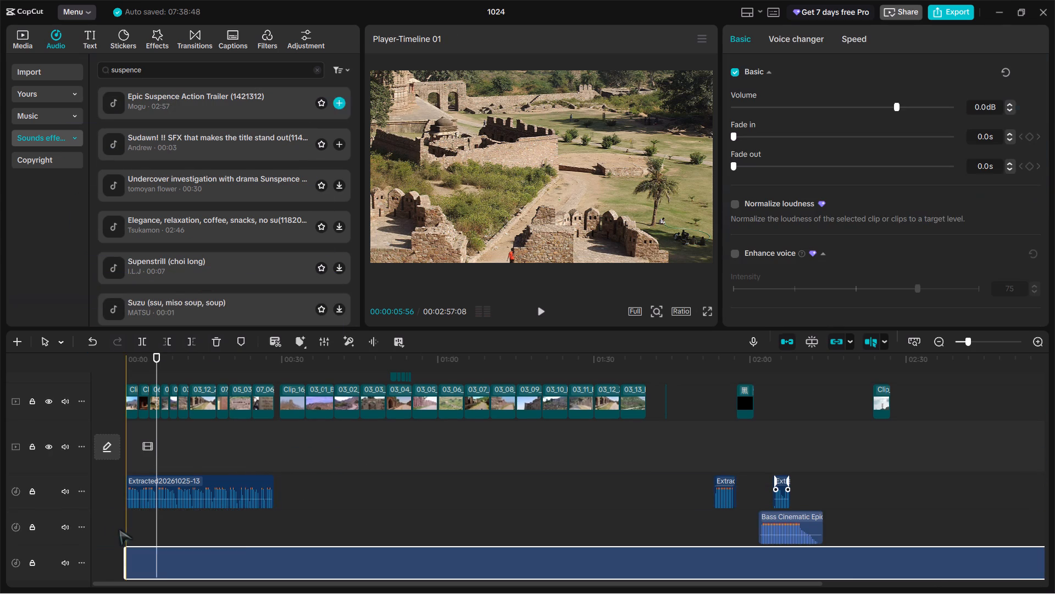
# Examine how far the added suspense music runs past the last video clip, placing the playhead at about 2:15.
pyautogui.scroll(-2, 596, 546)
pyautogui.scroll(6, 756, 546)
pyautogui.scroll(-20, 792, 546)
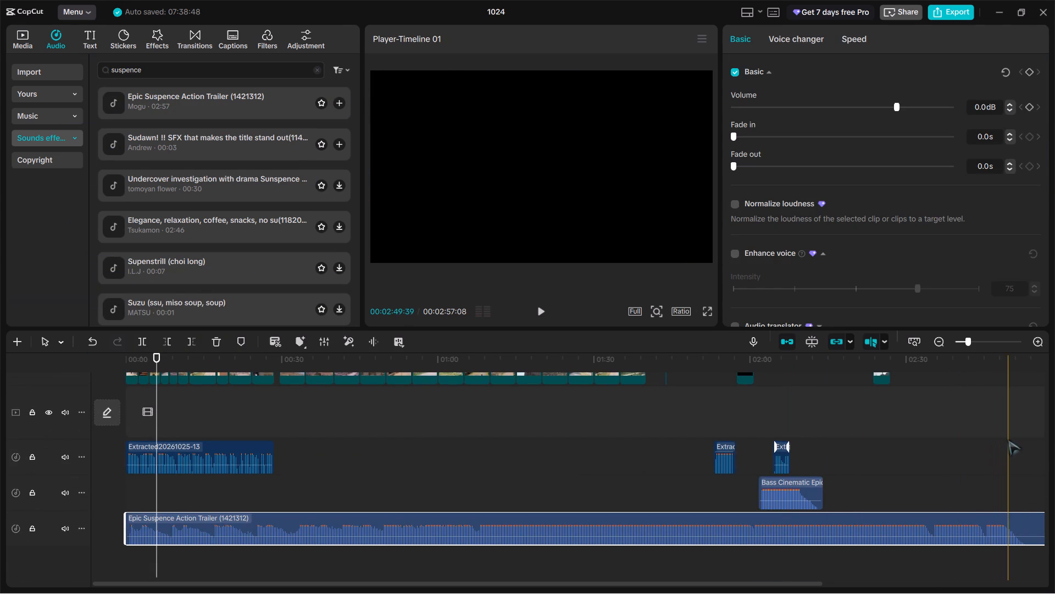
pyautogui.moveTo(1008, 440); pyautogui.dragTo(873, 470, button='middle')
pyautogui.moveTo(880, 469); pyautogui.dragTo(889, 469)
pyautogui.moveTo(880, 469); pyautogui.dragTo(889, 469, button='right')
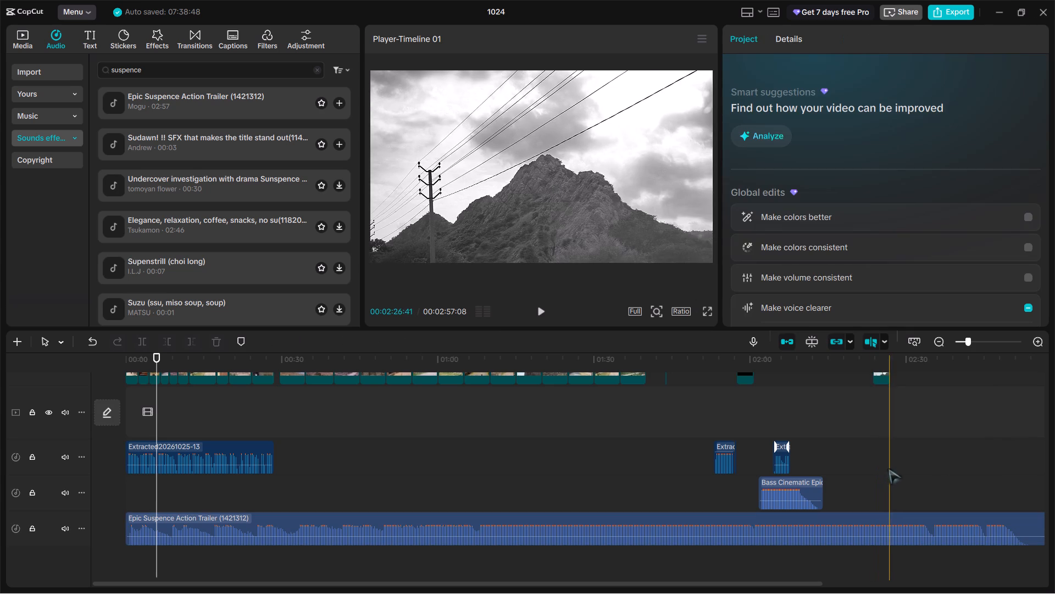
pyautogui.moveTo(889, 468); pyautogui.dragTo(853, 468)
pyautogui.click(867, 432)
pyautogui.moveTo(873, 430); pyautogui.dragTo(829, 430)
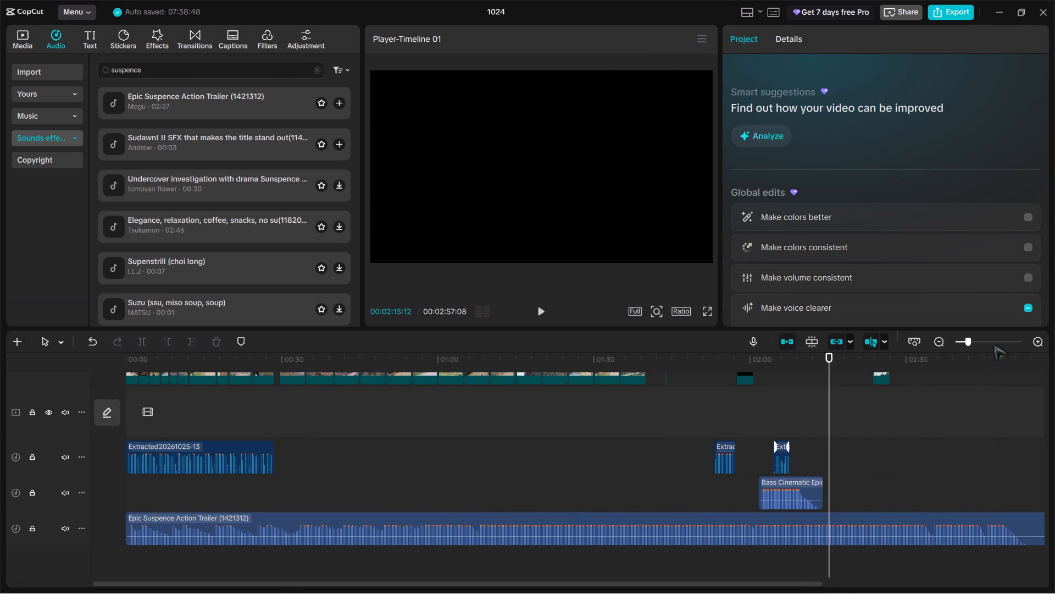
pyautogui.click(994, 345)
pyautogui.moveTo(992, 358); pyautogui.dragTo(963, 364)
pyautogui.moveTo(999, 340); pyautogui.dragTo(999, 340)
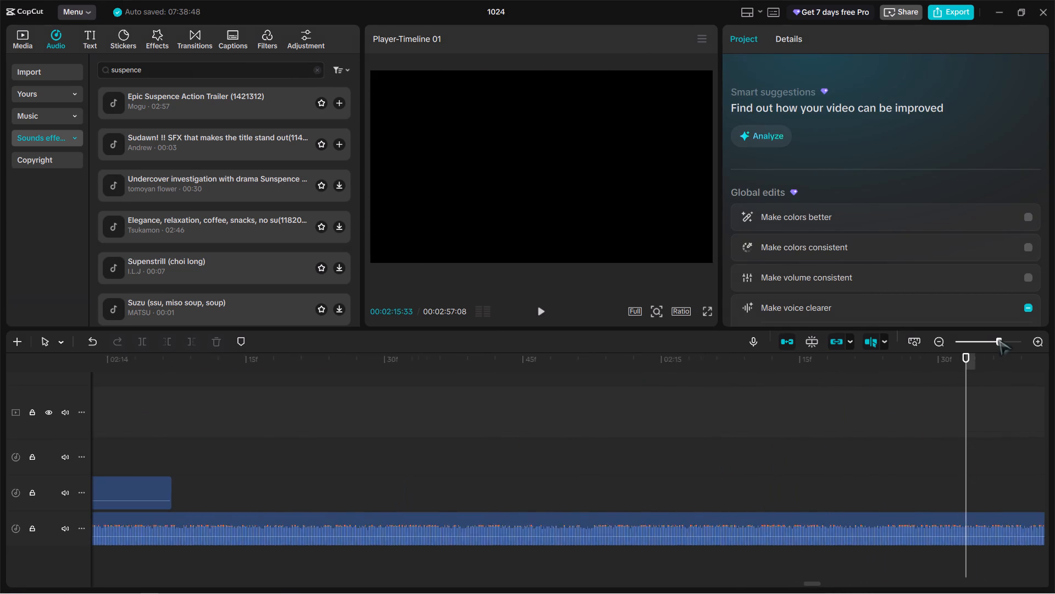
pyautogui.moveTo(999, 340); pyautogui.dragTo(973, 351)
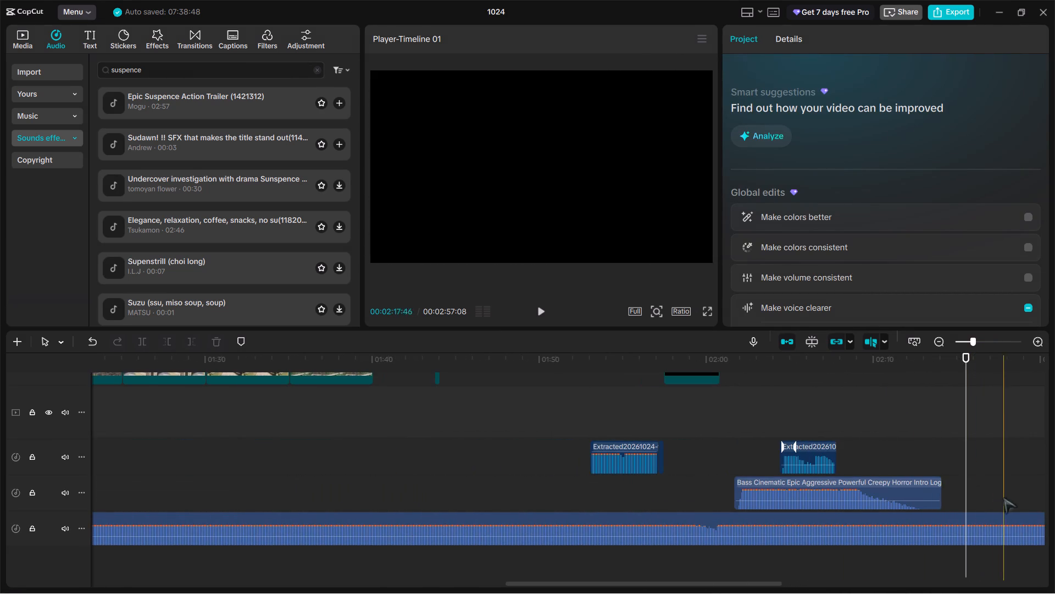
# Select the added suspense music and place the playhead at about 2:07, near the end of the short extracted-audio clip.
pyautogui.click(1017, 525)
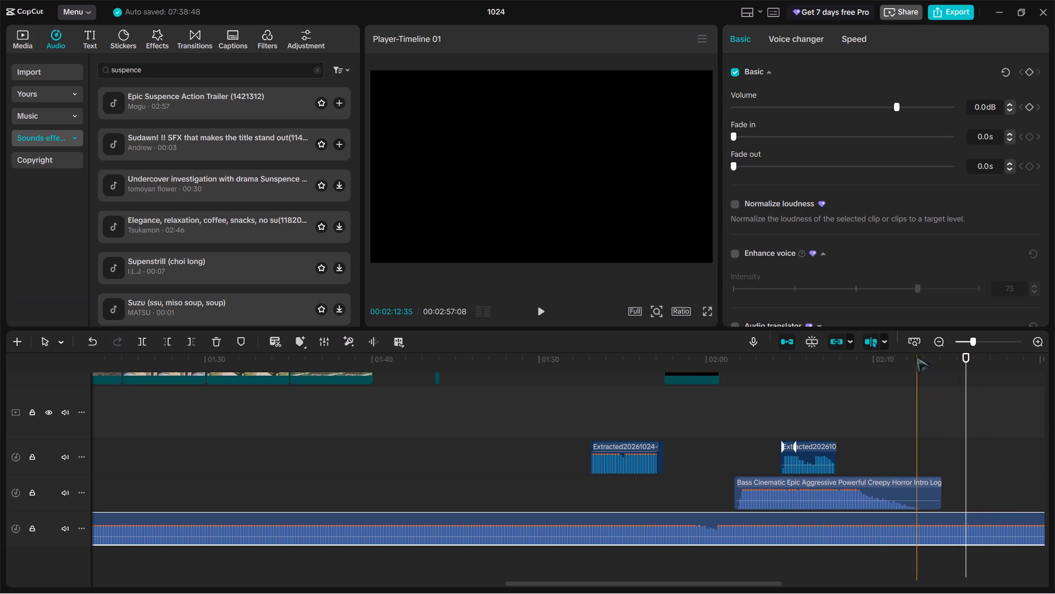
pyautogui.moveTo(917, 357); pyautogui.dragTo(829, 376, button='right')
pyautogui.moveTo(917, 357); pyautogui.dragTo(829, 376)
pyautogui.scroll(20, 879, 366)
pyautogui.scroll(4, 879, 366)
pyautogui.moveTo(879, 366); pyautogui.dragTo(797, 371, button='middle')
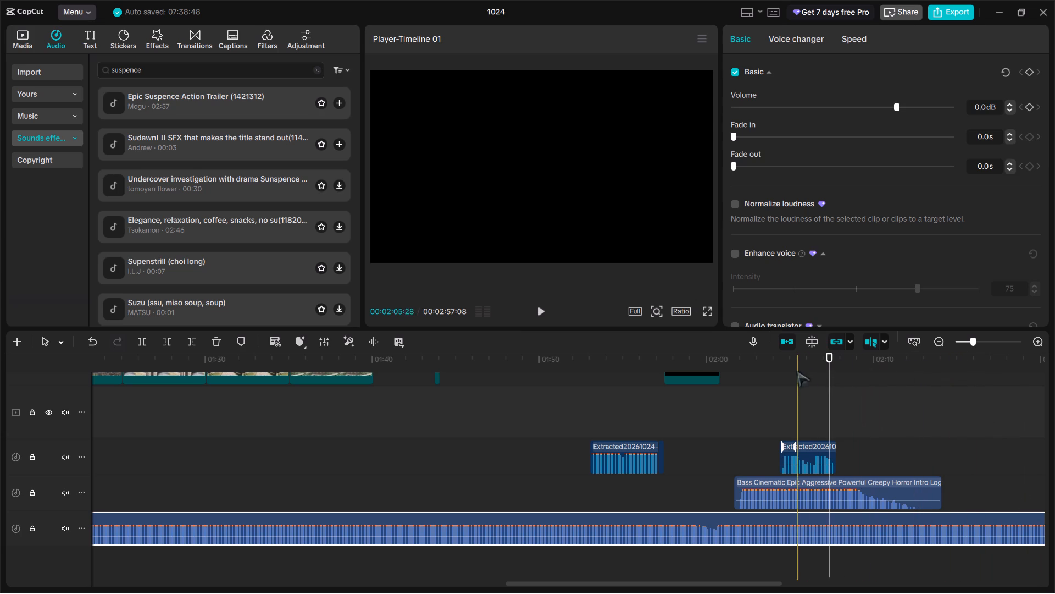
pyautogui.moveTo(891, 353); pyautogui.dragTo(734, 381, button='middle')
pyautogui.scroll(-11, 972, 393)
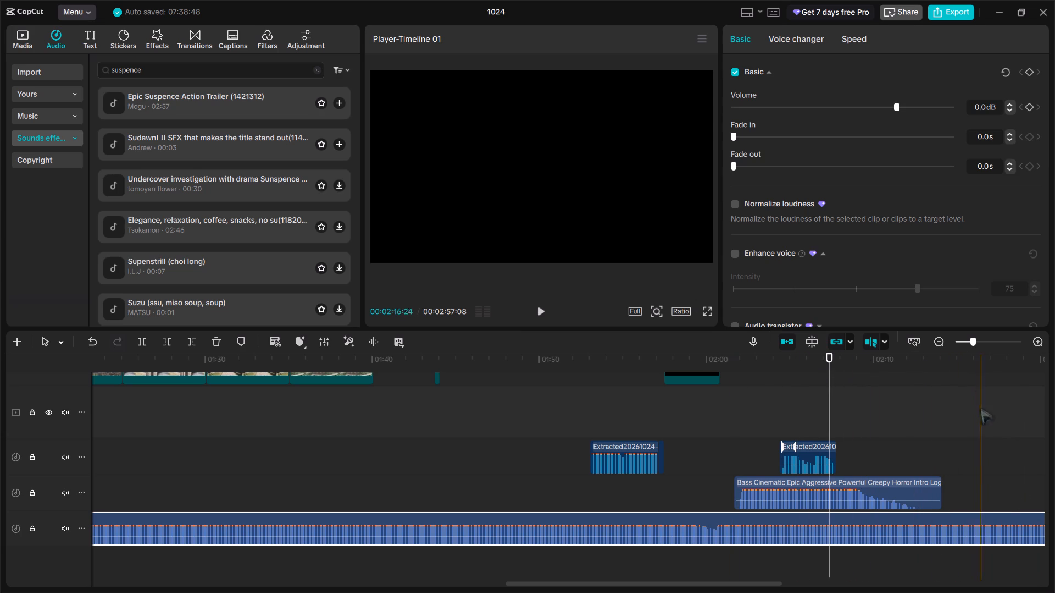
# Trim the end of the suspense music clip back to the timeline's start, leaving only a sliver at 00:00.
pyautogui.scroll(-16, 1010, 445)
pyautogui.scroll(20, 1001, 477)
pyautogui.scroll(20, 1001, 477)
pyautogui.scroll(20, 1001, 477)
pyautogui.scroll(-2, 1000, 523)
pyautogui.scroll(20, 943, 546)
pyautogui.scroll(13, 943, 546)
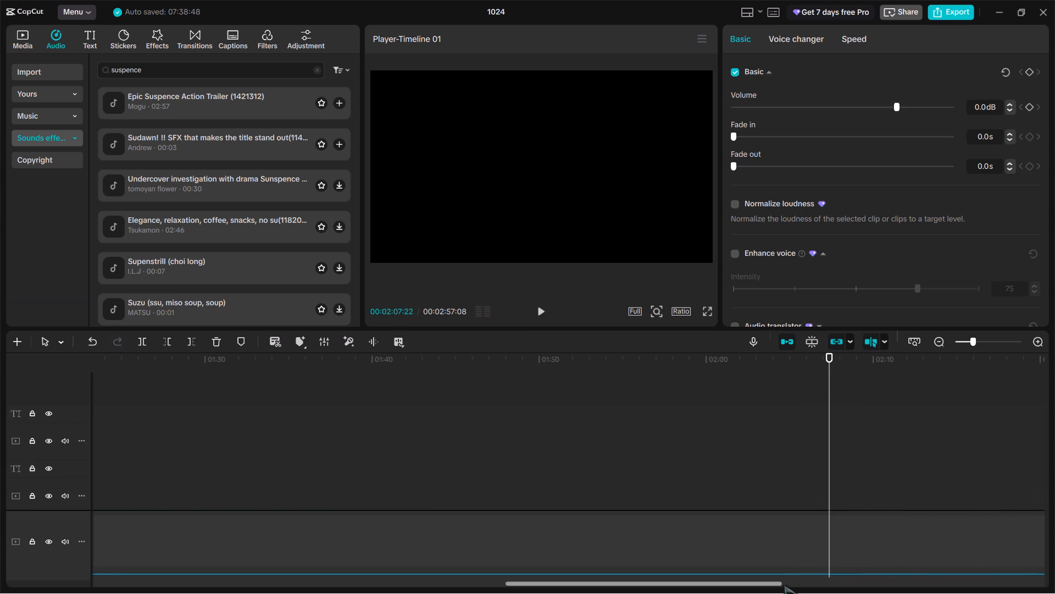
pyautogui.moveTo(784, 586); pyautogui.dragTo(826, 591)
pyautogui.scroll(20, 798, 540)
pyautogui.scroll(20, 798, 540)
pyautogui.scroll(20, 798, 540)
pyautogui.scroll(20, 473, 495)
pyautogui.scroll(20, 473, 495)
pyautogui.scroll(20, 473, 495)
pyautogui.scroll(-20, 473, 495)
pyautogui.scroll(-20, 473, 495)
pyautogui.scroll(-20, 473, 495)
pyautogui.scroll(20, 473, 495)
pyautogui.scroll(20, 473, 495)
pyautogui.scroll(2, 473, 495)
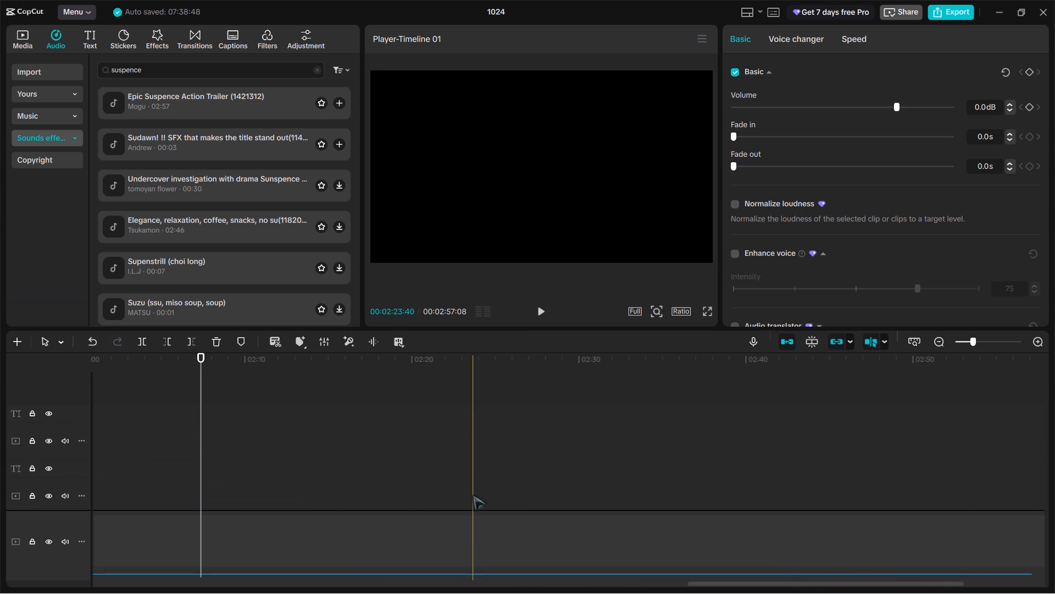
pyautogui.scroll(-5, 473, 495)
pyautogui.scroll(-18, 473, 495)
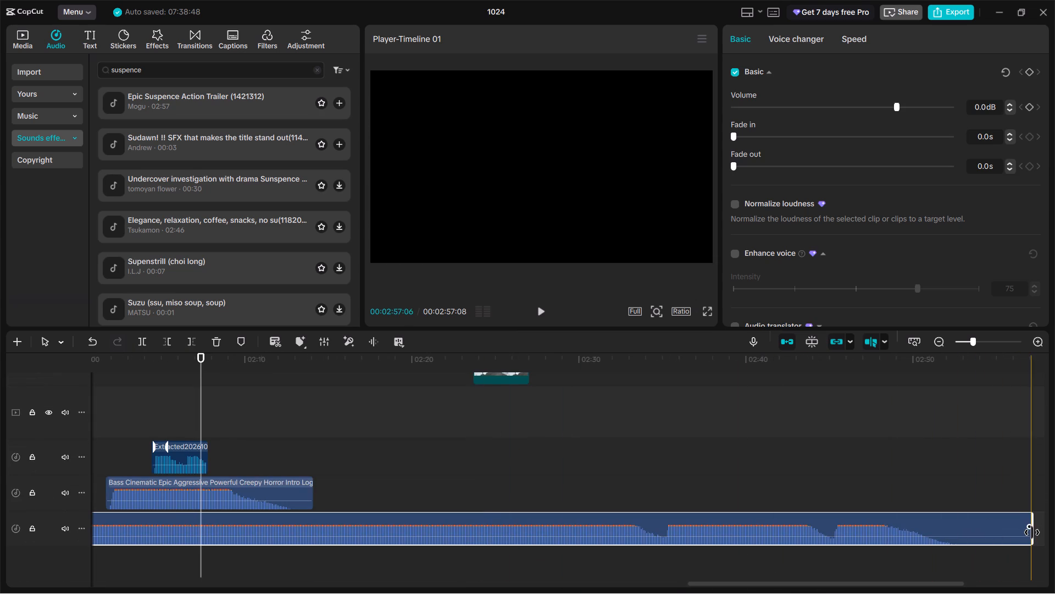
pyautogui.moveTo(1032, 532); pyautogui.dragTo(193, 580)
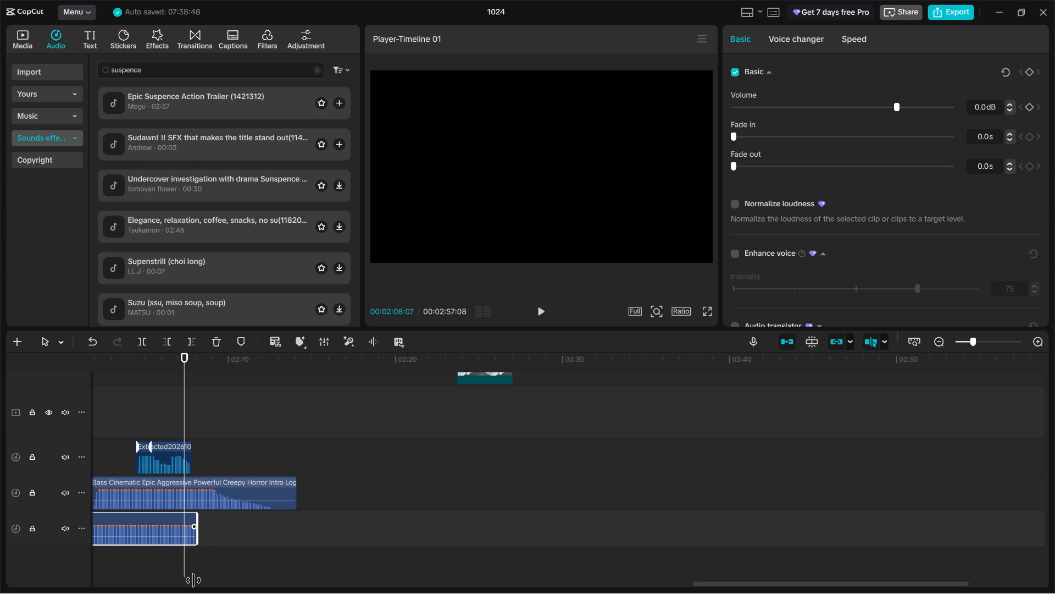
pyautogui.moveTo(193, 580); pyautogui.dragTo(287, 569)
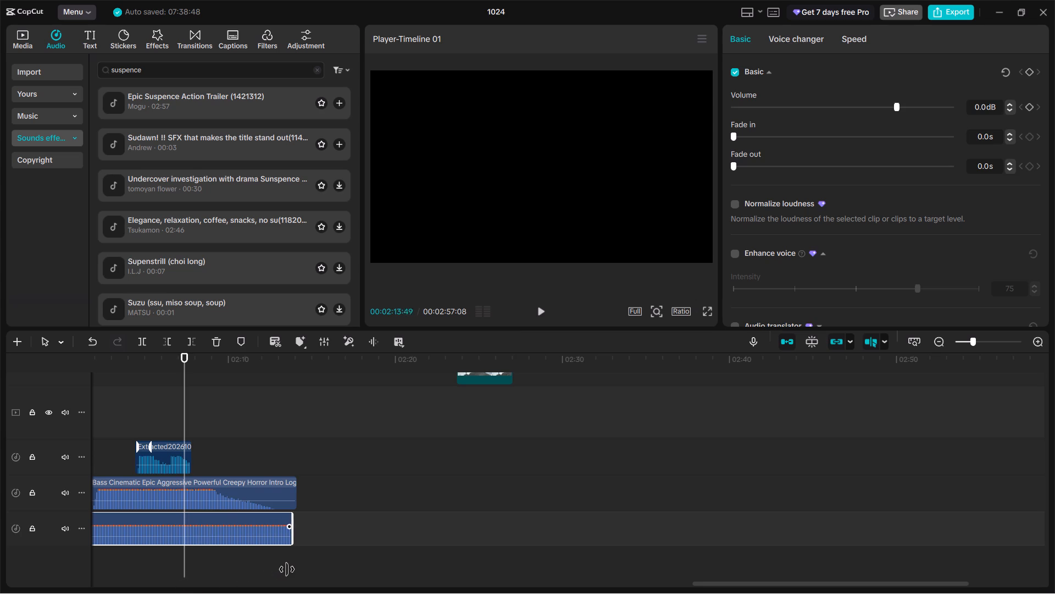
pyautogui.moveTo(287, 569); pyautogui.dragTo(62, 573)
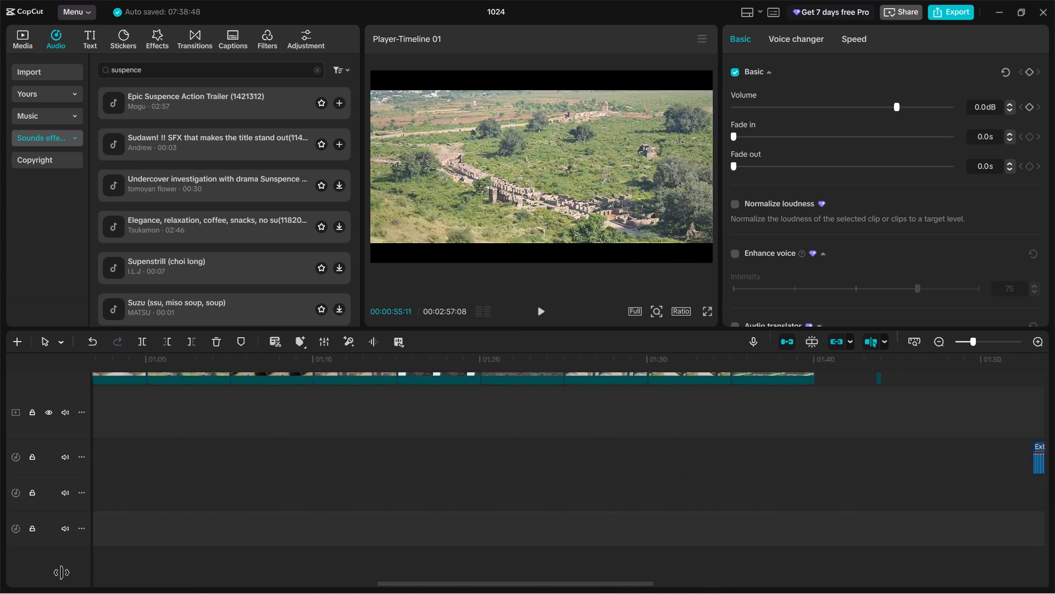
pyautogui.moveTo(62, 573); pyautogui.dragTo(318, 569)
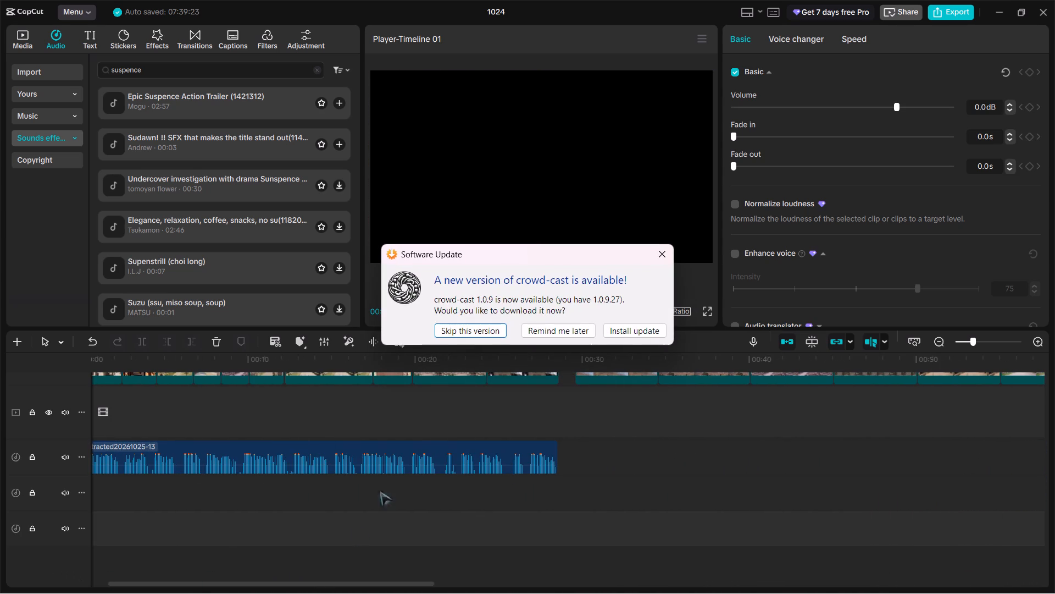
# Postpone the crowd-cast software update.
pyautogui.click(544, 333)
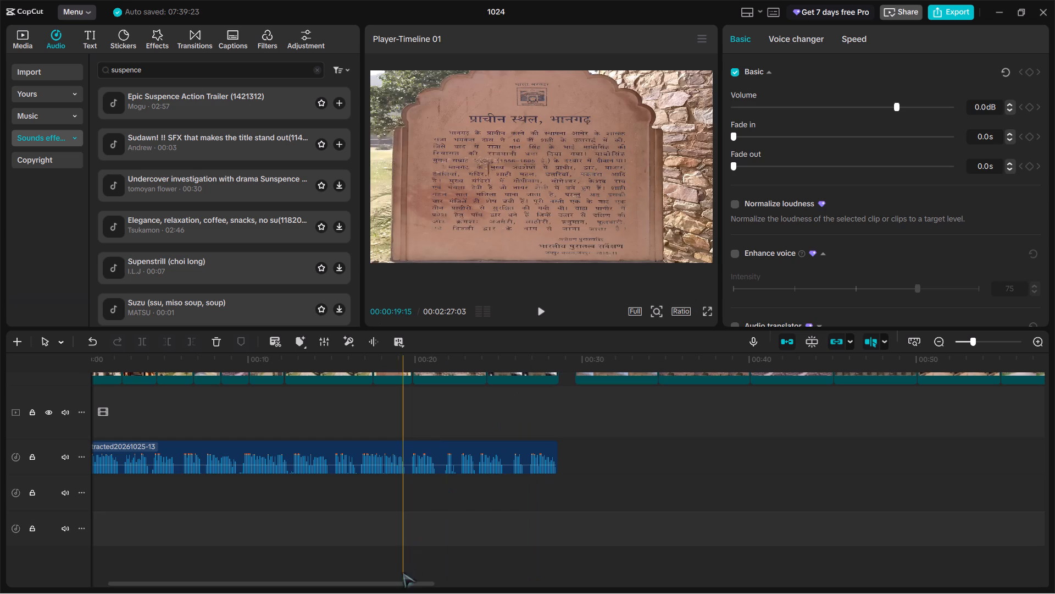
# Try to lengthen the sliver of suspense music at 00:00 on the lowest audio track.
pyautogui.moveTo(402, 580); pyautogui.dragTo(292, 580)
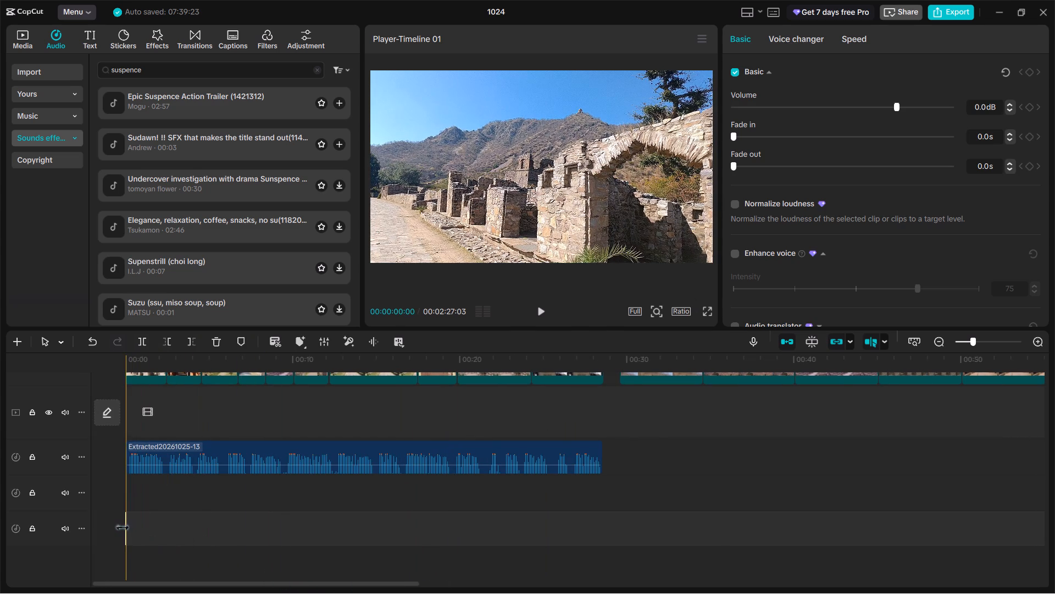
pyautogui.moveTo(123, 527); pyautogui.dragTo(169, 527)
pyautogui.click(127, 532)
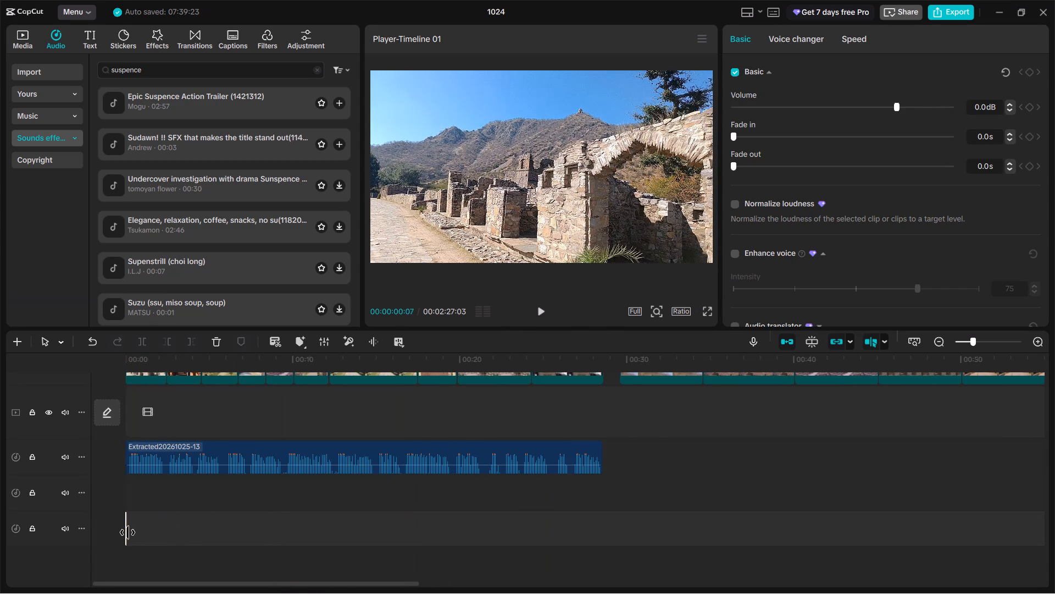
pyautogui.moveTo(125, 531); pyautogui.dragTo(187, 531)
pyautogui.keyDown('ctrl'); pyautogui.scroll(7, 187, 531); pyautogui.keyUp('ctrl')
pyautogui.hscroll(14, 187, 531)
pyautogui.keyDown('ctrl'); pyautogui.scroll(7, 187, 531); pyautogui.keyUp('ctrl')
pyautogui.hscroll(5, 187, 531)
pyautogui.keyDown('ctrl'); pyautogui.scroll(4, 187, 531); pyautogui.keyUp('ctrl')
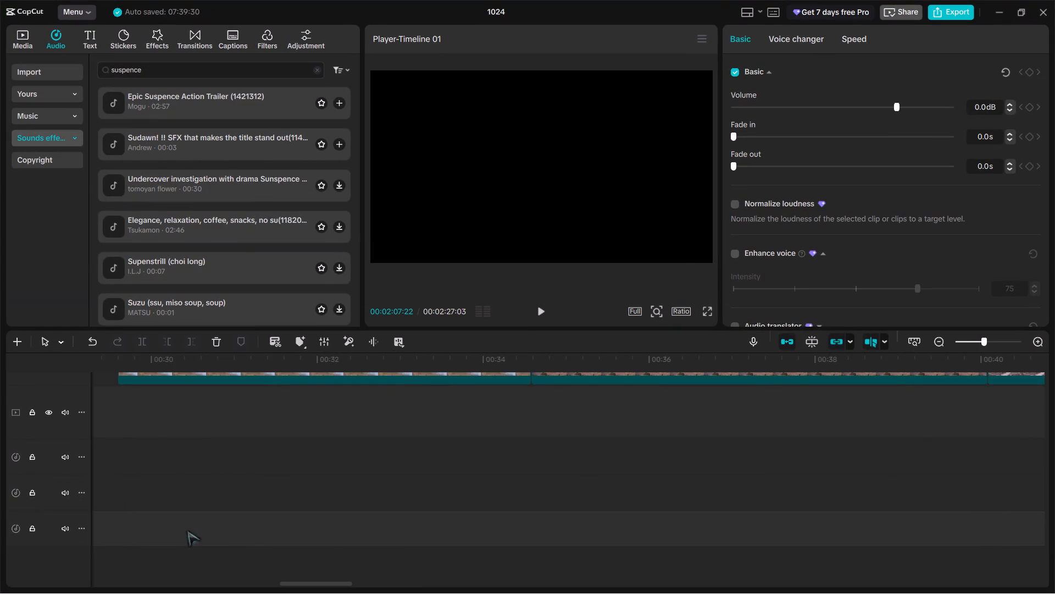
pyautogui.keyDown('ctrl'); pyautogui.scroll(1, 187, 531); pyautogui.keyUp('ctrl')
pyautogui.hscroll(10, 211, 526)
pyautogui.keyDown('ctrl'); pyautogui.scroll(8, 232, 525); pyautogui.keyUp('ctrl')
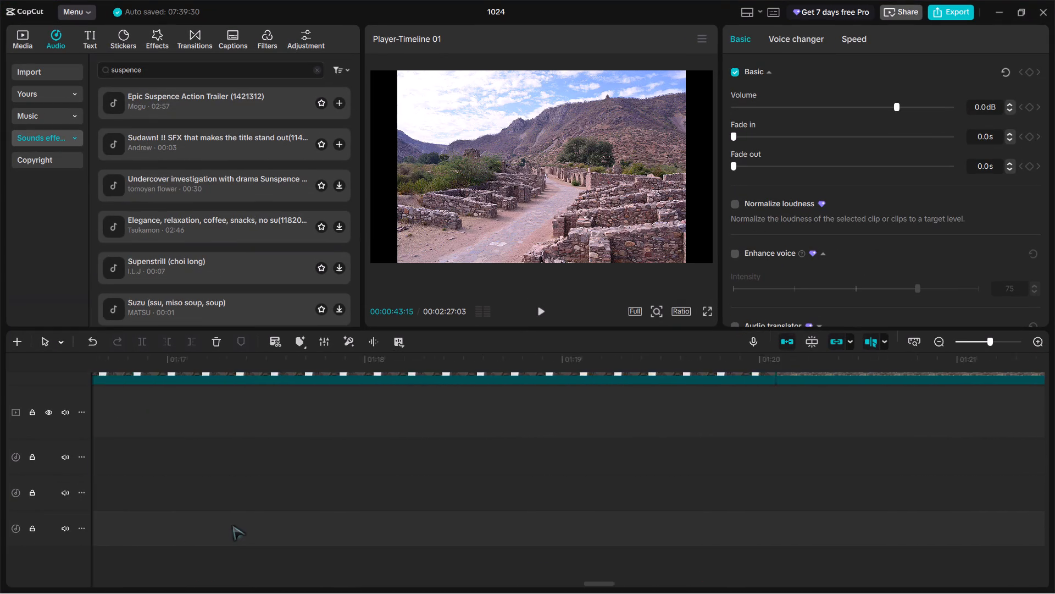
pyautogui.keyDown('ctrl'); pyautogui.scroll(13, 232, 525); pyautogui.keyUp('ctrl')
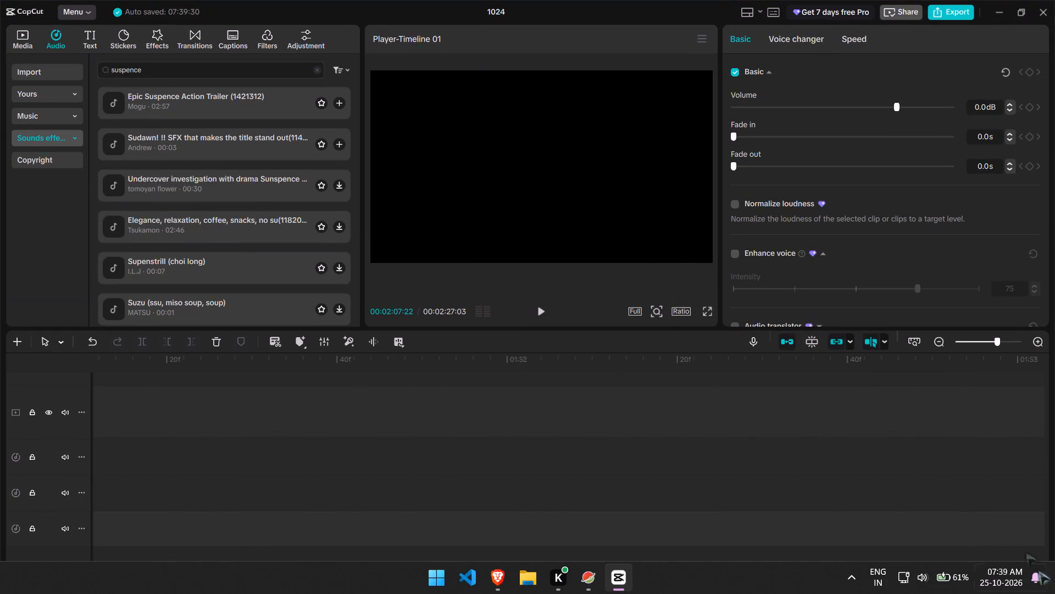
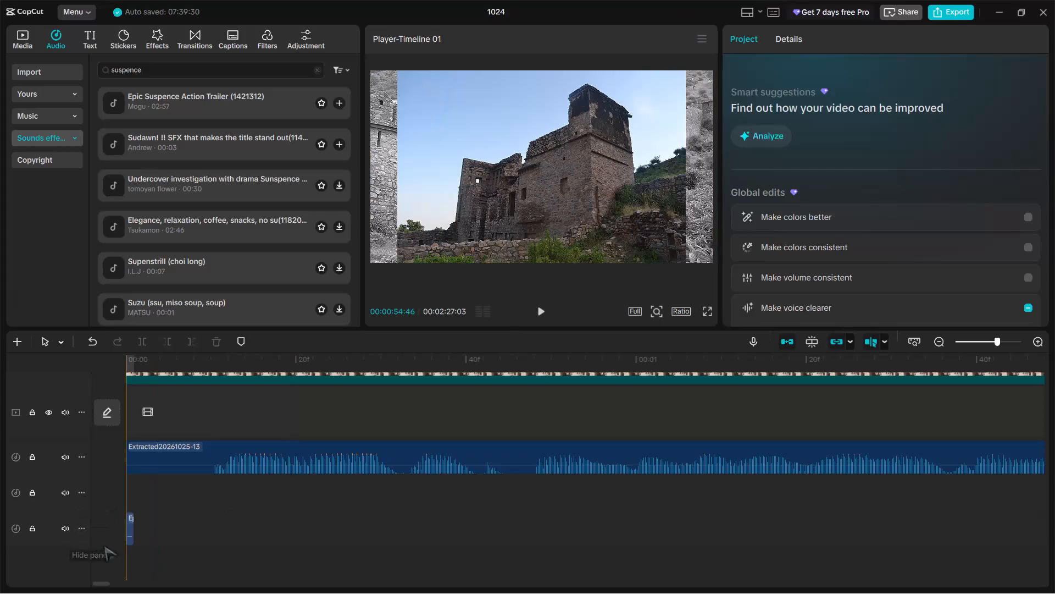
# Lengthen the sliver of suspense music at 00:00 to about 50 frames by extending its end.
pyautogui.click(127, 533)
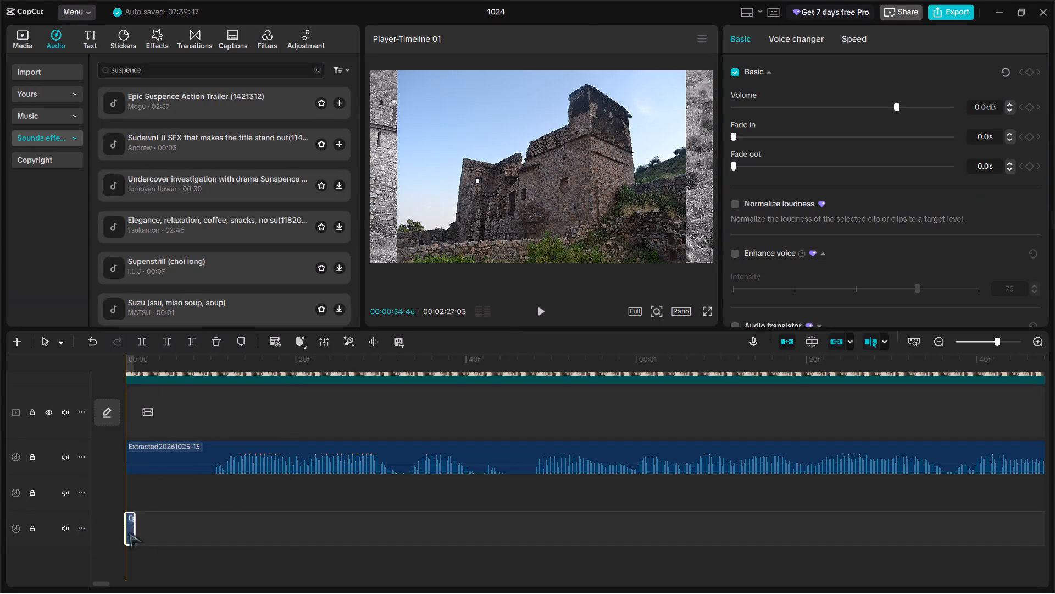
pyautogui.moveTo(132, 533); pyautogui.dragTo(540, 547)
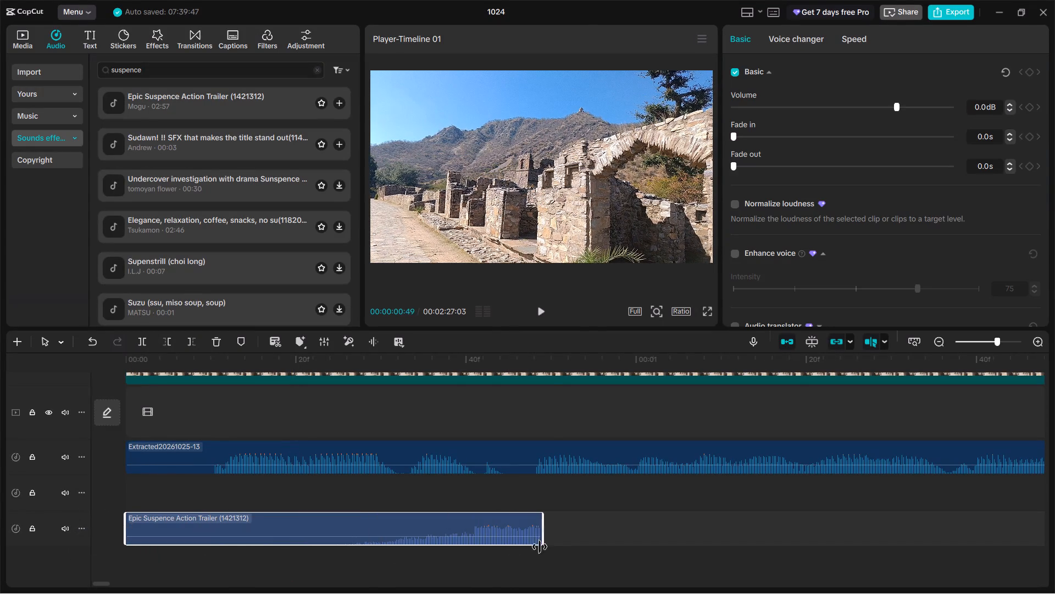
pyautogui.moveTo(540, 547); pyautogui.dragTo(547, 547)
# Move the short suspense music clip onto the audio track directly beneath the extracted voice-over, starting at about 00:00.
pyautogui.hscroll(-6, 547, 547)
pyautogui.keyDown('ctrl'); pyautogui.scroll(-5, 547, 547); pyautogui.keyUp('ctrl')
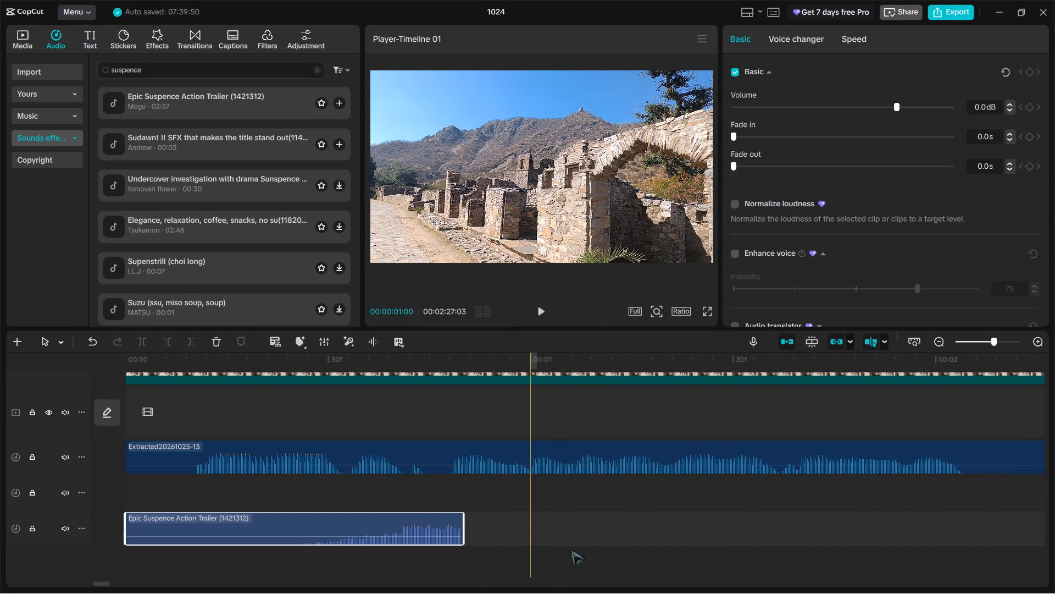
pyautogui.keyDown('ctrl'); pyautogui.scroll(-17, 571, 550); pyautogui.keyUp('ctrl')
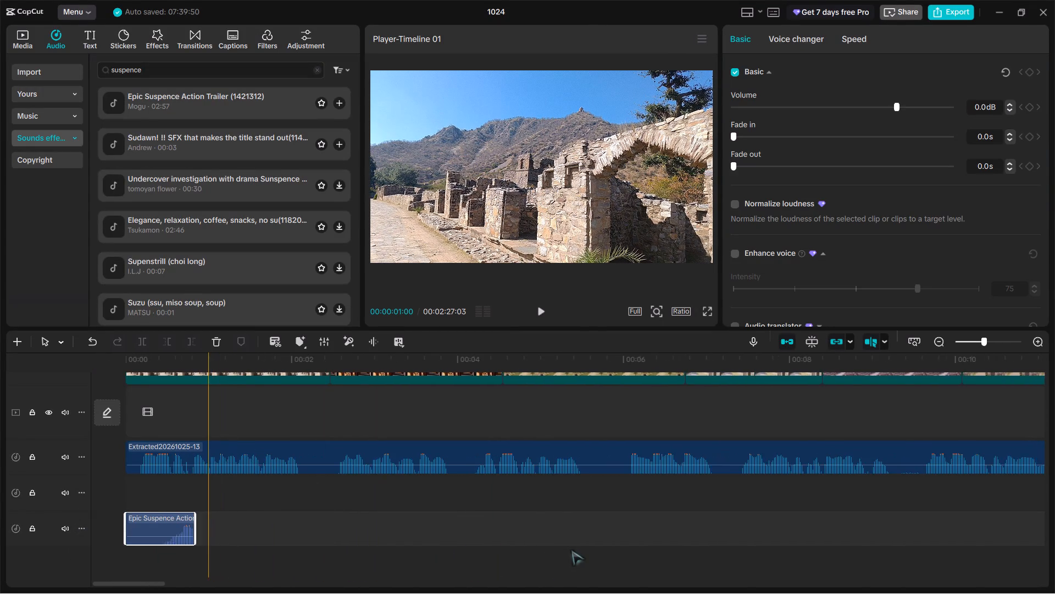
pyautogui.keyDown('ctrl'); pyautogui.scroll(-10, 571, 550); pyautogui.keyUp('ctrl')
pyautogui.keyDown('ctrl'); pyautogui.scroll(5, 571, 550); pyautogui.keyUp('ctrl')
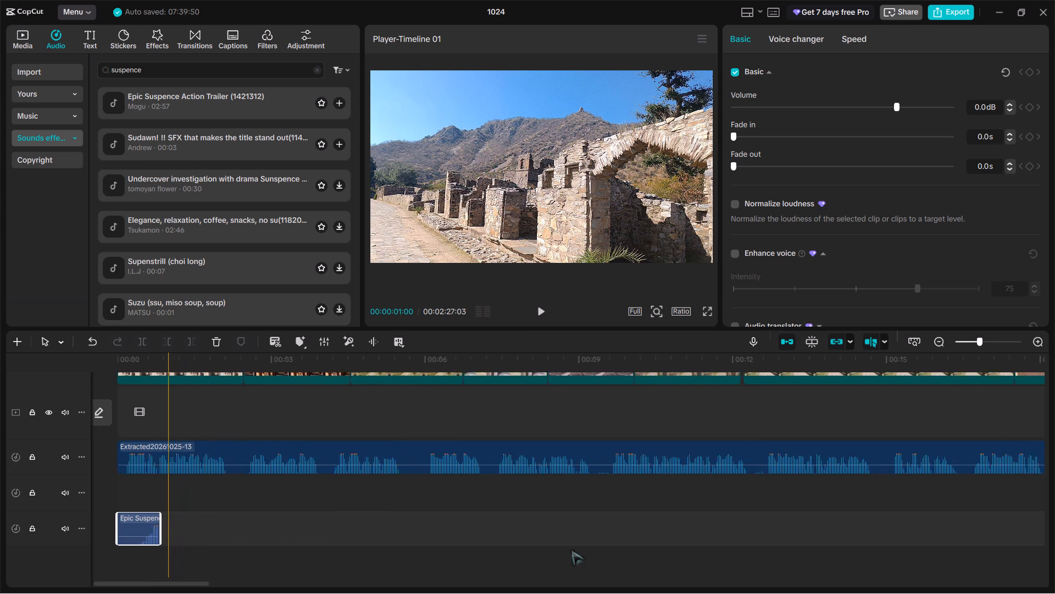
pyautogui.keyDown('ctrl'); pyautogui.scroll(7, 571, 550); pyautogui.keyUp('ctrl')
pyautogui.scroll(-3, 571, 550)
pyautogui.keyDown('ctrl'); pyautogui.scroll(-6, 614, 553); pyautogui.keyUp('ctrl')
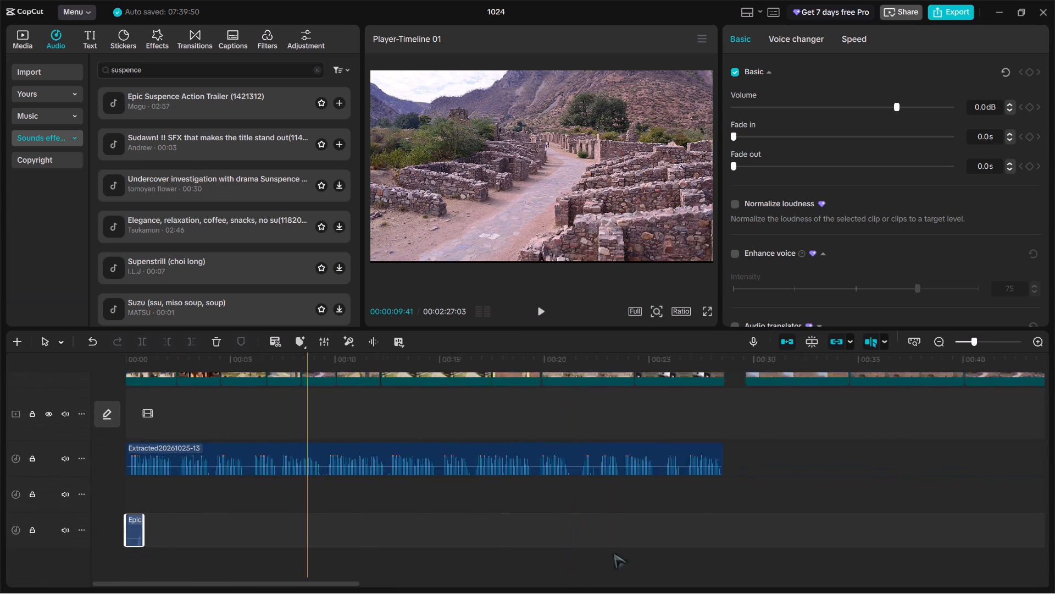
pyautogui.keyDown('ctrl'); pyautogui.scroll(-10, 614, 553); pyautogui.keyUp('ctrl')
pyautogui.scroll(1, 614, 553)
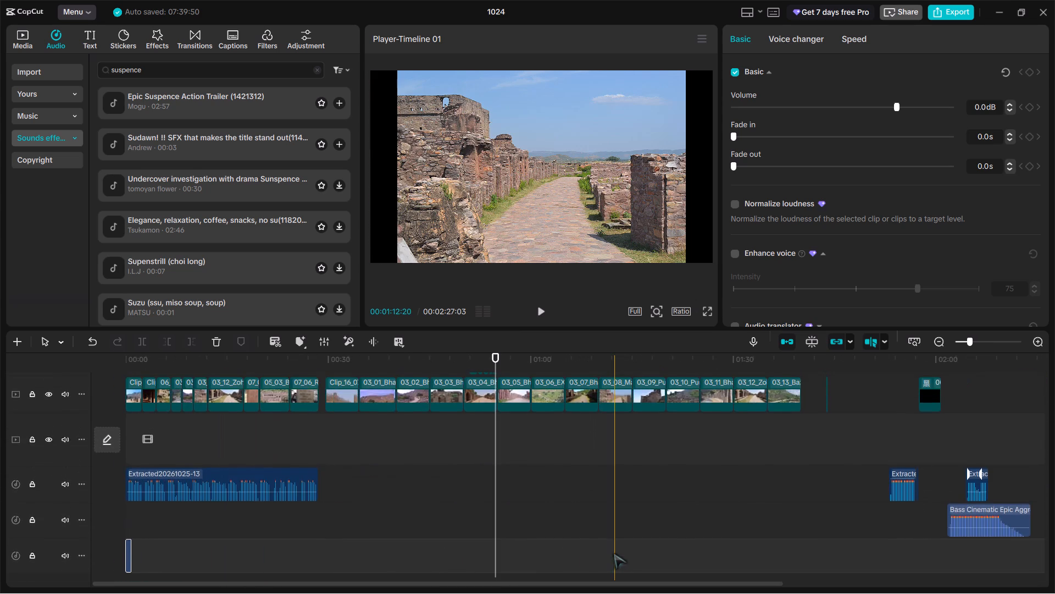
pyautogui.scroll(1, 614, 553)
pyautogui.hscroll(2, 614, 553)
pyautogui.scroll(-2, 507, 479)
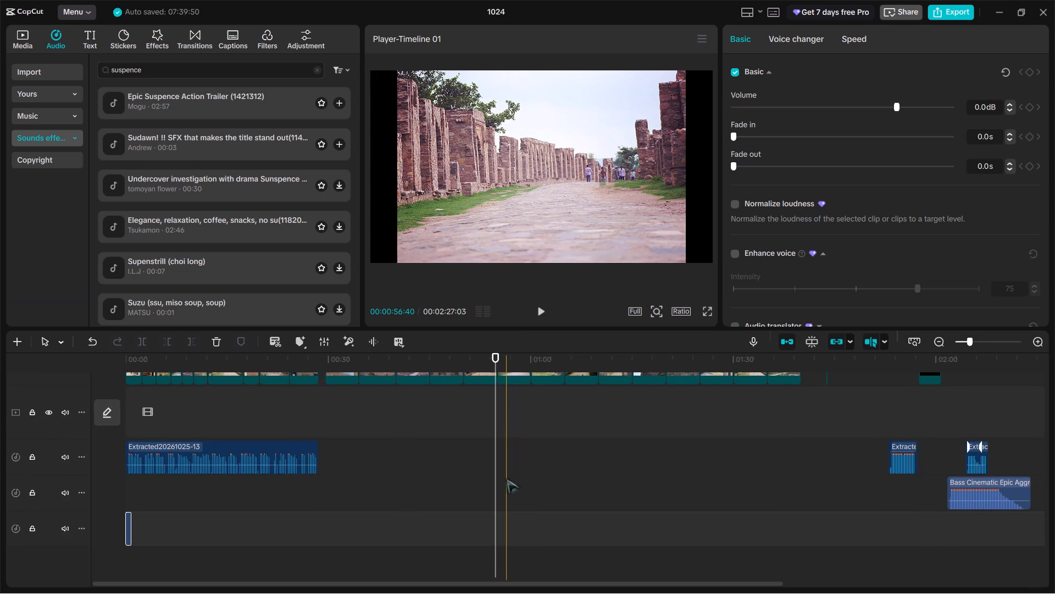
pyautogui.scroll(-2, 507, 479)
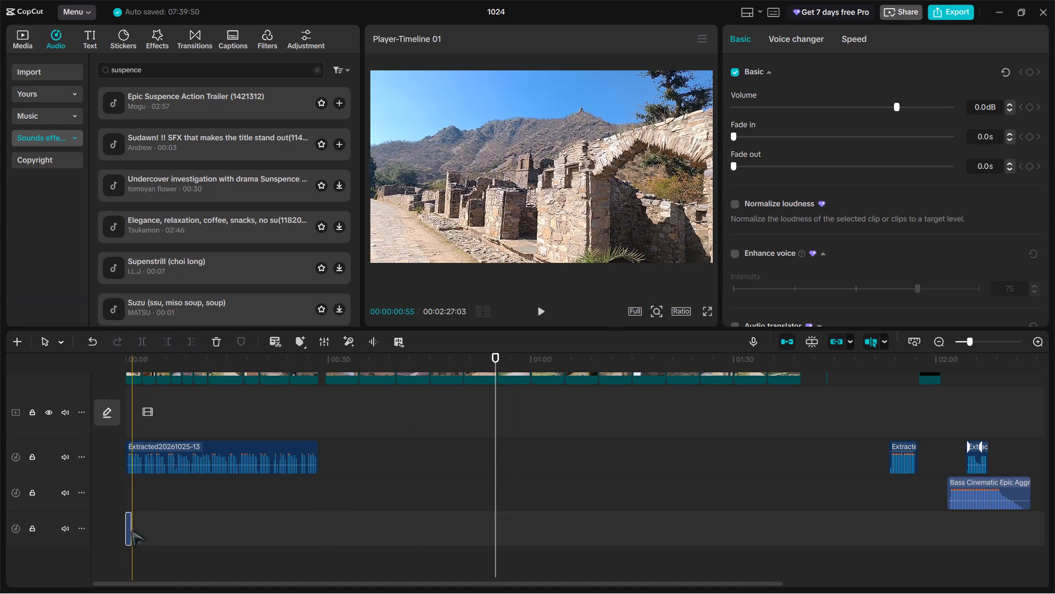
pyautogui.moveTo(130, 526); pyautogui.dragTo(250, 543)
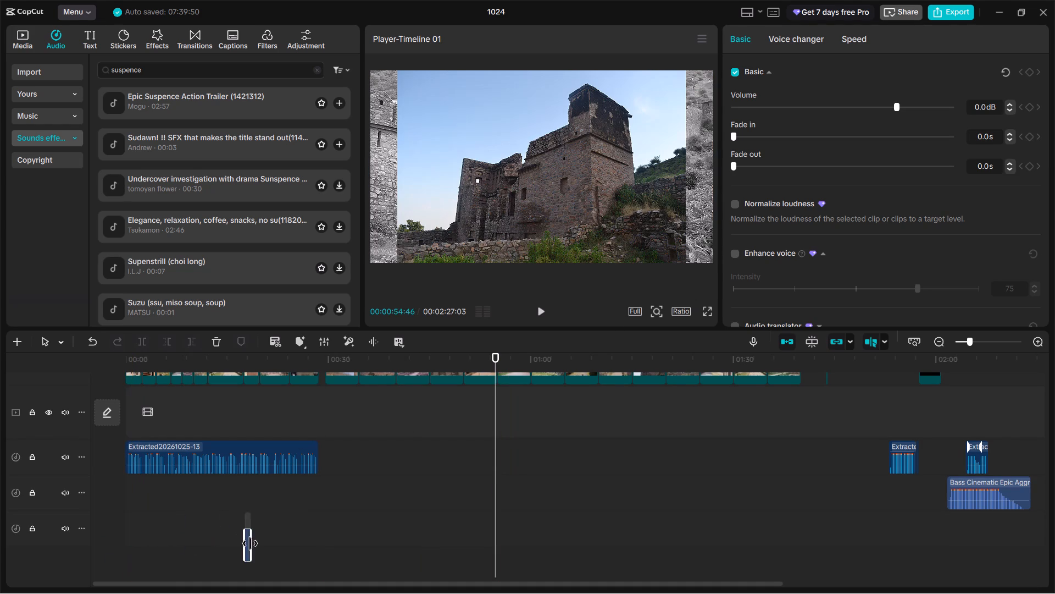
pyautogui.moveTo(250, 543); pyautogui.dragTo(133, 498)
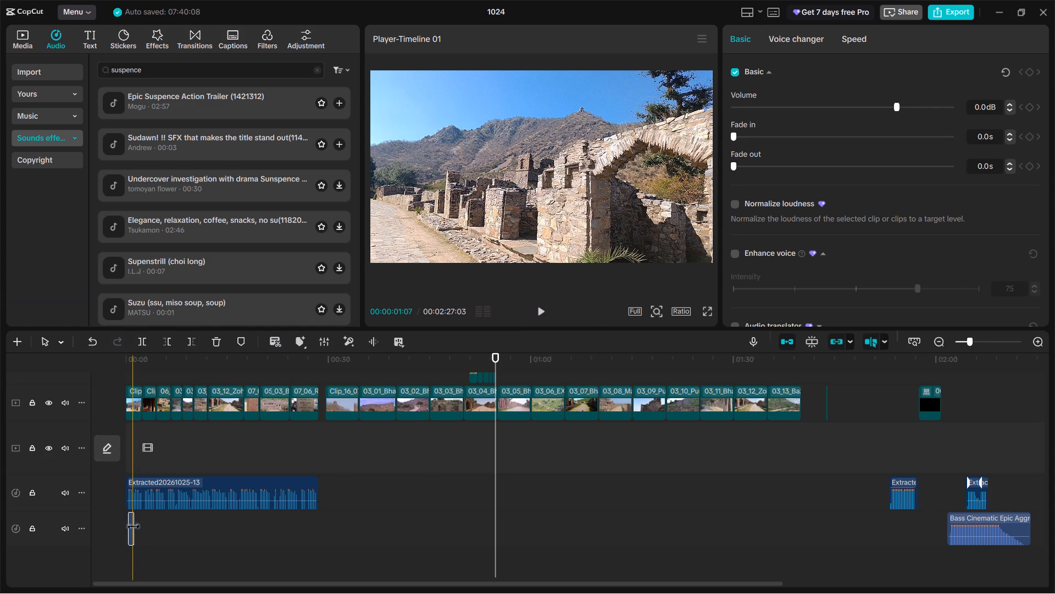
# Extend the end of the suspense music to match the end of the opening extracted voice-over, at about 00:28.
pyautogui.moveTo(134, 527); pyautogui.dragTo(268, 543)
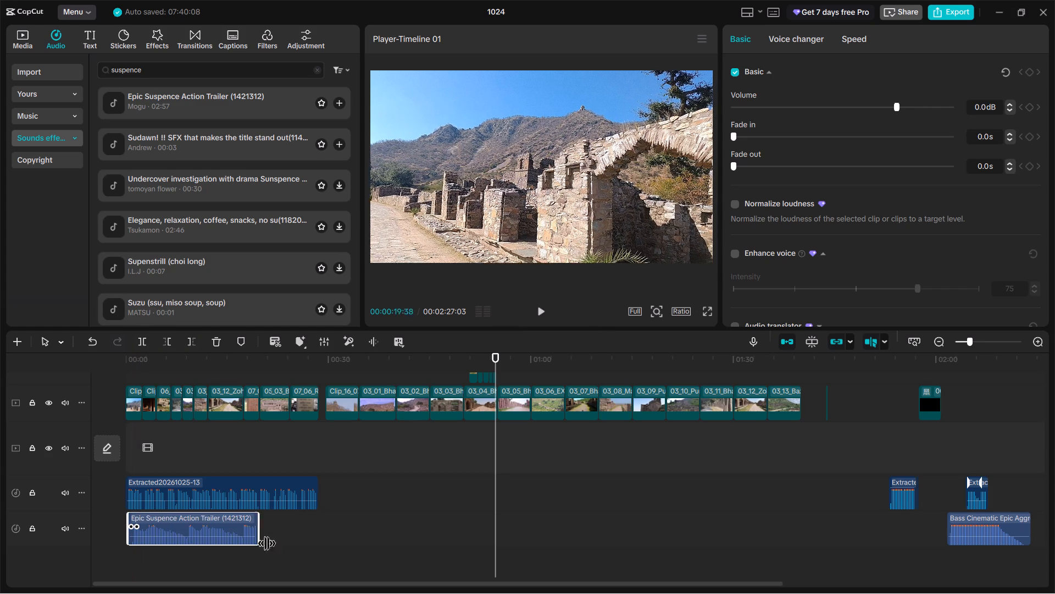
pyautogui.moveTo(268, 543); pyautogui.dragTo(316, 544)
pyautogui.hscroll(3, 316, 544)
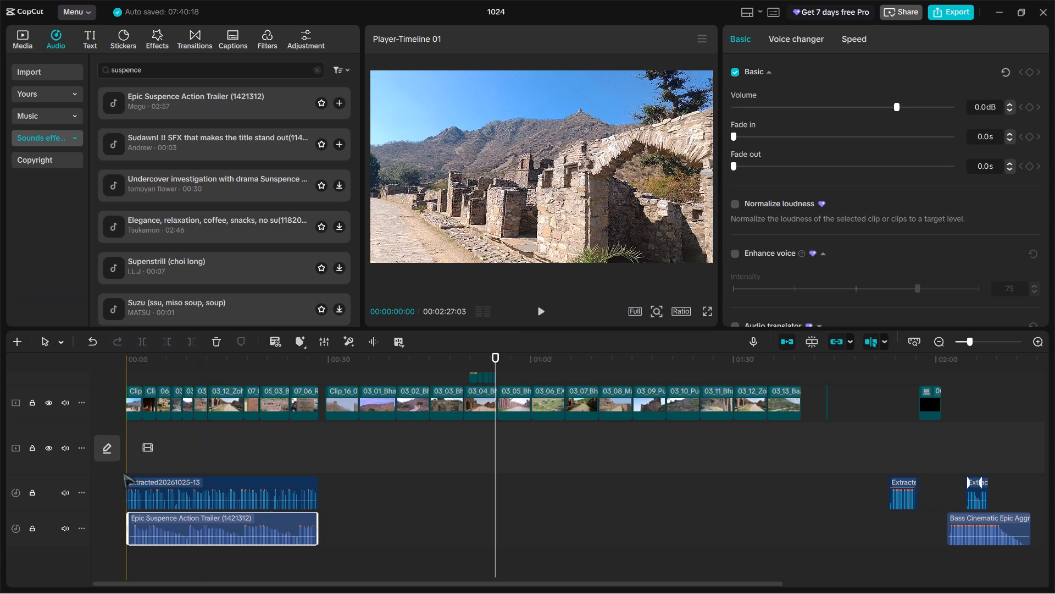
# Return the playhead to 00:00 and play the opening to hear the suspense music under the voice-over.
pyautogui.click(135, 370)
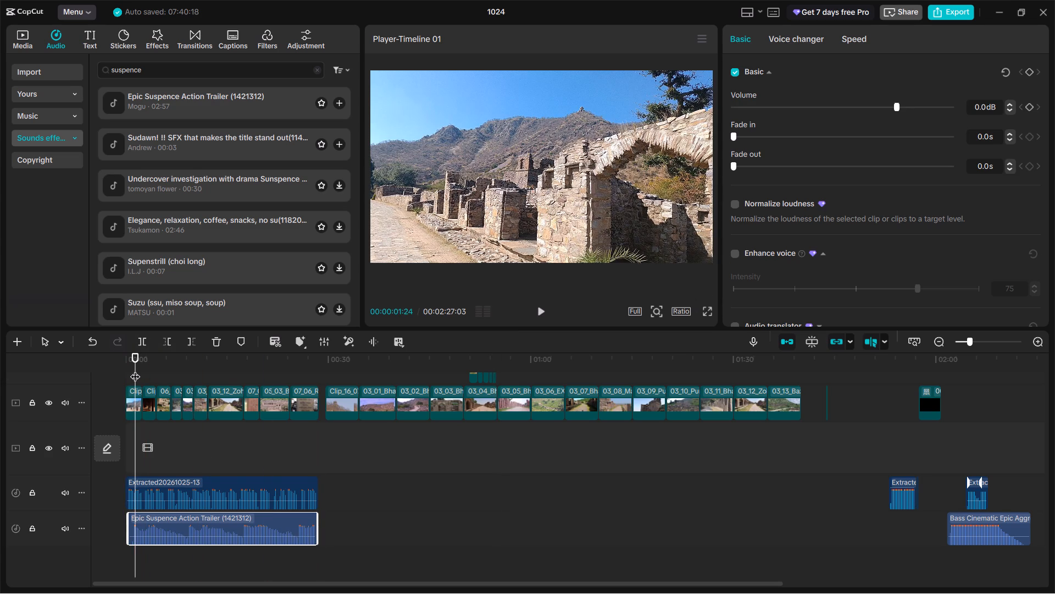
pyautogui.press('Left')
pyautogui.press('Left')
pyautogui.press('Left')
pyautogui.press('Left')
pyautogui.moveTo(127, 362); pyautogui.dragTo(115, 360)
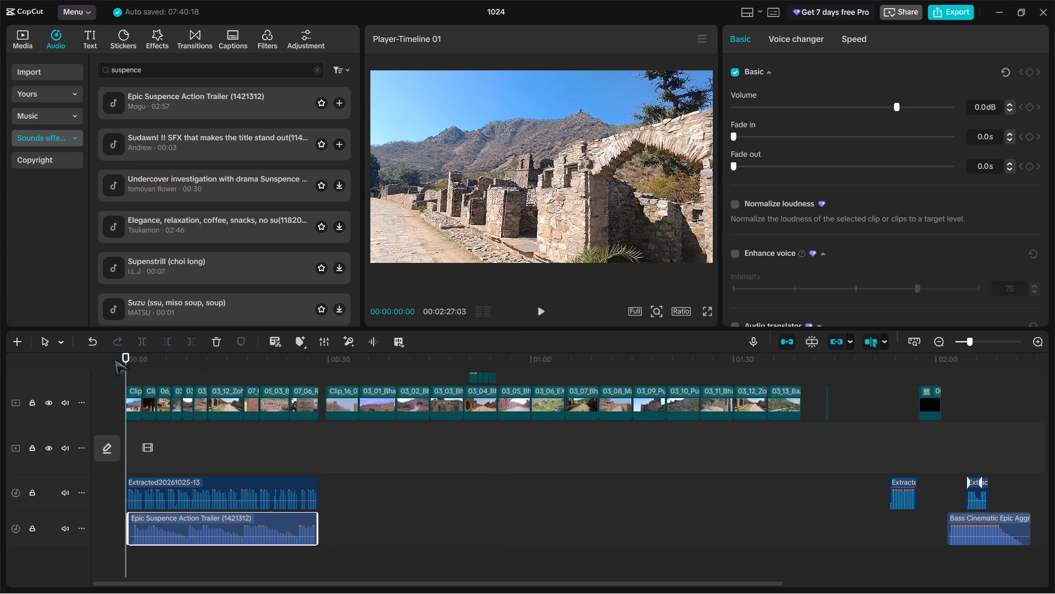
pyautogui.press('space')
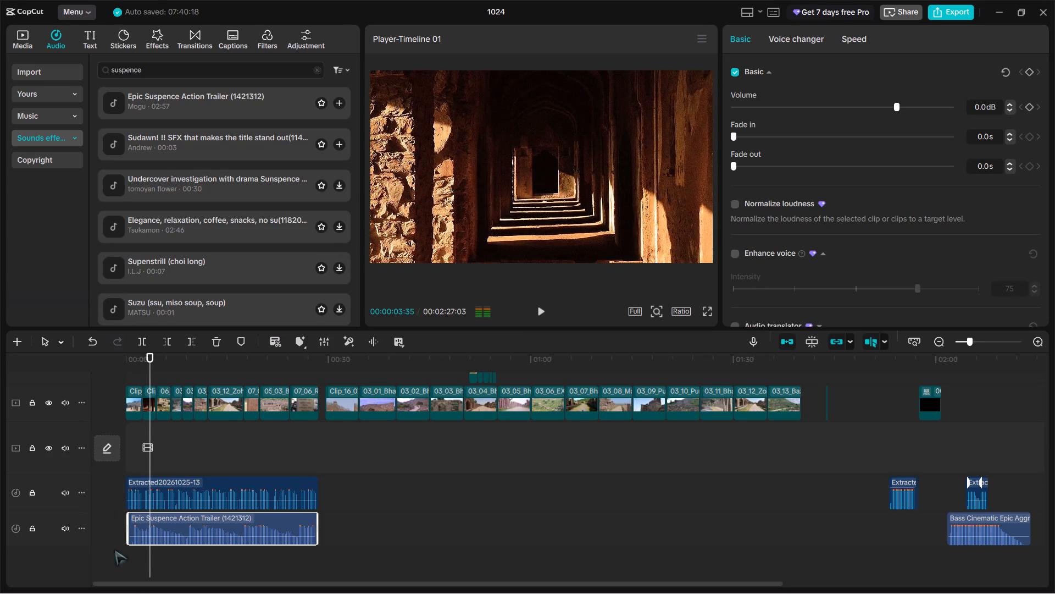
pyautogui.press('space')
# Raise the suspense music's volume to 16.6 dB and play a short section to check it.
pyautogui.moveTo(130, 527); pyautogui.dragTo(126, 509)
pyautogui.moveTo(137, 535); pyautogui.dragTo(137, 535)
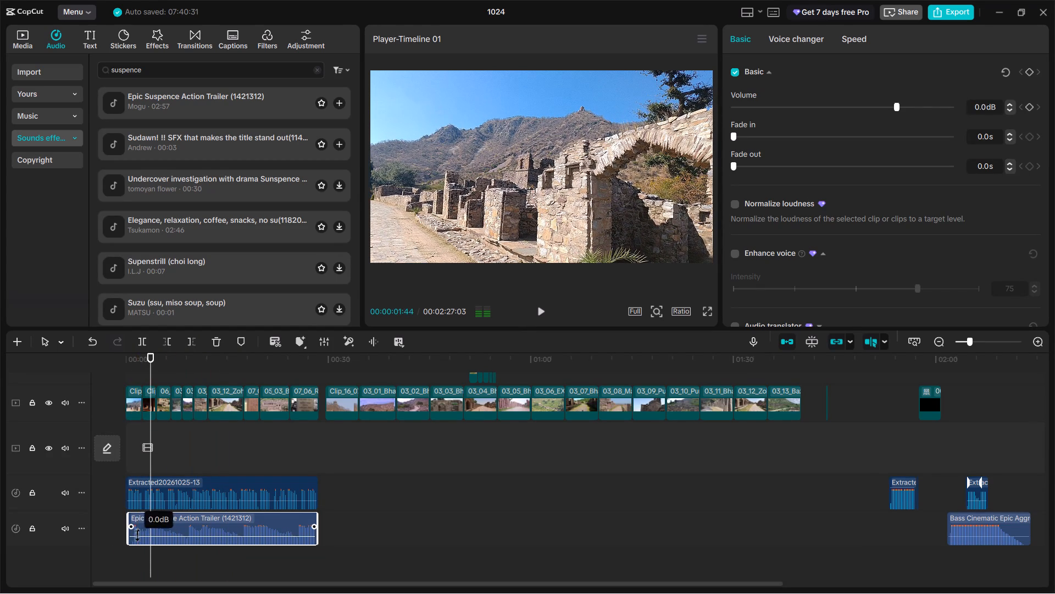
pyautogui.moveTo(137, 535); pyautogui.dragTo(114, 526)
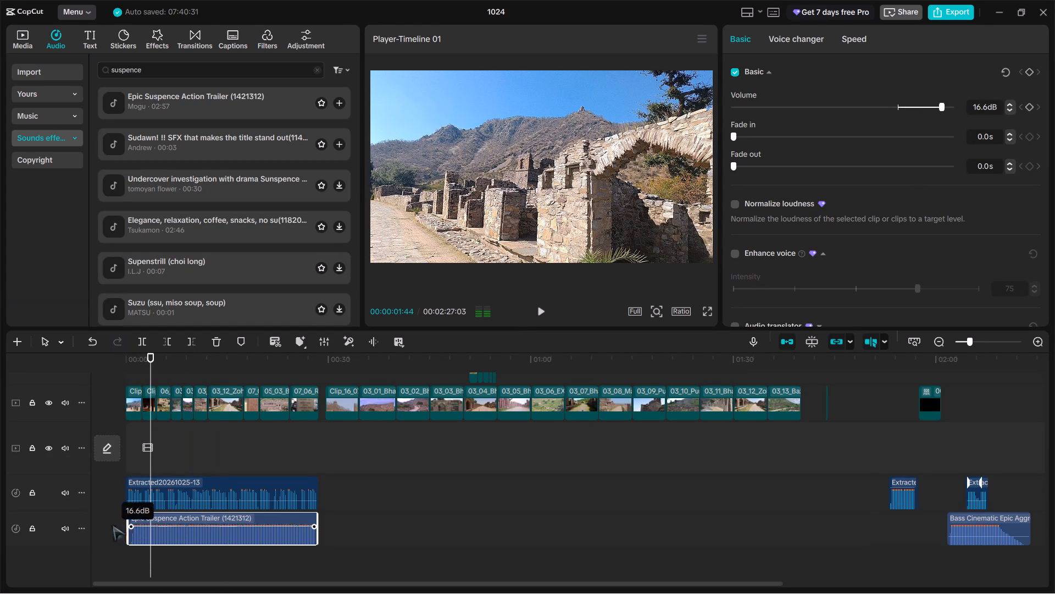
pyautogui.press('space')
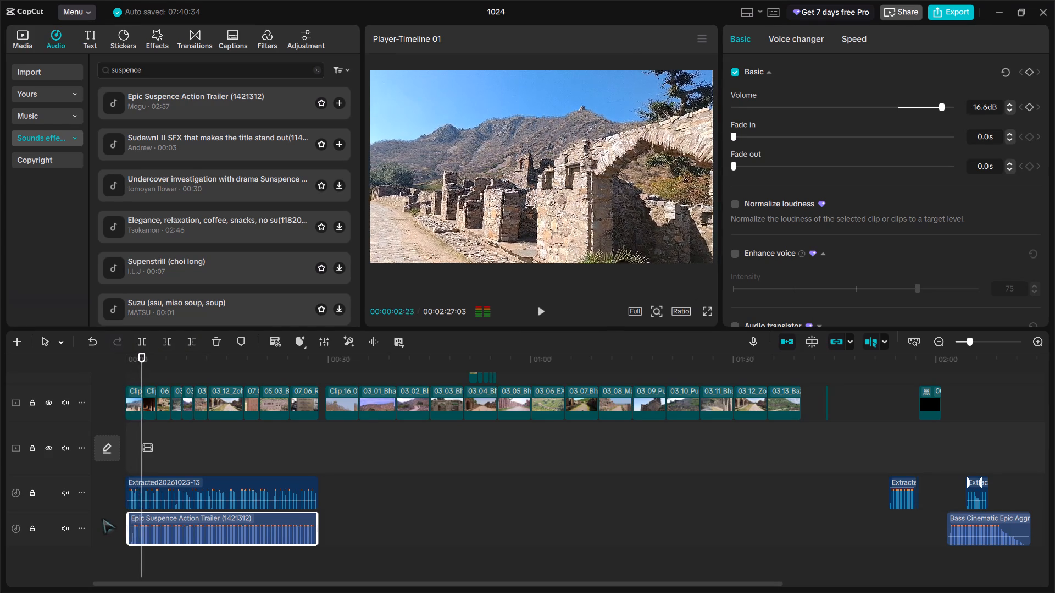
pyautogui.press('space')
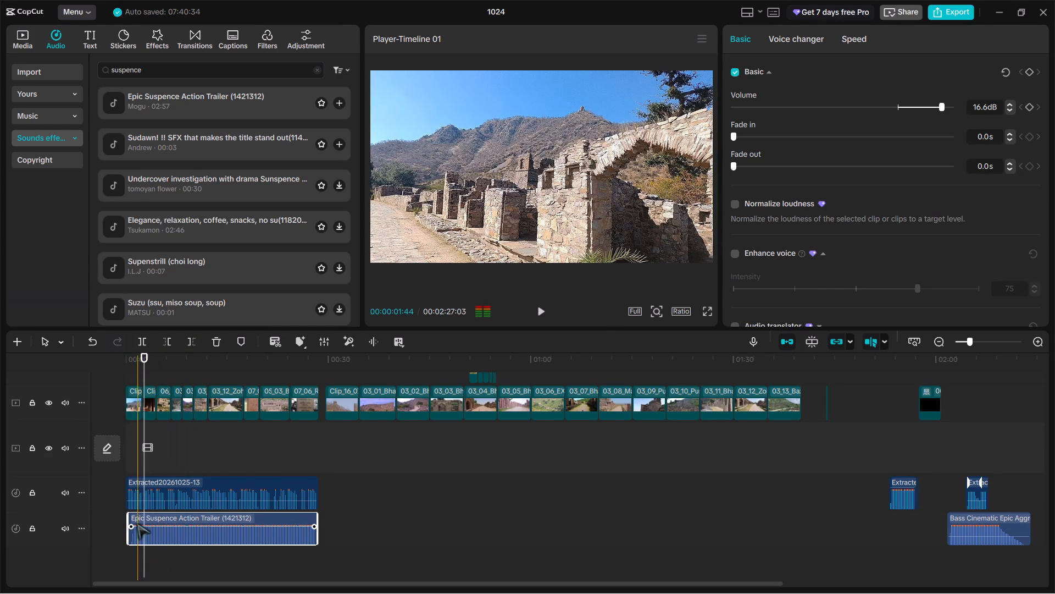
# Lower the suspense music's volume to -13.6 dB and check the playback.
pyautogui.click(137, 524)
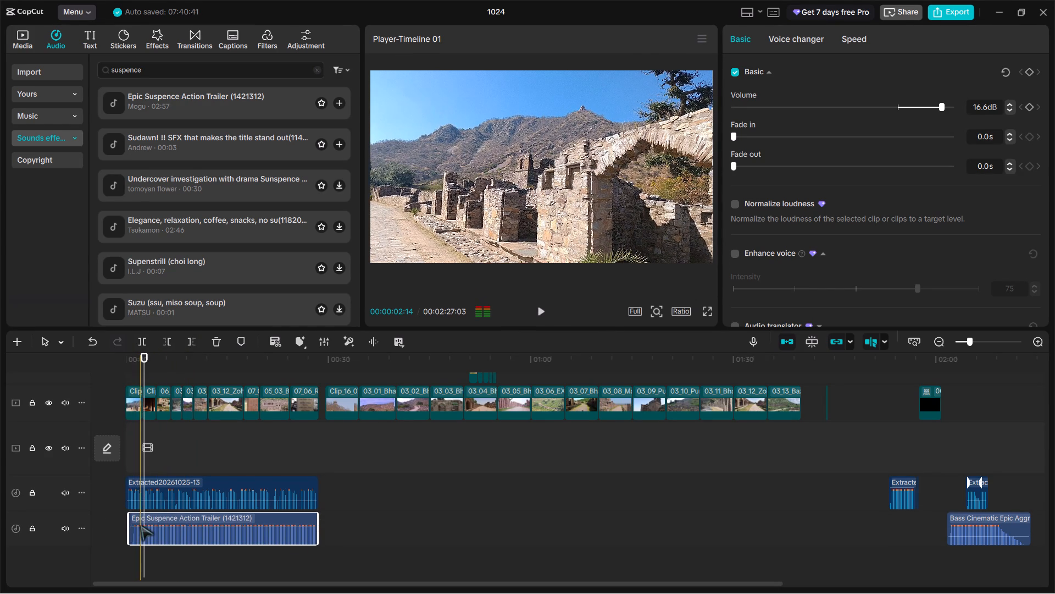
pyautogui.moveTo(141, 525); pyautogui.dragTo(143, 540)
pyautogui.moveTo(143, 540); pyautogui.dragTo(108, 537)
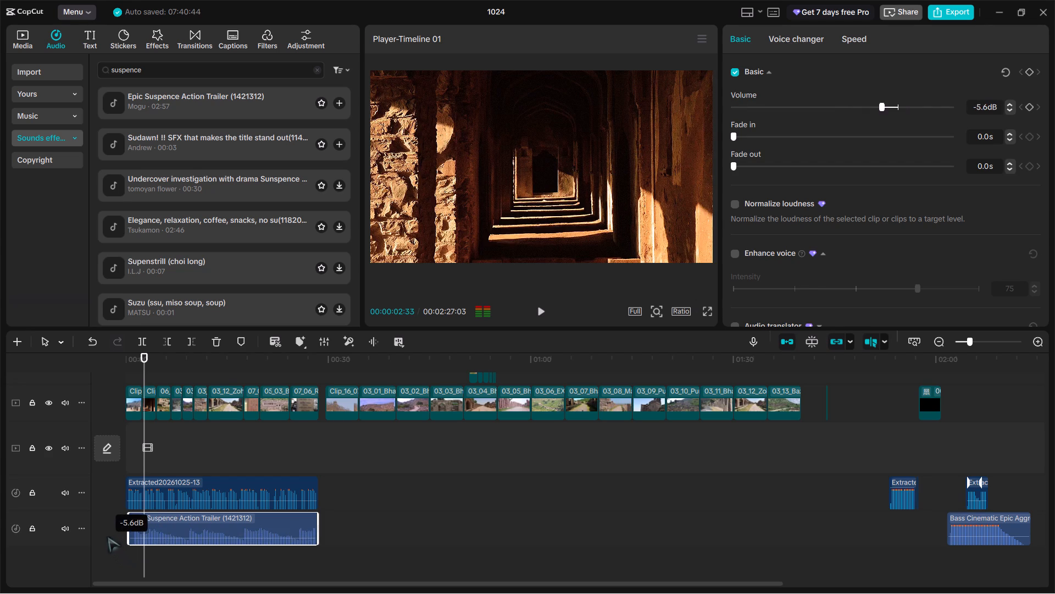
pyautogui.moveTo(108, 537); pyautogui.dragTo(102, 541)
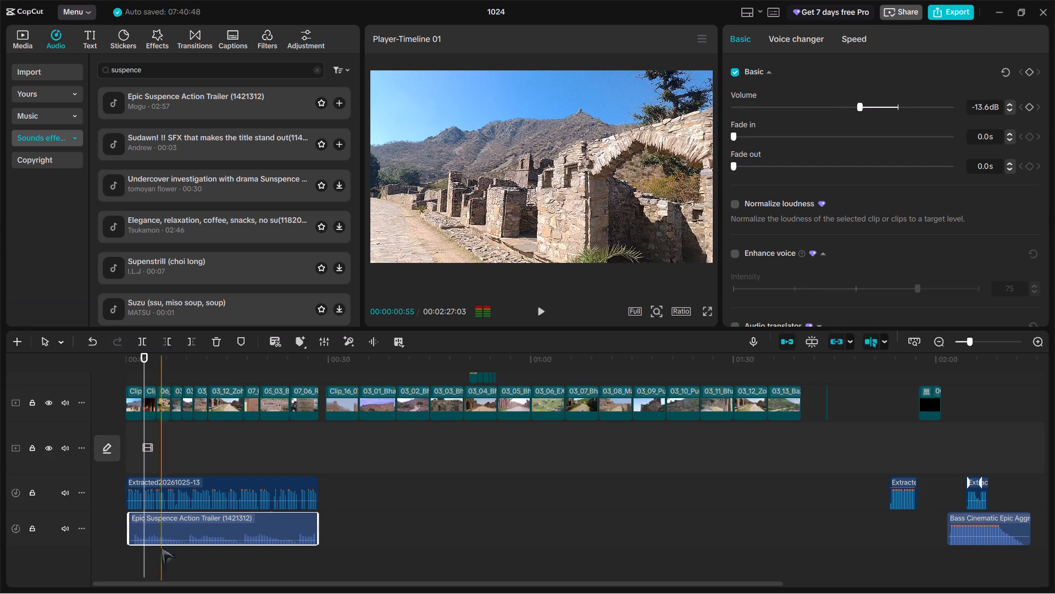
pyautogui.press('space')
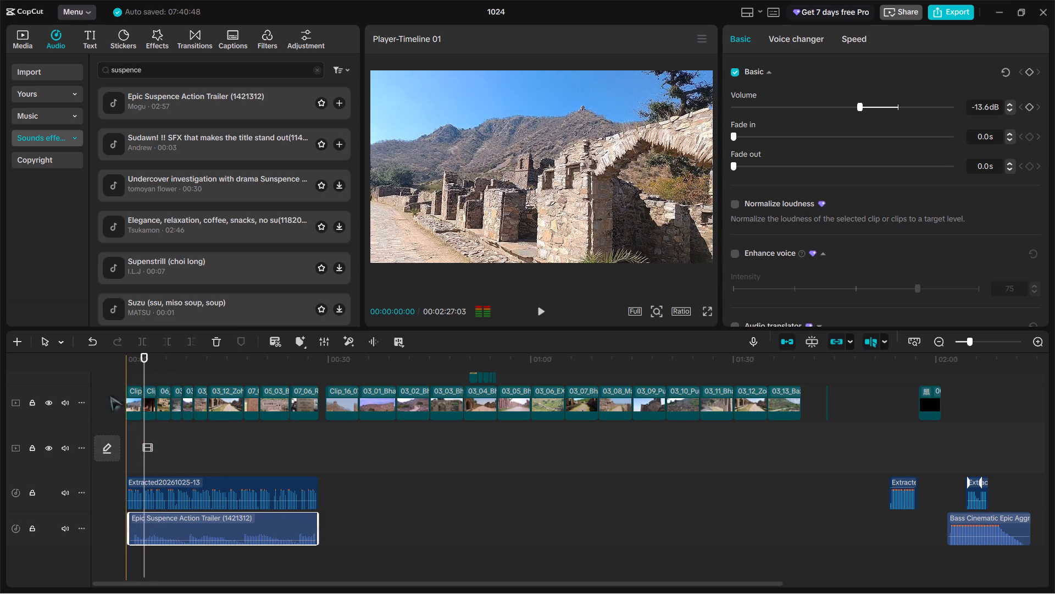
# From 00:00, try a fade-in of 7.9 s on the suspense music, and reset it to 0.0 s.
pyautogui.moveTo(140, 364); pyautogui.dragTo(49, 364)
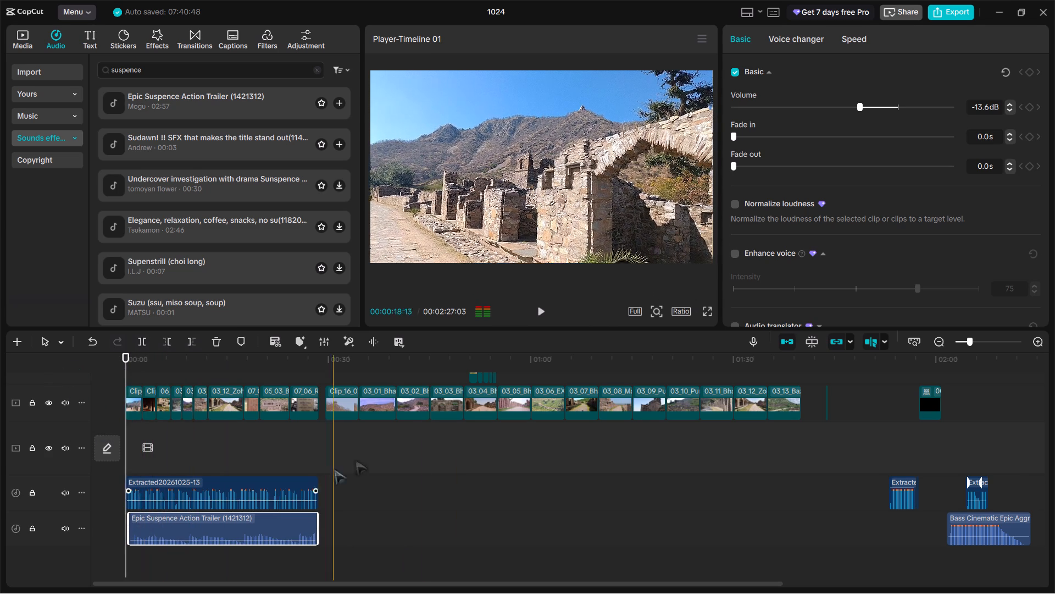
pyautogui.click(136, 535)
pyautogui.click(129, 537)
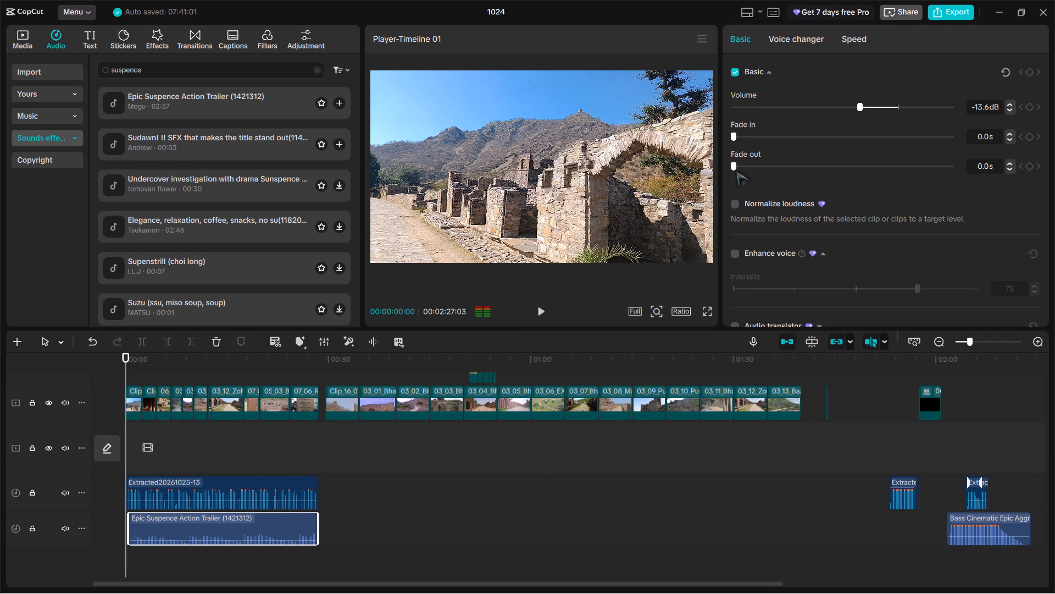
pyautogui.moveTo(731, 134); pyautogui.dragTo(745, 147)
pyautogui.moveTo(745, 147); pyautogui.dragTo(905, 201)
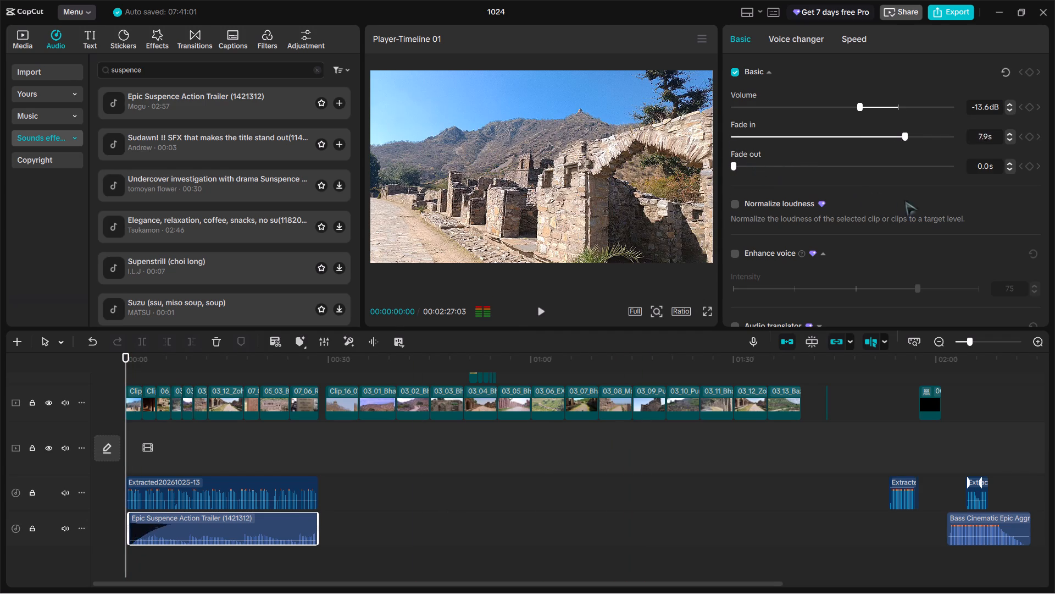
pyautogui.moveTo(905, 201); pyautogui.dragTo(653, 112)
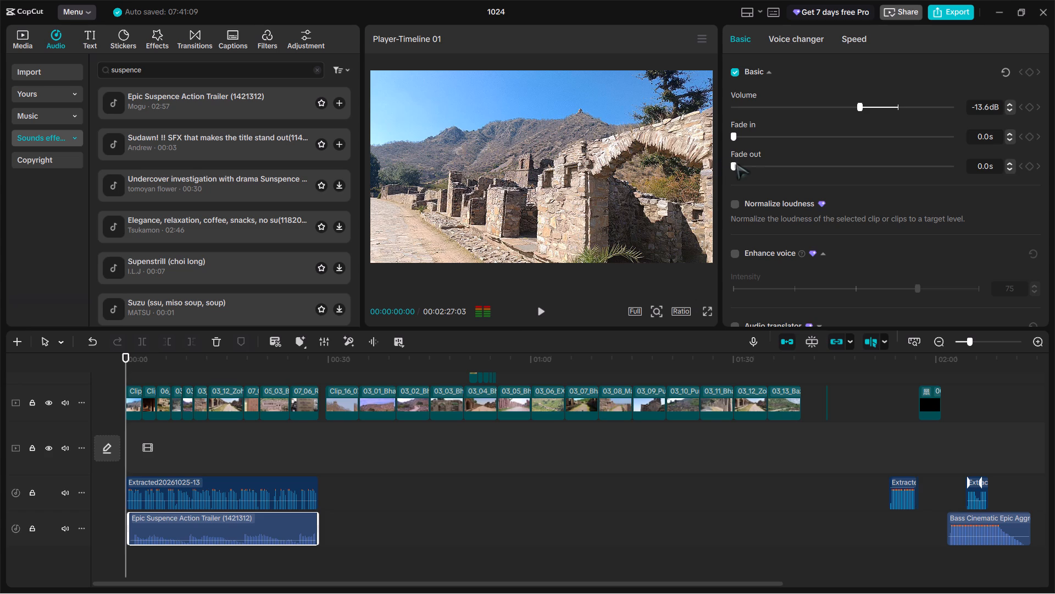
# Set the suspense music's fade-out to 10.0 s and play the opening section through to about 00:30.
pyautogui.moveTo(743, 164); pyautogui.dragTo(810, 171)
pyautogui.moveTo(810, 171); pyautogui.dragTo(1054, 179)
pyautogui.press('space')
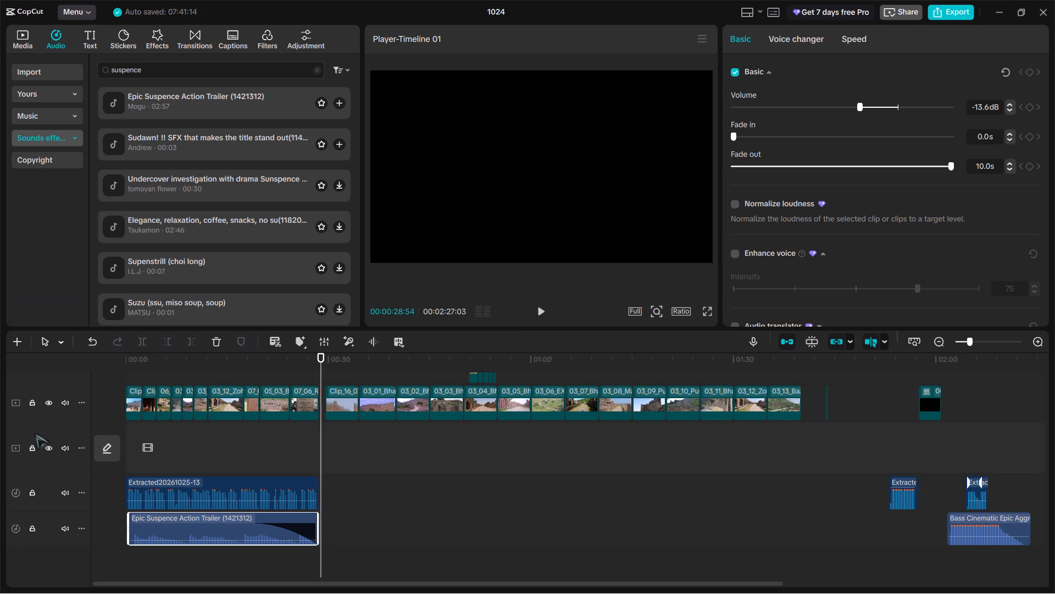
pyautogui.press('space')
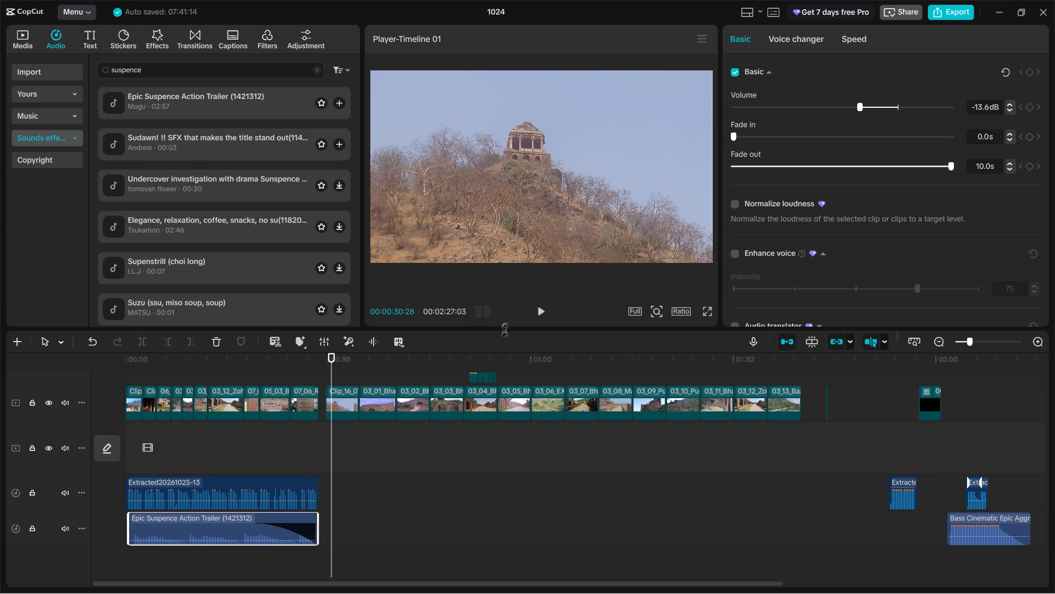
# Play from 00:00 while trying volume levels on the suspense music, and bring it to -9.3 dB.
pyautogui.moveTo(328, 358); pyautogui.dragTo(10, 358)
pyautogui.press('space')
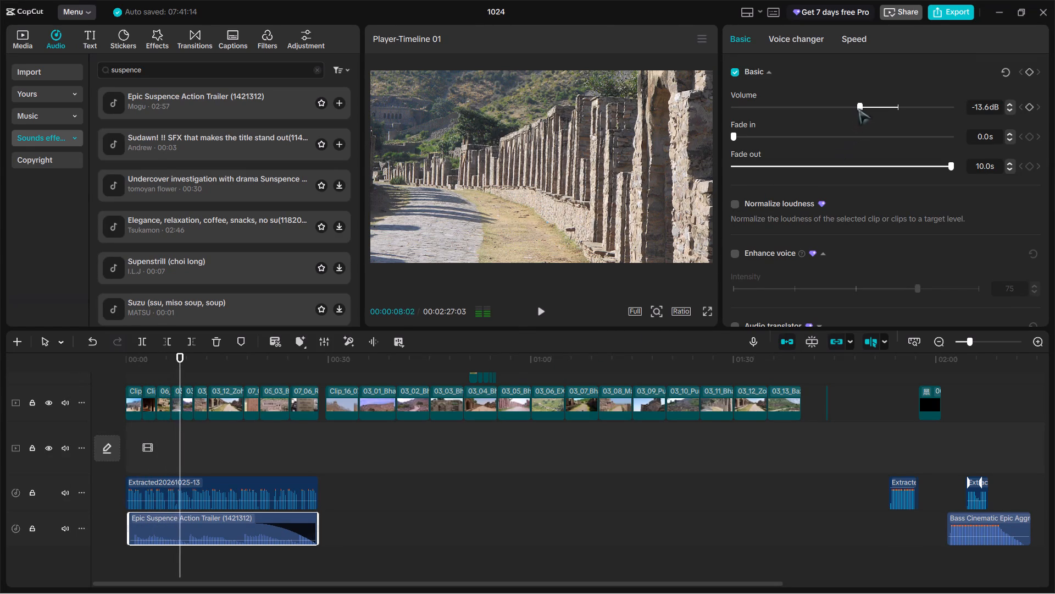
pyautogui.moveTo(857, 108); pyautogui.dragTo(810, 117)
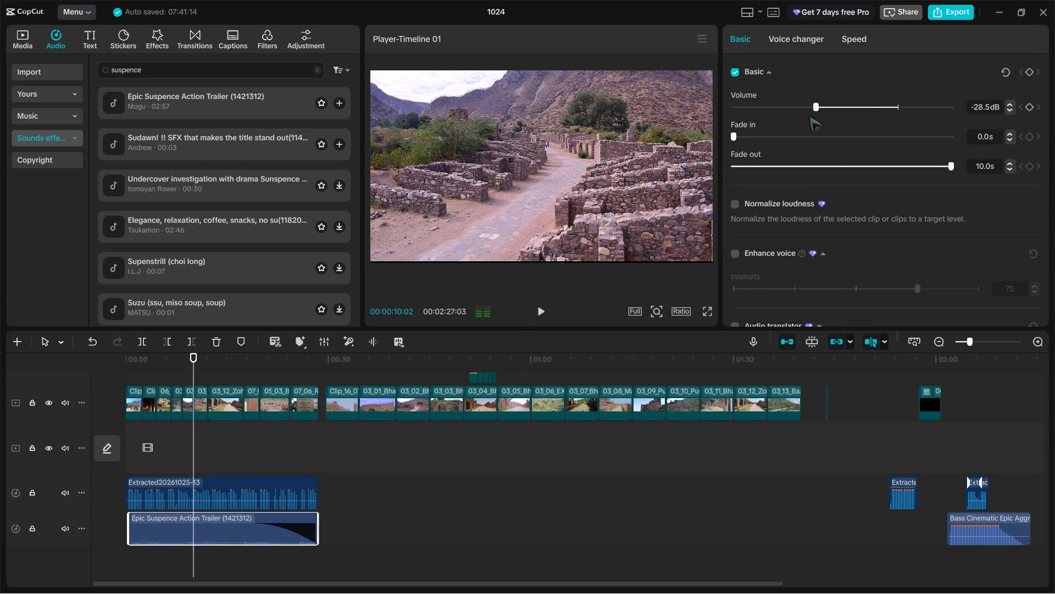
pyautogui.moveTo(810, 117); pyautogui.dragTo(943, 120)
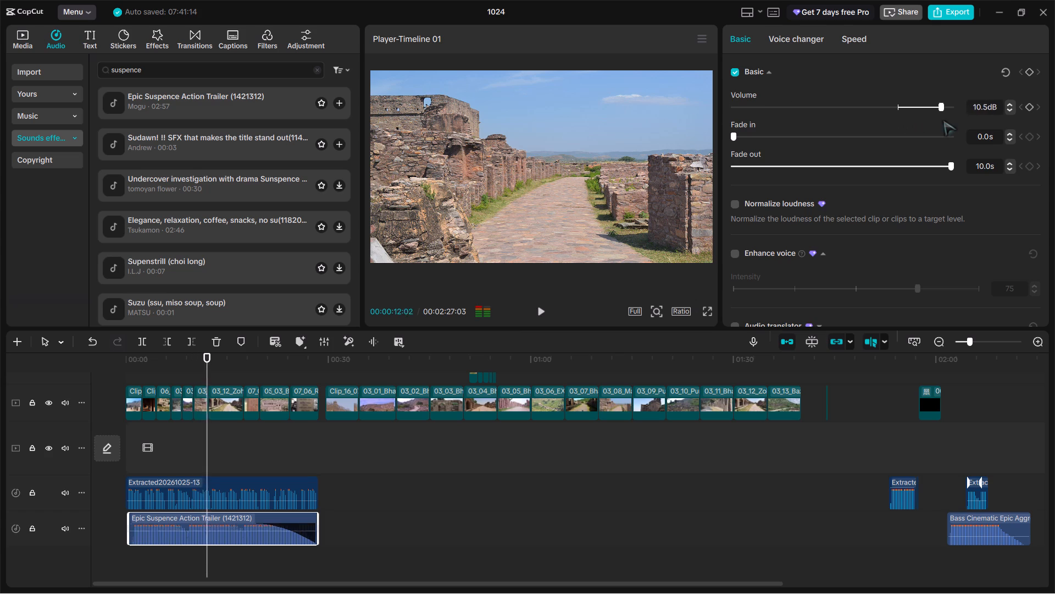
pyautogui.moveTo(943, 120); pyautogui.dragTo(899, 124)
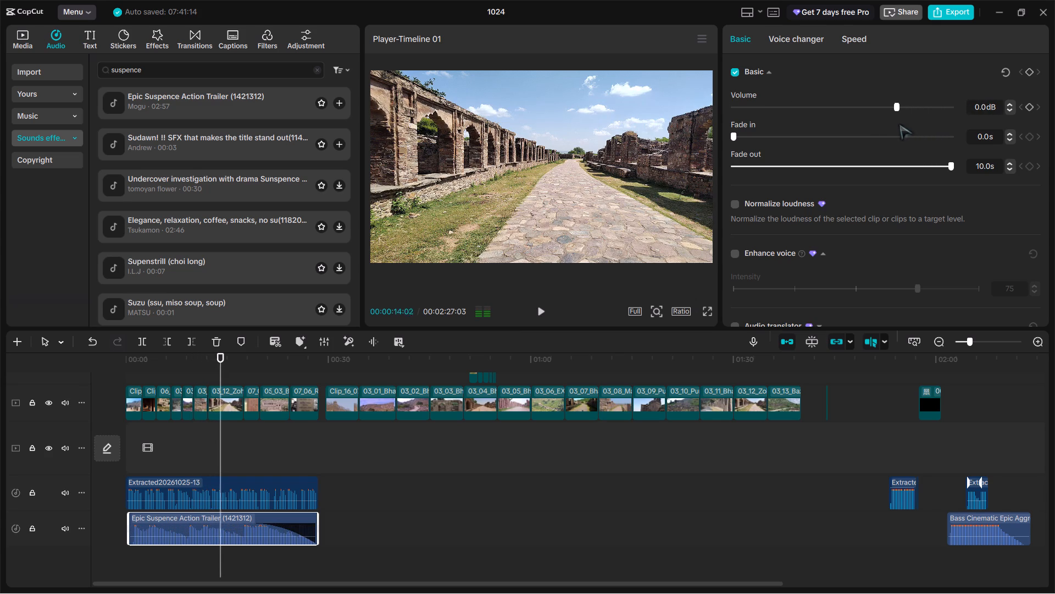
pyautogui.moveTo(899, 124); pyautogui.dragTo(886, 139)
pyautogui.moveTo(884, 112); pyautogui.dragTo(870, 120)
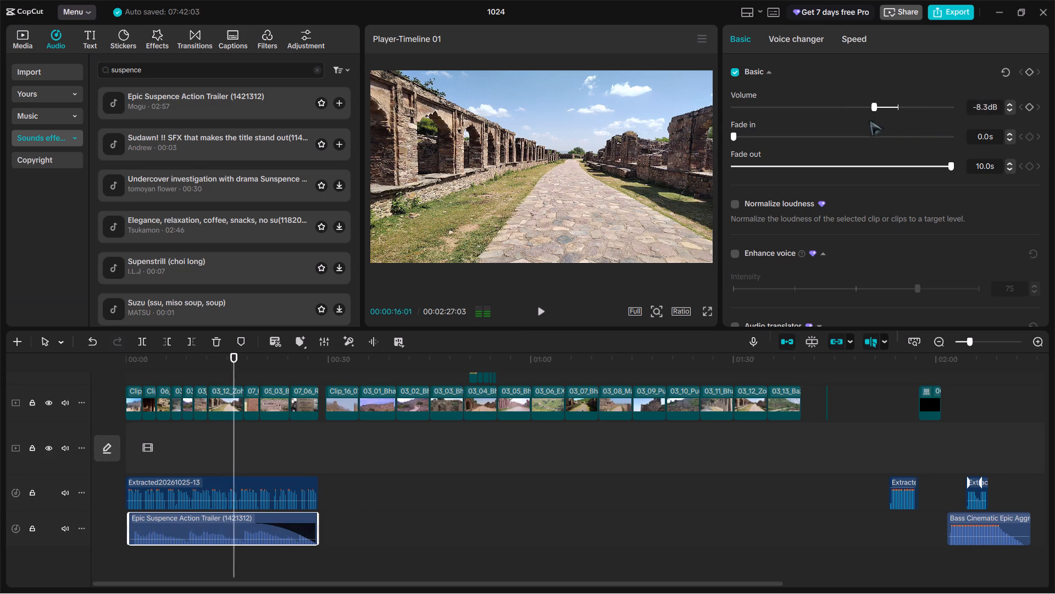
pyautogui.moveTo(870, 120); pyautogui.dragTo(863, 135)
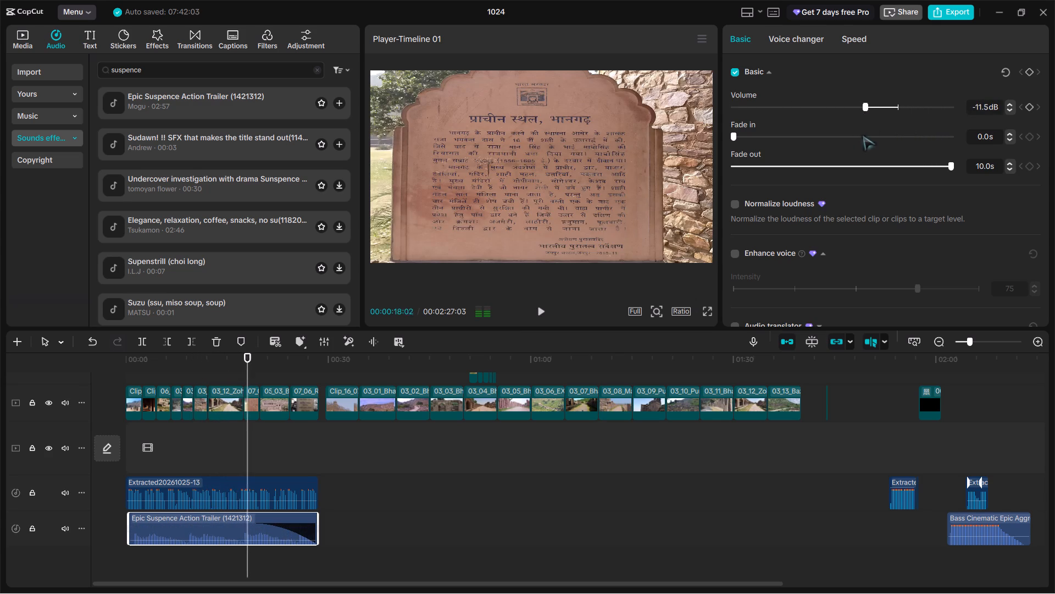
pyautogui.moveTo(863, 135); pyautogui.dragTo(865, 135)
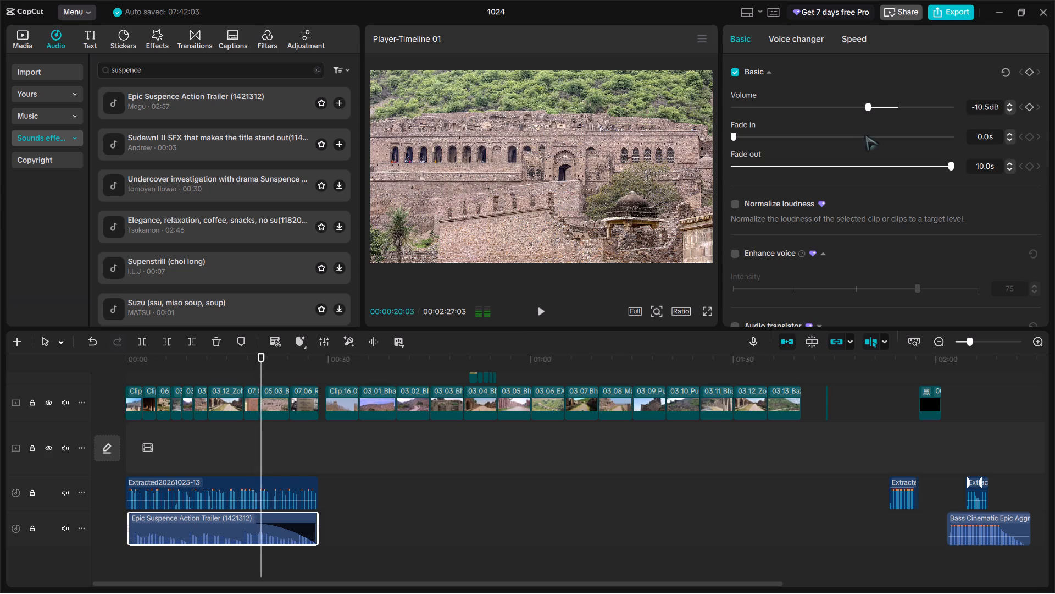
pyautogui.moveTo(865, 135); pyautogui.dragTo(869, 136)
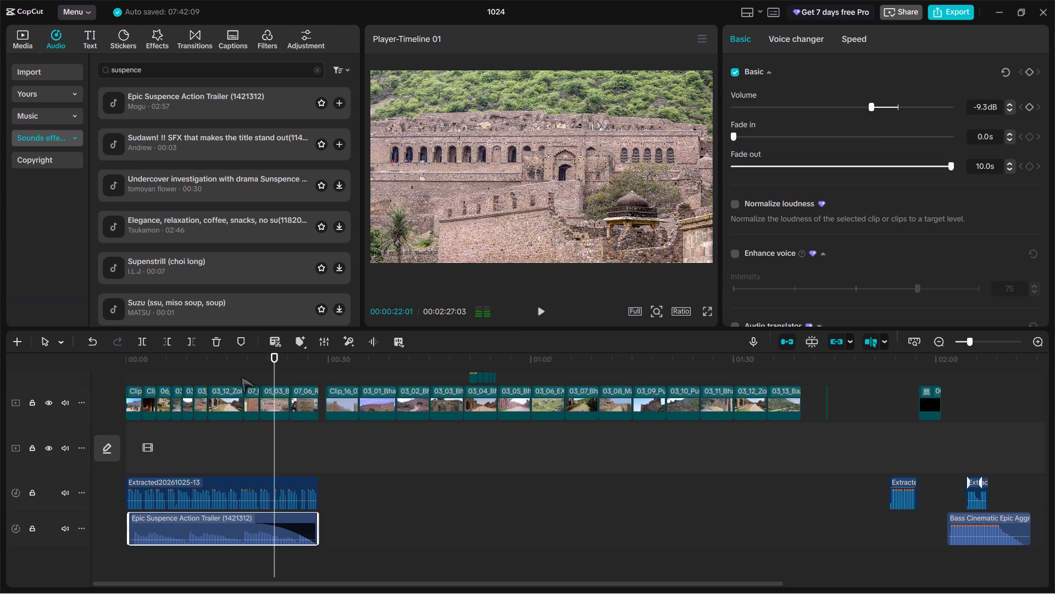
# Turn on noise reduction for the suspense music clip.
pyautogui.scroll(-19, 811, 182)
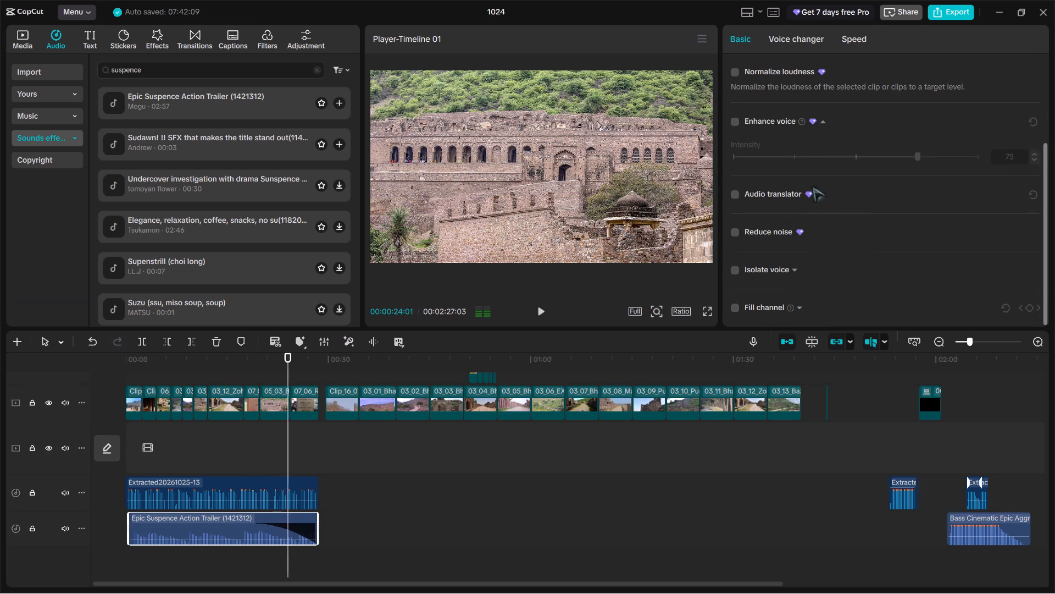
pyautogui.scroll(-5, 813, 186)
pyautogui.scroll(-20, 812, 194)
pyautogui.scroll(-7, 812, 194)
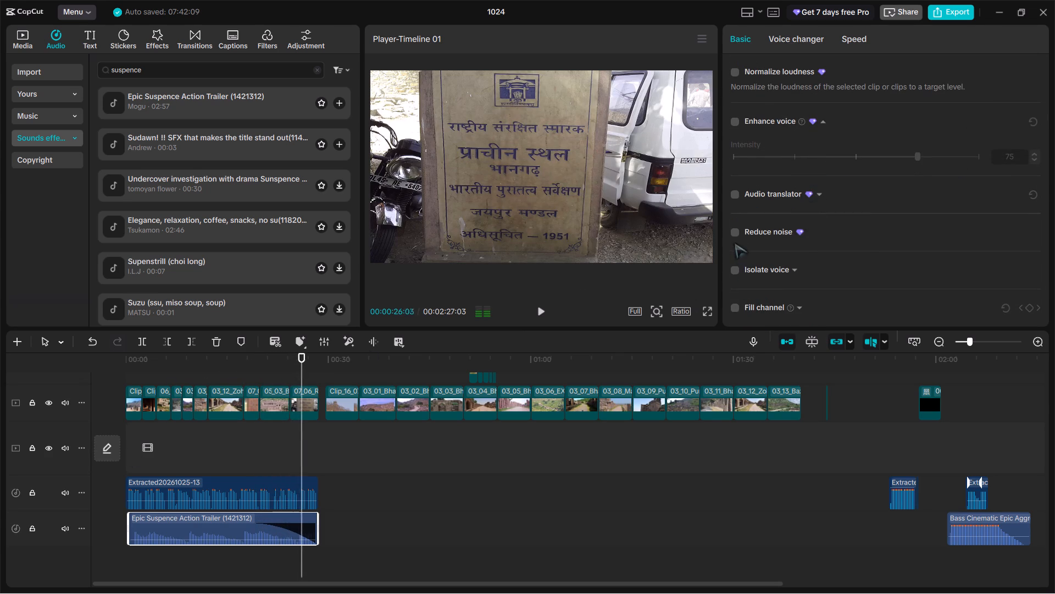
pyautogui.click(735, 237)
pyautogui.click(734, 234)
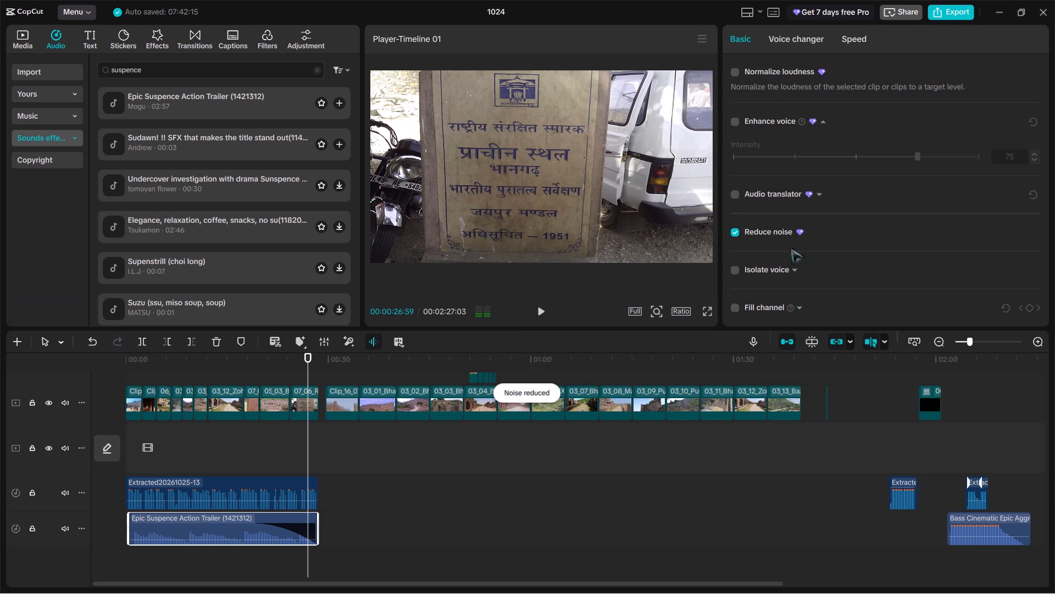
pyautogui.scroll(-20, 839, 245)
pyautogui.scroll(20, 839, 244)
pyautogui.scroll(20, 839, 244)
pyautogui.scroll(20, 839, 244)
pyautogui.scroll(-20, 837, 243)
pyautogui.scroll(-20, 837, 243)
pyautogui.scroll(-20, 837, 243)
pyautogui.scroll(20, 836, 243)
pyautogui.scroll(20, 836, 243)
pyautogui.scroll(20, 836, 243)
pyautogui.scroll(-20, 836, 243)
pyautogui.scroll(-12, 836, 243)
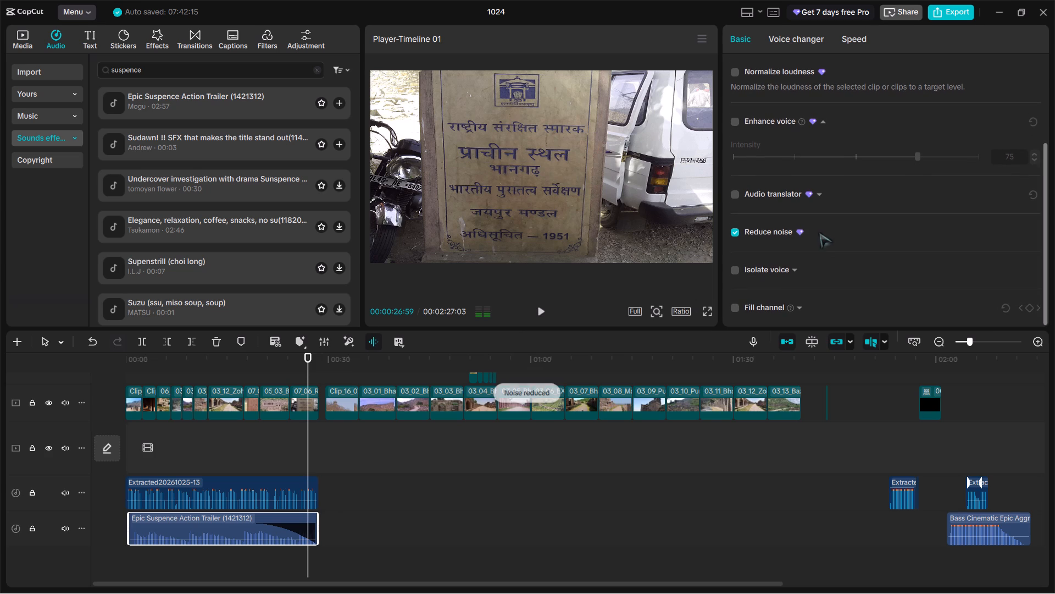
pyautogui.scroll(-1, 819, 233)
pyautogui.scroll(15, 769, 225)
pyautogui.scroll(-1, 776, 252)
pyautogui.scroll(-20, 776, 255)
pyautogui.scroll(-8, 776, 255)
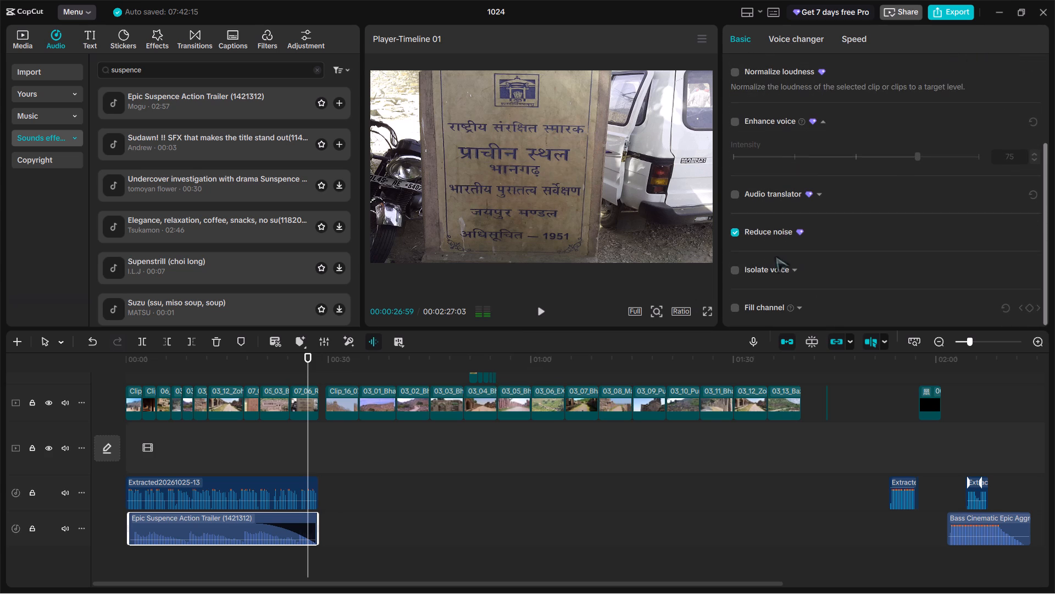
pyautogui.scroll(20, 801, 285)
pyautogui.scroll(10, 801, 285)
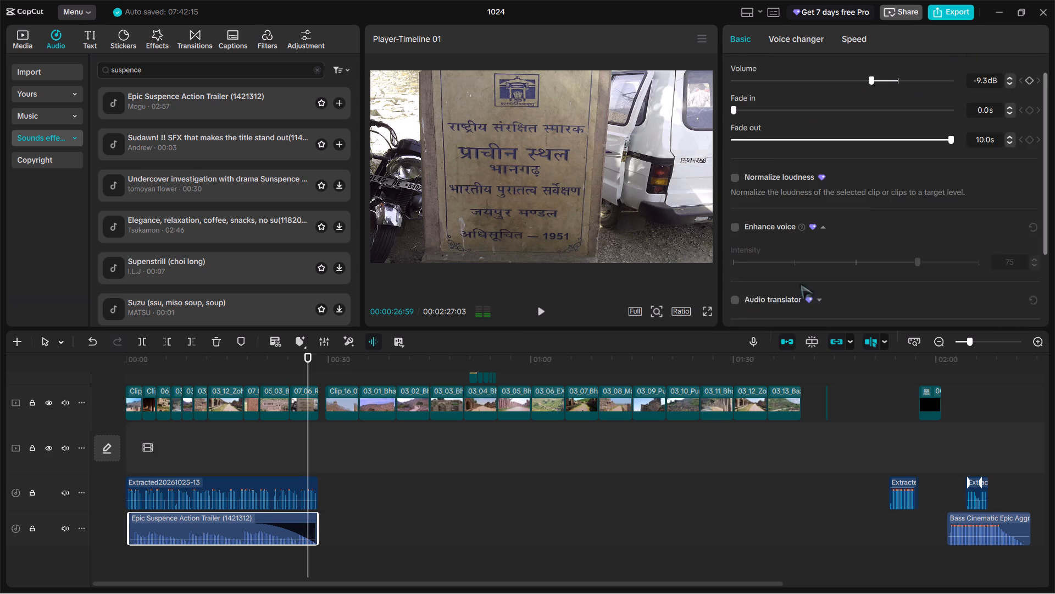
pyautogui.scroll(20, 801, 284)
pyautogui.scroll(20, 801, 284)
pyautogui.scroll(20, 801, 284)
# Play the opening from 00:00 to check the suspense music against the voice-over.
pyautogui.moveTo(312, 358); pyautogui.dragTo(131, 356)
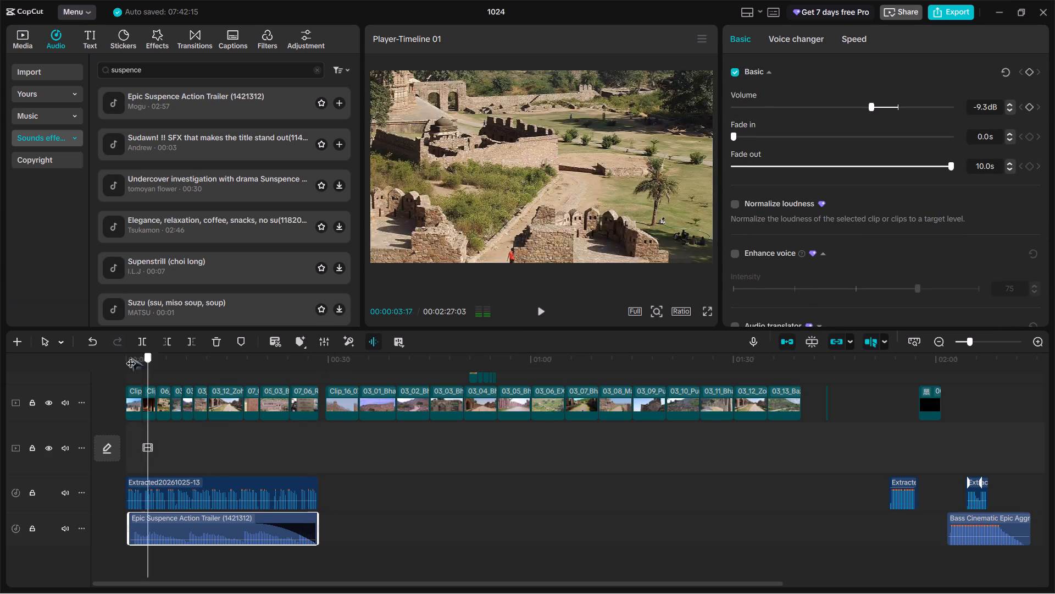
pyautogui.moveTo(131, 356); pyautogui.dragTo(82, 365)
pyautogui.press('space')
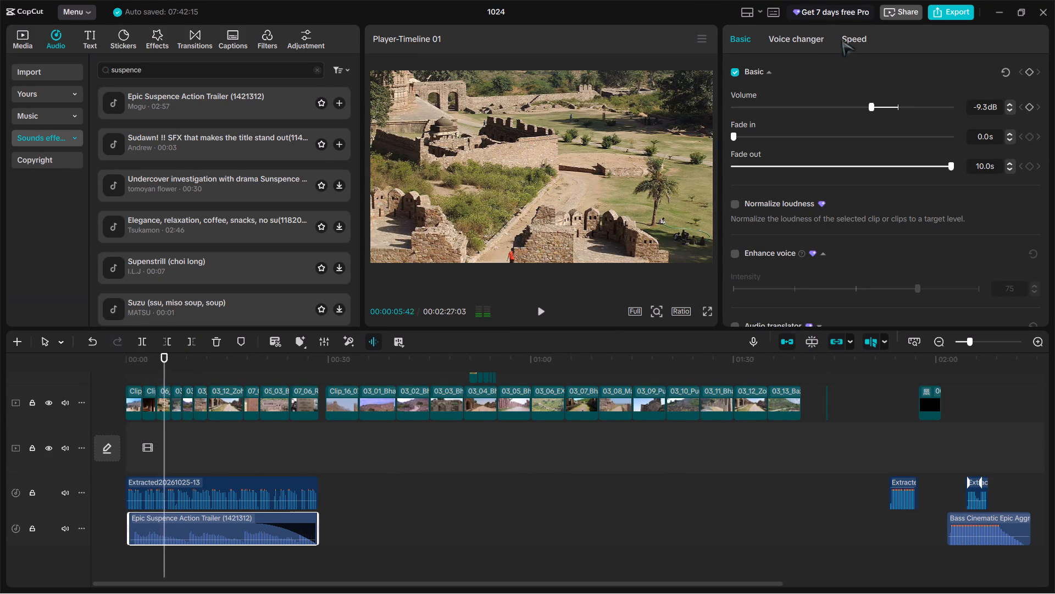
# Enable loudness normalization, voice enhancement and noise reduction on the extracted voice-over clip at the timeline's start.
pyautogui.click(216, 507)
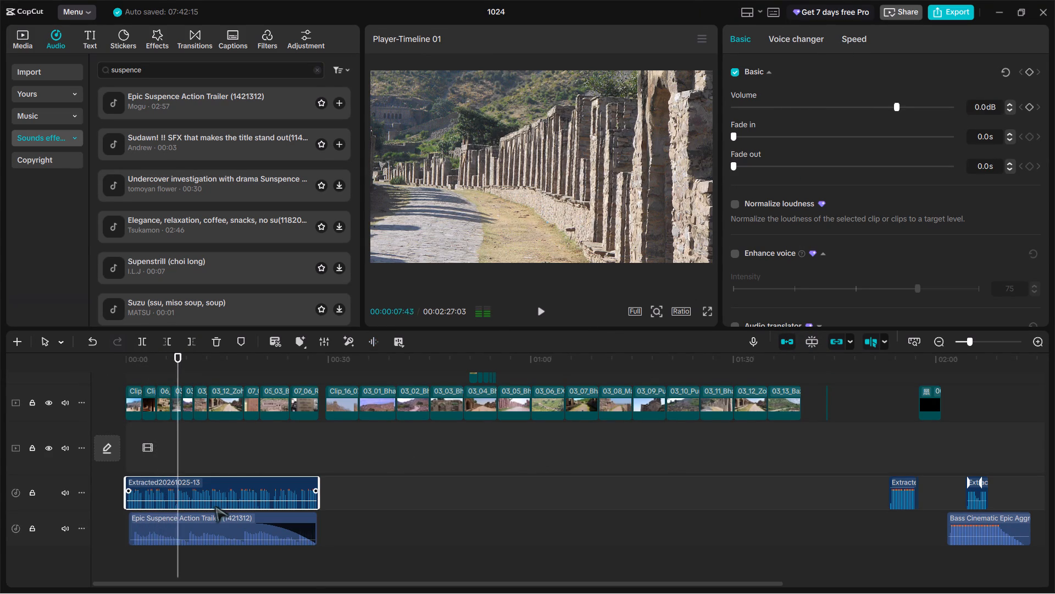
pyautogui.scroll(-2, 840, 256)
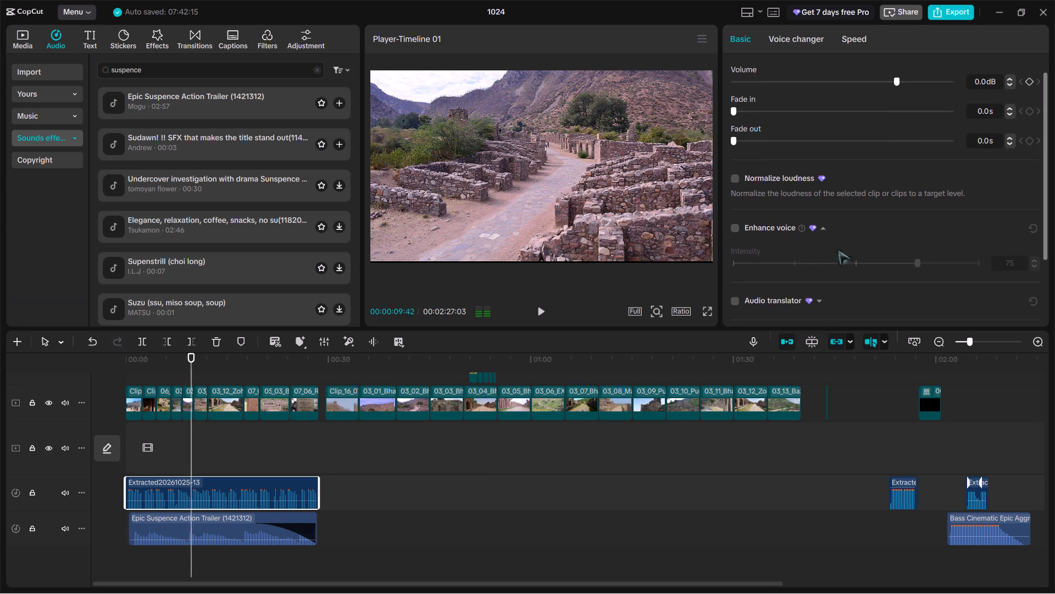
pyautogui.click(730, 179)
pyautogui.click(736, 180)
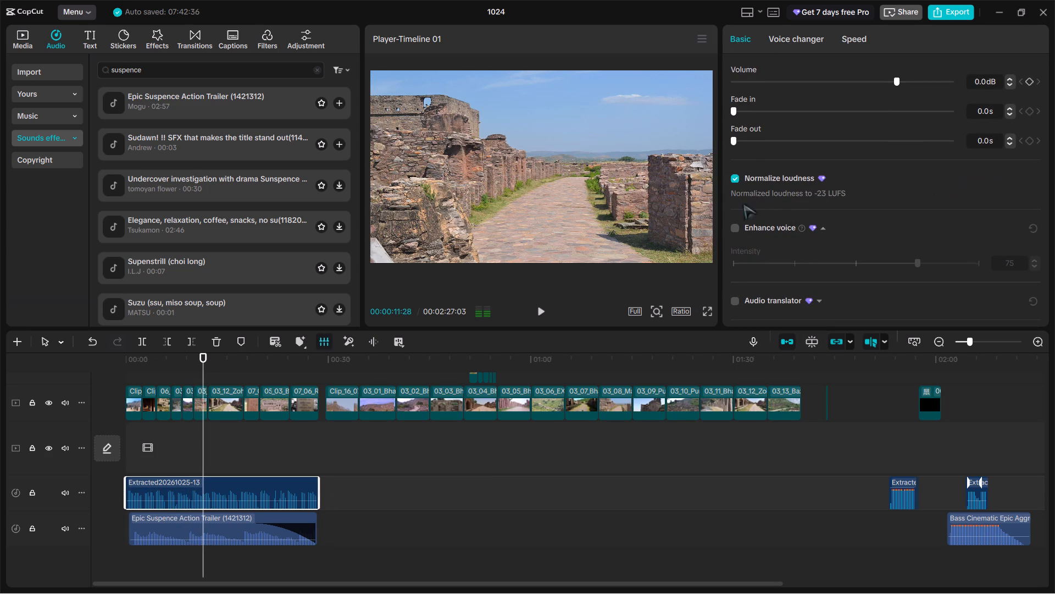
pyautogui.click(736, 230)
pyautogui.scroll(-1, 782, 238)
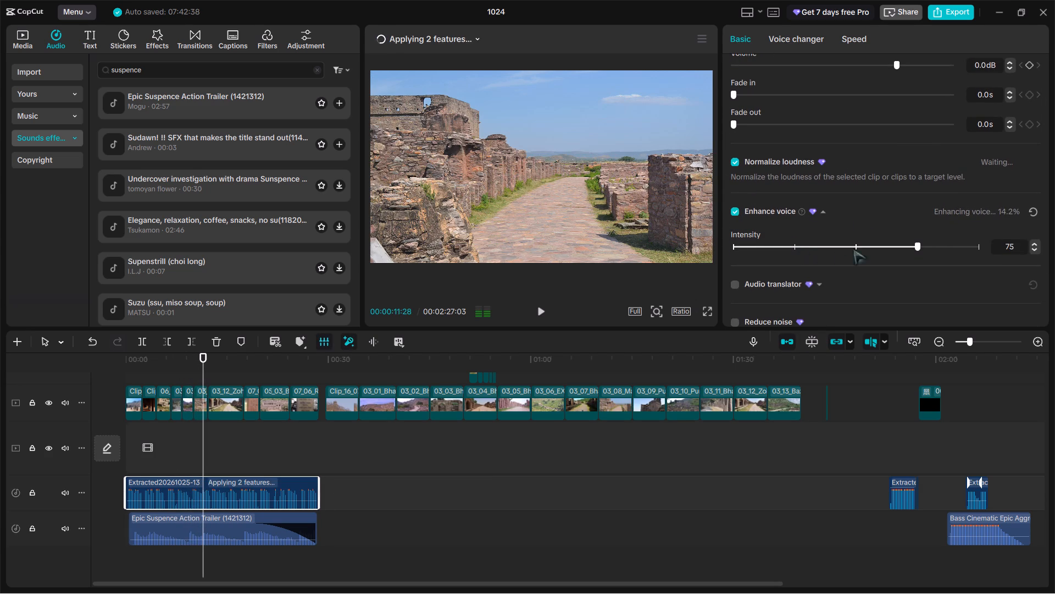
pyautogui.scroll(-20, 854, 197)
pyautogui.scroll(-17, 854, 197)
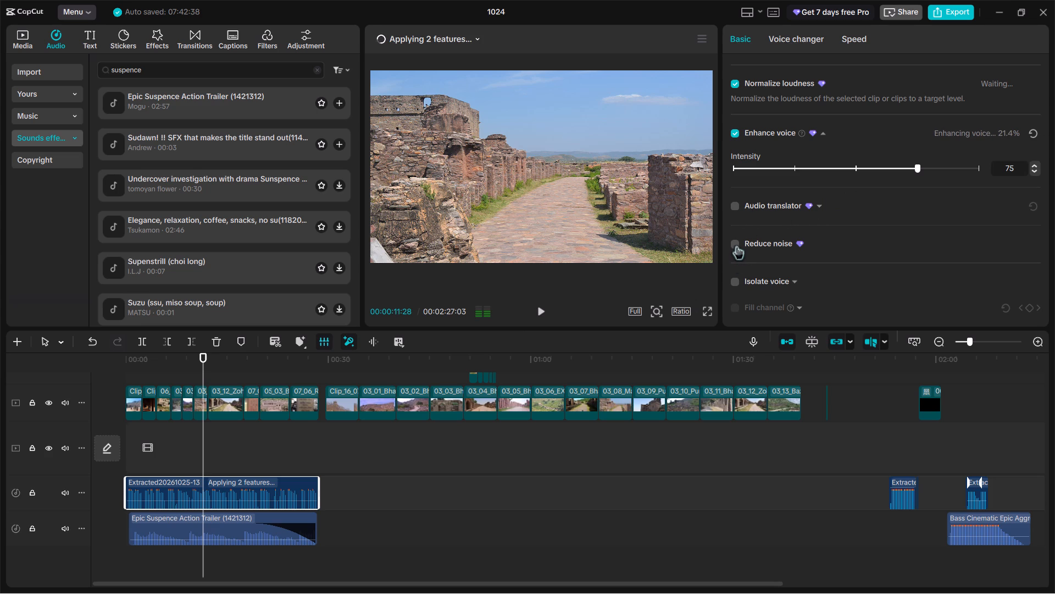
pyautogui.click(736, 245)
pyautogui.scroll(-8, 808, 283)
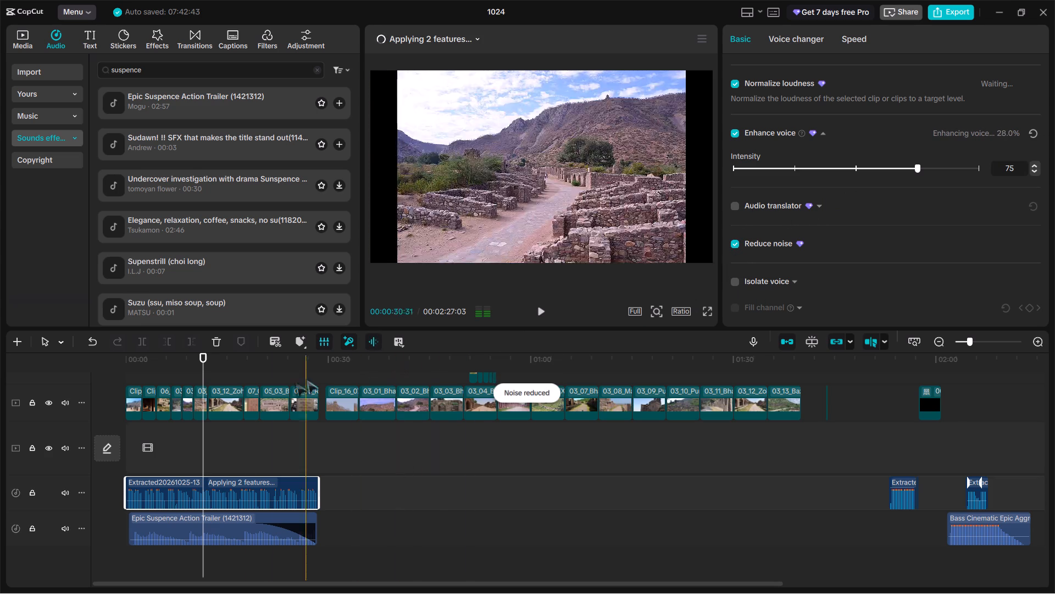
# Play the first seconds from 00:00 to check the voice-over and music together.
pyautogui.moveTo(202, 354); pyautogui.dragTo(0, 354)
pyautogui.press('space')
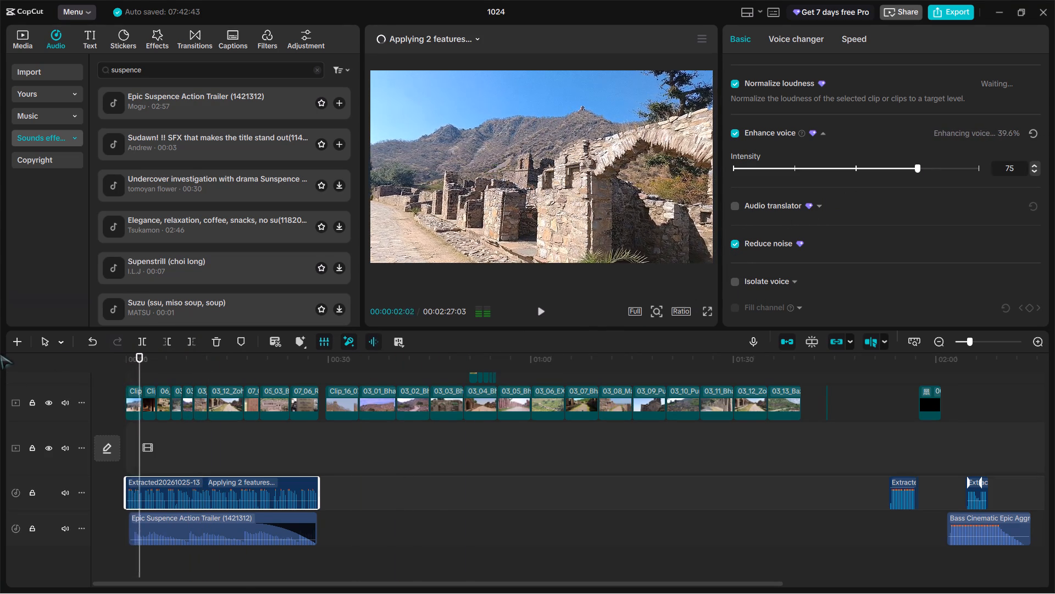
pyautogui.press('space')
# Close the gap before the suspense music by moving the clip to 00:00, flush with the voice-over's start.
pyautogui.click(143, 536)
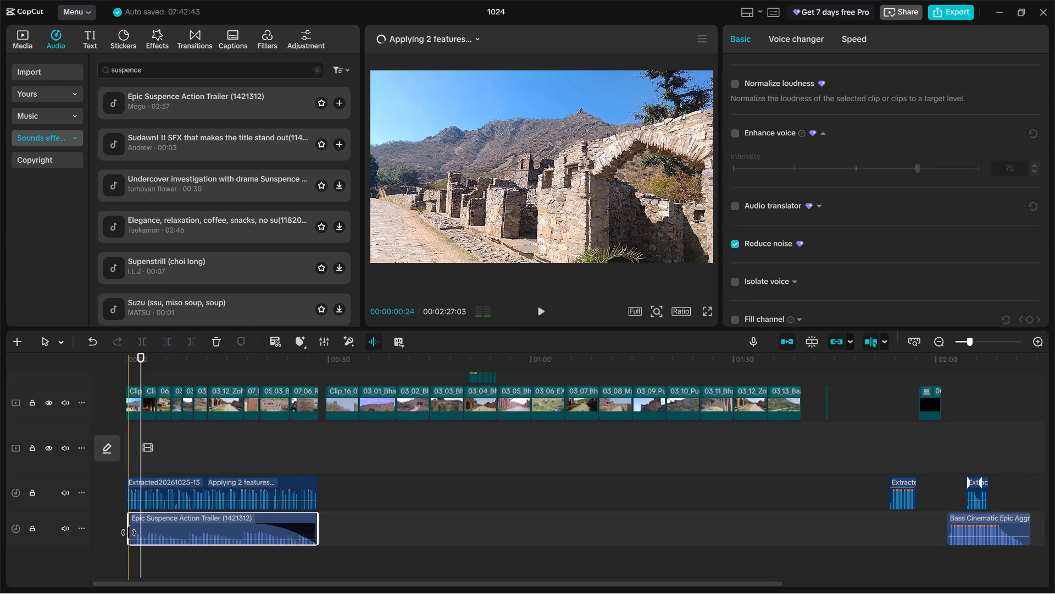
pyautogui.moveTo(128, 532); pyautogui.dragTo(78, 531)
pyautogui.moveTo(126, 531); pyautogui.dragTo(103, 531)
pyautogui.keyDown('ctrl'); pyautogui.scroll(6, 152, 526); pyautogui.keyUp('ctrl')
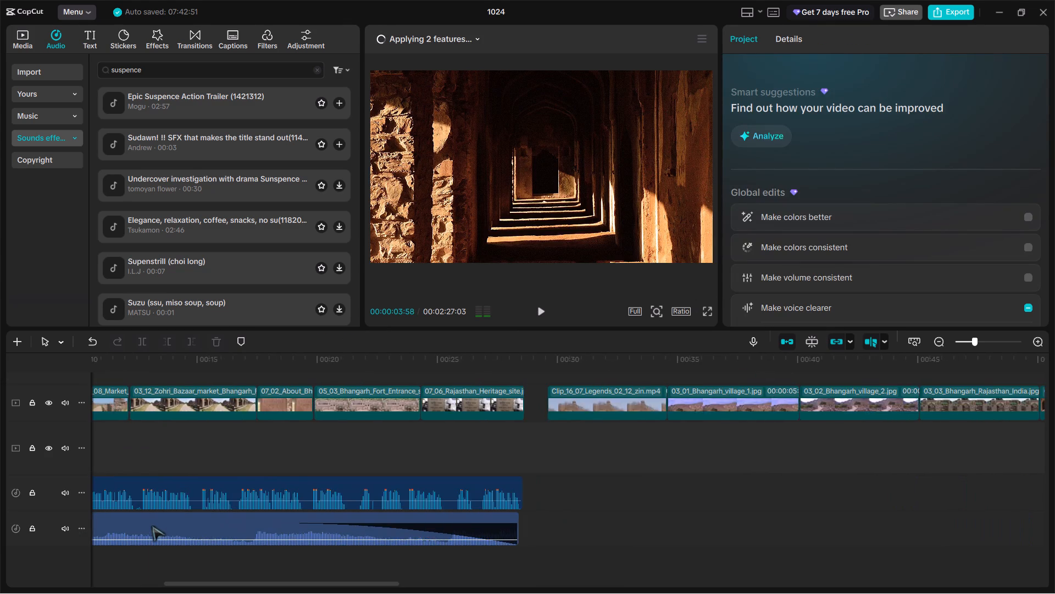
pyautogui.keyDown('ctrl'); pyautogui.scroll(5, 152, 526); pyautogui.keyUp('ctrl')
pyautogui.hscroll(1, 152, 526)
pyautogui.keyDown('ctrl'); pyautogui.scroll(3, 421, 593); pyautogui.keyUp('ctrl')
pyautogui.hscroll(6, 421, 593)
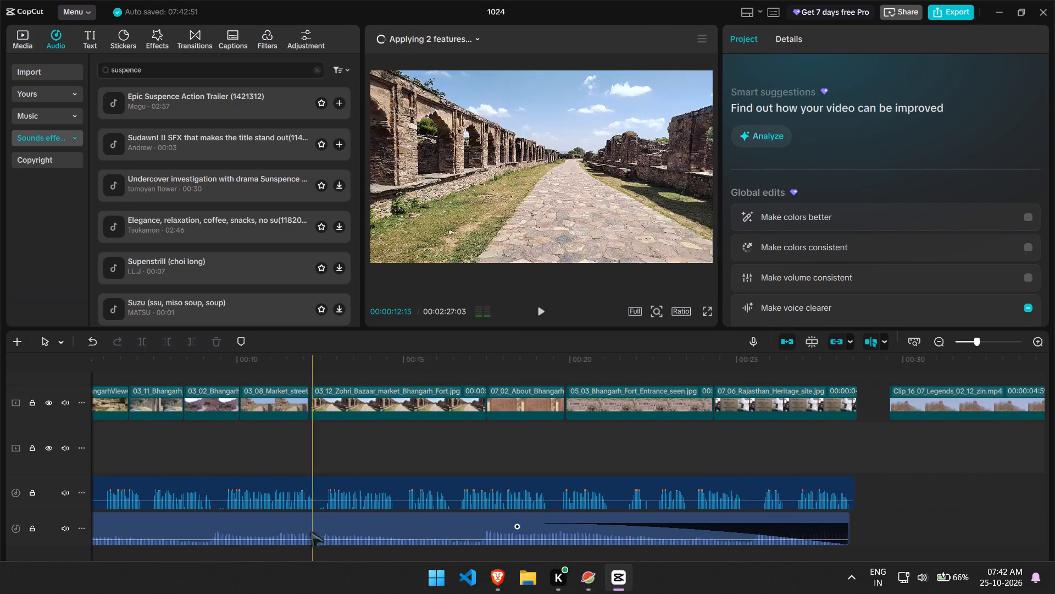
pyautogui.hscroll(12, 307, 503)
pyautogui.keyDown('ctrl'); pyautogui.scroll(10, 307, 503); pyautogui.keyUp('ctrl')
pyautogui.keyDown('ctrl'); pyautogui.scroll(-1, 307, 503); pyautogui.keyUp('ctrl')
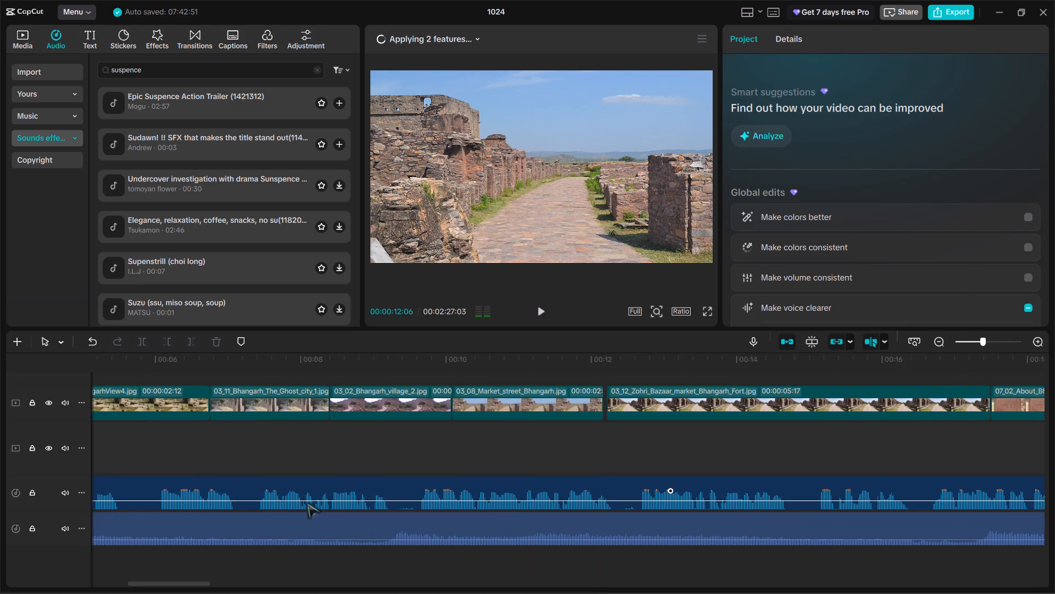
pyautogui.keyDown('ctrl'); pyautogui.scroll(6, 307, 503); pyautogui.keyUp('ctrl')
pyautogui.hscroll(7, 307, 503)
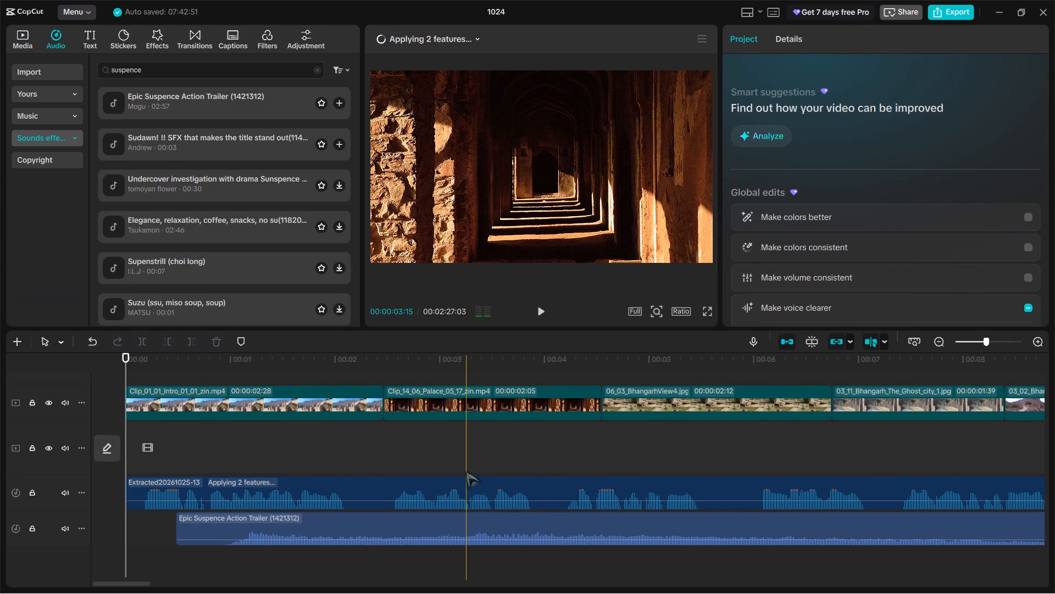
pyautogui.click(248, 546)
pyautogui.click(232, 534)
pyautogui.moveTo(235, 533); pyautogui.dragTo(224, 535)
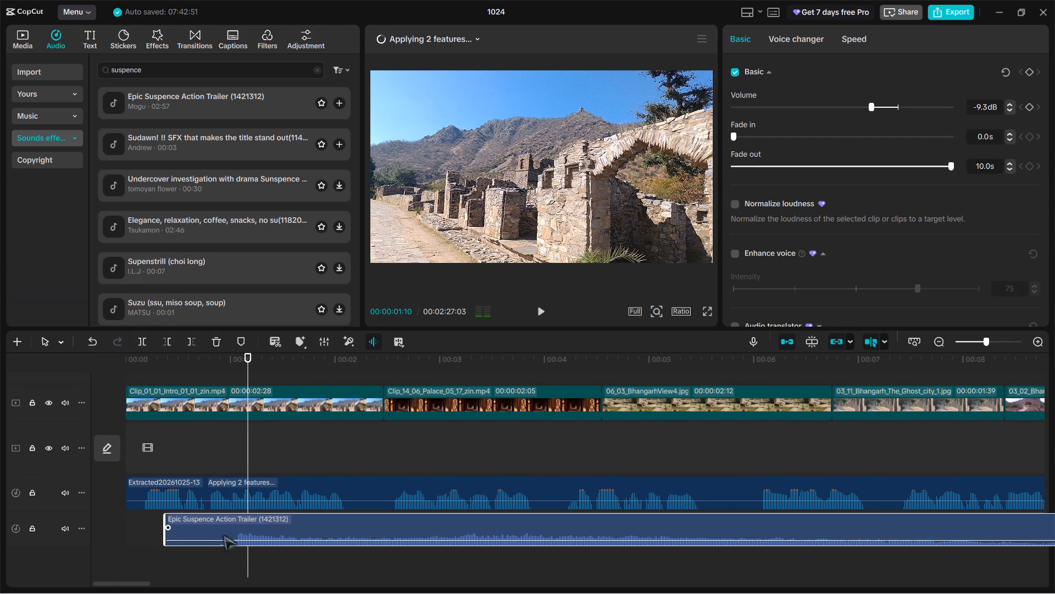
pyautogui.moveTo(224, 535); pyautogui.dragTo(185, 535)
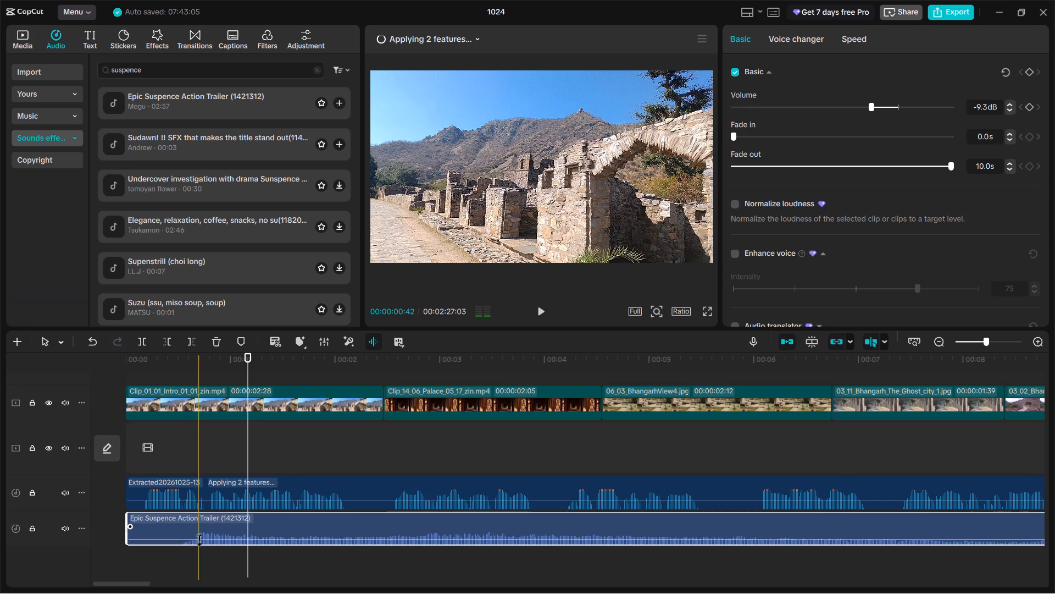
# Play the first three seconds from 00:00 to check how the realigned music starts.
pyautogui.moveTo(247, 358); pyautogui.dragTo(56, 358)
pyautogui.press('space')
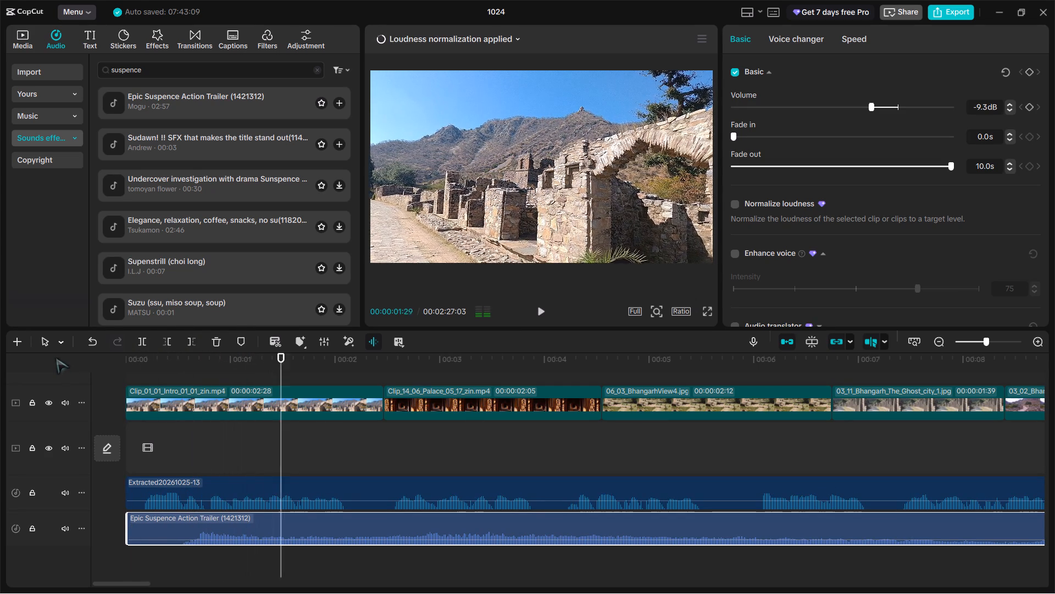
pyautogui.press('space')
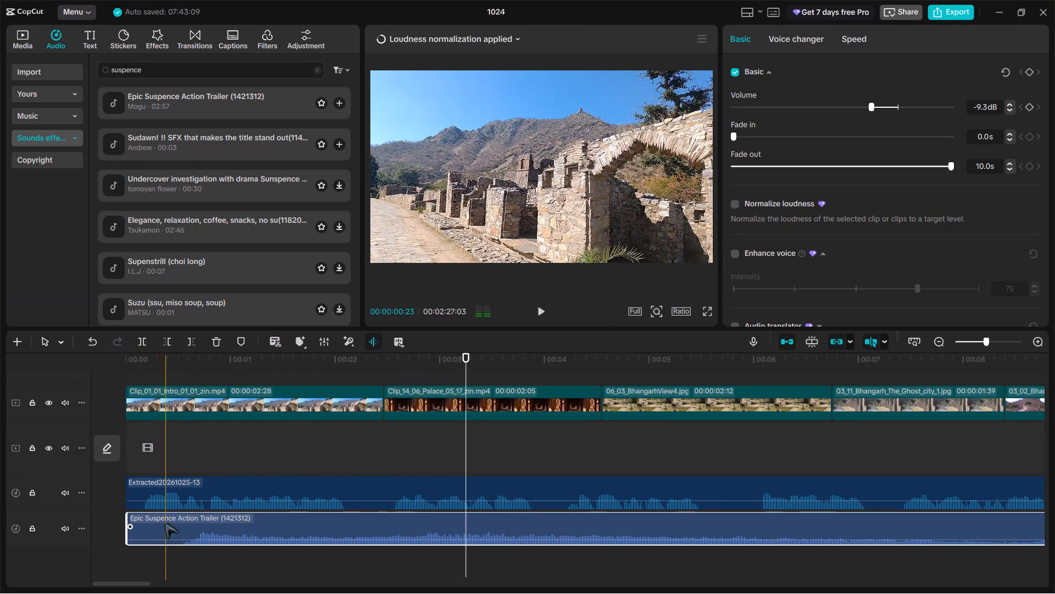
# Raise the suspense music's volume to 7.1 dB on its timeline clip.
pyautogui.moveTo(179, 538); pyautogui.dragTo(166, 530)
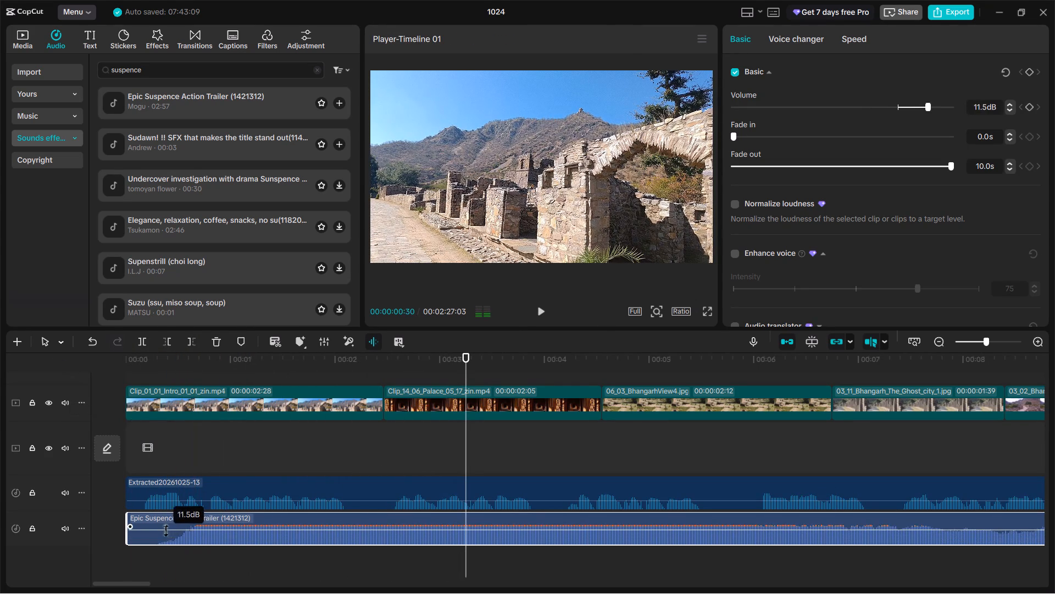
pyautogui.moveTo(166, 530); pyautogui.dragTo(105, 533)
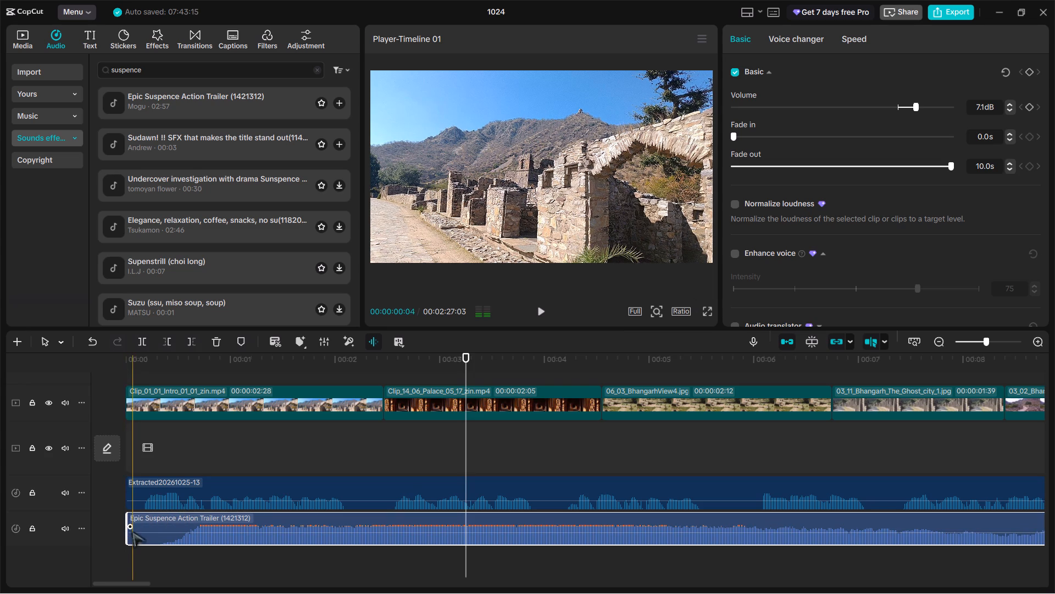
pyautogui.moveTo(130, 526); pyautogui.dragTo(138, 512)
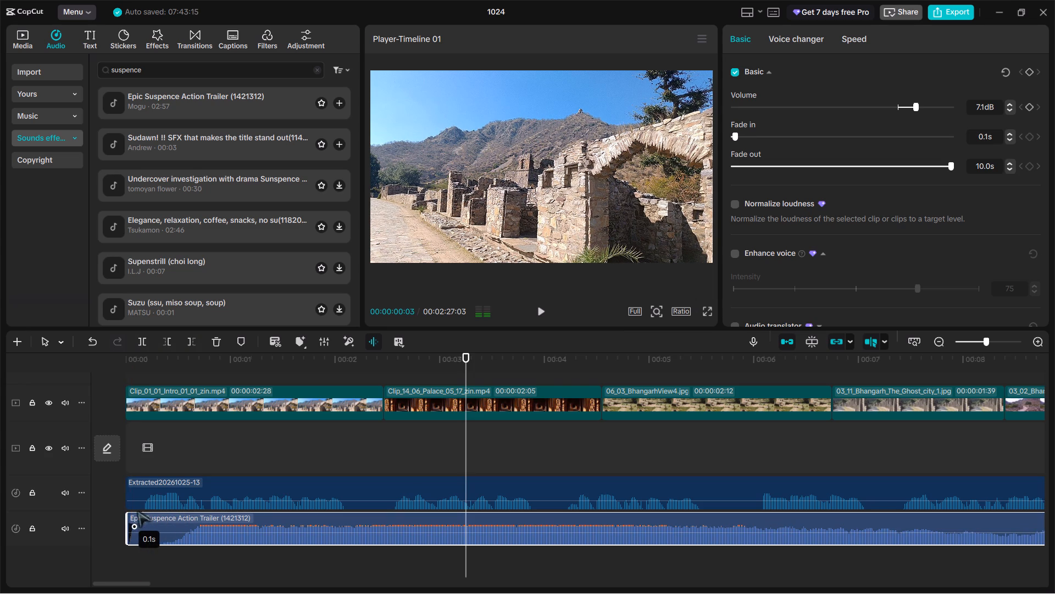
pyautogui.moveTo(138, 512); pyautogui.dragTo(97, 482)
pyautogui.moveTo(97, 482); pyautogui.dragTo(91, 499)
# Trim the quiet opening off the suspense music clip and move the clip back to start at 00:00.
pyautogui.click(197, 543)
pyautogui.click(196, 537)
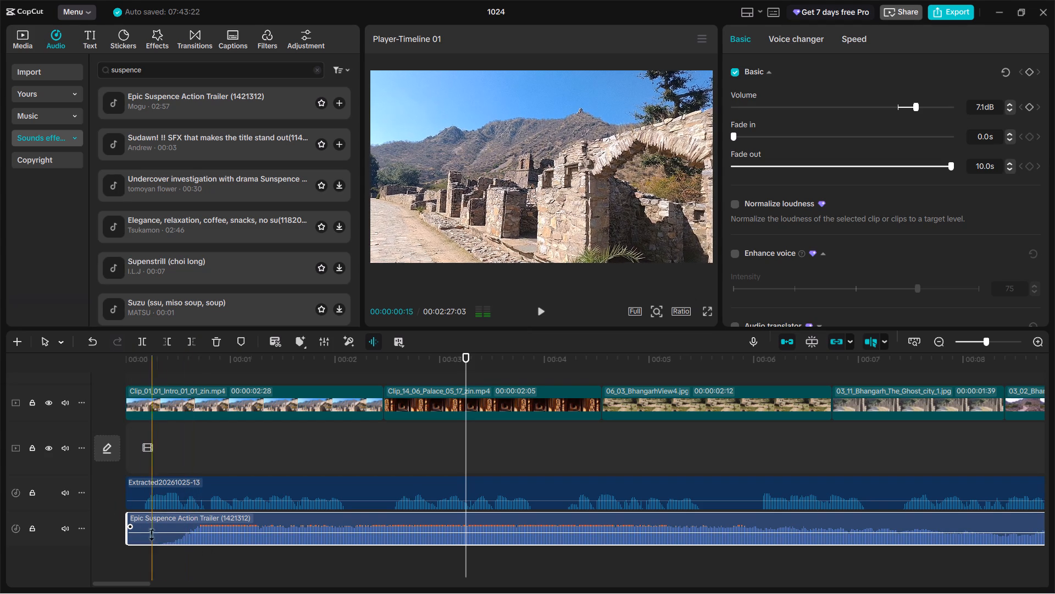
pyautogui.moveTo(125, 540); pyautogui.dragTo(171, 552)
pyautogui.moveTo(226, 535); pyautogui.dragTo(171, 535)
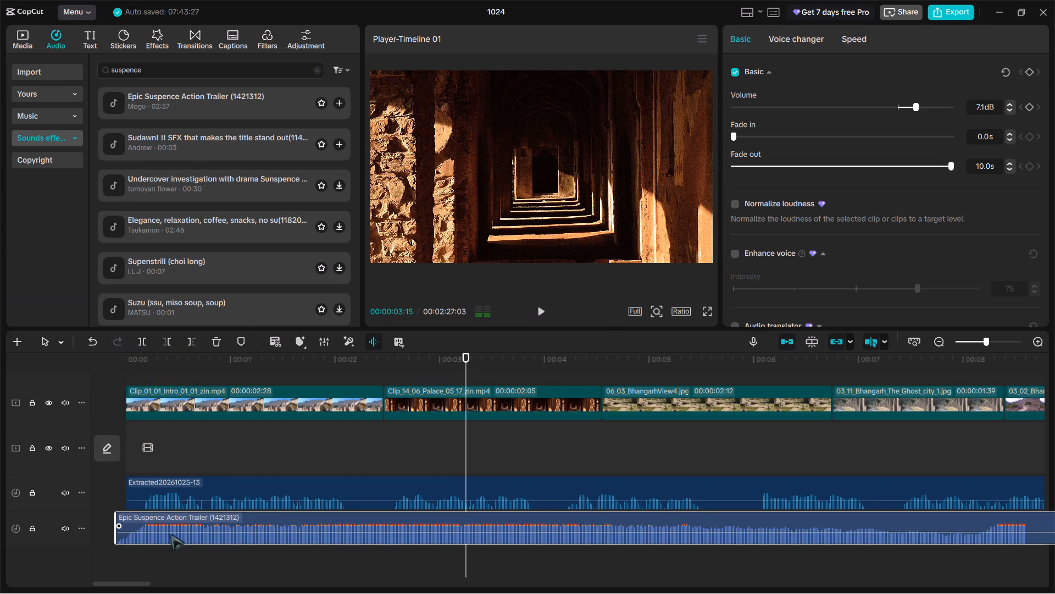
pyautogui.moveTo(171, 535); pyautogui.dragTo(179, 535)
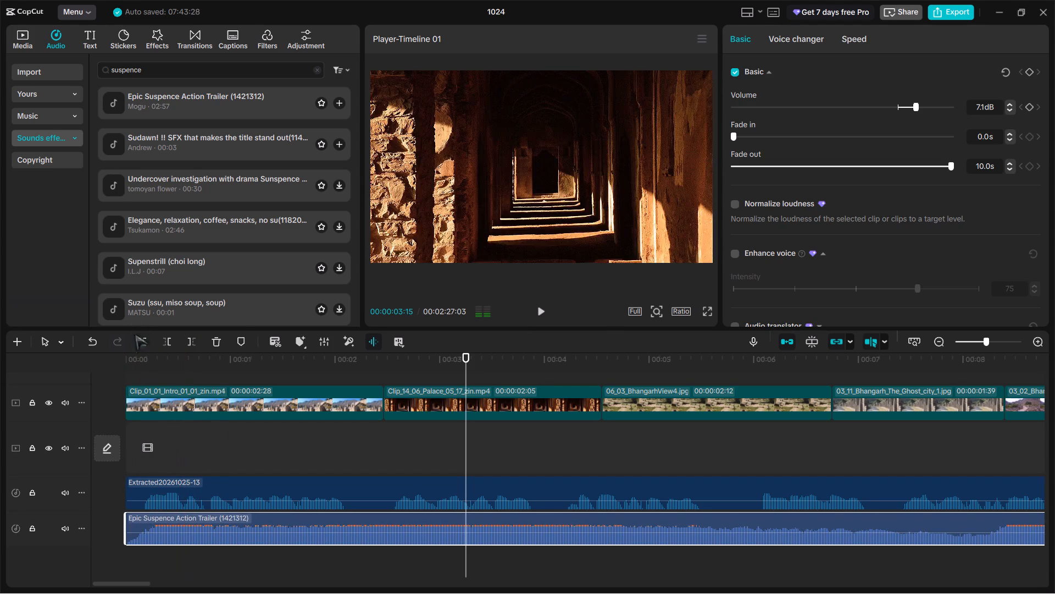
# Play the video from 00:00 and lower the suspense music's volume to -4.7 dB under the voice-over.
pyautogui.moveTo(133, 359); pyautogui.dragTo(118, 359)
pyautogui.press('space')
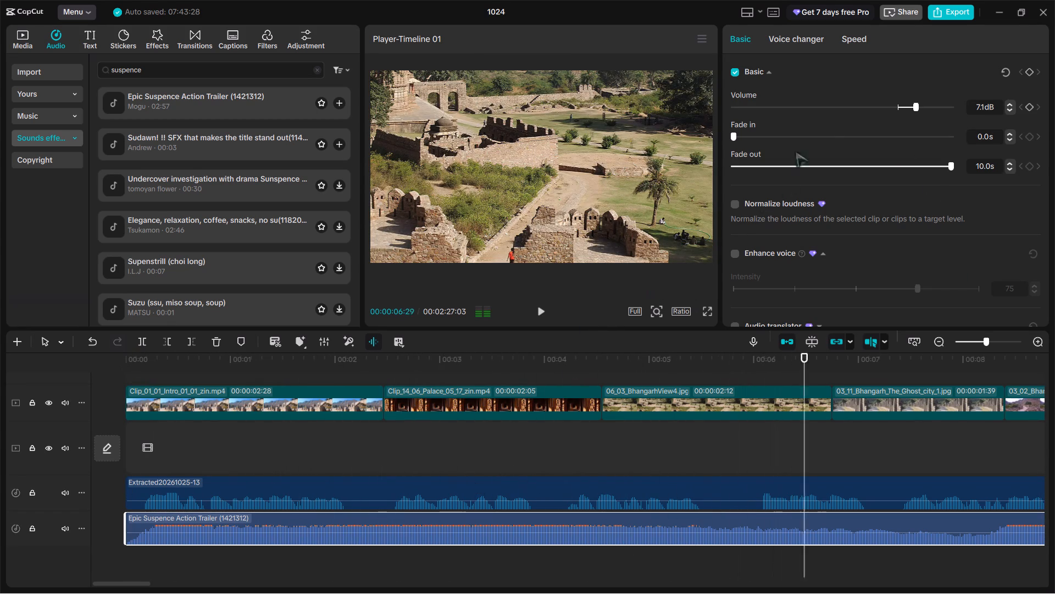
pyautogui.click(875, 116)
pyautogui.click(881, 111)
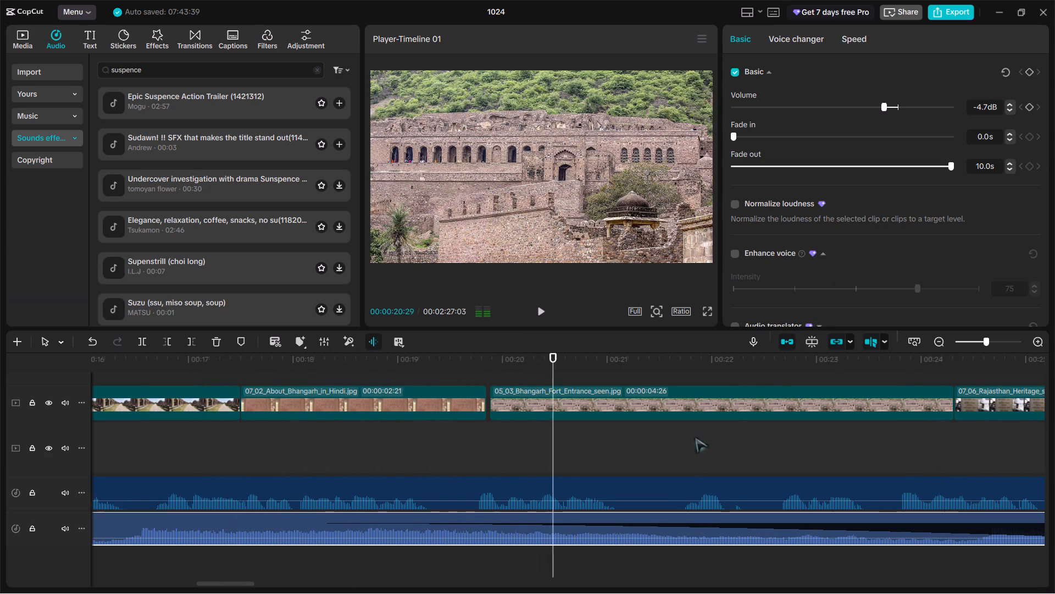
pyautogui.press('space')
# Move the 05_03_Bhangarh_Fort_Entrance_seen.jpg clip earlier to close the gap after the 07_02_About_Bhangarh_in_Hindi.jpg clip.
pyautogui.moveTo(516, 406); pyautogui.dragTo(508, 406)
pyautogui.moveTo(512, 380); pyautogui.dragTo(515, 391)
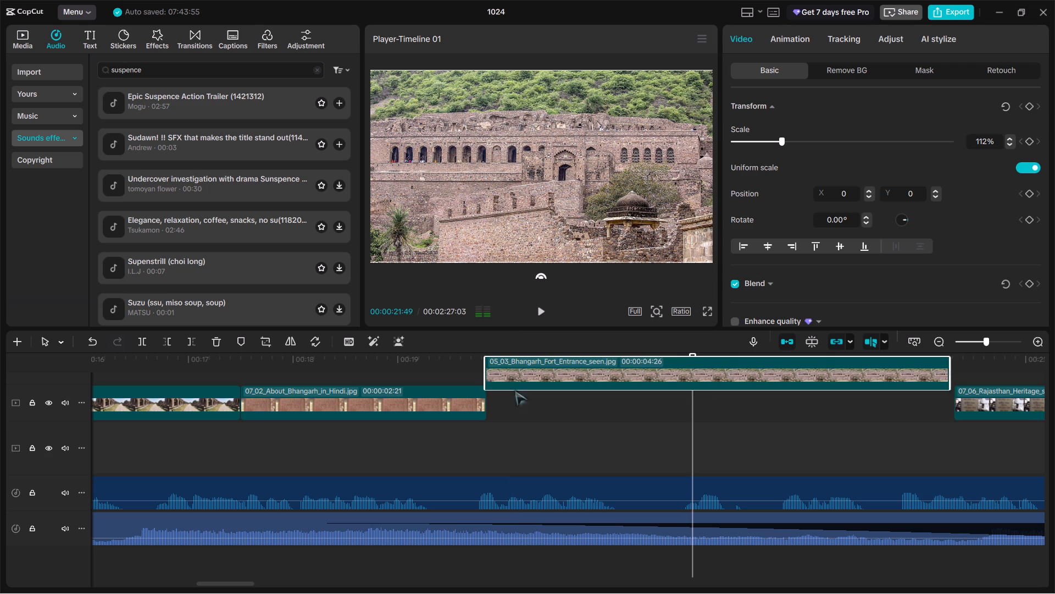
pyautogui.moveTo(515, 391); pyautogui.dragTo(517, 410)
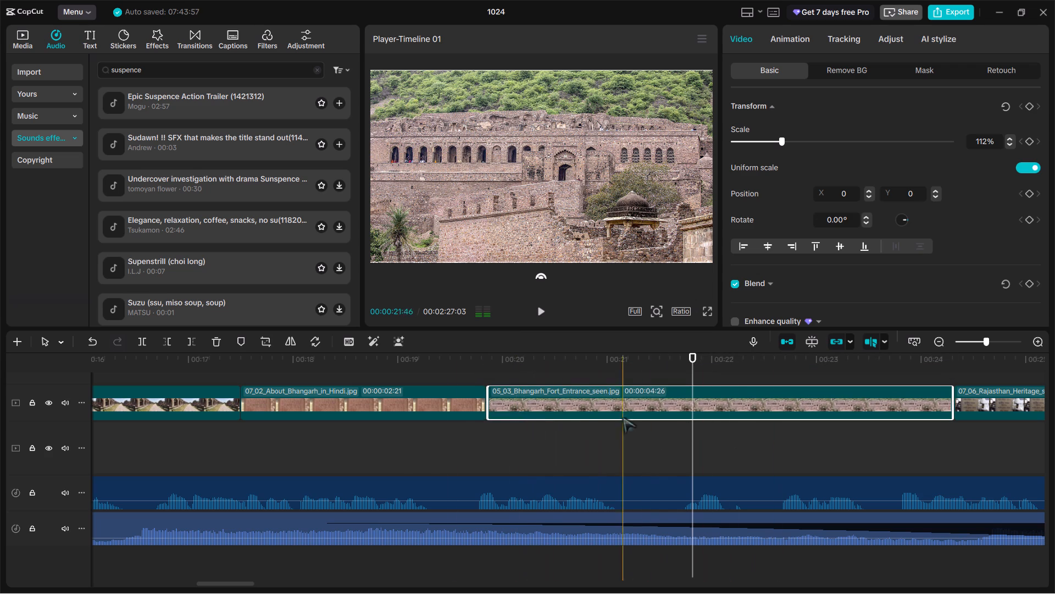
# Play the first ten seconds from 00:00 to check the music's volume against the voice-over.
pyautogui.moveTo(696, 357); pyautogui.dragTo(118, 365)
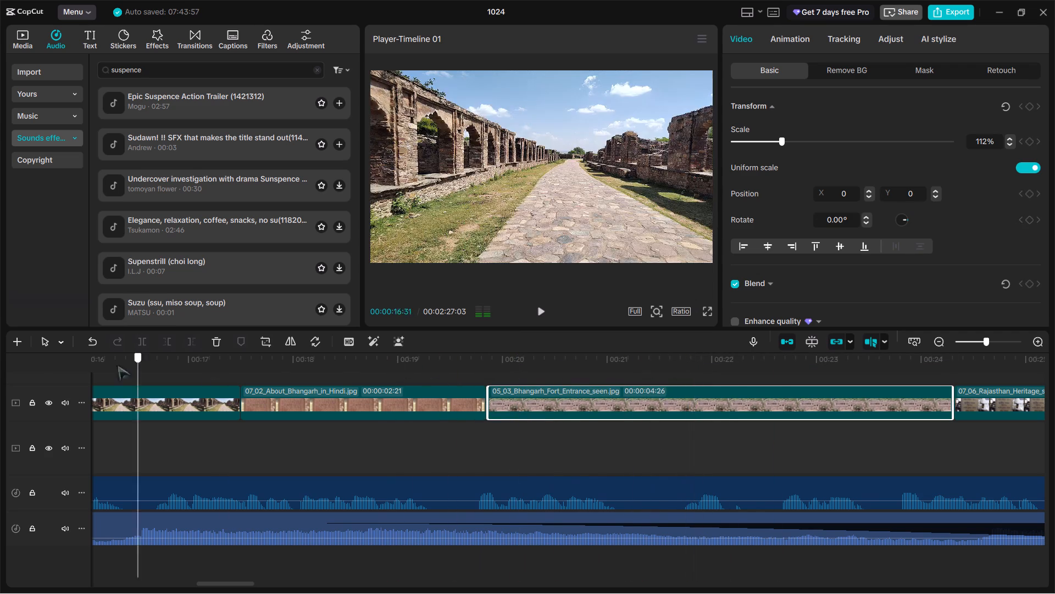
pyautogui.moveTo(118, 365); pyautogui.dragTo(26, 365)
pyautogui.press('space')
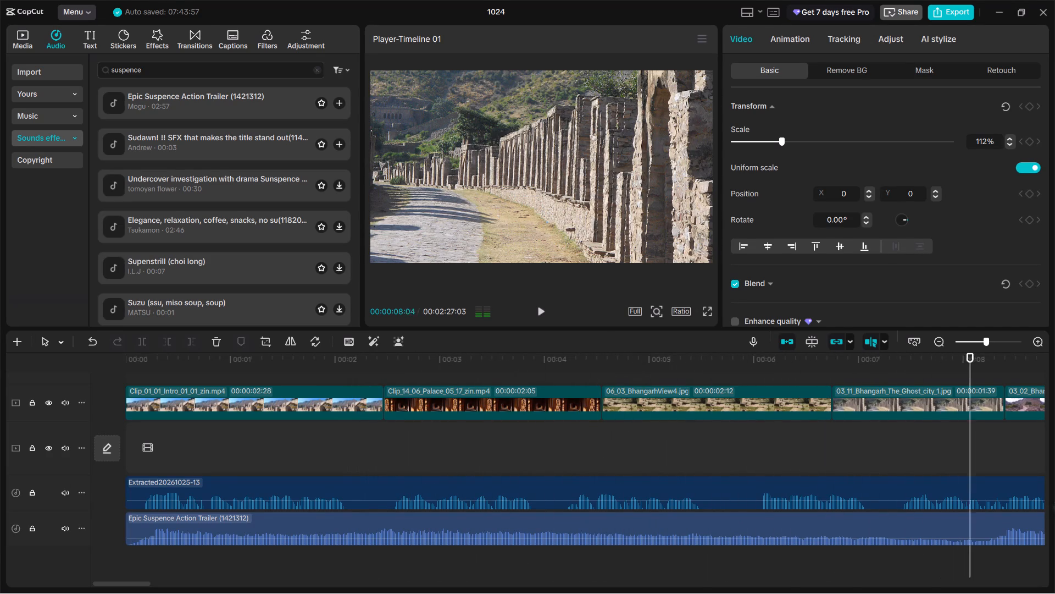
pyautogui.press('space')
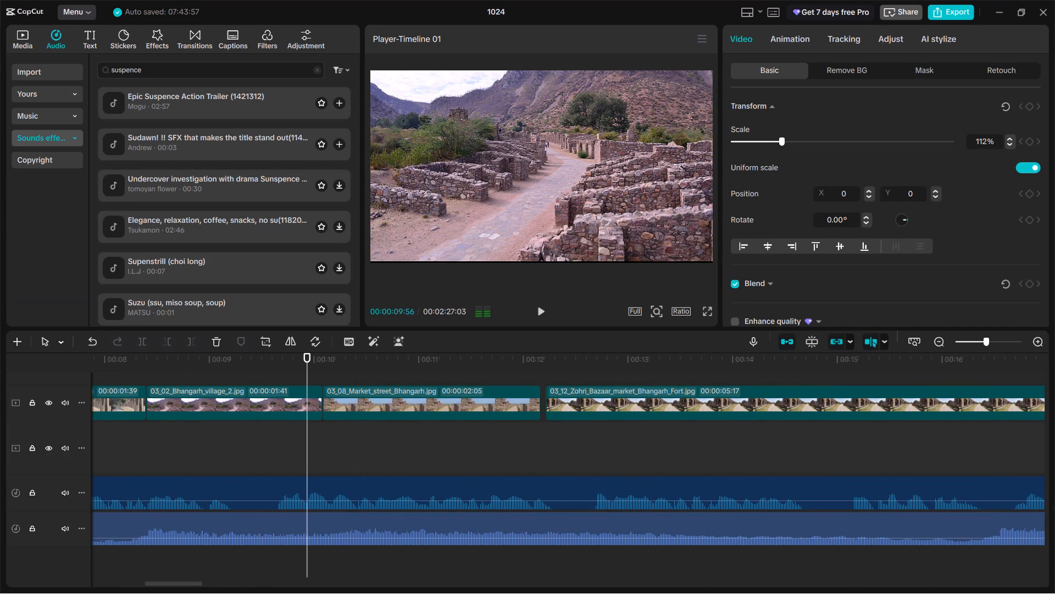
# Move the 03_12_Zohri_Bazaar_market_Bhangarh_Fort.jpg clip earlier so it sits flush against the 03_08_Market_street_Bhangarh.jpg clip.
pyautogui.moveTo(606, 403); pyautogui.dragTo(601, 403)
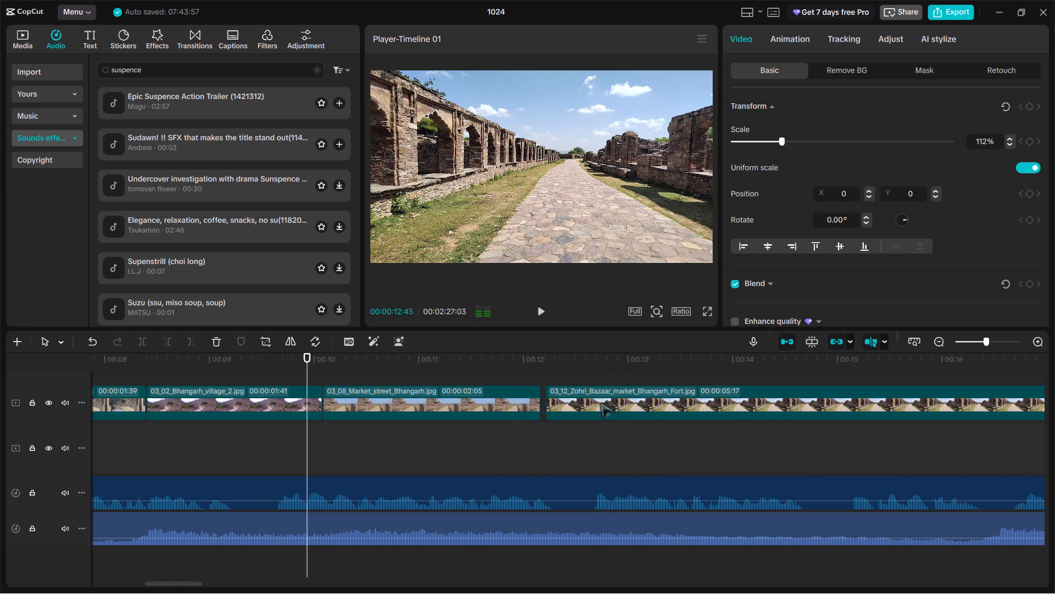
pyautogui.moveTo(601, 403); pyautogui.dragTo(597, 403)
pyautogui.moveTo(585, 384); pyautogui.dragTo(588, 404)
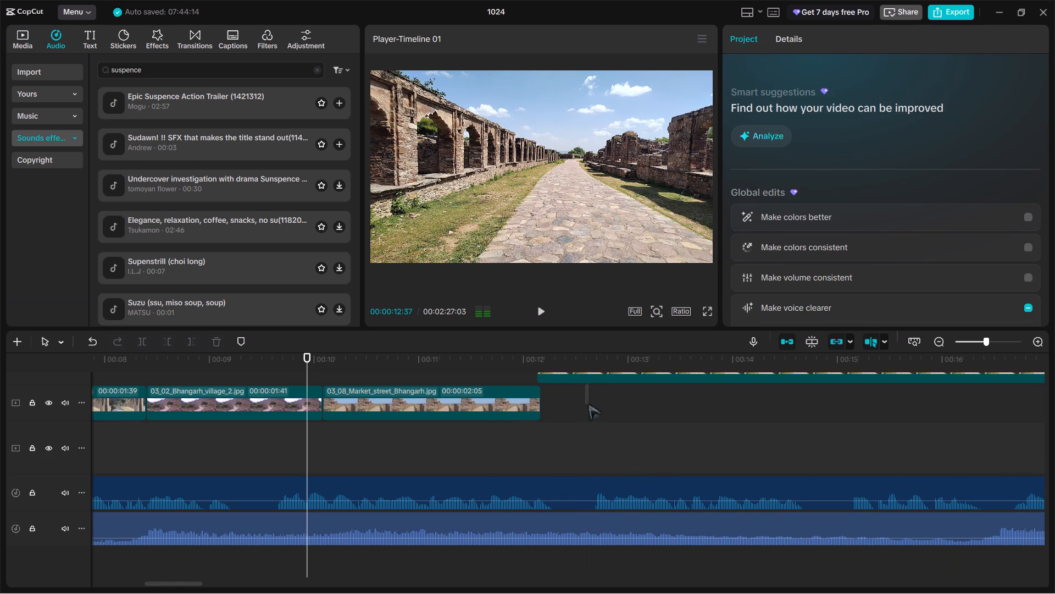
pyautogui.moveTo(588, 404); pyautogui.dragTo(588, 404)
pyautogui.moveTo(581, 375); pyautogui.dragTo(585, 404)
# Play on from about 00:10 to about 00:18 to check the clips against the audio.
pyautogui.press('space')
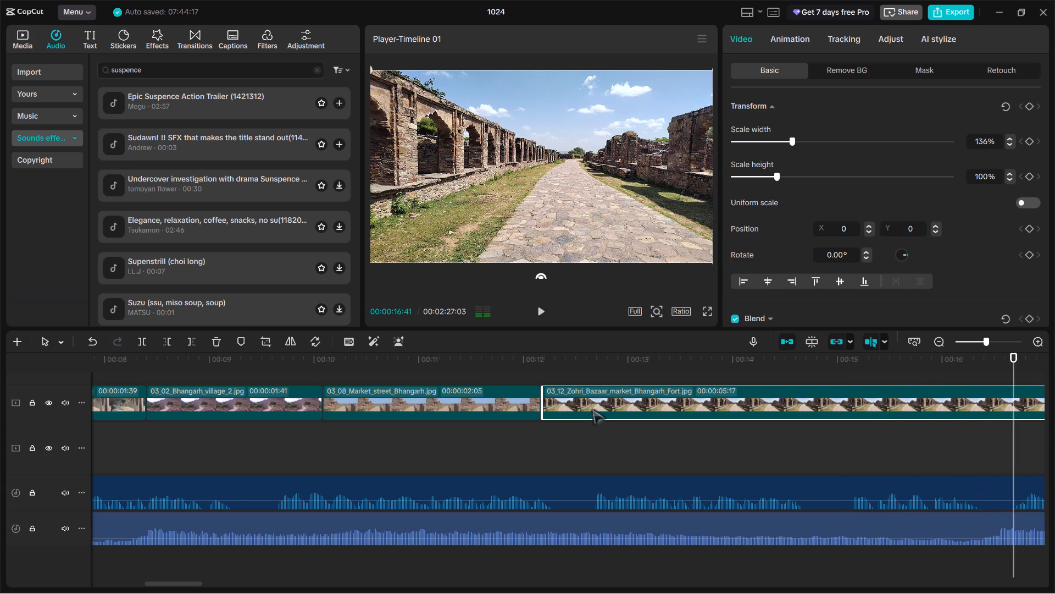
pyautogui.press('space')
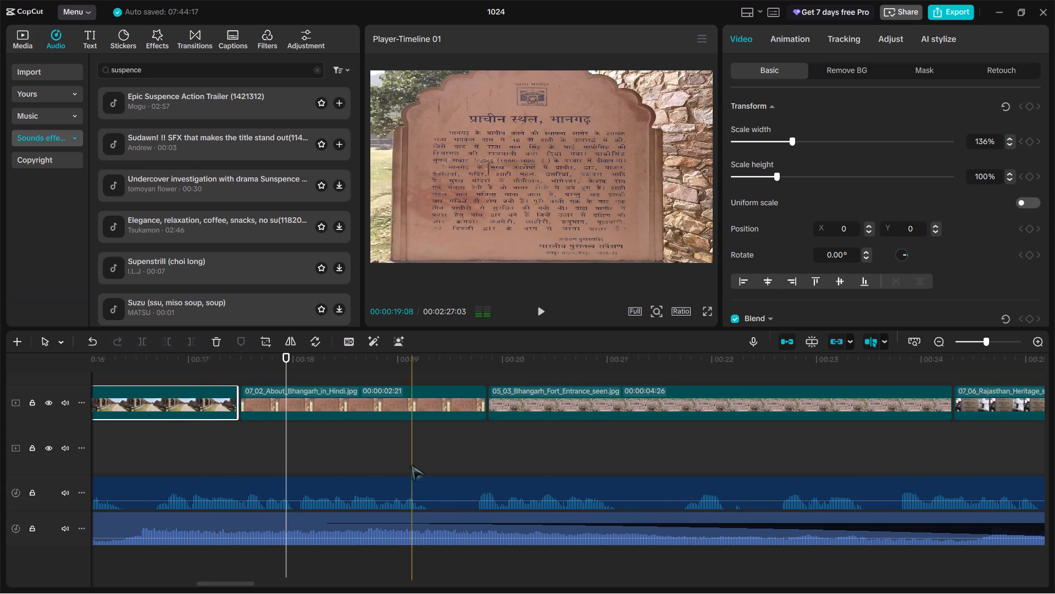
pyautogui.scroll(20, 287, 431)
pyautogui.scroll(10, 287, 431)
pyautogui.scroll(-20, 280, 432)
pyautogui.scroll(-20, 280, 432)
pyautogui.scroll(-20, 280, 432)
# Move the 07_02_About_Bhangarh_in_Hindi.jpg clip earlier so it sits flush against the end of the Zohri Bazaar clip.
pyautogui.moveTo(277, 395); pyautogui.dragTo(275, 395)
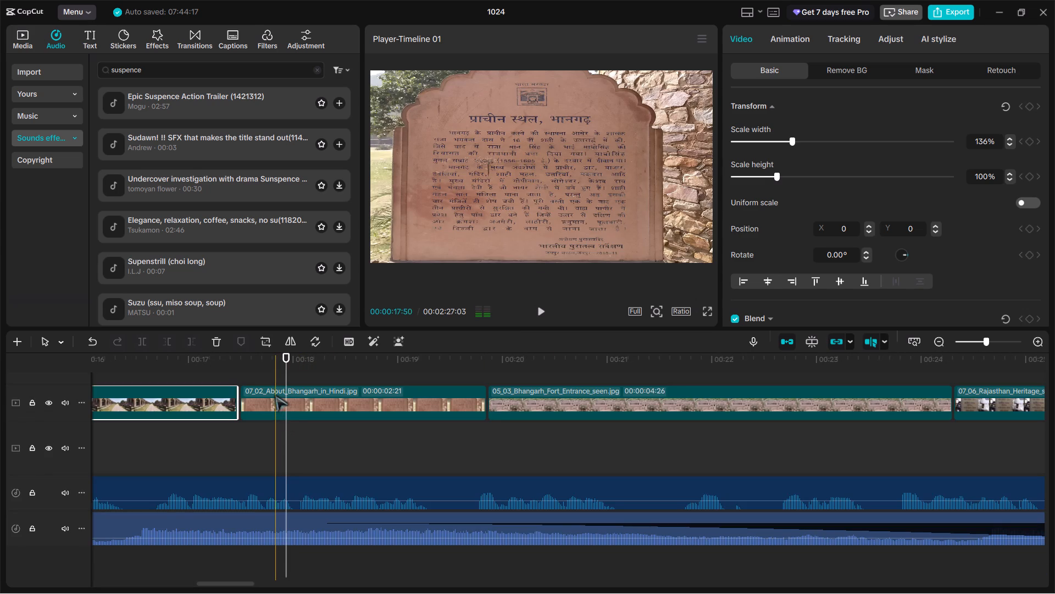
pyautogui.moveTo(275, 395); pyautogui.dragTo(271, 395)
pyautogui.moveTo(271, 371); pyautogui.dragTo(271, 402)
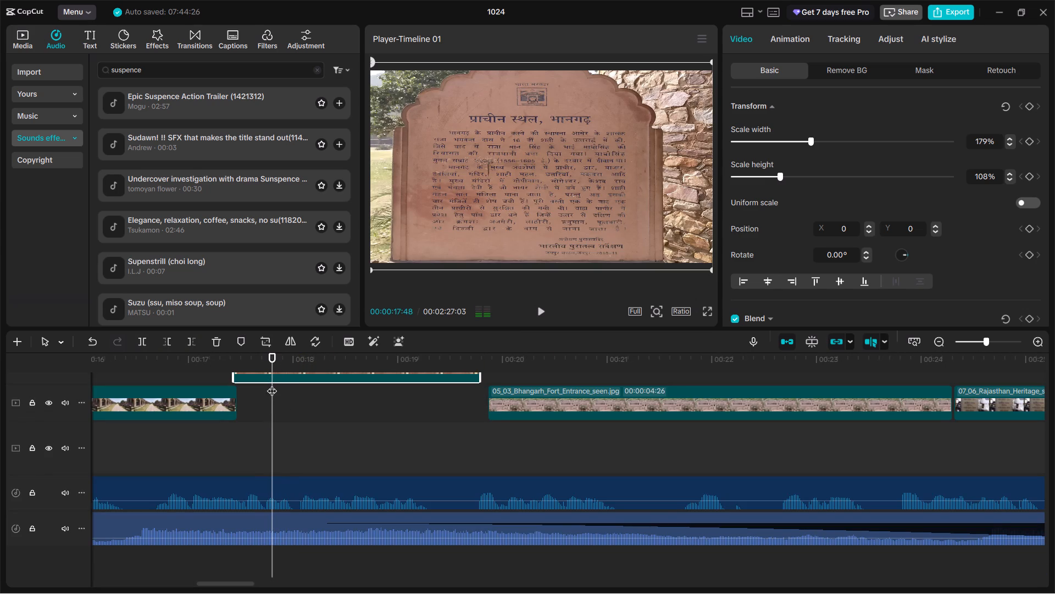
pyautogui.moveTo(266, 375); pyautogui.dragTo(266, 408)
pyautogui.moveTo(266, 369); pyautogui.dragTo(270, 398)
pyautogui.moveTo(286, 380); pyautogui.dragTo(290, 397)
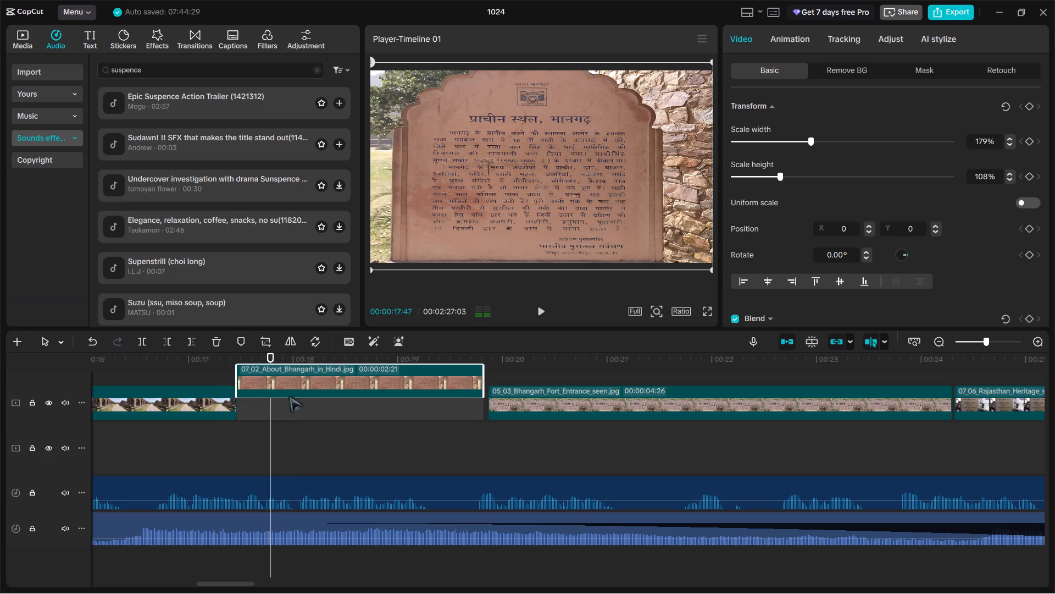
pyautogui.moveTo(290, 397); pyautogui.dragTo(290, 411)
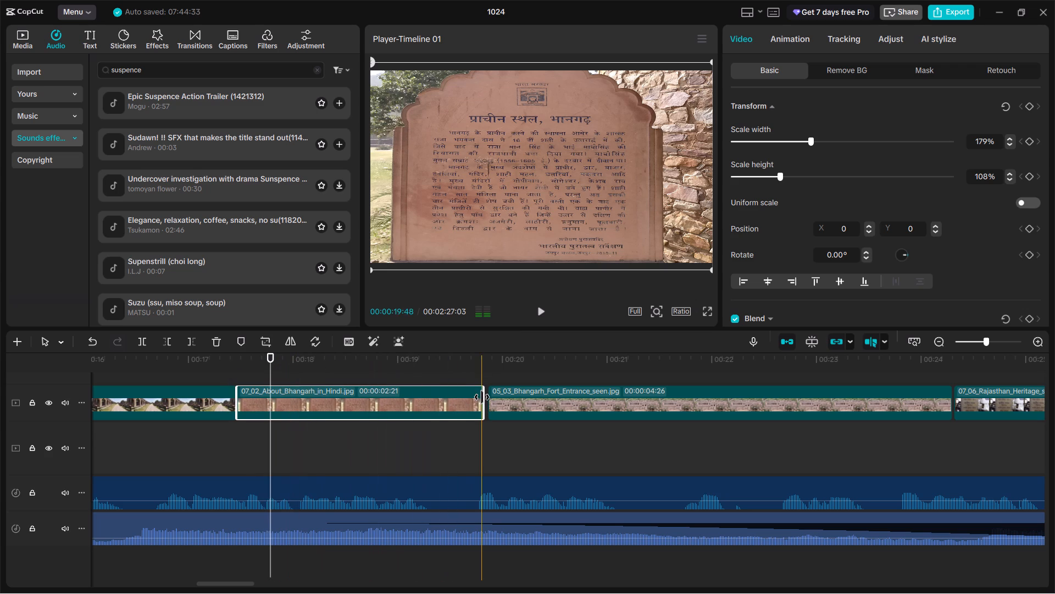
# Extend the end of the 07_02_About_Bhangarh_in_Hindi.jpg clip to a 00:00:02:24 duration, meeting the Fort Entrance clip.
pyautogui.moveTo(482, 397); pyautogui.dragTo(489, 397)
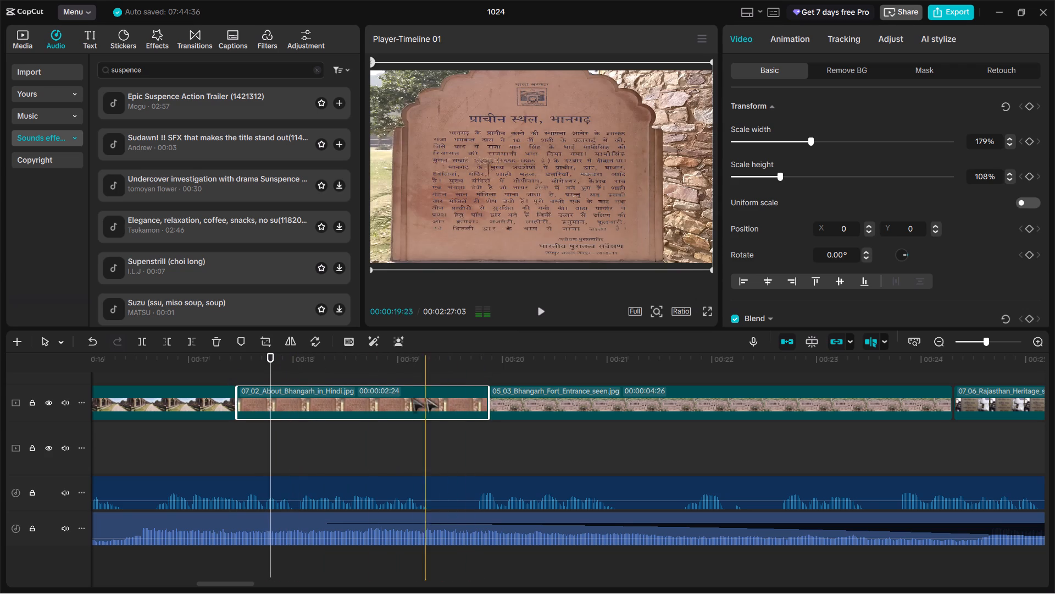
pyautogui.click(236, 392)
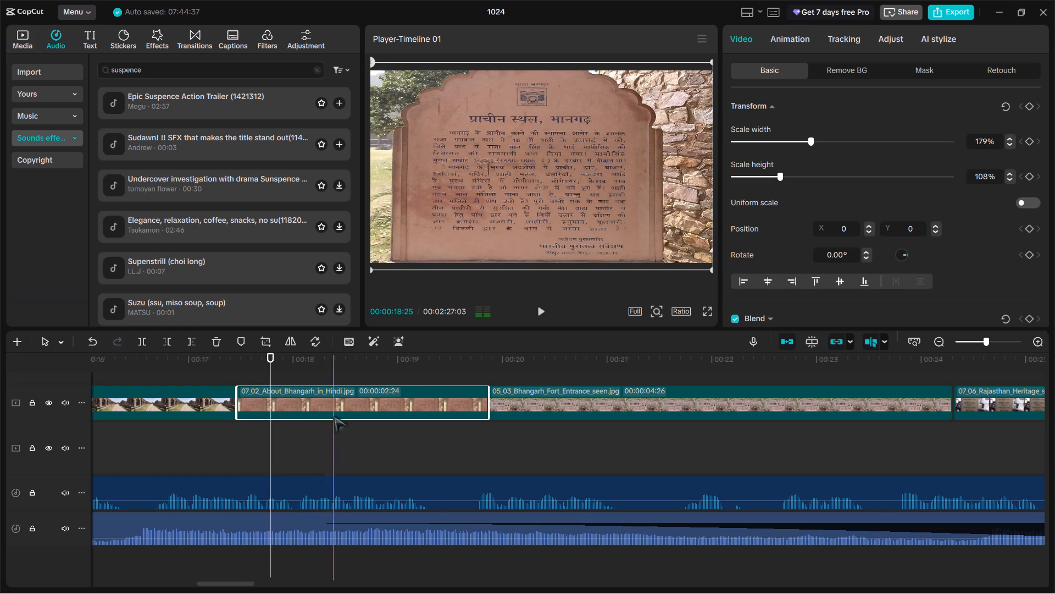
# Play from 00:00:16:52 to check the cut from the Zohri Bazaar clip into the Hindi signboard clip.
pyautogui.moveTo(271, 356); pyautogui.dragTo(175, 373)
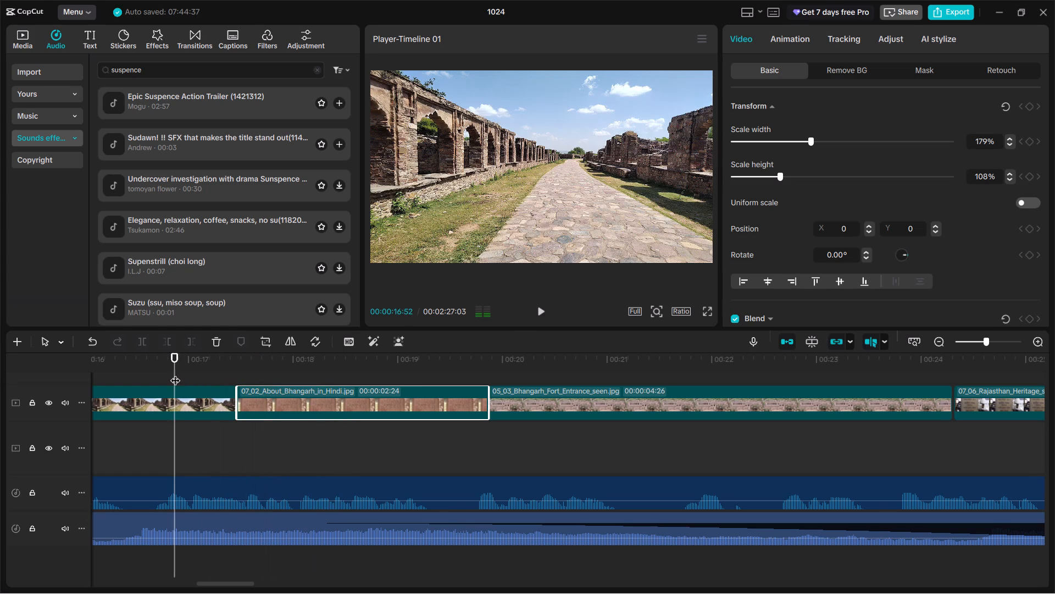
pyautogui.press('space')
pyautogui.press('space')
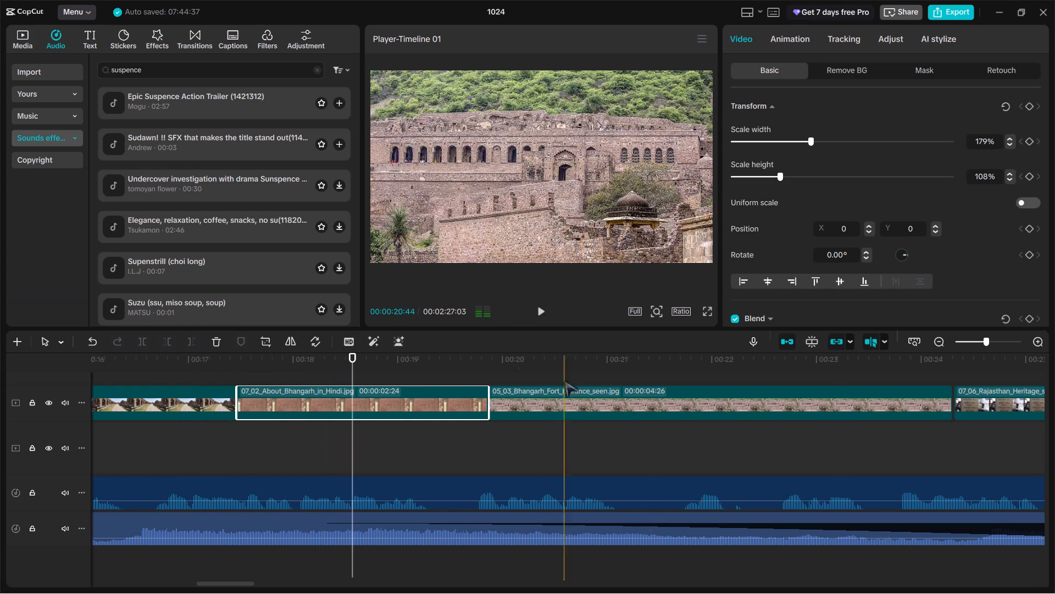
# Set the scale height of the 07_02_About_Bhangarh_in_Hindi.jpg clip to 104%.
pyautogui.click(264, 403)
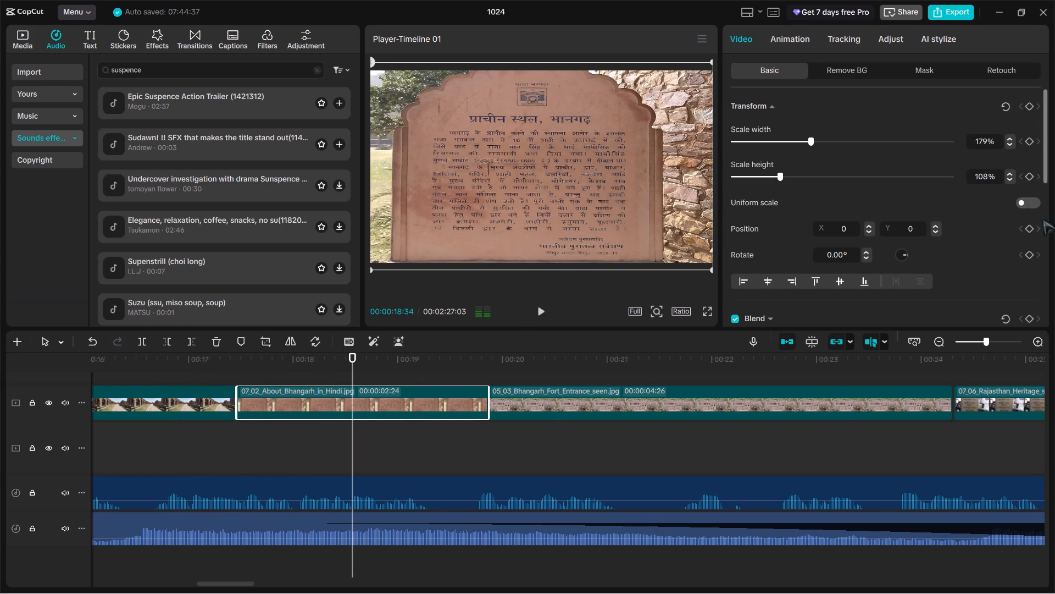
pyautogui.moveTo(781, 176); pyautogui.dragTo(784, 182)
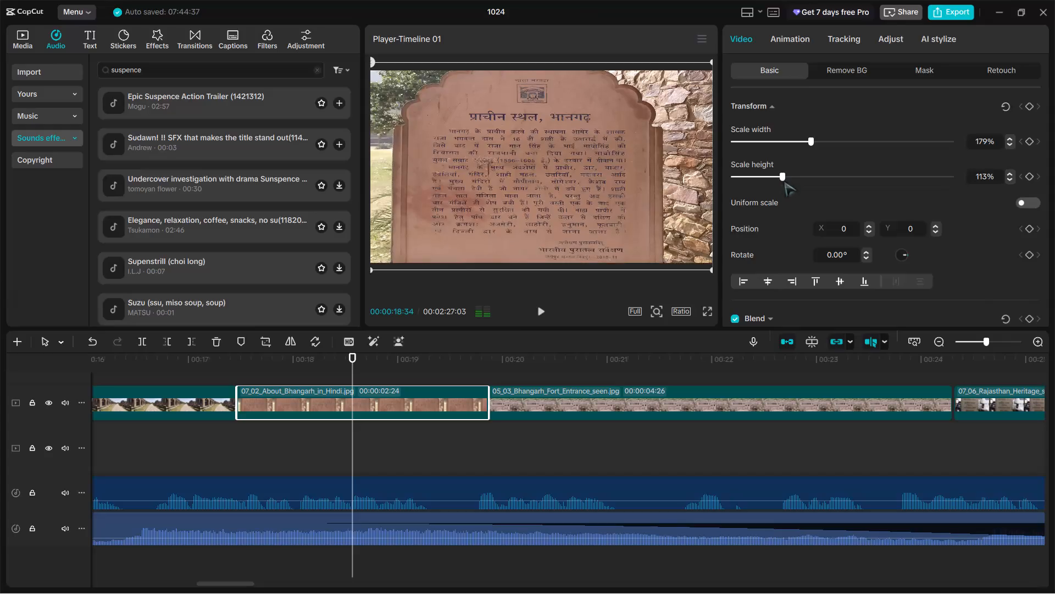
pyautogui.moveTo(784, 182); pyautogui.dragTo(781, 175)
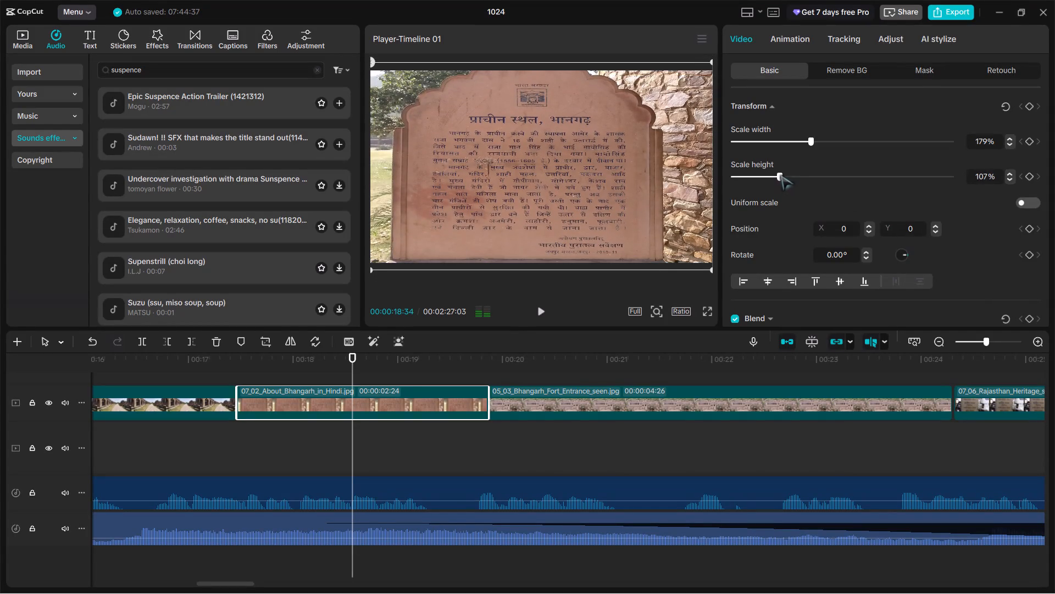
pyautogui.moveTo(781, 175); pyautogui.dragTo(762, 141)
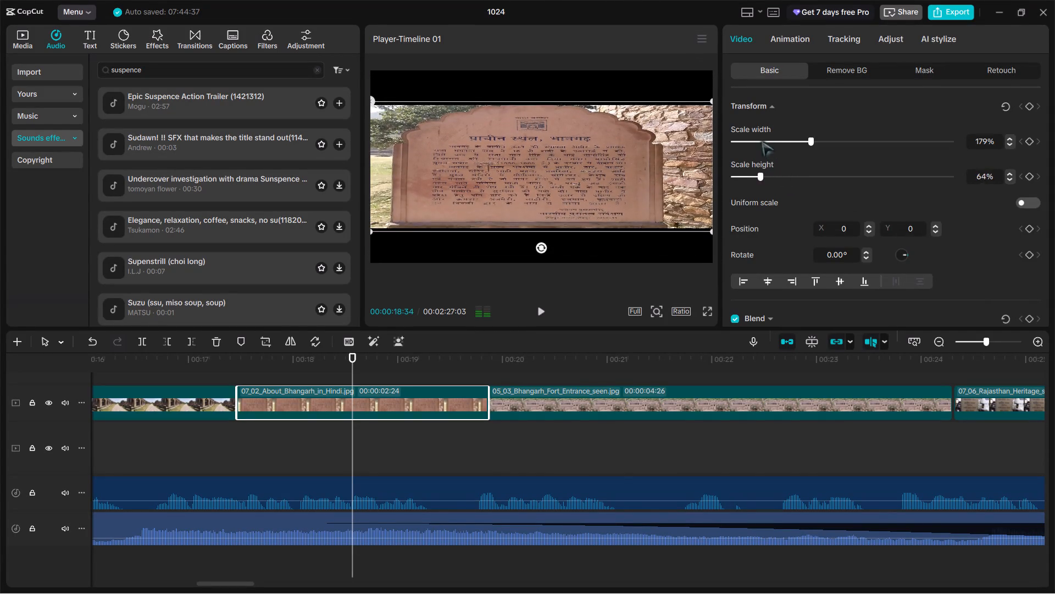
pyautogui.moveTo(762, 141); pyautogui.dragTo(757, 151)
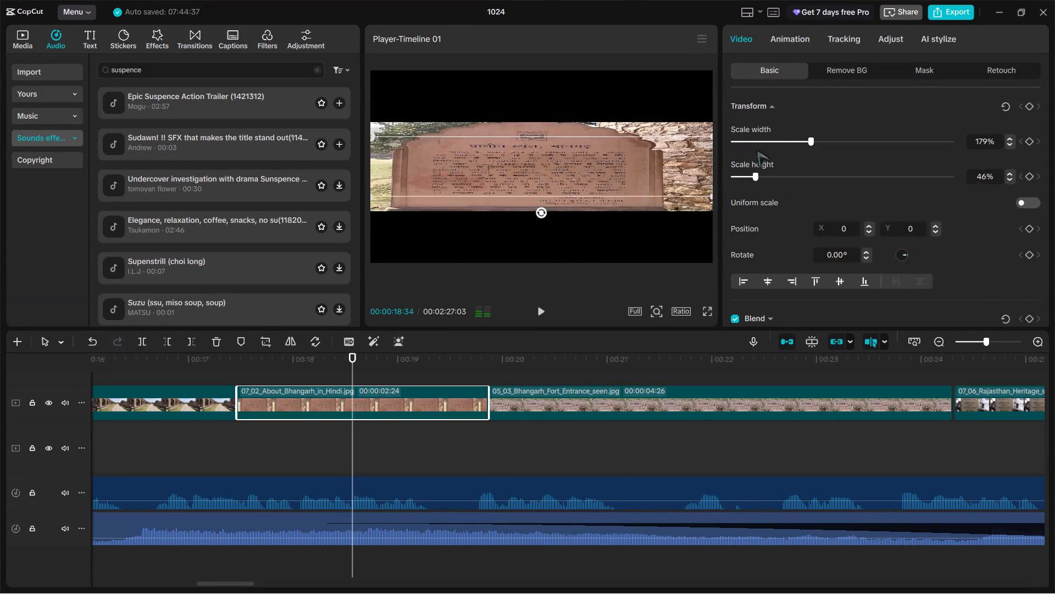
pyautogui.moveTo(757, 151); pyautogui.dragTo(780, 188)
# Play from 00:00:18:34 through the Fort Entrance clip to check the visuals against the voice-over.
pyautogui.press('space')
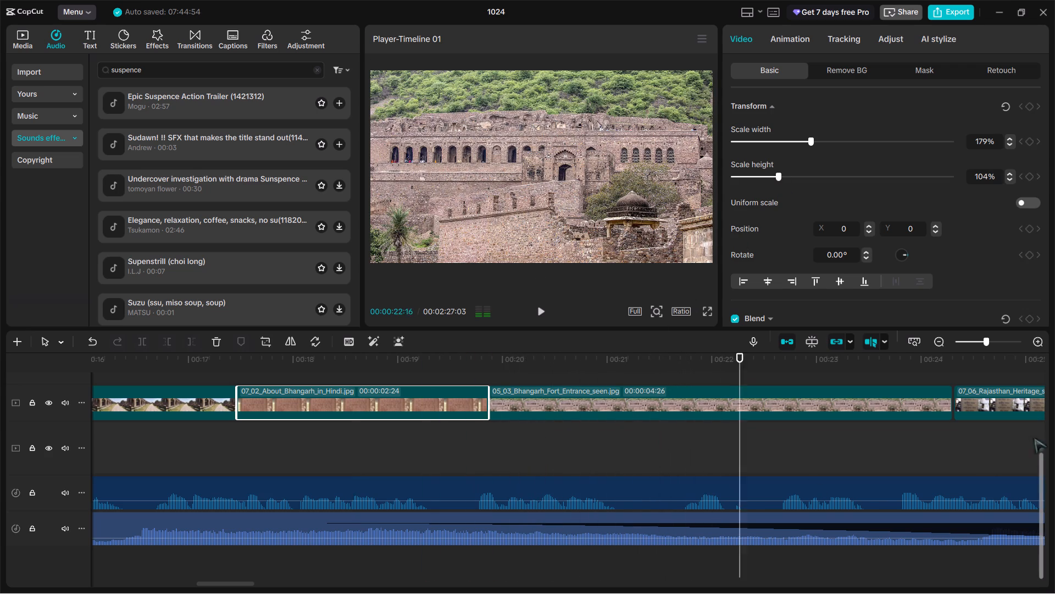
pyautogui.press('space')
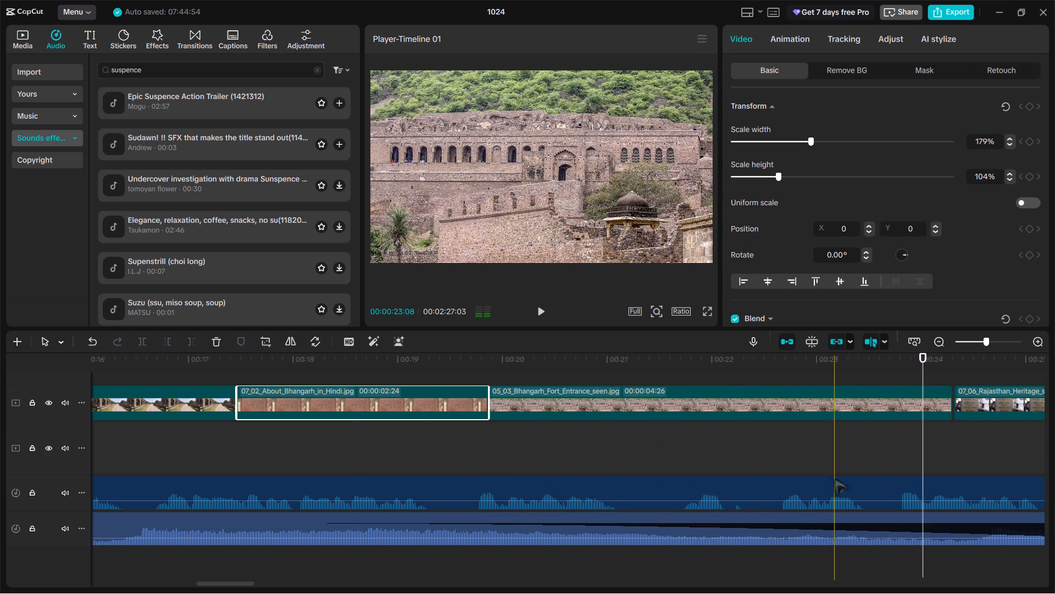
pyautogui.moveTo(751, 353); pyautogui.dragTo(750, 361)
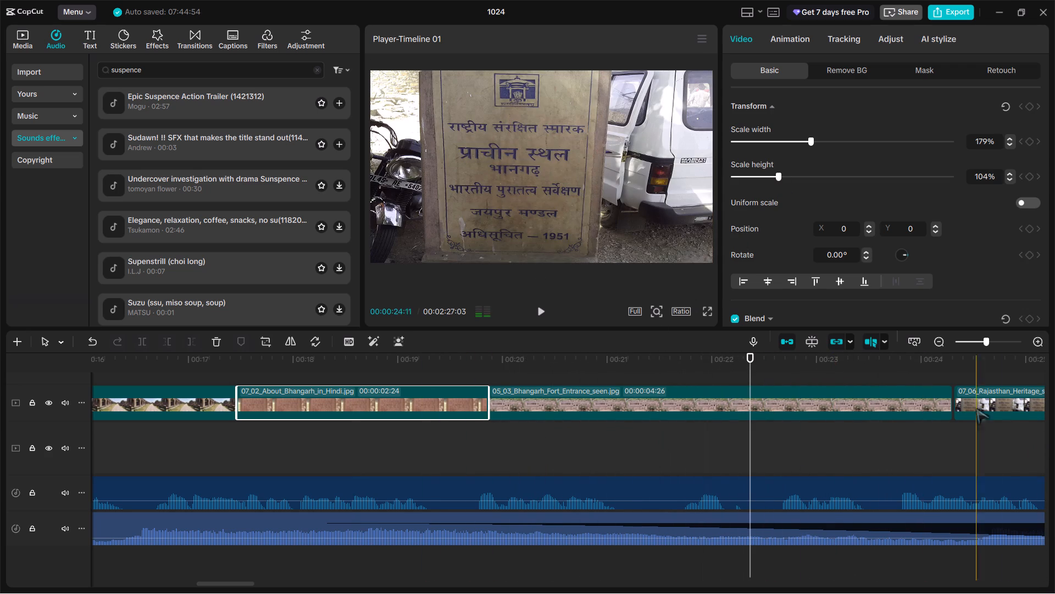
# Extend the start of the 07_06_Rajasthan_Heritage clip back to close the gap after the Fort Entrance clip.
pyautogui.click(1013, 431)
pyautogui.click(1006, 404)
pyautogui.moveTo(953, 404); pyautogui.dragTo(952, 404)
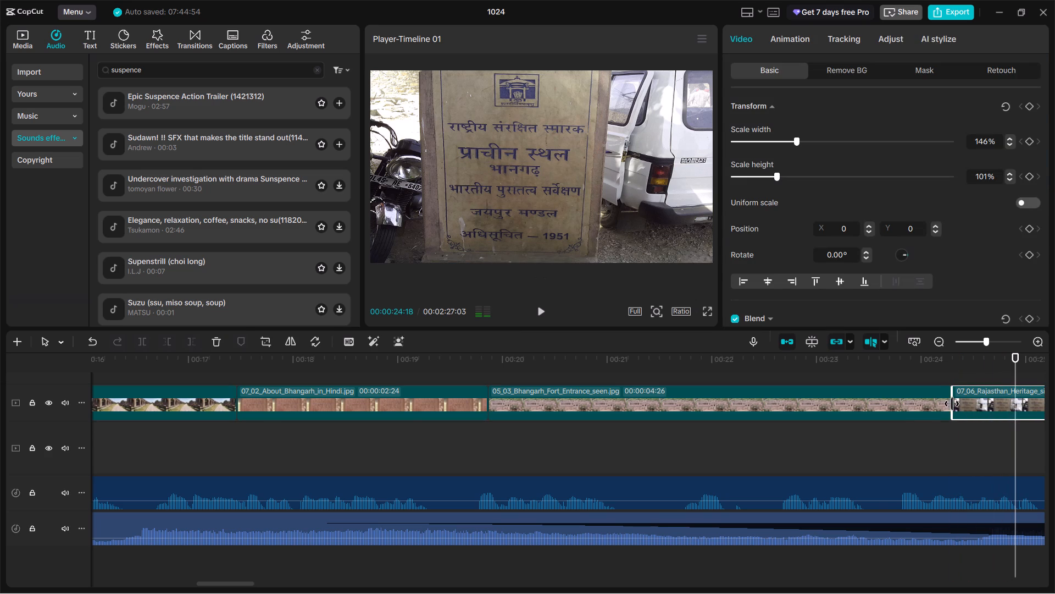
pyautogui.moveTo(952, 404); pyautogui.dragTo(944, 404)
pyautogui.click(884, 404)
pyautogui.click(652, 372)
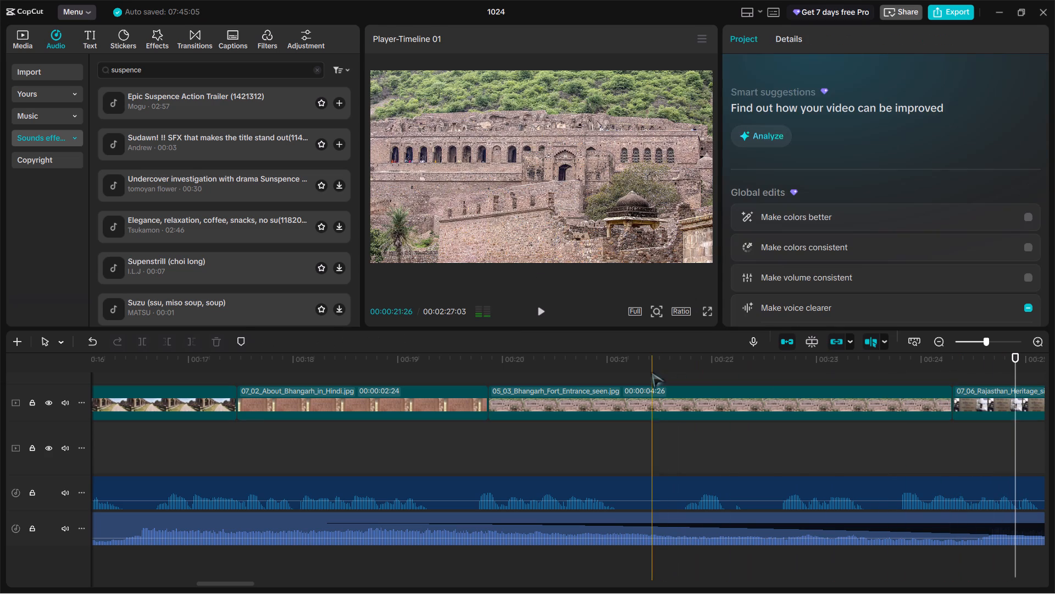
# Play through the 07_06_Rajasthan_Heritage clip to the end of the voice-over to check picture and sound.
pyautogui.press('space')
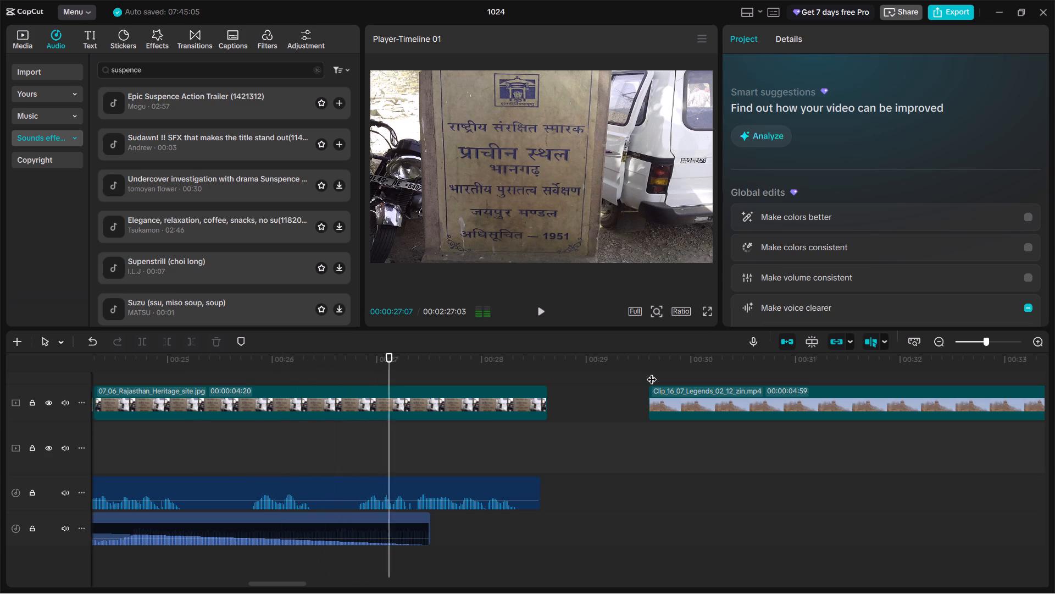
pyautogui.press('space')
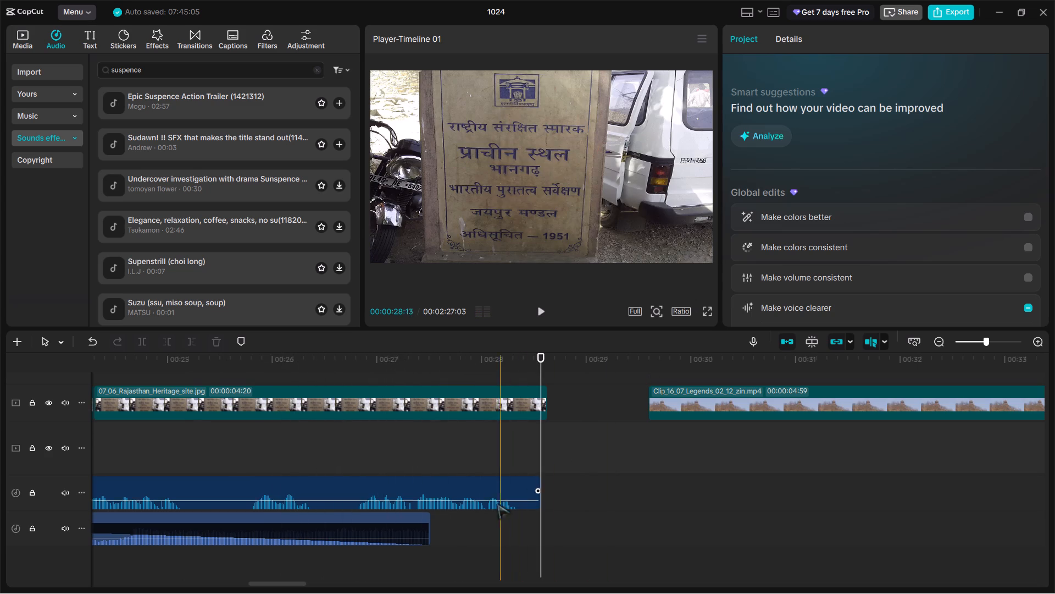
# Extend the end of the Epic Suspense Action Trailer music to line up with the end of the voice-over.
pyautogui.click(432, 522)
pyautogui.click(431, 522)
pyautogui.click(426, 522)
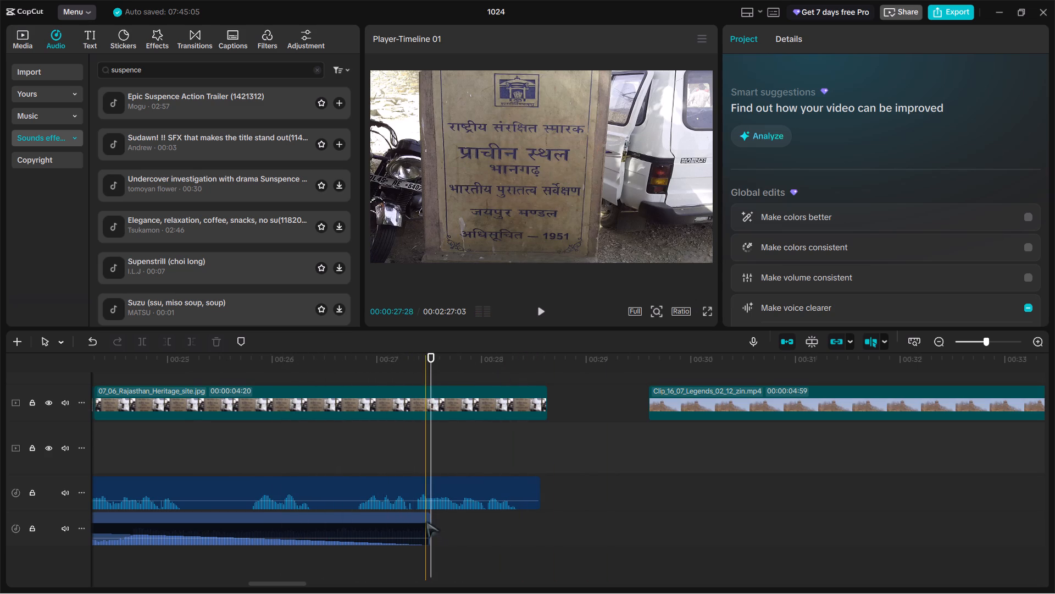
pyautogui.moveTo(428, 531); pyautogui.dragTo(527, 532)
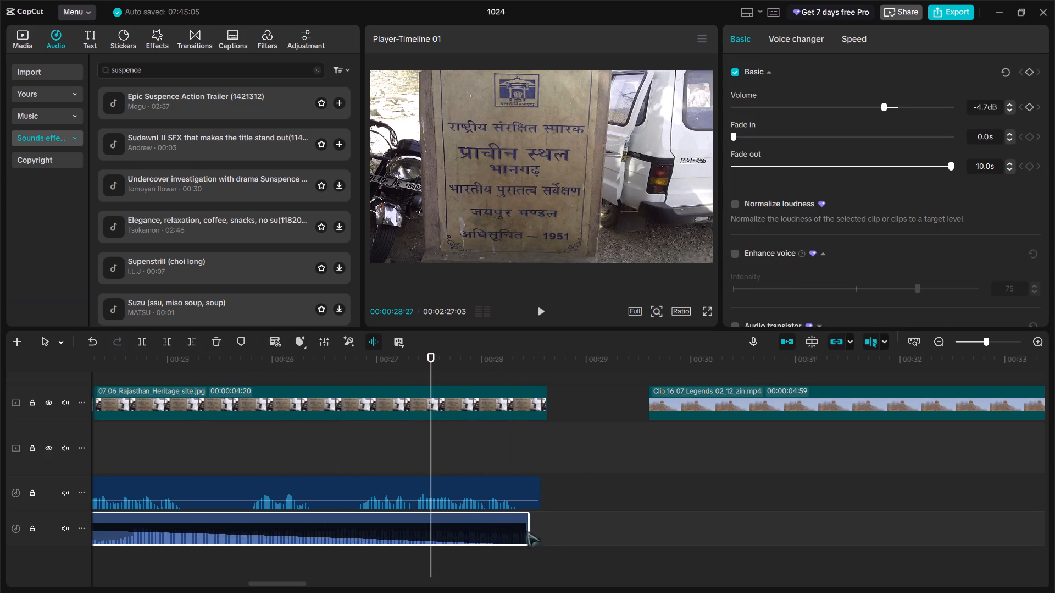
pyautogui.moveTo(527, 532); pyautogui.dragTo(538, 532)
# Replay the final seconds of the voice-over from about 00:00:26 to check how the extended music fades out.
pyautogui.moveTo(430, 360); pyautogui.dragTo(427, 360)
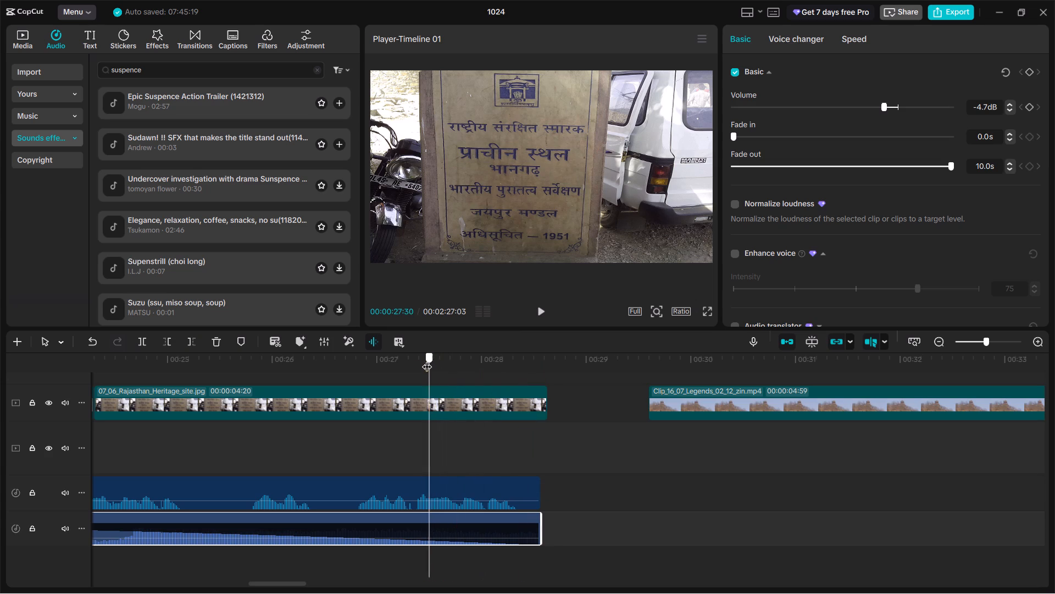
pyautogui.moveTo(427, 360); pyautogui.dragTo(329, 360)
pyautogui.press('space')
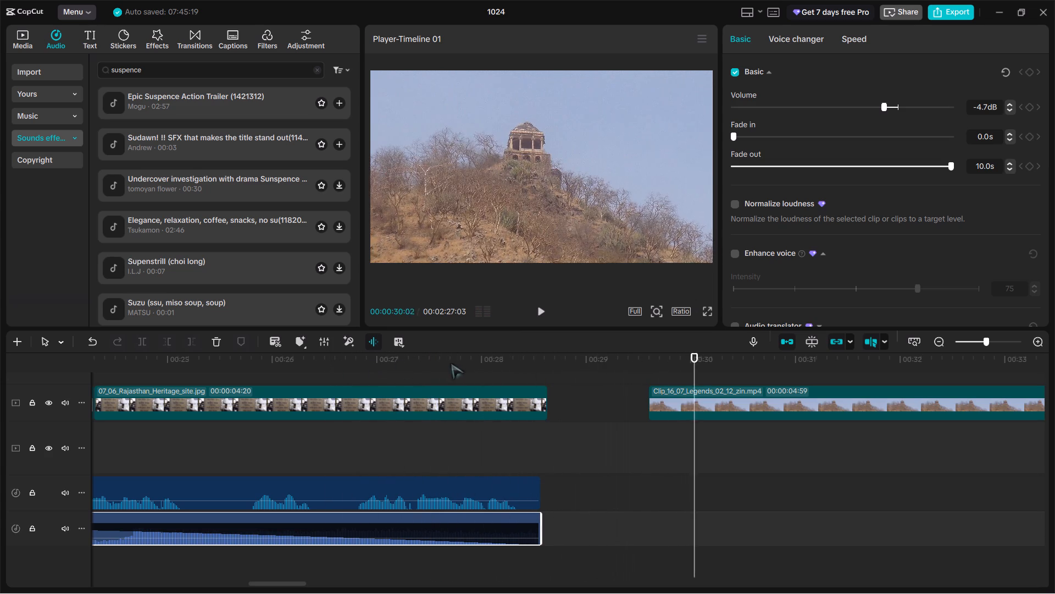
pyautogui.press('space')
# Return to the start of the timeline and search the video effects for "movements".
pyautogui.moveTo(762, 354); pyautogui.dragTo(0, 376)
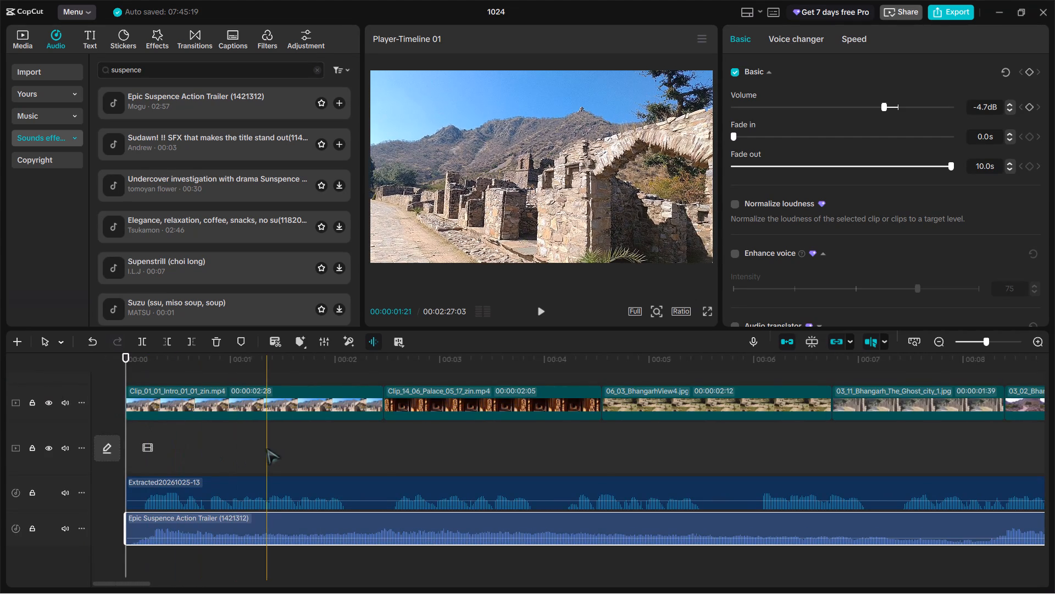
pyautogui.keyDown('ctrl'); pyautogui.scroll(-12, 267, 449); pyautogui.keyUp('ctrl')
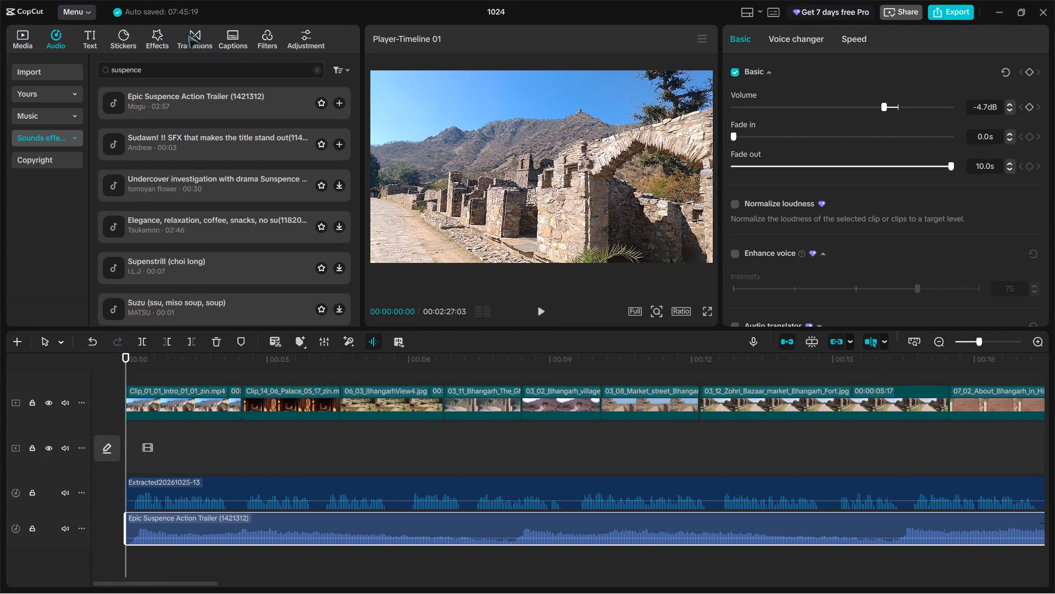
pyautogui.click(151, 40)
pyautogui.click(149, 68)
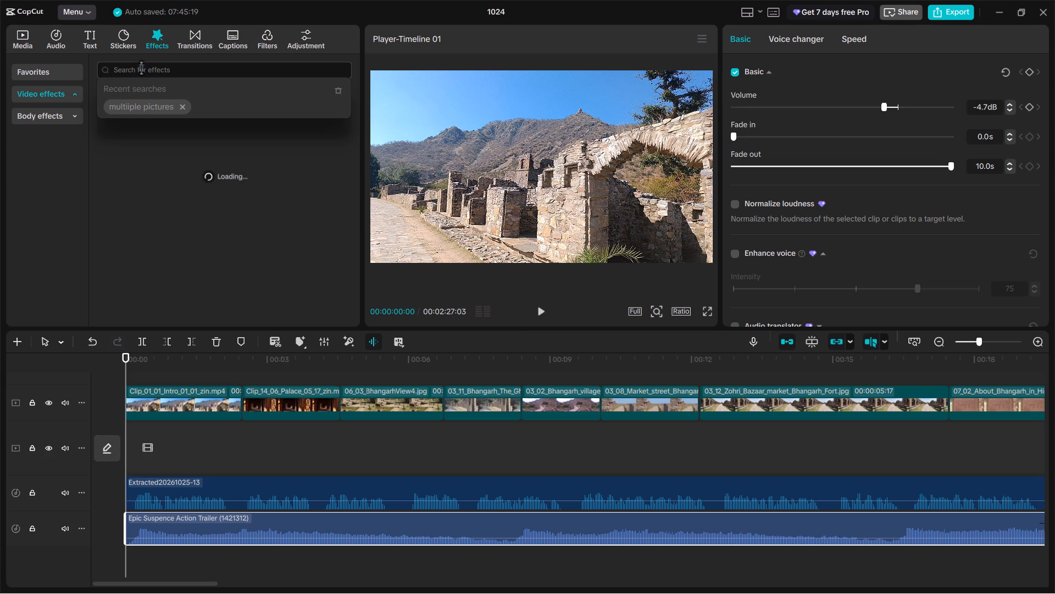
pyautogui.write('movement')
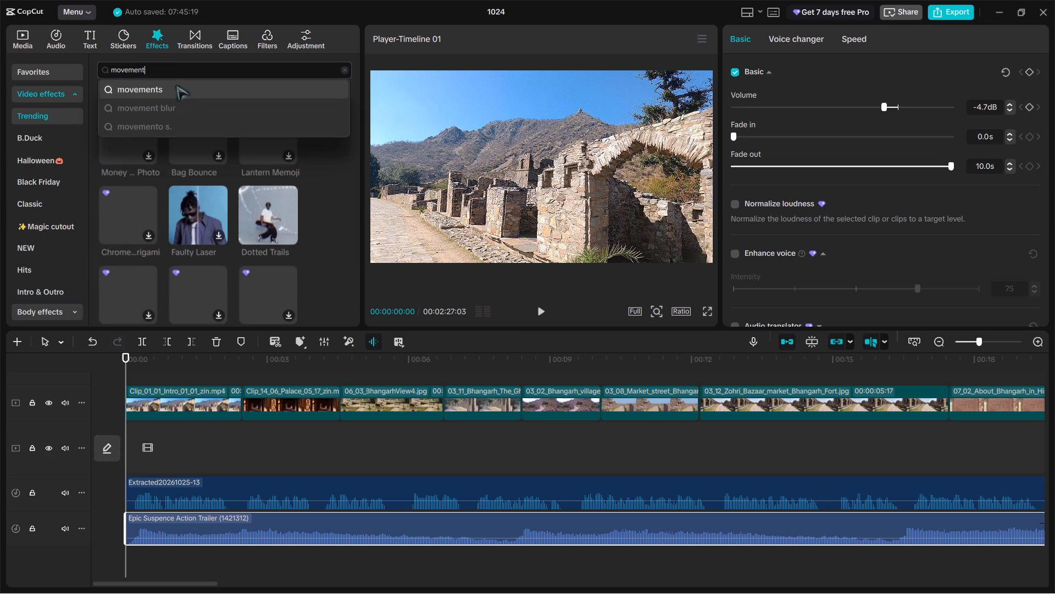
pyautogui.click(176, 85)
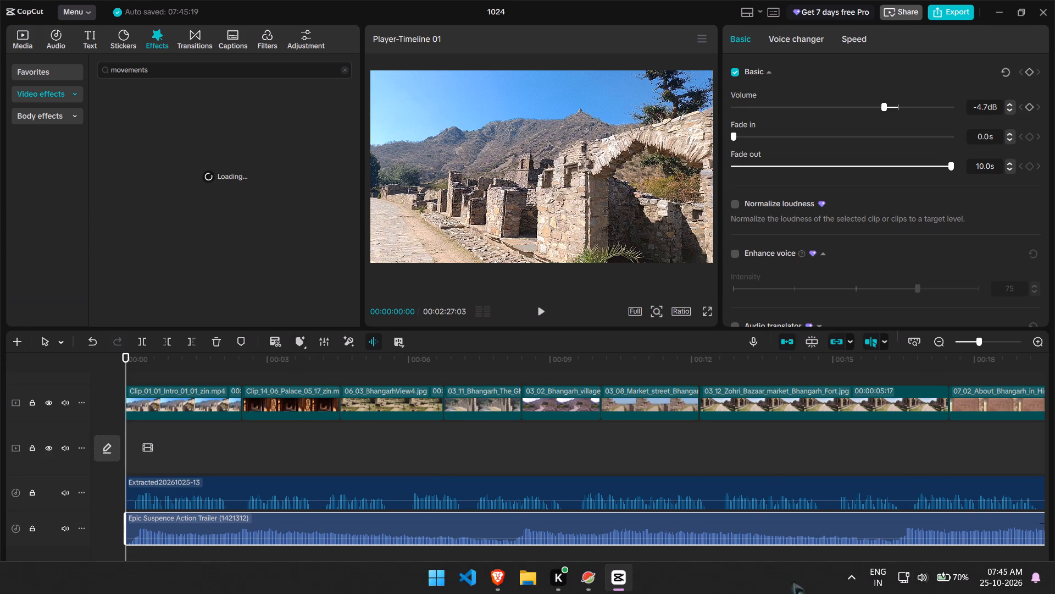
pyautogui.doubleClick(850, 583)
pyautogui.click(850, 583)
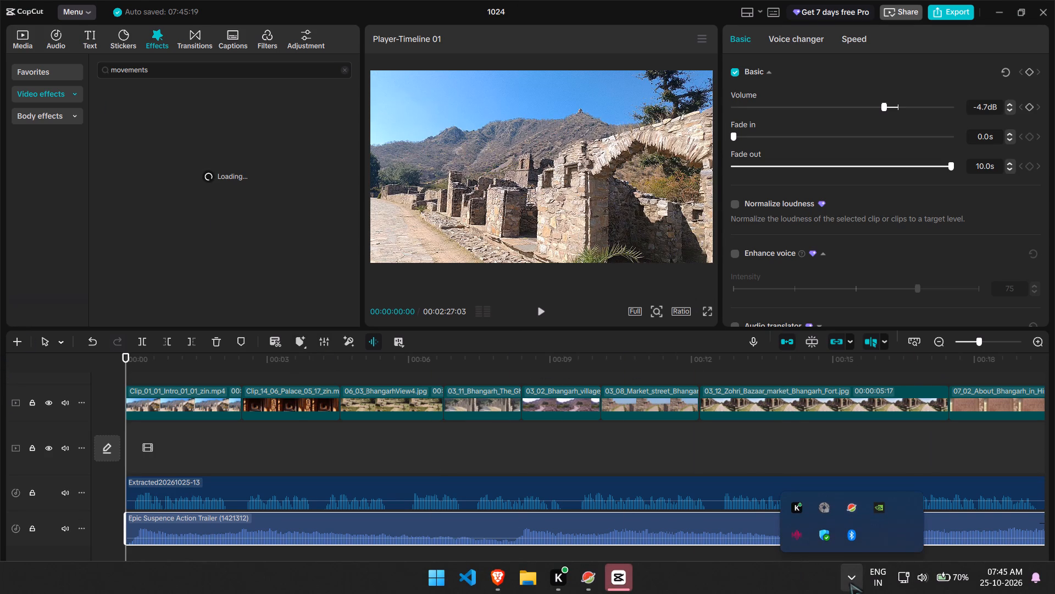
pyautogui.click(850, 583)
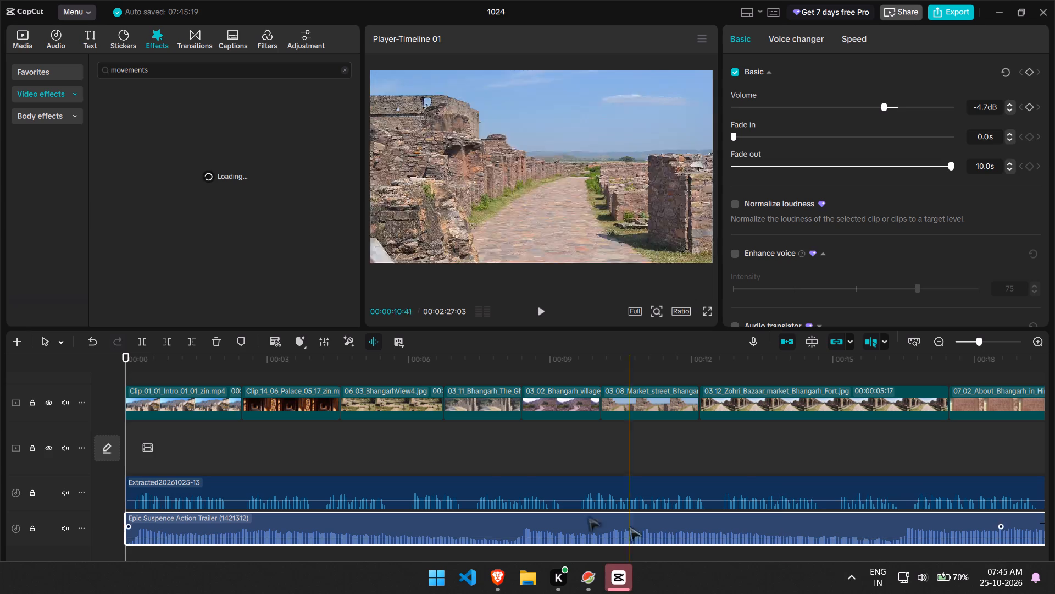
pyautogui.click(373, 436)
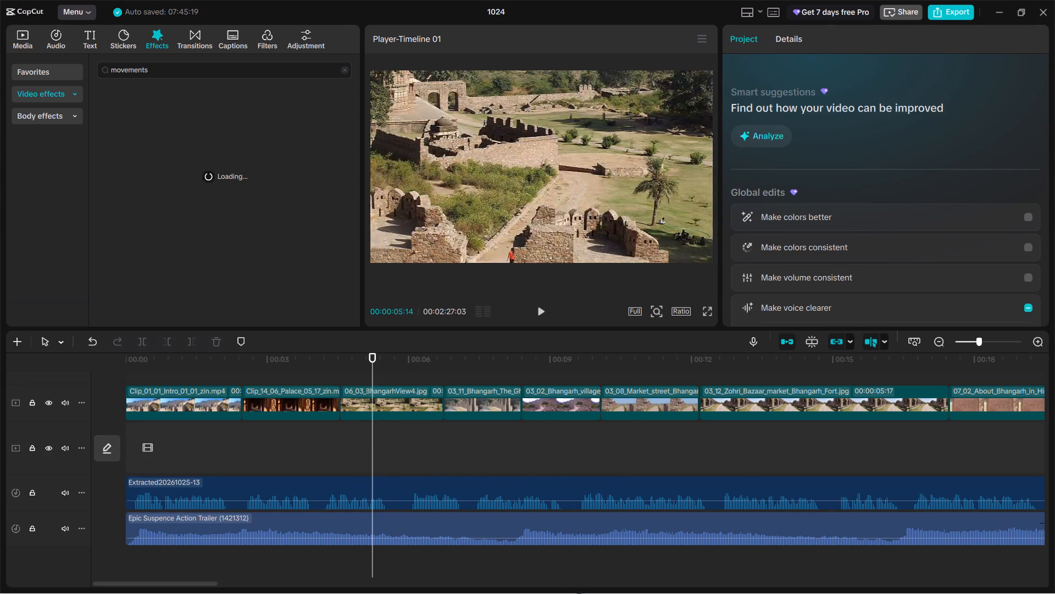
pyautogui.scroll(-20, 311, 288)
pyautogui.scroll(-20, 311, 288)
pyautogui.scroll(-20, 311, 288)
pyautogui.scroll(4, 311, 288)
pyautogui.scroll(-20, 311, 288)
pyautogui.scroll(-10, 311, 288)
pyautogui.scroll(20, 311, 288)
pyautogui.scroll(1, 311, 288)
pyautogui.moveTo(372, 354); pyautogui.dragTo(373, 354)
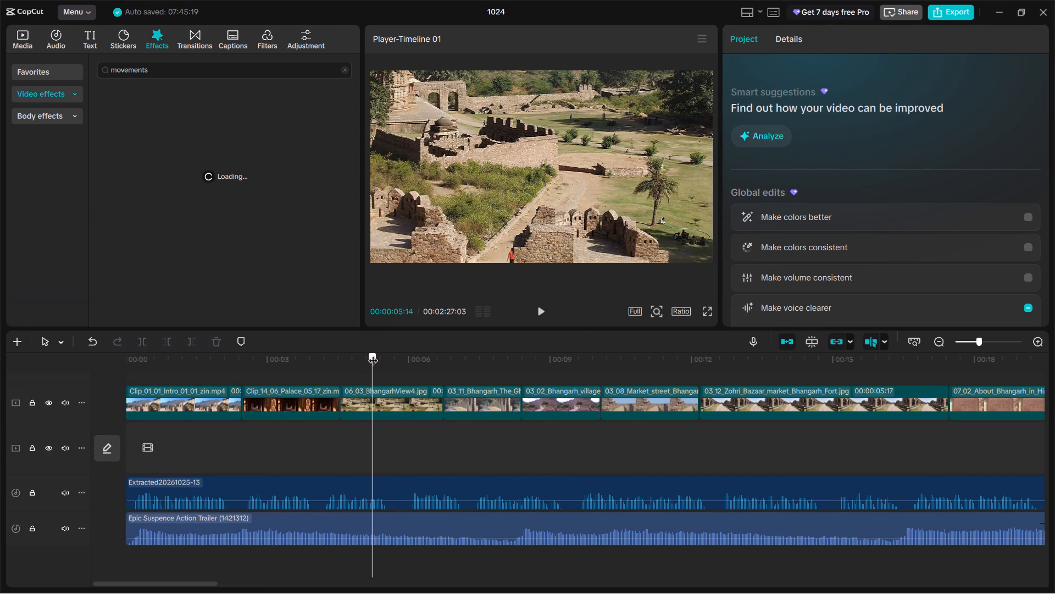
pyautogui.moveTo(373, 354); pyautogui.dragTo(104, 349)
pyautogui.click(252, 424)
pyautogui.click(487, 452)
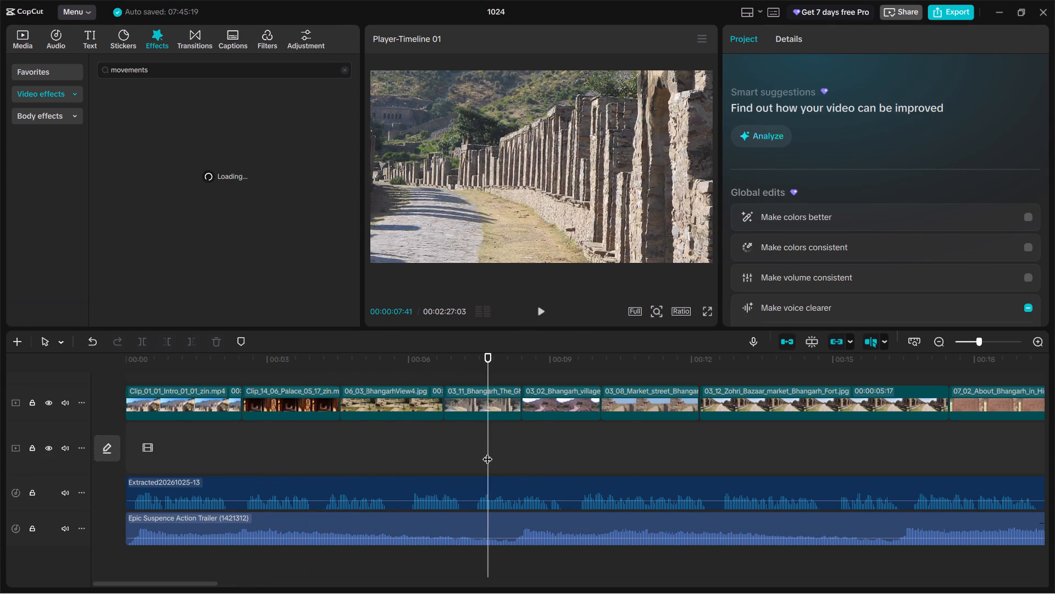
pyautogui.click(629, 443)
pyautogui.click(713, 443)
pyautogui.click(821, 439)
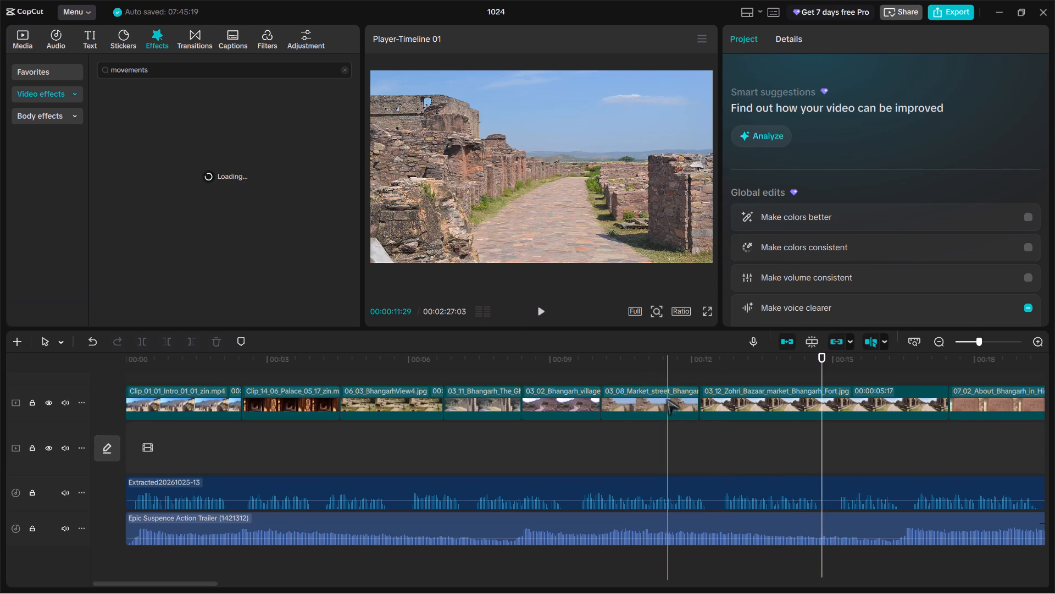
# Close the small gaps before the 03_12_Zohri_Bazaar and 07_02_About_Bhangarh_in_Hindi clips by extending their starts back to the preceding clips.
pyautogui.click(723, 391)
pyautogui.click(714, 393)
pyautogui.moveTo(700, 395); pyautogui.dragTo(693, 395)
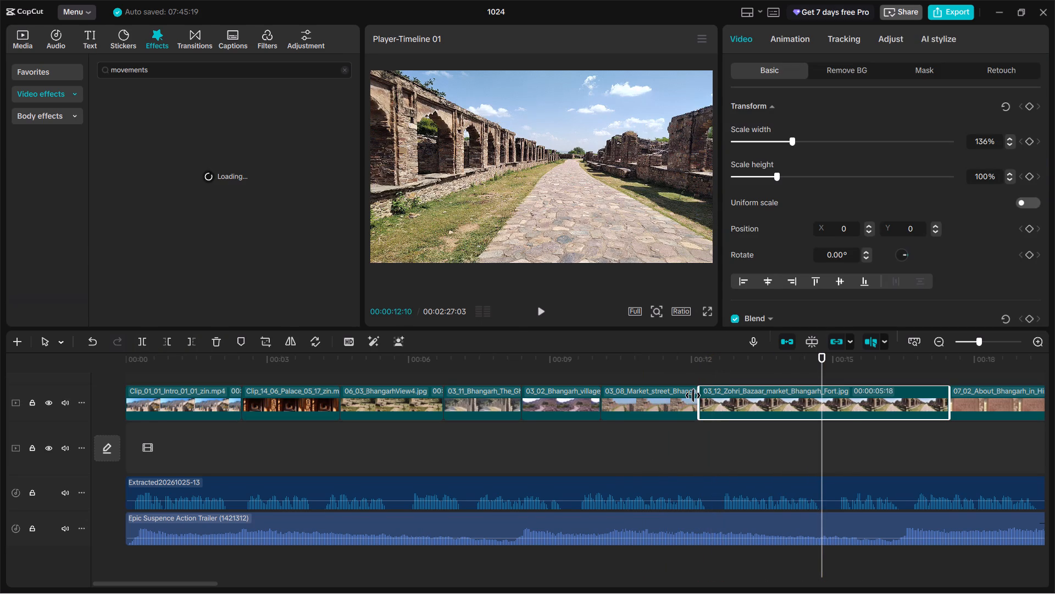
pyautogui.moveTo(693, 395); pyautogui.dragTo(665, 401)
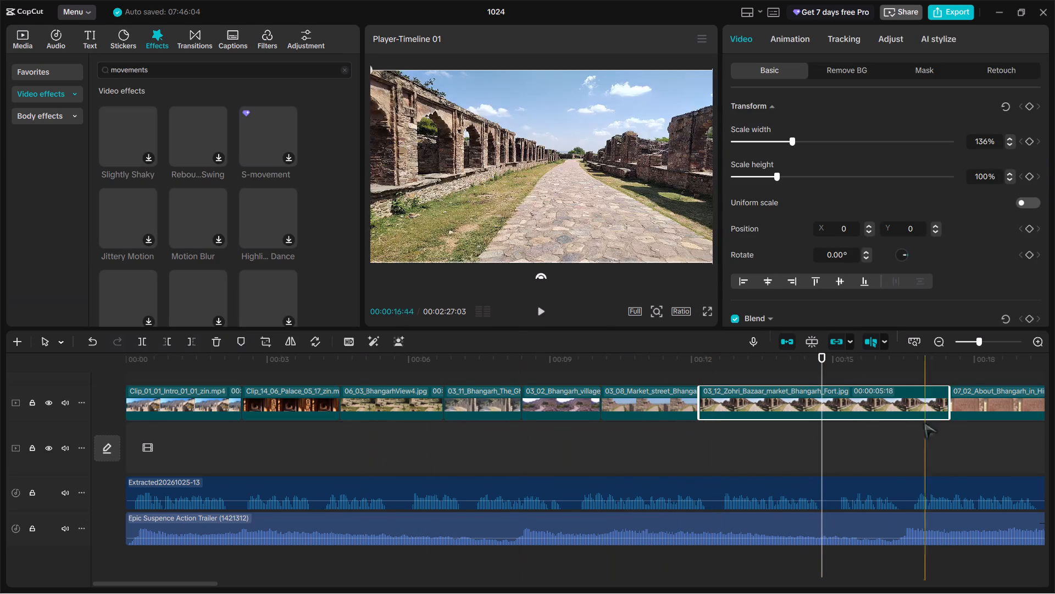
pyautogui.click(987, 403)
pyautogui.moveTo(946, 400); pyautogui.dragTo(879, 400)
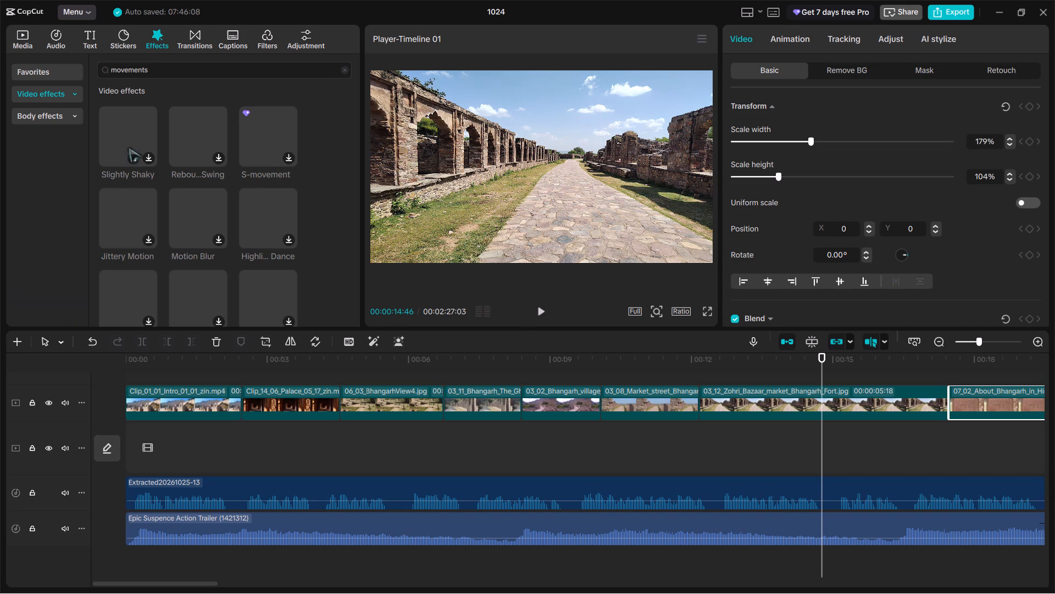
# Examine the movement effects, loading Rebound Swing, Slightly Shaky, S-movement and Jittery Motion for preview and browsing the rest of the results.
pyautogui.scroll(-1, 246, 182)
pyautogui.scroll(20, 246, 182)
pyautogui.scroll(20, 246, 182)
pyautogui.scroll(20, 246, 182)
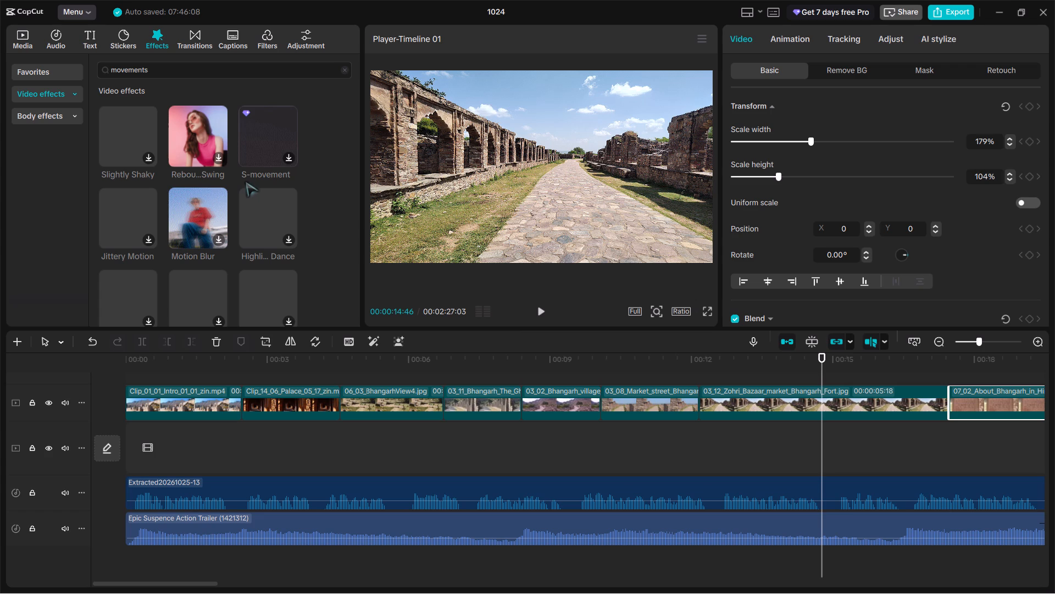
pyautogui.scroll(20, 246, 182)
pyautogui.scroll(20, 246, 182)
pyautogui.scroll(20, 246, 182)
pyautogui.click(185, 128)
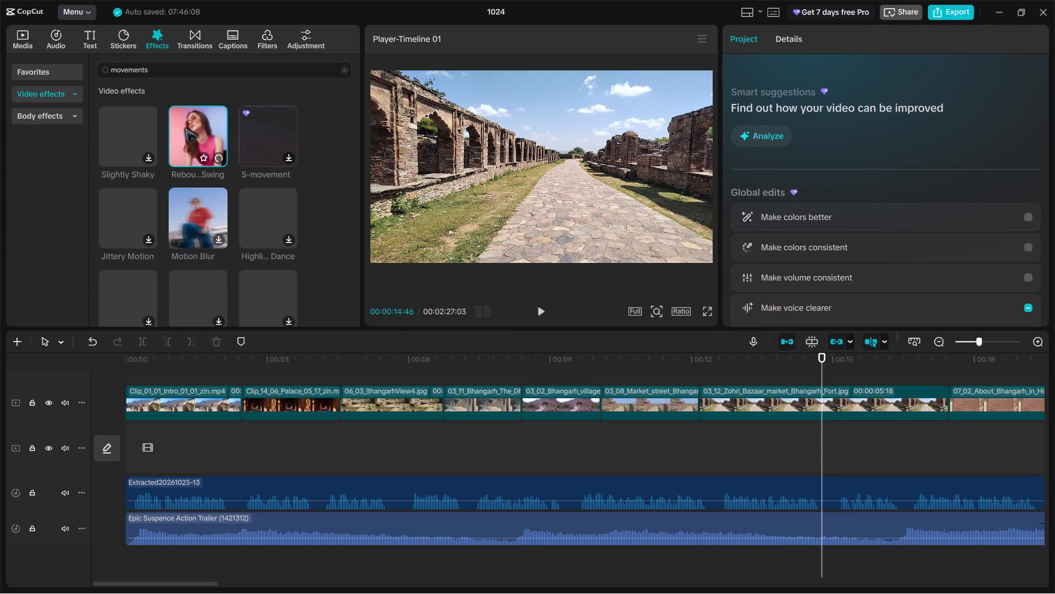
pyautogui.click(116, 134)
pyautogui.click(262, 145)
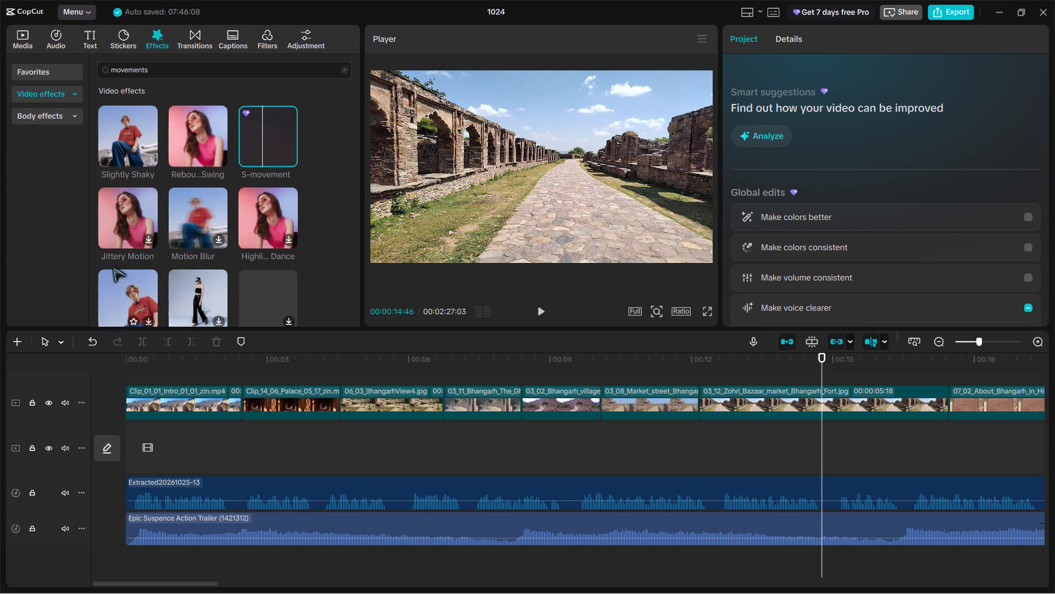
pyautogui.doubleClick(123, 199)
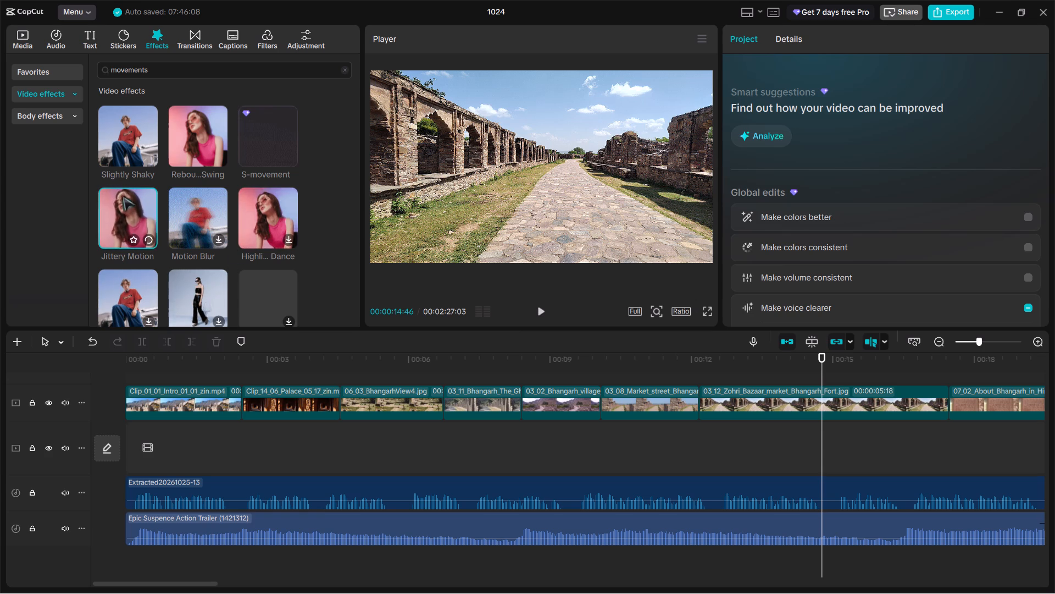
pyautogui.scroll(-20, 123, 196)
pyautogui.scroll(-5, 123, 196)
pyautogui.scroll(20, 123, 196)
pyautogui.scroll(11, 123, 196)
pyautogui.scroll(-20, 123, 196)
pyautogui.scroll(-11, 123, 196)
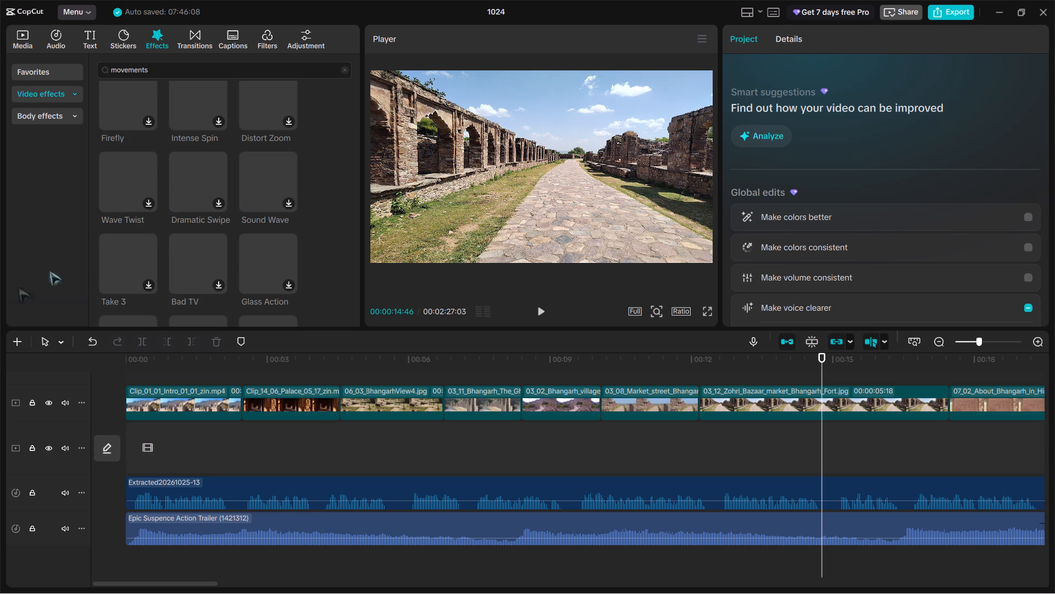
pyautogui.scroll(-2, 226, 196)
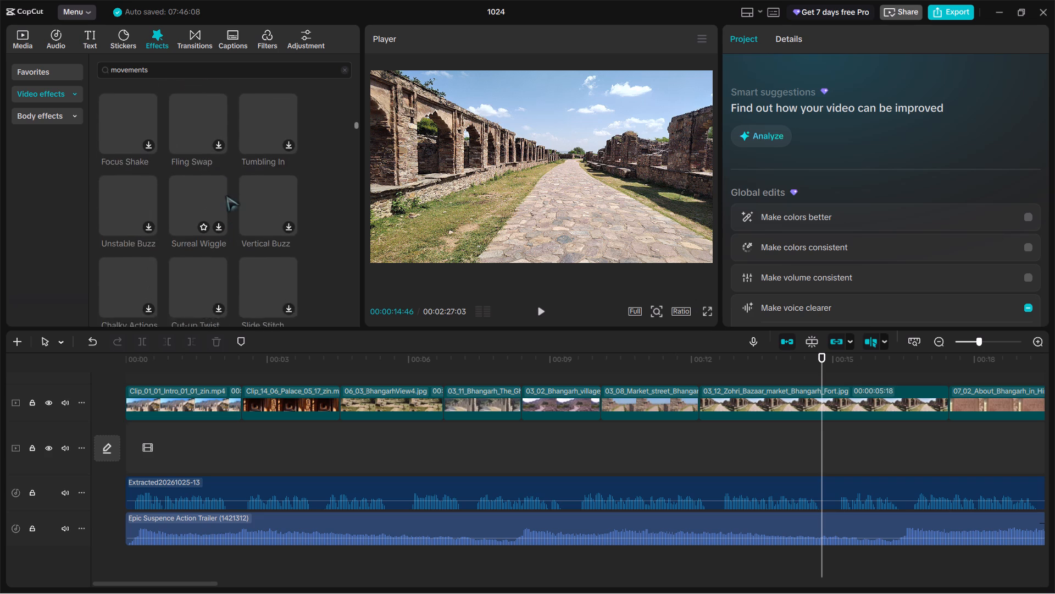
pyautogui.scroll(-1, 226, 196)
pyautogui.scroll(8, 226, 196)
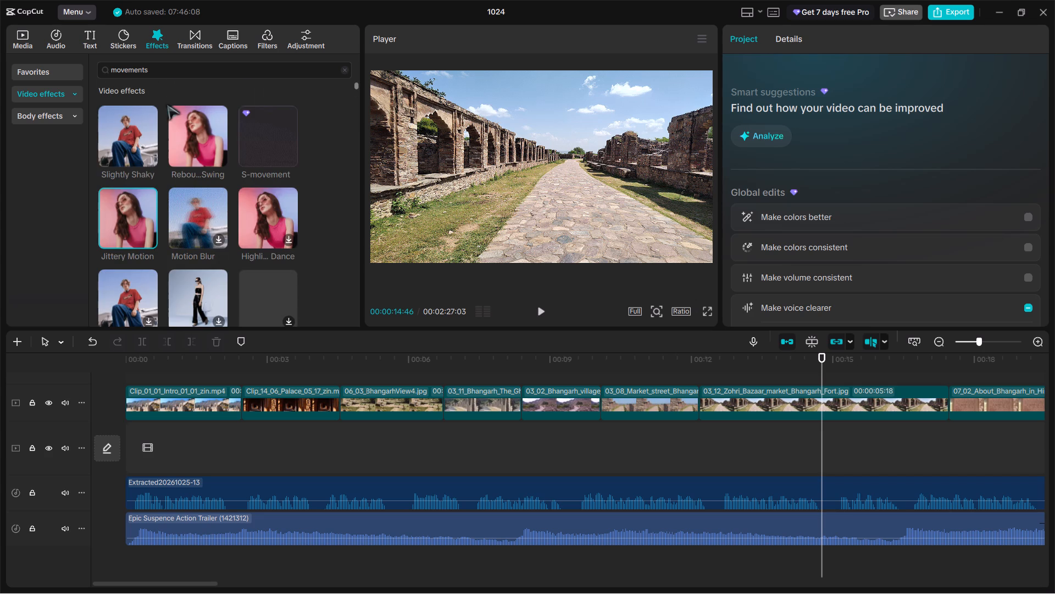
# Apply the Rebound Swing effect to the whole Clip_01_01_Intro_01_01_zin.mp4 clip at the start of the timeline.
pyautogui.doubleClick(207, 134)
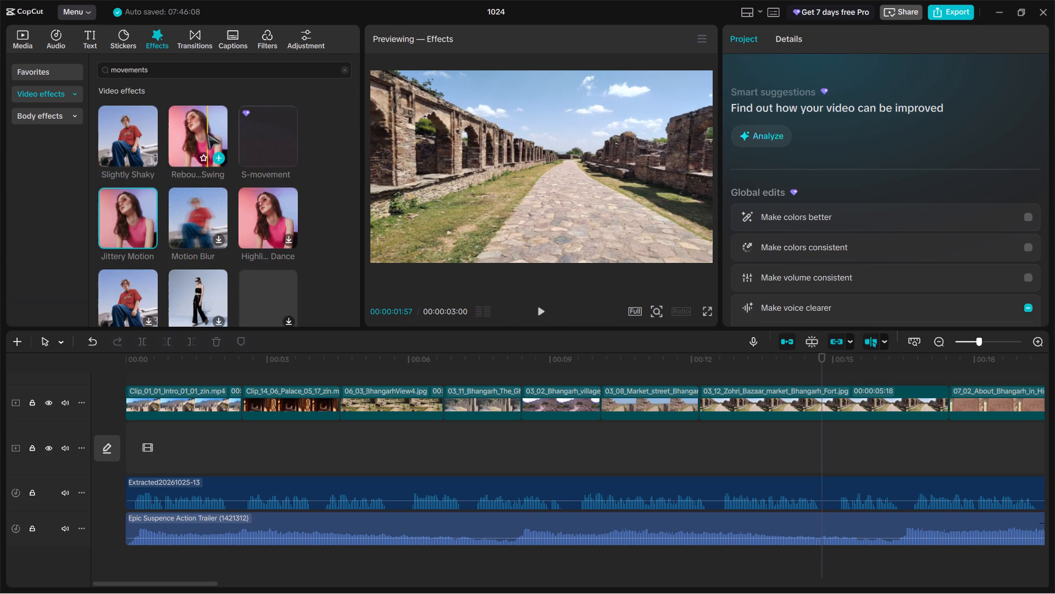
pyautogui.click(207, 134)
pyautogui.moveTo(207, 134); pyautogui.dragTo(221, 376)
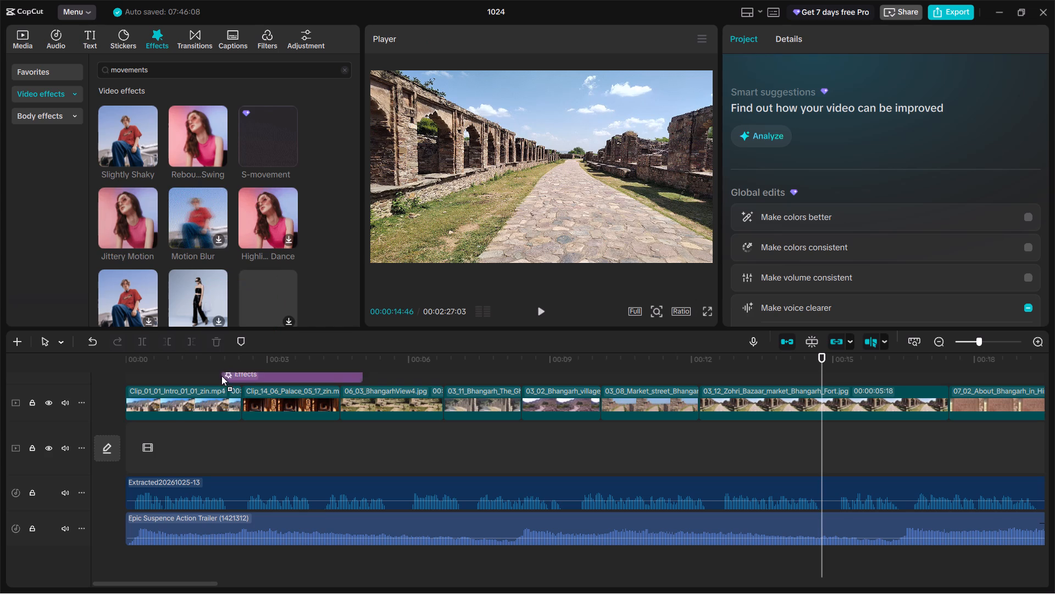
pyautogui.moveTo(221, 376); pyautogui.dragTo(153, 388)
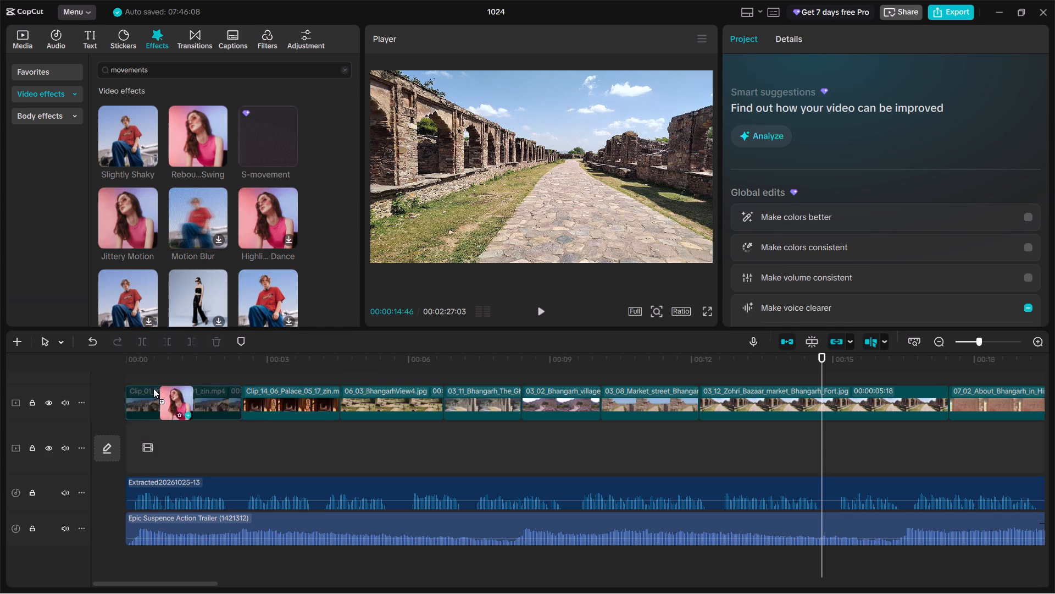
pyautogui.moveTo(153, 388); pyautogui.dragTo(142, 408)
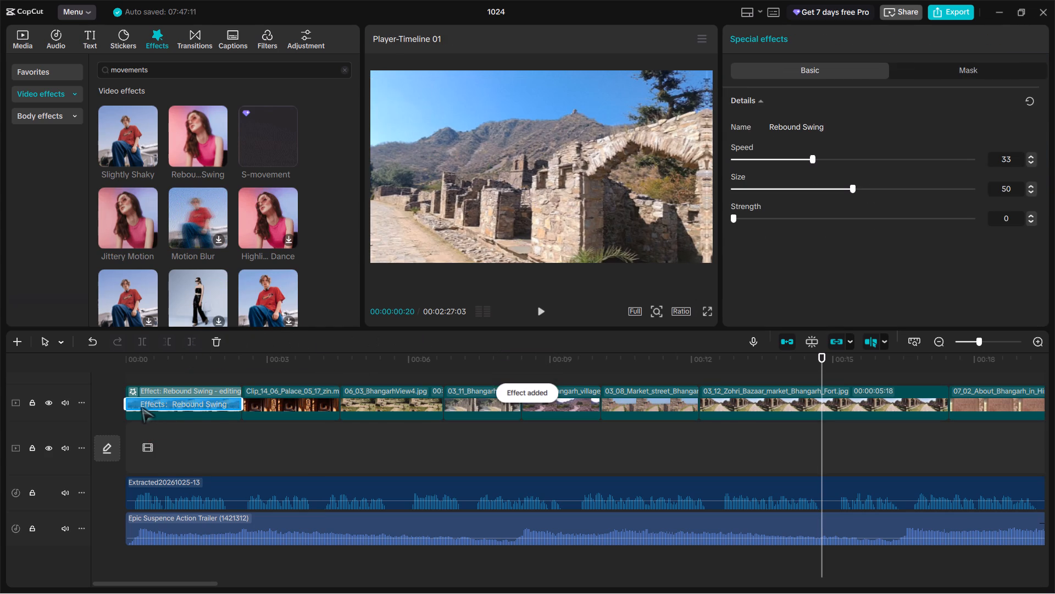
pyautogui.moveTo(164, 406); pyautogui.dragTo(231, 407)
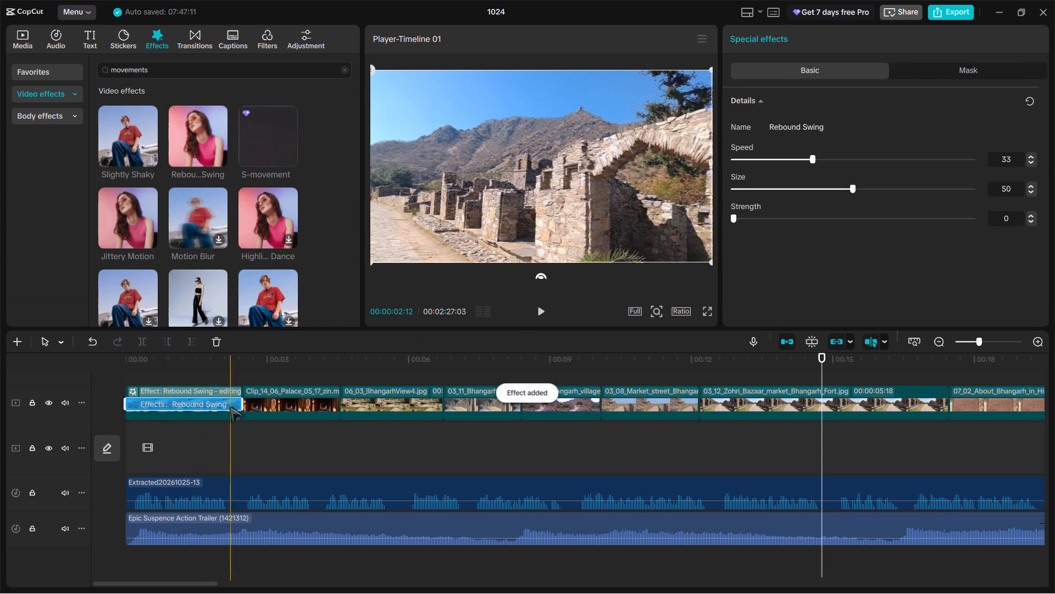
pyautogui.moveTo(231, 407); pyautogui.dragTo(240, 405)
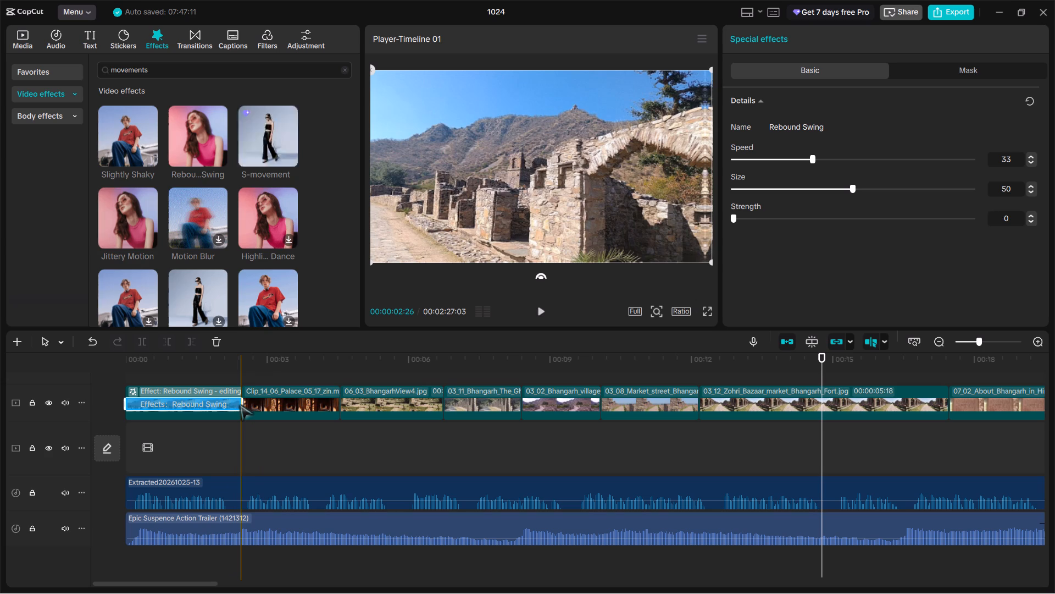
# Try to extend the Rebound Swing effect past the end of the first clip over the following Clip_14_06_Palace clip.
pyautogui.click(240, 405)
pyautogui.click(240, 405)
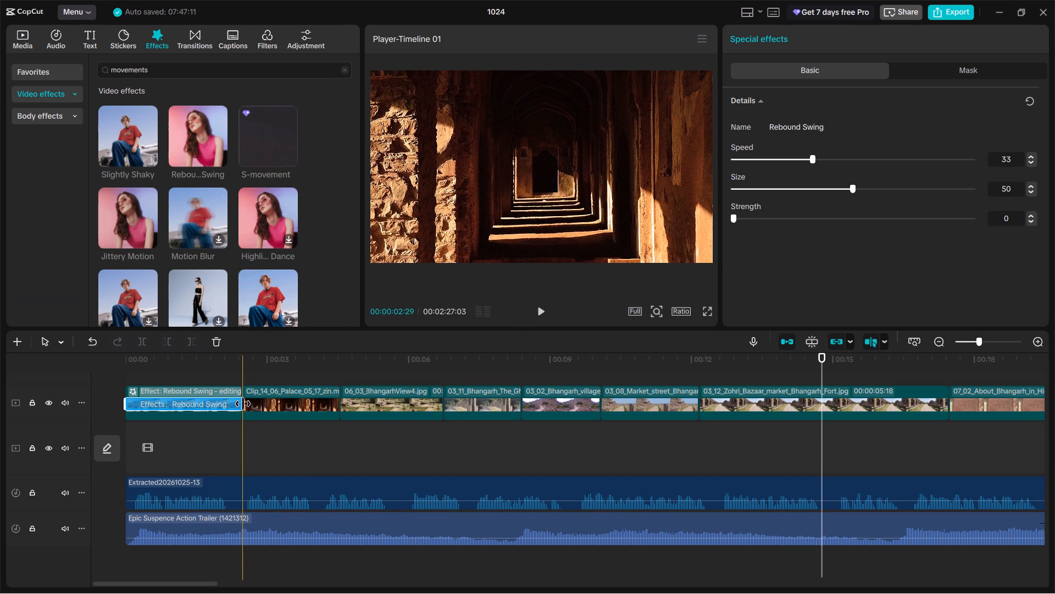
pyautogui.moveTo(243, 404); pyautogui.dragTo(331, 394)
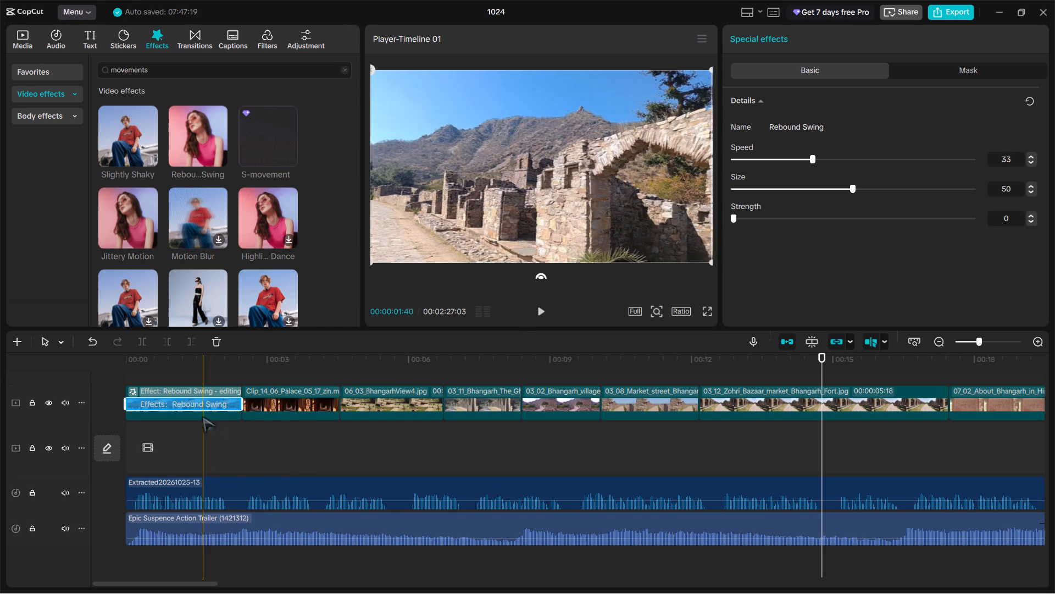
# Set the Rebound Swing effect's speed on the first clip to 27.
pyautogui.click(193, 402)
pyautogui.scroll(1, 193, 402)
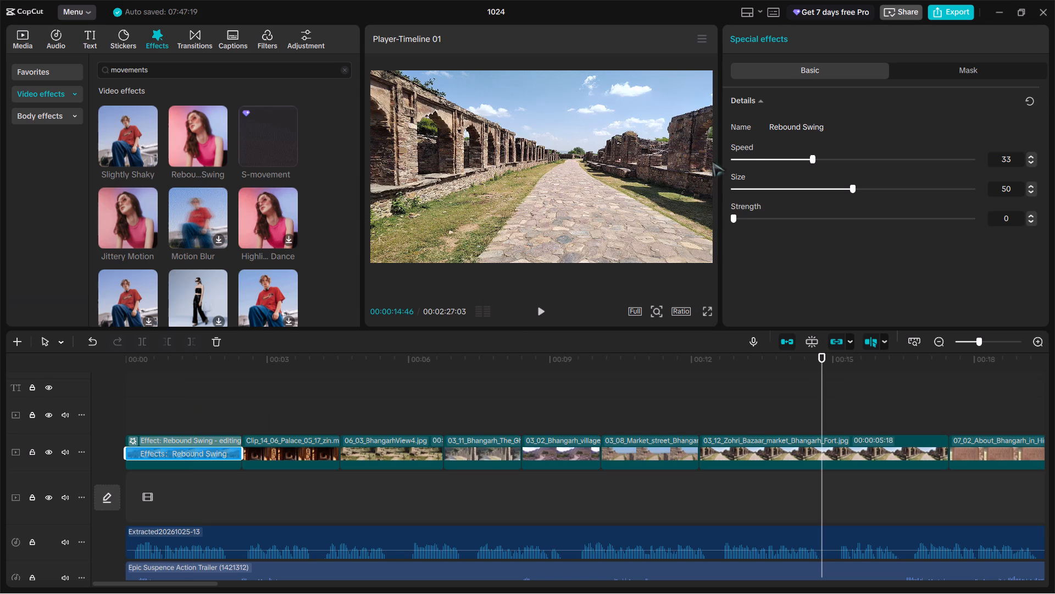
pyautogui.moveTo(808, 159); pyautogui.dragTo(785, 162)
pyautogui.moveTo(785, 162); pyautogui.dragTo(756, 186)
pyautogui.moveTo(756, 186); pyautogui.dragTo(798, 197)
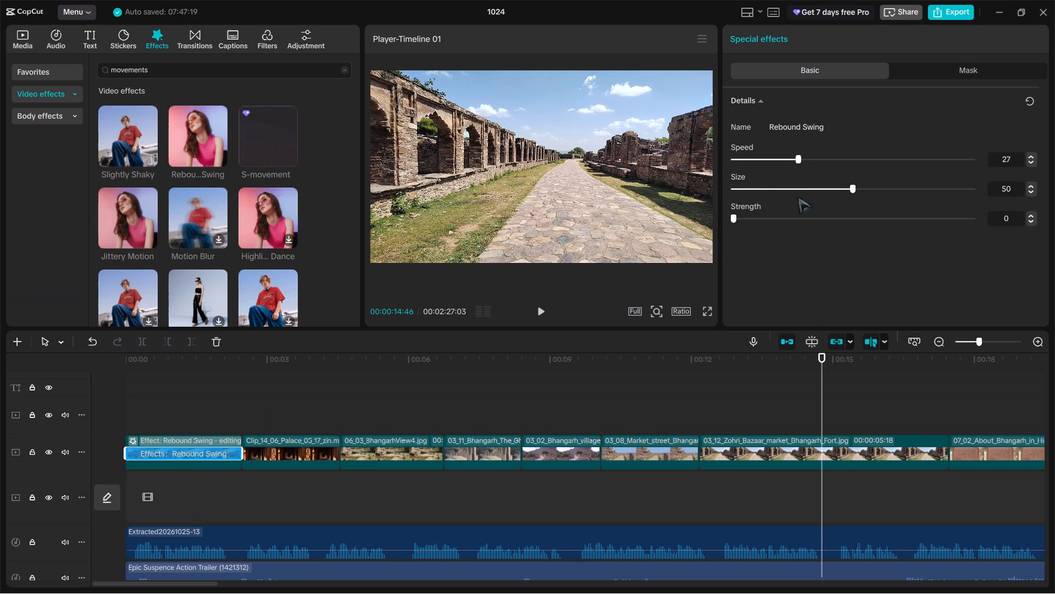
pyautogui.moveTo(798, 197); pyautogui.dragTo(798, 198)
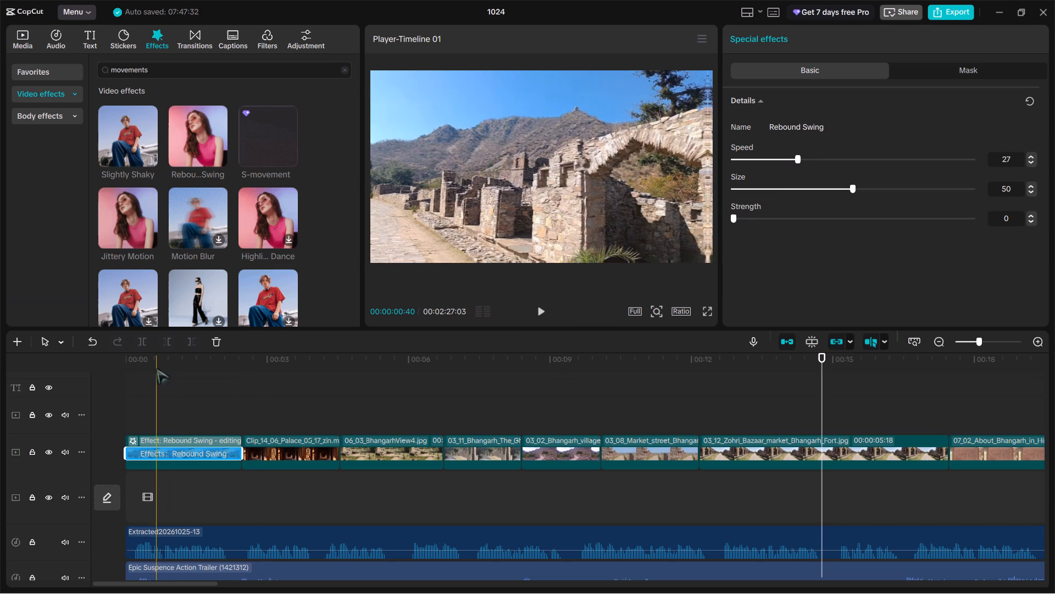
# Play the opening of the video to review the Rebound Swing effect on the first clip.
pyautogui.click(156, 367)
pyautogui.press('space')
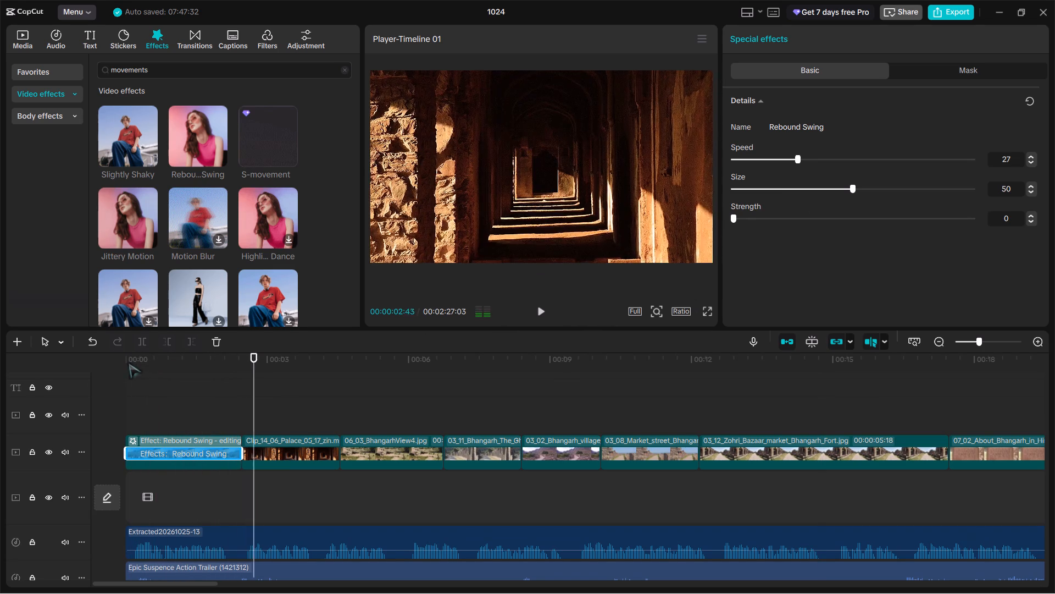
pyautogui.press('space')
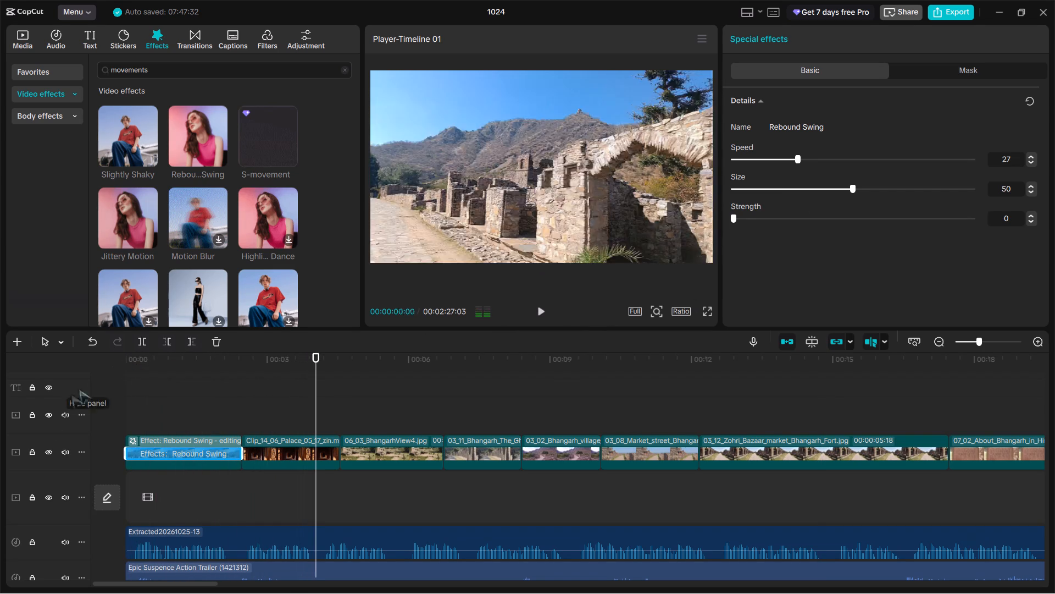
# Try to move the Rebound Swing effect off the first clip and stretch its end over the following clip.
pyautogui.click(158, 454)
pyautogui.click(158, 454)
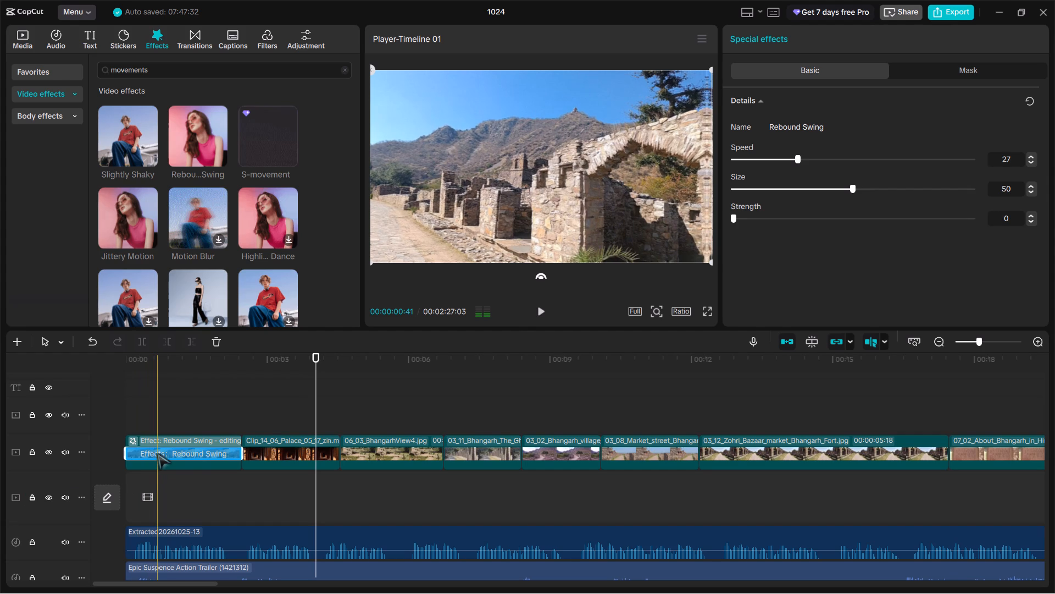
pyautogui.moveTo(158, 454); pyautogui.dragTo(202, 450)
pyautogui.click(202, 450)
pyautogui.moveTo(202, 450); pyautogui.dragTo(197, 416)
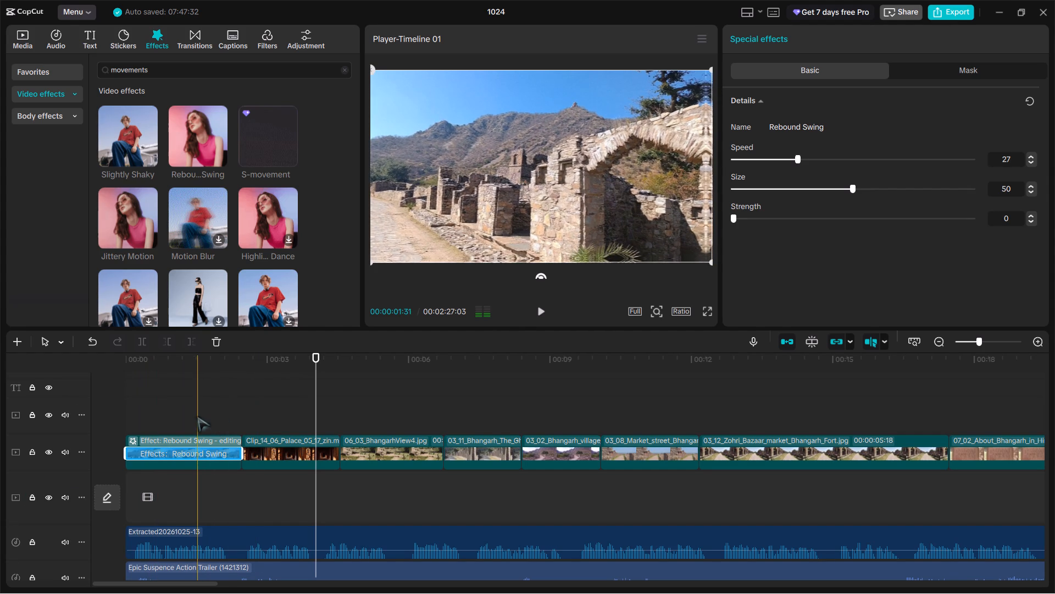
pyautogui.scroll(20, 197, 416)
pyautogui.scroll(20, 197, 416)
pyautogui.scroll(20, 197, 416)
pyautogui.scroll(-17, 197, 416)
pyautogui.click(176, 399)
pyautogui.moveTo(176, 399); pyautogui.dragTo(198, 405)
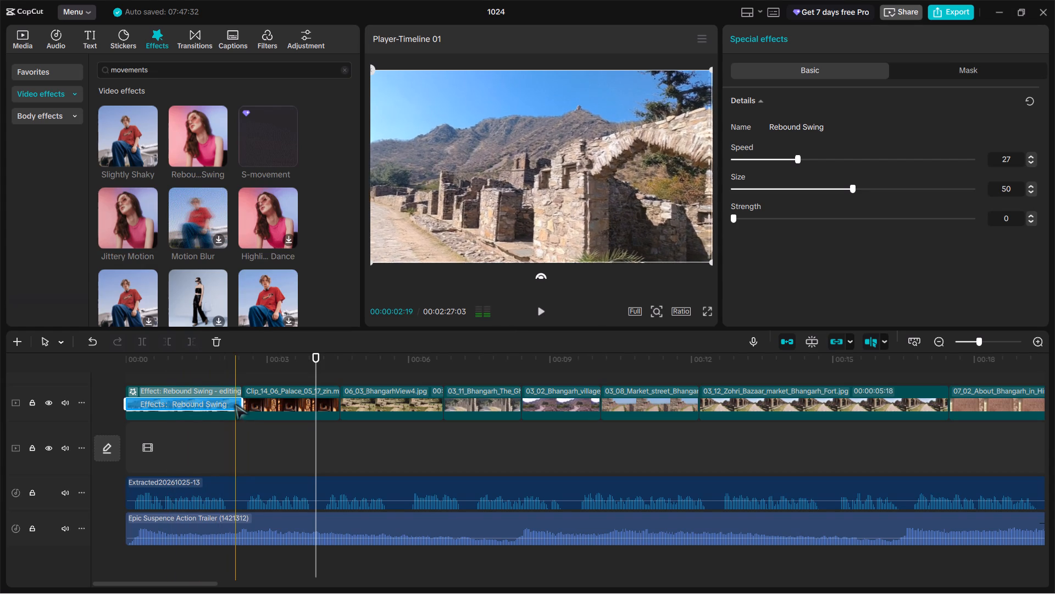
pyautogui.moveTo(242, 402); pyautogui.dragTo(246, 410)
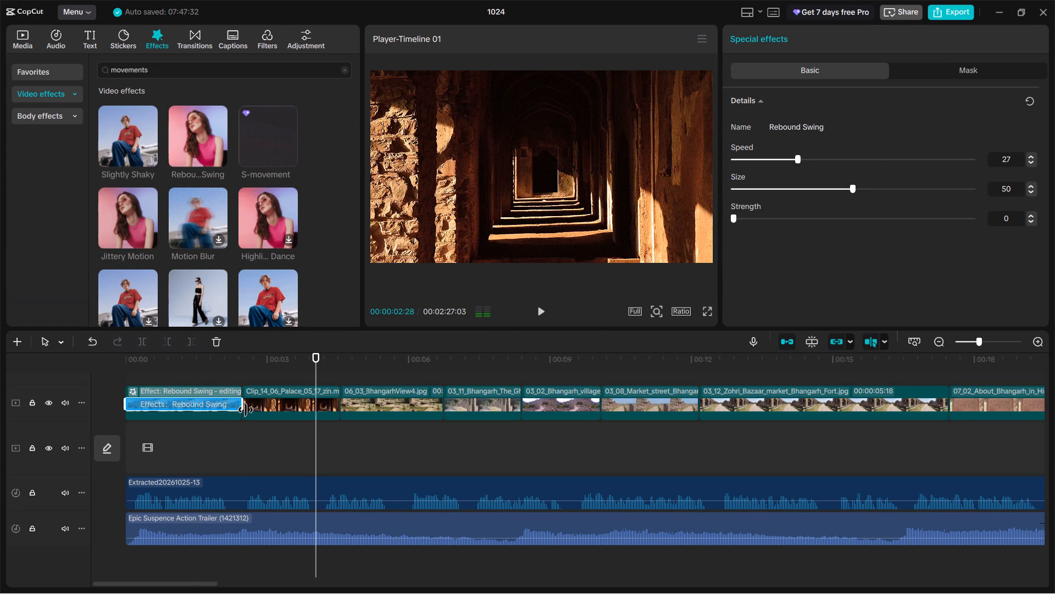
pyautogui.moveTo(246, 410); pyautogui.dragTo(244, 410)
# Delete the Rebound Swing effect from the first clip.
pyautogui.press('Delete')
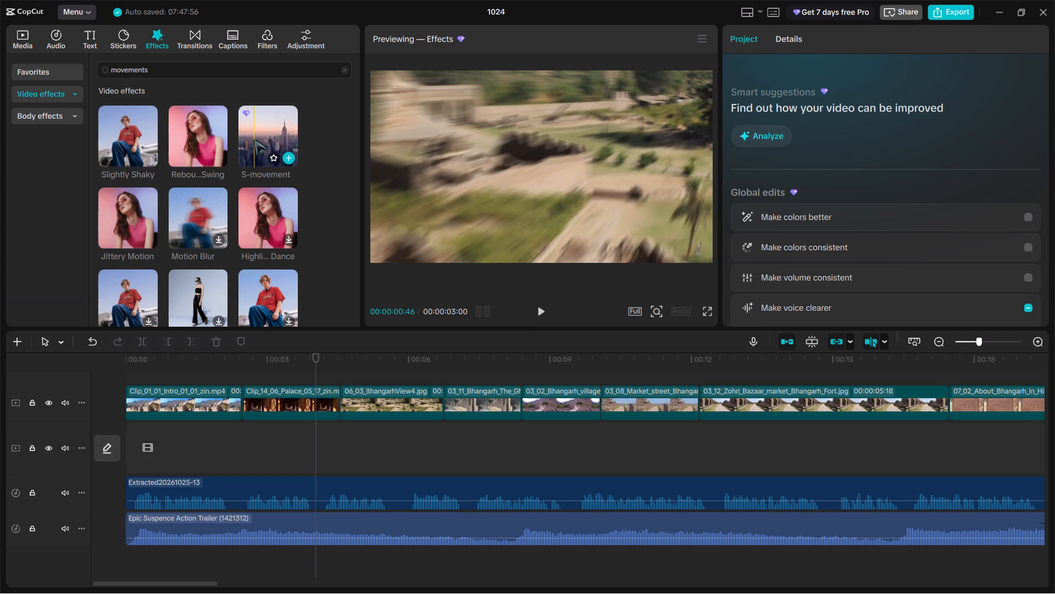
# Find the Firefly effect among the movement results, preview it and add it on its own track above the opening clips.
pyautogui.scroll(-1, 258, 212)
pyautogui.scroll(-20, 255, 213)
pyautogui.scroll(-5, 255, 213)
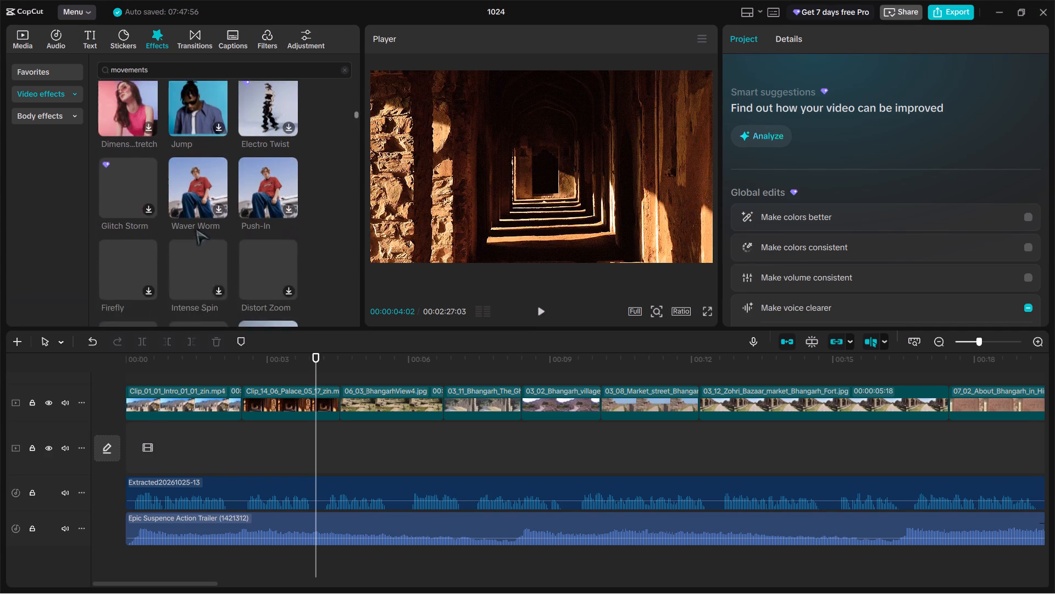
pyautogui.scroll(1, 138, 186)
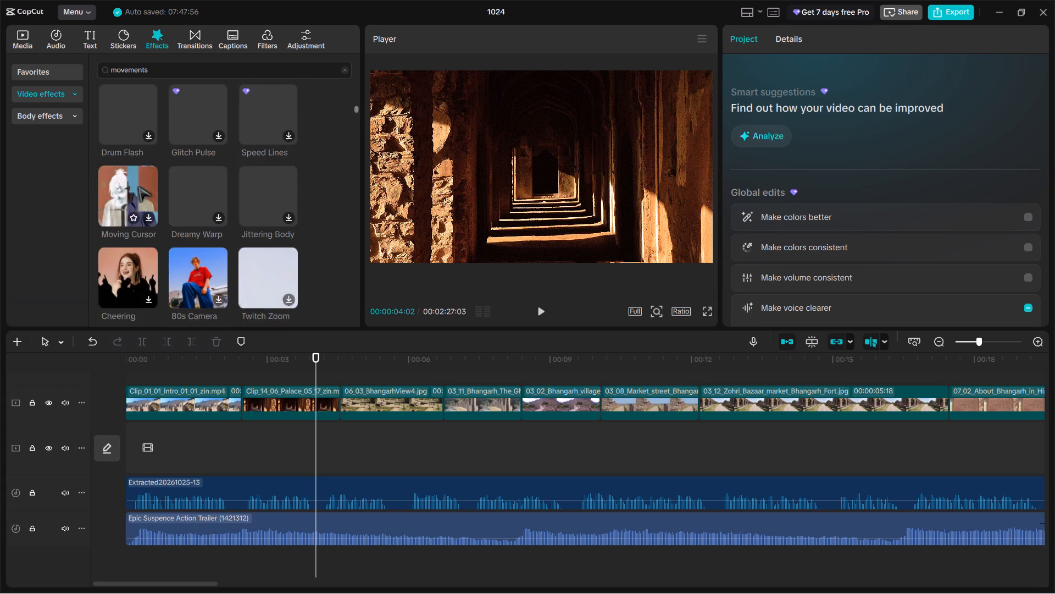
pyautogui.scroll(1, 138, 186)
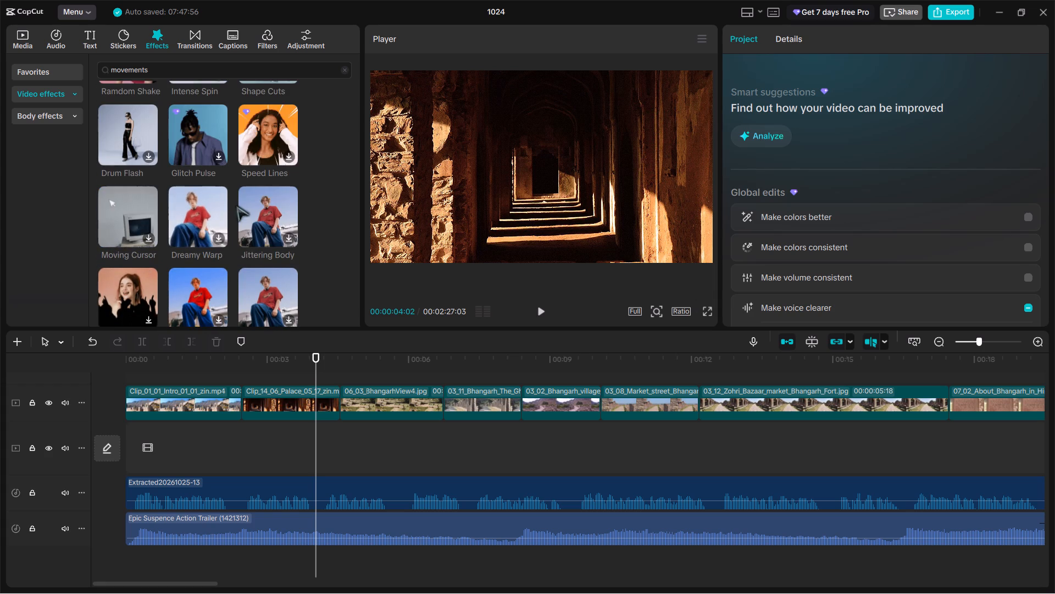
pyautogui.scroll(-2, 232, 232)
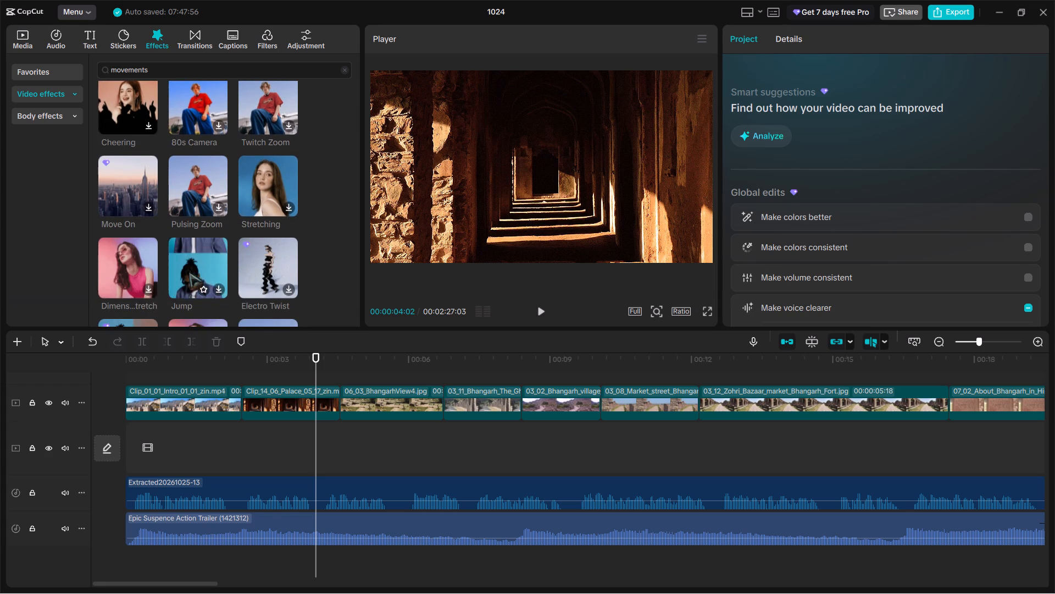
pyautogui.scroll(-1, 189, 272)
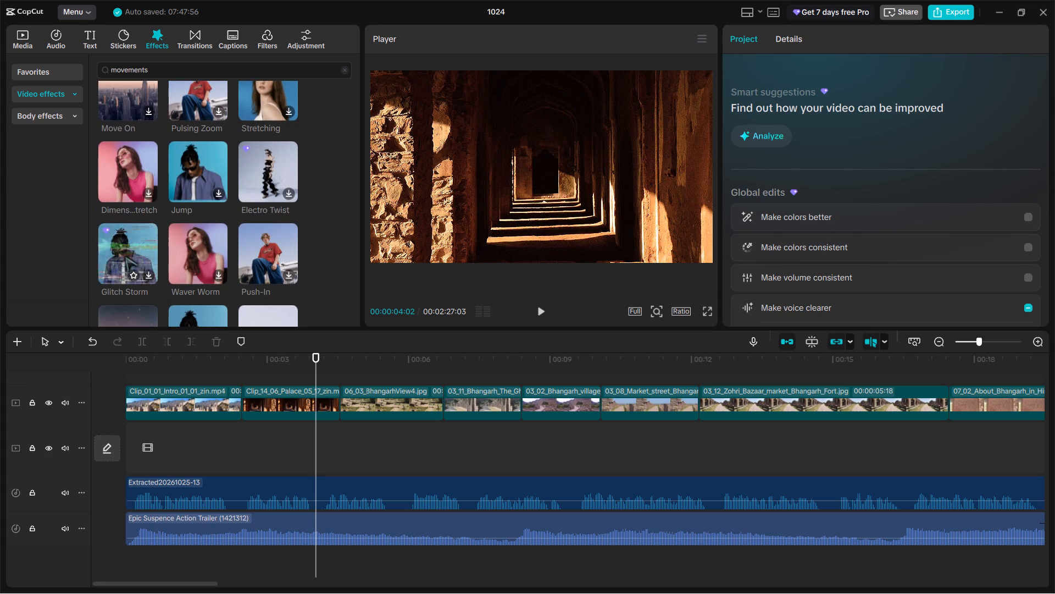
pyautogui.scroll(-1, 125, 256)
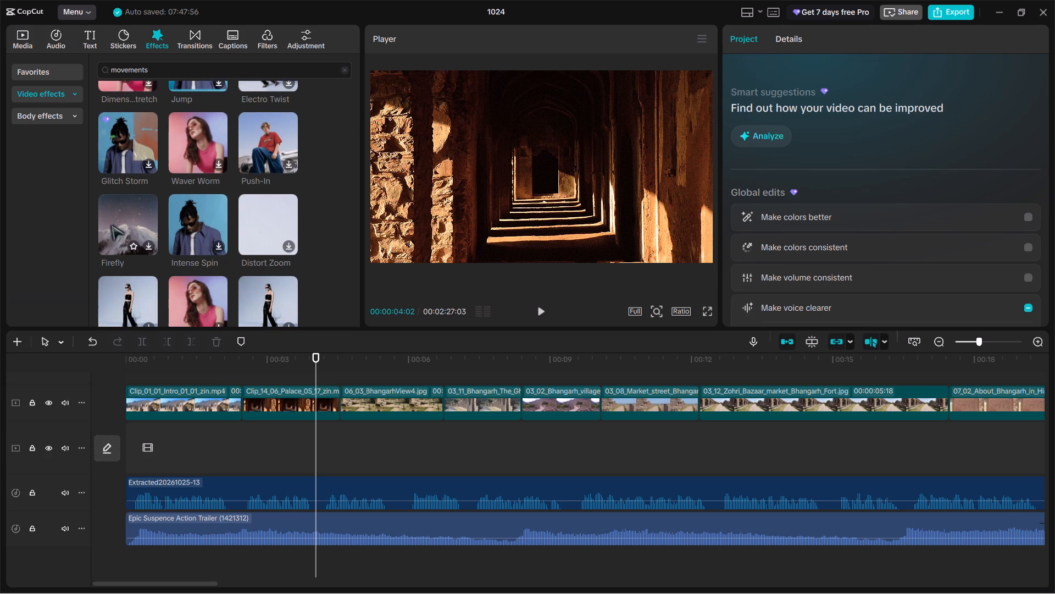
pyautogui.click(102, 223)
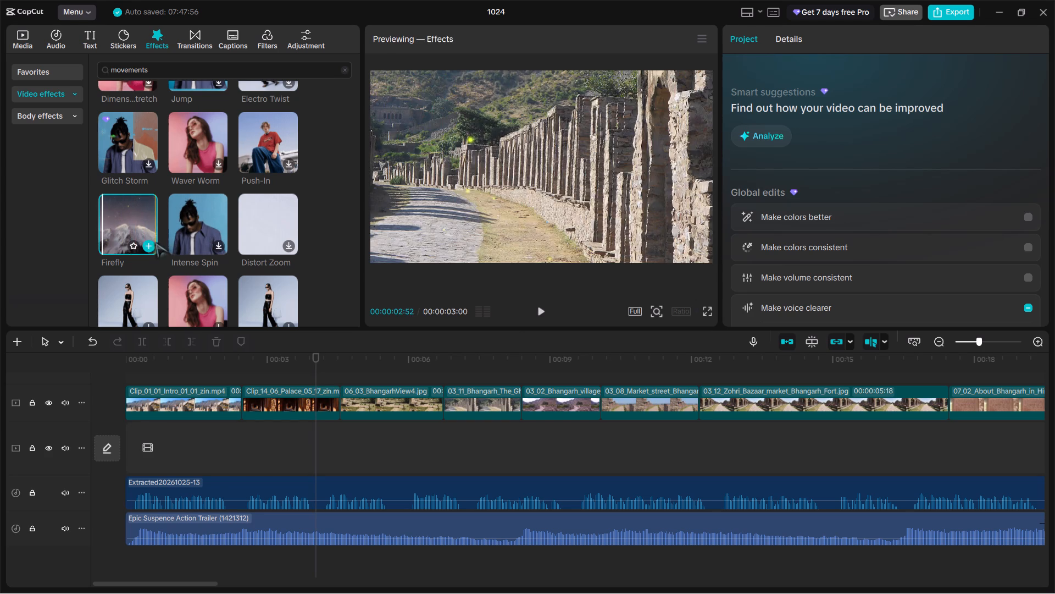
pyautogui.click(125, 219)
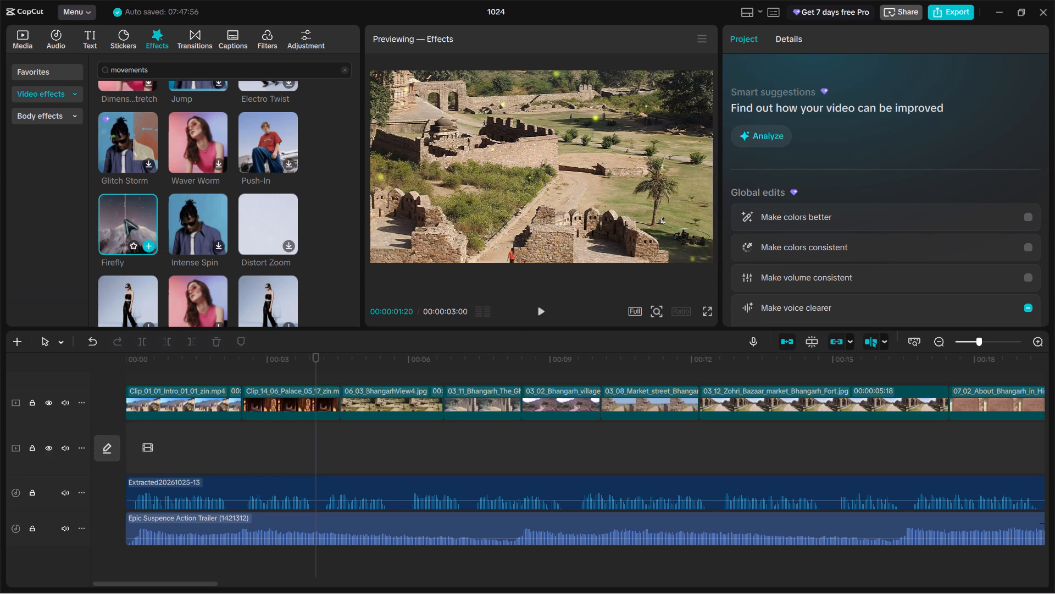
pyautogui.moveTo(125, 219); pyautogui.dragTo(141, 381)
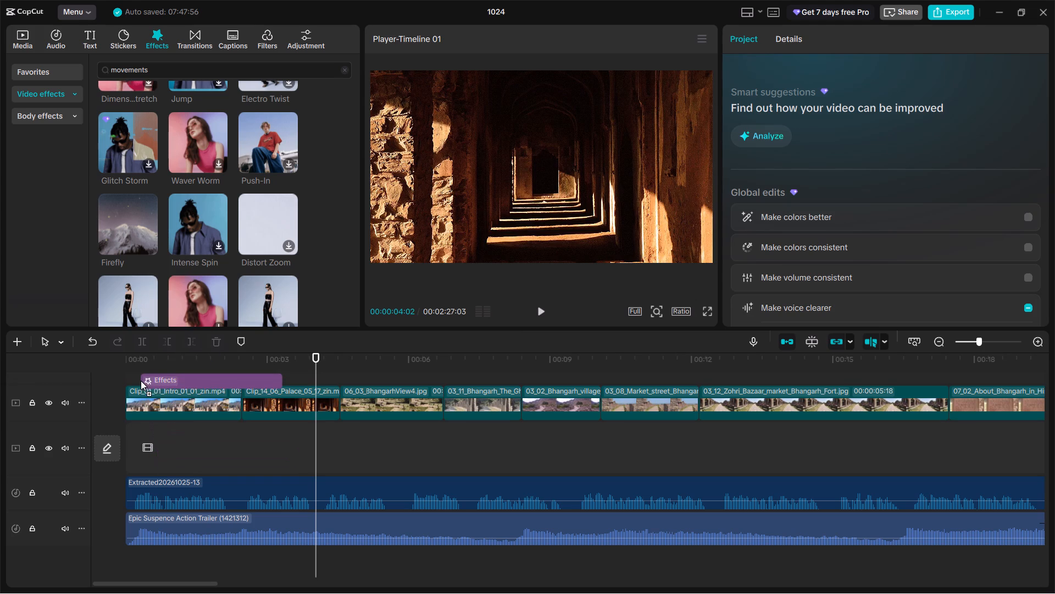
pyautogui.moveTo(141, 381); pyautogui.dragTo(141, 377)
# Move the Firefly effect onto the track directly above the main video clips, near the start of the timeline.
pyautogui.scroll(-1, 175, 471)
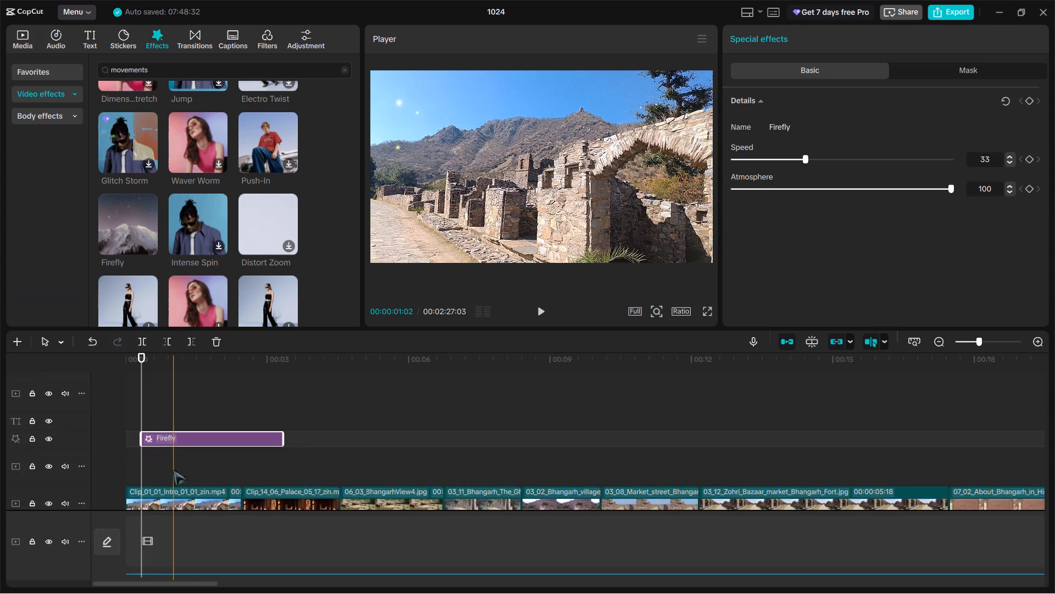
pyautogui.scroll(-1, 174, 470)
pyautogui.moveTo(156, 429); pyautogui.dragTo(149, 465)
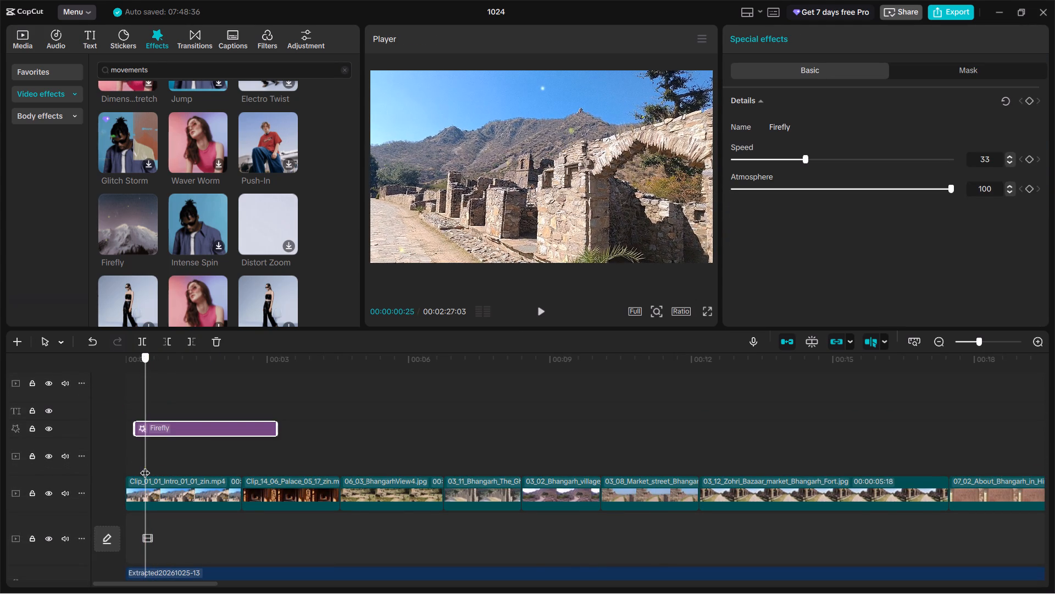
pyautogui.click(145, 466)
pyautogui.moveTo(168, 424); pyautogui.dragTo(168, 482)
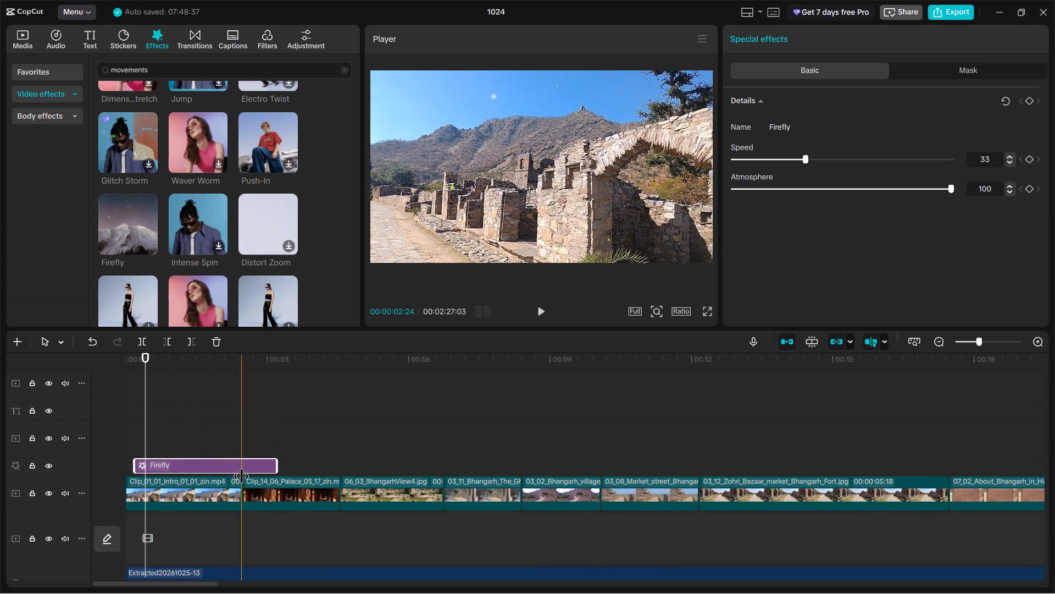
# Extend the Firefly effect to the end of the 07_06_Rajasthan_Heritage_site.jpg clip.
pyautogui.moveTo(275, 464); pyautogui.dragTo(1054, 350)
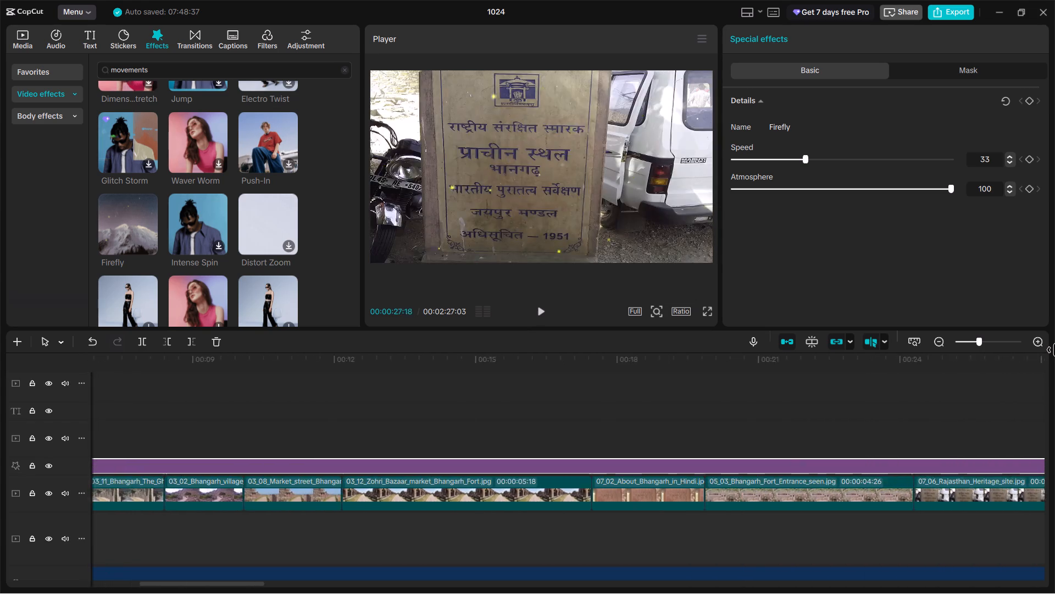
pyautogui.moveTo(1054, 350); pyautogui.dragTo(626, 443)
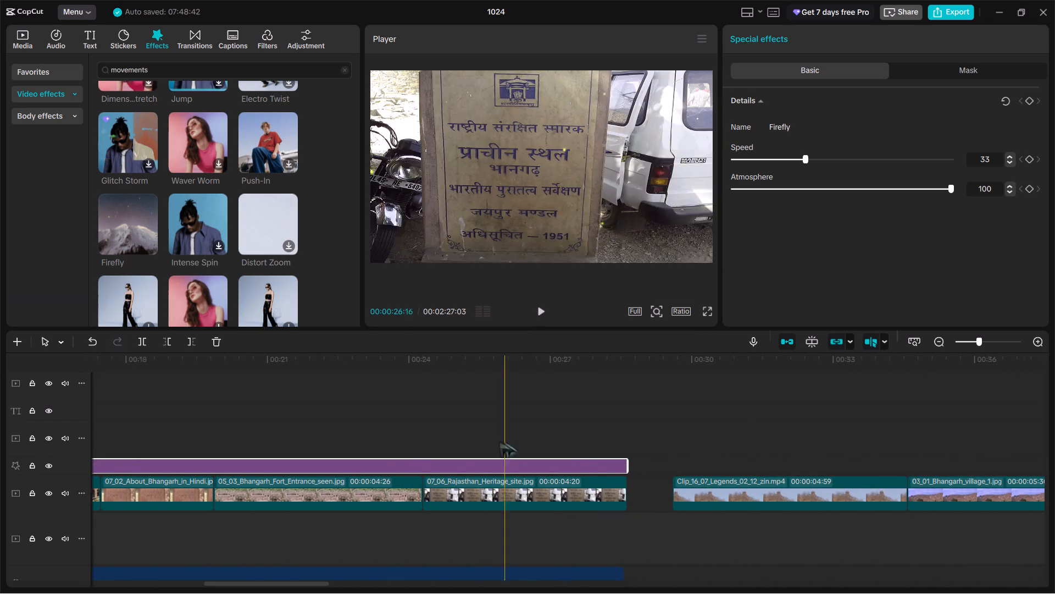
# Shift the extended Firefly effect so it begins at 00:00 with the first clip.
pyautogui.moveTo(371, 386); pyautogui.dragTo(98, 386)
pyautogui.moveTo(198, 362); pyautogui.dragTo(143, 353)
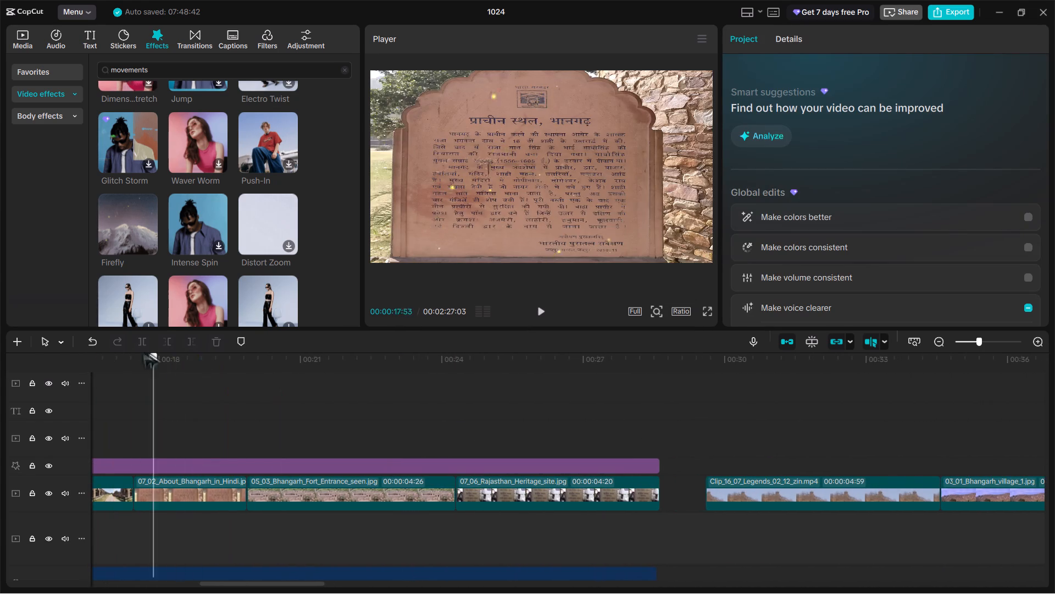
pyautogui.moveTo(143, 353); pyautogui.dragTo(39, 353)
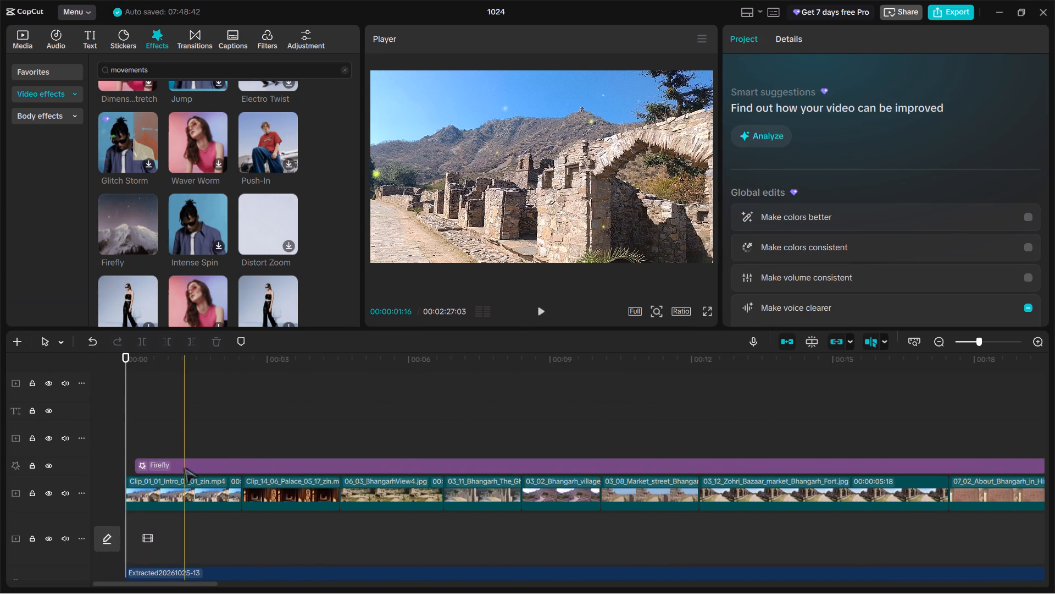
pyautogui.click(184, 464)
pyautogui.click(181, 464)
pyautogui.moveTo(181, 464); pyautogui.dragTo(174, 464)
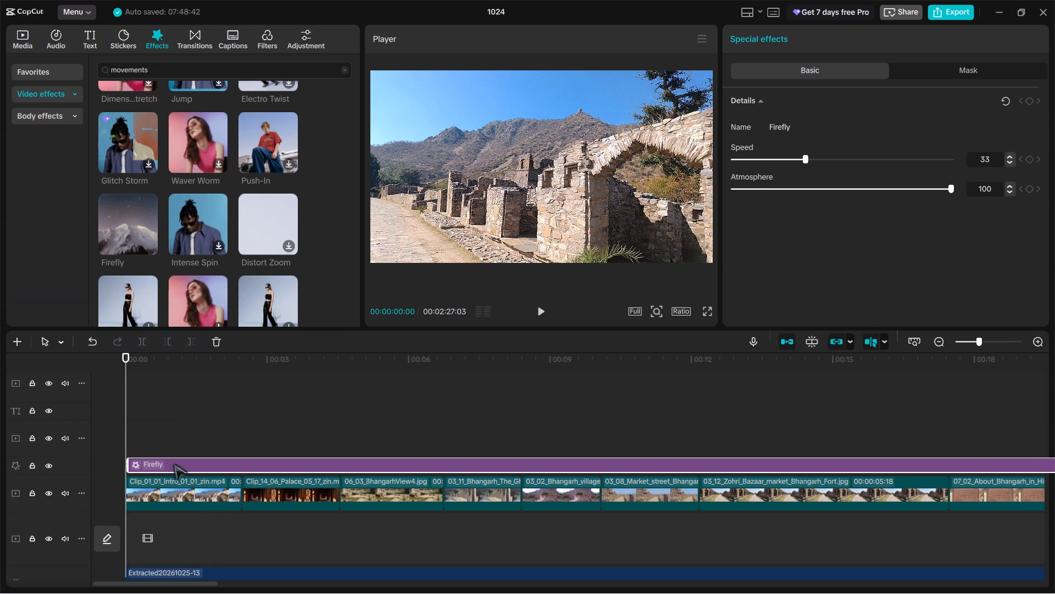
pyautogui.moveTo(174, 464); pyautogui.dragTo(173, 465)
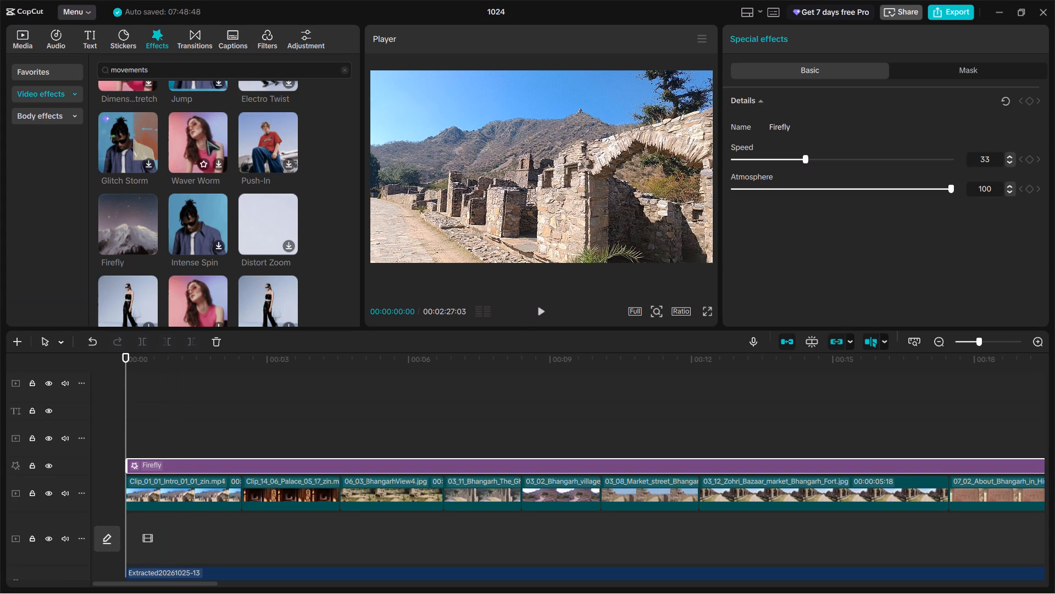
# Add the Rebound Swing effect on a track above Firefly, starting at the Clip_14_06_Palace clip.
pyautogui.scroll(1, 190, 218)
pyautogui.scroll(1, 189, 168)
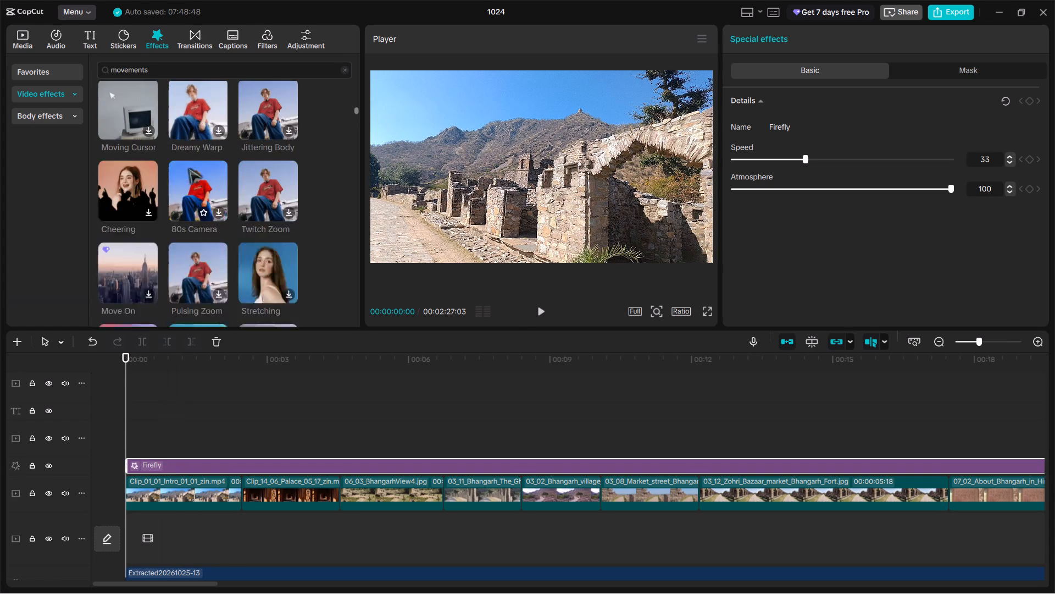
pyautogui.scroll(4, 189, 168)
pyautogui.hscroll(1, 189, 168)
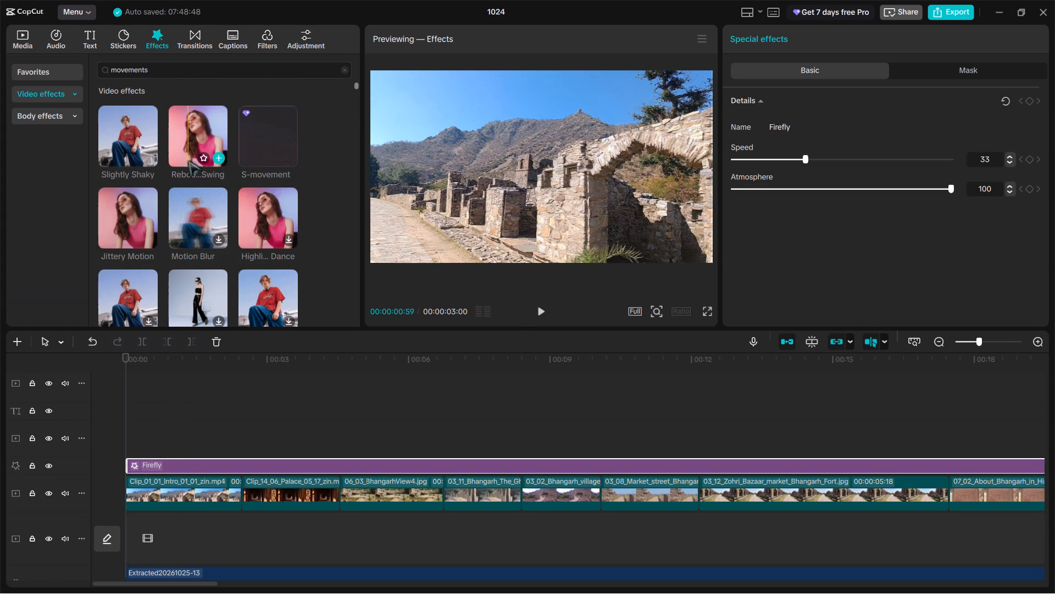
pyautogui.click(190, 151)
pyautogui.moveTo(189, 143); pyautogui.dragTo(146, 440)
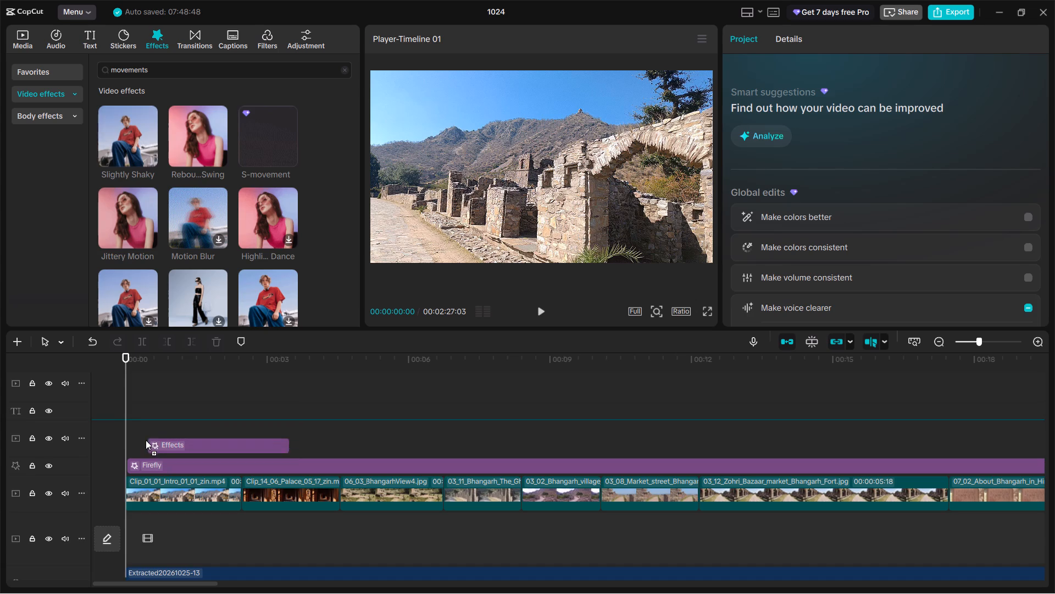
pyautogui.moveTo(146, 440); pyautogui.dragTo(143, 438)
pyautogui.moveTo(162, 430); pyautogui.dragTo(155, 469)
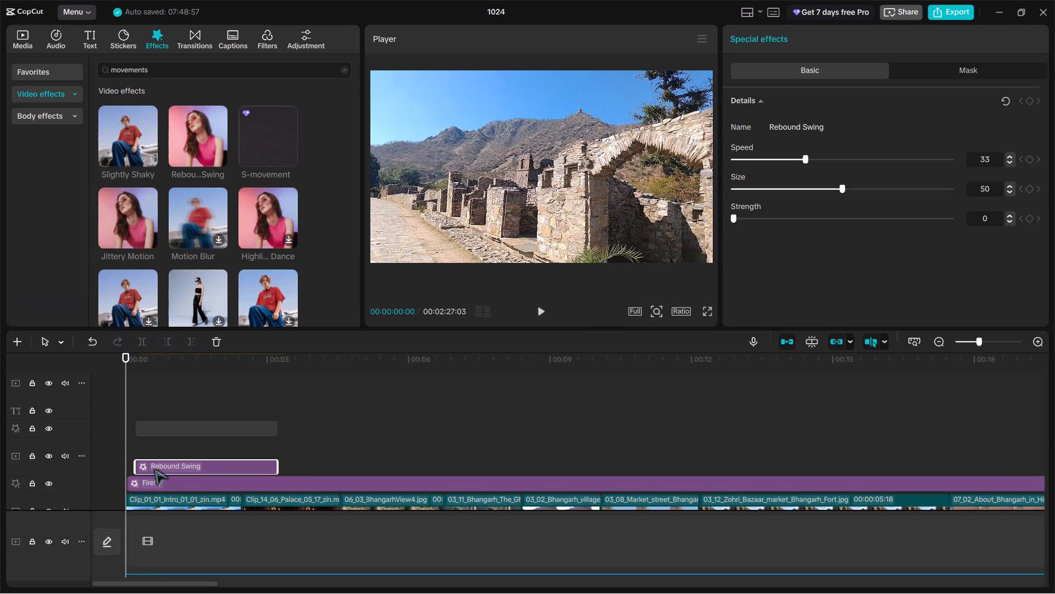
pyautogui.moveTo(155, 469); pyautogui.dragTo(265, 466)
pyautogui.scroll(-1, 274, 464)
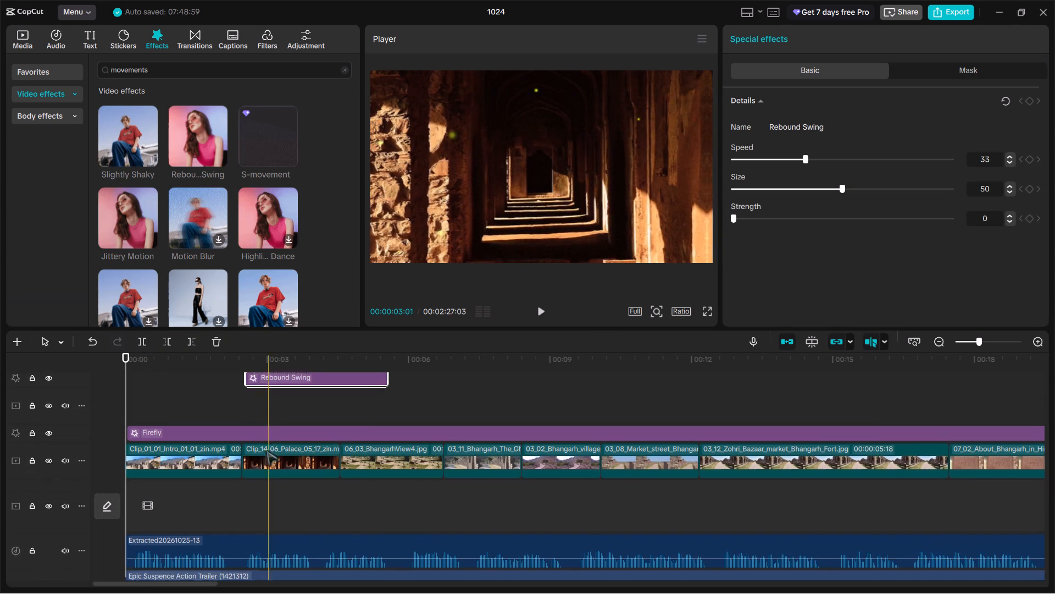
pyautogui.scroll(-1, 266, 450)
pyautogui.scroll(1, 347, 391)
pyautogui.moveTo(325, 408); pyautogui.dragTo(324, 444)
pyautogui.moveTo(319, 420); pyautogui.dragTo(320, 457)
# Extend the Rebound Swing effect to about 00:28, level with the end of the Firefly effect.
pyautogui.moveTo(390, 408); pyautogui.dragTo(881, 347)
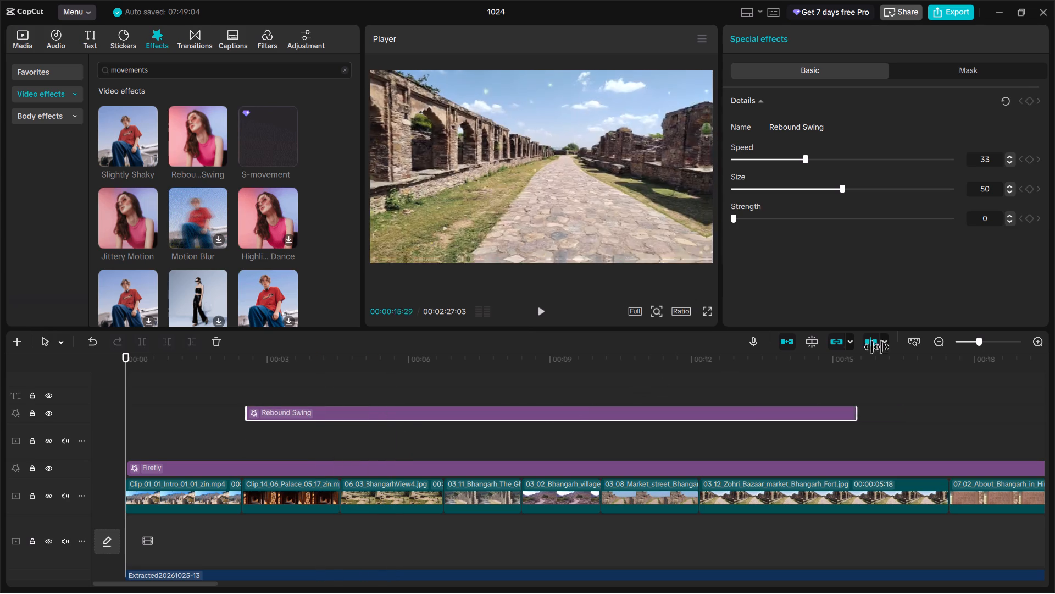
pyautogui.moveTo(881, 347); pyautogui.dragTo(737, 422)
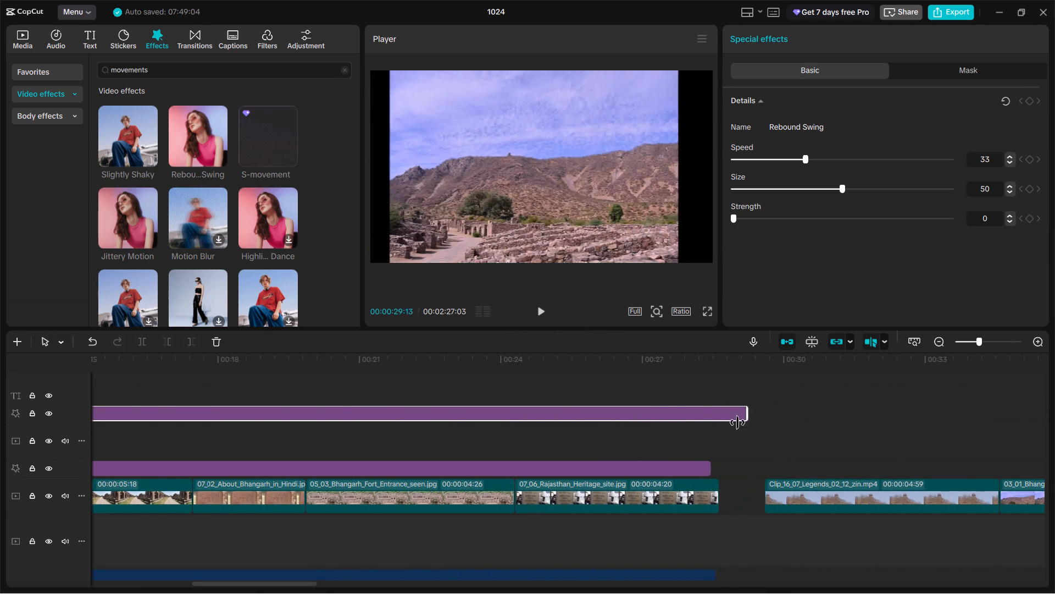
pyautogui.moveTo(737, 422); pyautogui.dragTo(712, 456)
# Nudge the Firefly effect slightly later, closer to the end of the 07_06_Rajasthan_Heritage_site.jpg clip.
pyautogui.moveTo(678, 464); pyautogui.dragTo(695, 465)
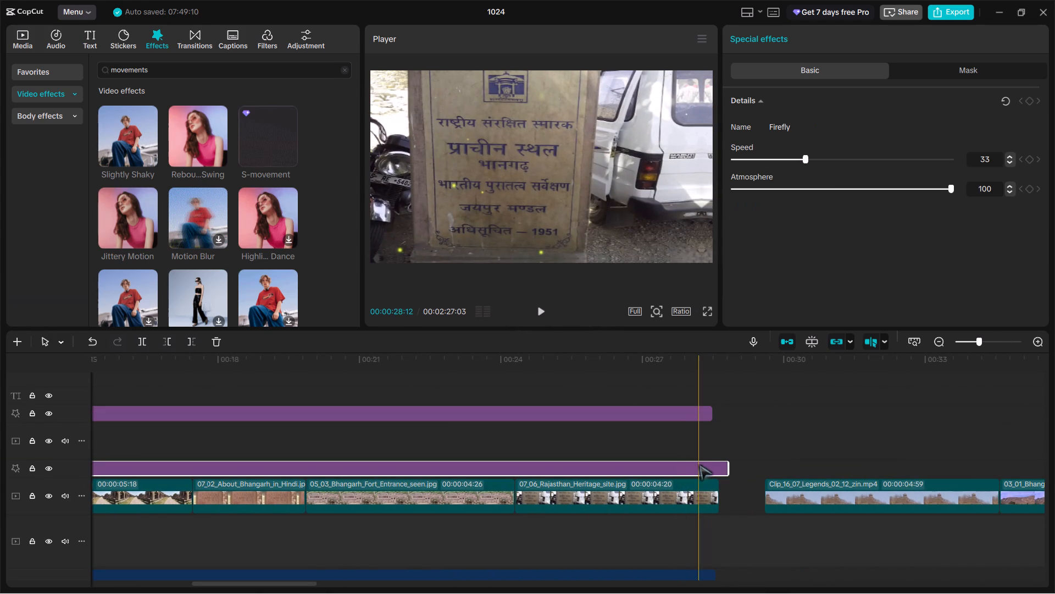
pyautogui.moveTo(686, 465); pyautogui.dragTo(673, 470)
# Preview the Rebound Swing effect from the movement results.
pyautogui.hscroll(4, 617, 468)
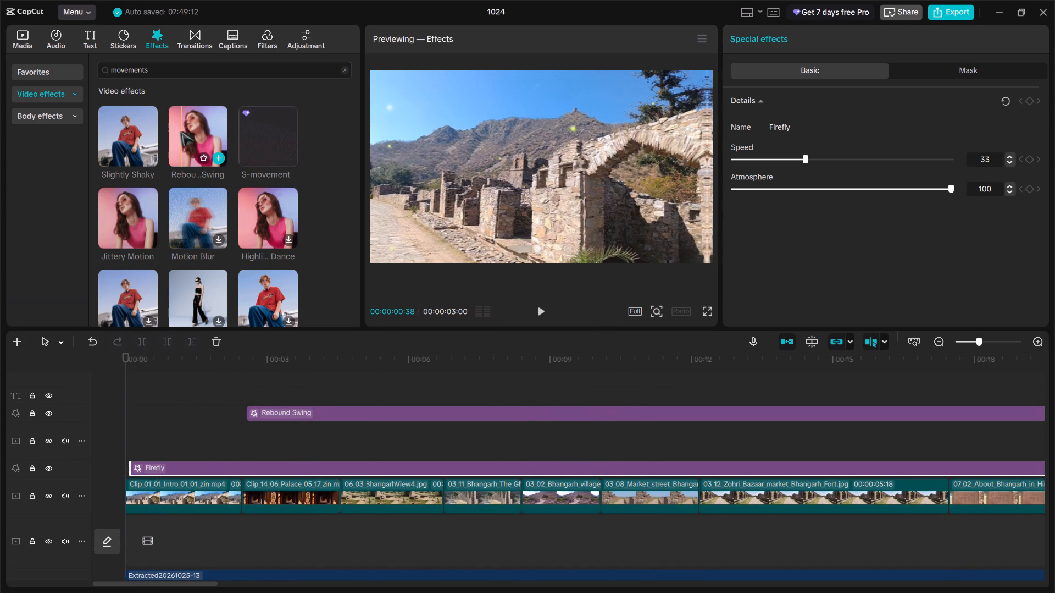
pyautogui.press('space')
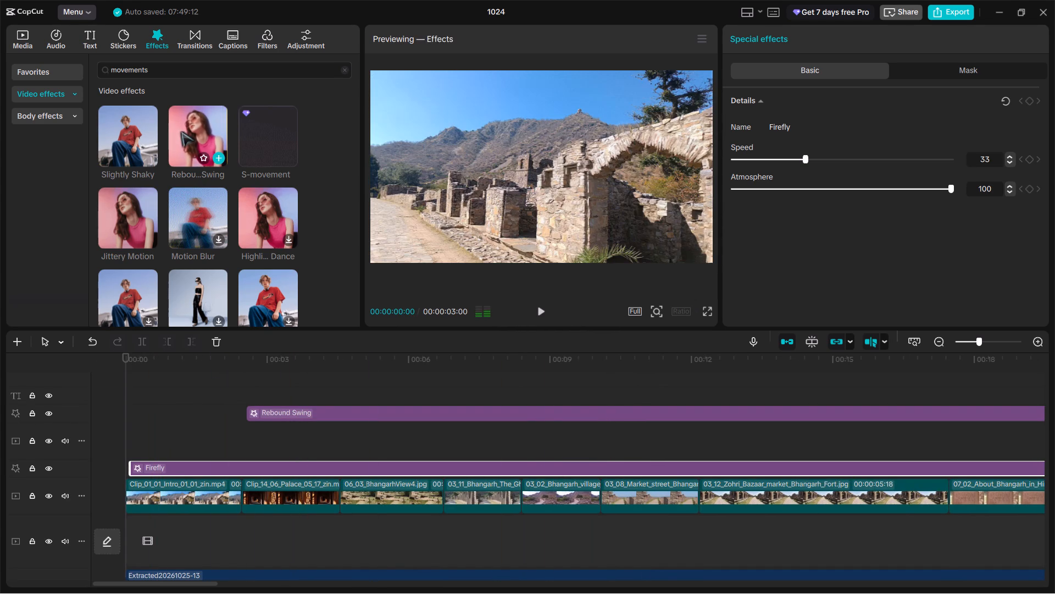
pyautogui.press('space')
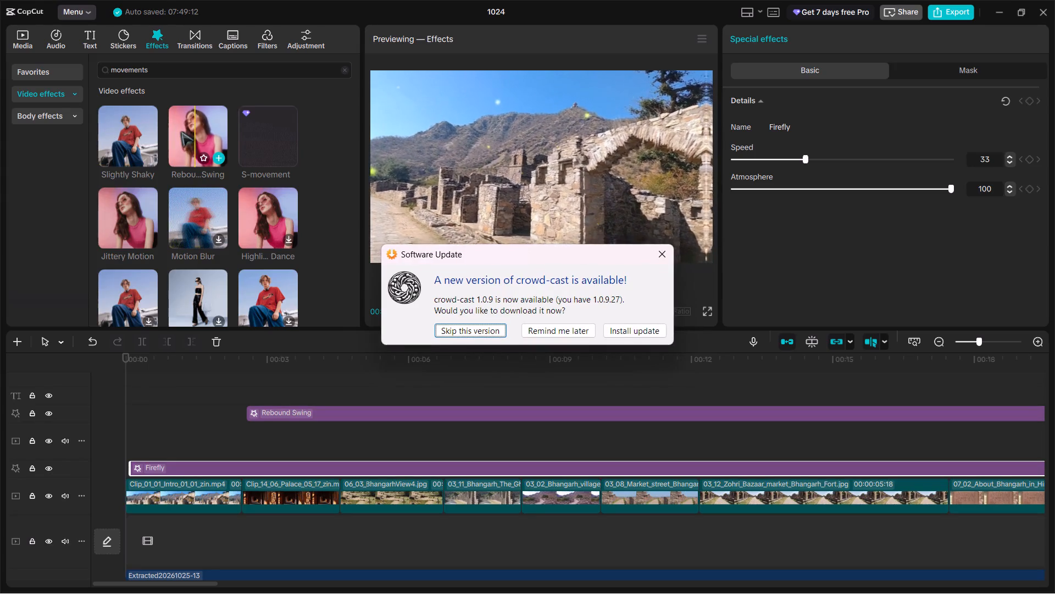
# Postpone the crowd-cast software update.
pyautogui.click(542, 331)
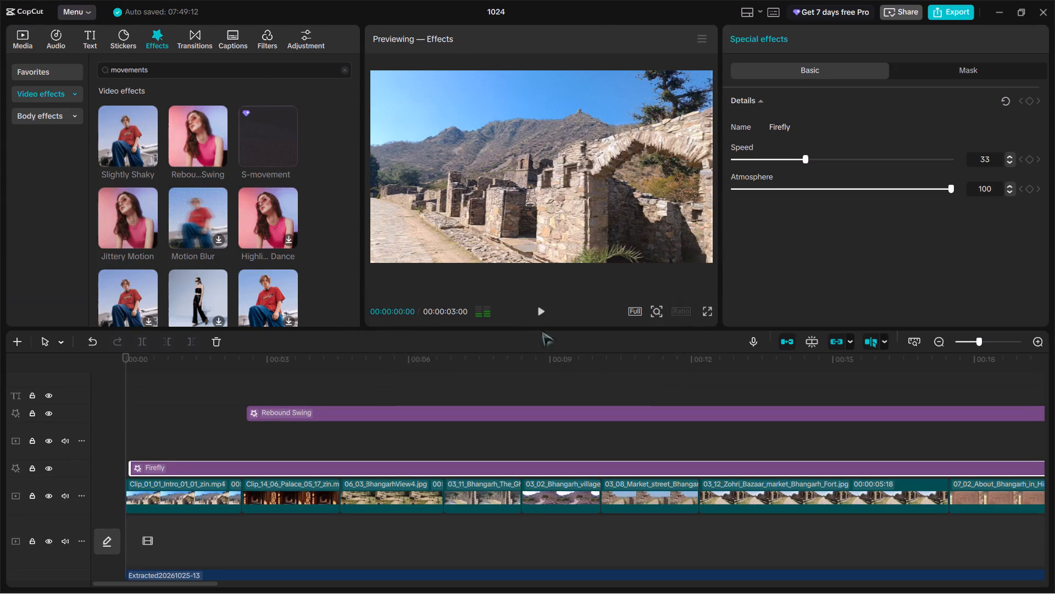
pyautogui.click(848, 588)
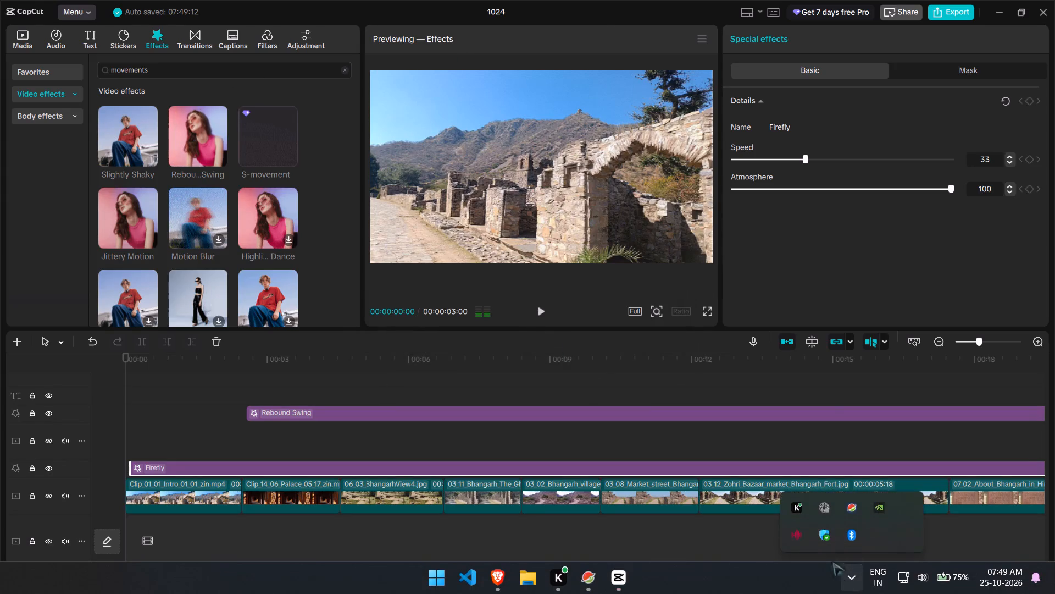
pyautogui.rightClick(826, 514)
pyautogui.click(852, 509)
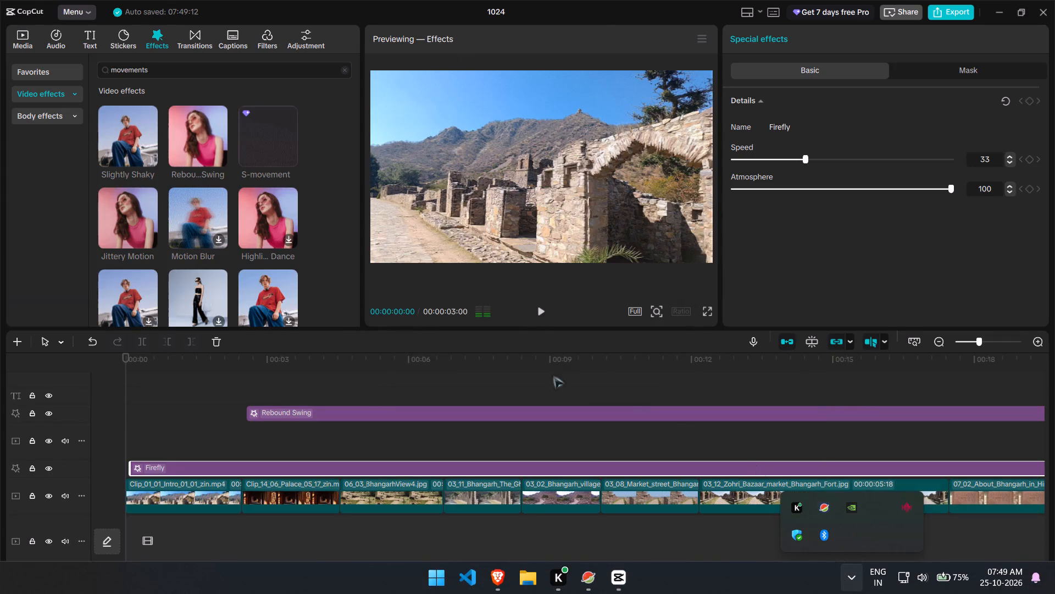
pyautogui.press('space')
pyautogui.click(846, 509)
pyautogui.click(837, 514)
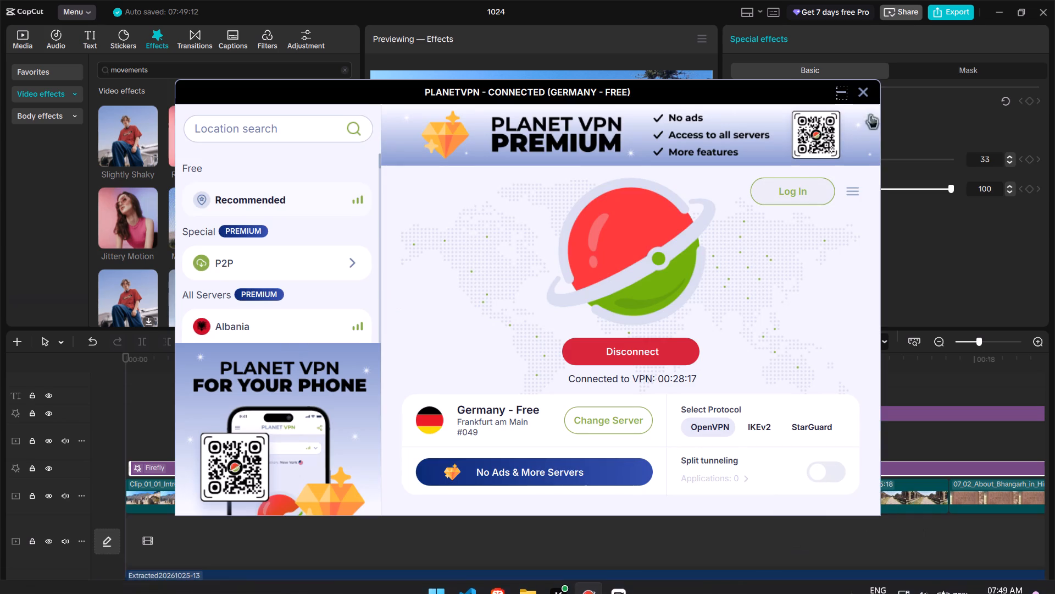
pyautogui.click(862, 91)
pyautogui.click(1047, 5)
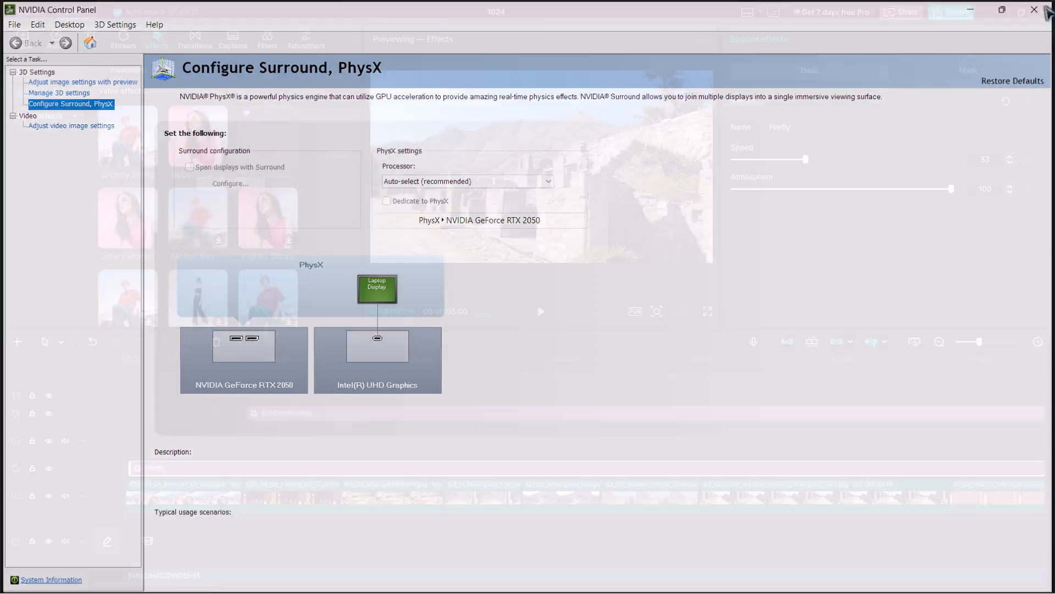
# Play the video from the beginning past the end of the effects to check Firefly and Rebound Swing over the clips.
pyautogui.press('space')
pyautogui.click(160, 395)
pyautogui.moveTo(160, 395); pyautogui.dragTo(120, 385)
pyautogui.press('space')
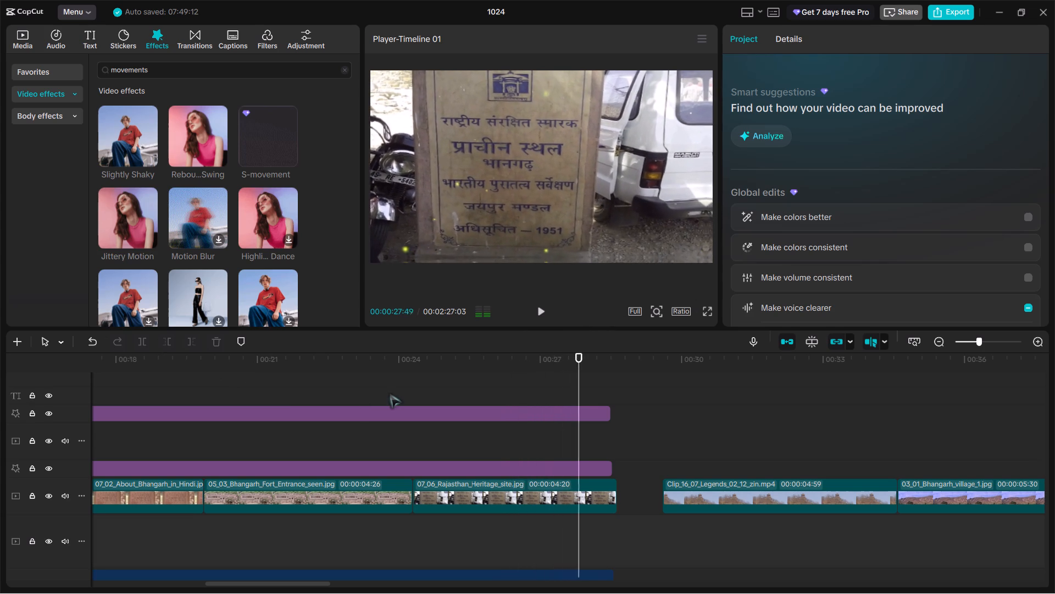
pyautogui.rightClick(588, 455)
pyautogui.click(548, 415)
pyautogui.press('space')
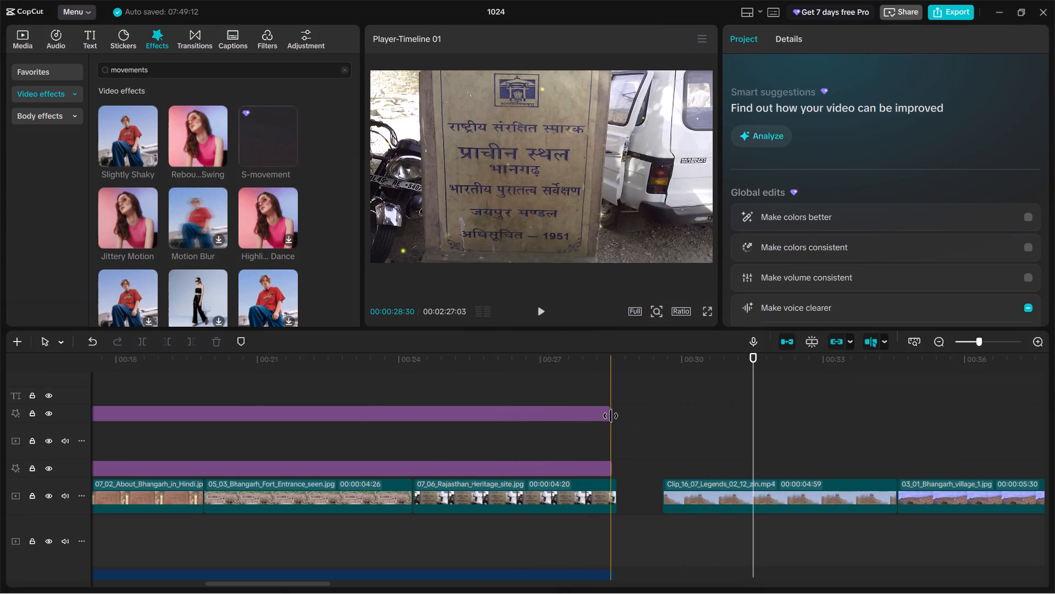
# Extend the end of the Firefly effect to the end of the 07_06_Rajasthan_Heritage_site.jpg clip.
pyautogui.click(610, 471)
pyautogui.click(610, 471)
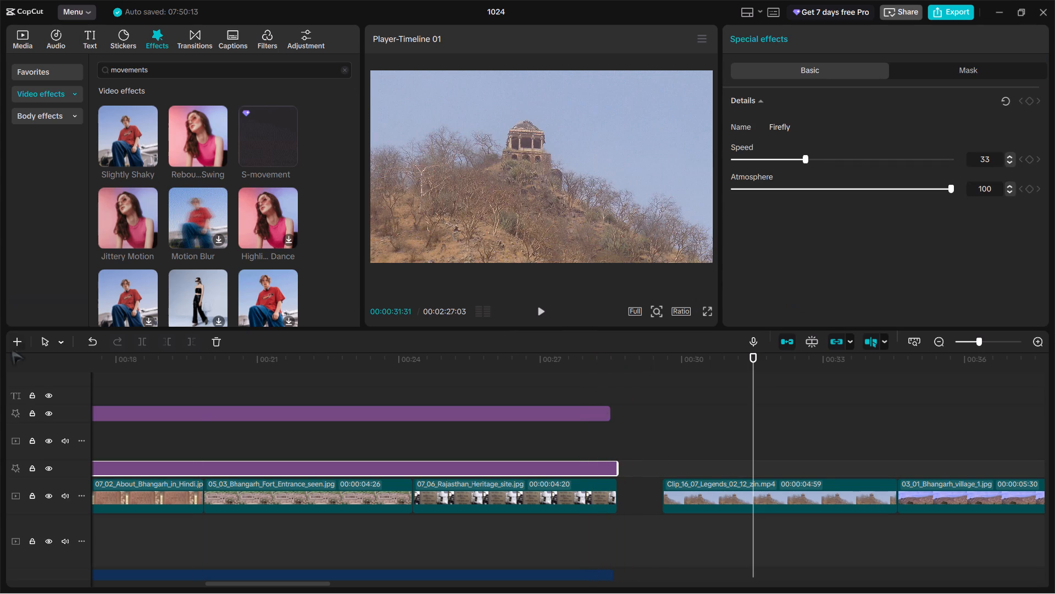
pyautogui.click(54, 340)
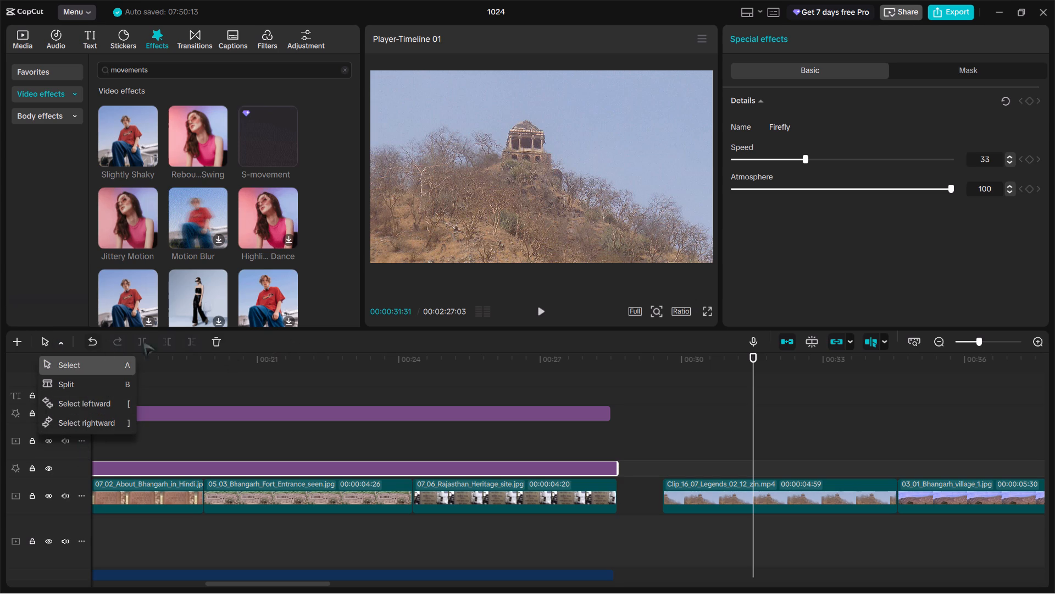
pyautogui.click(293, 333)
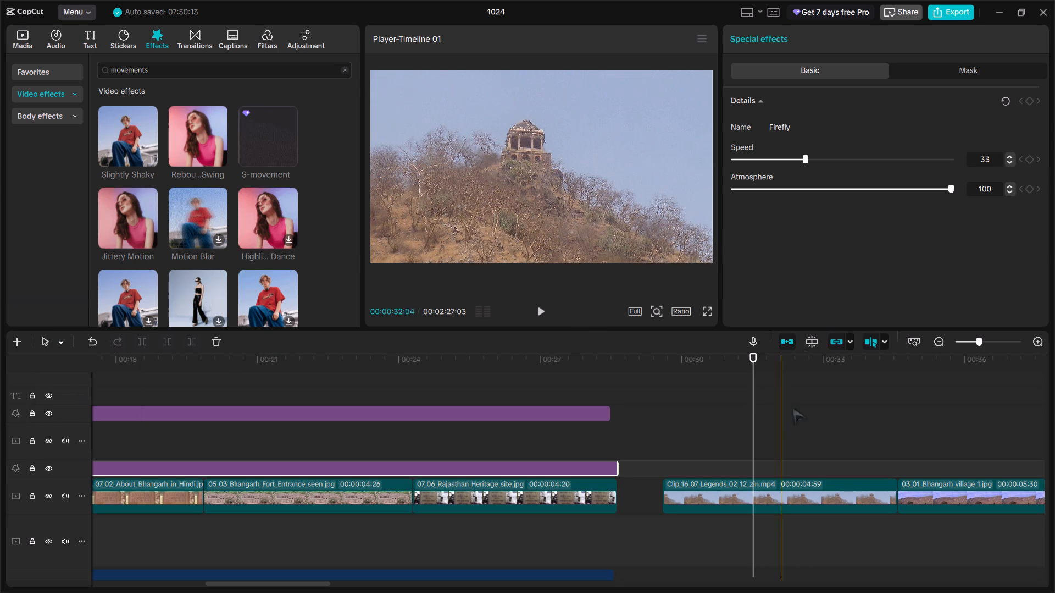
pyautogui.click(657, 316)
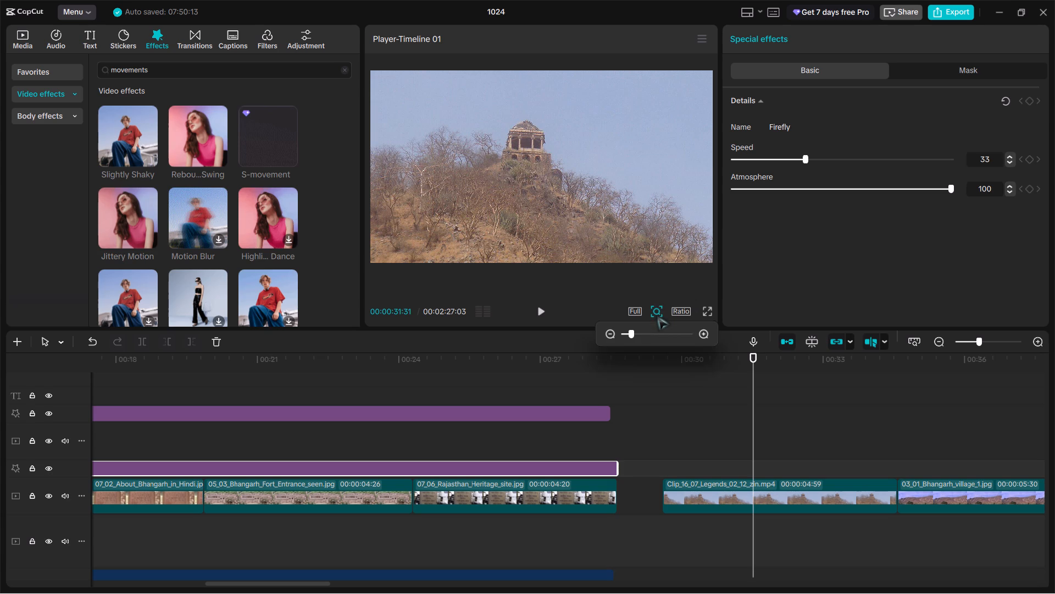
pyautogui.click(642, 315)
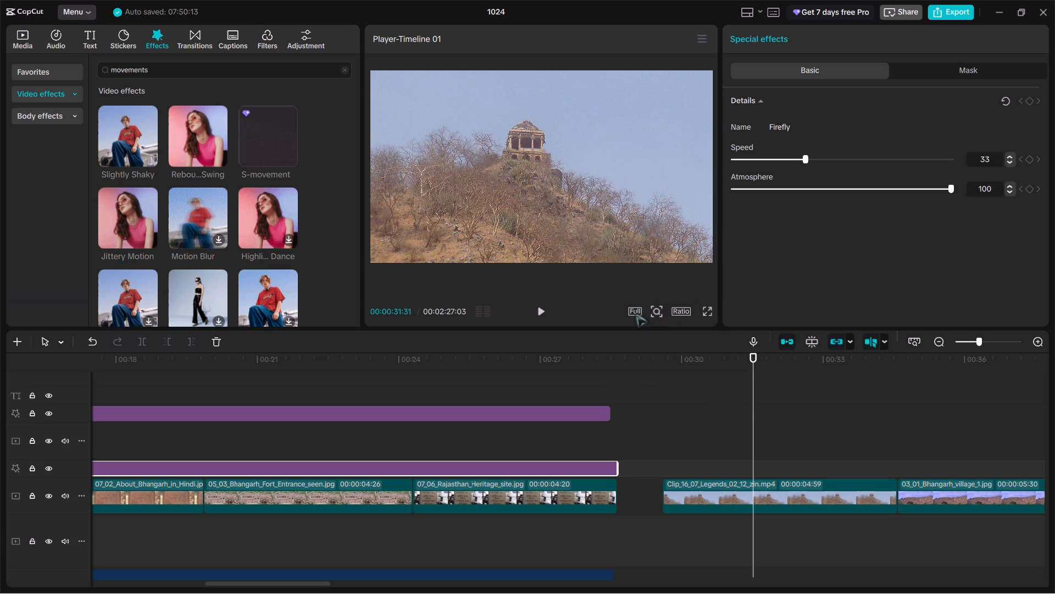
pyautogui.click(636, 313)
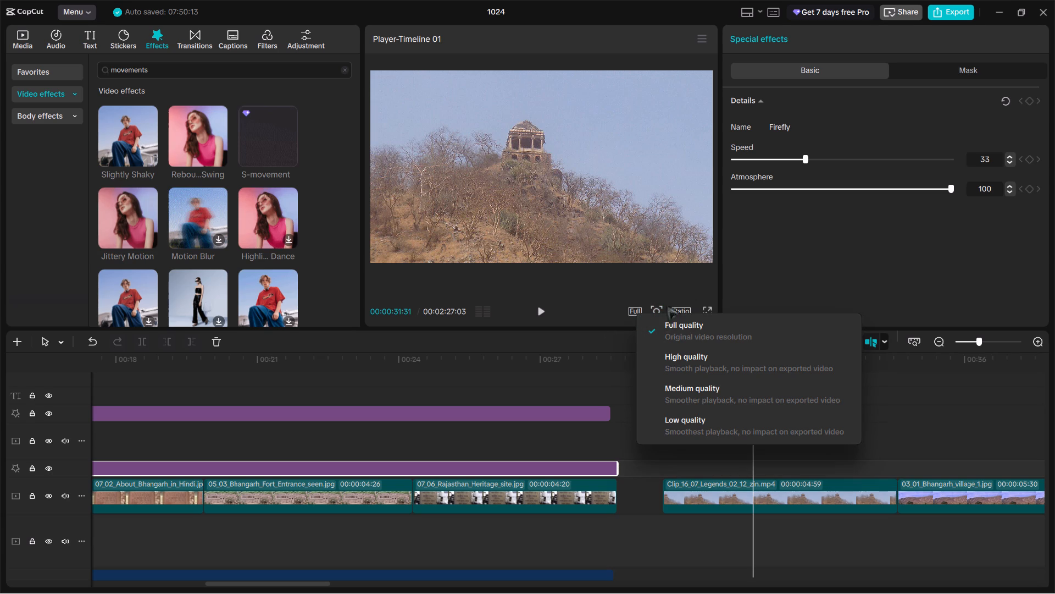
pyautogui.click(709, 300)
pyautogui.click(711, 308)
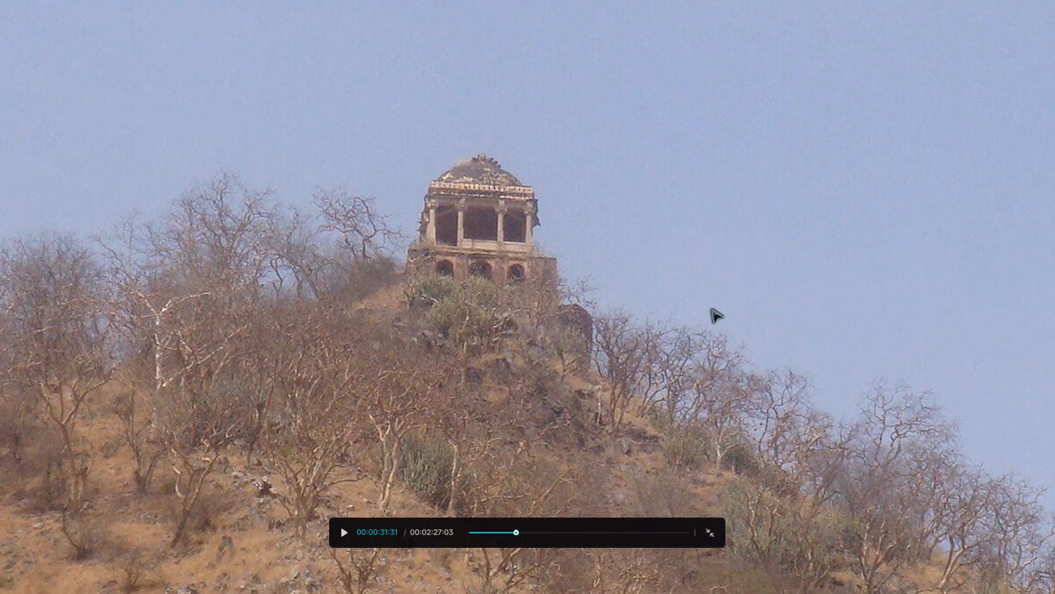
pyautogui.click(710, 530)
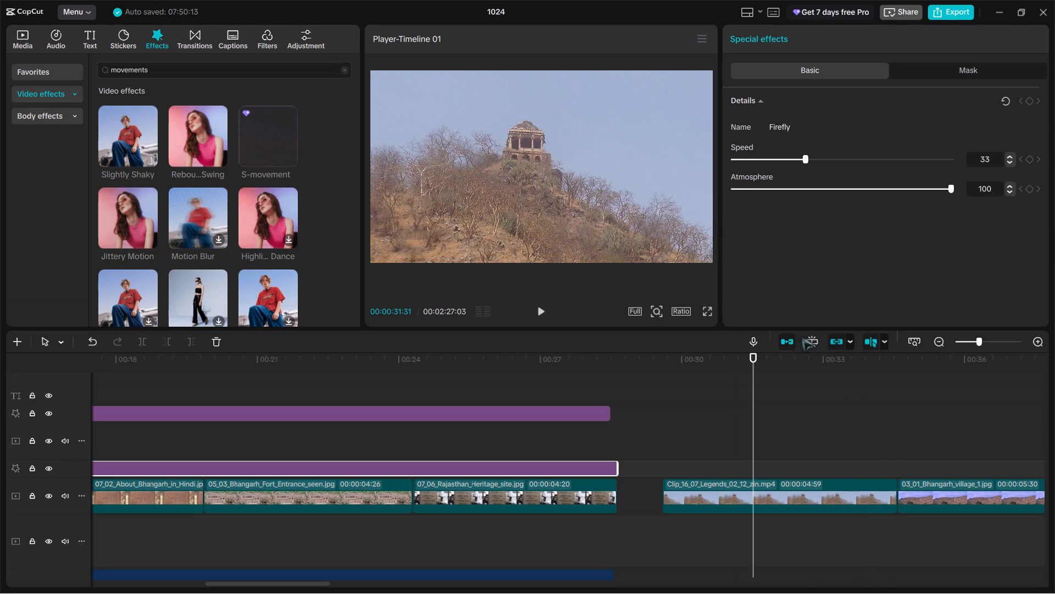
# Turn on auto snapping for the timeline.
pyautogui.click(803, 337)
pyautogui.click(820, 348)
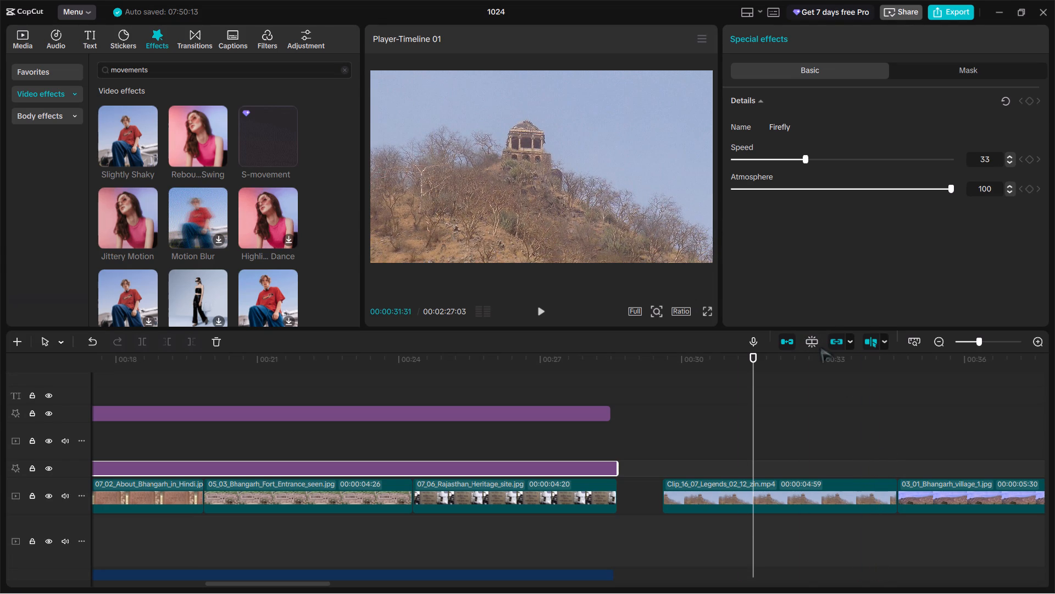
pyautogui.click(815, 344)
# Shift the Rebound Swing effect slightly later so it ends with the 07_06_Rajasthan_Heritage_site.jpg clip.
pyautogui.click(589, 402)
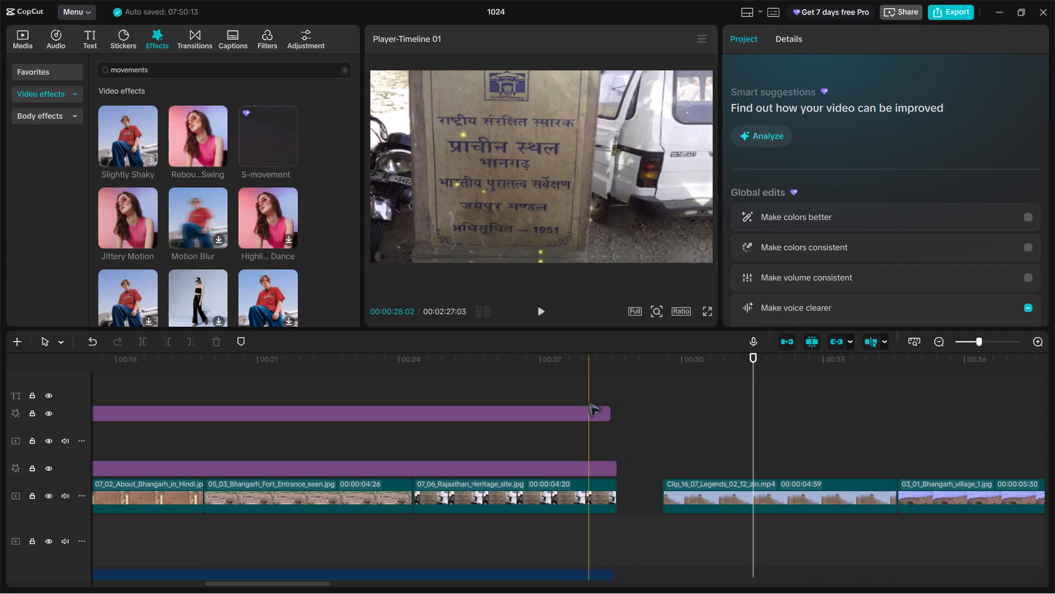
pyautogui.click(599, 416)
pyautogui.moveTo(607, 417); pyautogui.dragTo(616, 417)
pyautogui.click(610, 467)
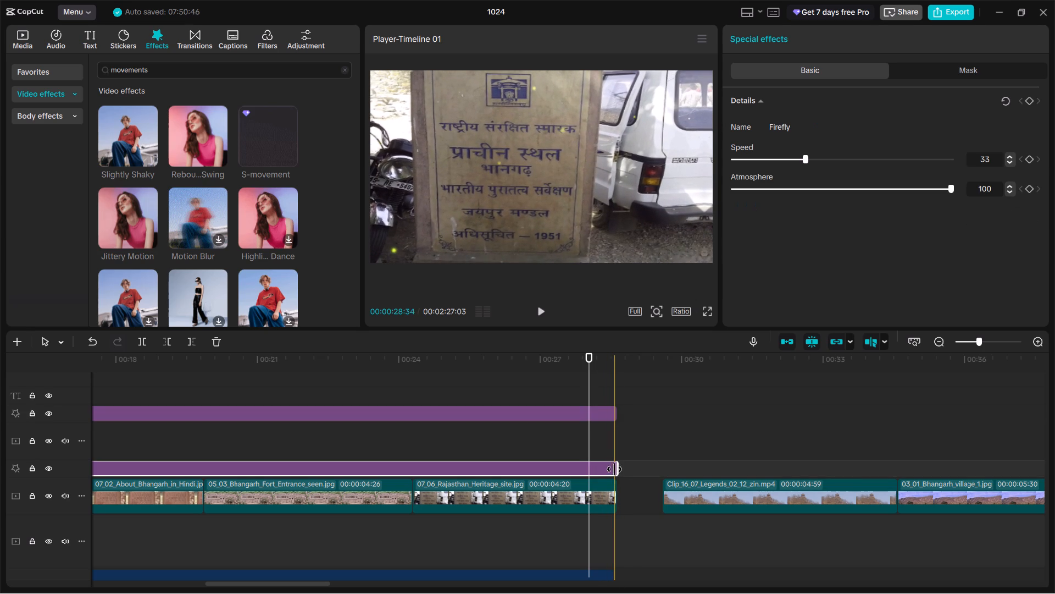
pyautogui.click(614, 469)
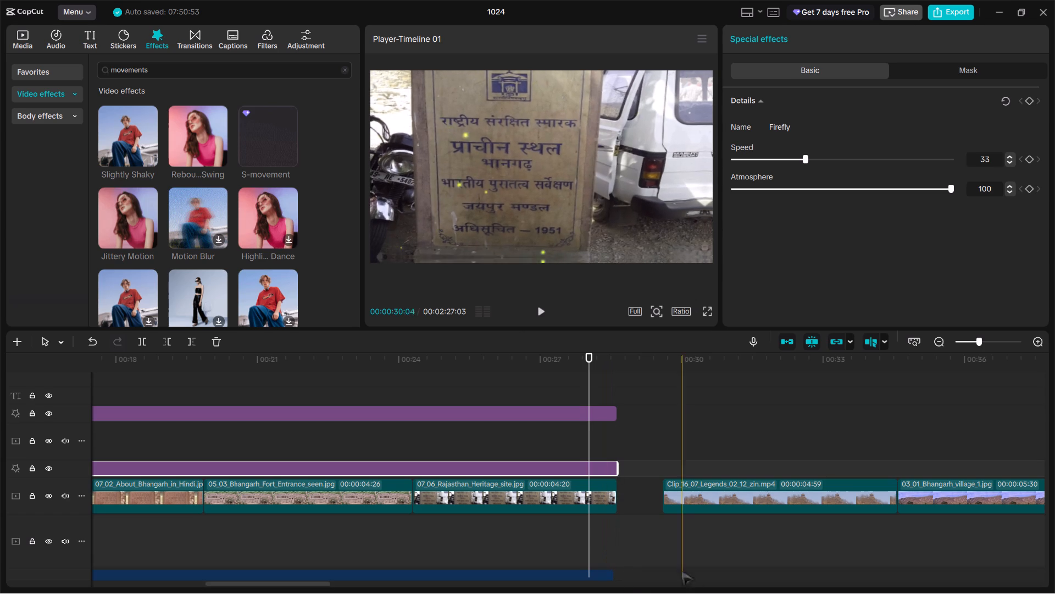
# Play the video from the beginning to review the Firefly and Rebound Swing effects over the opening clips.
pyautogui.scroll(-1, 606, 529)
pyautogui.moveTo(591, 362); pyautogui.dragTo(159, 384)
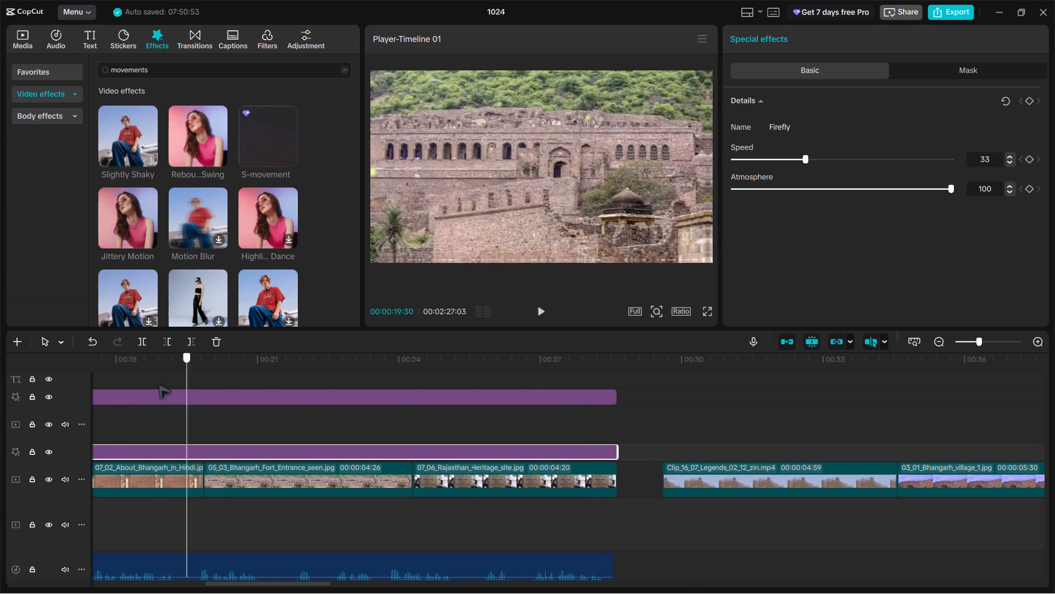
pyautogui.moveTo(159, 384); pyautogui.dragTo(1, 384)
pyautogui.press('space')
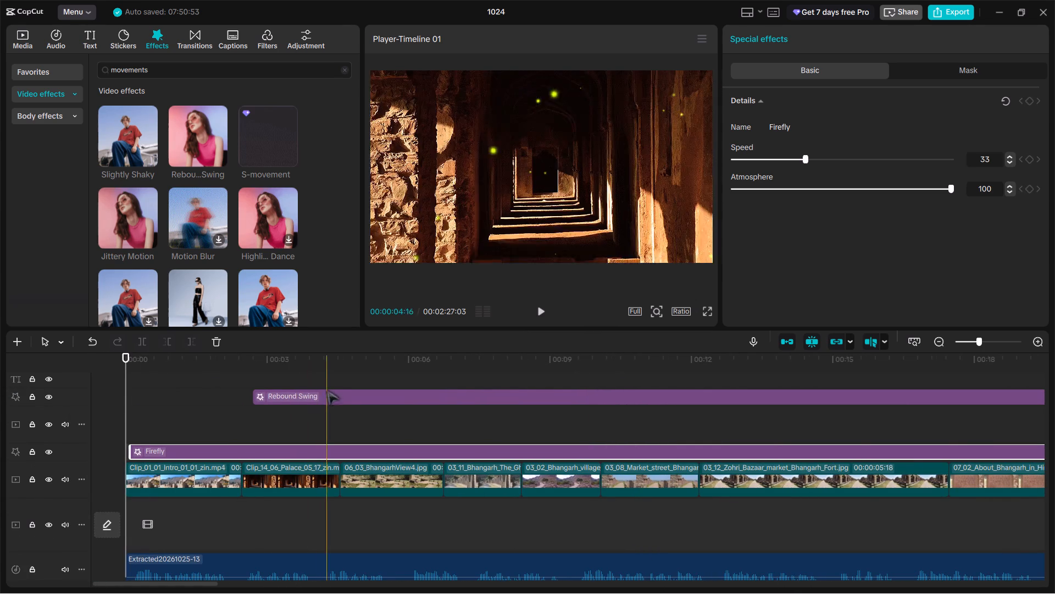
pyautogui.moveTo(325, 378); pyautogui.dragTo(112, 384)
pyautogui.click(143, 360)
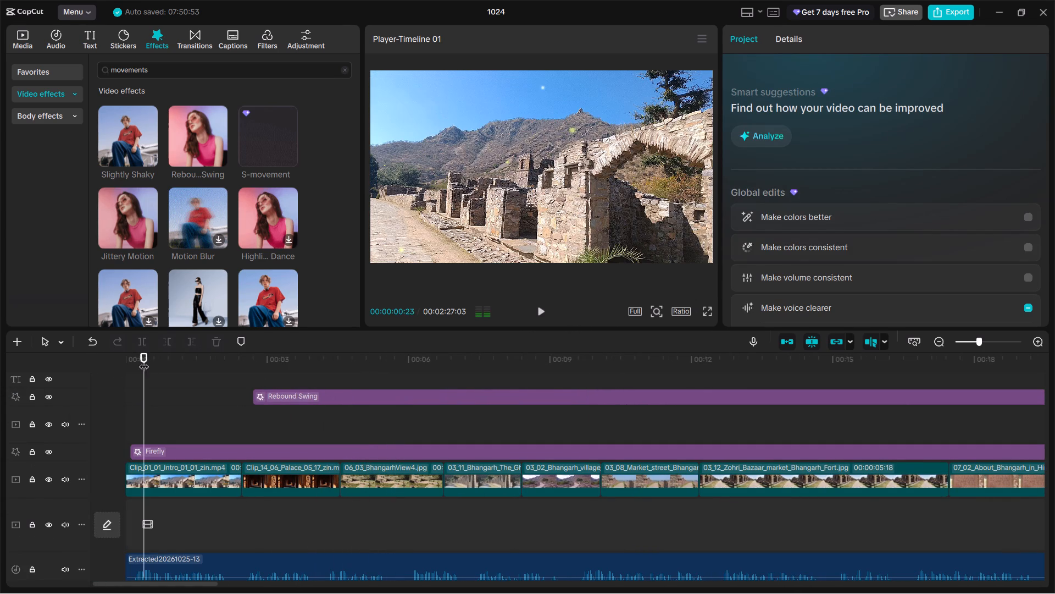
pyautogui.moveTo(144, 360); pyautogui.dragTo(129, 360)
pyautogui.press('space')
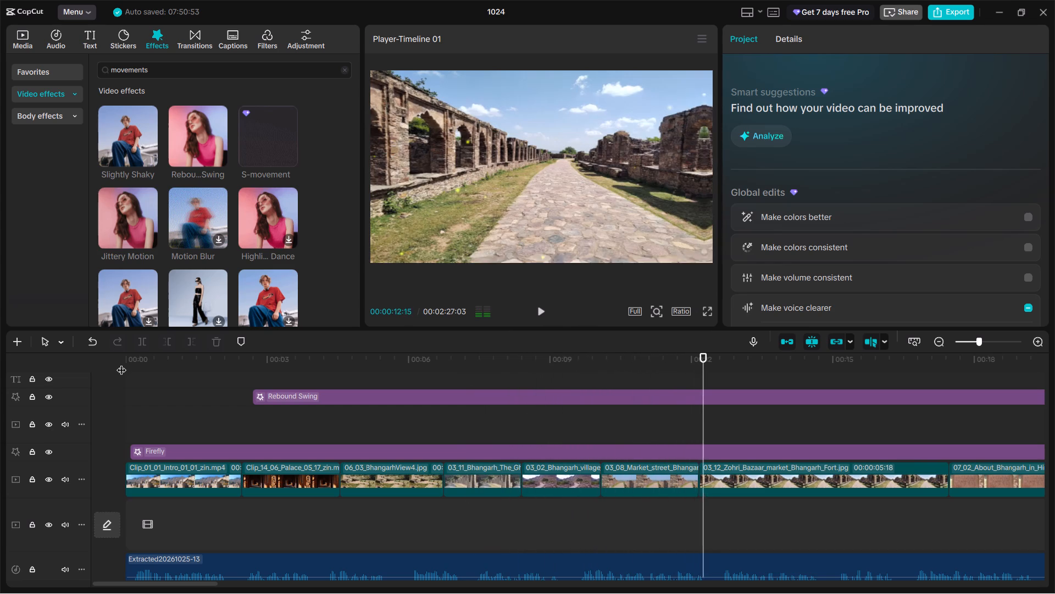
# Pause the playback, switch to File Explorer and open New Volume (D:).
pyautogui.press('space')
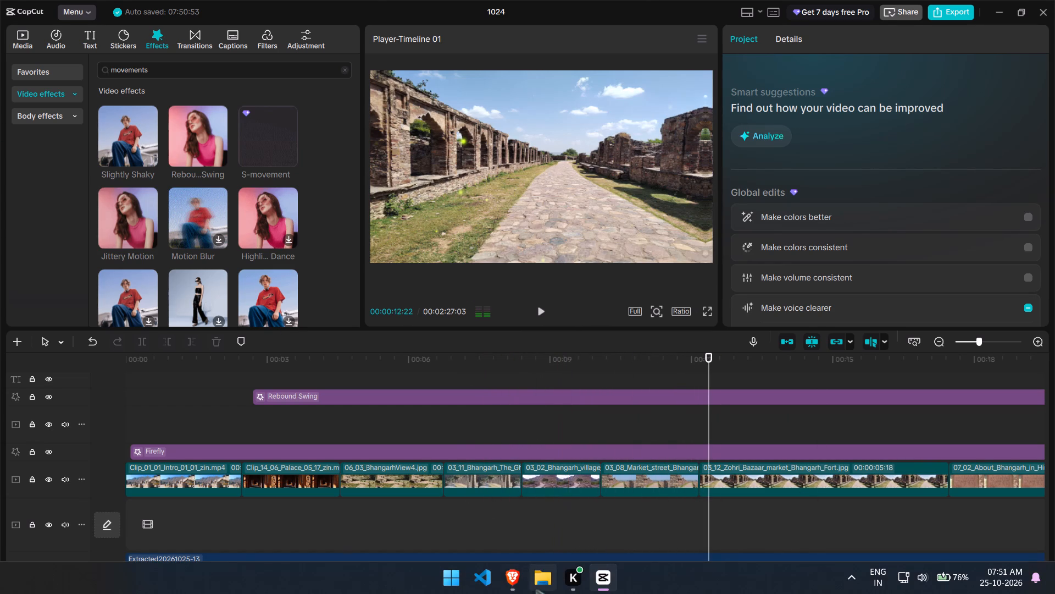
pyautogui.click(517, 589)
pyautogui.click(517, 589)
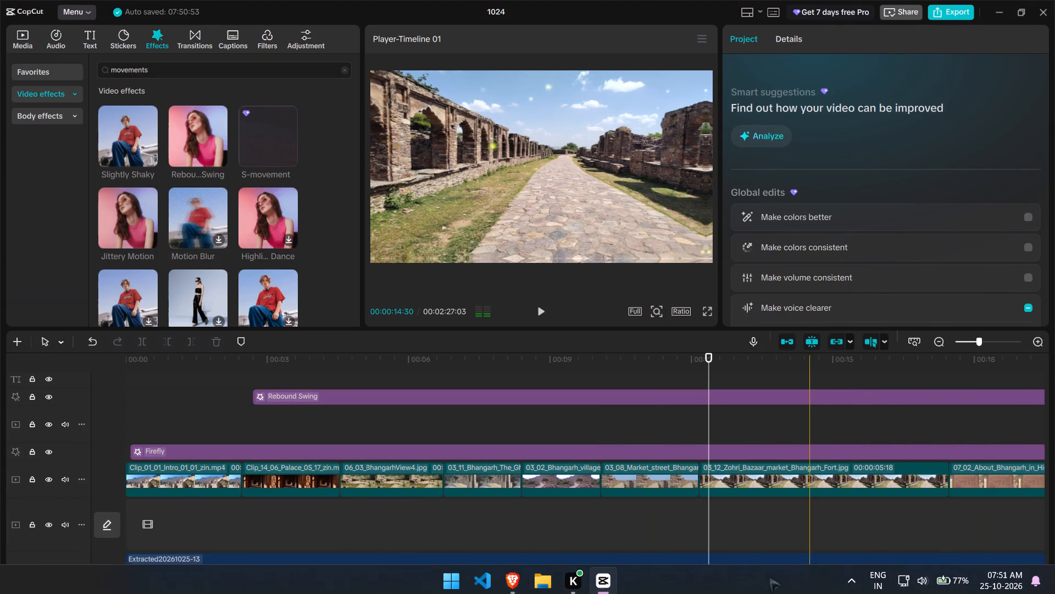
pyautogui.click(534, 573)
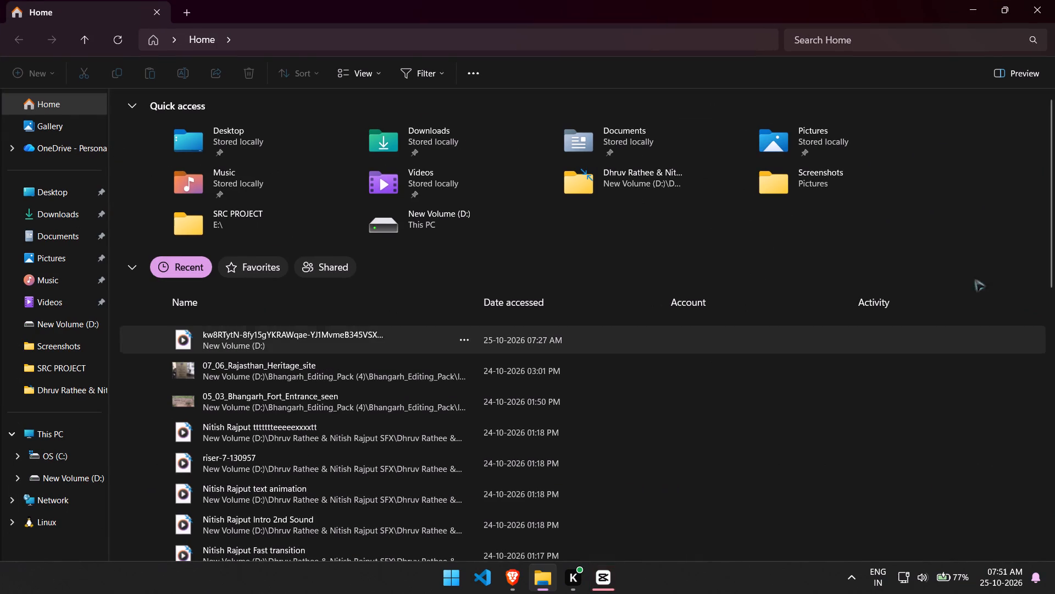
pyautogui.click(73, 491)
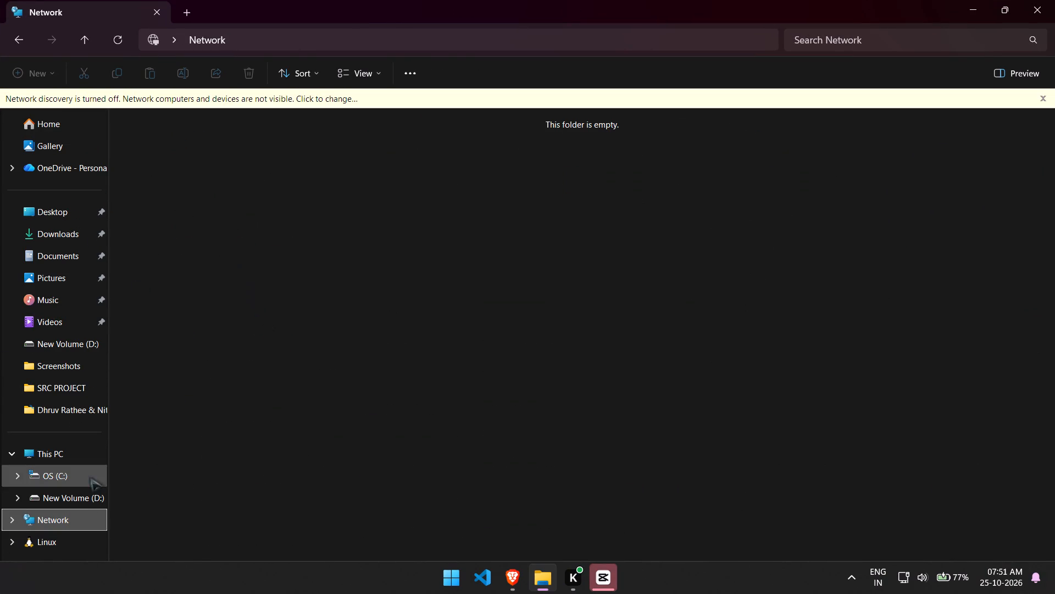
pyautogui.click(75, 494)
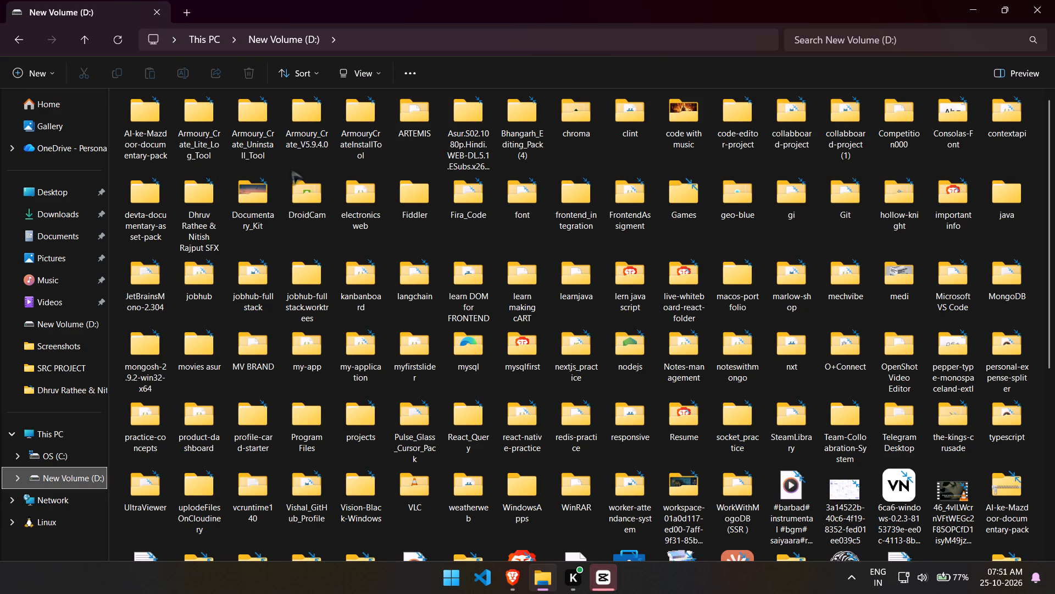
# Open the Images folder of Bhangarh_Editing_Pack, inside the Bhangarh_Editing_Pack (4) folder.
pyautogui.click(381, 206)
pyautogui.click(293, 205)
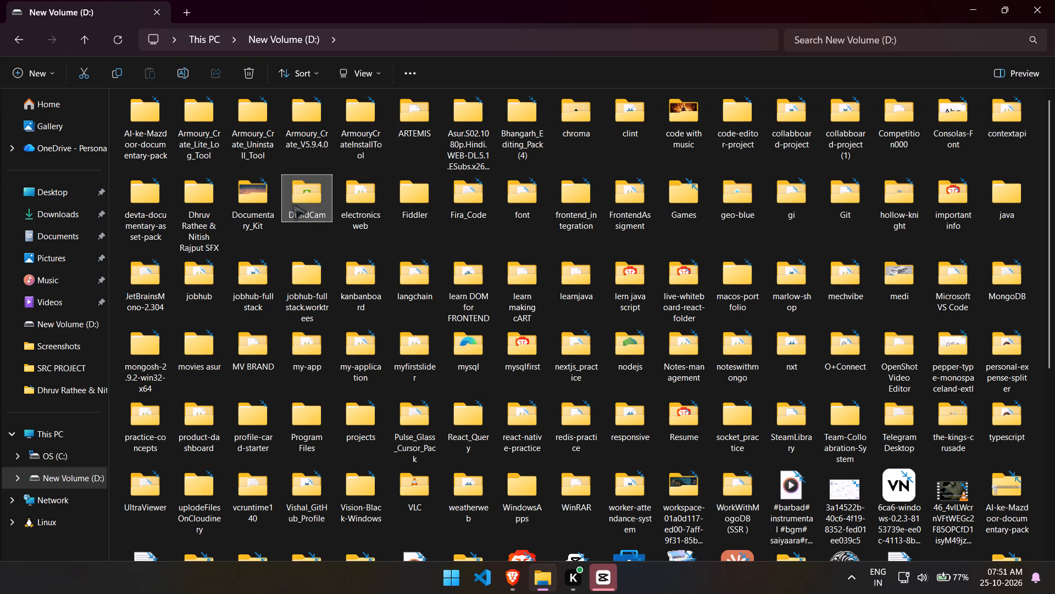
pyautogui.click(199, 206)
pyautogui.click(140, 202)
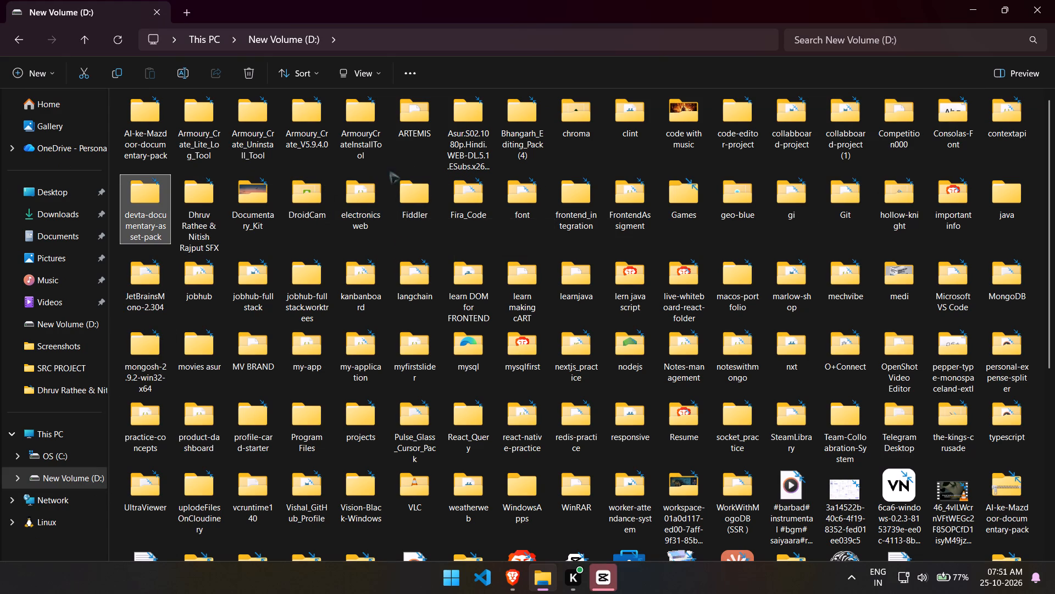
pyautogui.click(449, 207)
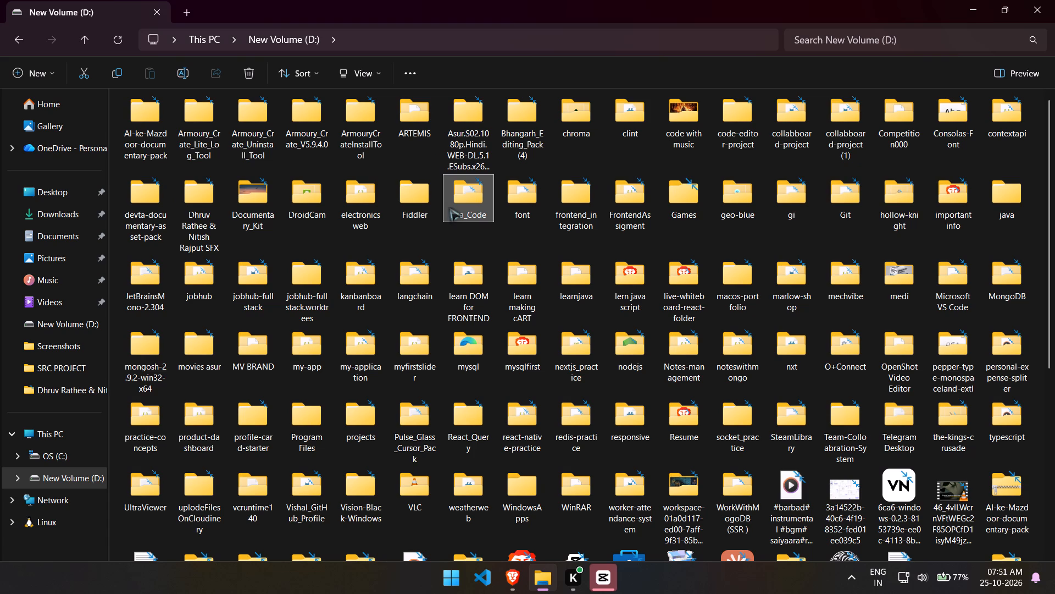
pyautogui.press('b')
pyautogui.write('bb')
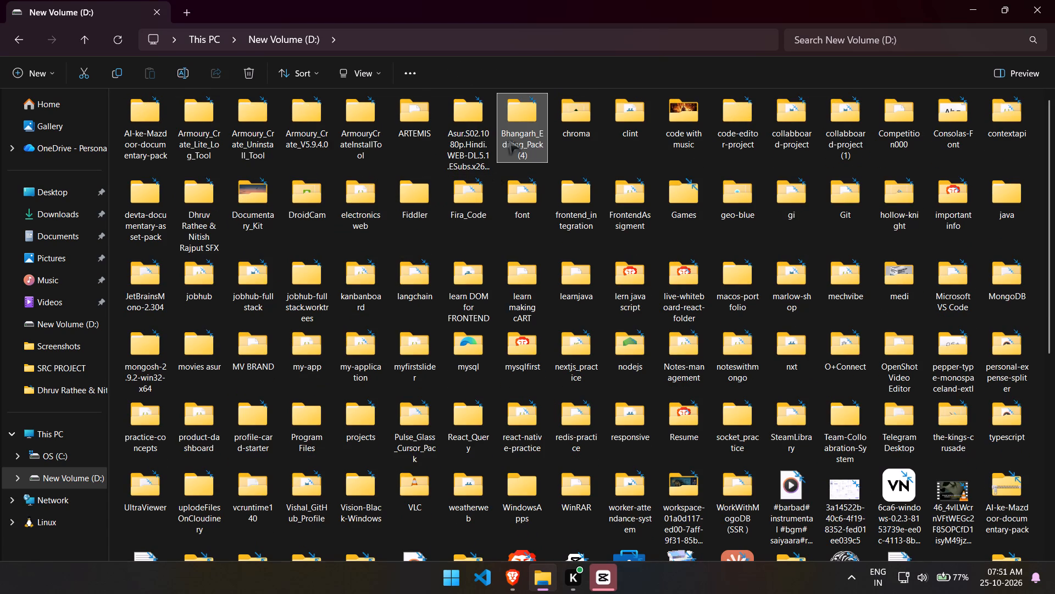
pyautogui.click(508, 139)
pyautogui.doubleClick(513, 112)
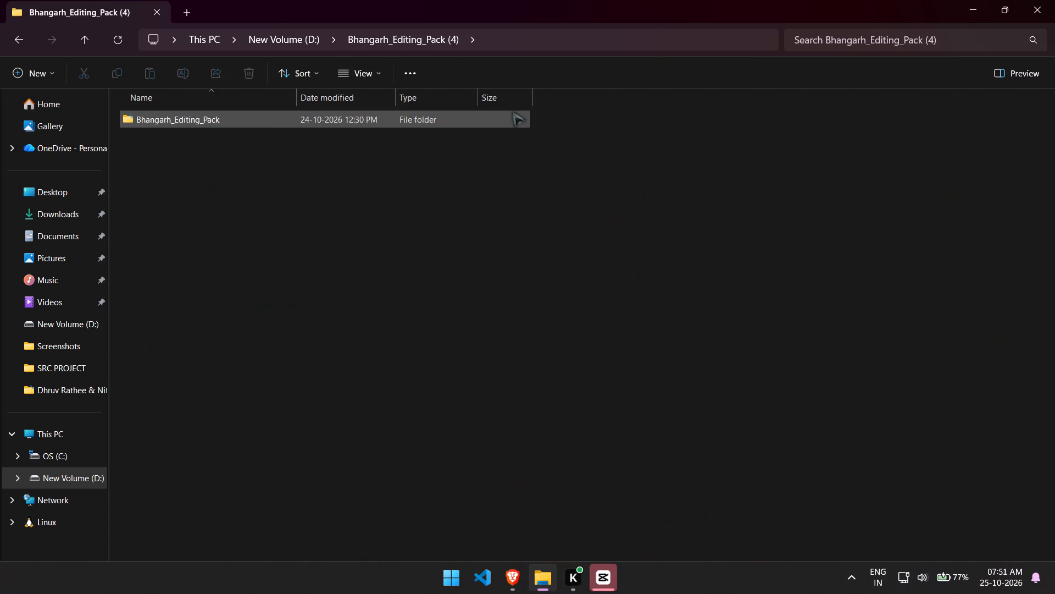
pyautogui.doubleClick(252, 120)
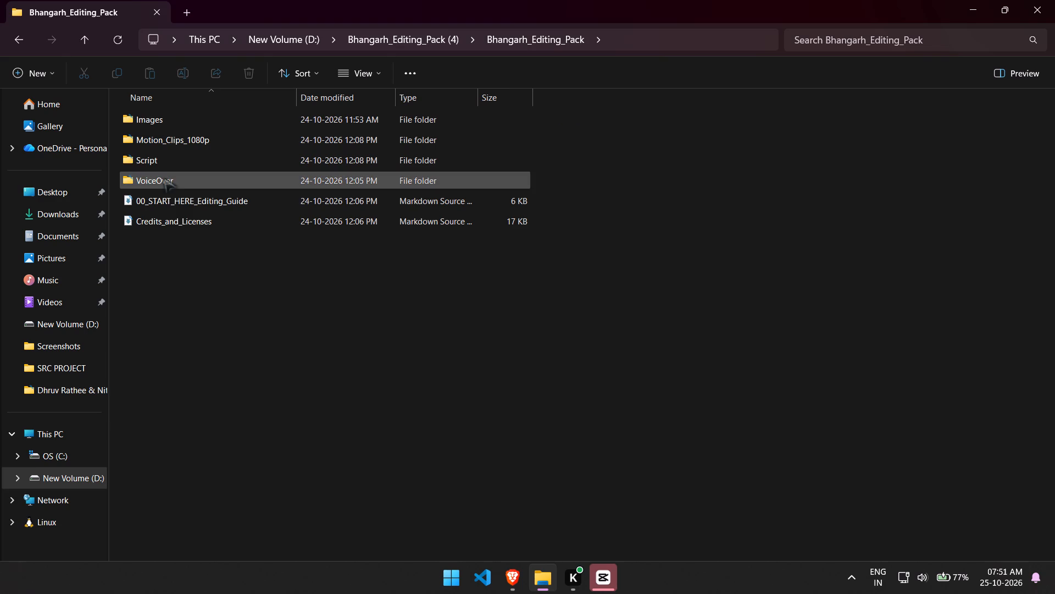
pyautogui.doubleClick(169, 125)
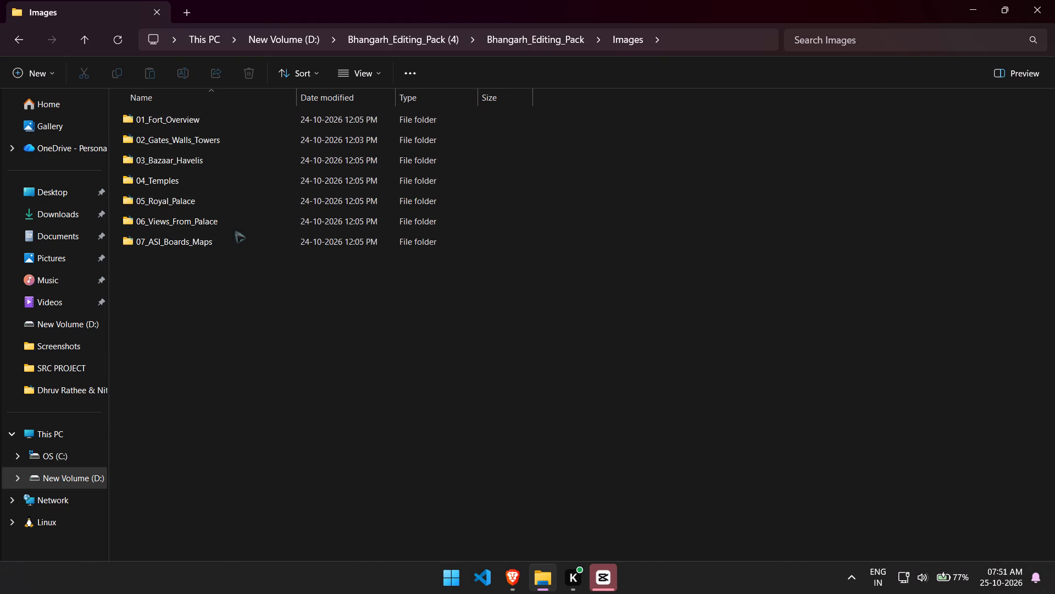
# Look through the images in the 06_Views_From_Palace, 05_Royal_Palace, 03_Bazaar_Havelis and 02_Gates_Walls_Towers folders.
pyautogui.doubleClick(202, 217)
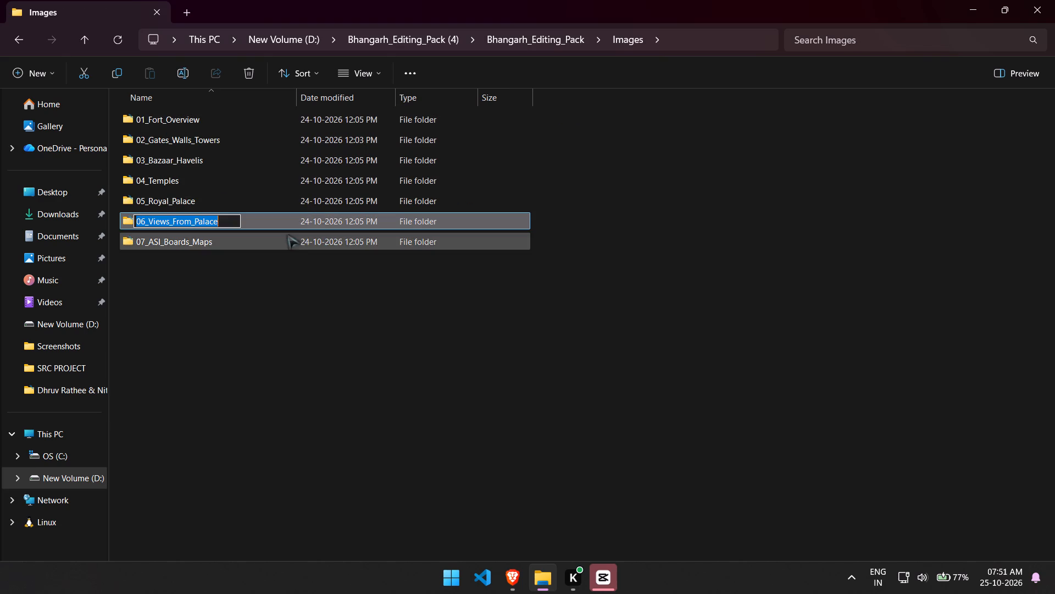
pyautogui.doubleClick(277, 213)
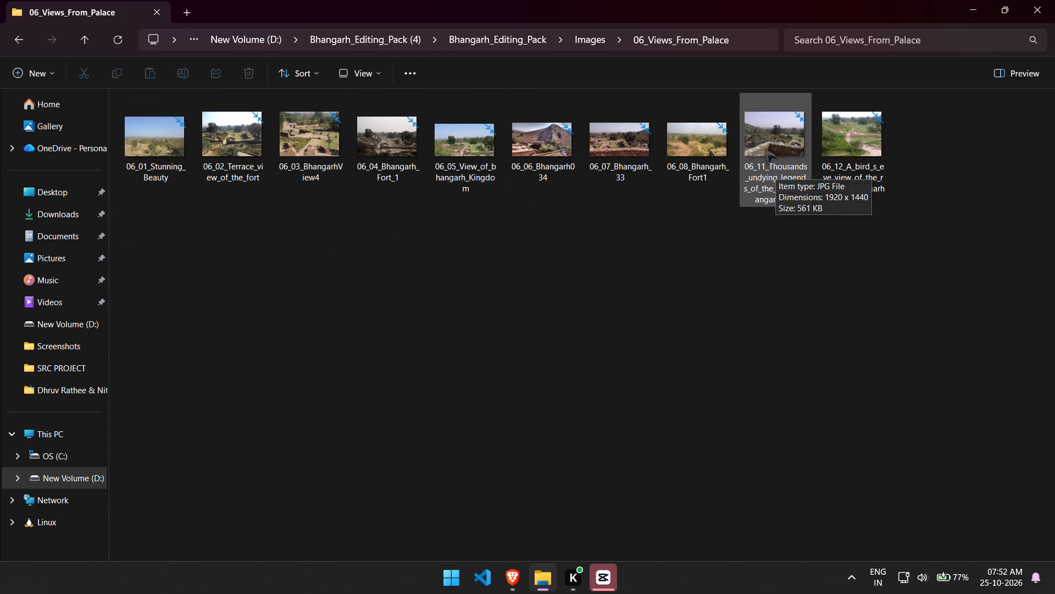
pyautogui.click(21, 43)
pyautogui.doubleClick(182, 194)
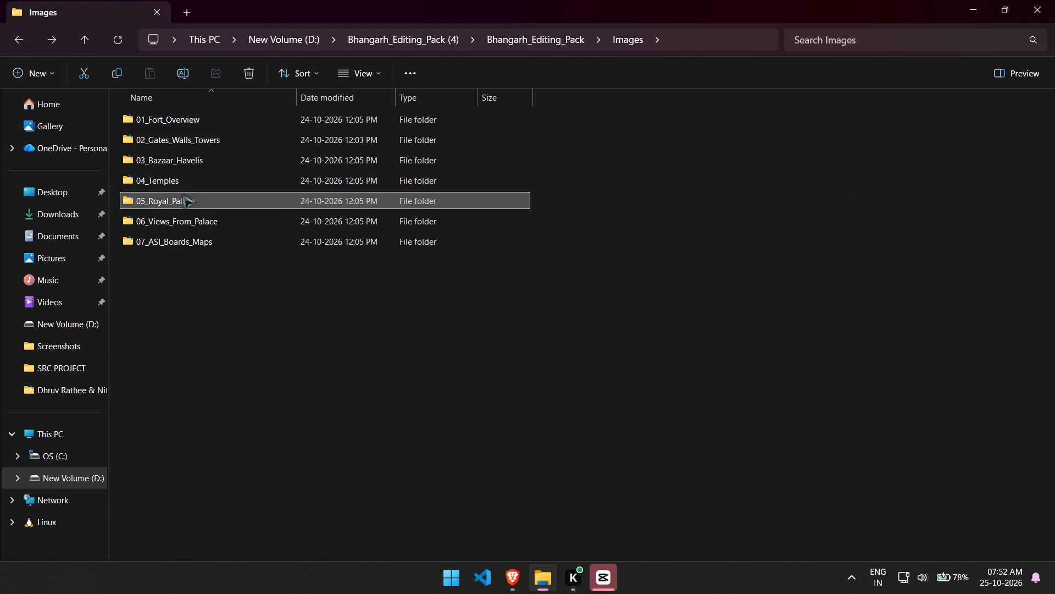
pyautogui.click(16, 42)
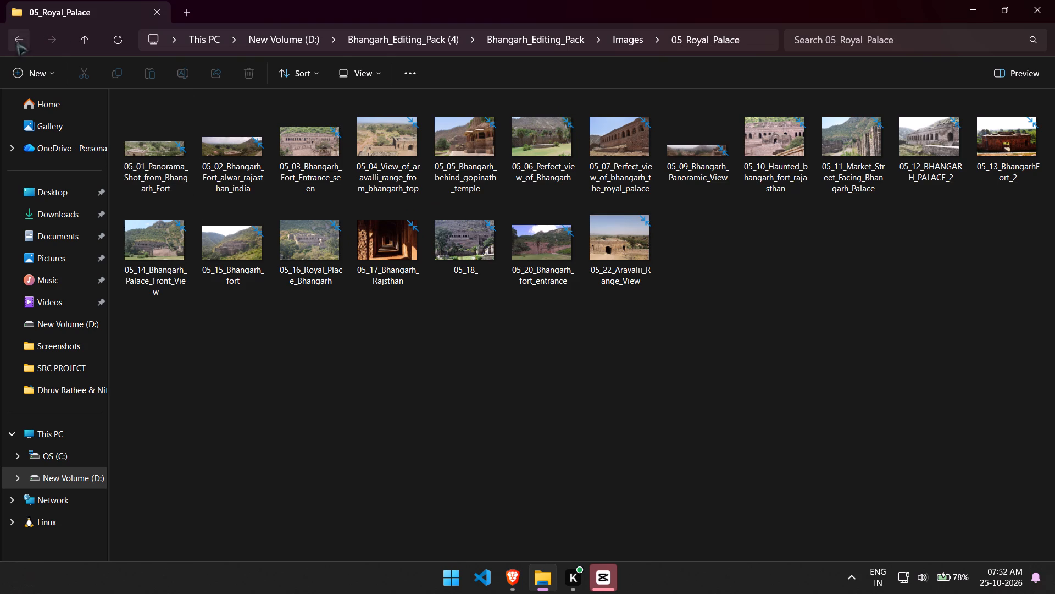
pyautogui.doubleClick(165, 162)
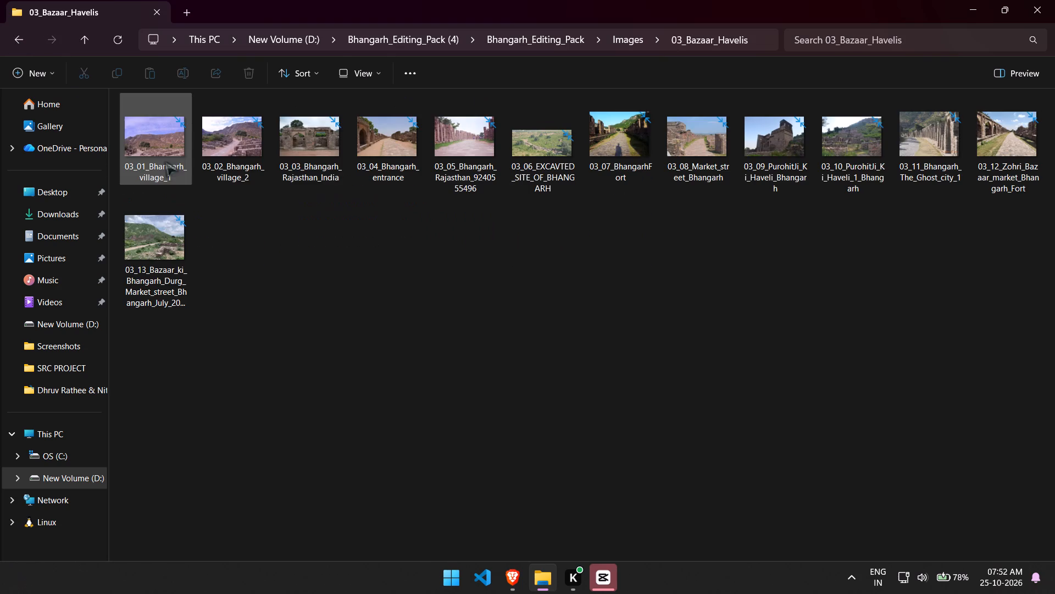
pyautogui.click(15, 46)
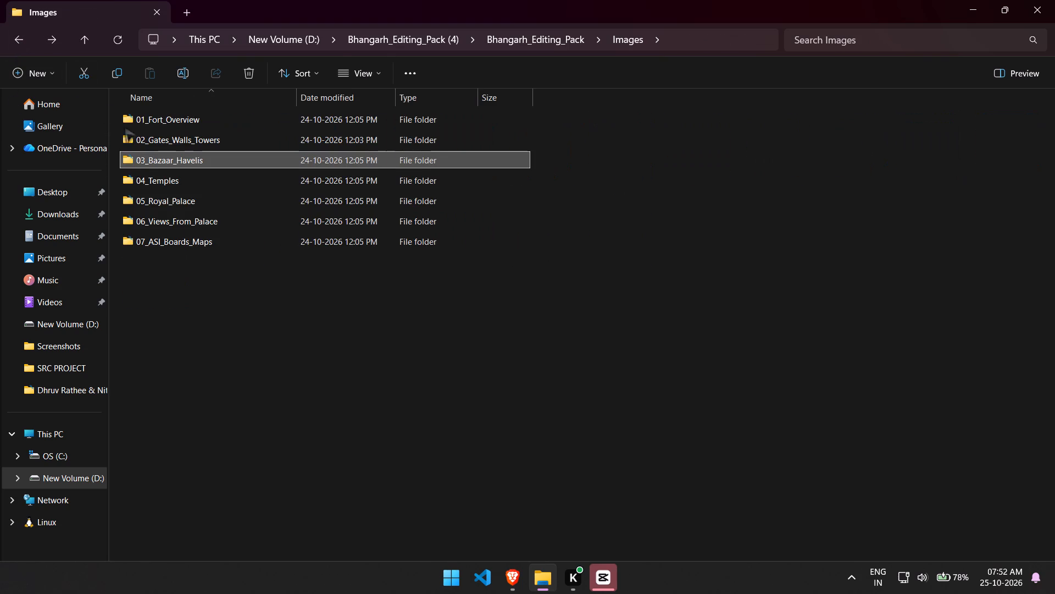
pyautogui.doubleClick(171, 142)
pyautogui.doubleClick(371, 140)
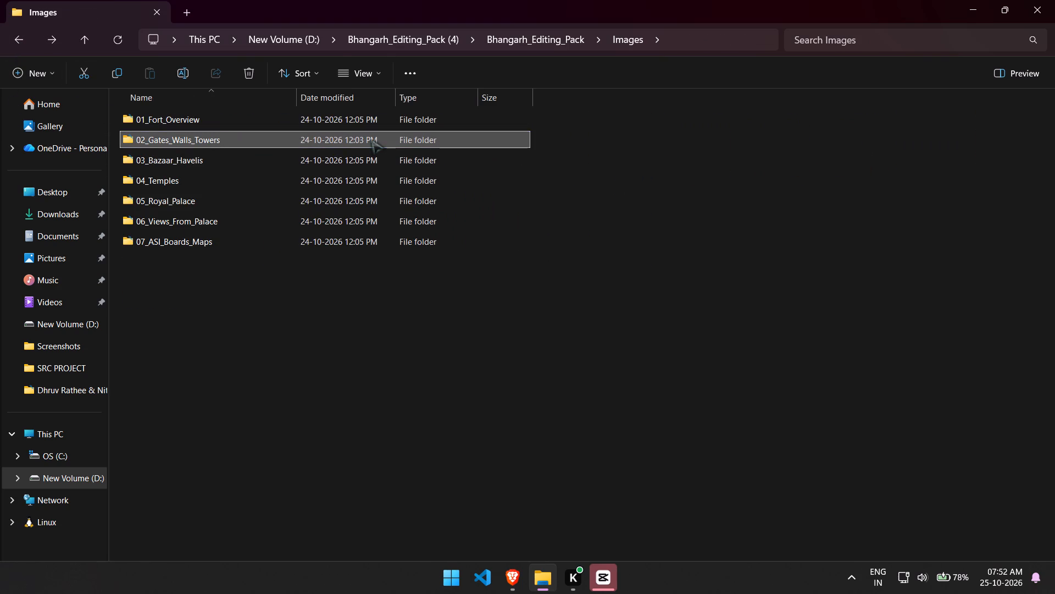
pyautogui.doubleClick(417, 140)
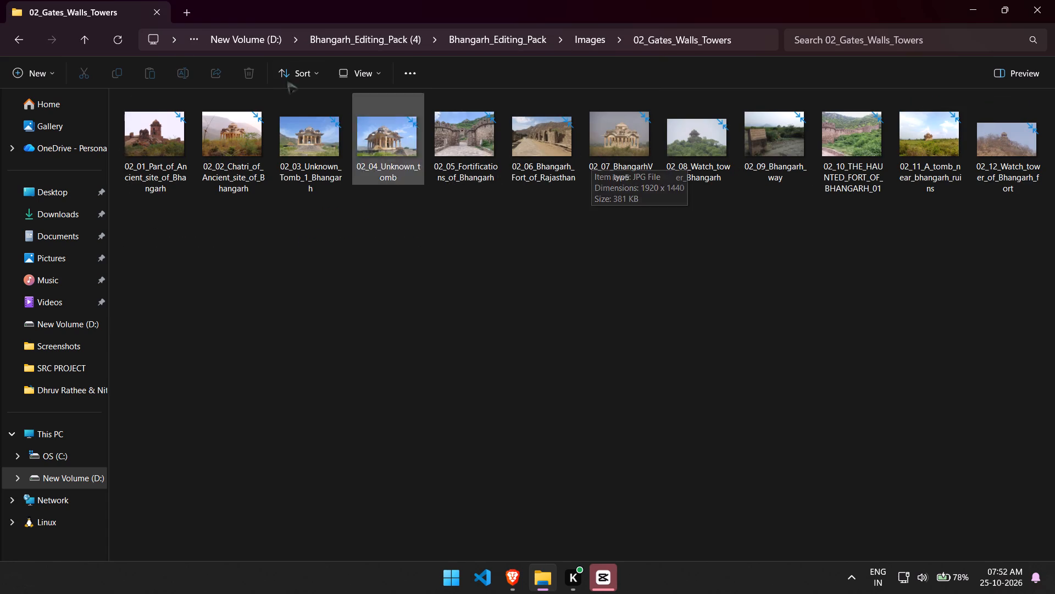
pyautogui.click(13, 41)
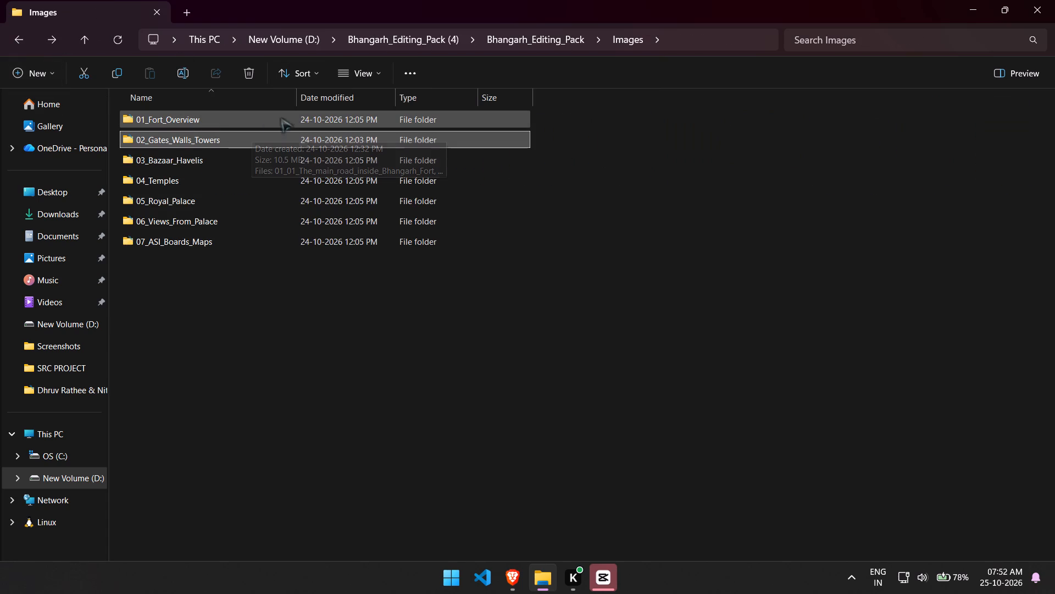
# Preview the 01_16_A_view_of_the_gallery_of_the_haunted_fort_of_Bhangarh image from the 01_Fort_Overview folder.
pyautogui.doubleClick(340, 116)
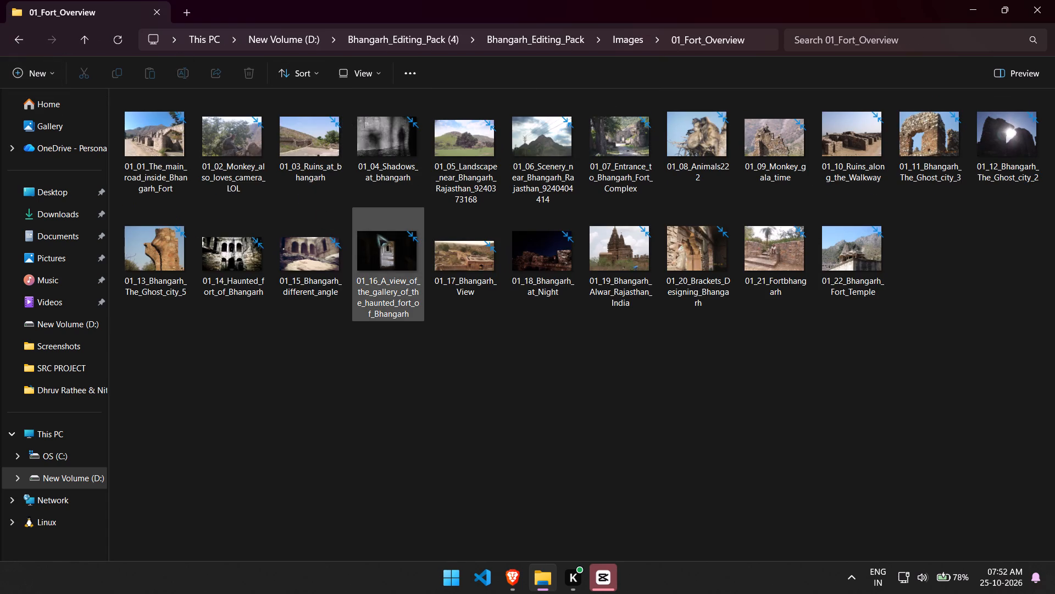
pyautogui.doubleClick(380, 251)
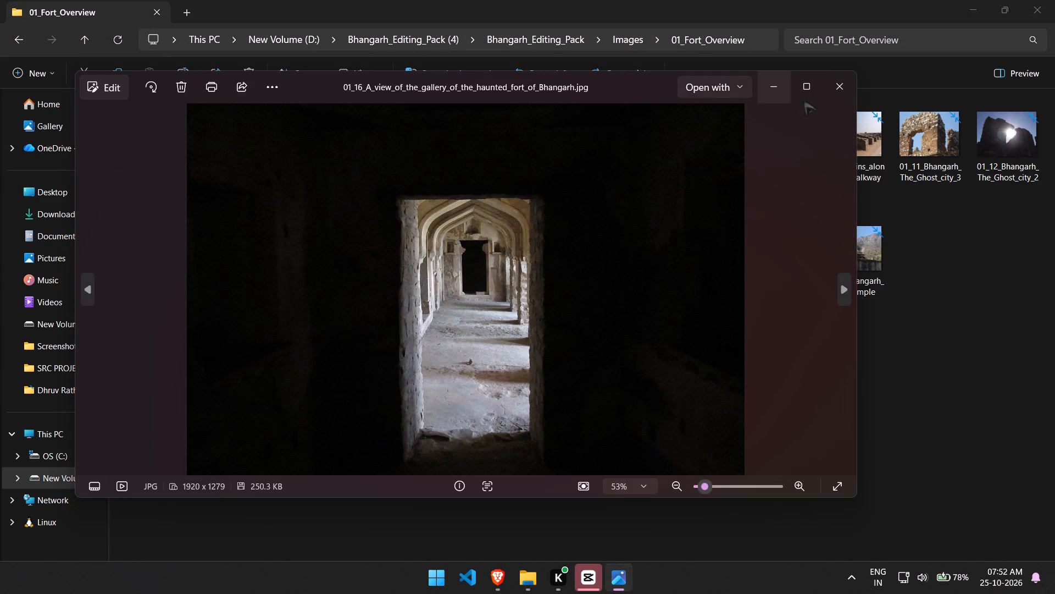
pyautogui.click(839, 94)
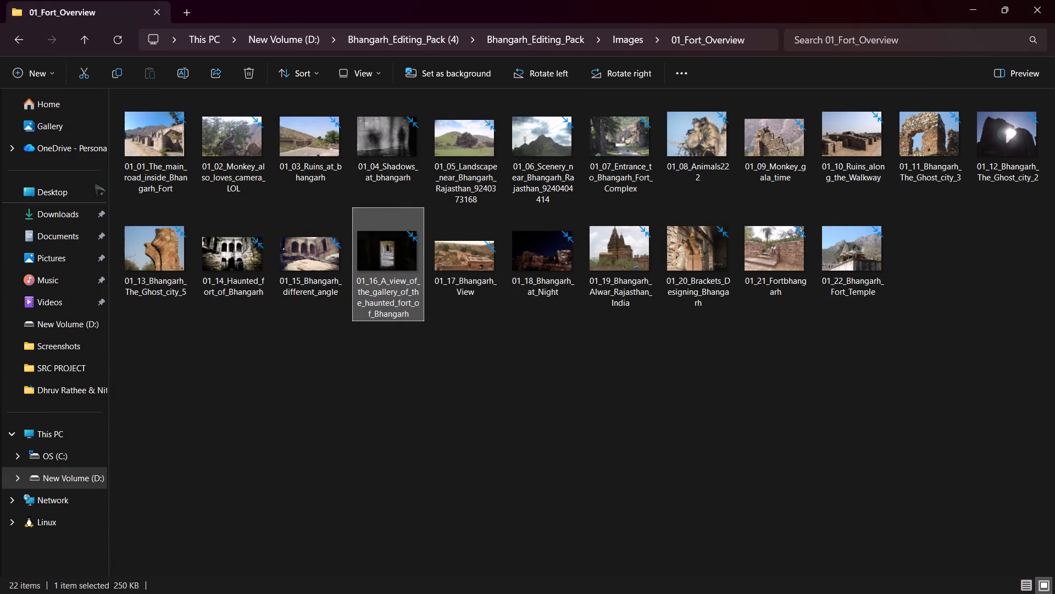
# Check the 07_ASI_Boards_Maps folder, and look again through the Royal Palace, Bazaar Havelis, Gates Walls Towers and Fort Overview images.
pyautogui.click(18, 37)
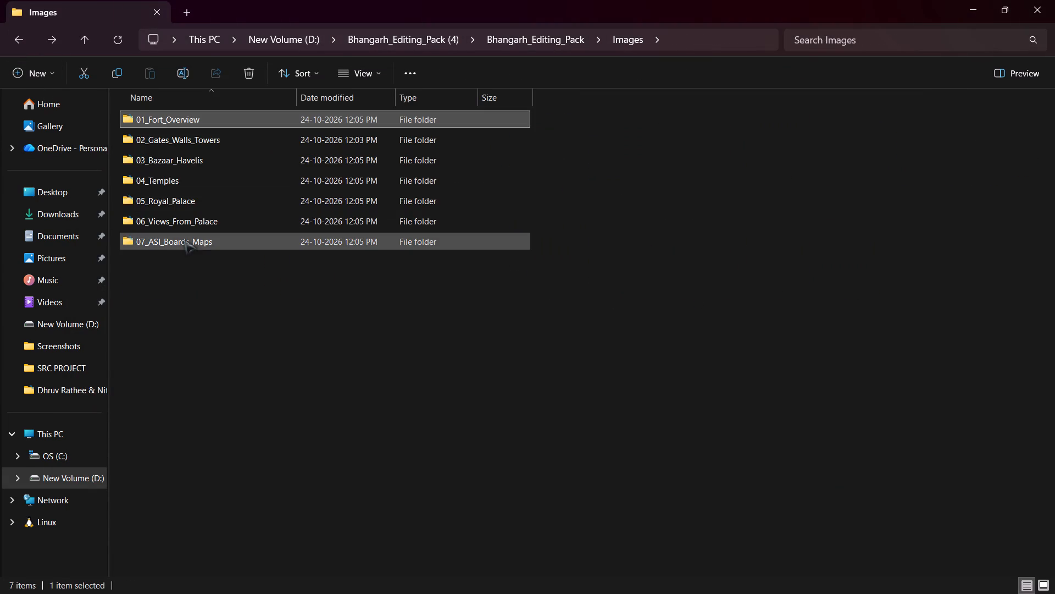
pyautogui.doubleClick(402, 237)
pyautogui.tripleClick(412, 237)
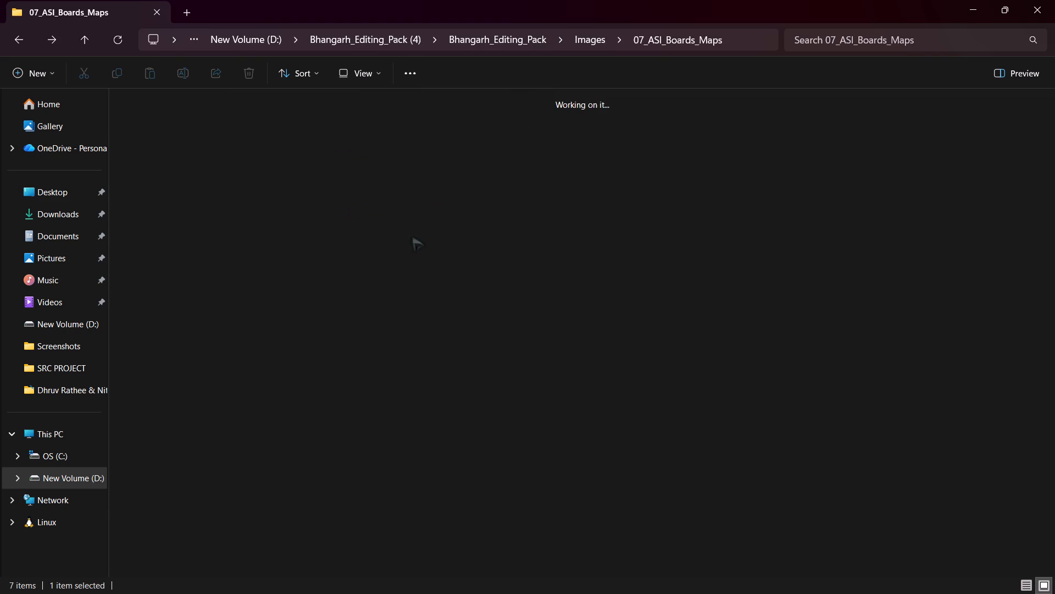
pyautogui.click(12, 31)
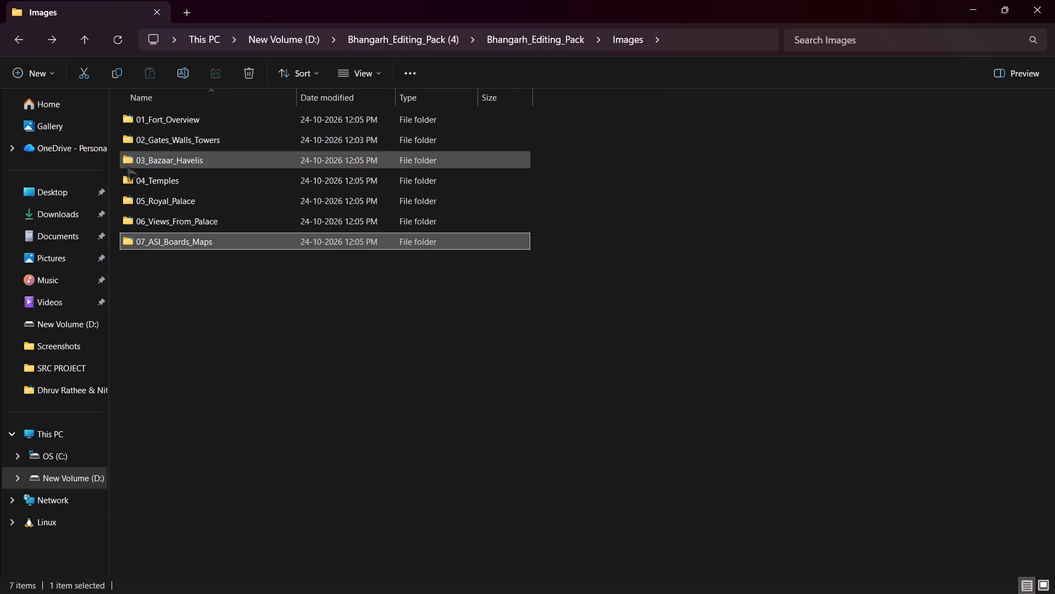
pyautogui.doubleClick(124, 202)
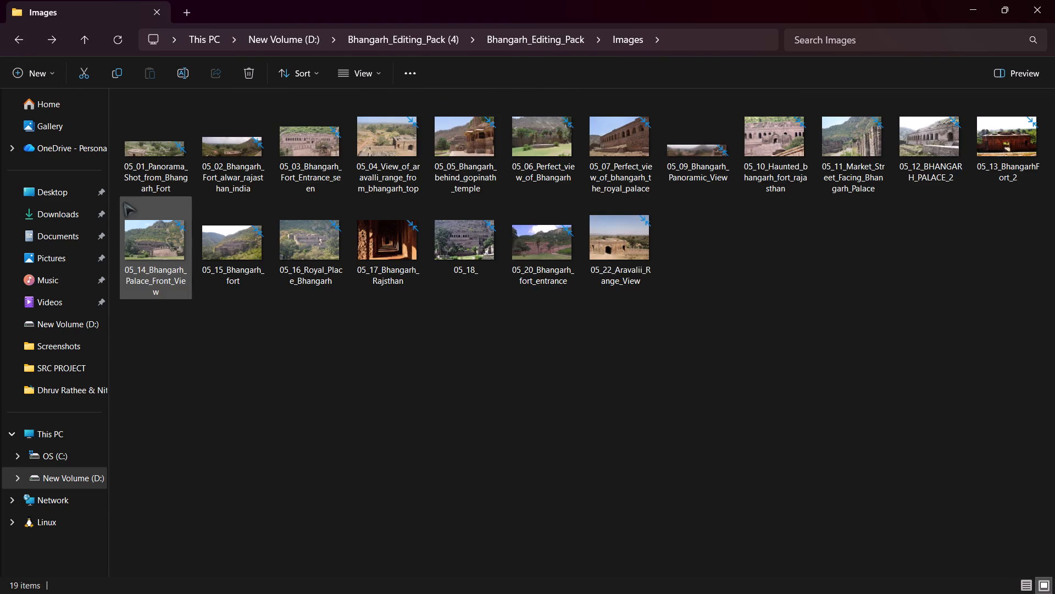
pyautogui.click(14, 35)
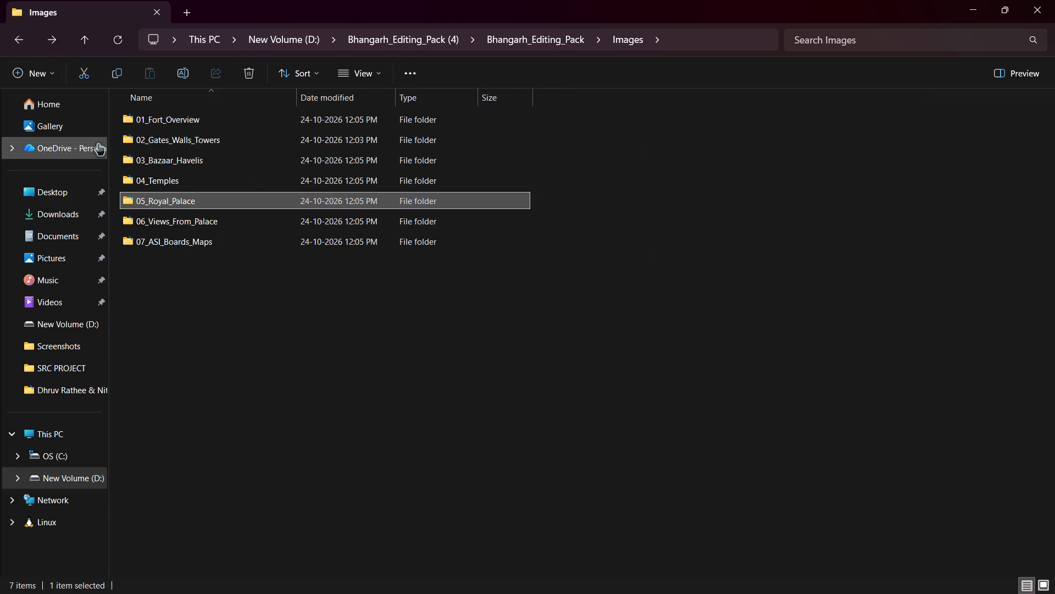
pyautogui.doubleClick(123, 161)
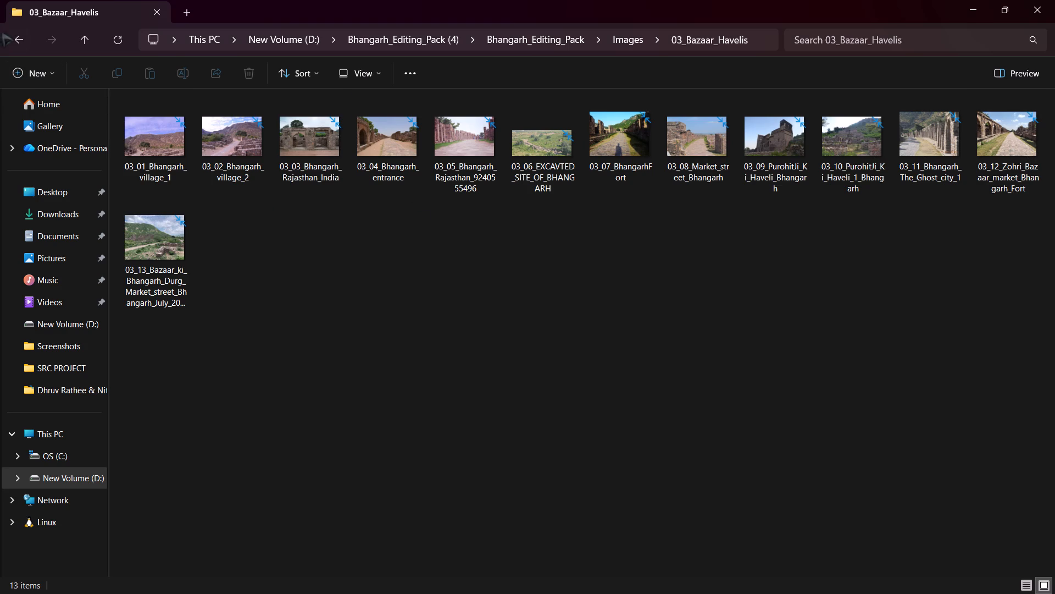
pyautogui.click(16, 37)
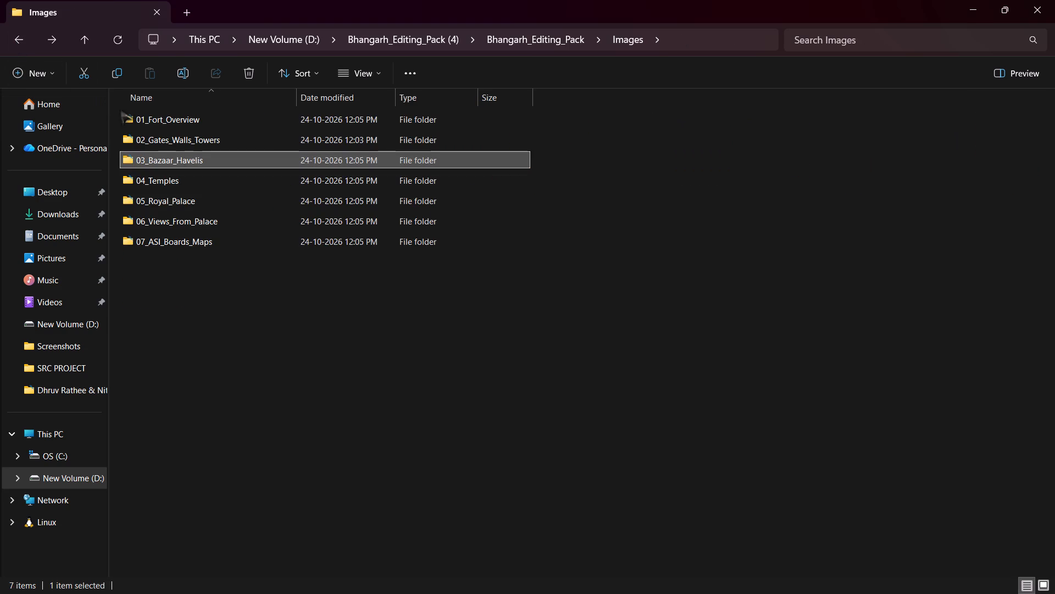
pyautogui.doubleClick(128, 133)
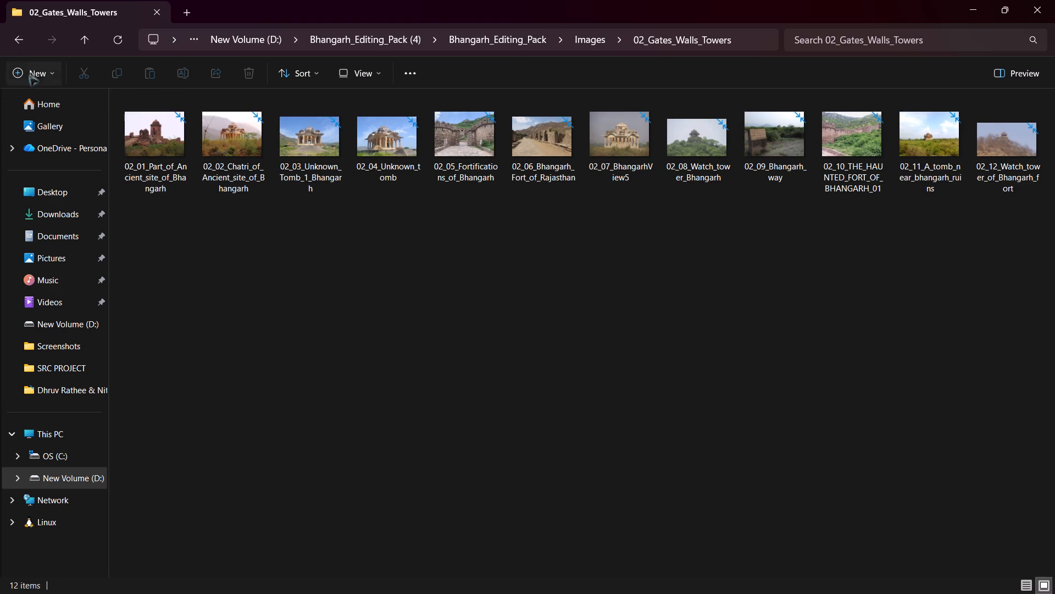
pyautogui.click(13, 40)
pyautogui.doubleClick(125, 118)
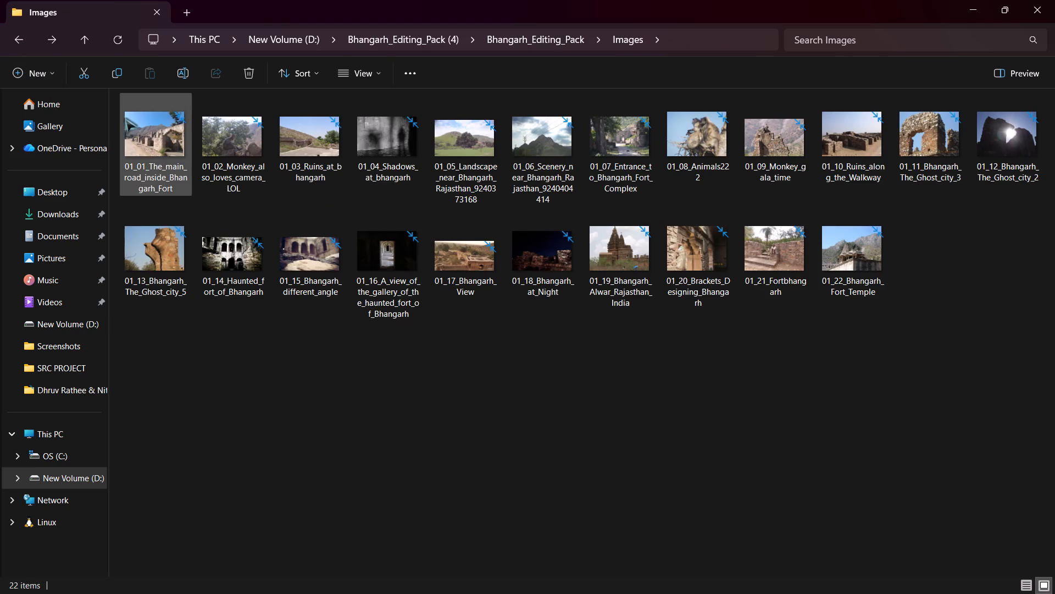
# Look through the files and folders on New Volume (D:) for further media, and close the file browser to return to CapCut.
pyautogui.click(76, 478)
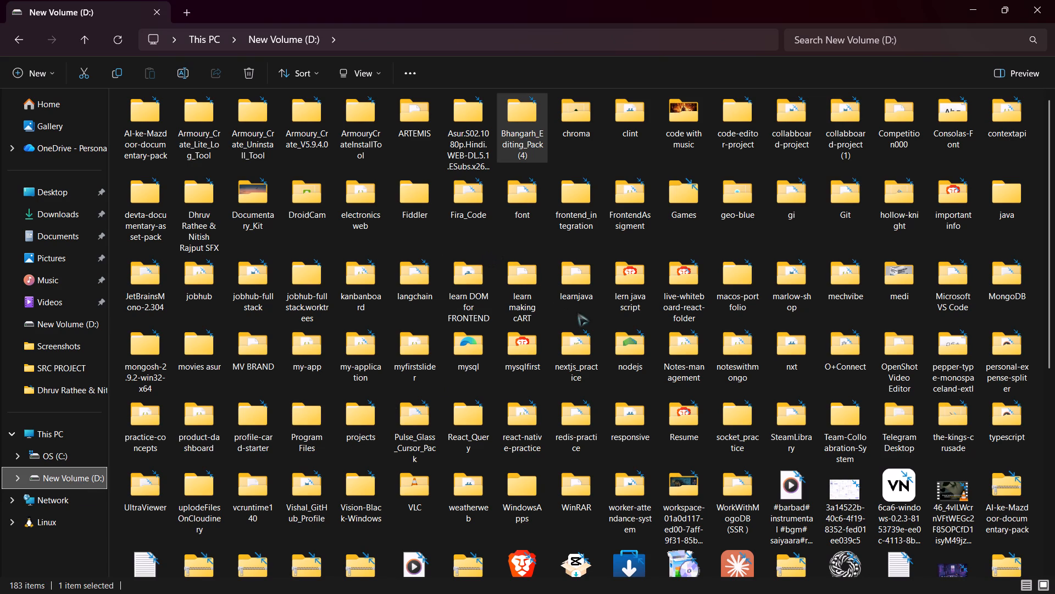
pyautogui.scroll(-4, 572, 318)
pyautogui.scroll(-1, 403, 366)
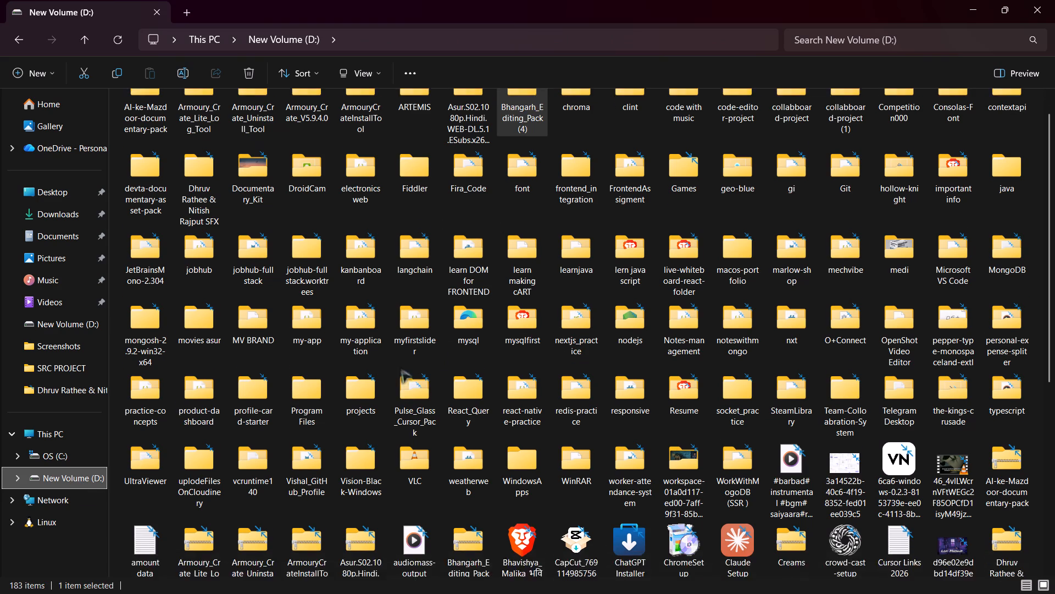
pyautogui.scroll(-1, 401, 368)
pyautogui.scroll(-2, 518, 445)
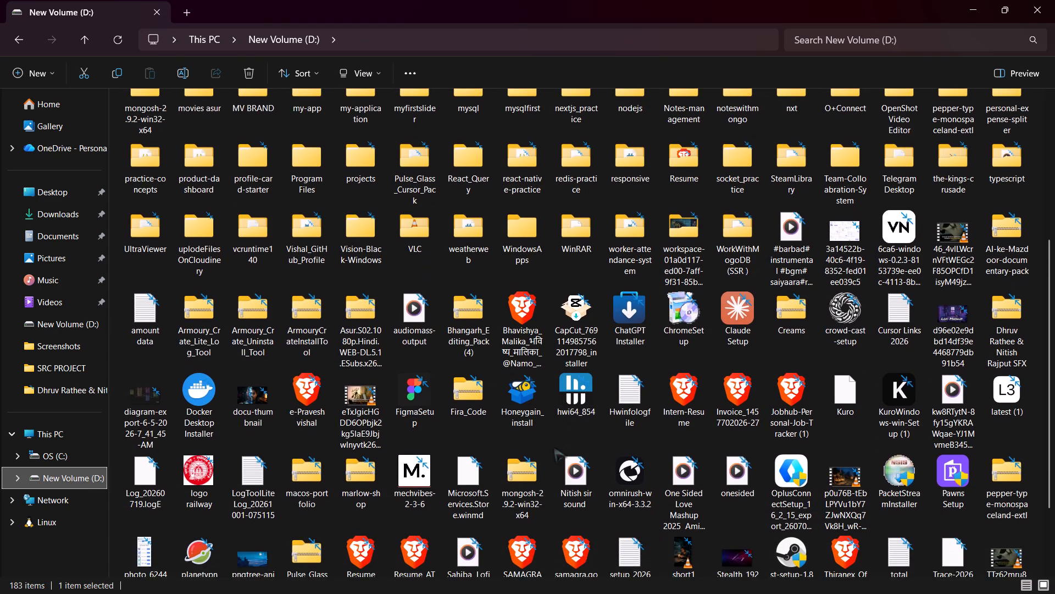
pyautogui.scroll(-1, 554, 448)
pyautogui.scroll(10, 552, 448)
pyautogui.scroll(-1, 546, 448)
pyautogui.scroll(-3, 345, 430)
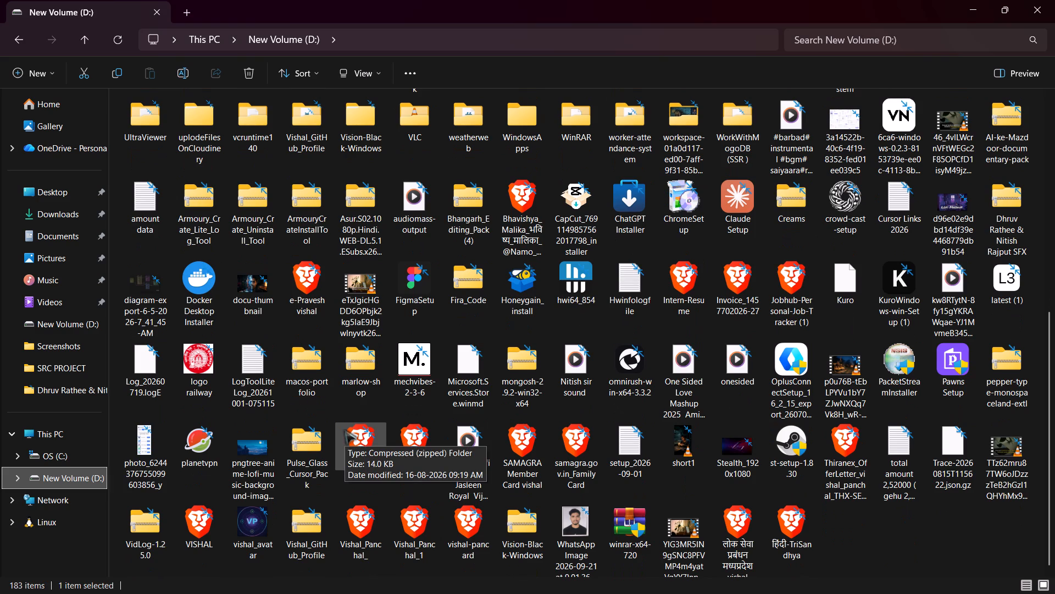
pyautogui.scroll(-1, 345, 430)
pyautogui.scroll(1, 345, 430)
pyautogui.scroll(2, 819, 197)
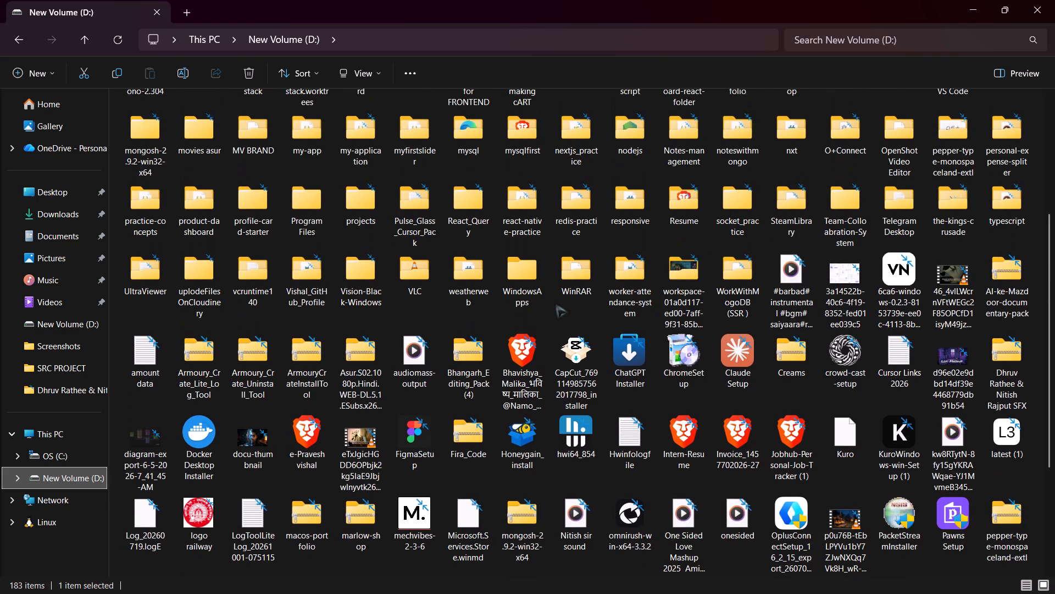
pyautogui.scroll(1, 554, 304)
pyautogui.click(1047, 0)
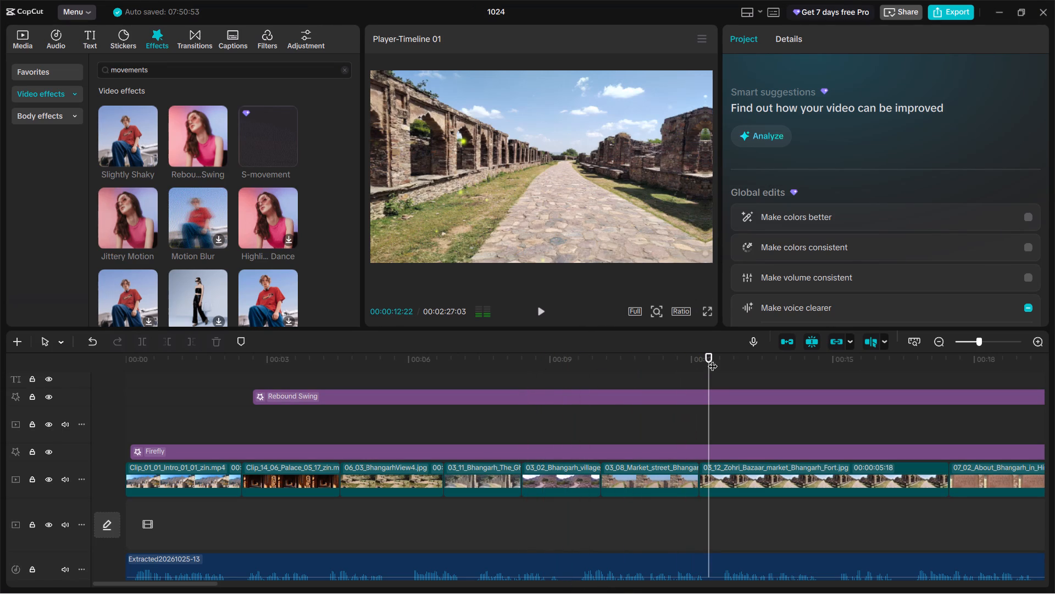
# Play back the timeline from about 00:00:00:34 through the 03_12_Zohri_Bazaar_market_Bhangarh_Fort.jpg clip to review the edit.
pyautogui.moveTo(713, 351); pyautogui.dragTo(337, 376)
pyautogui.moveTo(709, 355); pyautogui.dragTo(153, 409)
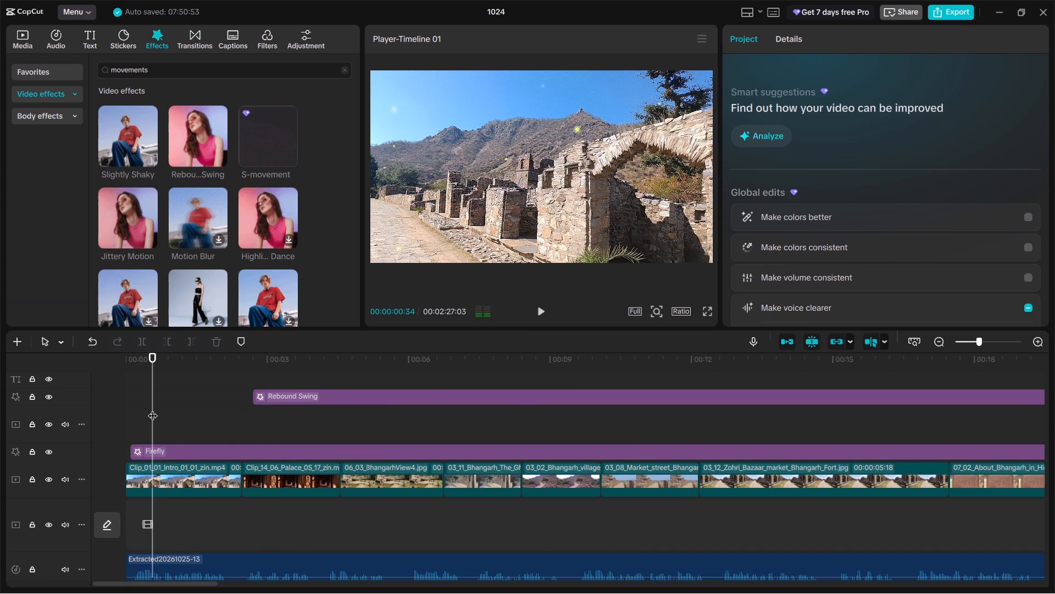
pyautogui.press('space')
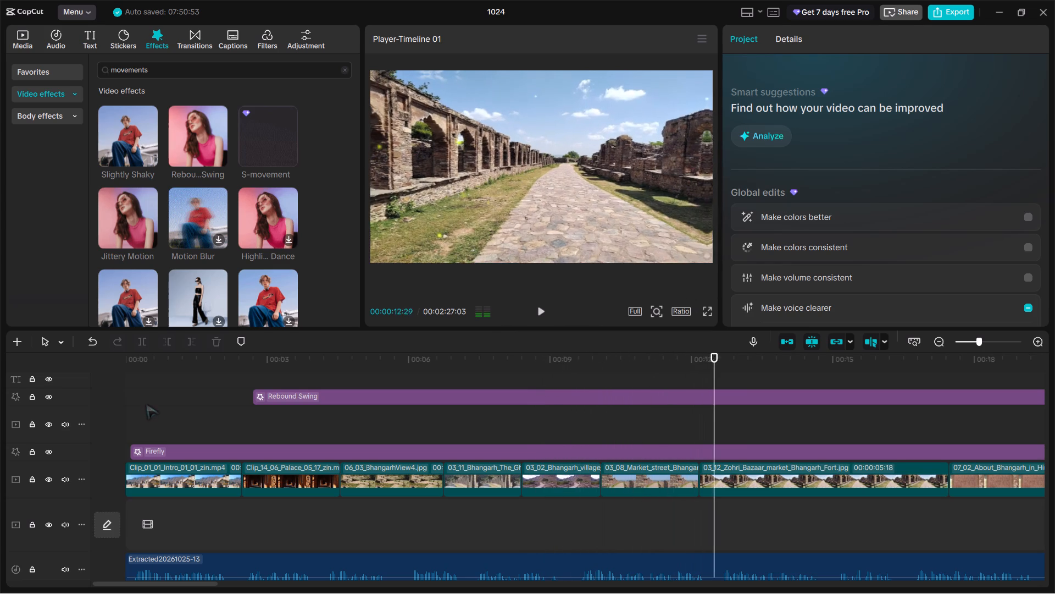
pyautogui.press('space')
pyautogui.press('space')
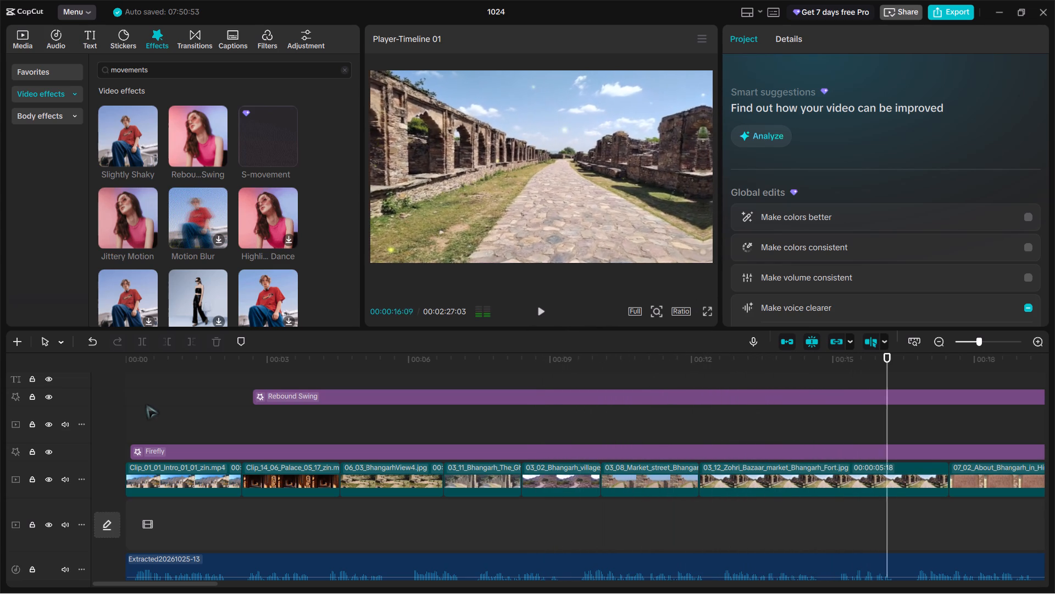
pyautogui.press('space')
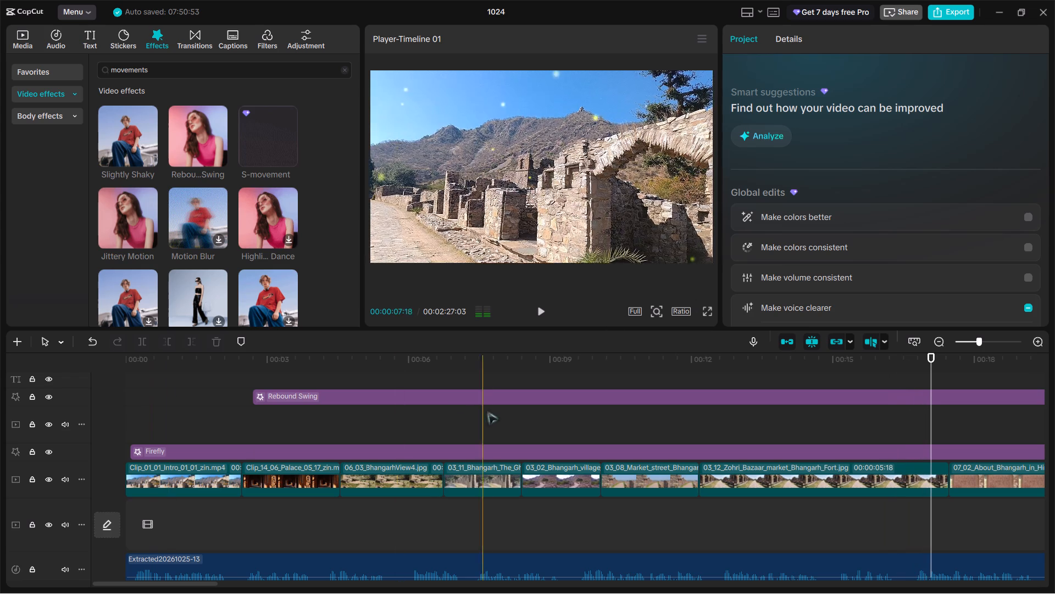
# Find a cut point in the 03_12_Zohri_Bazaar_market_Bhangarh_Fort.jpg clip and trim its end back to about 00:00:13:56.
pyautogui.click(799, 470)
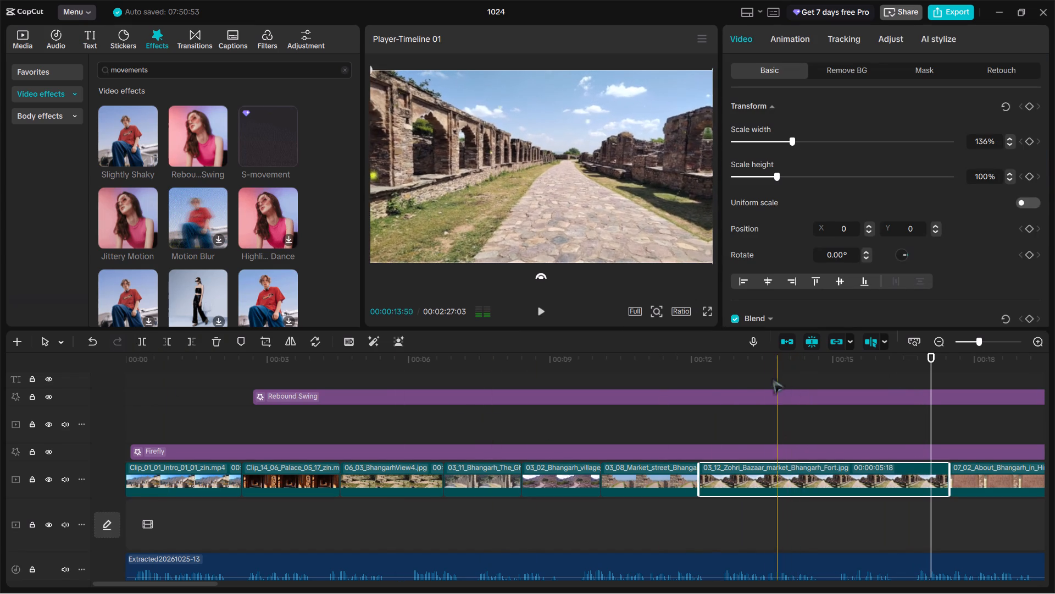
pyautogui.click(765, 370)
pyautogui.press('space')
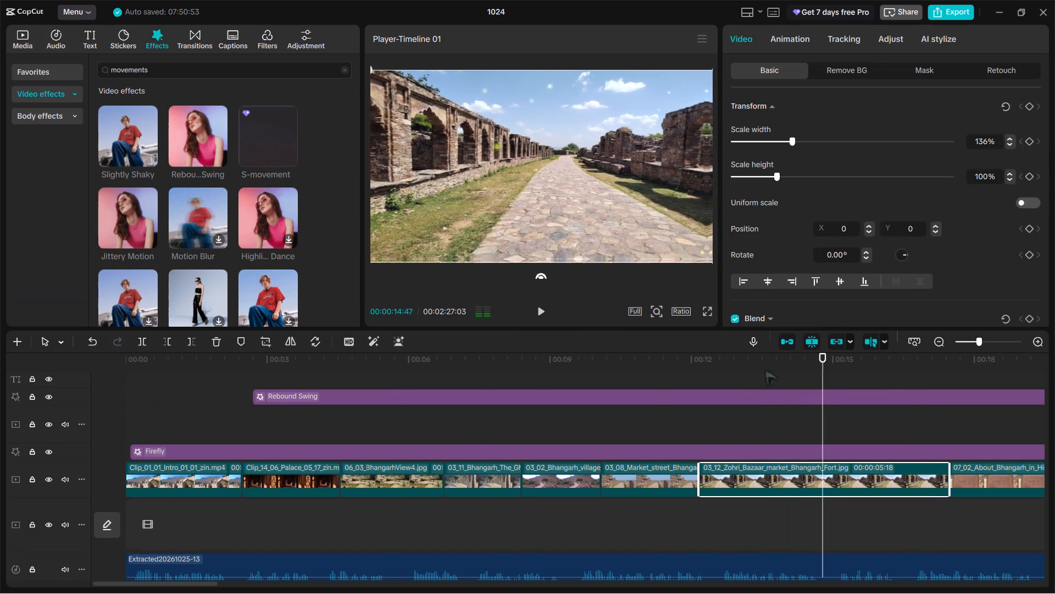
pyautogui.press('space')
pyautogui.click(717, 366)
pyautogui.press('space')
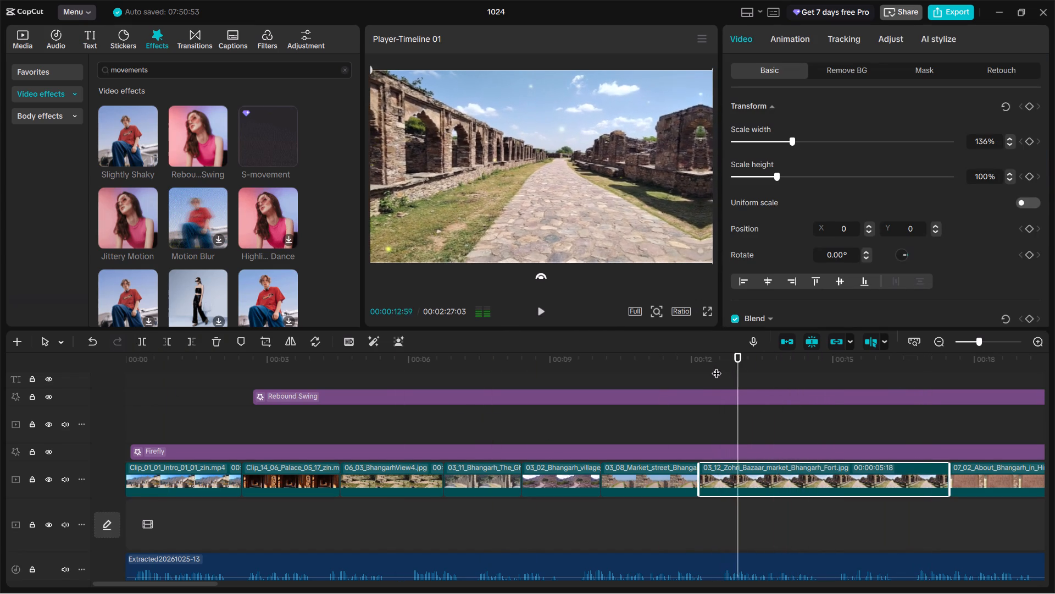
pyautogui.press('space')
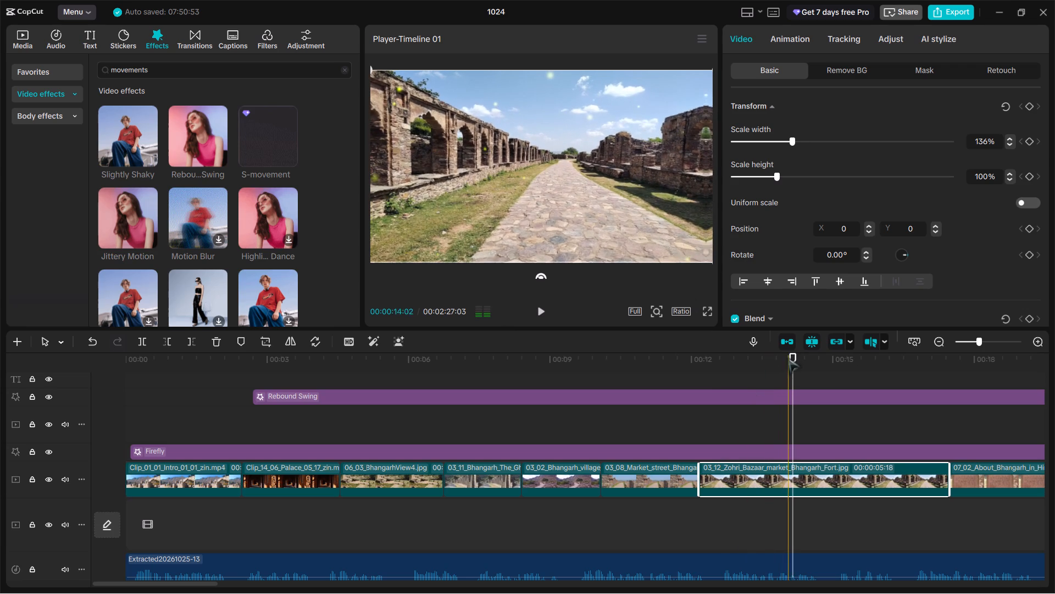
pyautogui.moveTo(788, 357); pyautogui.dragTo(782, 360)
pyautogui.click(792, 475)
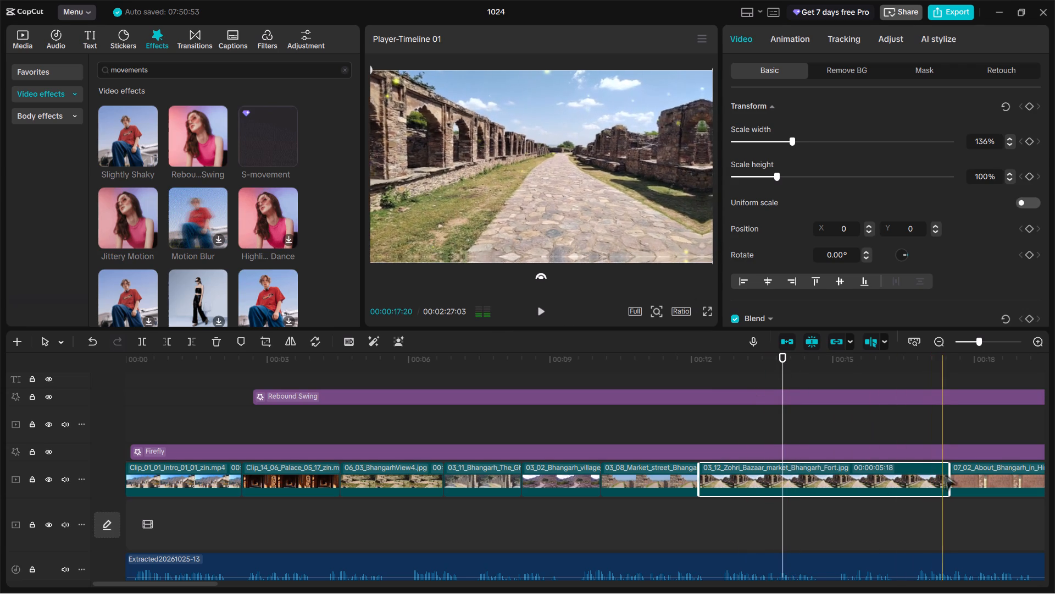
pyautogui.moveTo(947, 474); pyautogui.dragTo(779, 471)
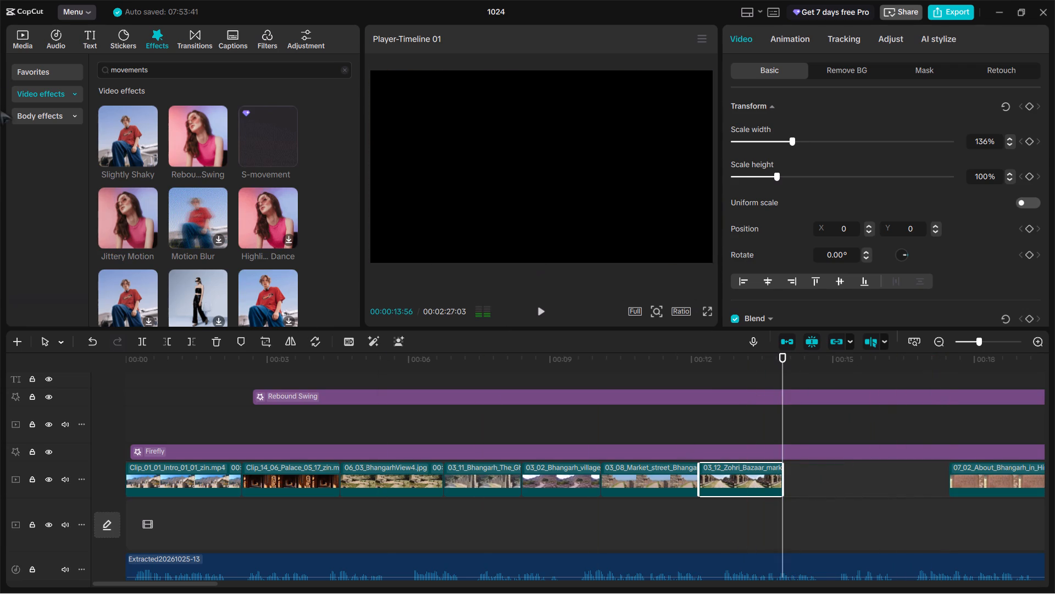
# Look through the project's imported media for an image to follow the shortened Zohri Bazaar clip.
pyautogui.click(9, 43)
pyautogui.click(19, 43)
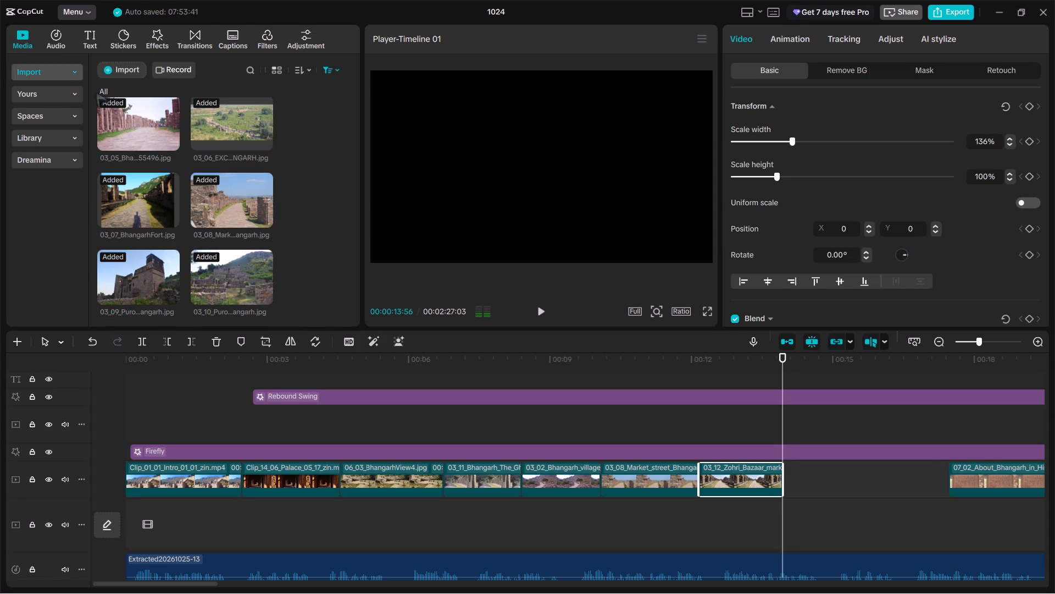
pyautogui.scroll(-1, 191, 205)
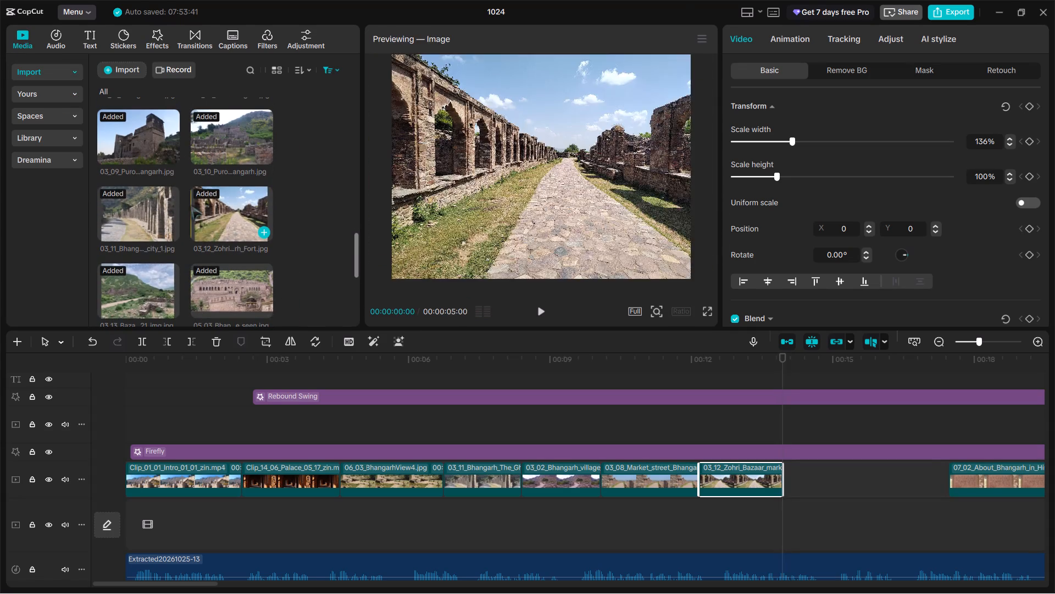
pyautogui.scroll(-1, 191, 205)
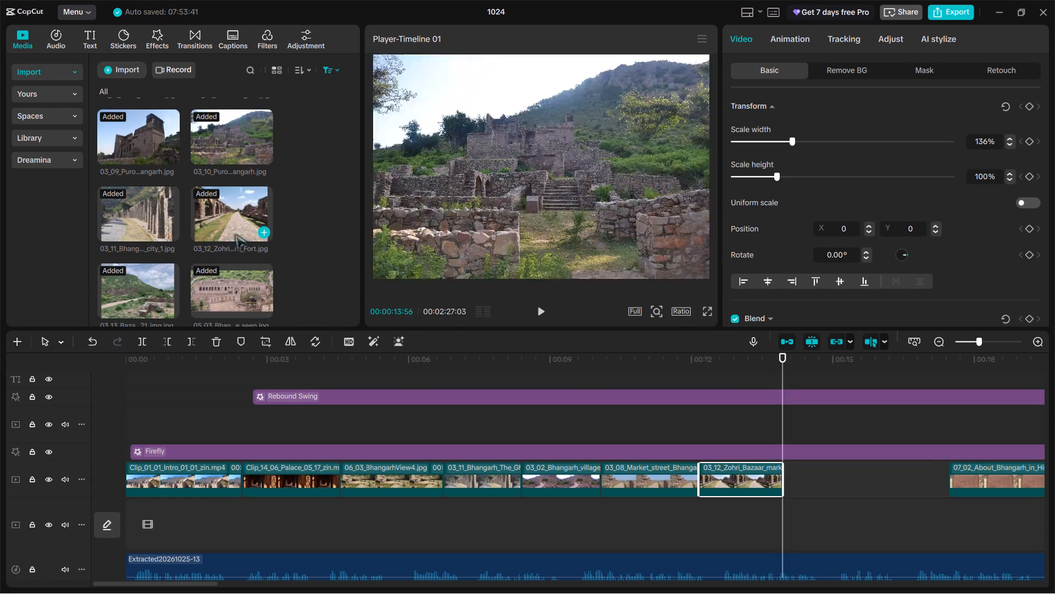
pyautogui.scroll(-3, 234, 258)
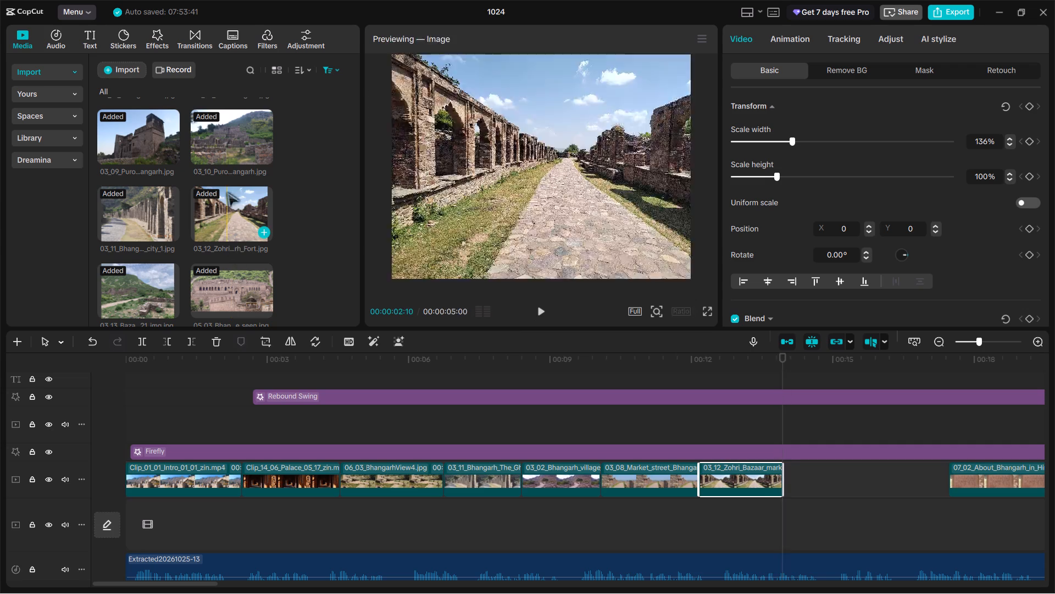
pyautogui.scroll(-20, 221, 254)
pyautogui.scroll(-20, 221, 254)
pyautogui.scroll(-20, 221, 254)
pyautogui.scroll(20, 207, 266)
pyautogui.scroll(14, 207, 266)
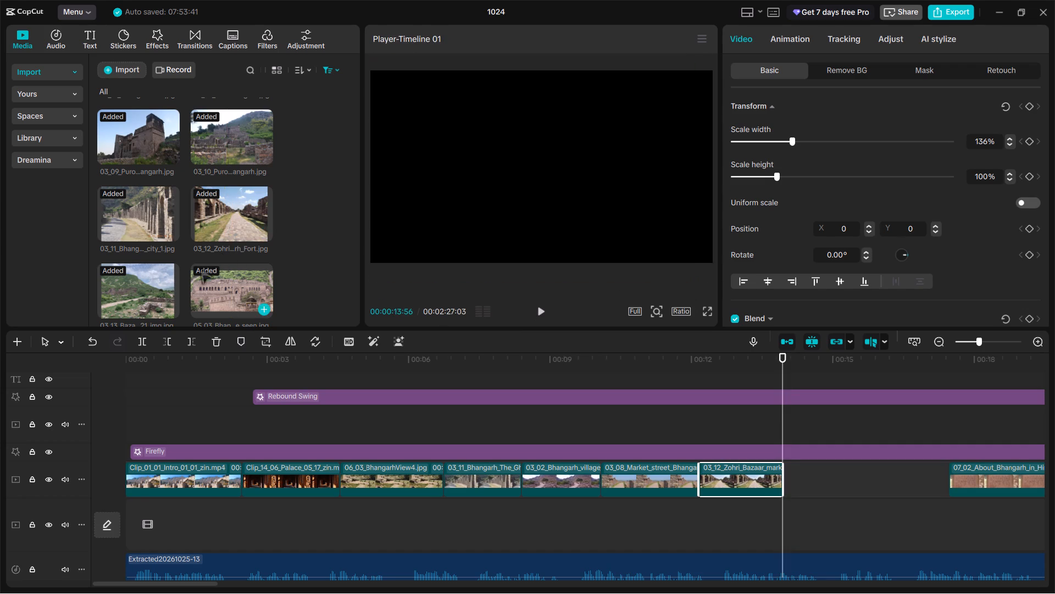
pyautogui.scroll(20, 201, 269)
pyautogui.scroll(20, 201, 269)
pyautogui.scroll(20, 201, 269)
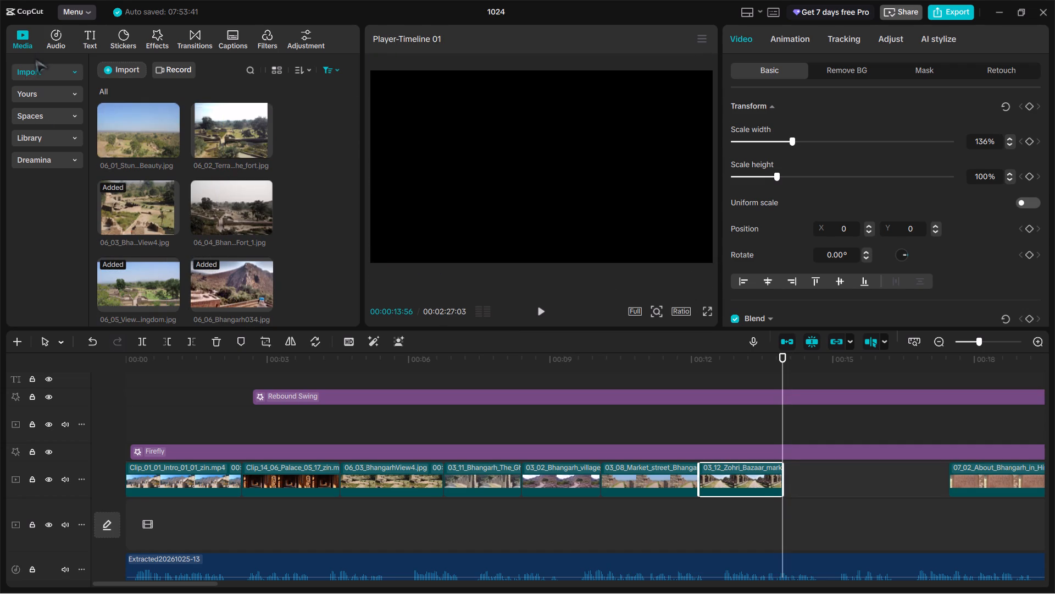
# Start a media import and open the Images folder of Bhangarh_Editing_Pack, inside Bhangarh_Editing_Pack (4) on New Volume (D:).
pyautogui.click(100, 73)
pyautogui.click(120, 91)
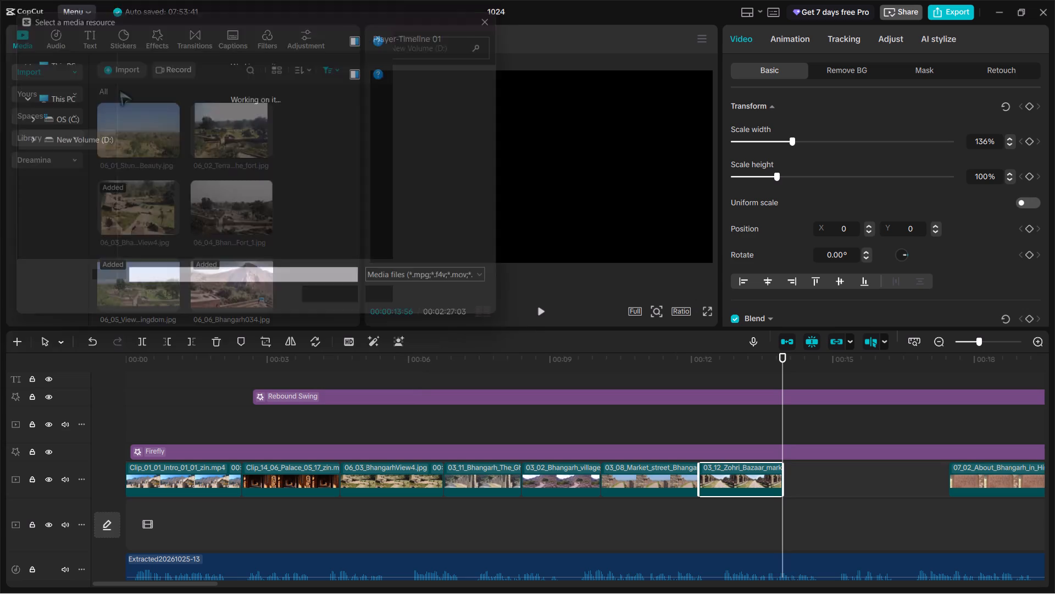
pyautogui.click(343, 141)
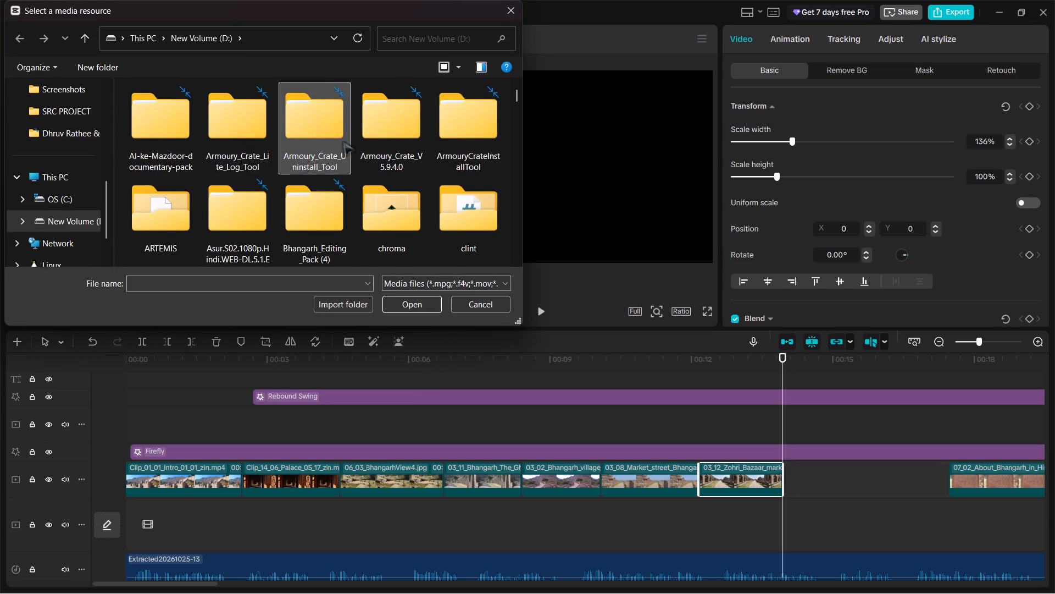
pyautogui.press('b')
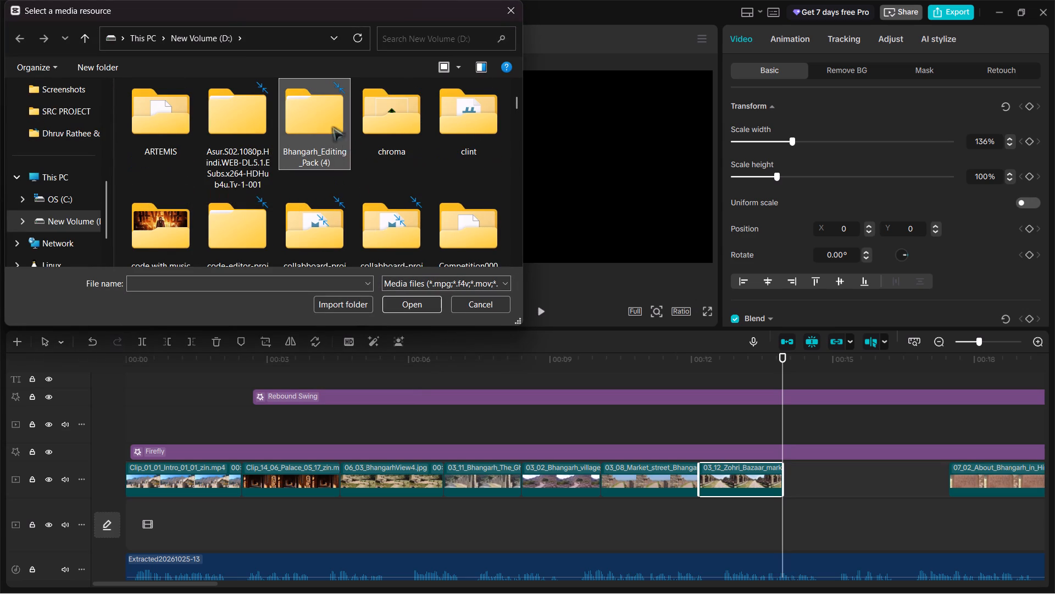
pyautogui.doubleClick(315, 116)
pyautogui.doubleClick(253, 106)
pyautogui.doubleClick(248, 107)
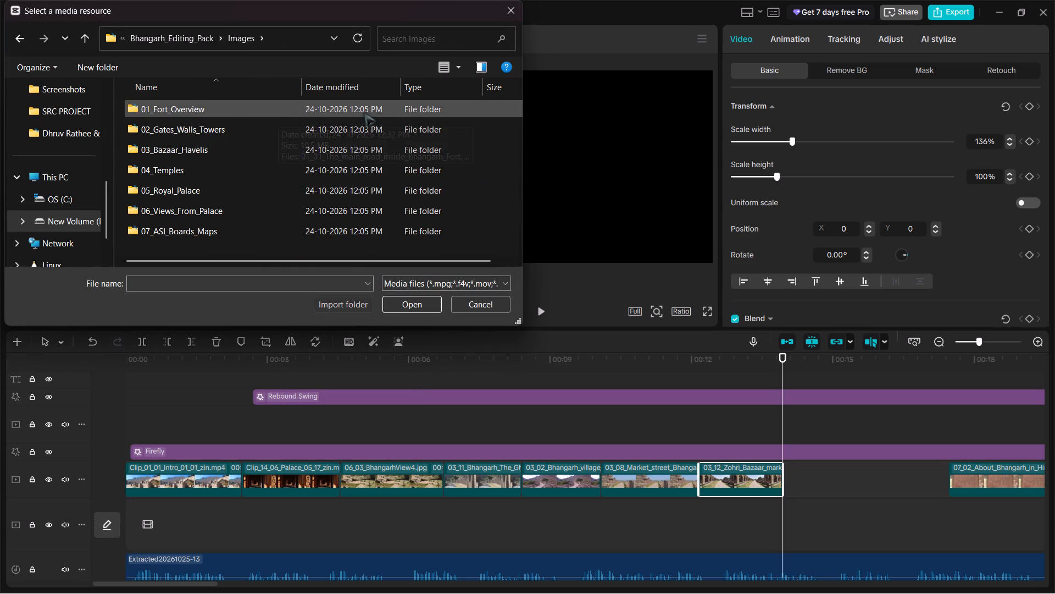
# Look through the 01_Fort_Overview, 06_Views_From_Palace and 02_Gates_Walls_Towers folders for an image to follow the Zohri Bazaar clip.
pyautogui.doubleClick(404, 113)
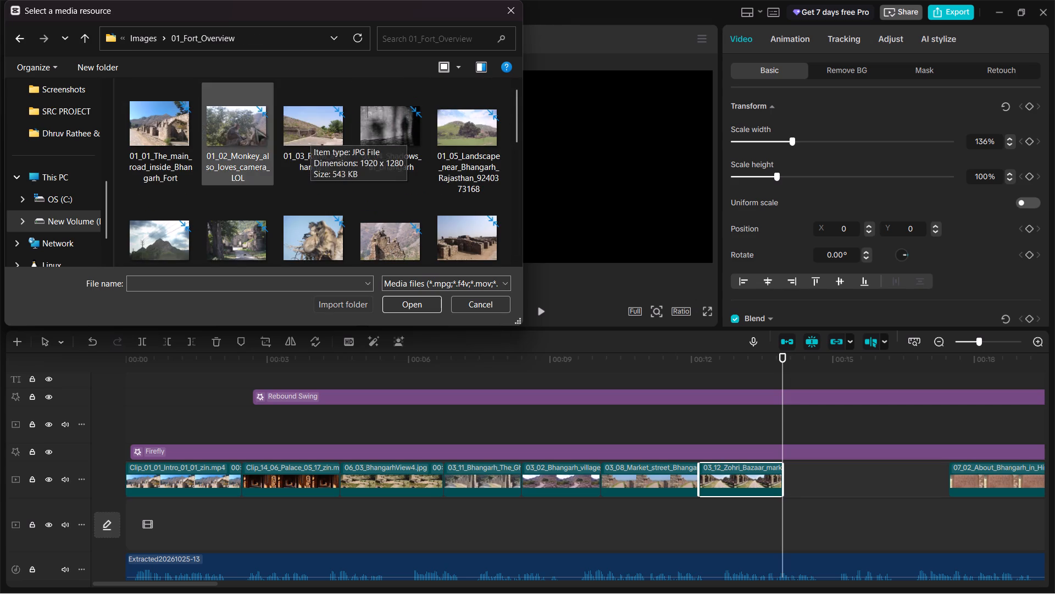
pyautogui.scroll(-7, 265, 152)
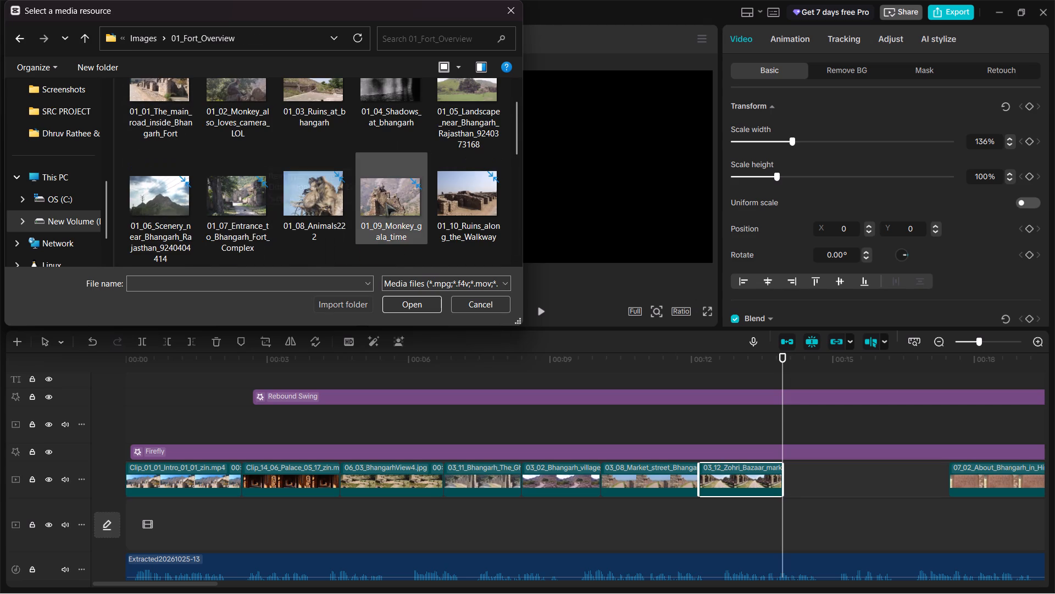
pyautogui.scroll(20, 426, 213)
pyautogui.scroll(20, 426, 213)
pyautogui.scroll(20, 426, 213)
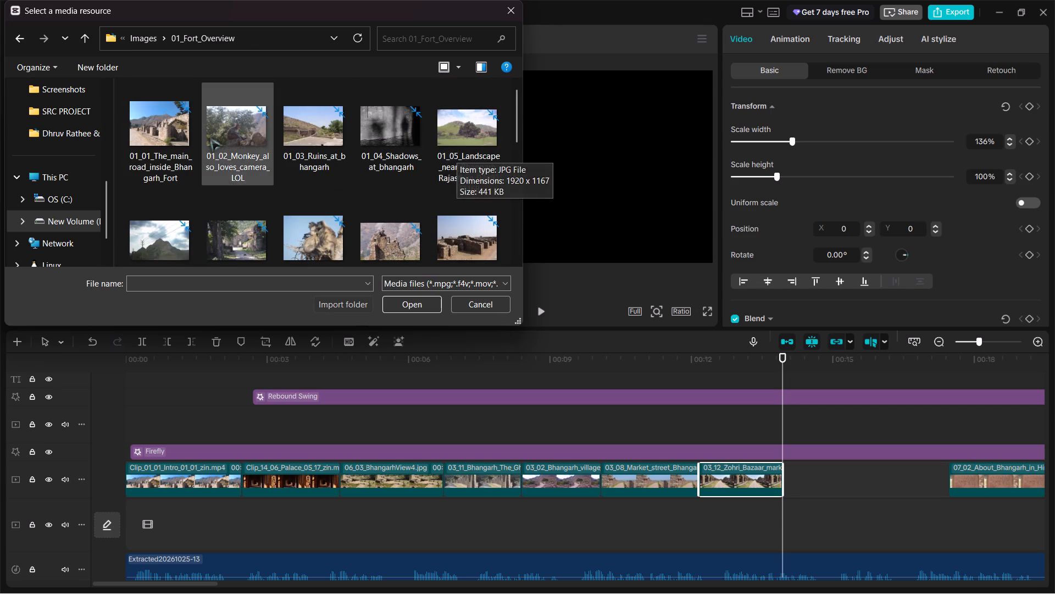
pyautogui.click(143, 36)
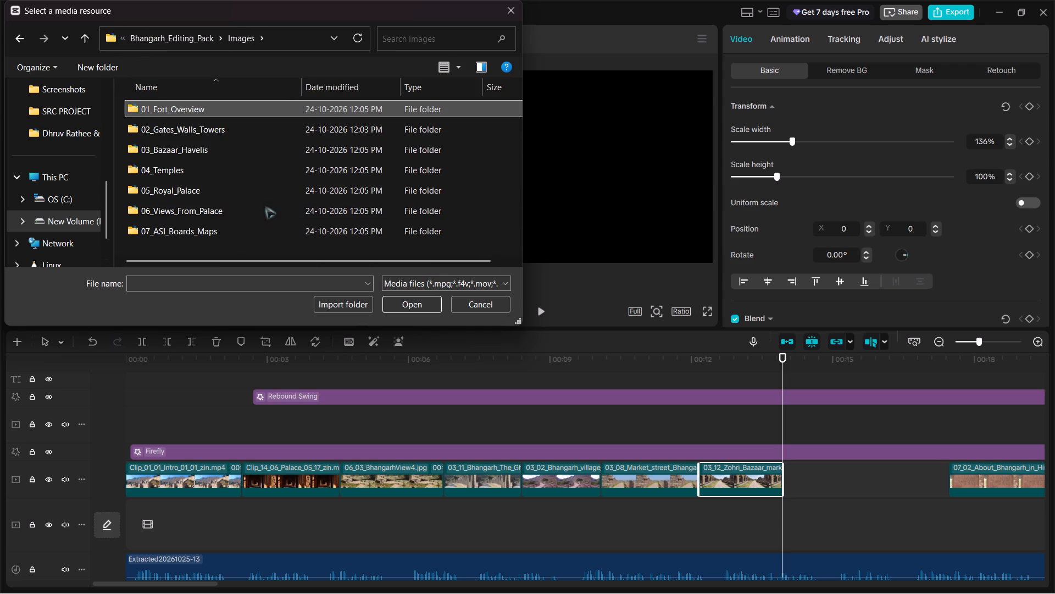
pyautogui.doubleClick(132, 213)
pyautogui.click(308, 125)
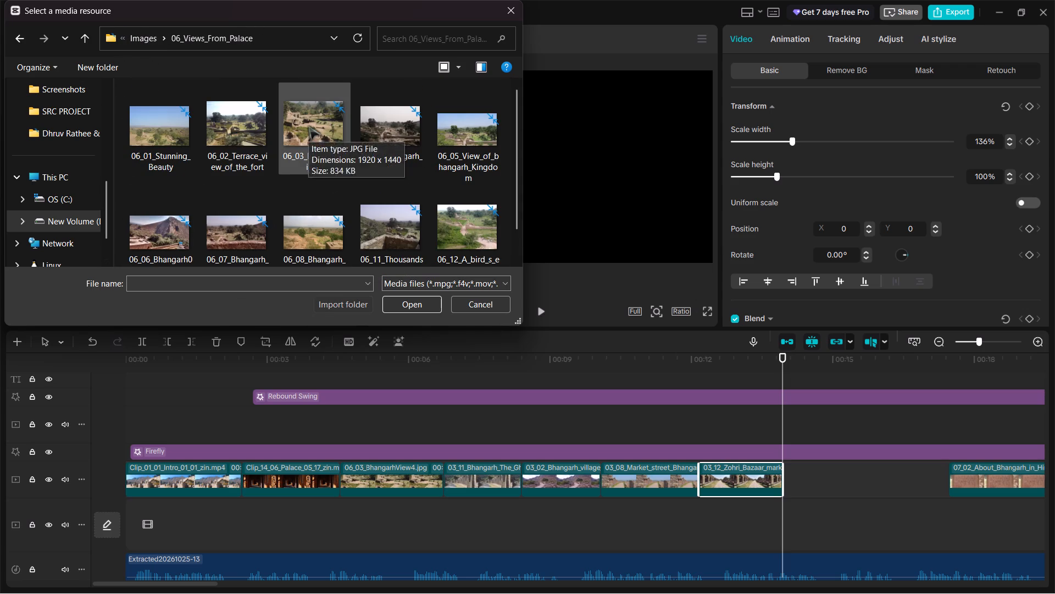
pyautogui.scroll(-2, 471, 166)
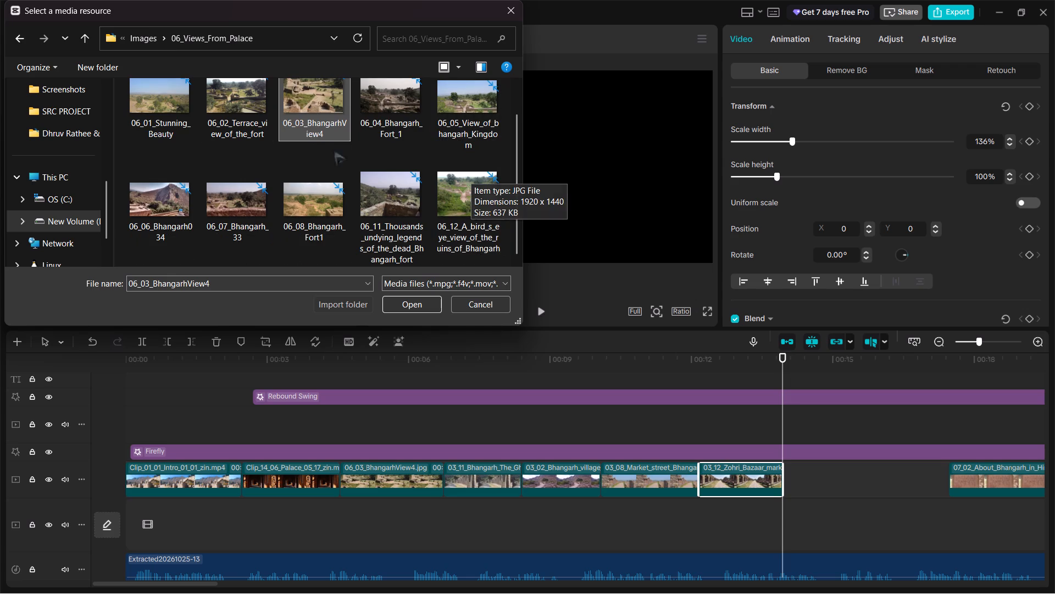
pyautogui.click(146, 36)
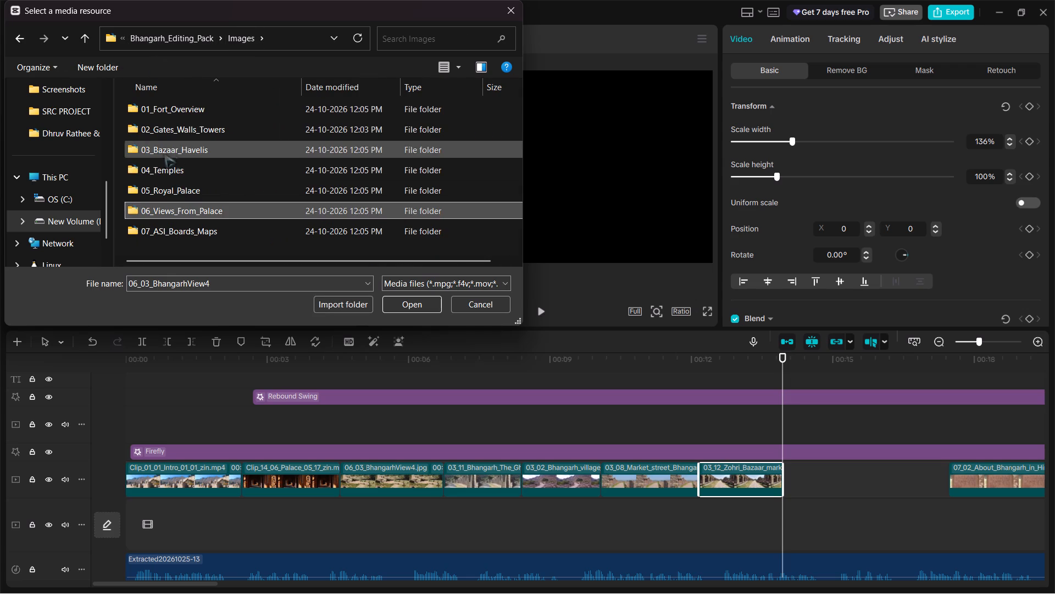
pyautogui.doubleClick(130, 126)
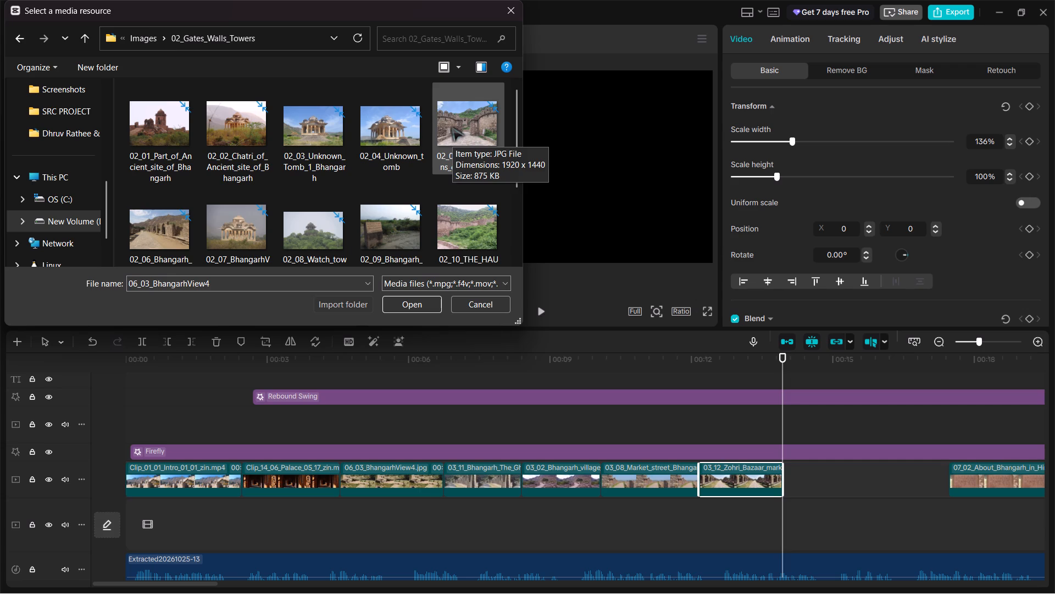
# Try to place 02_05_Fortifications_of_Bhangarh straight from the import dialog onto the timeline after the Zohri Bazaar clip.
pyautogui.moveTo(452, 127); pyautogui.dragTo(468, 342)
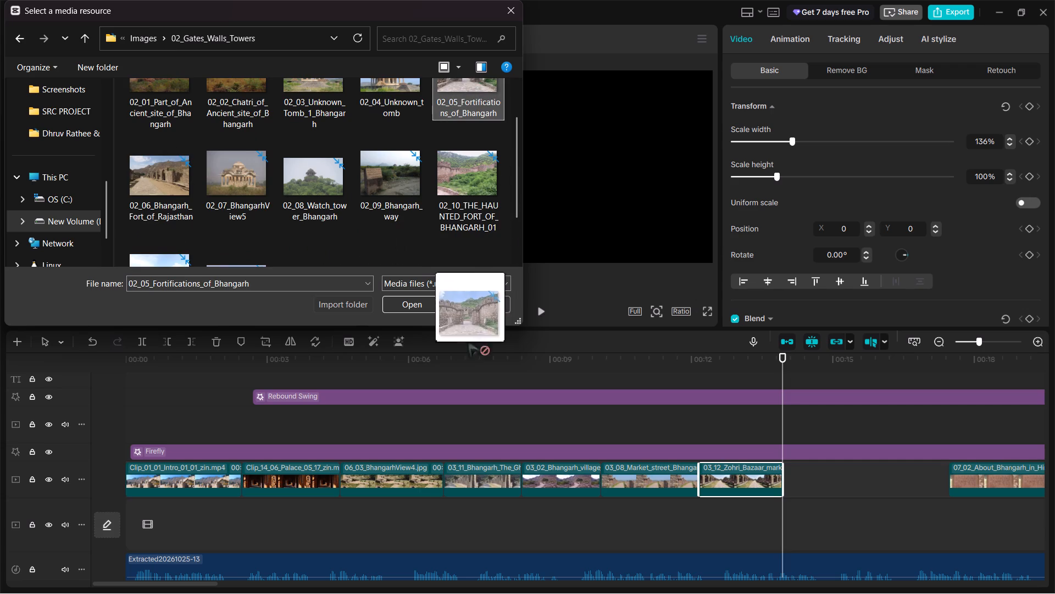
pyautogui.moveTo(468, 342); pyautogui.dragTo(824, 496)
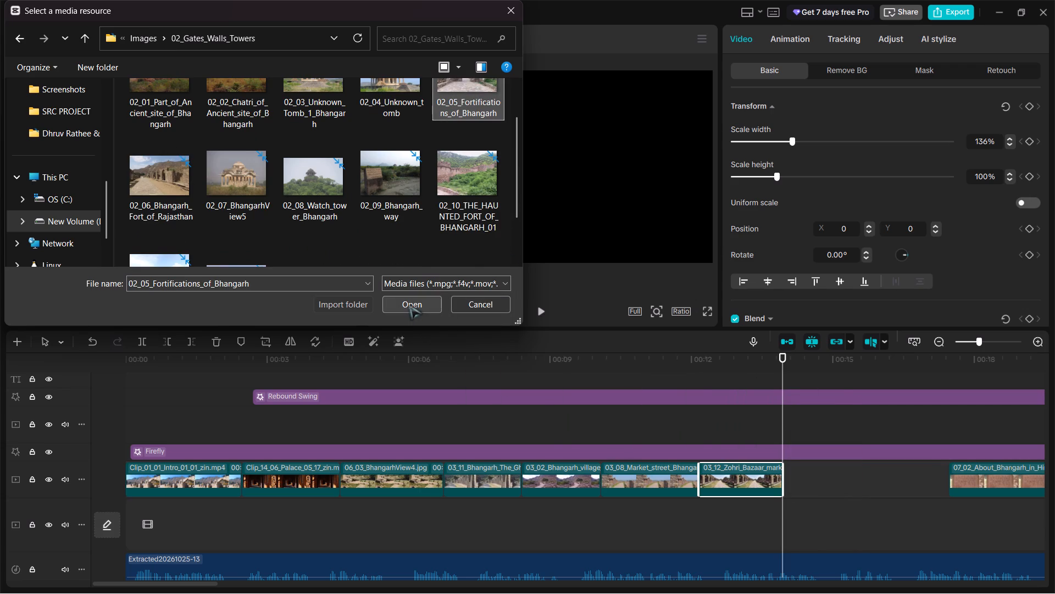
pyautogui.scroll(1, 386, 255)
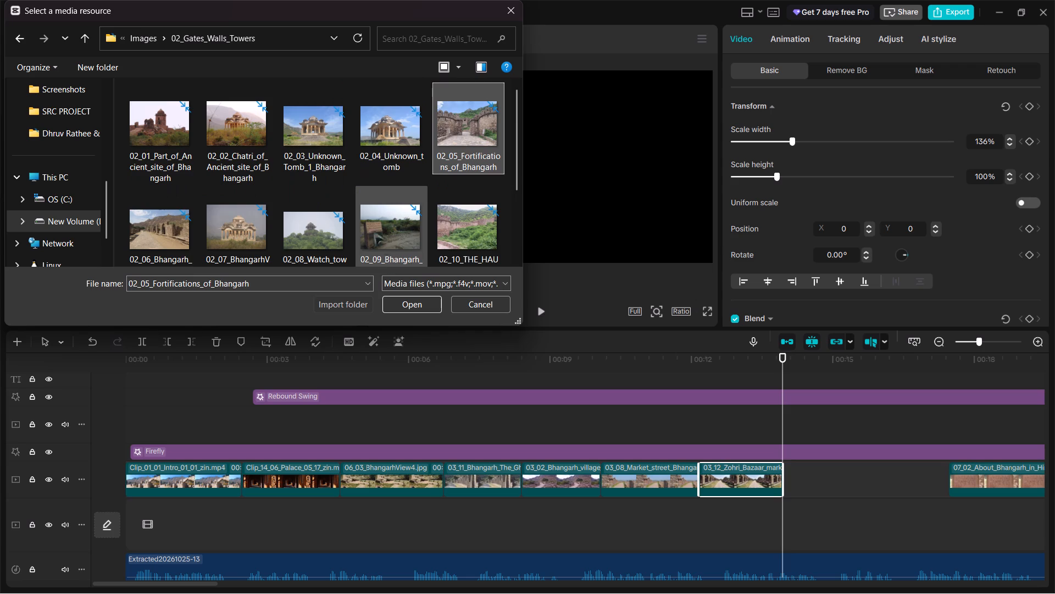
# Import the image 02_01_Part_of_Ancient_site_of_Bhangarh from the 02_Gates_Walls_Towers folder into the project media.
pyautogui.click(171, 143)
pyautogui.moveTo(165, 136); pyautogui.dragTo(284, 252)
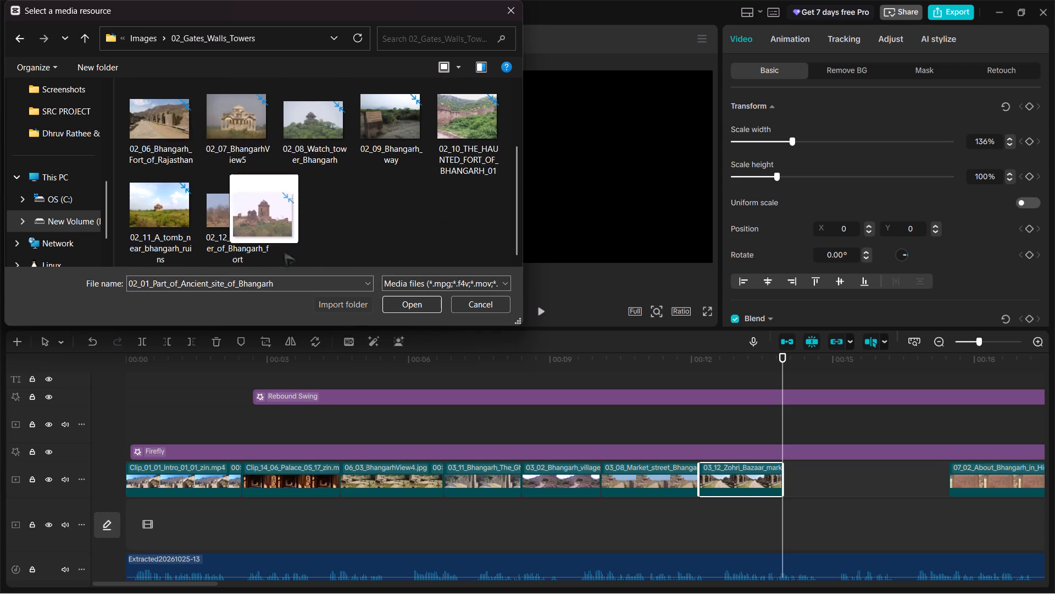
pyautogui.moveTo(284, 252); pyautogui.dragTo(320, 286)
pyautogui.click(412, 302)
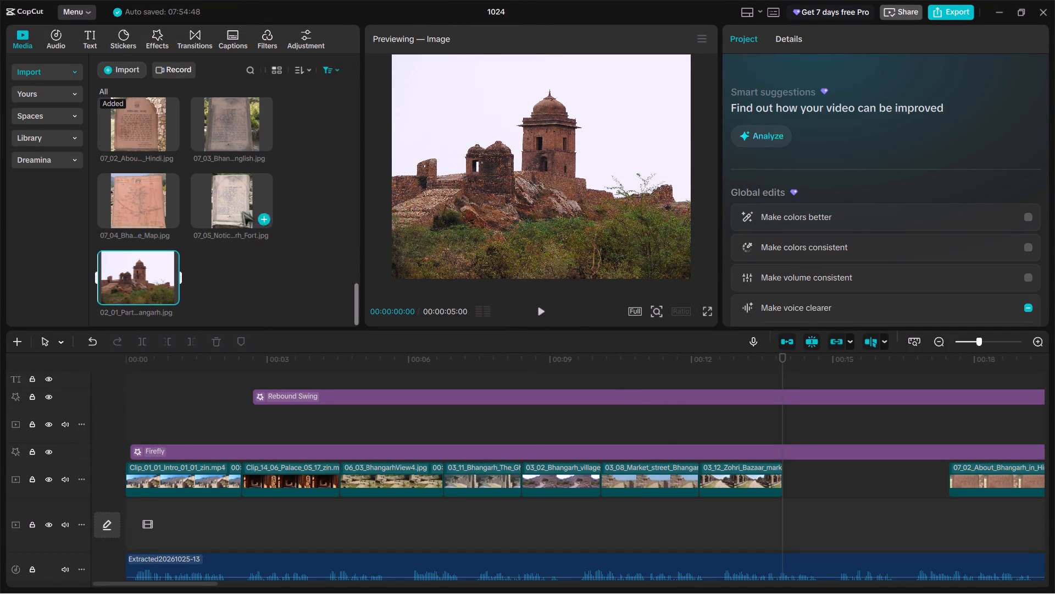
# Import the image 02_05_Fortifications_of_Bhangarh from the 02_Gates_Walls_Towers folder into the project media.
pyautogui.click(112, 62)
pyautogui.click(130, 100)
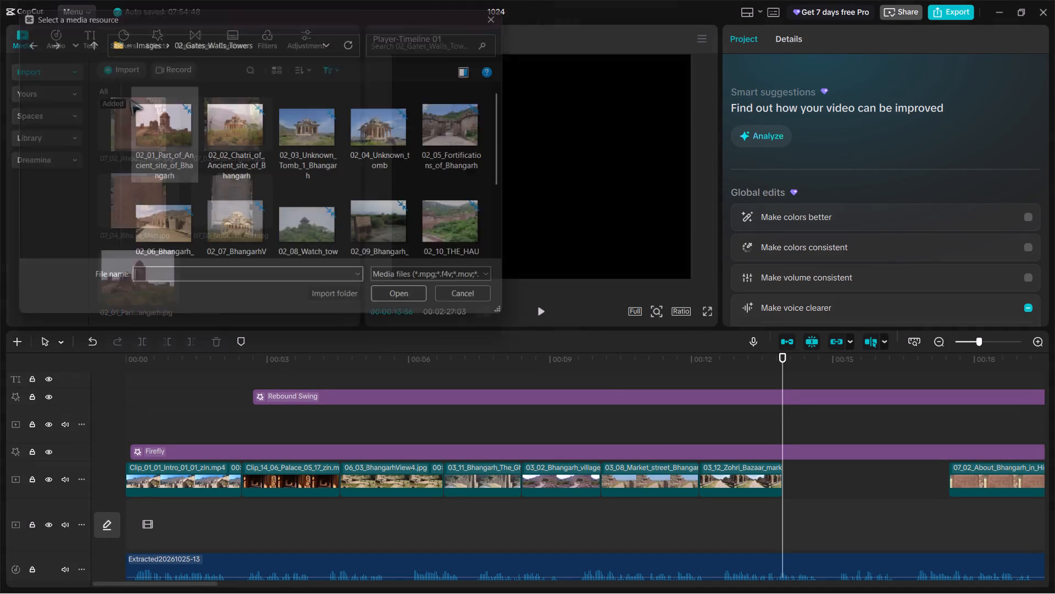
pyautogui.click(452, 149)
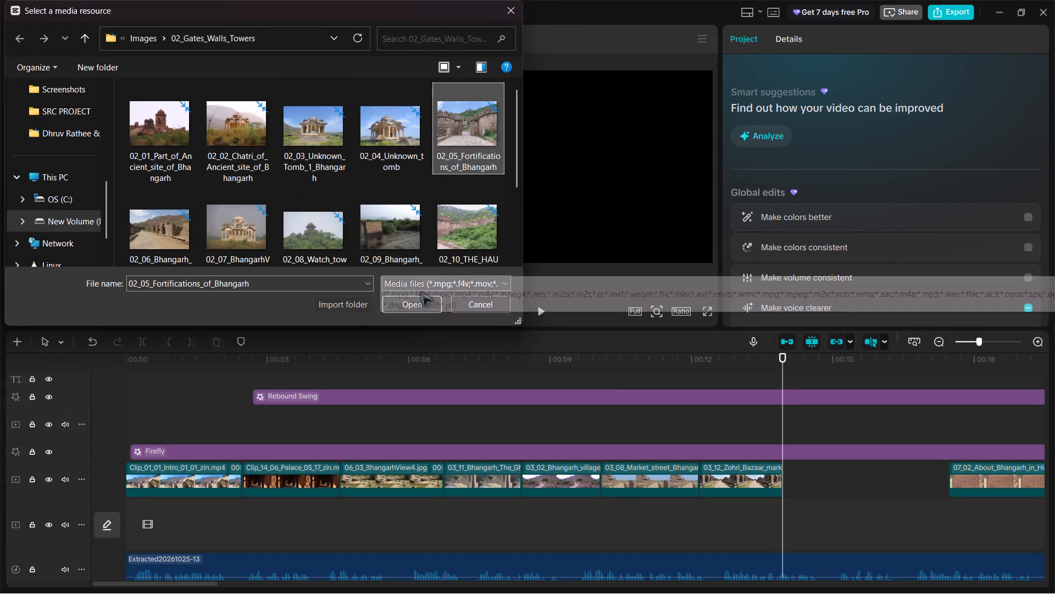
pyautogui.click(419, 298)
pyautogui.click(419, 304)
pyautogui.click(418, 304)
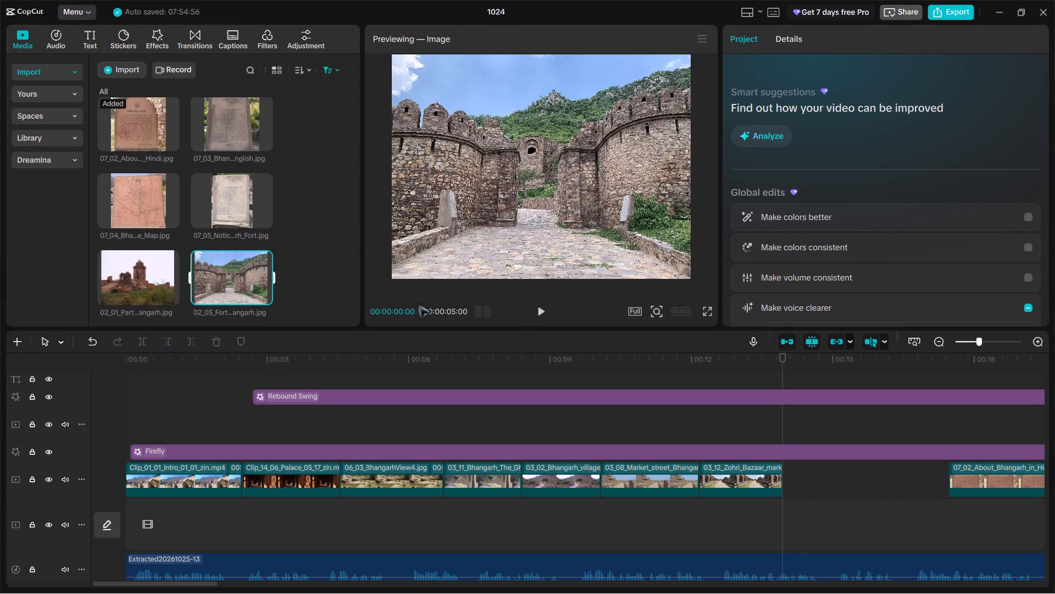
pyautogui.click(505, 186)
# Add 02_05_Fortifications_of_Bhangarh.jpg to the timeline at 00:00:13:56, where the Zohri Bazaar clip ends.
pyautogui.moveTo(224, 266); pyautogui.dragTo(778, 469)
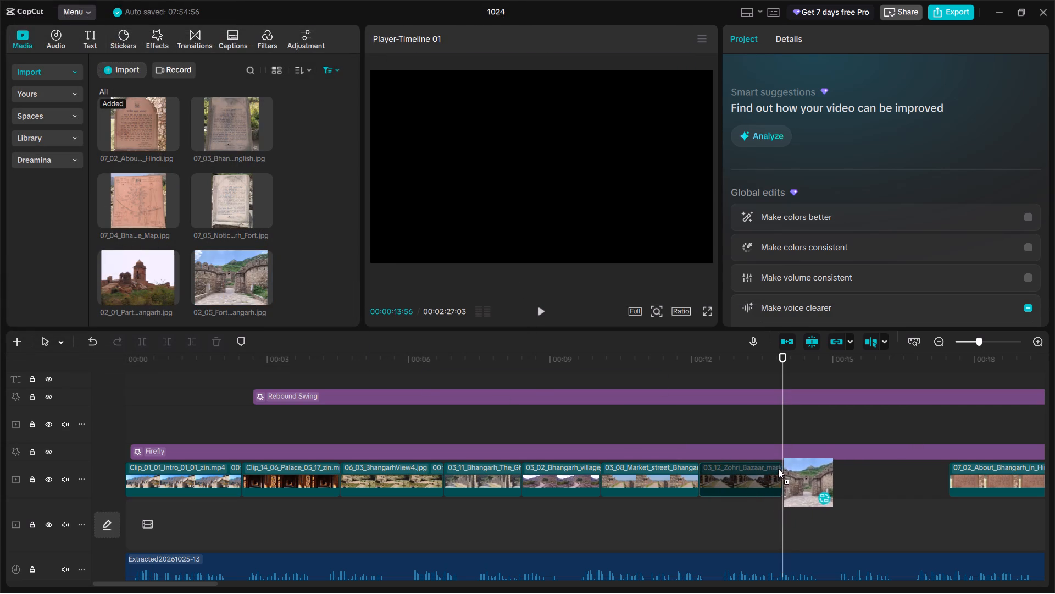
pyautogui.moveTo(778, 469); pyautogui.dragTo(779, 469)
pyautogui.scroll(2, 823, 479)
pyautogui.scroll(-10, 892, 375)
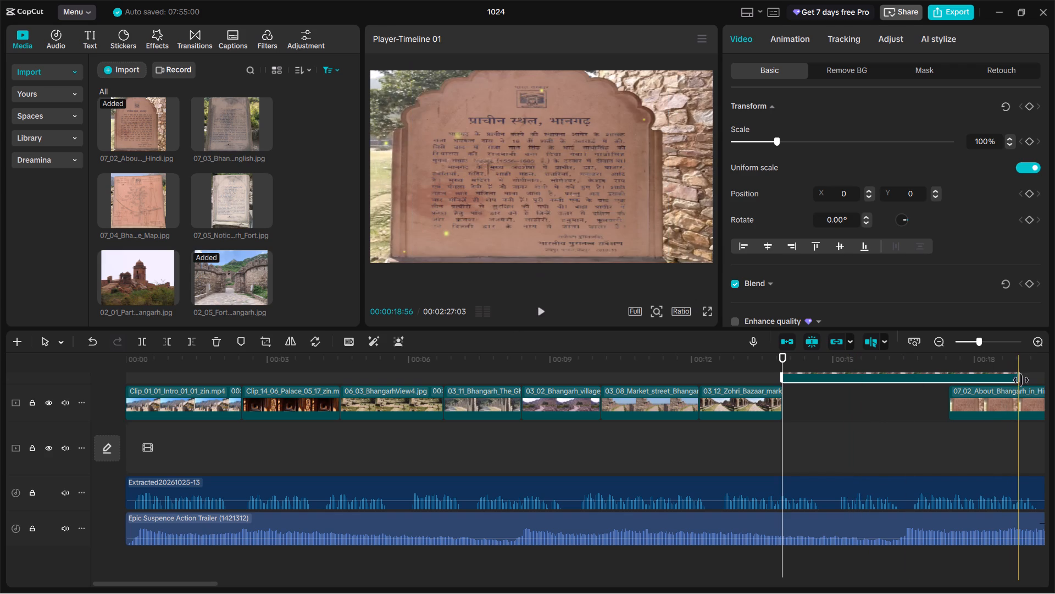
# Shorten the Fortifications clip to 00:00:03:32 and fit it on the main track between the Zohri Bazaar and 07_02_About_Bhangarh clips.
pyautogui.moveTo(1021, 380); pyautogui.dragTo(949, 400)
pyautogui.moveTo(915, 372); pyautogui.dragTo(918, 399)
pyautogui.moveTo(890, 377); pyautogui.dragTo(895, 406)
pyautogui.moveTo(878, 372); pyautogui.dragTo(882, 408)
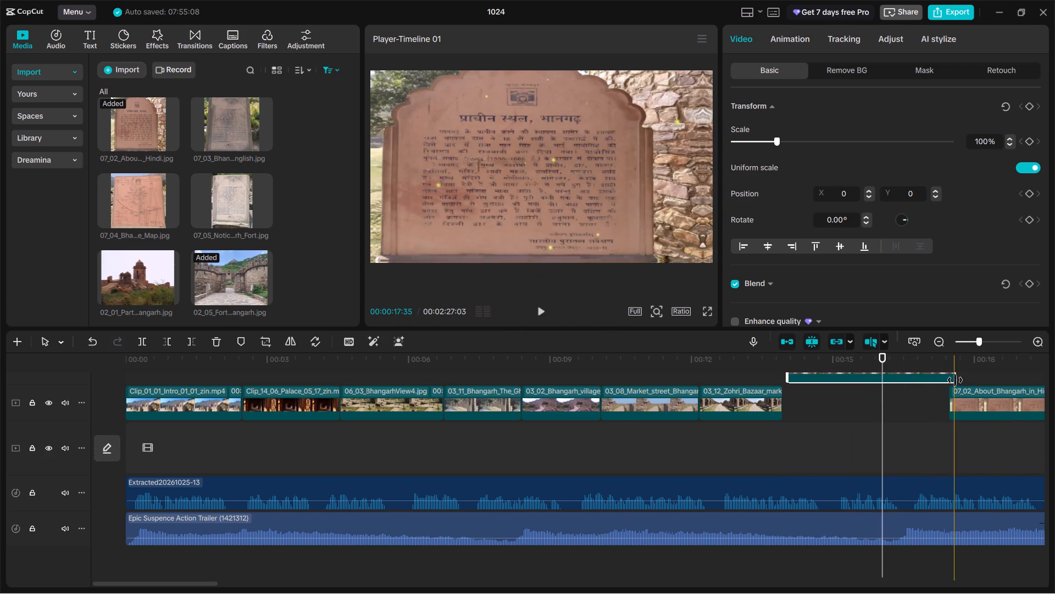
pyautogui.moveTo(955, 380); pyautogui.dragTo(939, 386)
pyautogui.moveTo(926, 378); pyautogui.dragTo(930, 402)
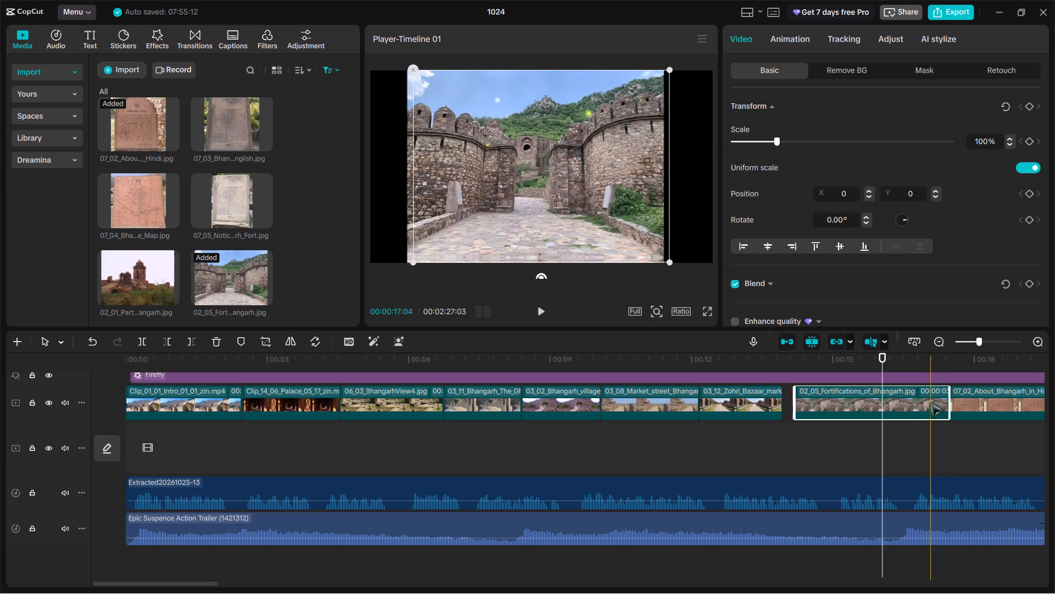
pyautogui.moveTo(796, 400); pyautogui.dragTo(785, 402)
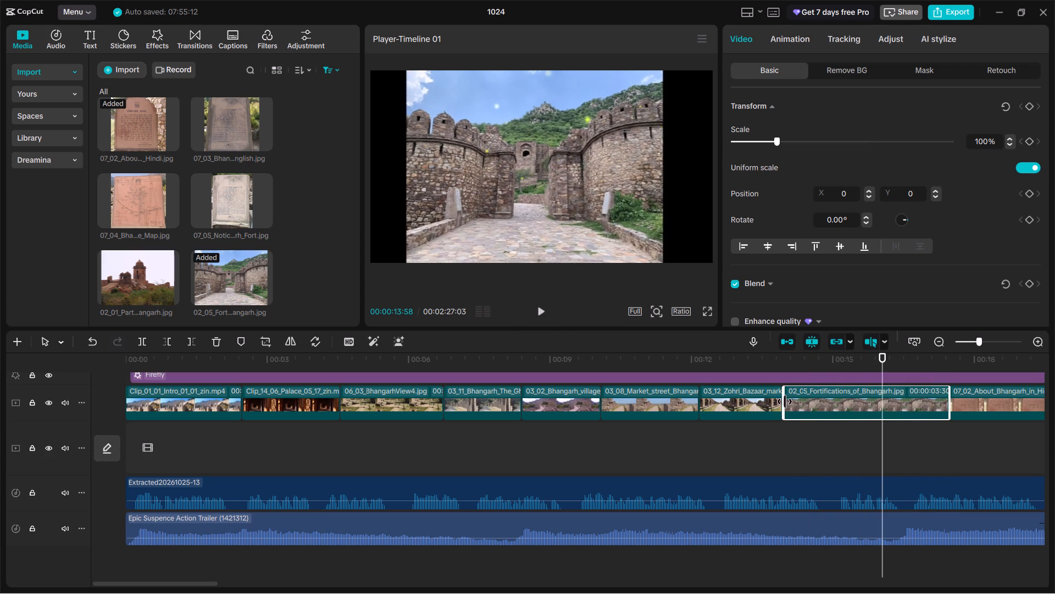
pyautogui.moveTo(785, 402); pyautogui.dragTo(780, 404)
# Trim the Zohri Bazaar clip's end back to 00:00:13:42 and extend the Fortifications clip's start to meet it.
pyautogui.click(735, 362)
pyautogui.press('space')
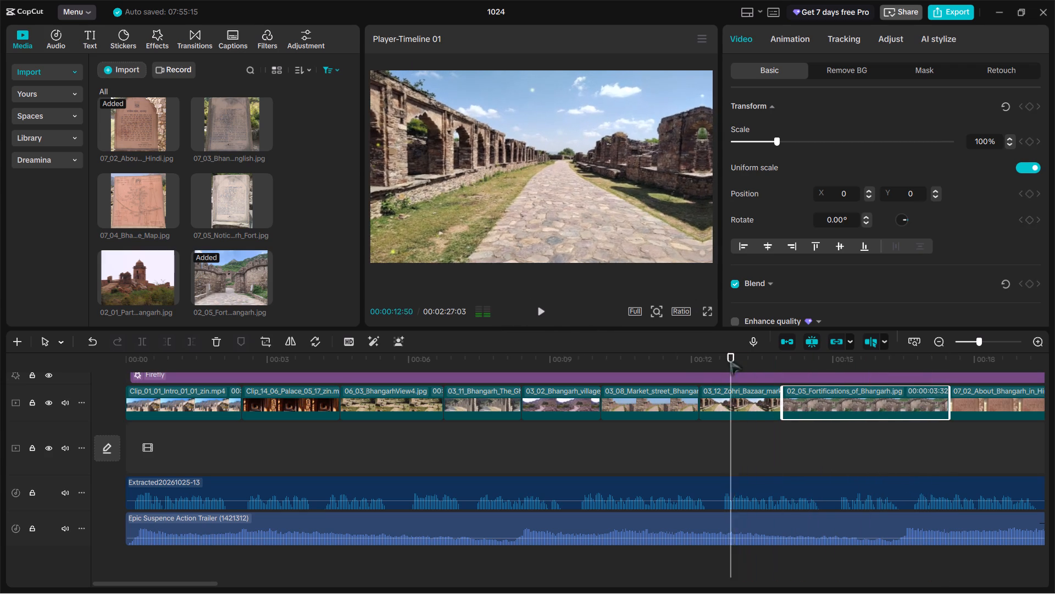
pyautogui.press('space')
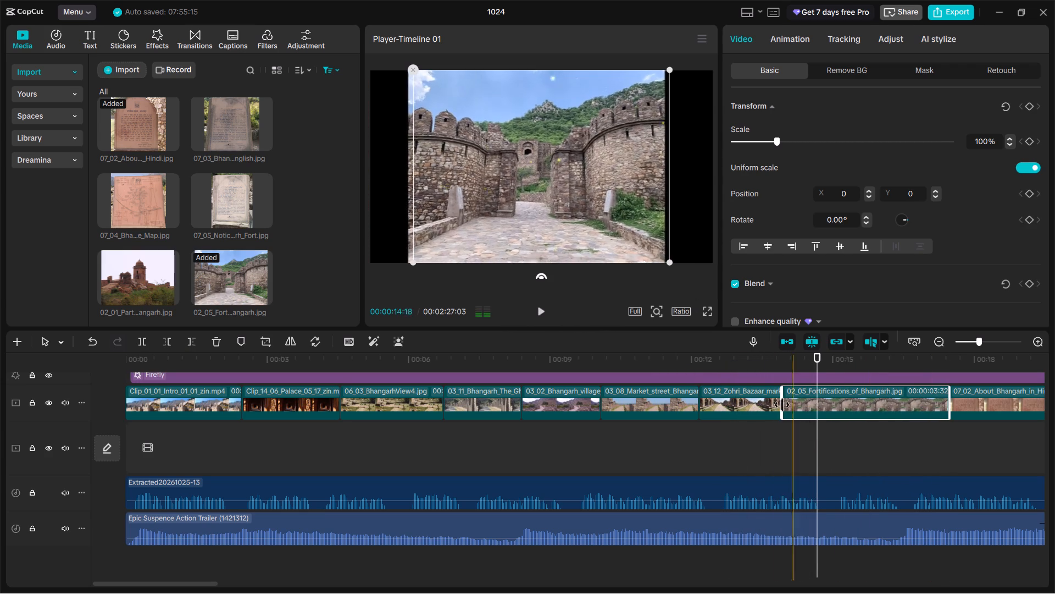
pyautogui.click(774, 403)
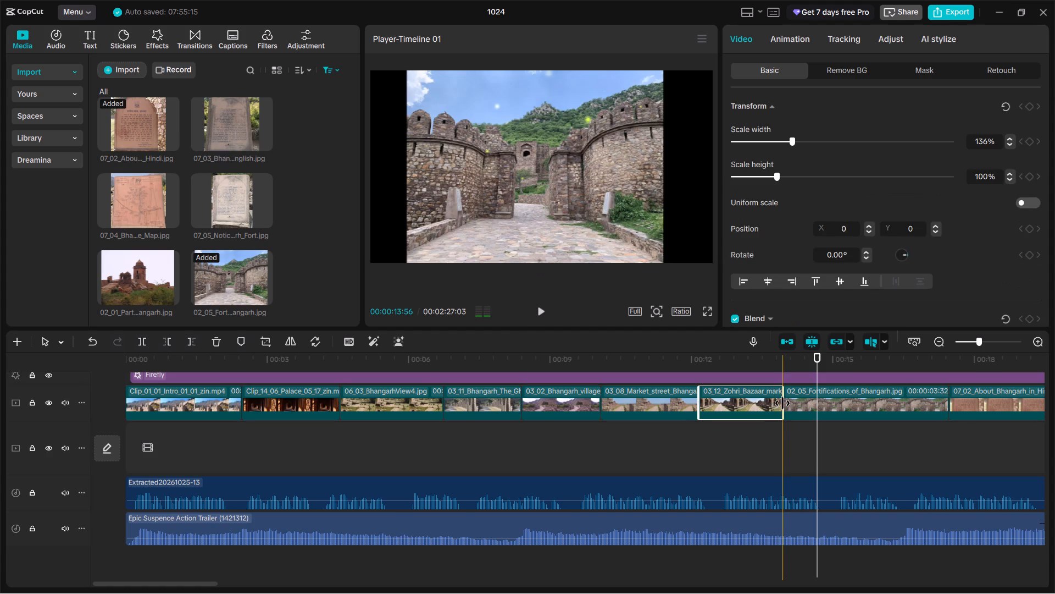
pyautogui.moveTo(782, 403); pyautogui.dragTo(768, 408)
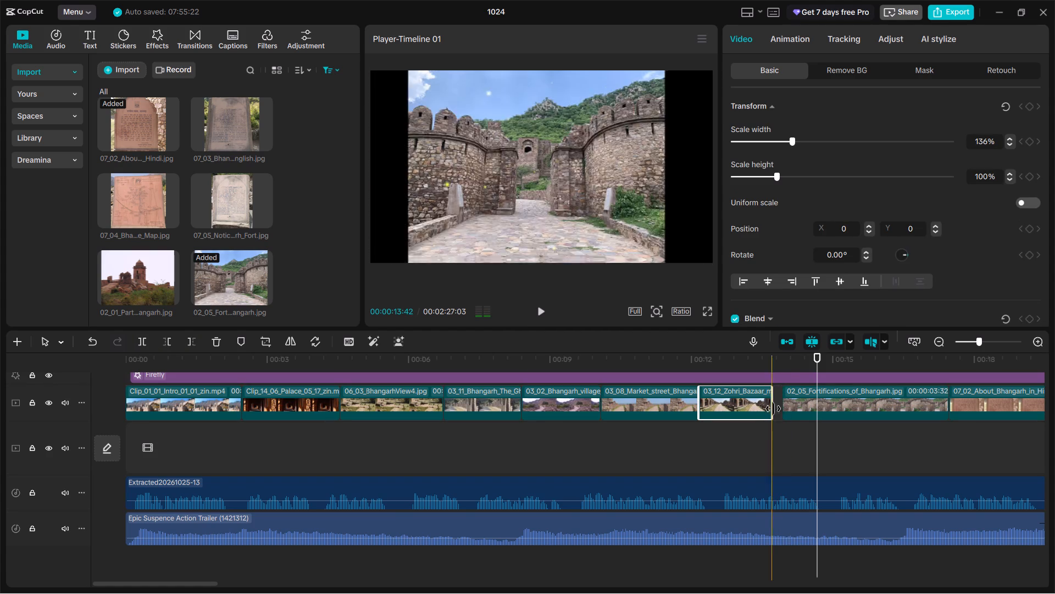
pyautogui.click(791, 410)
pyautogui.moveTo(782, 401); pyautogui.dragTo(773, 402)
pyautogui.click(771, 403)
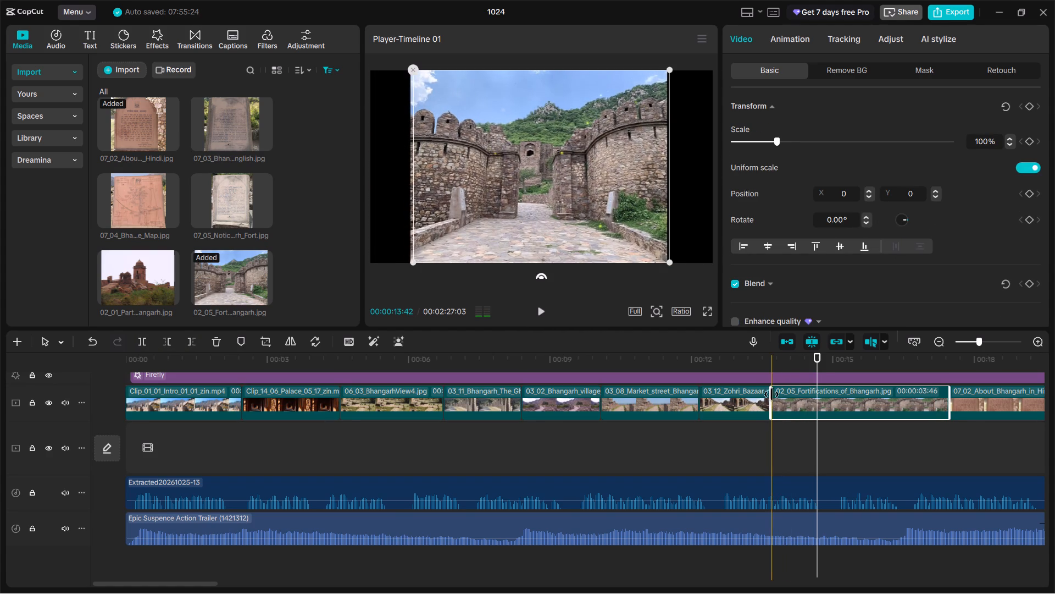
# Turn off uniform scale for the Fortifications clip and set its scale width to 148% to fill the frame.
pyautogui.moveTo(817, 357); pyautogui.dragTo(752, 362)
pyautogui.click(804, 401)
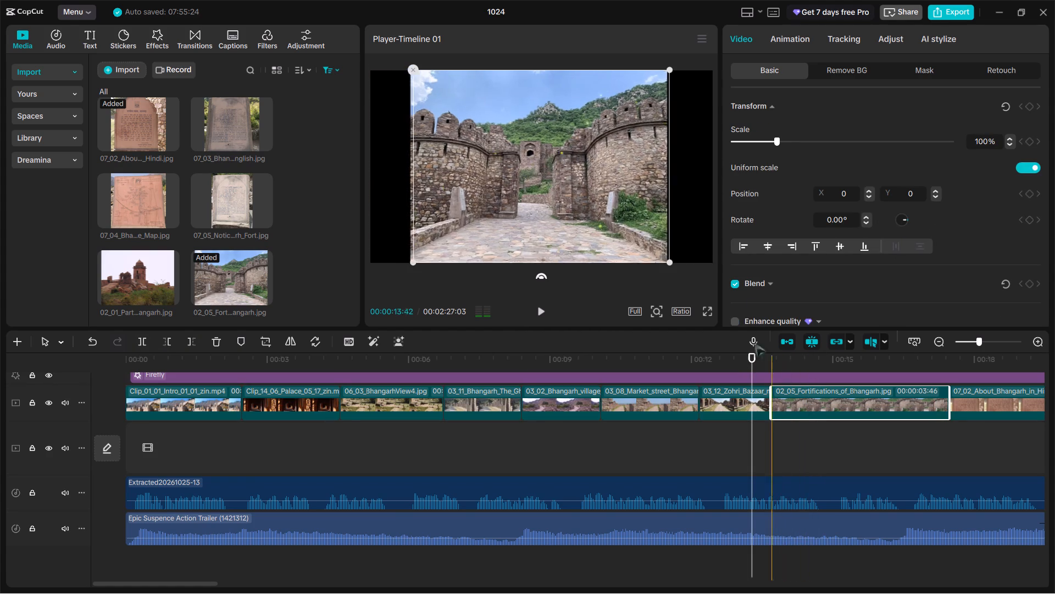
pyautogui.click(808, 411)
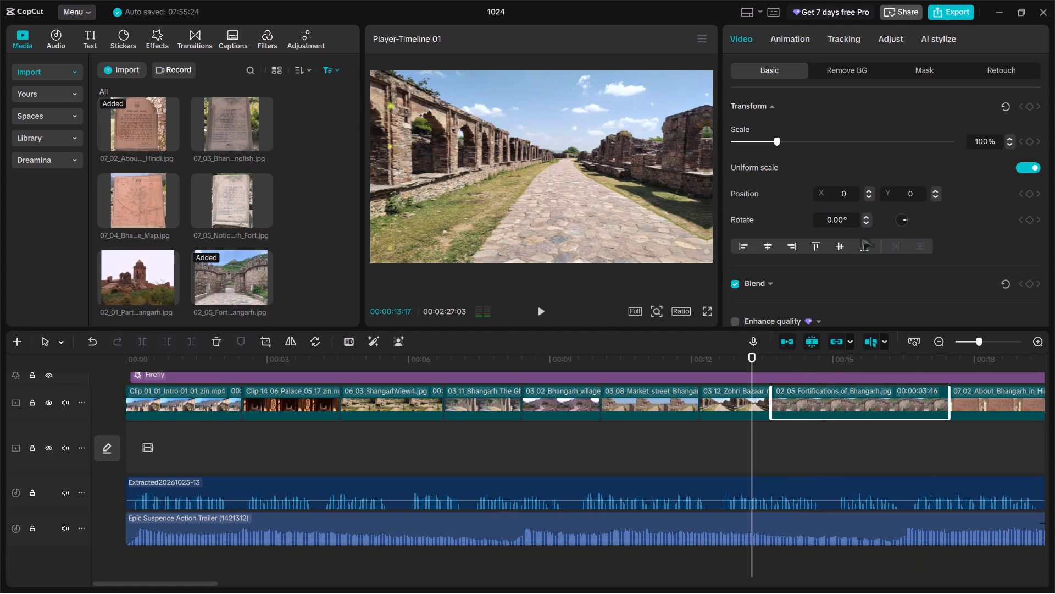
pyautogui.click(817, 403)
pyautogui.doubleClick(817, 403)
pyautogui.moveTo(750, 354); pyautogui.dragTo(784, 362)
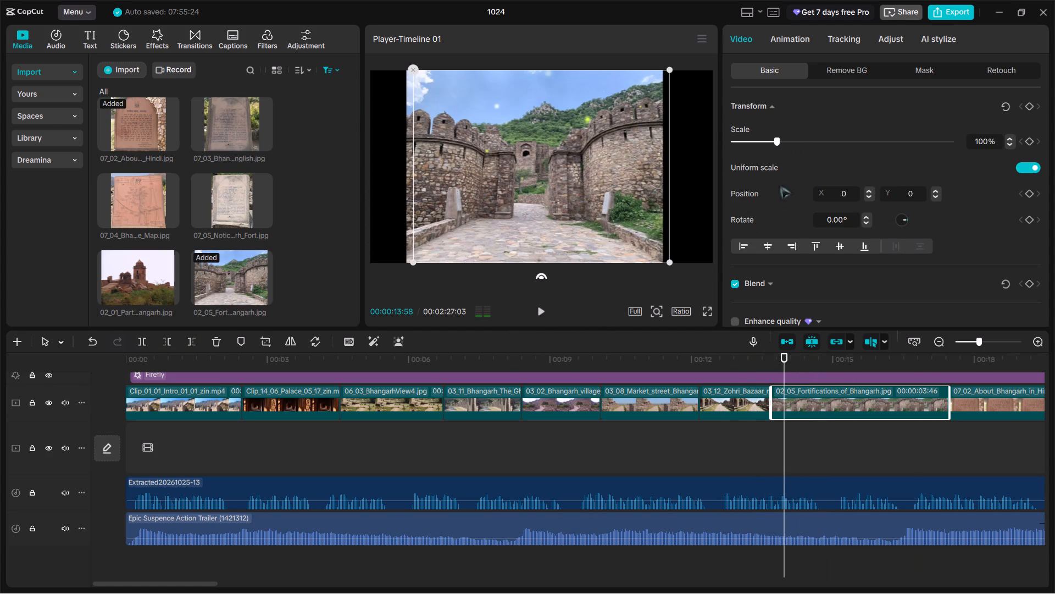
pyautogui.click(1036, 179)
pyautogui.click(1035, 173)
pyautogui.click(1024, 165)
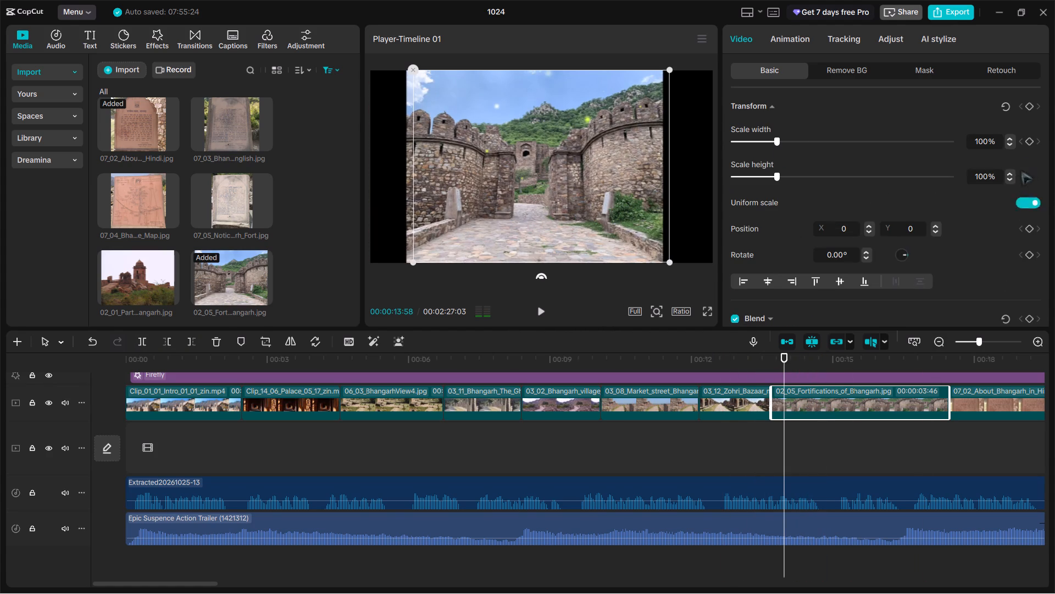
pyautogui.moveTo(774, 140); pyautogui.dragTo(779, 140)
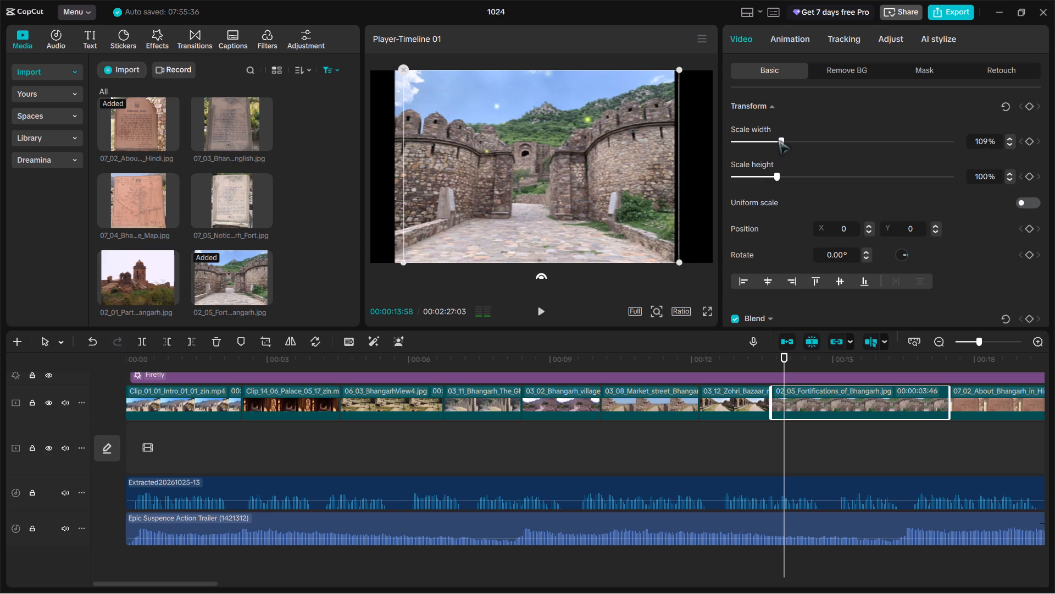
pyautogui.moveTo(779, 140); pyautogui.dragTo(795, 143)
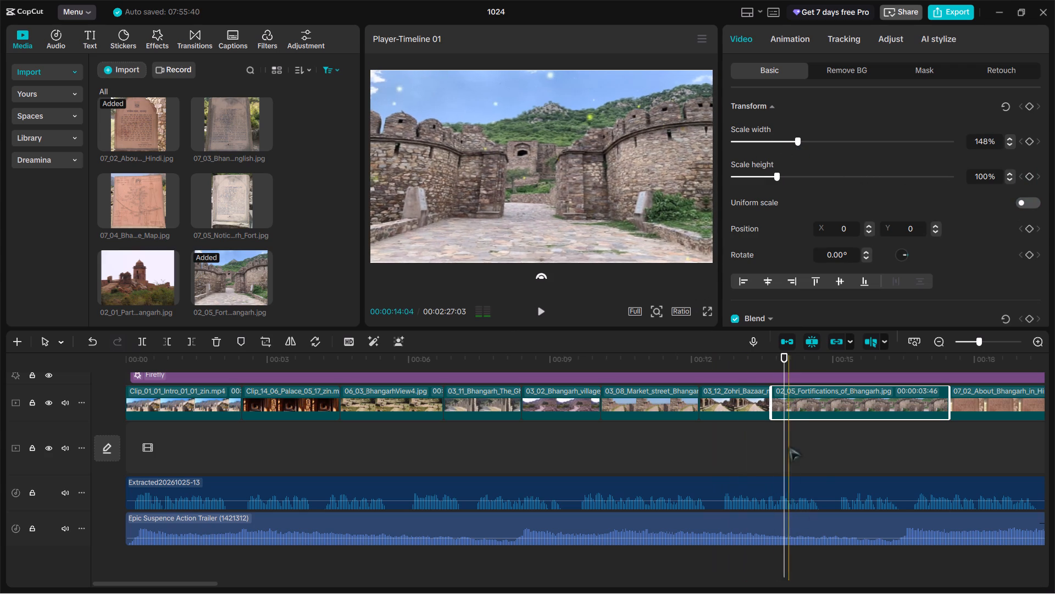
# Play back the edited opening from the Zohri Bazaar clip to the end of the 07_06_Rajasthan_Heritage_site clip.
pyautogui.moveTo(786, 360); pyautogui.dragTo(708, 376)
pyautogui.press('space')
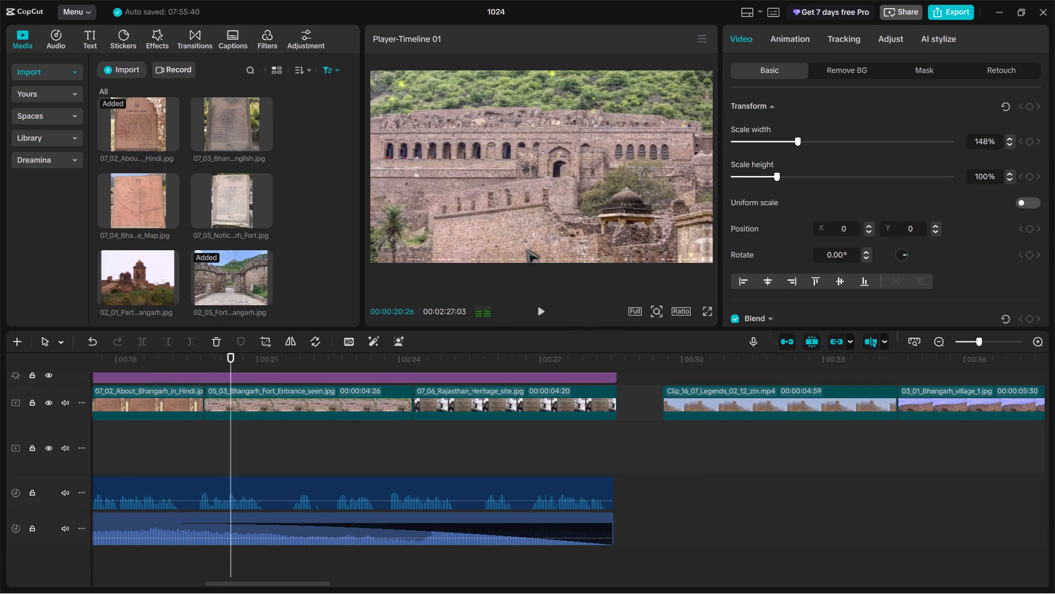
pyautogui.scroll(-20, 462, 153)
pyautogui.scroll(-20, 462, 153)
pyautogui.scroll(-12, 462, 153)
pyautogui.scroll(12, 462, 153)
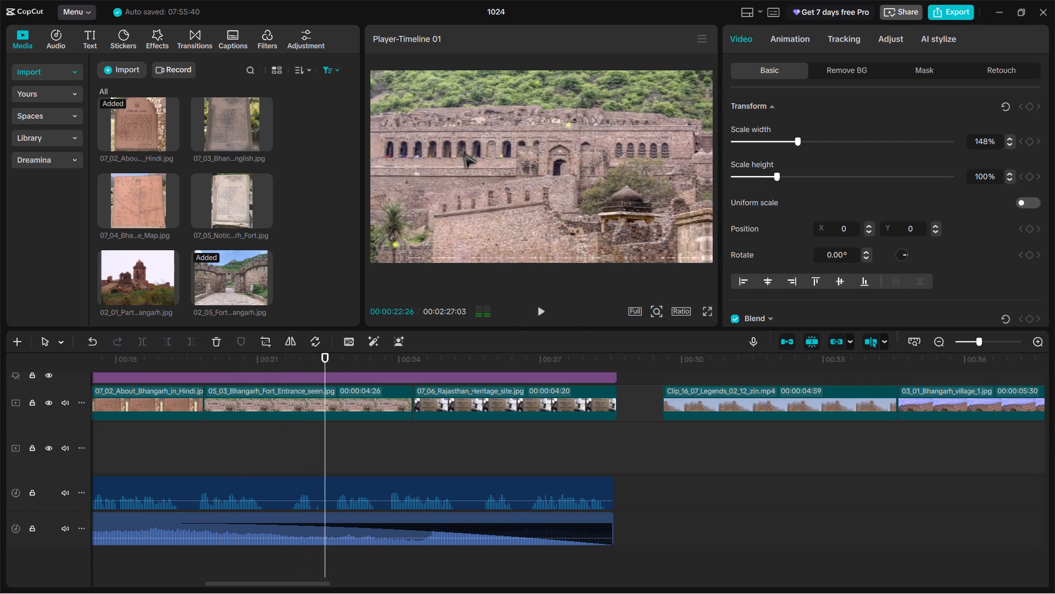
pyautogui.scroll(-3, 469, 156)
pyautogui.scroll(7, 471, 156)
pyautogui.scroll(-20, 471, 156)
pyautogui.scroll(-18, 471, 156)
pyautogui.scroll(-20, 472, 156)
pyautogui.scroll(-20, 472, 156)
pyautogui.scroll(-20, 472, 156)
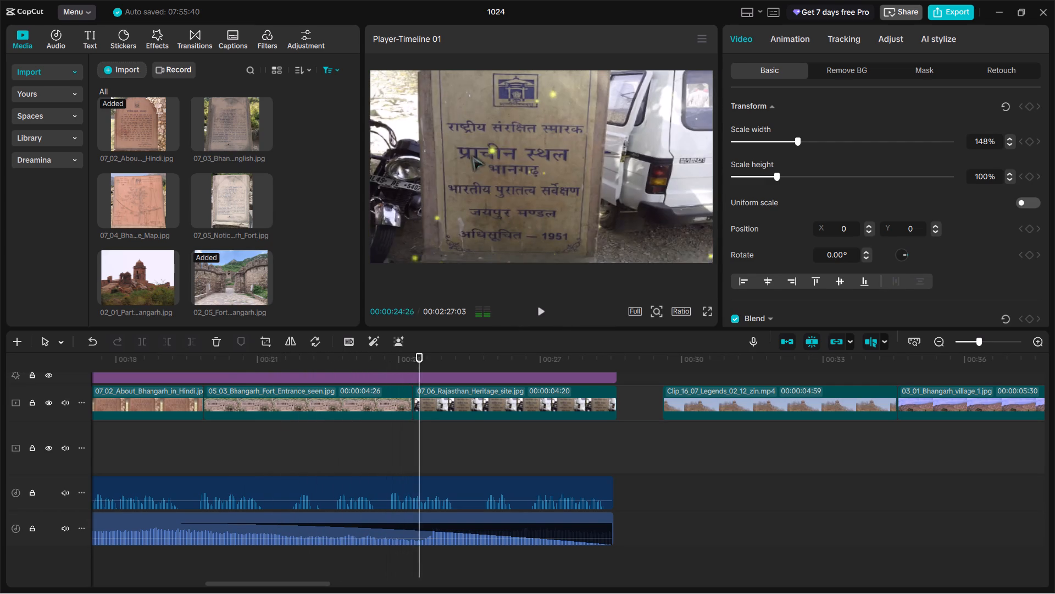
pyautogui.scroll(-20, 472, 156)
pyautogui.scroll(-7, 472, 156)
pyautogui.scroll(20, 472, 156)
pyautogui.scroll(20, 472, 156)
pyautogui.scroll(20, 472, 156)
pyautogui.scroll(-7, 472, 156)
pyautogui.scroll(16, 472, 156)
pyautogui.scroll(-2, 472, 156)
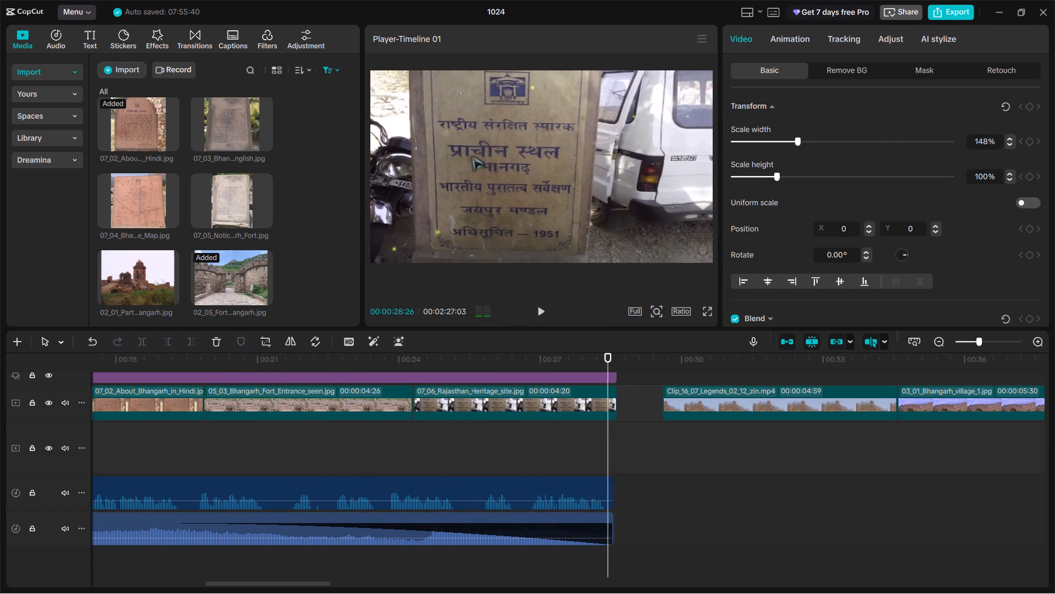
pyautogui.press('space')
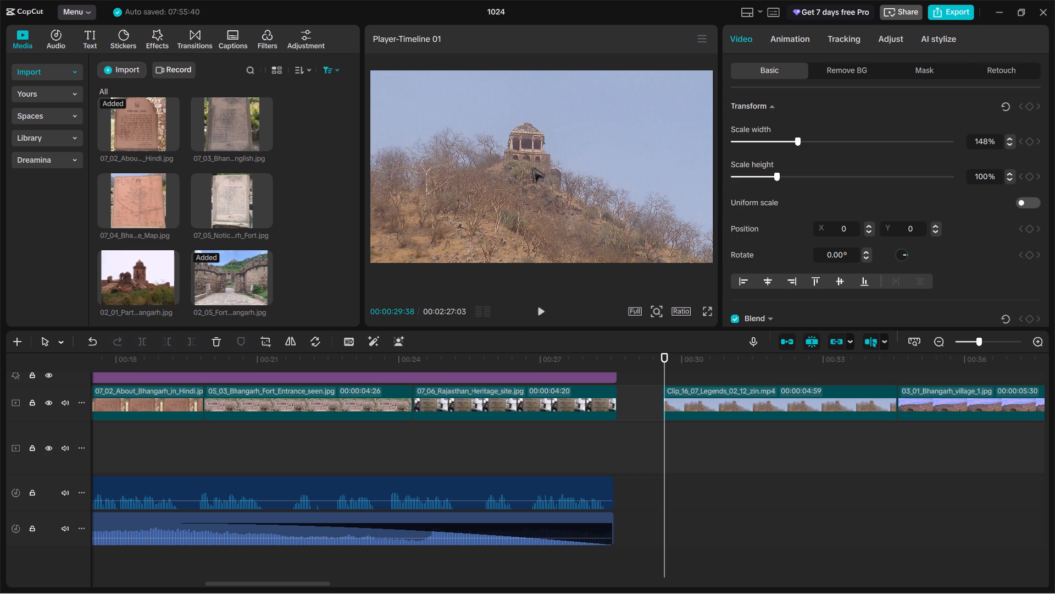
# Review the rest of the timeline from Clip_16_07_Legends onward to the black clip near the two-minute mark.
pyautogui.scroll(-20, 681, 508)
pyautogui.scroll(-20, 681, 508)
pyautogui.scroll(-20, 681, 508)
pyautogui.scroll(20, 691, 499)
pyautogui.scroll(5, 691, 499)
pyautogui.scroll(-20, 693, 497)
pyautogui.scroll(-20, 693, 497)
pyautogui.scroll(-20, 693, 497)
pyautogui.scroll(20, 693, 497)
pyautogui.scroll(10, 693, 497)
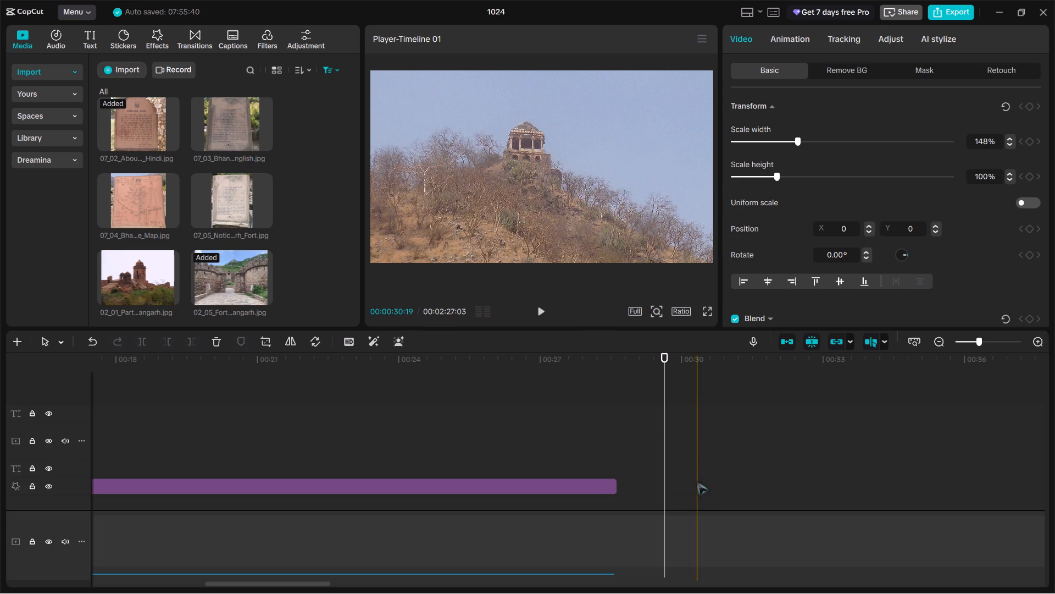
pyautogui.scroll(-1, 697, 481)
pyautogui.scroll(-20, 697, 481)
pyautogui.scroll(-20, 697, 481)
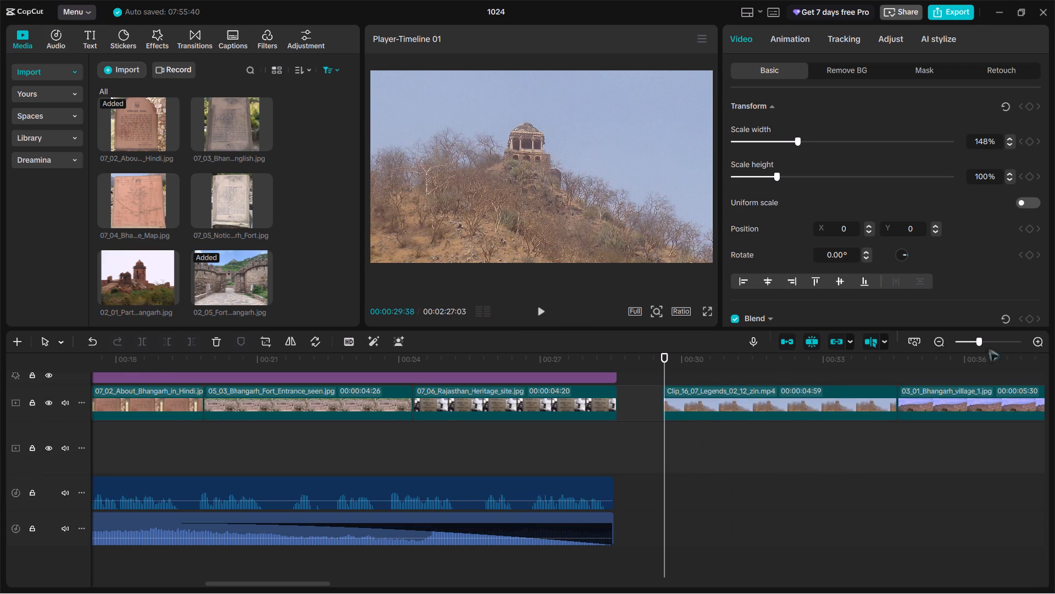
pyautogui.moveTo(975, 339); pyautogui.dragTo(975, 354)
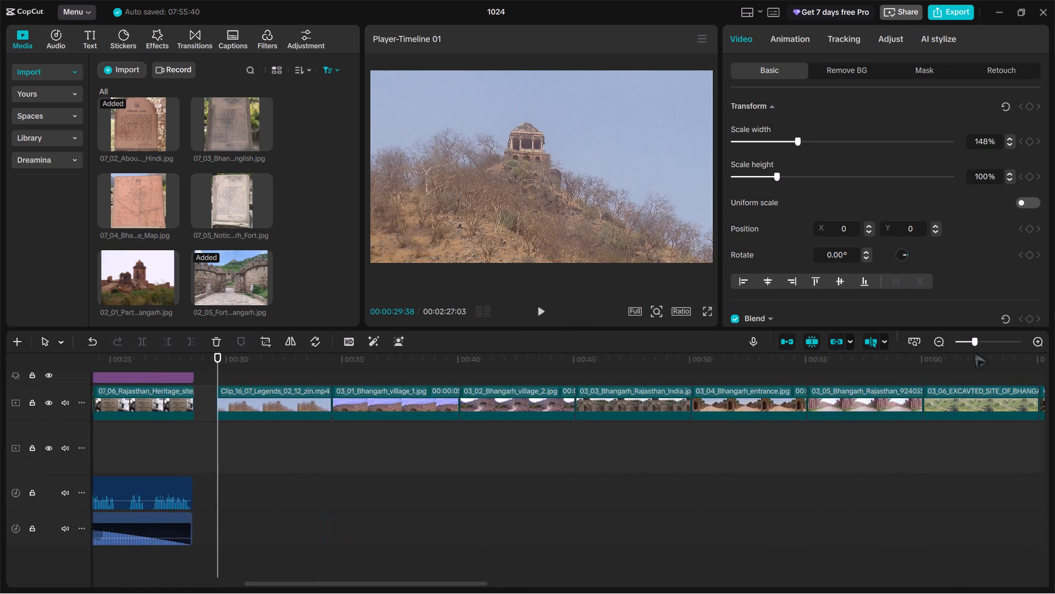
pyautogui.moveTo(975, 354); pyautogui.dragTo(968, 395)
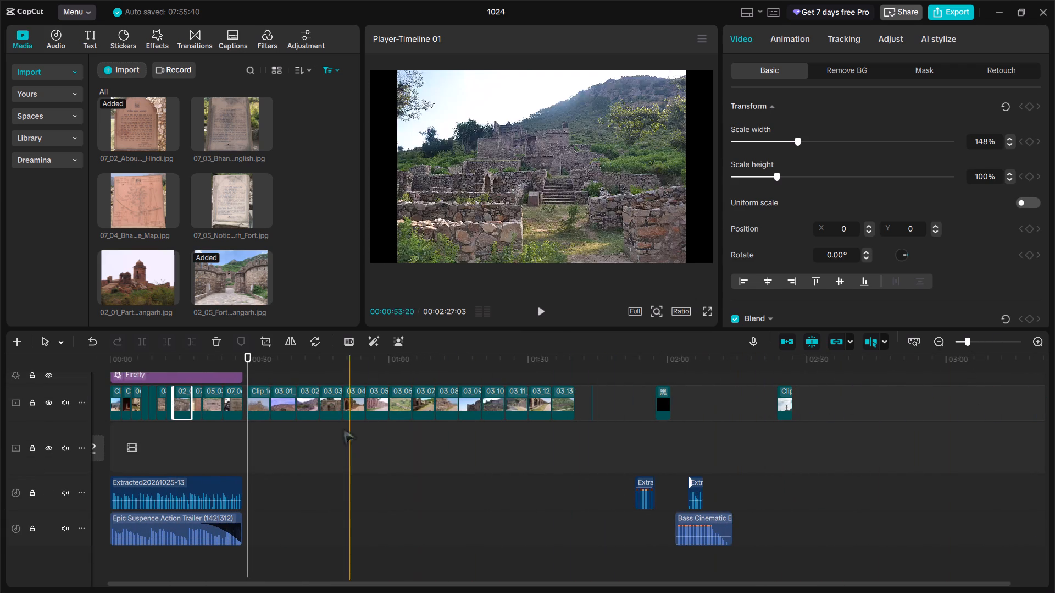
pyautogui.press('space')
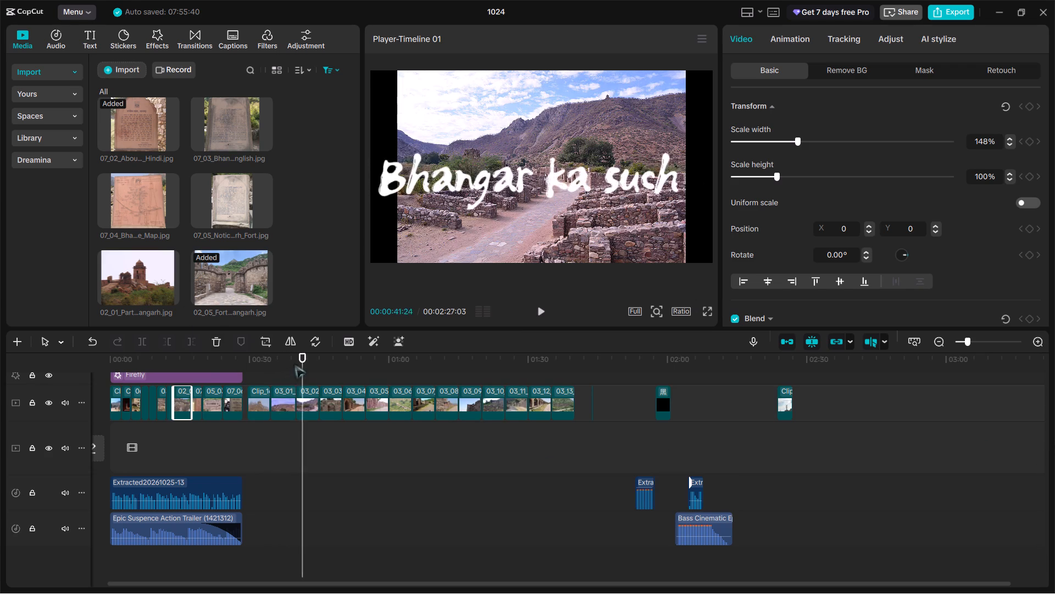
pyautogui.moveTo(302, 357); pyautogui.dragTo(364, 367)
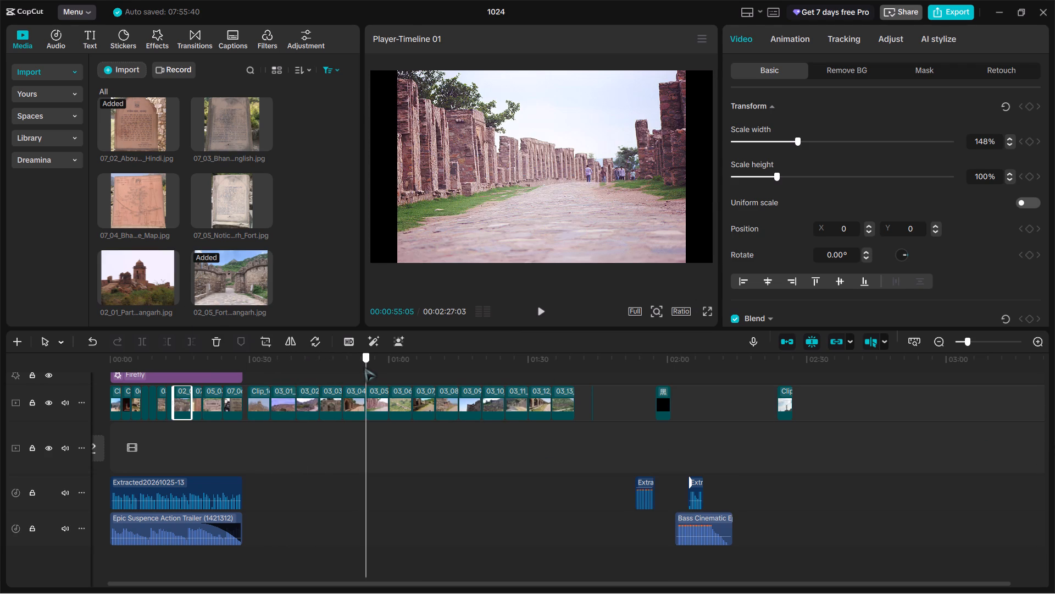
pyautogui.moveTo(364, 367); pyautogui.dragTo(343, 383)
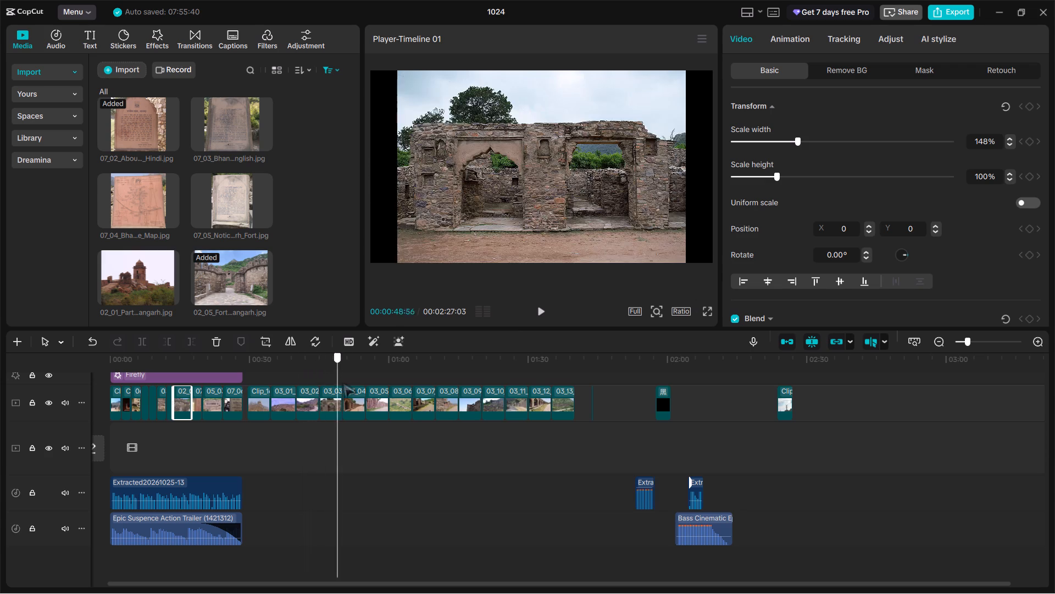
pyautogui.moveTo(343, 383); pyautogui.dragTo(507, 415)
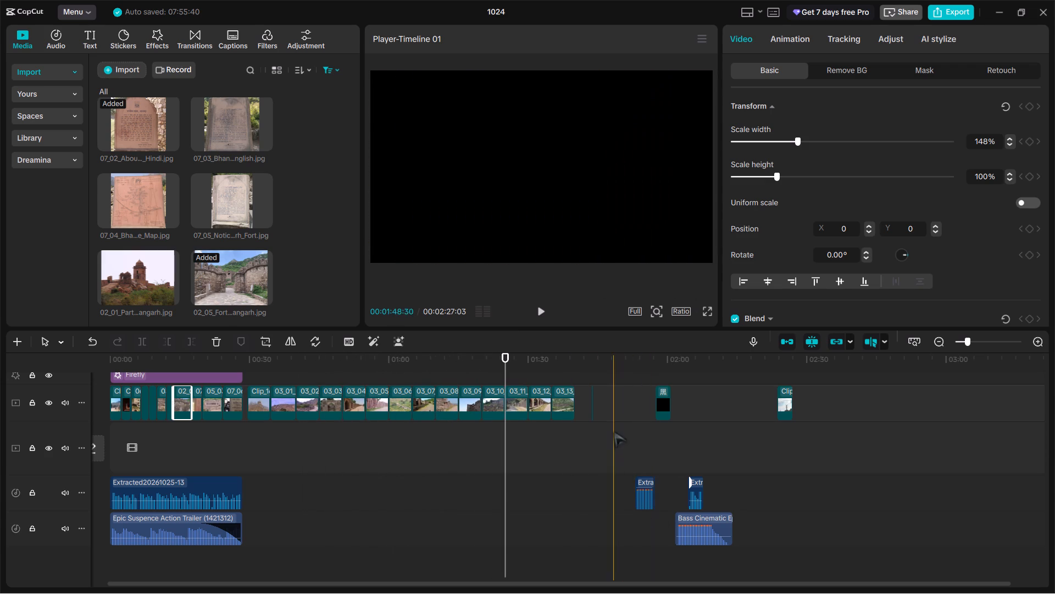
pyautogui.press('space')
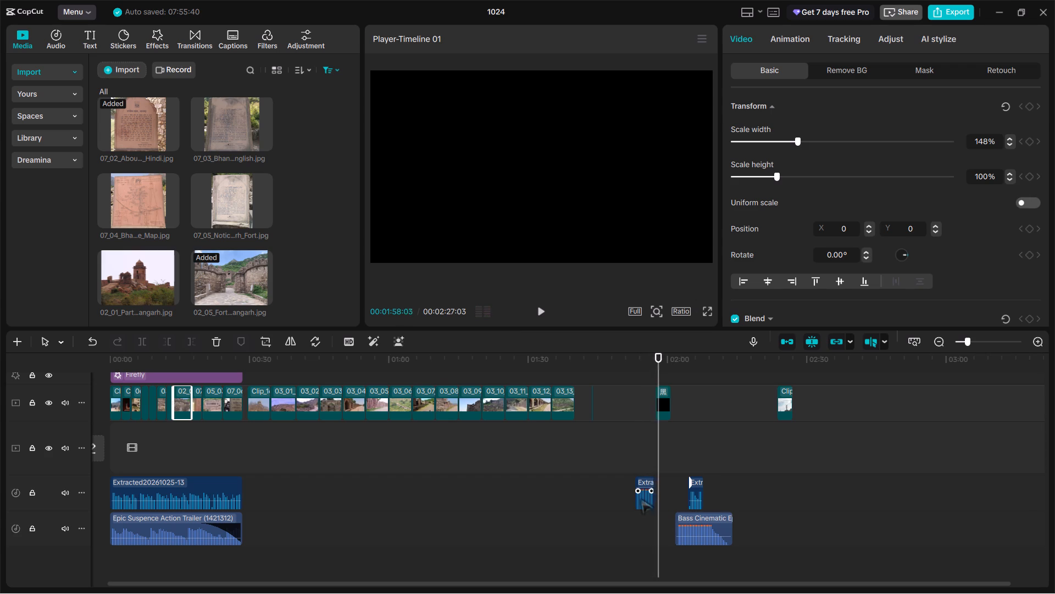
# Move the last main-track clip earlier to about 00:02:04, above the final short extracted audio clip.
pyautogui.click(782, 403)
pyautogui.moveTo(782, 403); pyautogui.dragTo(751, 409)
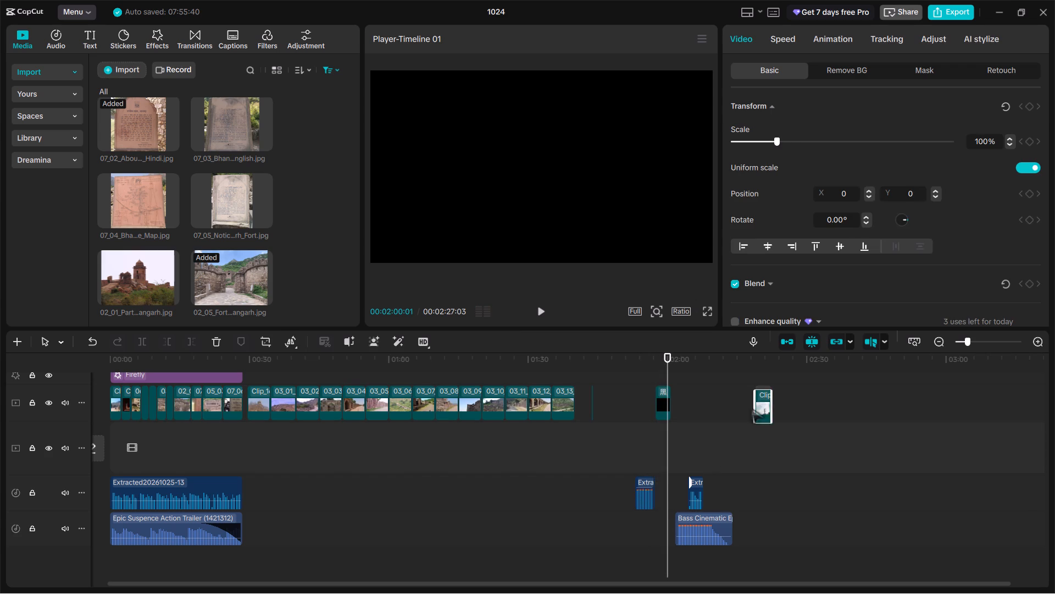
pyautogui.moveTo(751, 409); pyautogui.dragTo(696, 417)
# Move the main-track clips from Clip_16_07_Legends through the 03_13 clip behind the last clip, starting at about 00:02:10.
pyautogui.scroll(1, 696, 417)
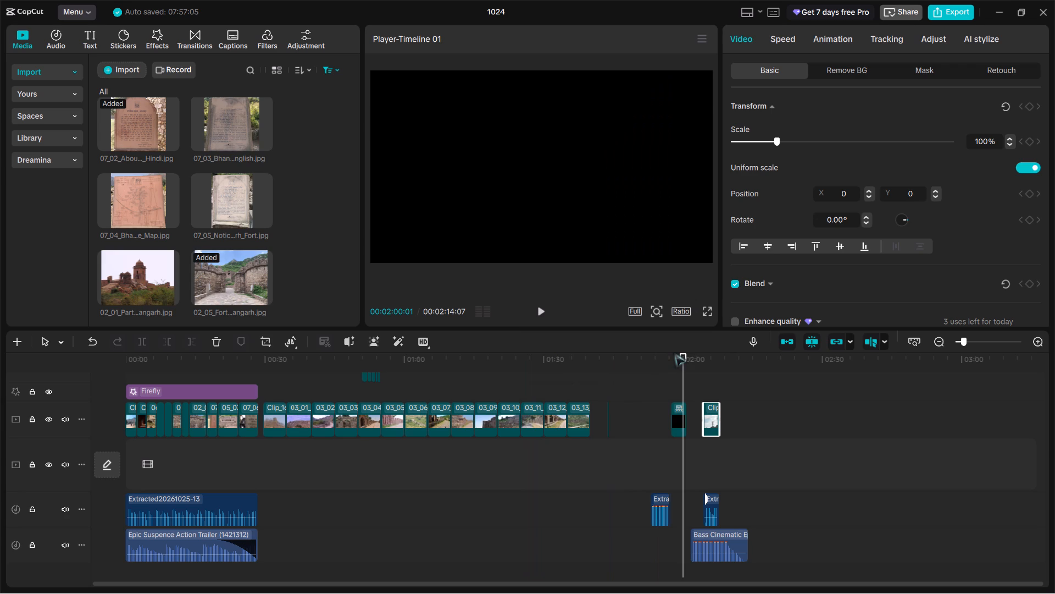
pyautogui.moveTo(683, 352); pyautogui.dragTo(705, 358)
pyautogui.scroll(20, 653, 483)
pyautogui.scroll(20, 653, 483)
pyautogui.scroll(20, 653, 483)
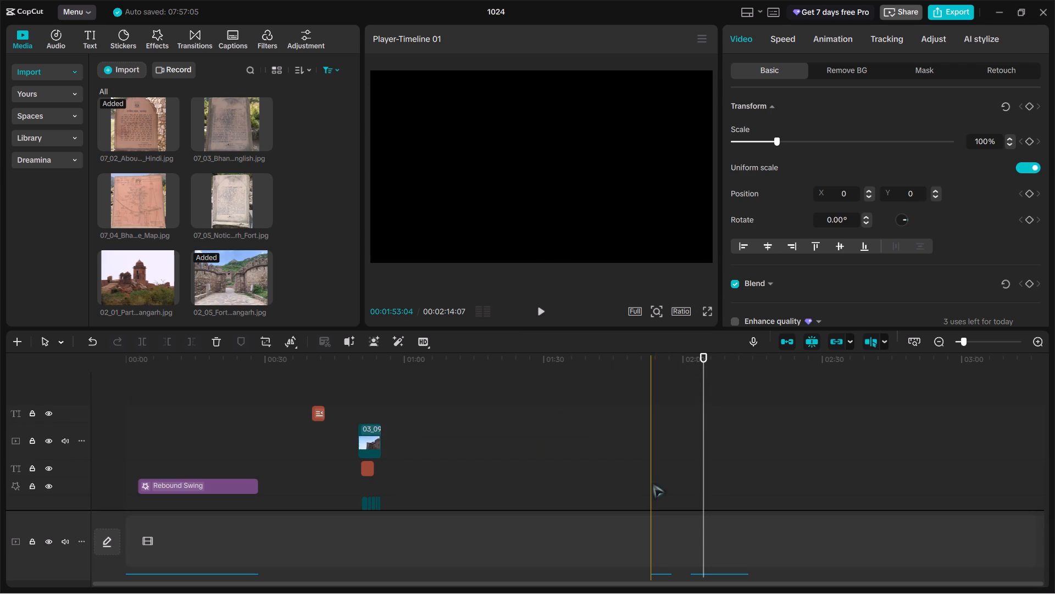
pyautogui.keyDown('ctrl'); pyautogui.scroll(-3, 504, 489); pyautogui.keyUp('ctrl')
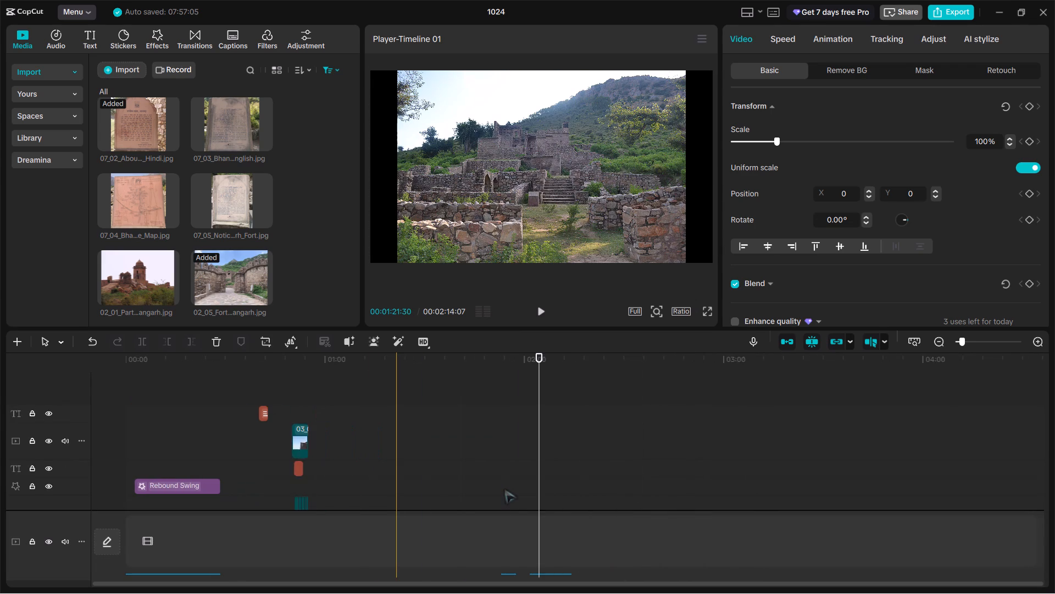
pyautogui.keyDown('ctrl'); pyautogui.scroll(-2, 504, 489); pyautogui.keyUp('ctrl')
pyautogui.hscroll(3, 504, 489)
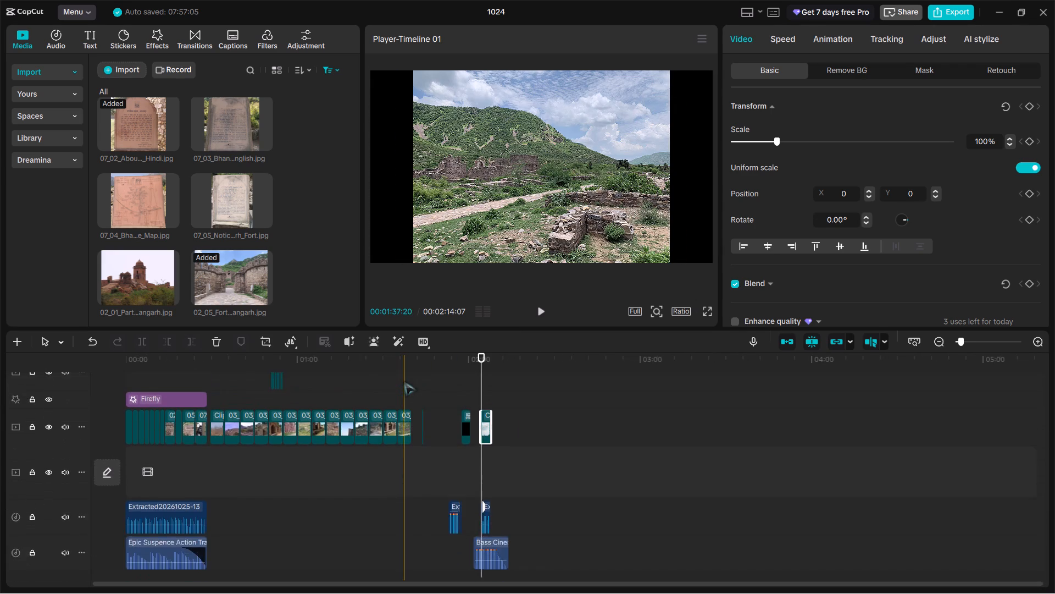
pyautogui.scroll(1, 401, 394)
pyautogui.scroll(-1, 401, 394)
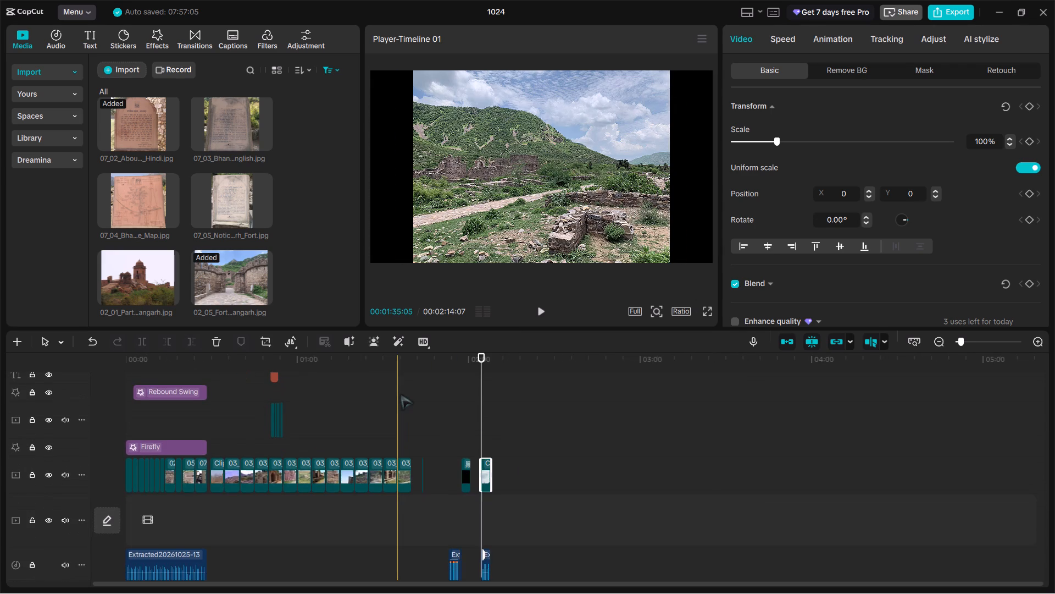
pyautogui.scroll(-1, 401, 394)
pyautogui.moveTo(477, 361); pyautogui.dragTo(225, 393)
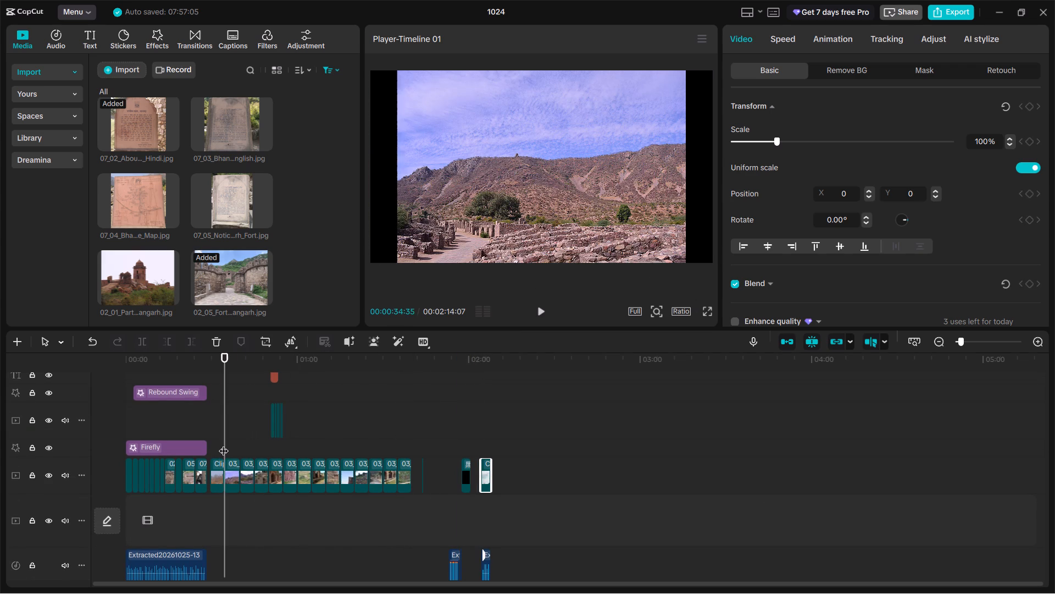
pyautogui.click(224, 444)
pyautogui.moveTo(215, 446); pyautogui.dragTo(247, 485)
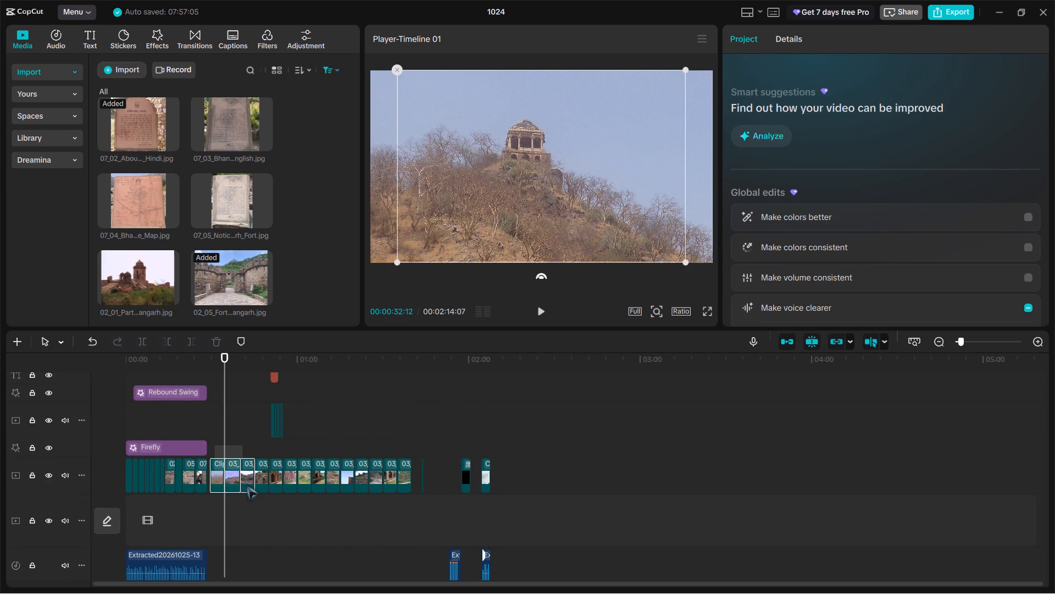
pyautogui.moveTo(247, 485); pyautogui.dragTo(409, 493)
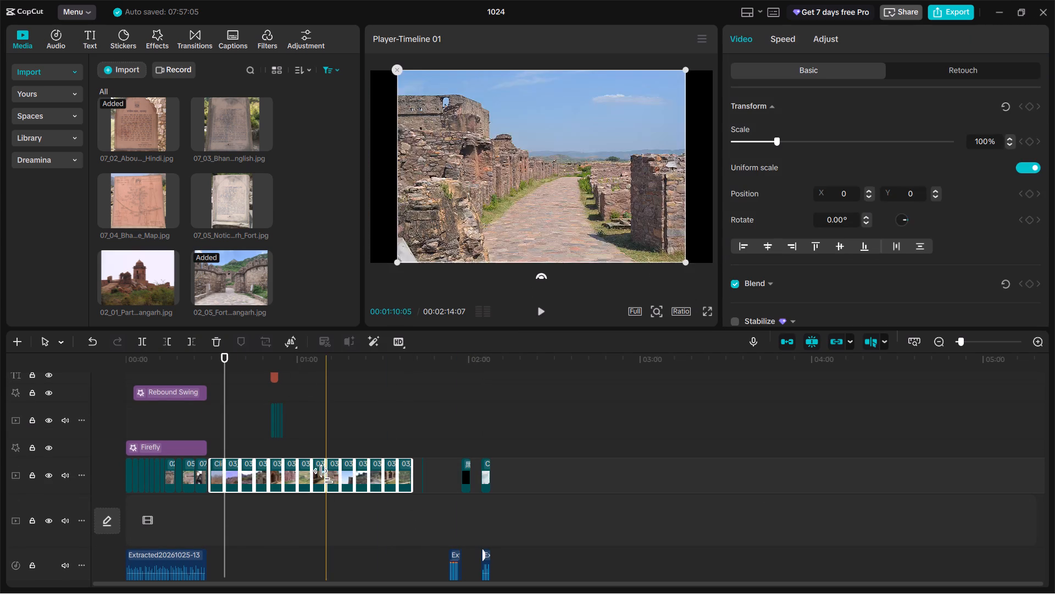
pyautogui.moveTo(225, 479); pyautogui.dragTo(273, 488)
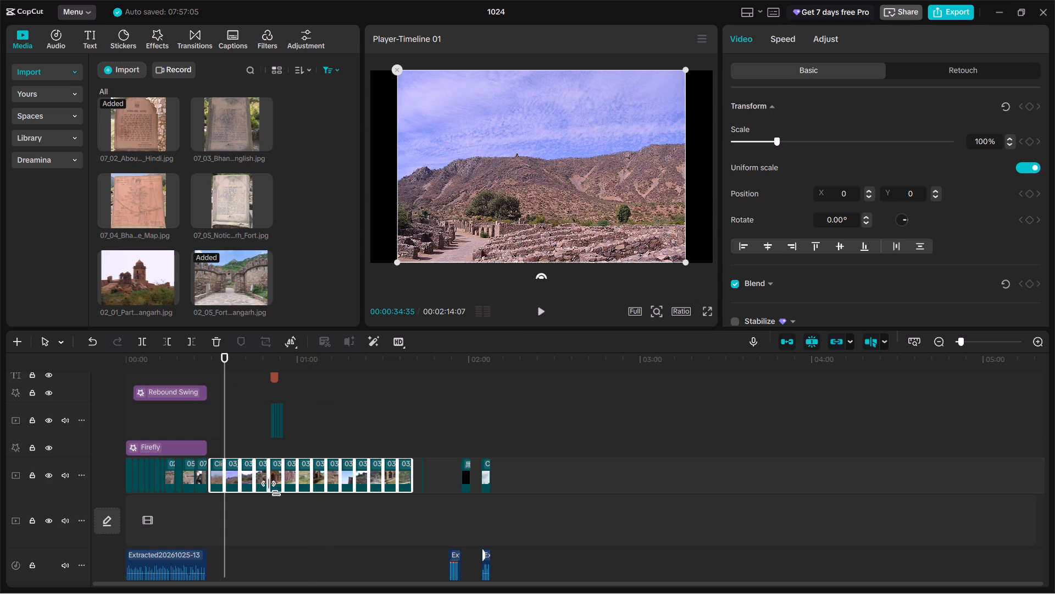
pyautogui.moveTo(273, 488); pyautogui.dragTo(544, 486)
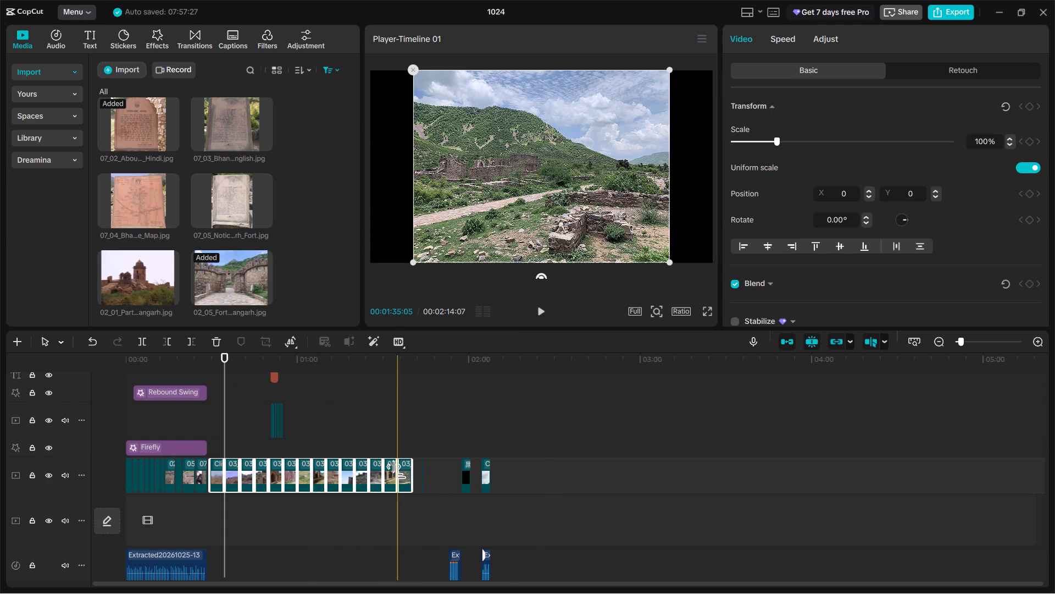
pyautogui.moveTo(406, 474); pyautogui.dragTo(618, 481)
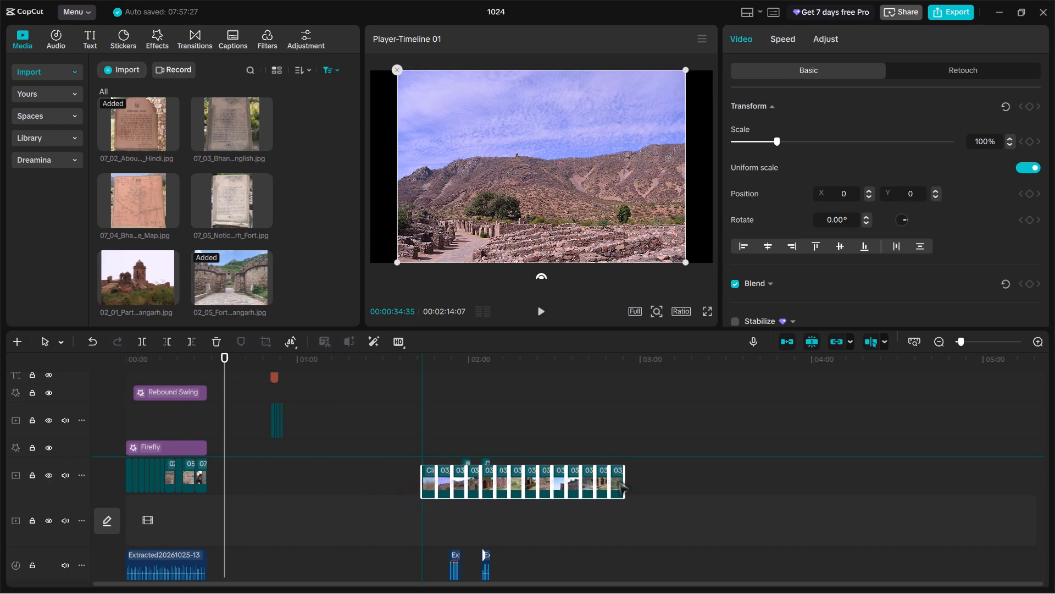
pyautogui.moveTo(618, 481); pyautogui.dragTo(695, 474)
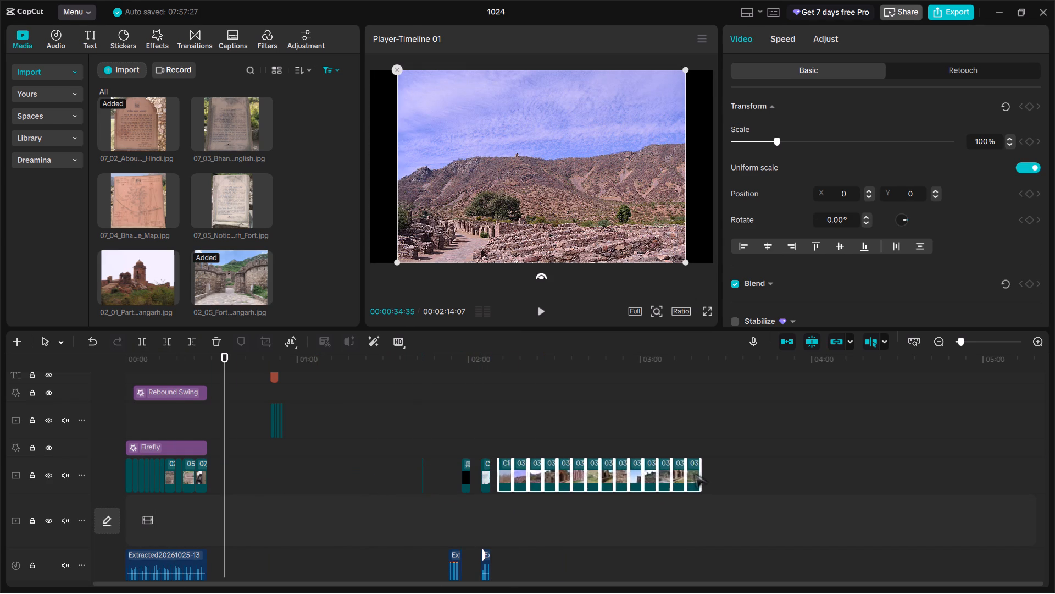
pyautogui.moveTo(695, 474); pyautogui.dragTo(693, 474)
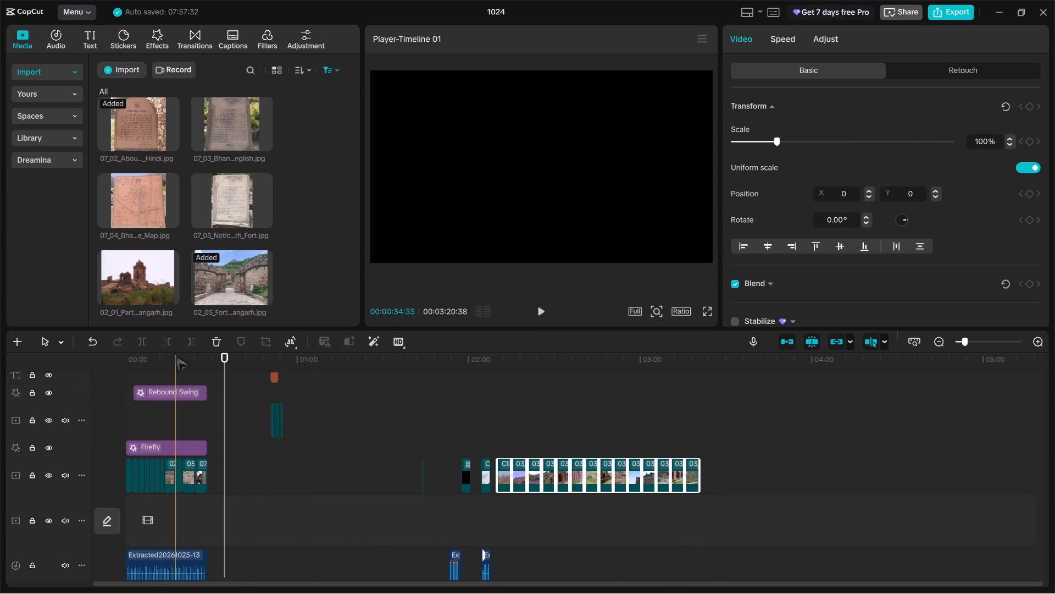
# Move the group of short 06_ clips near 00:00:50 from the overlay track to the main track, after the 07_06_Rajasthan_Heritage_site clip.
pyautogui.press('space')
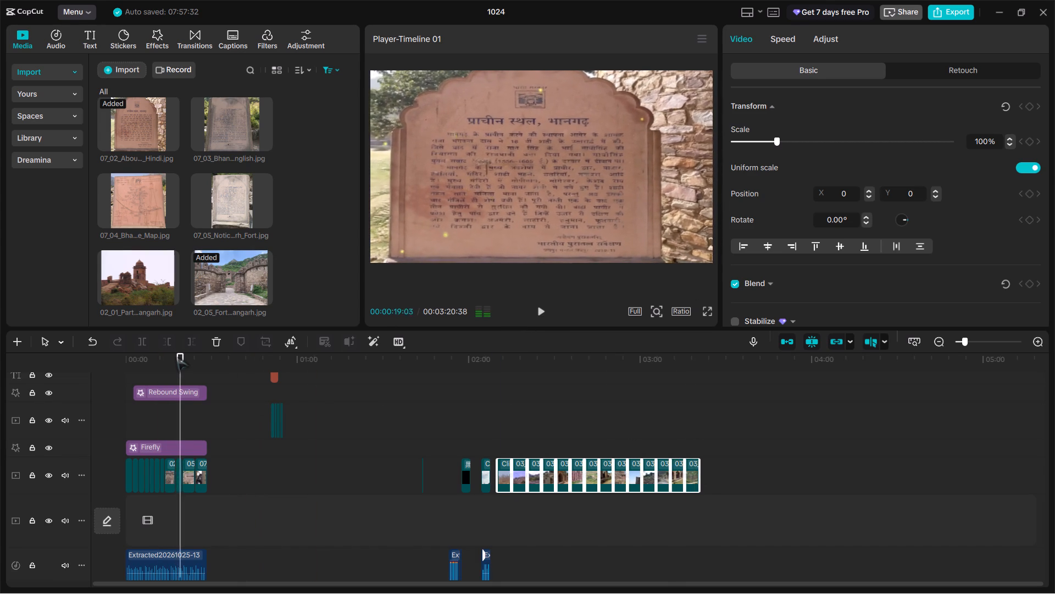
pyautogui.keyDown('ctrl'); pyautogui.scroll(13, 177, 425); pyautogui.keyUp('ctrl')
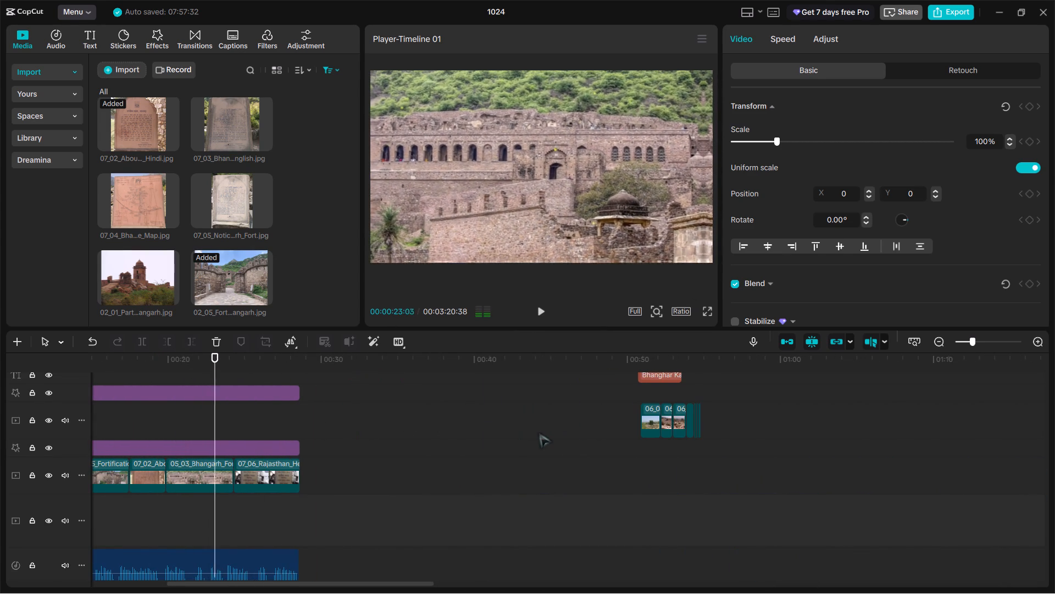
pyautogui.press('space')
pyautogui.moveTo(731, 450); pyautogui.dragTo(609, 401)
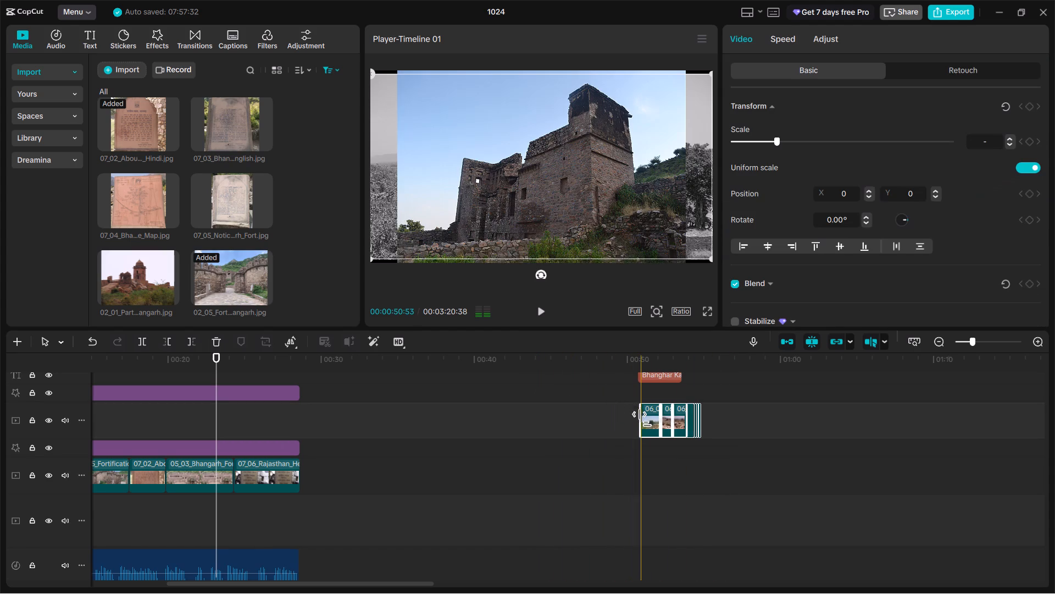
pyautogui.moveTo(653, 425); pyautogui.dragTo(308, 456)
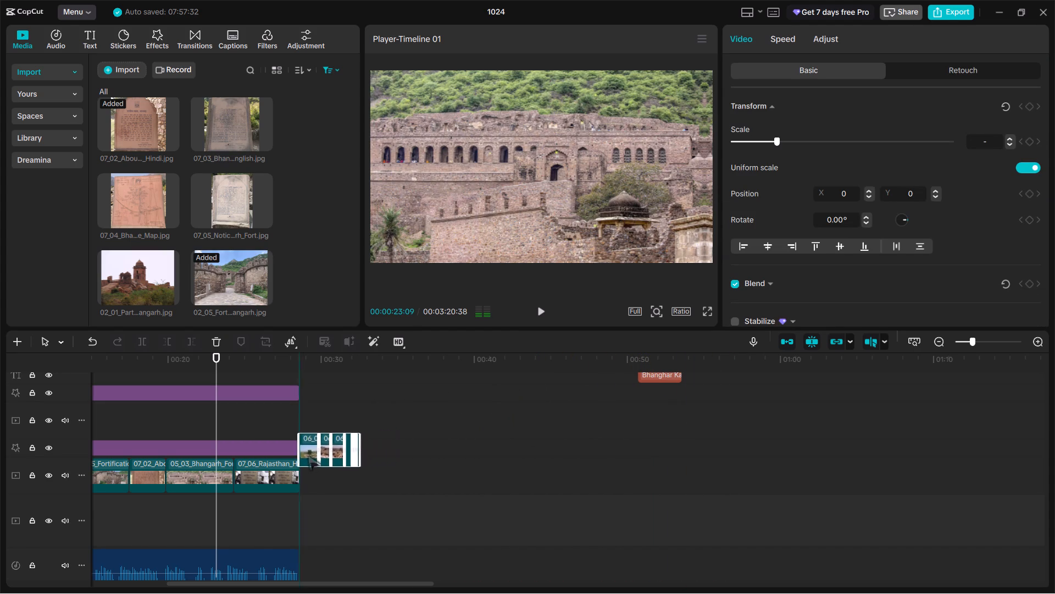
pyautogui.moveTo(308, 456); pyautogui.dragTo(315, 474)
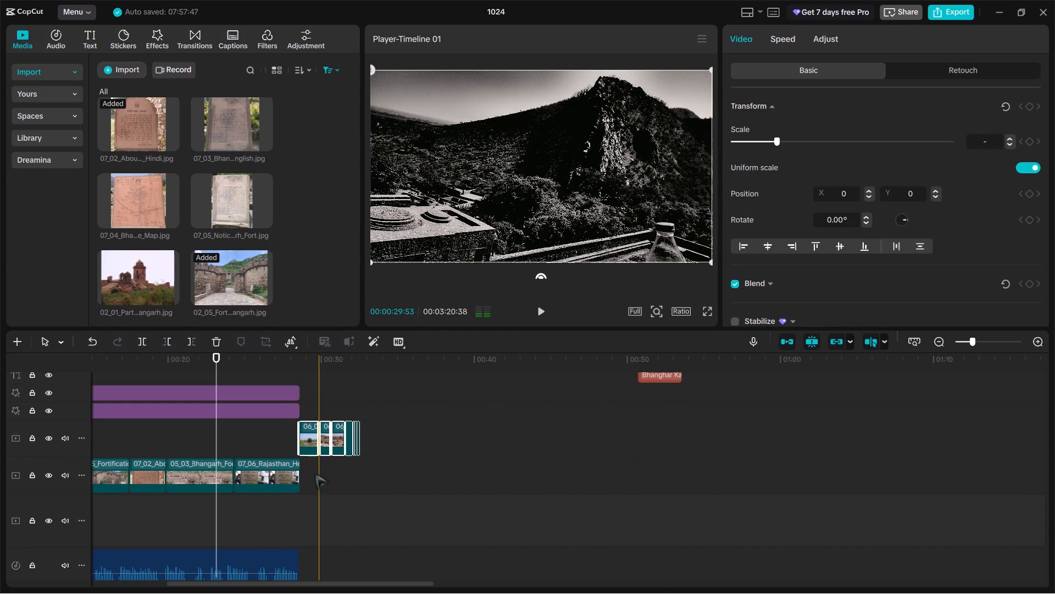
pyautogui.moveTo(309, 448); pyautogui.dragTo(317, 483)
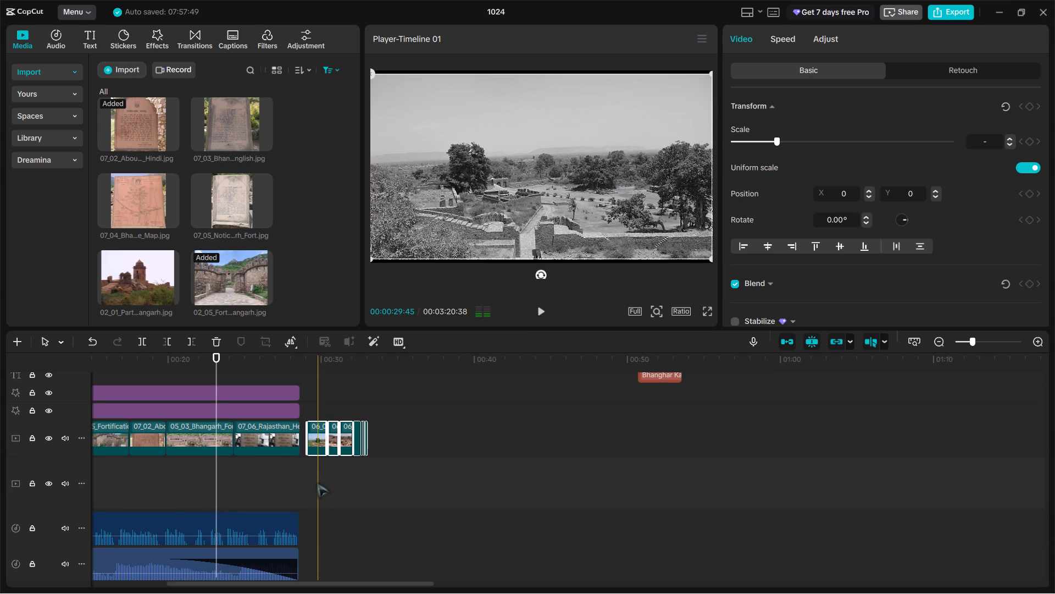
pyautogui.scroll(-1, 317, 483)
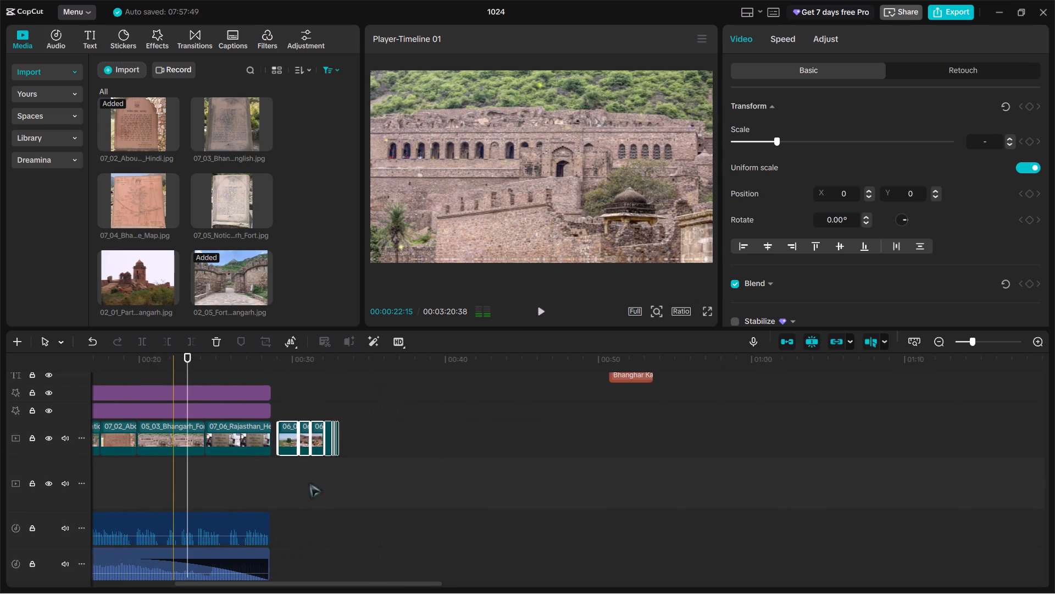
# Move the extracted audio clips and Bass Cinematic music grouped around 00:01:52 to directly after the opening audio, starting at about 00:00:28.
pyautogui.scroll(-1, 309, 483)
pyautogui.hscroll(-3, 301, 483)
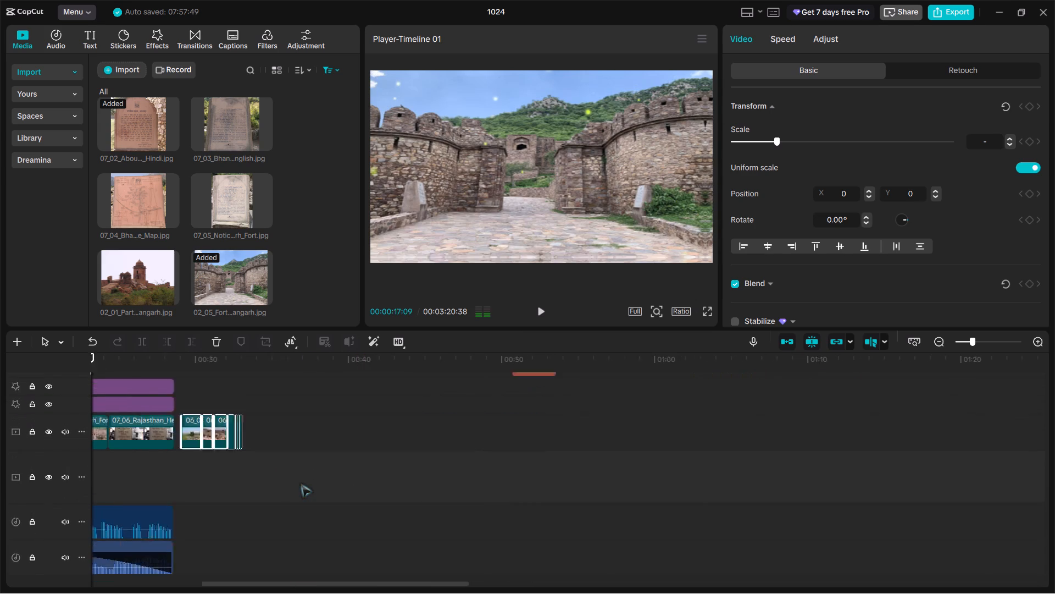
pyautogui.hscroll(-3, 301, 483)
pyautogui.hscroll(3, 301, 483)
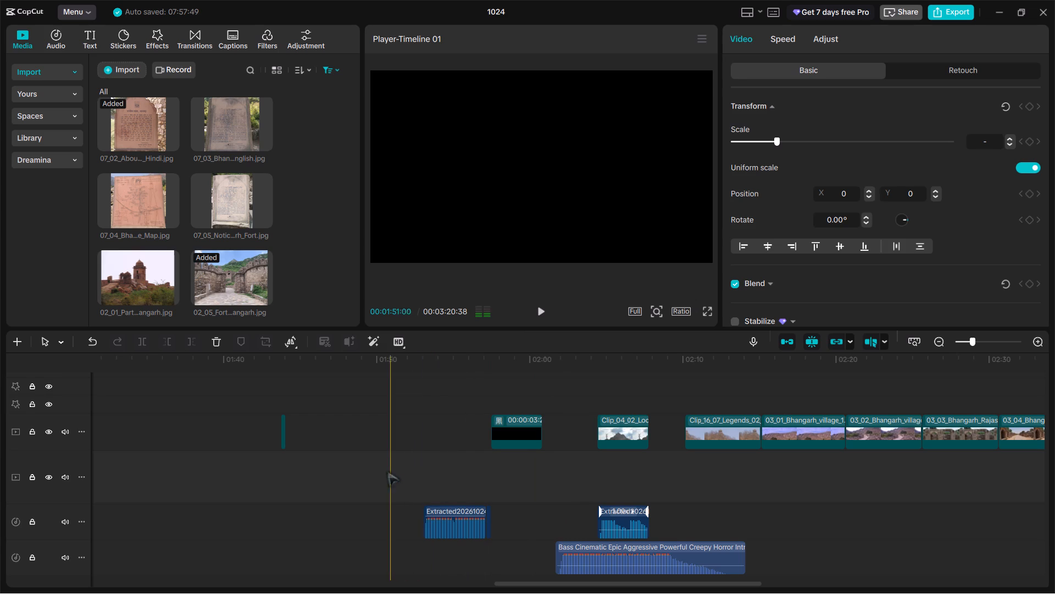
pyautogui.moveTo(387, 471); pyautogui.dragTo(763, 578)
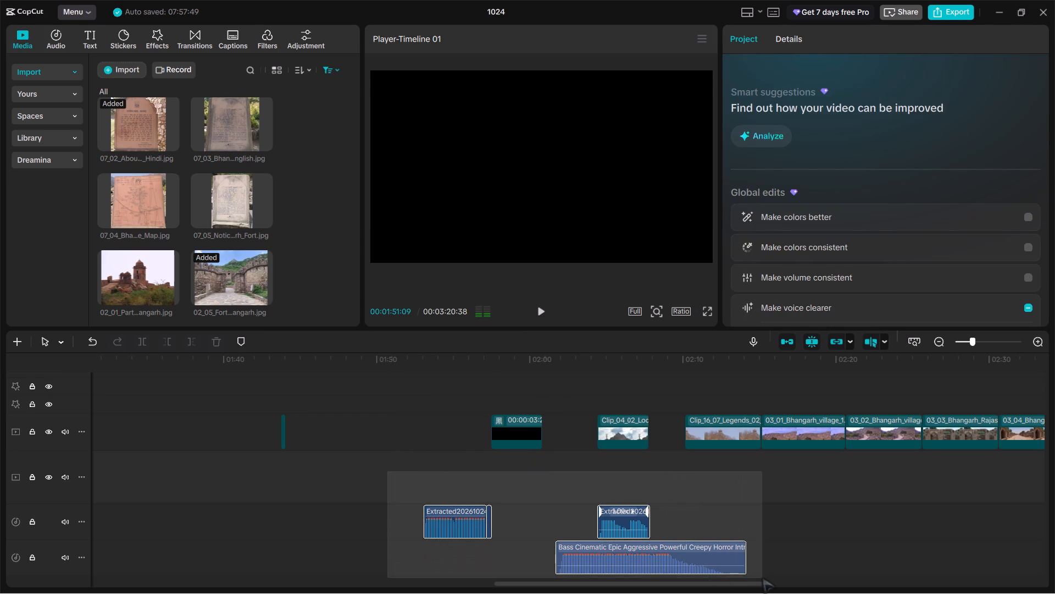
pyautogui.moveTo(763, 578); pyautogui.dragTo(765, 578)
pyautogui.hscroll(3, 765, 578)
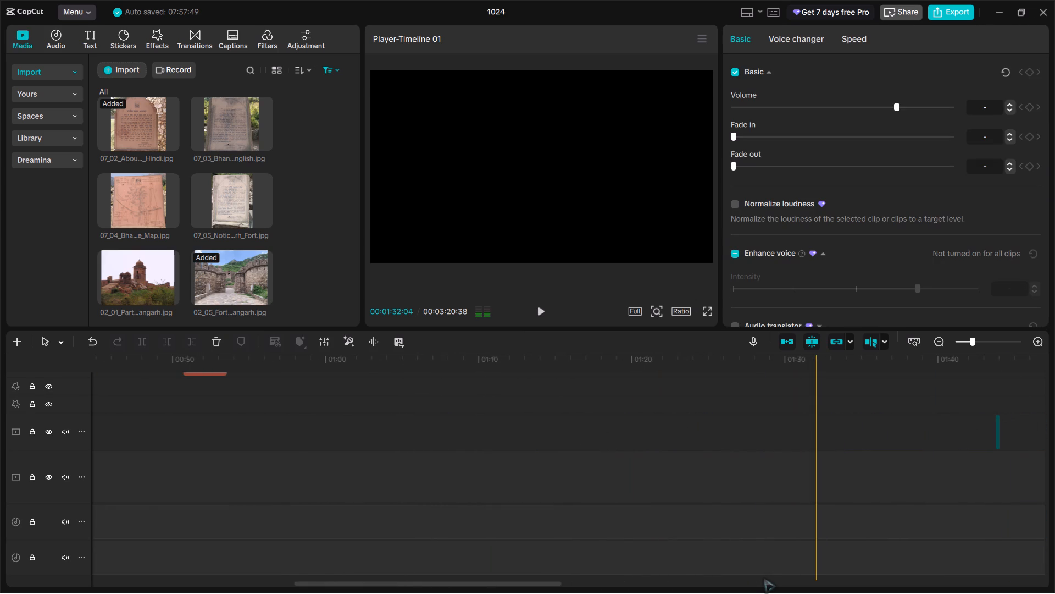
pyautogui.keyDown('ctrl'); pyautogui.scroll(-7, 764, 578); pyautogui.keyUp('ctrl')
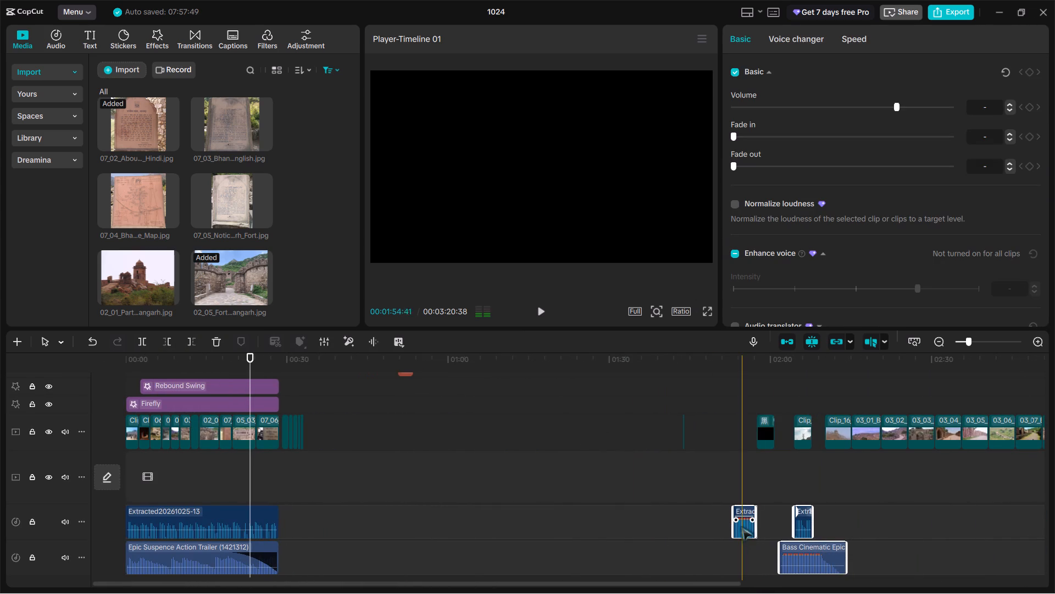
pyautogui.moveTo(740, 525); pyautogui.dragTo(412, 472)
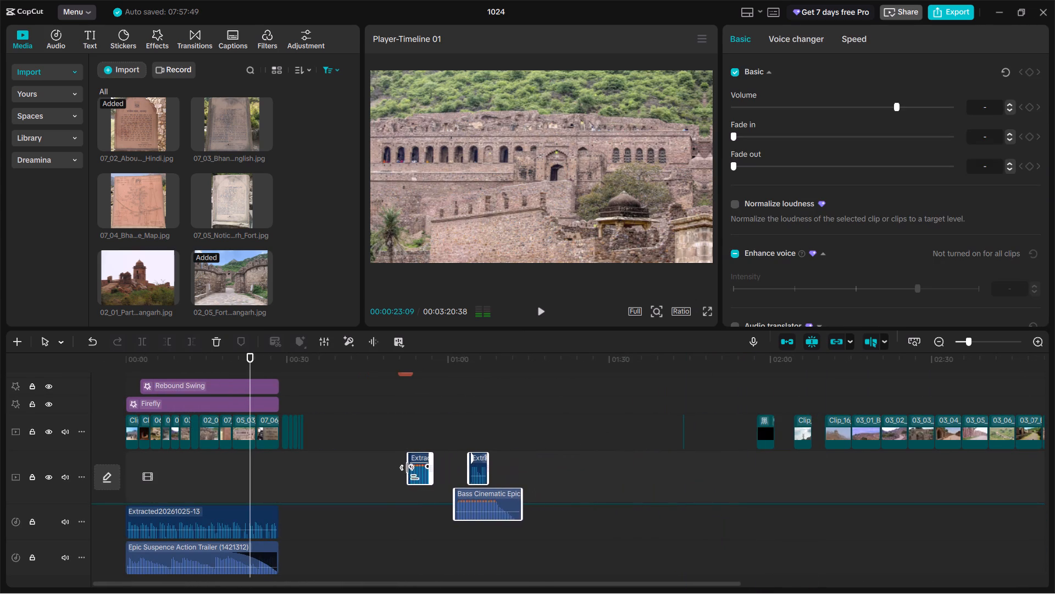
pyautogui.moveTo(412, 472); pyautogui.dragTo(282, 472)
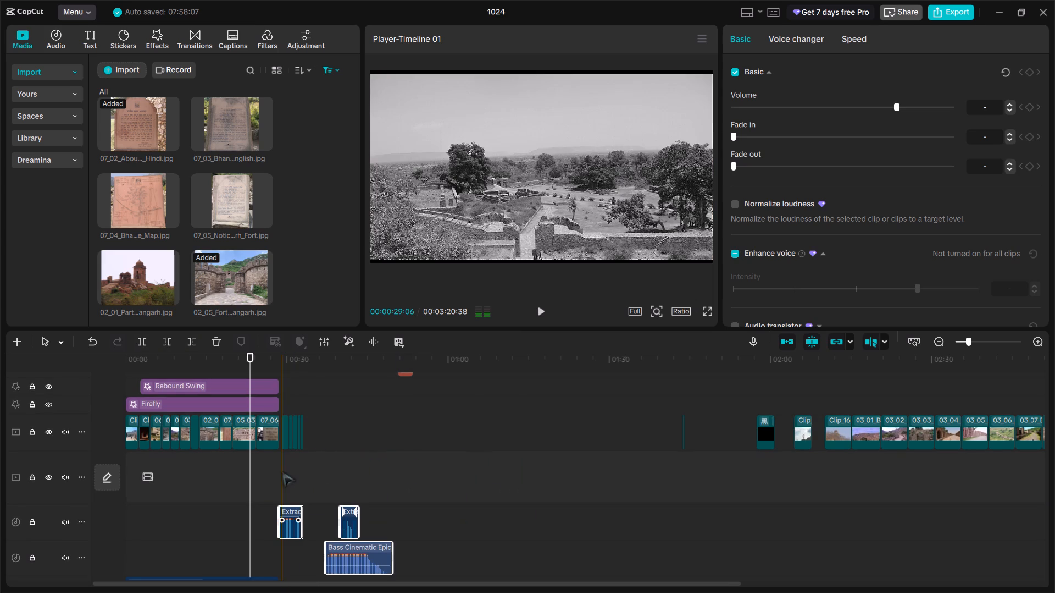
pyautogui.hscroll(2, 282, 472)
pyautogui.scroll(-2, 274, 473)
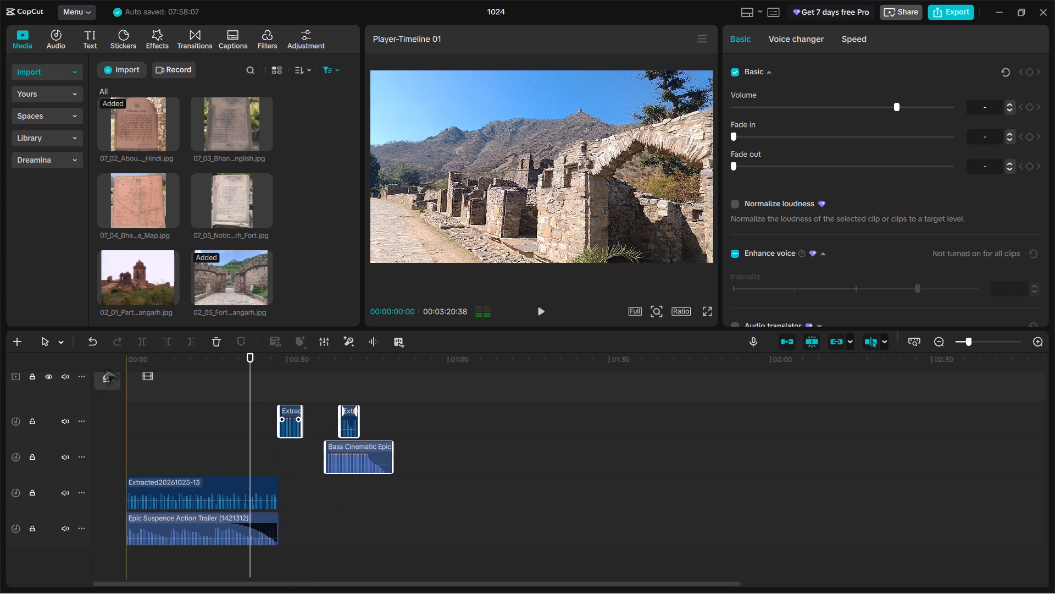
pyautogui.click(106, 369)
pyautogui.click(138, 356)
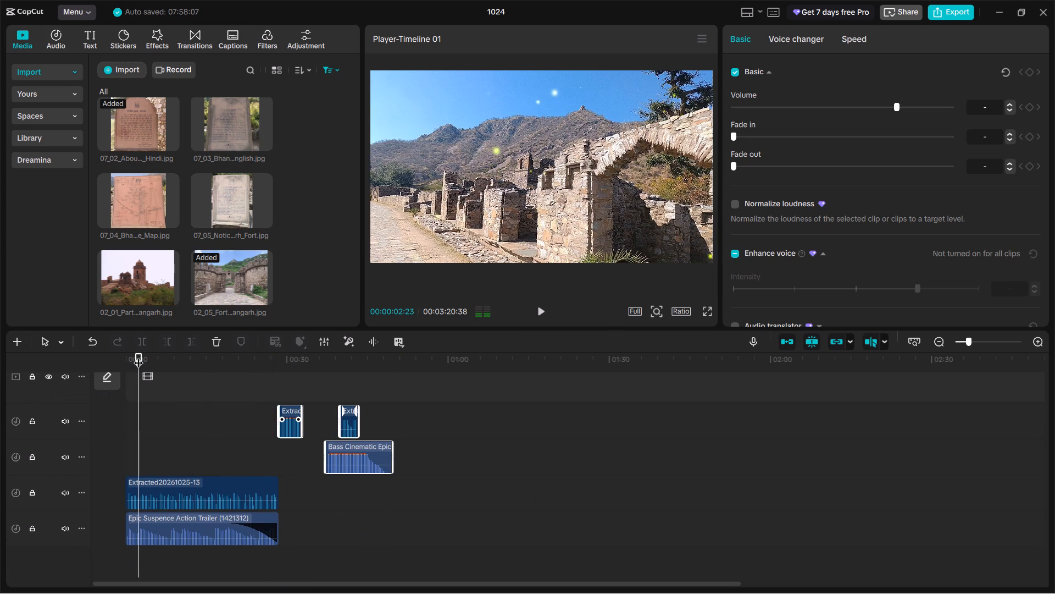
pyautogui.click(253, 357)
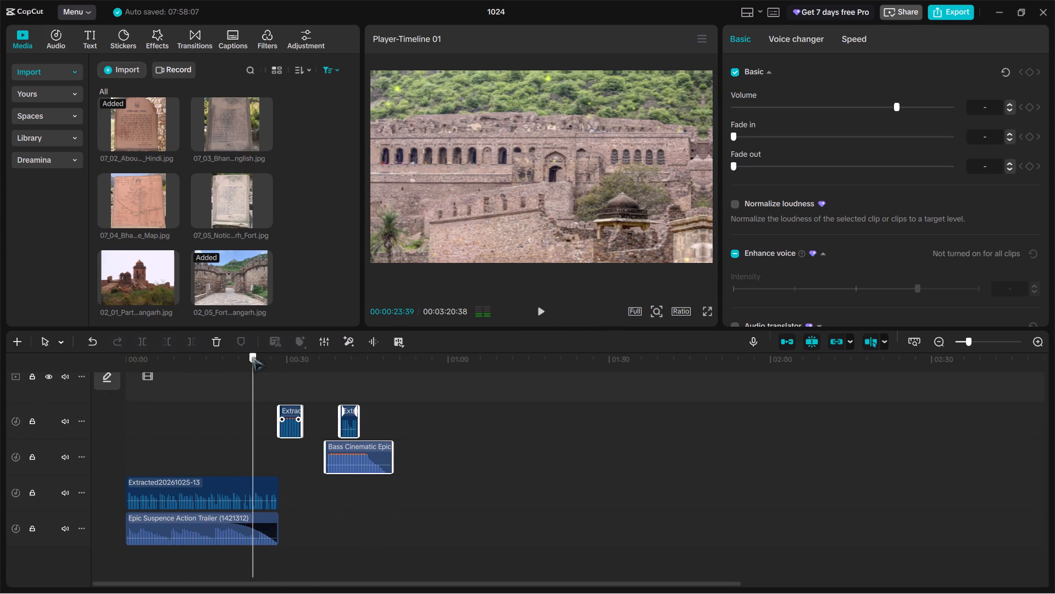
pyautogui.press('space')
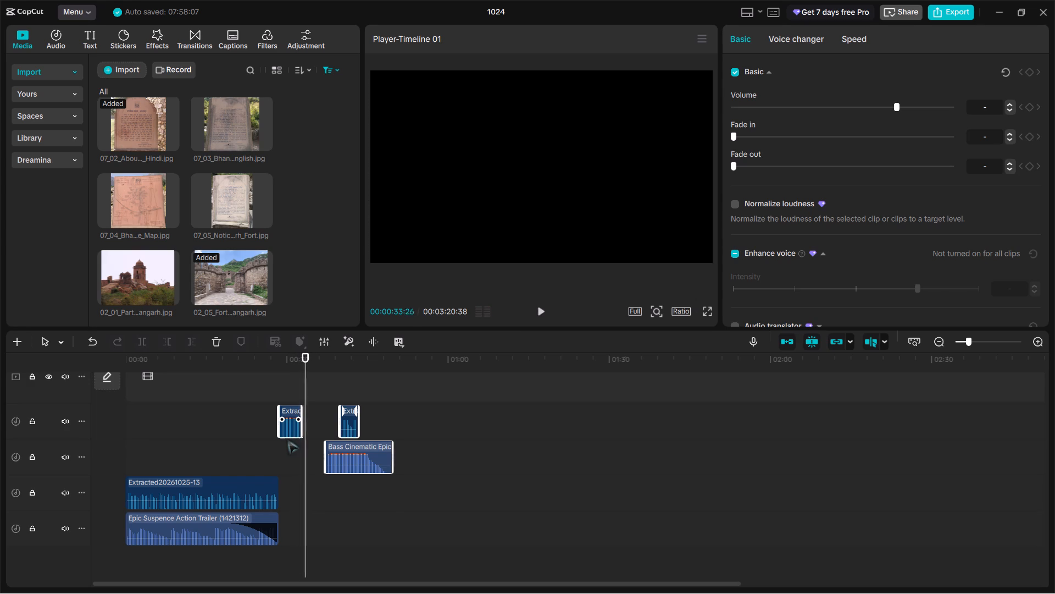
pyautogui.click(287, 439)
pyautogui.keyDown('ctrl'); pyautogui.scroll(8, 324, 548); pyautogui.keyUp('ctrl')
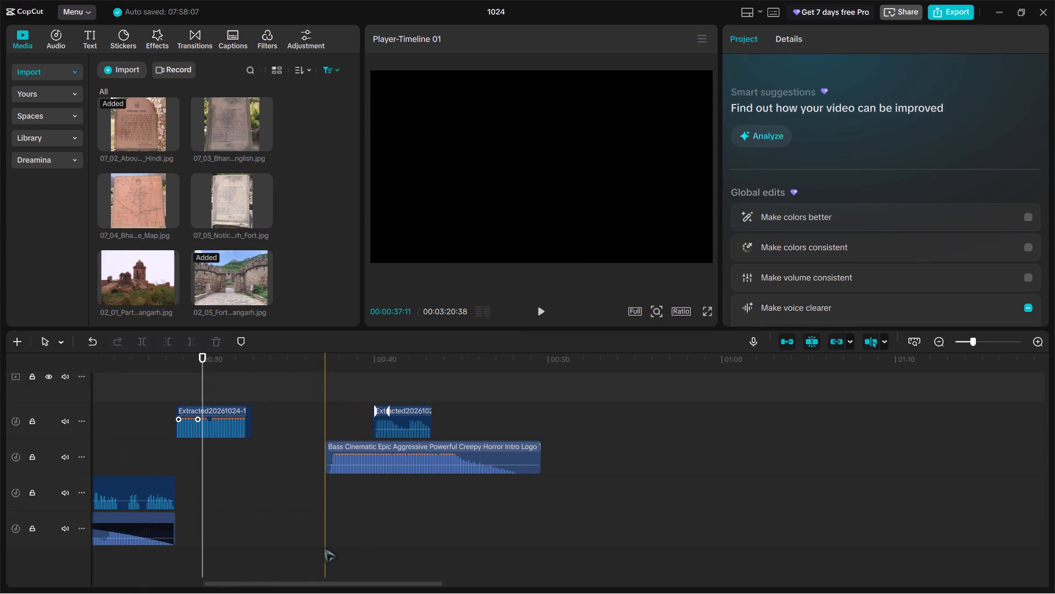
pyautogui.scroll(1, 324, 548)
pyautogui.keyDown('ctrl'); pyautogui.scroll(5, 155, 446); pyautogui.keyUp('ctrl')
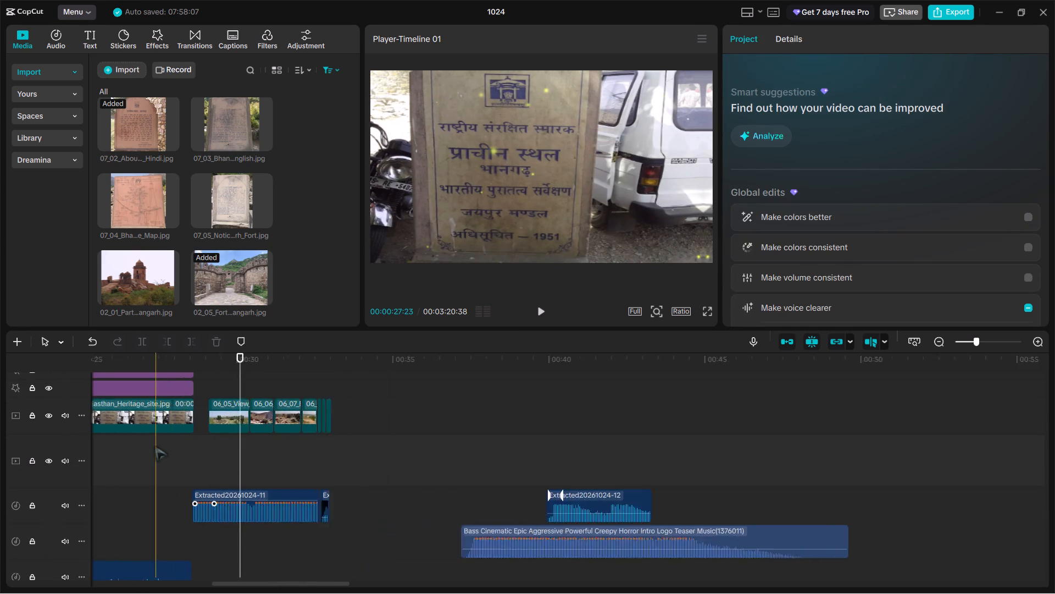
pyautogui.keyDown('ctrl'); pyautogui.scroll(2, 155, 446); pyautogui.keyUp('ctrl')
pyautogui.hscroll(2, 155, 446)
pyautogui.keyDown('ctrl'); pyautogui.scroll(2, 155, 446); pyautogui.keyUp('ctrl')
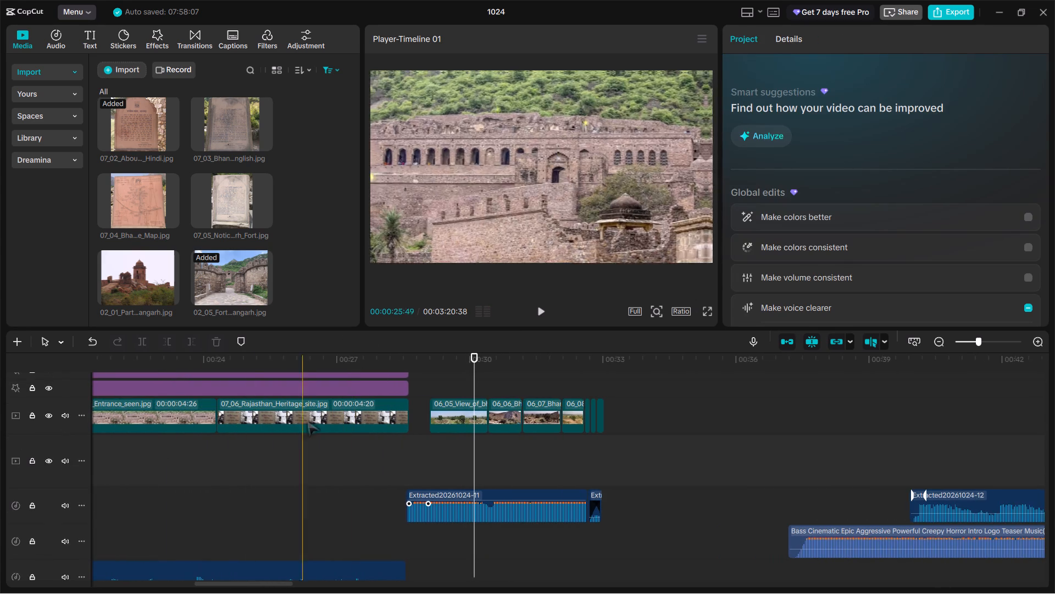
pyautogui.keyDown('ctrl'); pyautogui.scroll(1, 307, 421); pyautogui.keyUp('ctrl')
pyautogui.moveTo(542, 518); pyautogui.dragTo(563, 516)
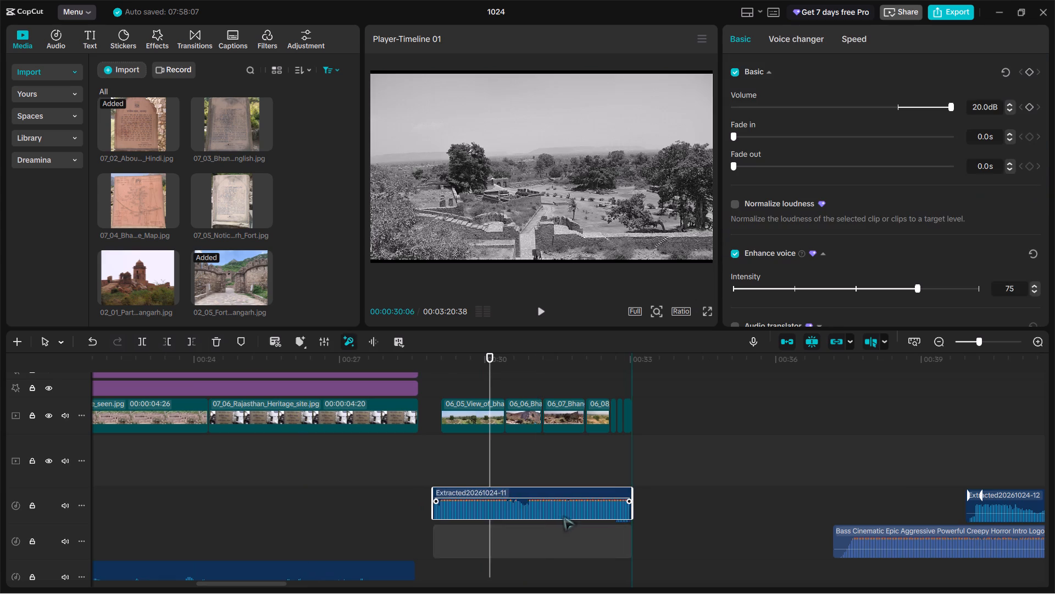
pyautogui.moveTo(563, 516); pyautogui.dragTo(570, 514)
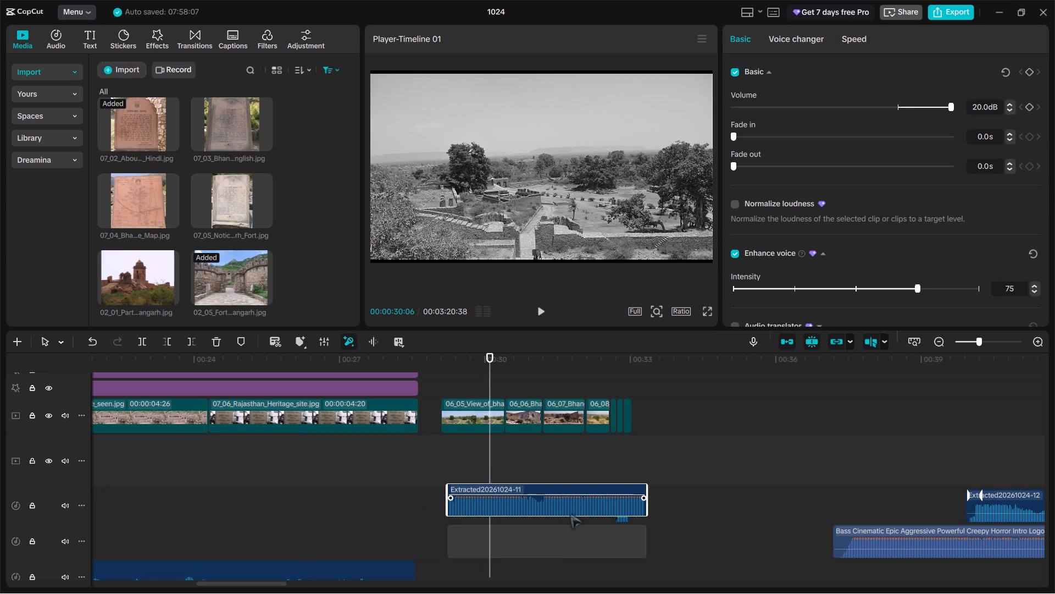
pyautogui.moveTo(570, 514); pyautogui.dragTo(568, 514)
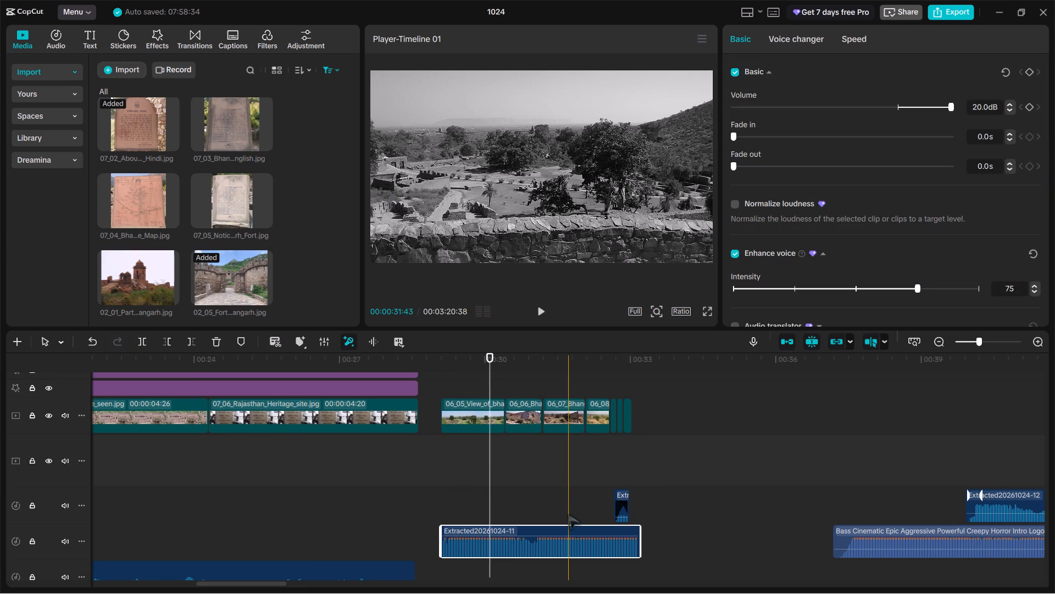
pyautogui.click(438, 378)
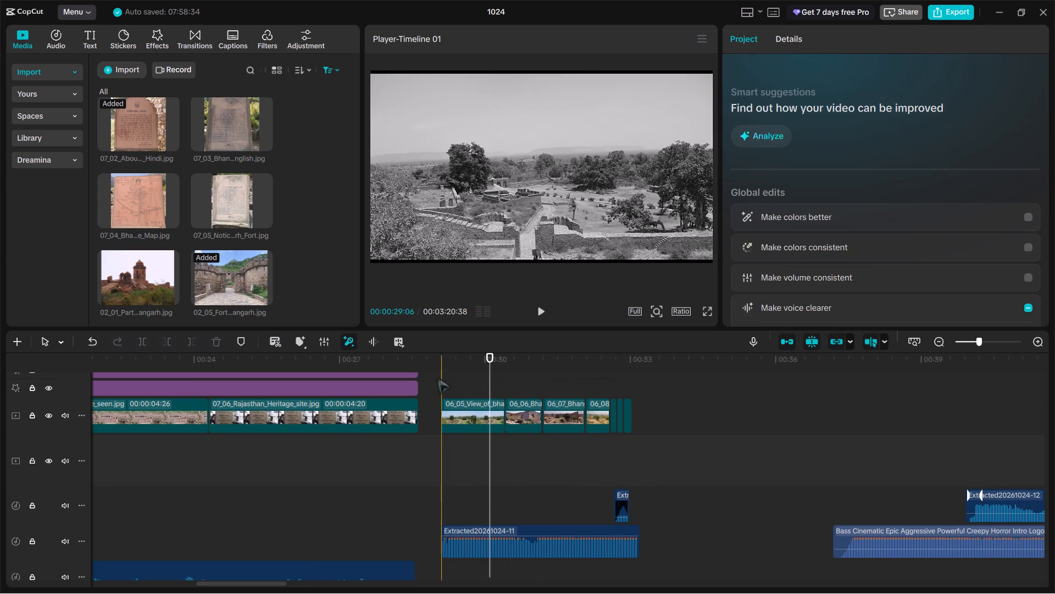
pyautogui.click(438, 378)
pyautogui.press('space')
pyautogui.press('space')
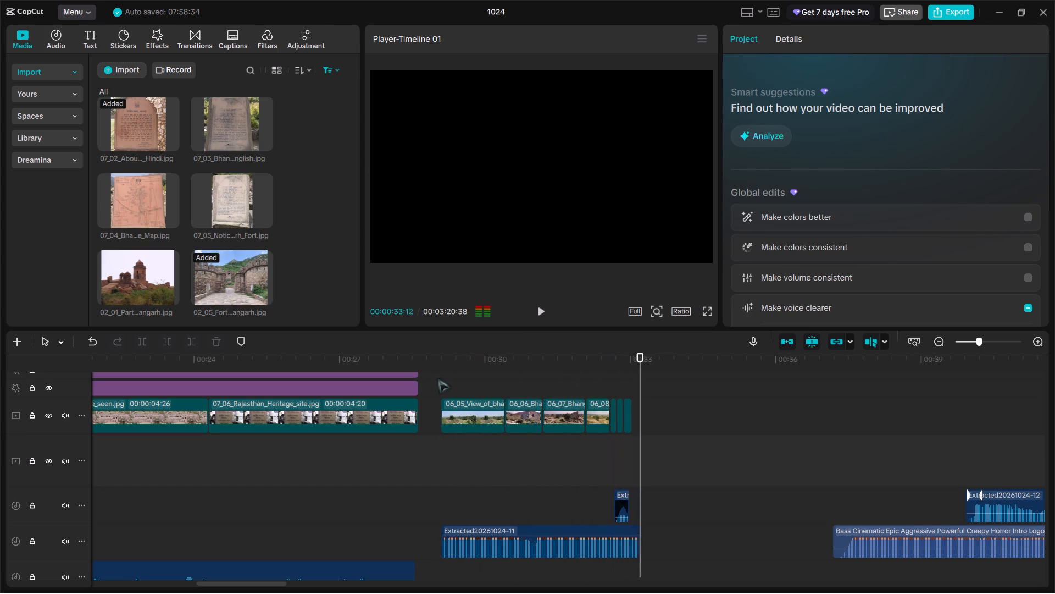
pyautogui.keyDown('ctrl'); pyautogui.scroll(6, 438, 378); pyautogui.keyUp('ctrl')
pyautogui.hscroll(2, 438, 378)
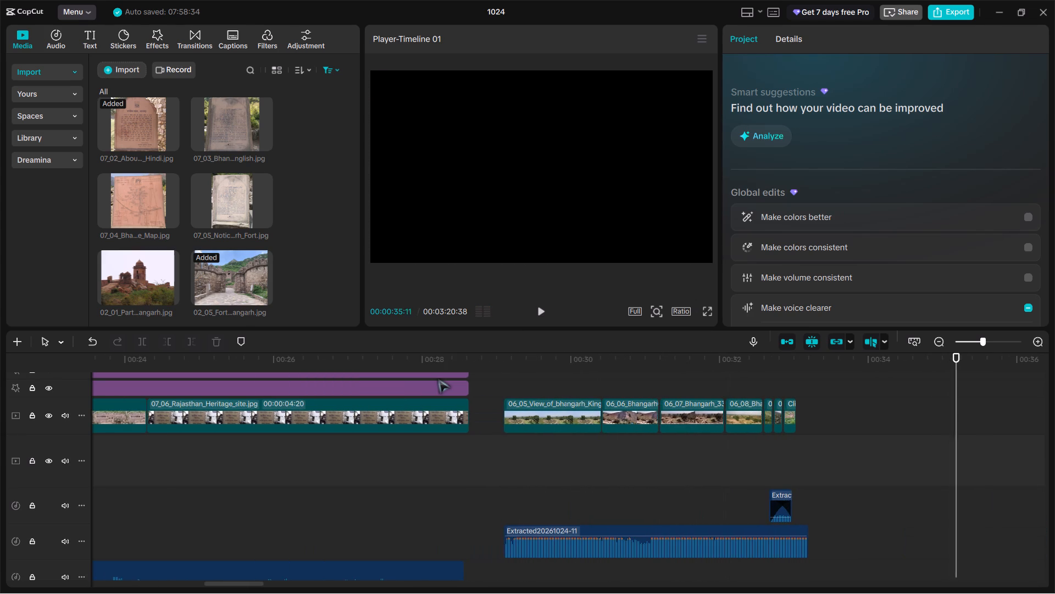
pyautogui.press('space')
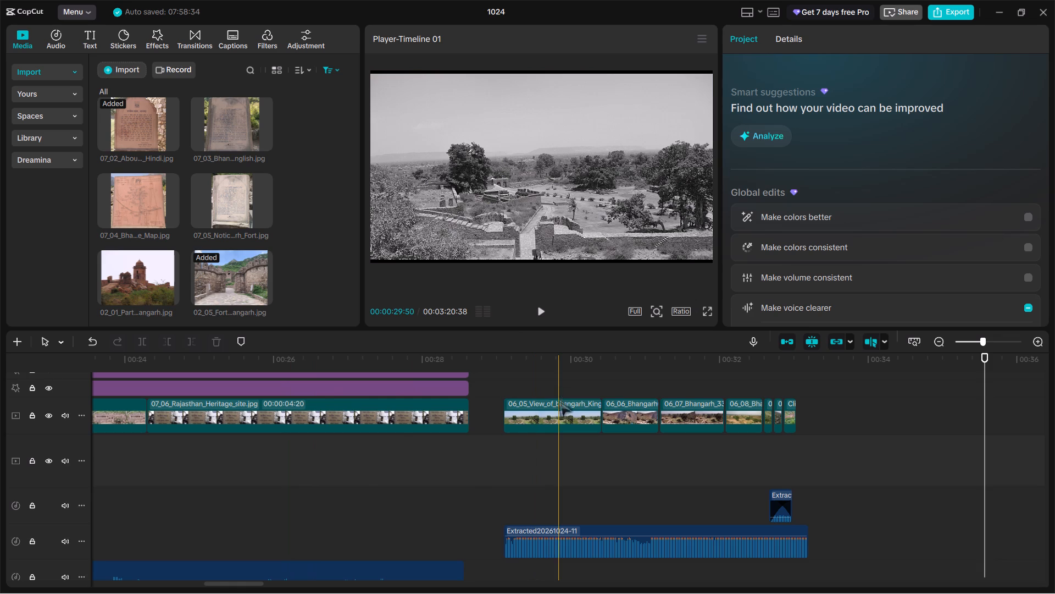
pyautogui.click(510, 384)
pyautogui.press('space')
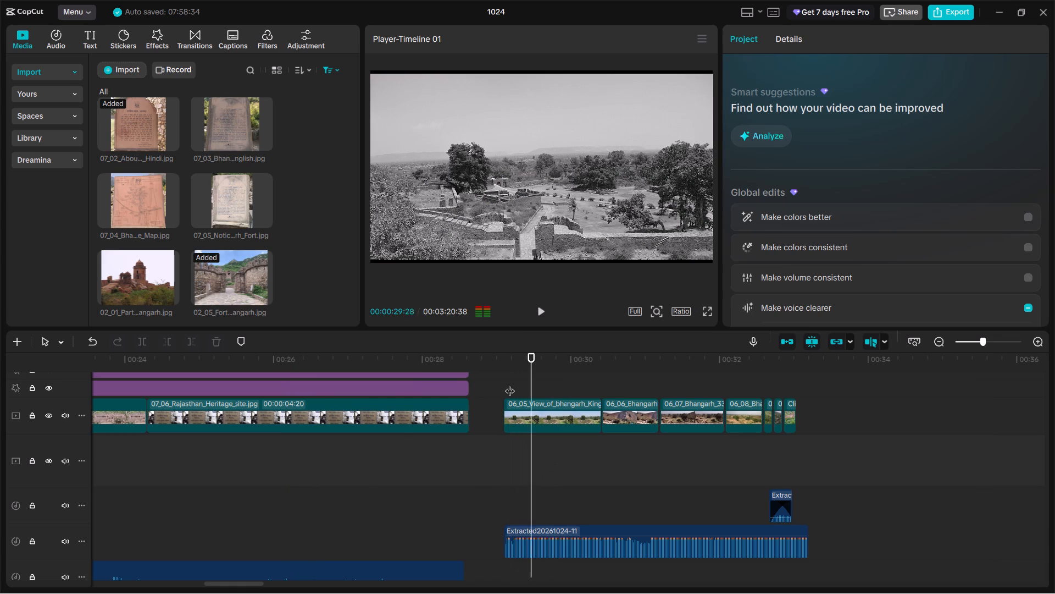
pyautogui.press('space')
pyautogui.press('space')
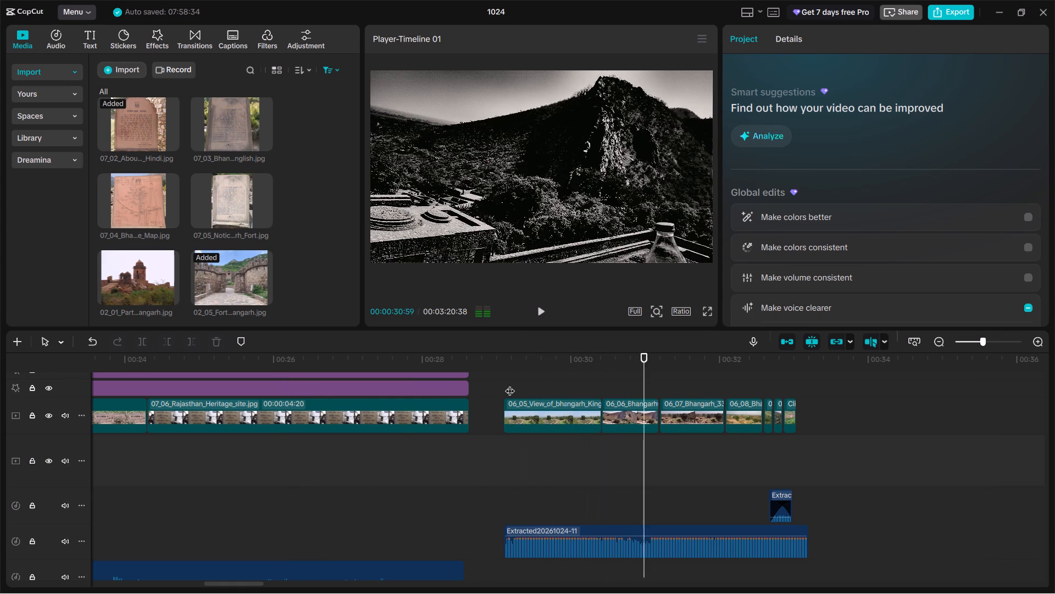
pyautogui.press('space')
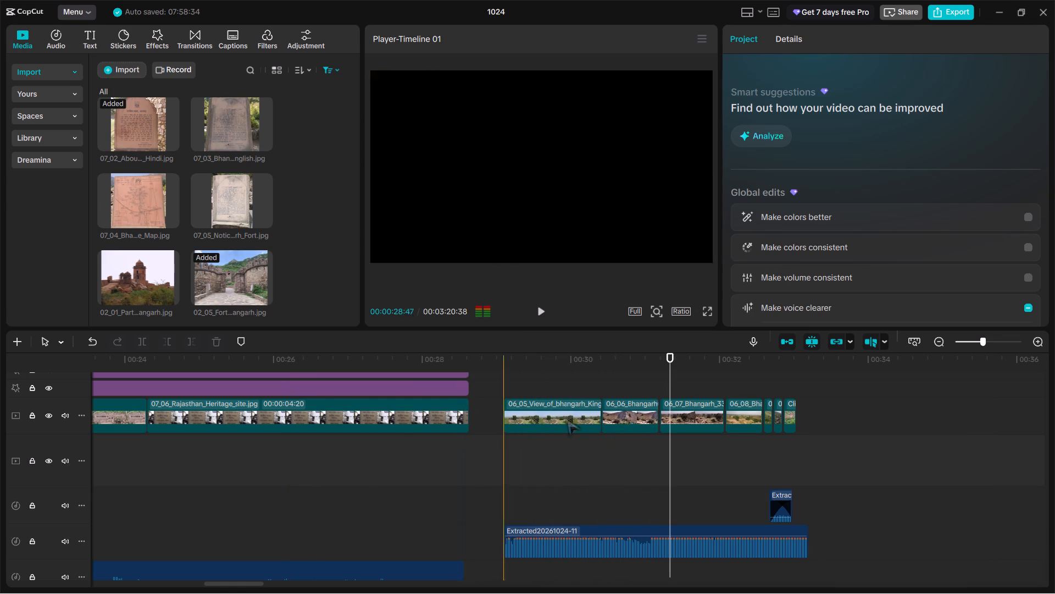
# Extend the start of the 06_07_Bhangarh_33 clip back to the end of the 06_06_Bhangarh034 clip.
pyautogui.click(678, 403)
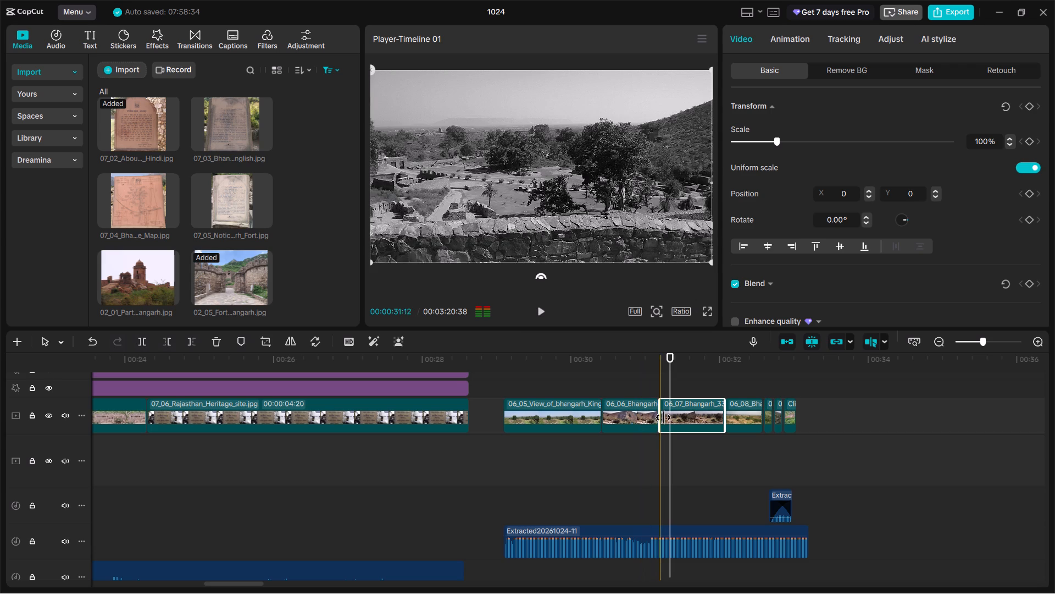
pyautogui.moveTo(663, 417); pyautogui.dragTo(653, 419)
pyautogui.click(638, 417)
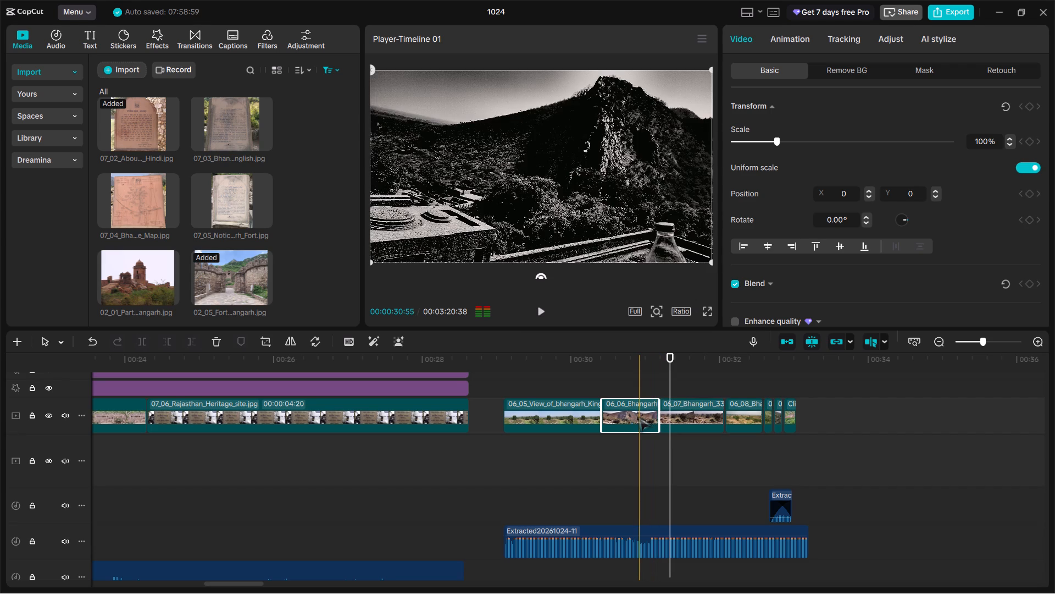
# Extend the start of the 06_08_Bhangarh_Fort1 clip back to the end of the 06_07_Bhangarh_33 clip.
pyautogui.click(599, 367)
pyautogui.press('space')
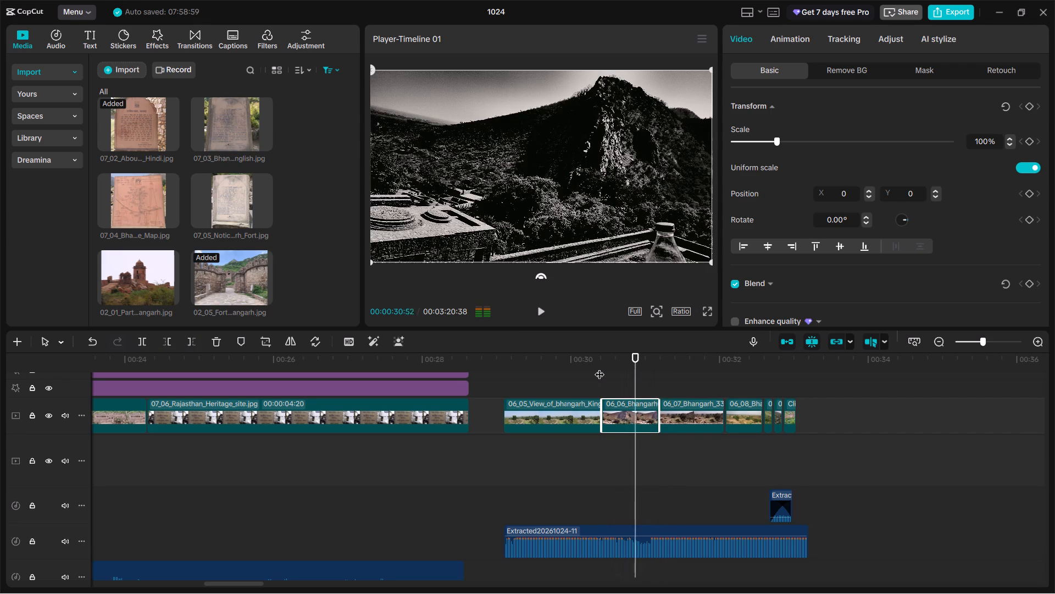
pyautogui.press('space')
pyautogui.press('space')
pyautogui.press('space')
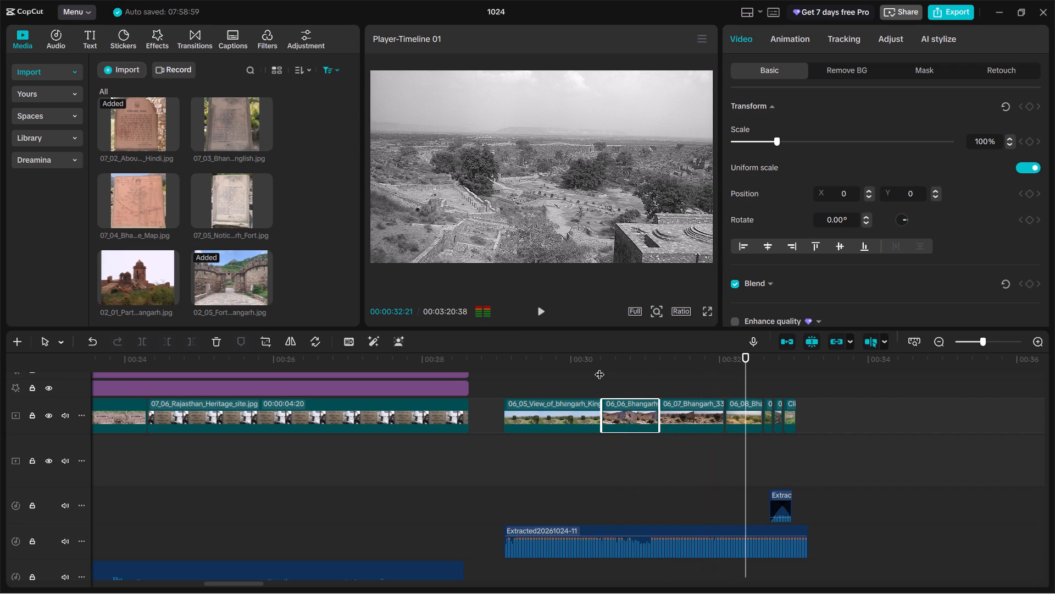
pyautogui.click(738, 410)
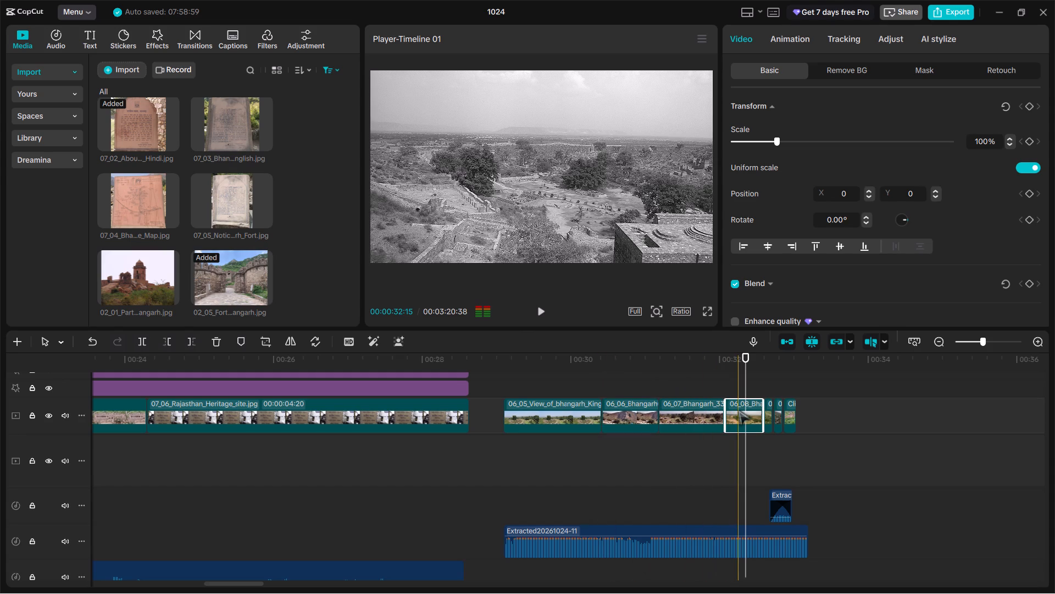
pyautogui.moveTo(726, 413); pyautogui.dragTo(708, 413)
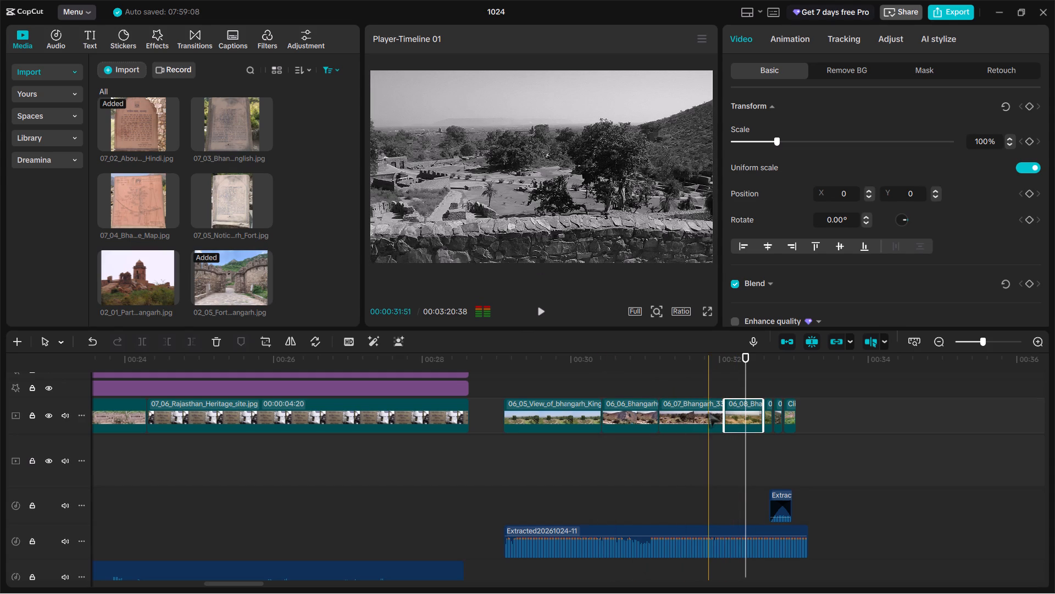
# Extend the starts of the 06_12, 06_11 and Clip_06_02 clips back to close the gaps after 06_08_Bhangarh_Fort1.
pyautogui.keyDown('ctrl'); pyautogui.scroll(9, 816, 405); pyautogui.keyUp('ctrl')
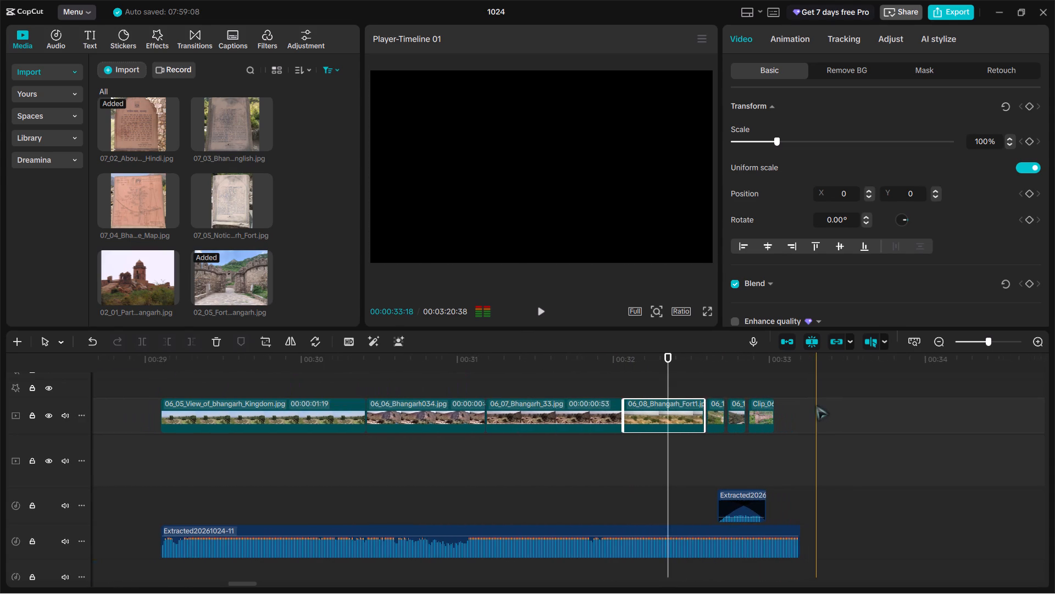
pyautogui.keyDown('ctrl'); pyautogui.scroll(6, 699, 392); pyautogui.keyUp('ctrl')
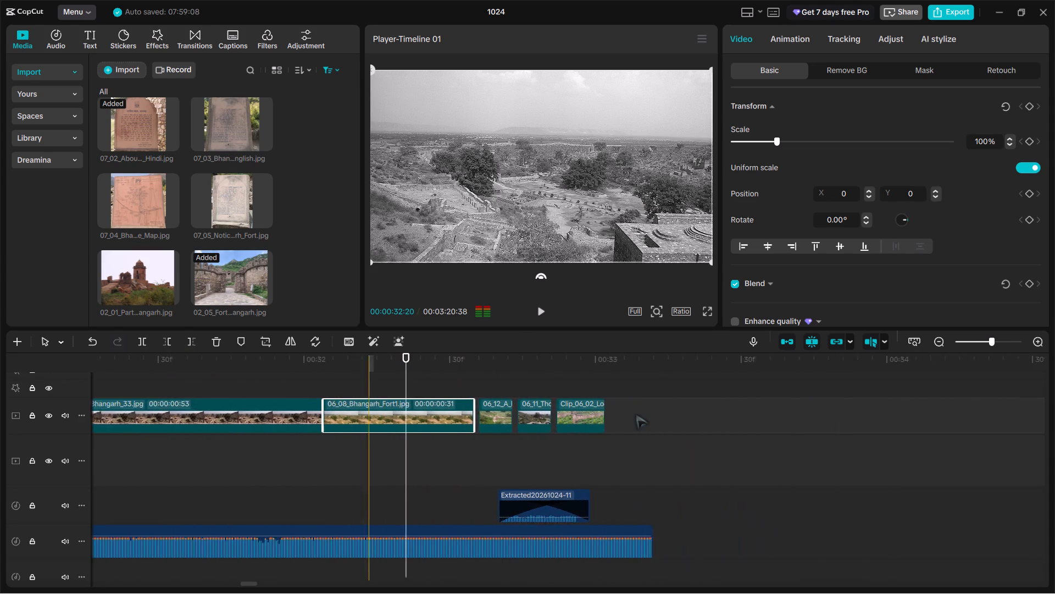
pyautogui.keyDown('ctrl'); pyautogui.scroll(2, 636, 414); pyautogui.keyUp('ctrl')
pyautogui.press('space')
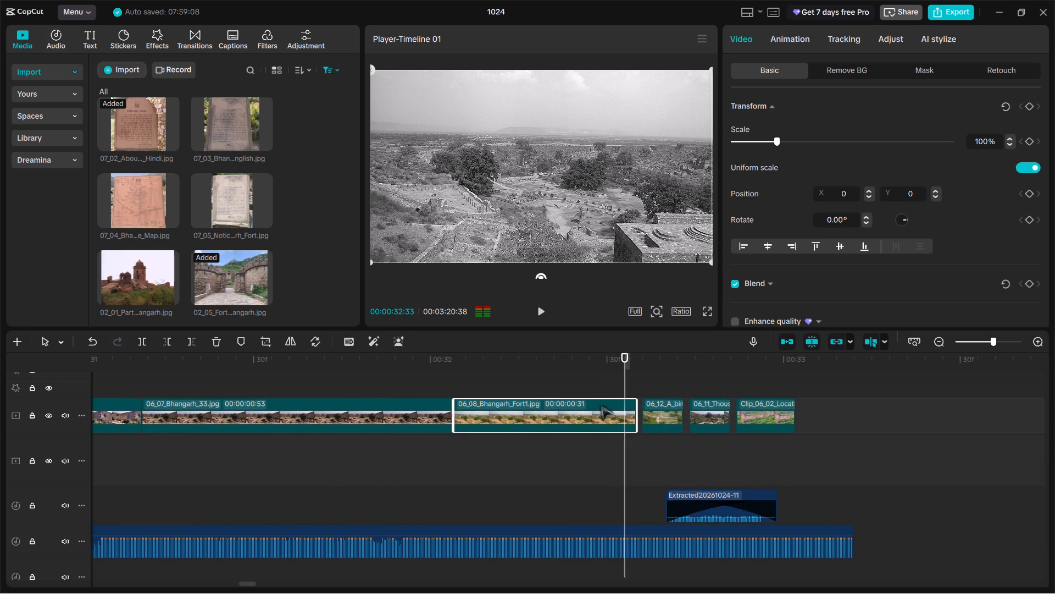
pyautogui.press('space')
pyautogui.click(686, 412)
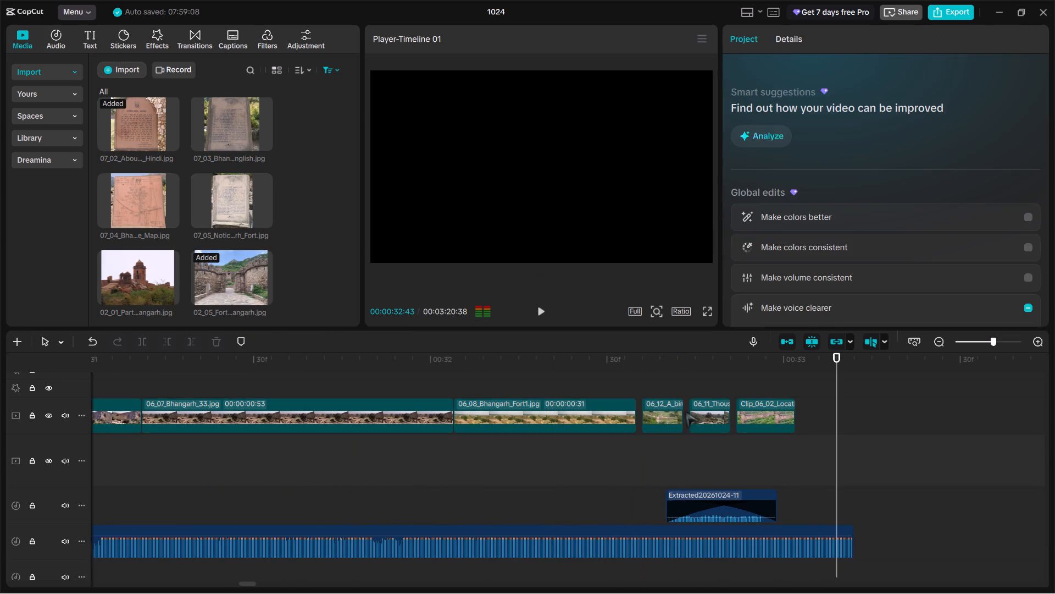
pyautogui.click(682, 412)
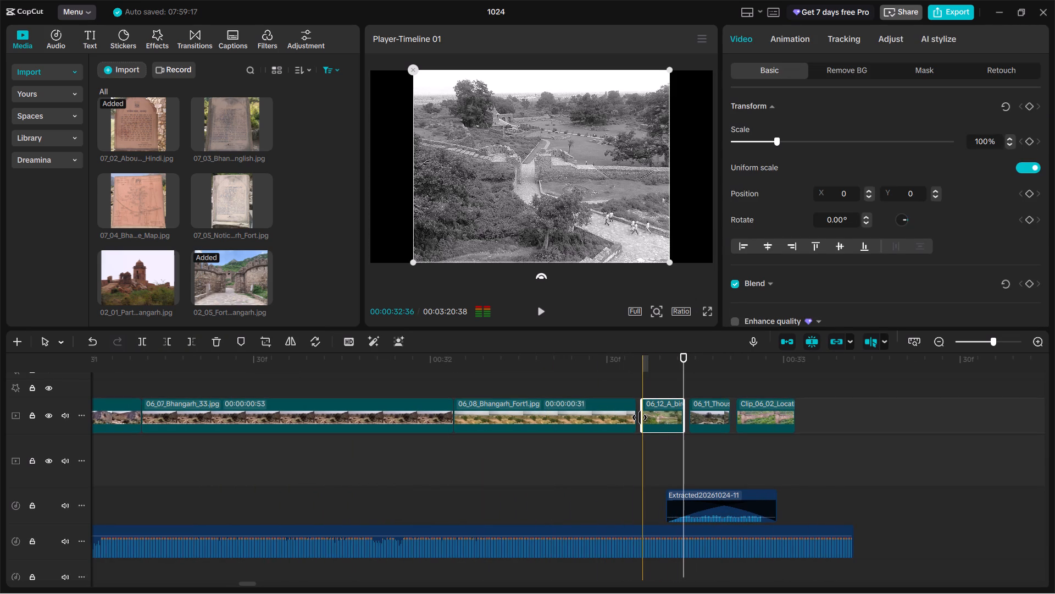
pyautogui.moveTo(640, 417); pyautogui.dragTo(629, 418)
pyautogui.click(700, 419)
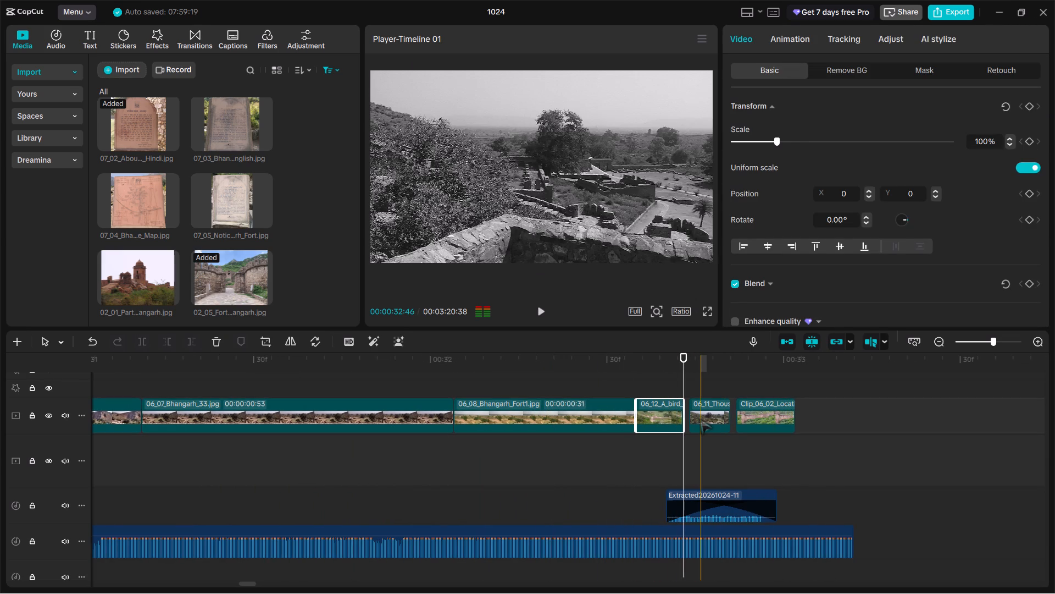
pyautogui.moveTo(687, 416); pyautogui.dragTo(680, 416)
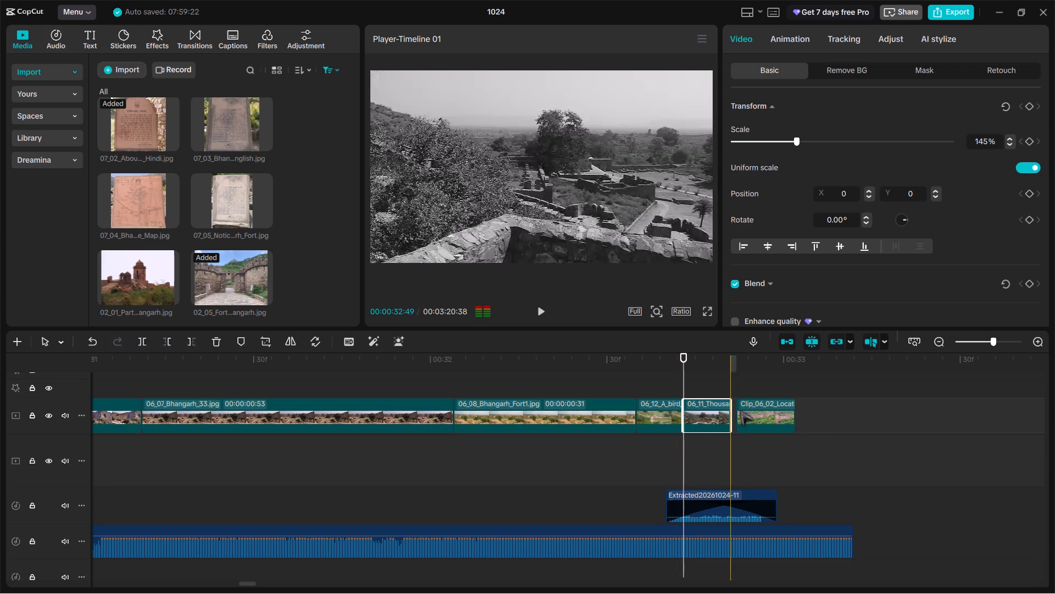
pyautogui.click(752, 411)
pyautogui.moveTo(737, 415); pyautogui.dragTo(725, 416)
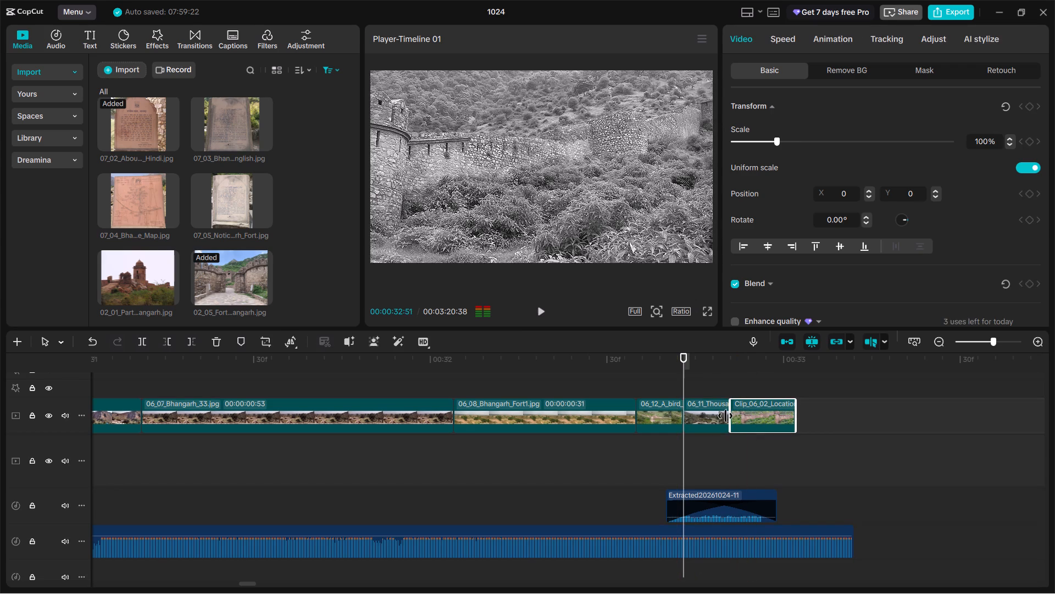
pyautogui.moveTo(725, 416); pyautogui.dragTo(725, 416)
pyautogui.keyDown('ctrl'); pyautogui.scroll(-8, 681, 406); pyautogui.keyUp('ctrl')
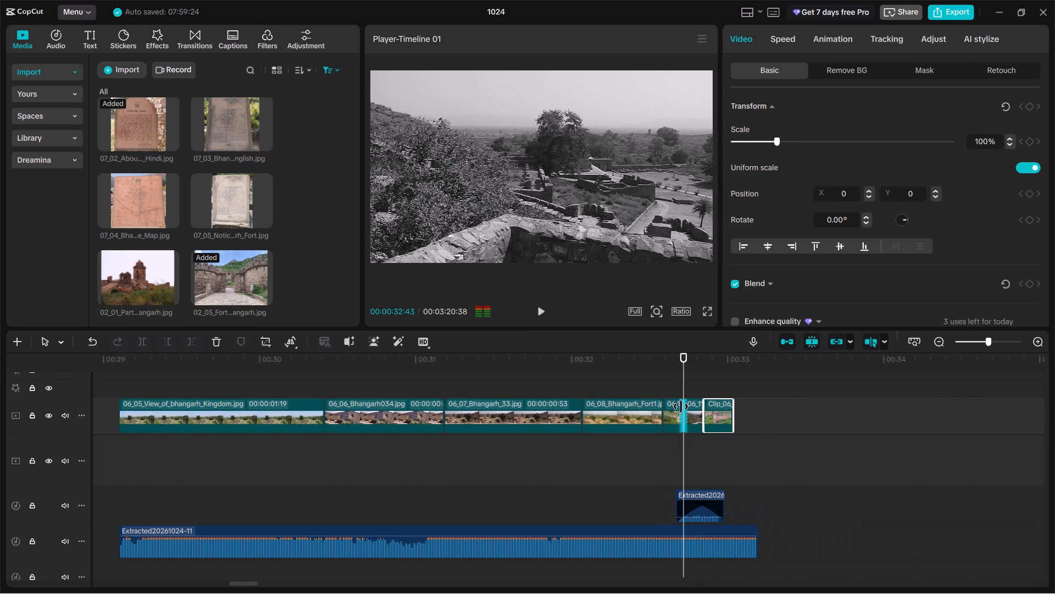
pyautogui.hscroll(3, 690, 394)
pyautogui.hscroll(-7, 690, 394)
pyautogui.hscroll(6, 690, 394)
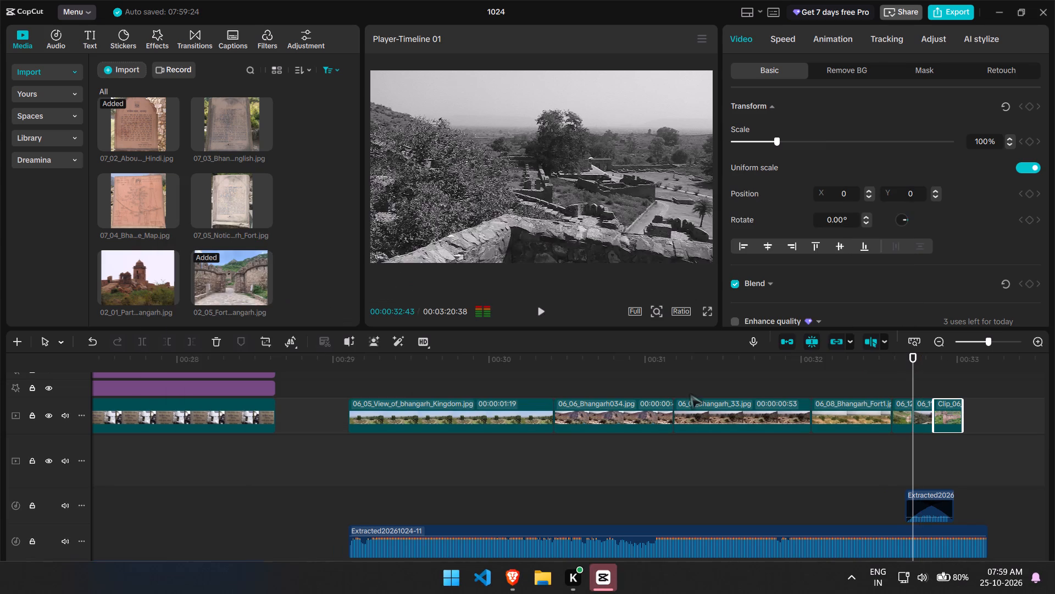
pyautogui.moveTo(928, 499); pyautogui.dragTo(1019, 437)
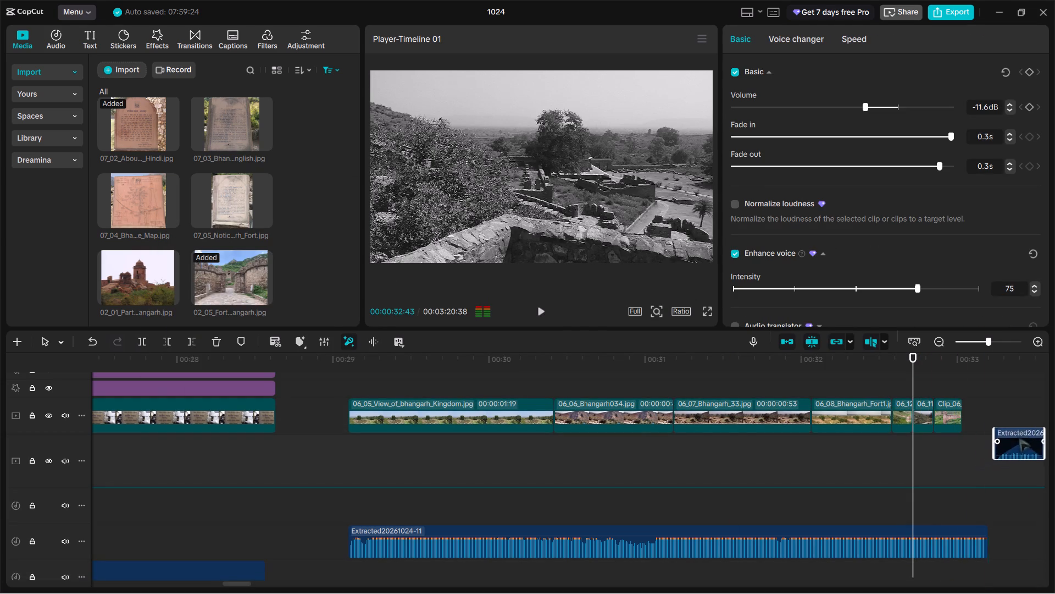
pyautogui.moveTo(1019, 437); pyautogui.dragTo(1051, 490)
# Play back the 06_ clips from about 00:00:29 to check their timing against the narration audio.
pyautogui.hscroll(2, 959, 468)
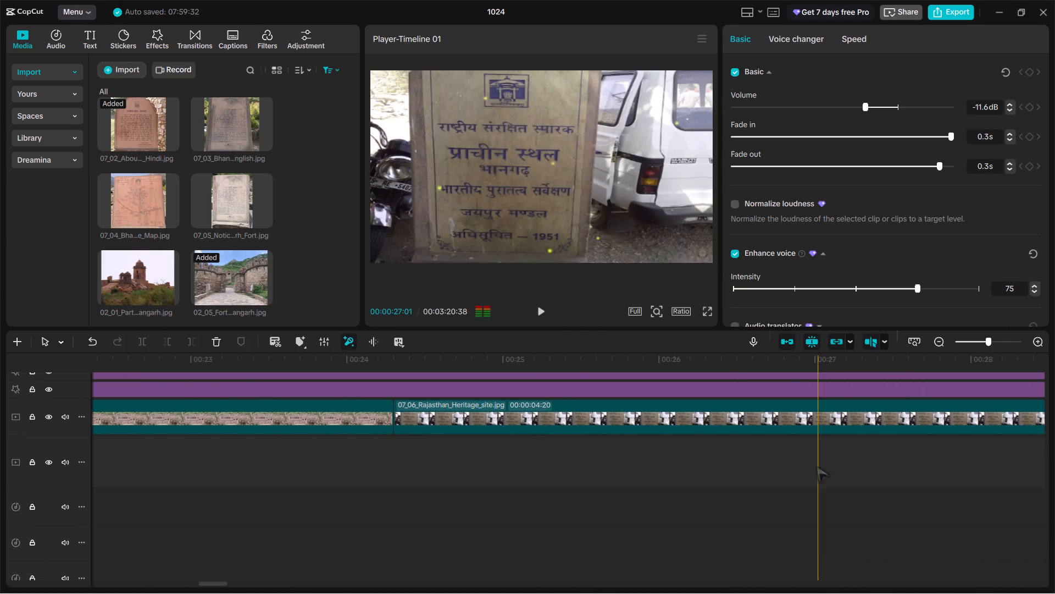
pyautogui.hscroll(-5, 740, 481)
pyautogui.hscroll(2, 740, 481)
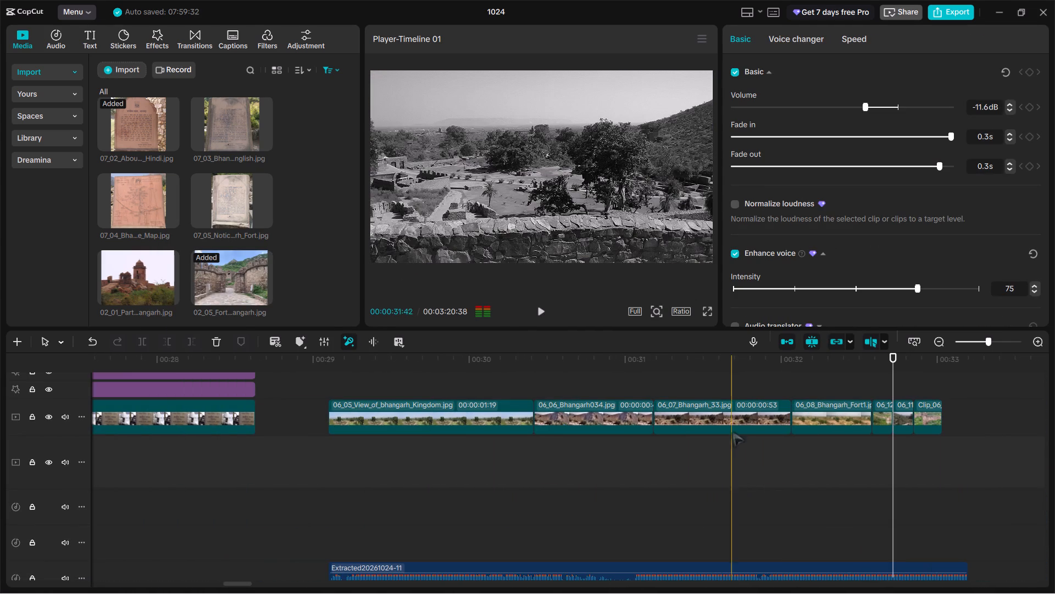
pyautogui.scroll(-1, 731, 460)
pyautogui.scroll(1, 471, 447)
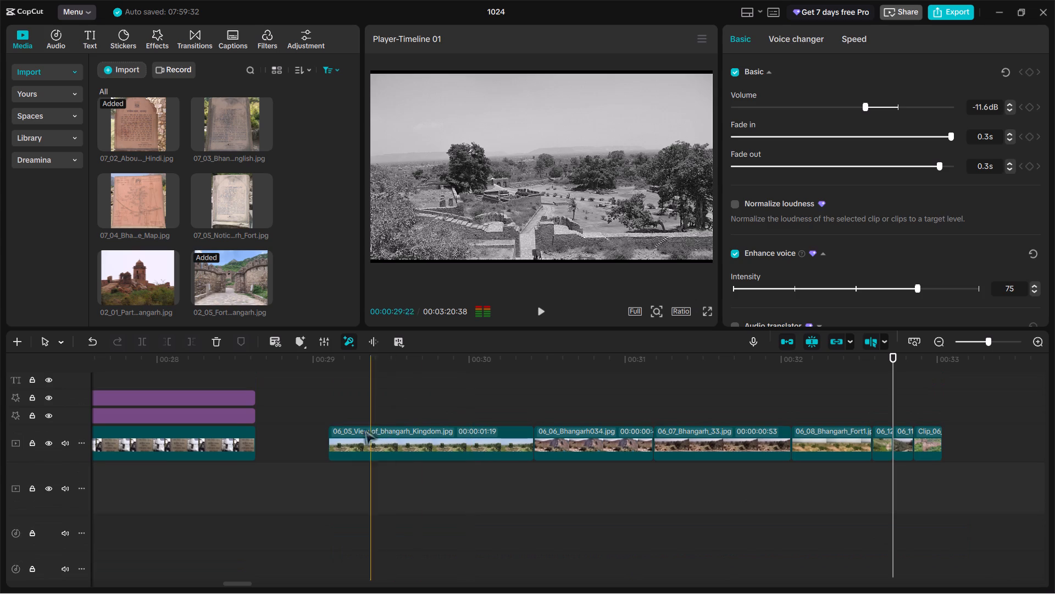
pyautogui.click(320, 406)
pyautogui.press('space')
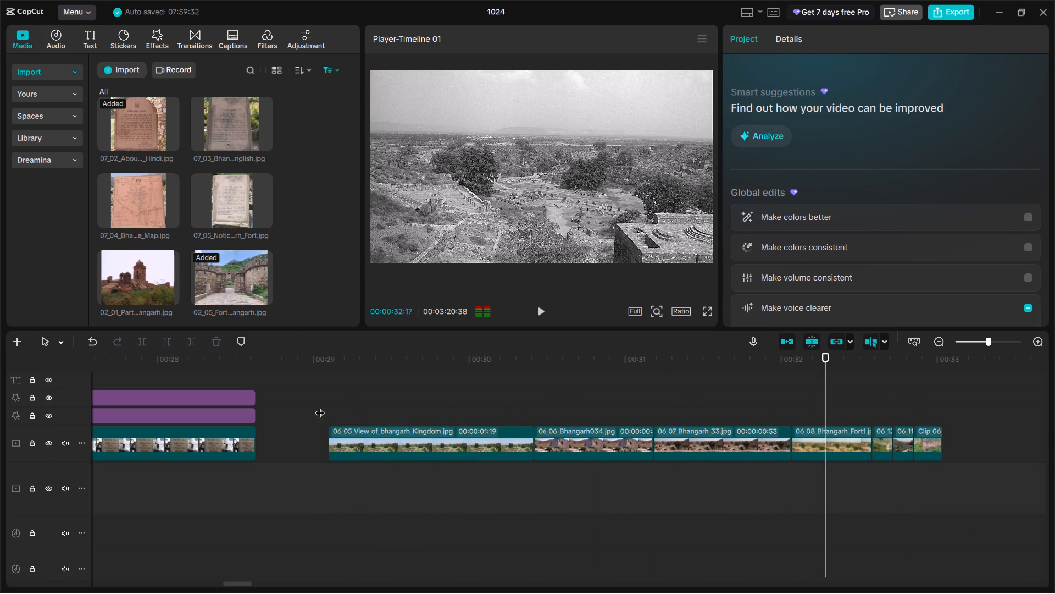
pyautogui.keyDown('ctrl'); pyautogui.scroll(-3, 320, 406); pyautogui.keyUp('ctrl')
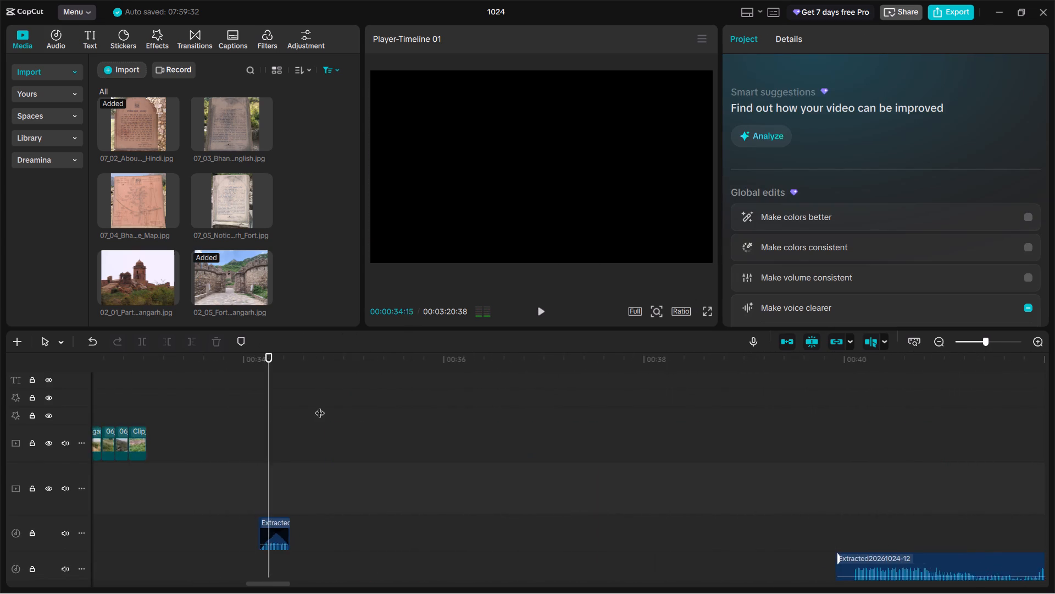
pyautogui.keyDown('ctrl'); pyautogui.scroll(-2, 320, 406); pyautogui.keyUp('ctrl')
pyautogui.keyDown('ctrl'); pyautogui.scroll(6, 320, 406); pyautogui.keyUp('ctrl')
pyautogui.hscroll(2, 320, 406)
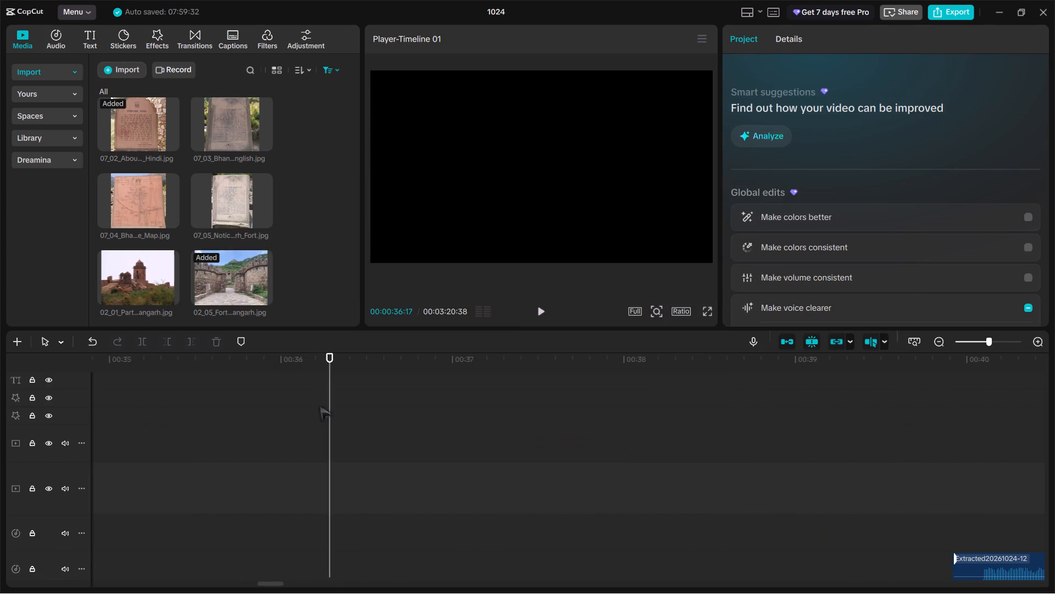
pyautogui.press('space')
pyautogui.keyDown('ctrl'); pyautogui.scroll(-9, 320, 406); pyautogui.keyUp('ctrl')
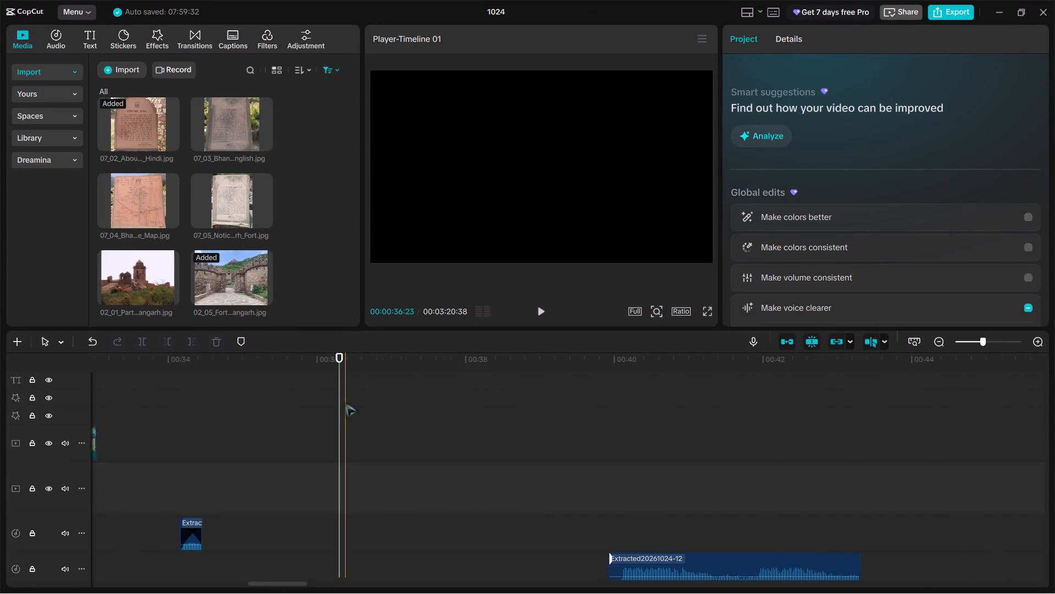
pyautogui.keyDown('ctrl'); pyautogui.scroll(-9, 345, 403); pyautogui.keyUp('ctrl')
pyautogui.hscroll(2, 345, 403)
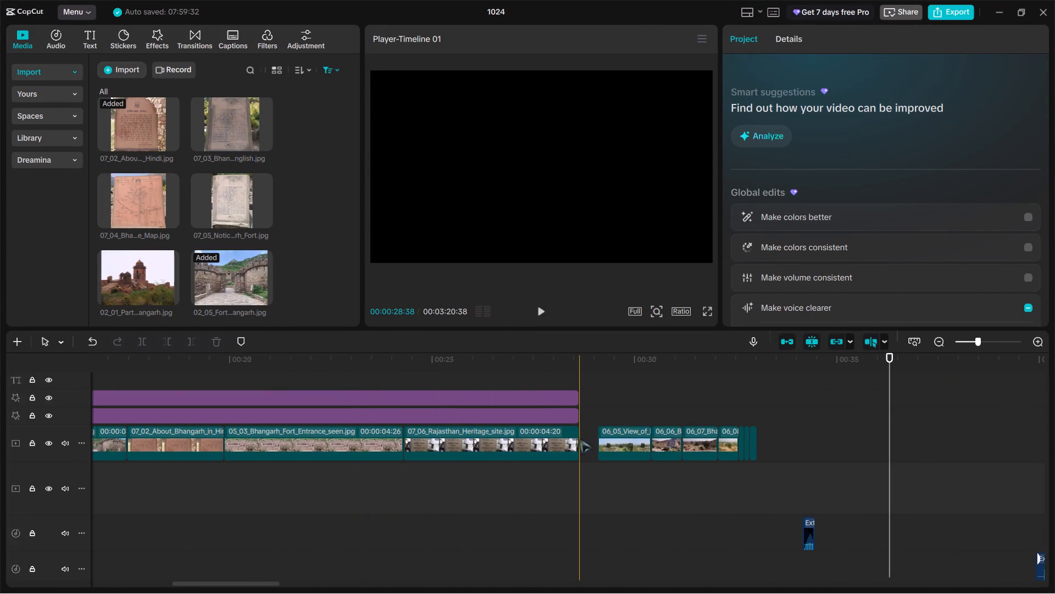
pyautogui.keyDown('ctrl'); pyautogui.scroll(-4, 567, 434); pyautogui.keyUp('ctrl')
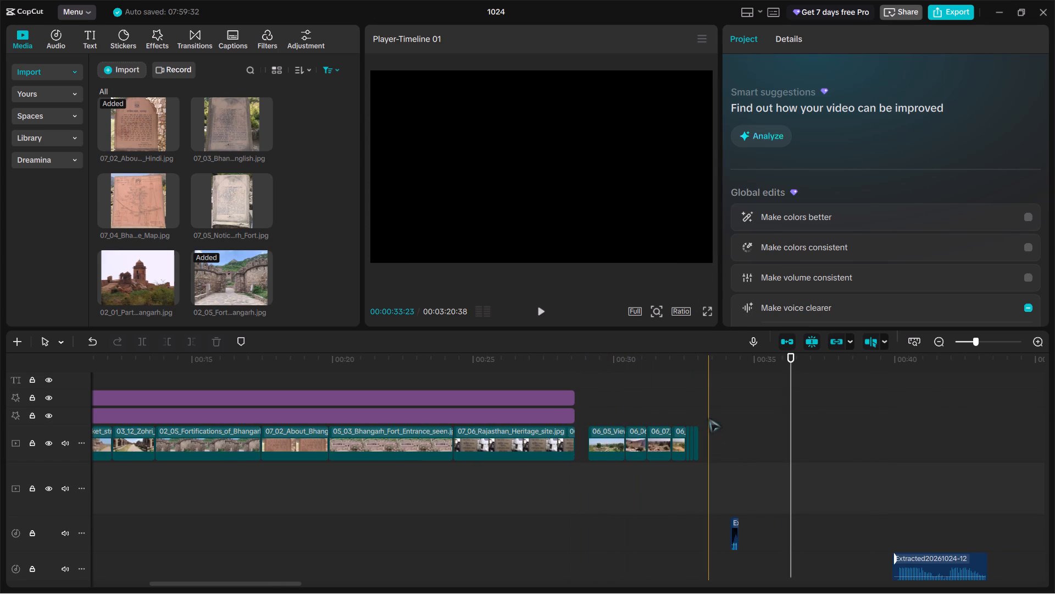
pyautogui.scroll(1, 709, 418)
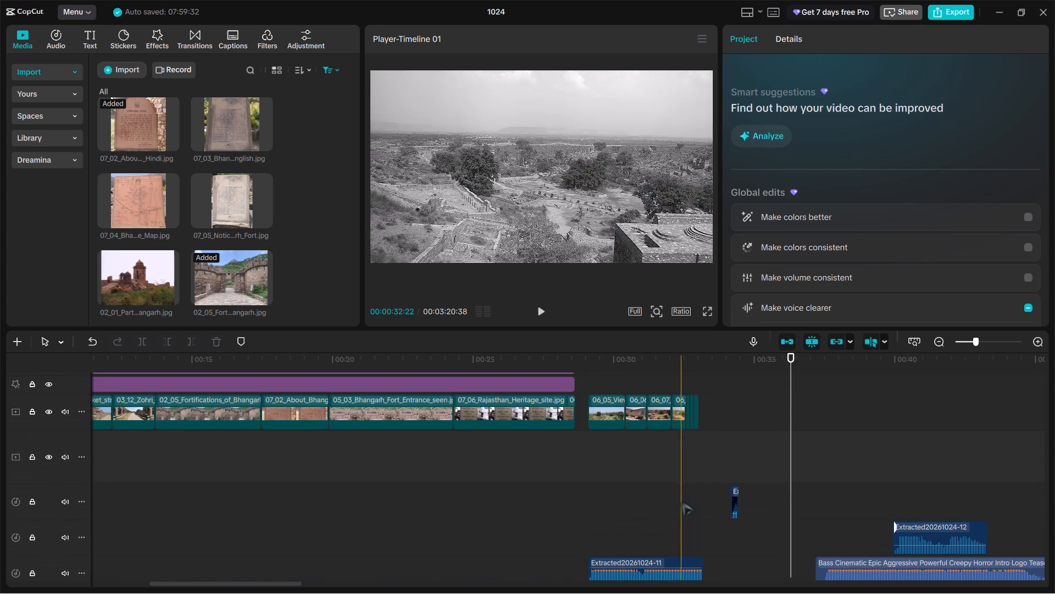
pyautogui.click(678, 562)
pyautogui.moveTo(678, 562); pyautogui.dragTo(653, 420)
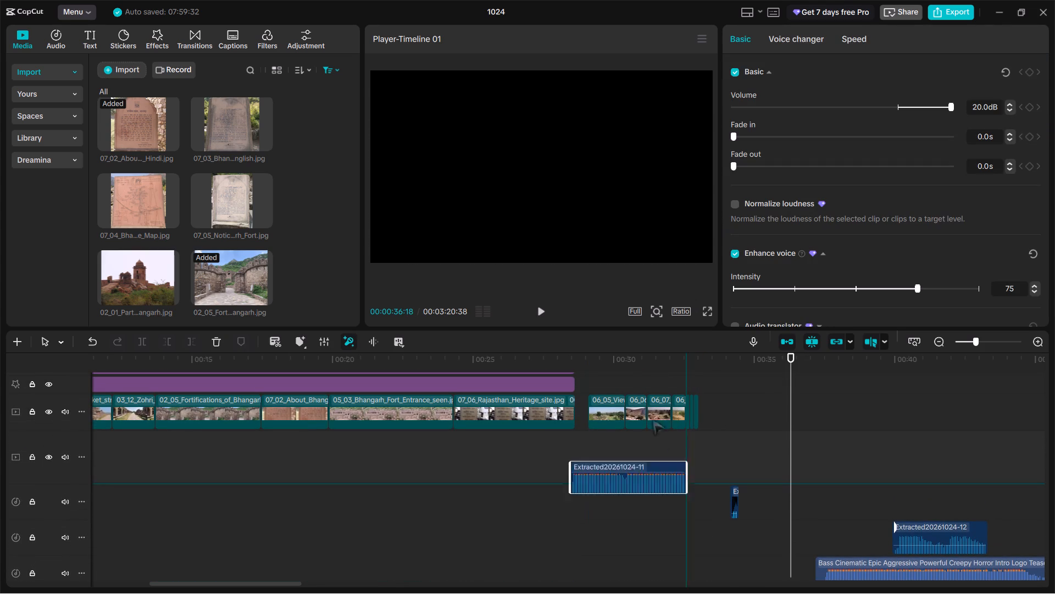
pyautogui.moveTo(653, 420); pyautogui.dragTo(672, 463)
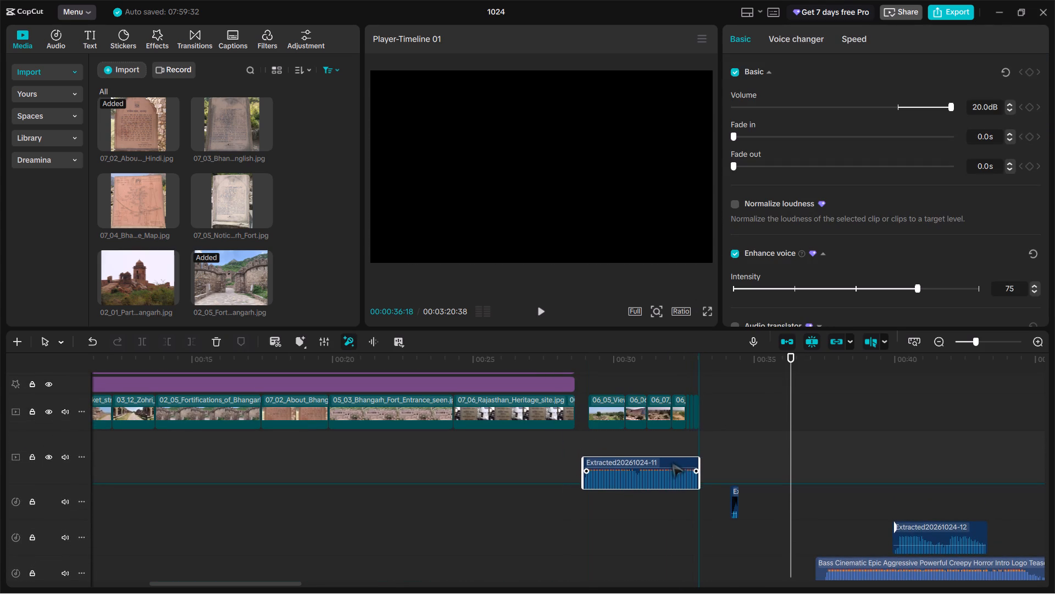
pyautogui.moveTo(672, 463); pyautogui.dragTo(669, 482)
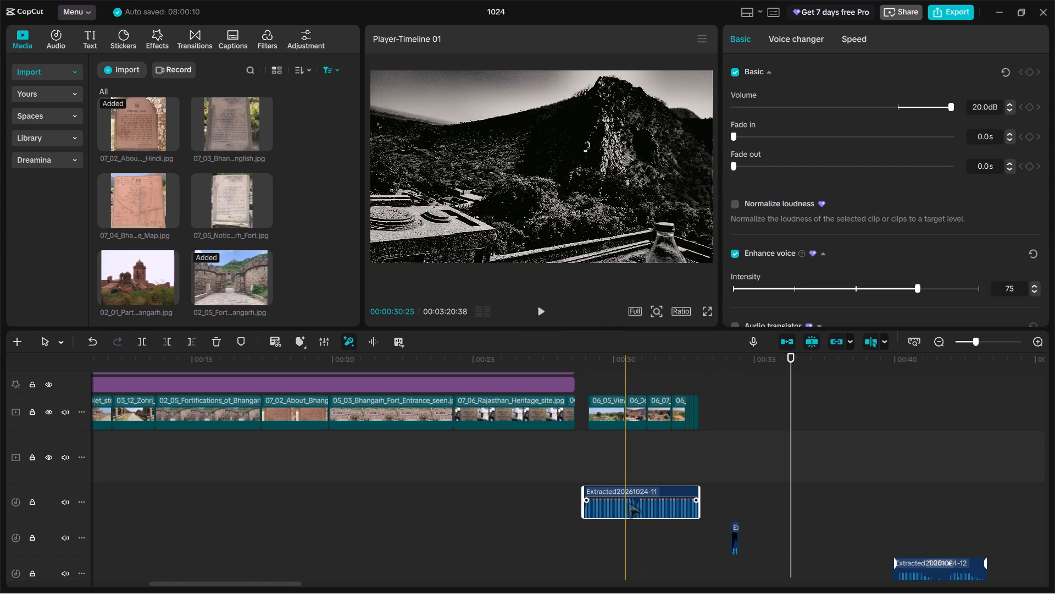
# Move all the 06_ clips together back to the end of the 07_06_Rajasthan_Heritage_site clip.
pyautogui.click(591, 367)
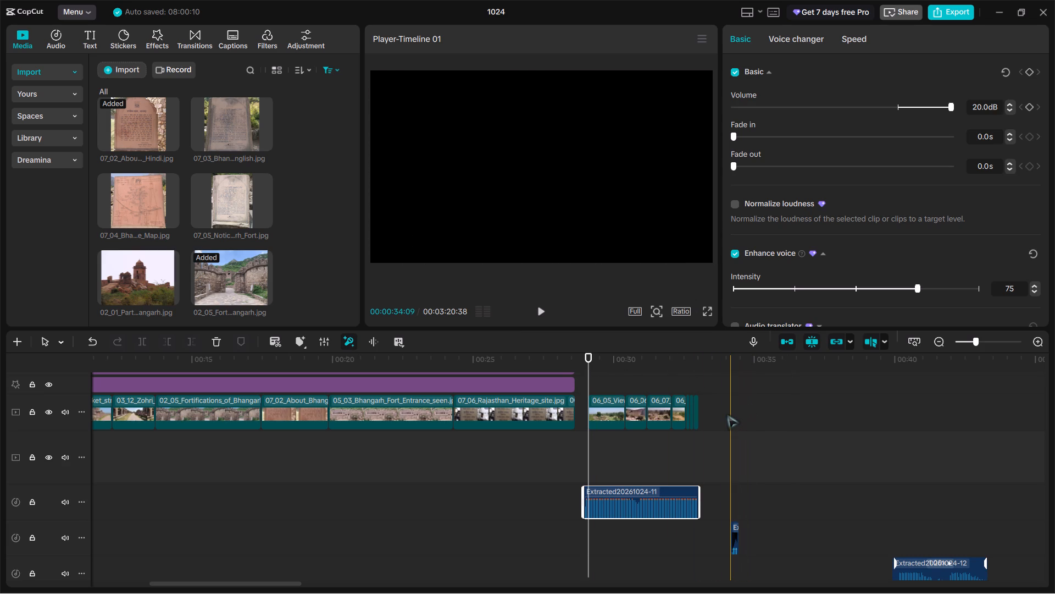
pyautogui.moveTo(727, 414); pyautogui.dragTo(586, 389)
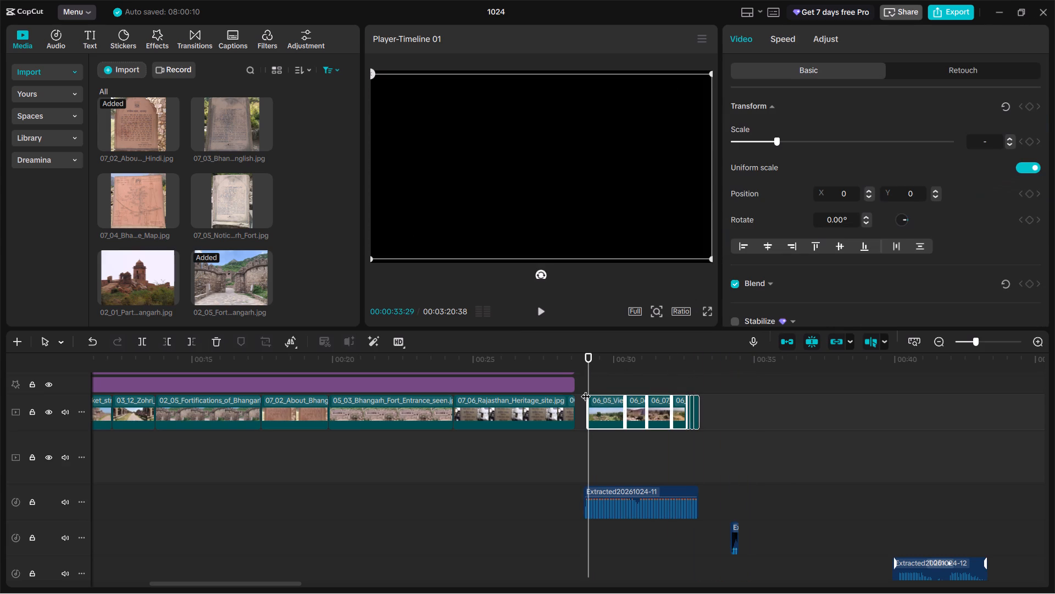
pyautogui.moveTo(606, 404); pyautogui.dragTo(598, 405)
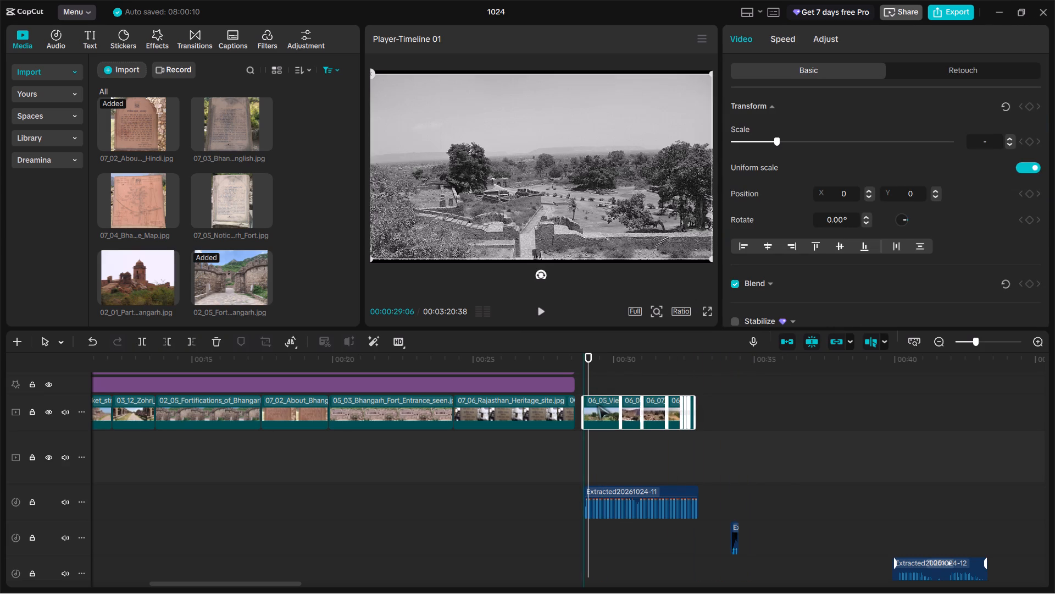
pyautogui.moveTo(598, 405); pyautogui.dragTo(593, 405)
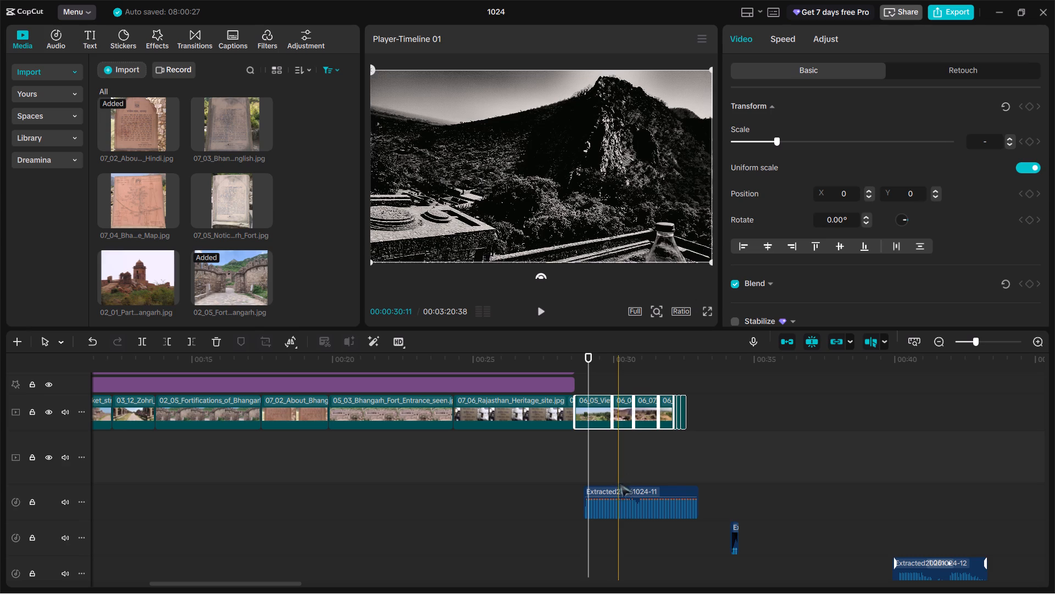
pyautogui.moveTo(624, 491); pyautogui.dragTo(614, 491)
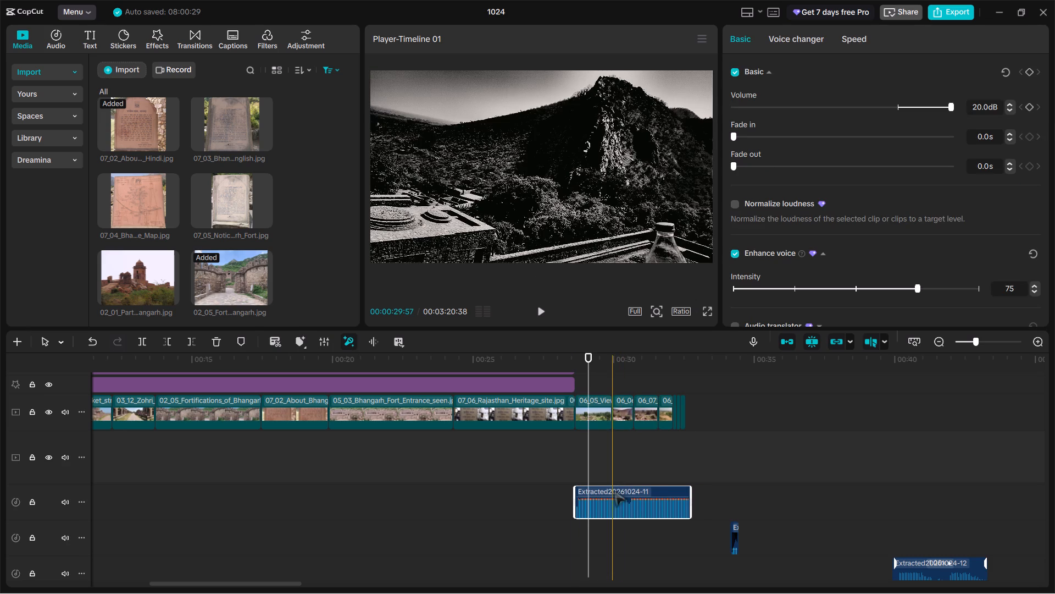
pyautogui.click(614, 491)
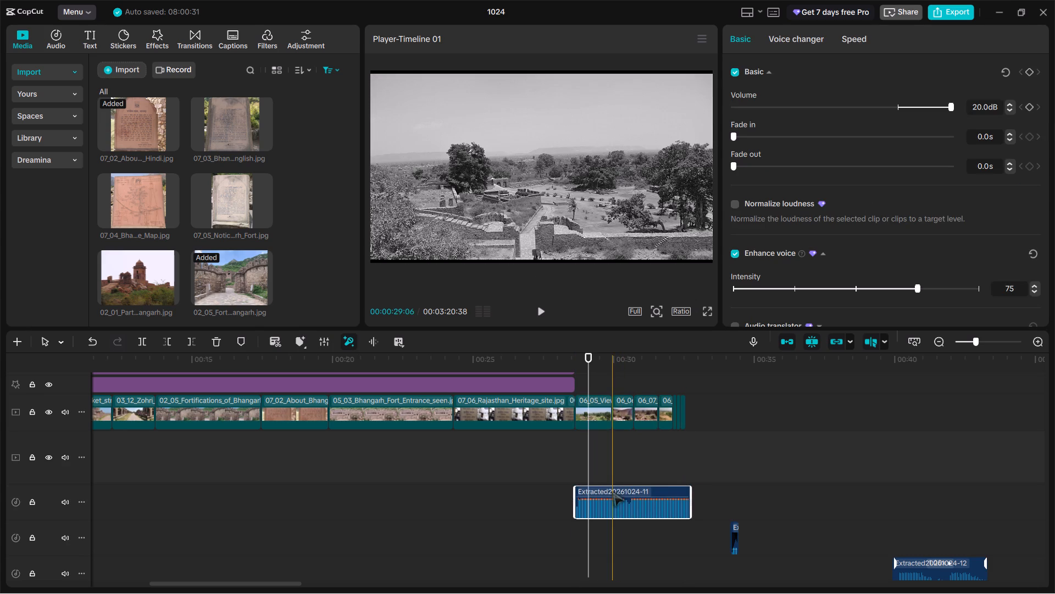
pyautogui.click(592, 364)
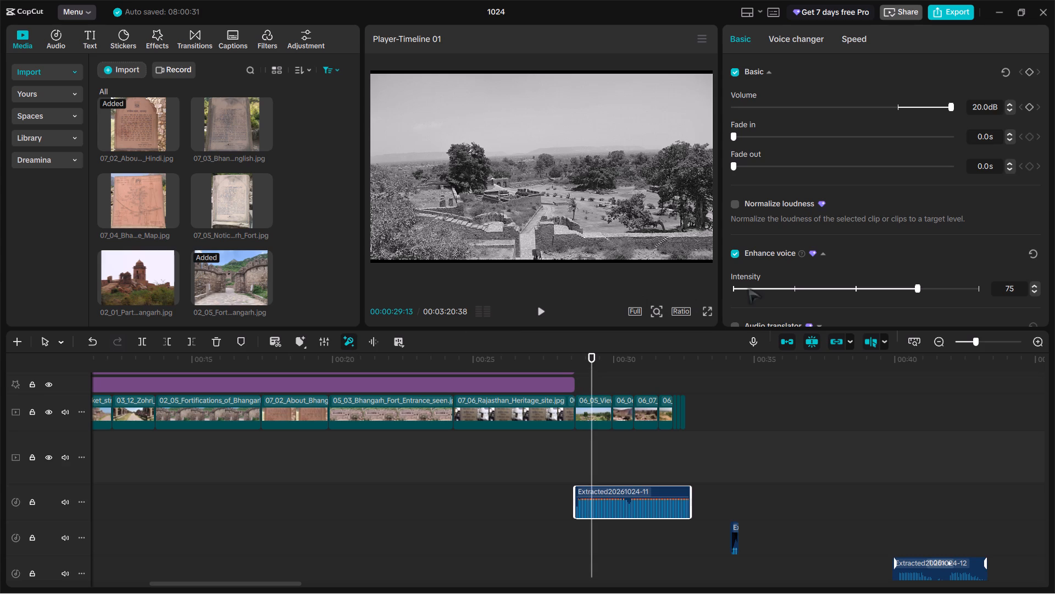
pyautogui.click(731, 247)
pyautogui.click(734, 254)
pyautogui.scroll(-10, 798, 231)
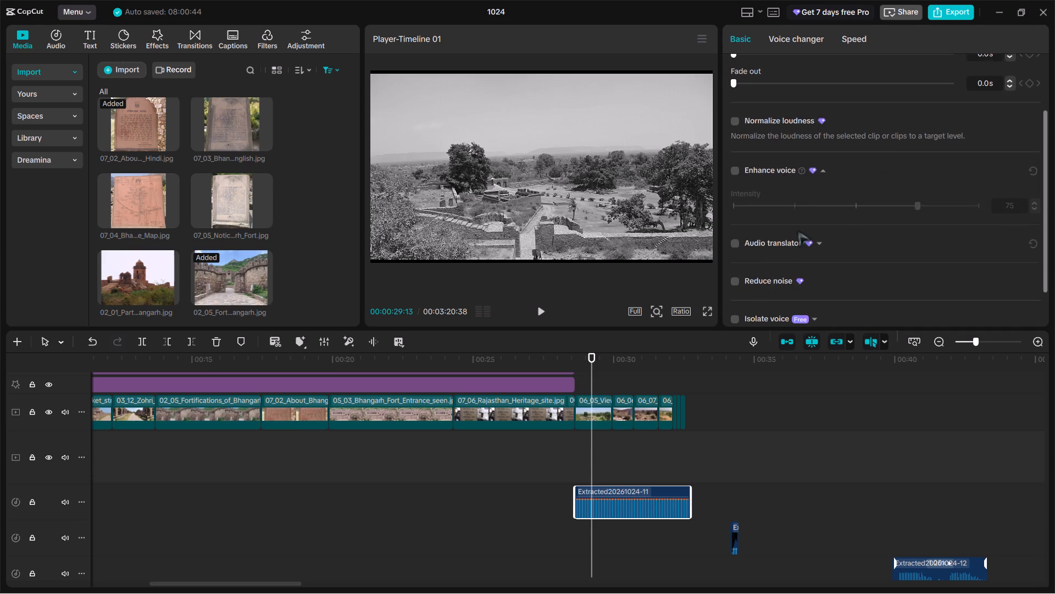
pyautogui.scroll(-8, 798, 231)
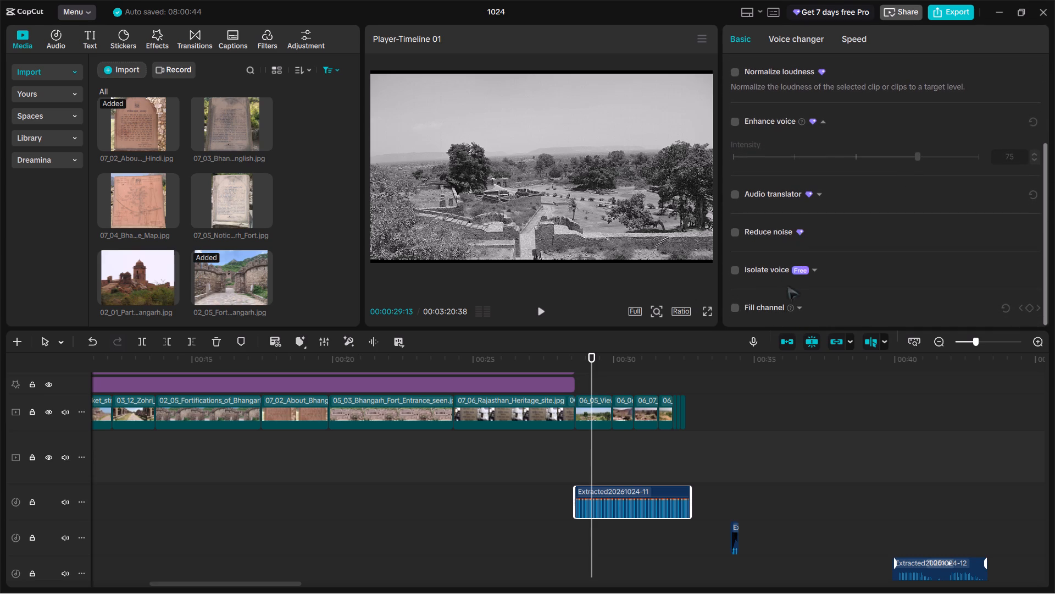
pyautogui.scroll(3, 769, 247)
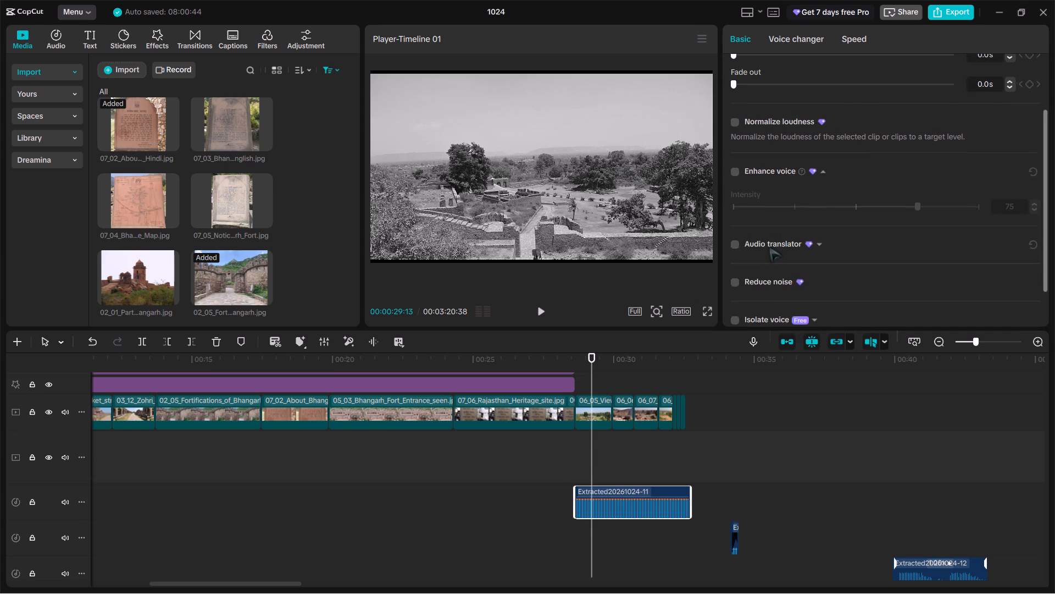
pyautogui.scroll(9, 769, 247)
pyautogui.scroll(3, 712, 403)
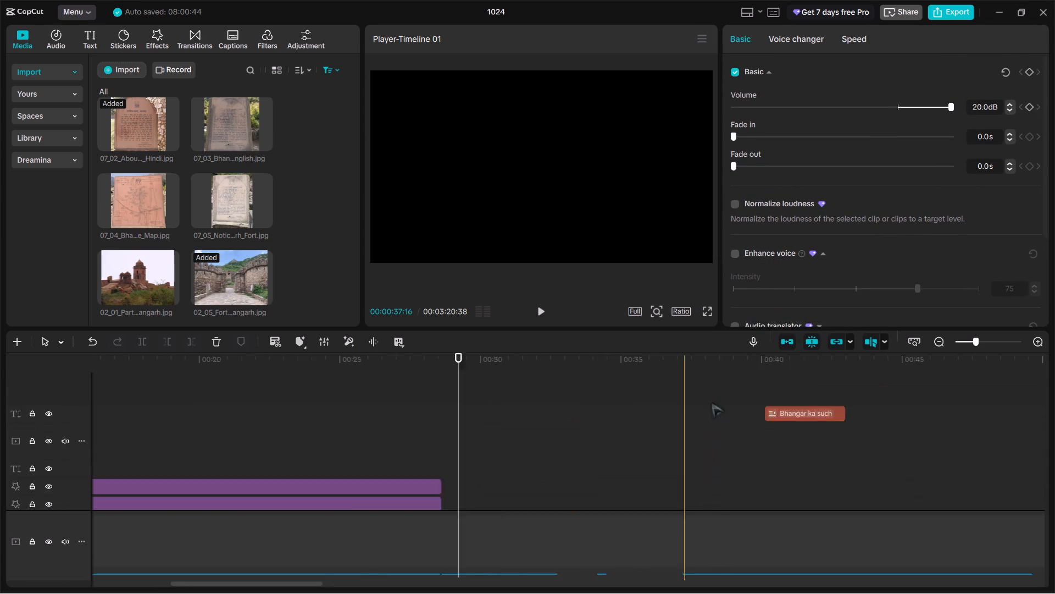
# Play the timeline from about 13 seconds through the 06_ clips to review picture and narration together.
pyautogui.hscroll(4, 682, 375)
pyautogui.hscroll(-2, 682, 375)
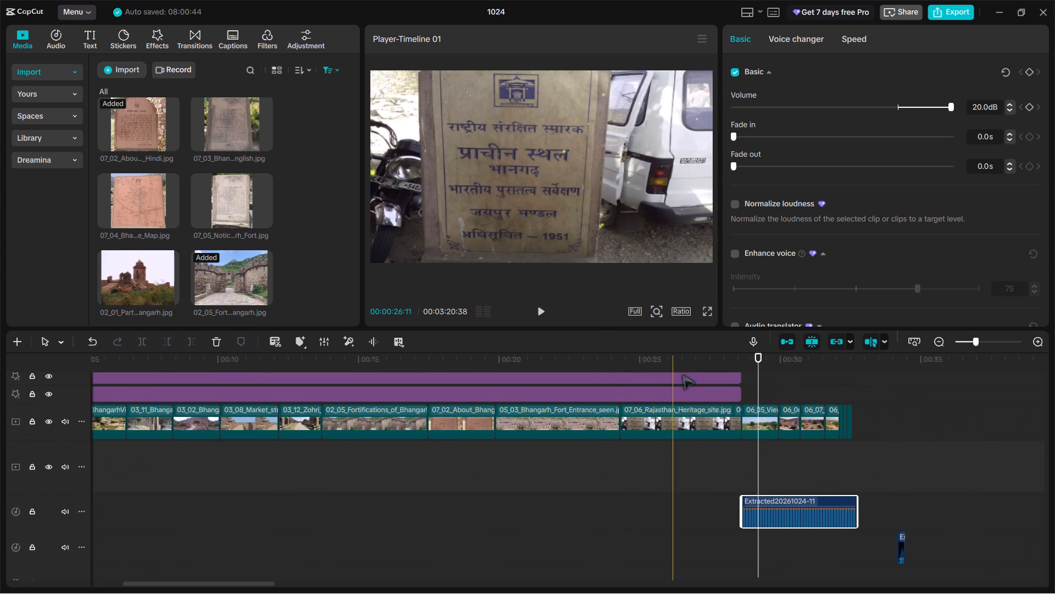
pyautogui.keyDown('ctrl'); pyautogui.scroll(-3, 682, 375); pyautogui.keyUp('ctrl')
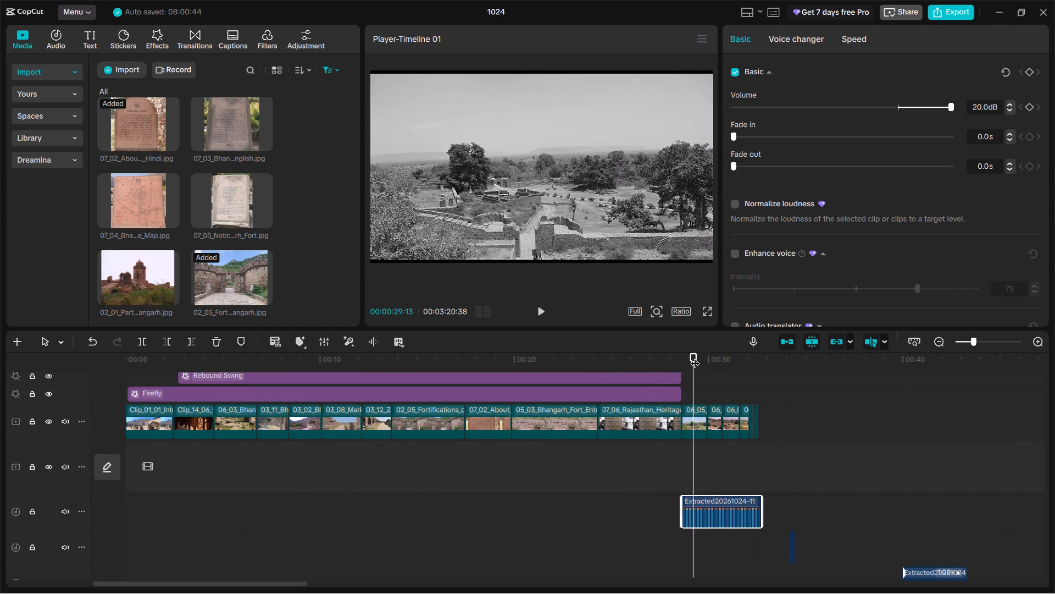
pyautogui.click(695, 356)
pyautogui.click(383, 383)
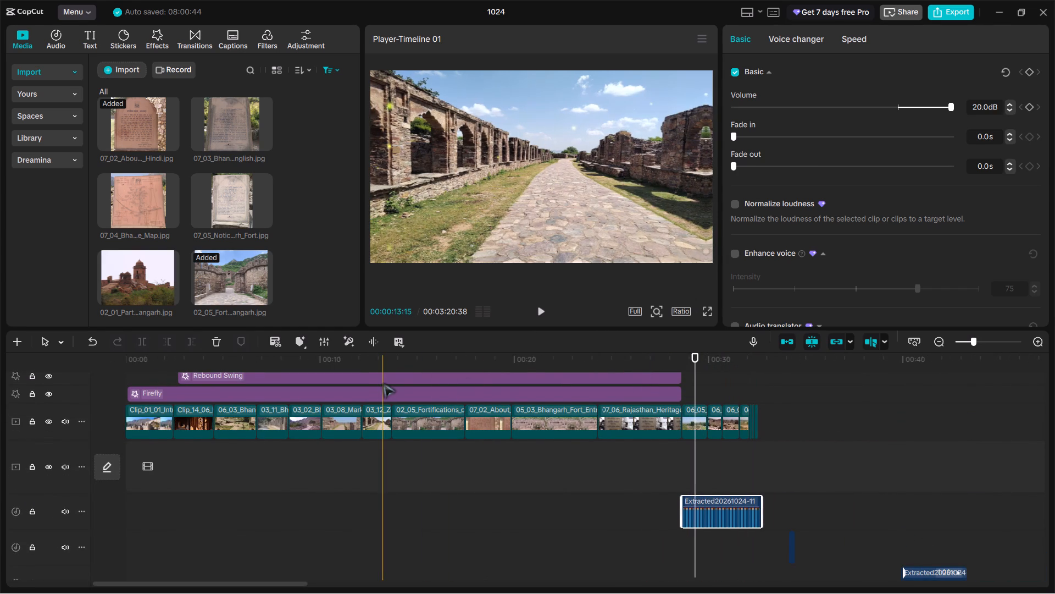
pyautogui.click(383, 383)
pyautogui.press('space')
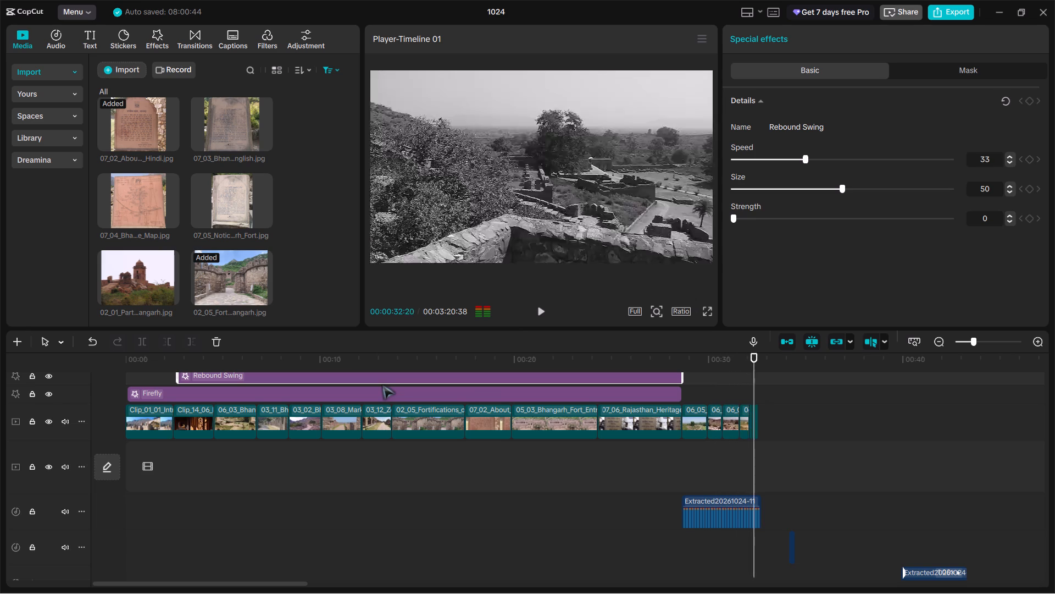
pyautogui.press('space')
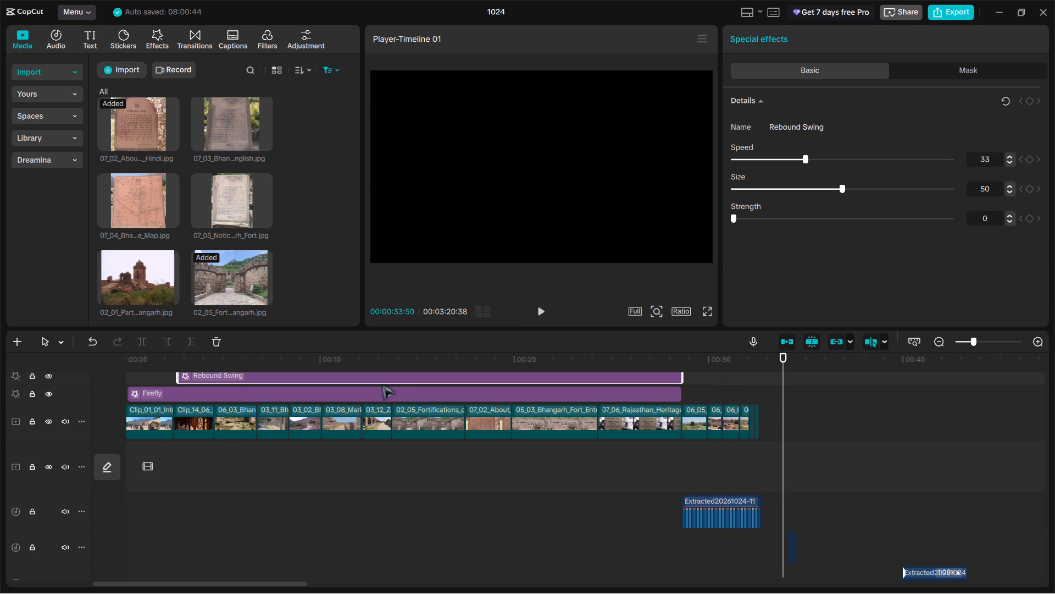
# Replay the 06_ clips in short bursts from the start of 06_05_View_of_bhangarh_Kingdom, checking each cut against the narration.
pyautogui.keyDown('ctrl'); pyautogui.scroll(7, 633, 391); pyautogui.keyUp('ctrl')
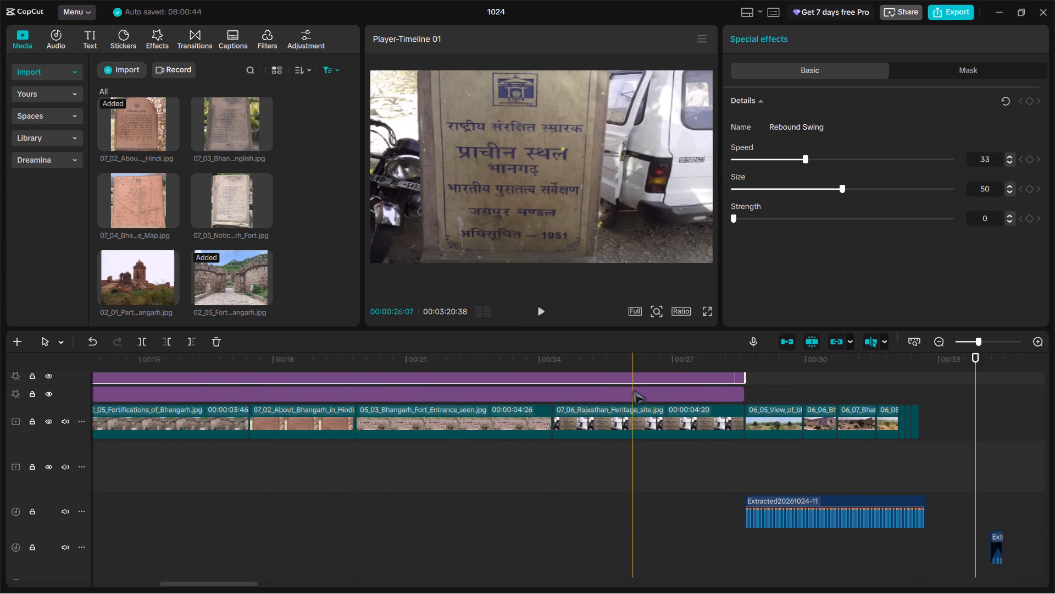
pyautogui.keyDown('ctrl'); pyautogui.scroll(2, 633, 391); pyautogui.keyUp('ctrl')
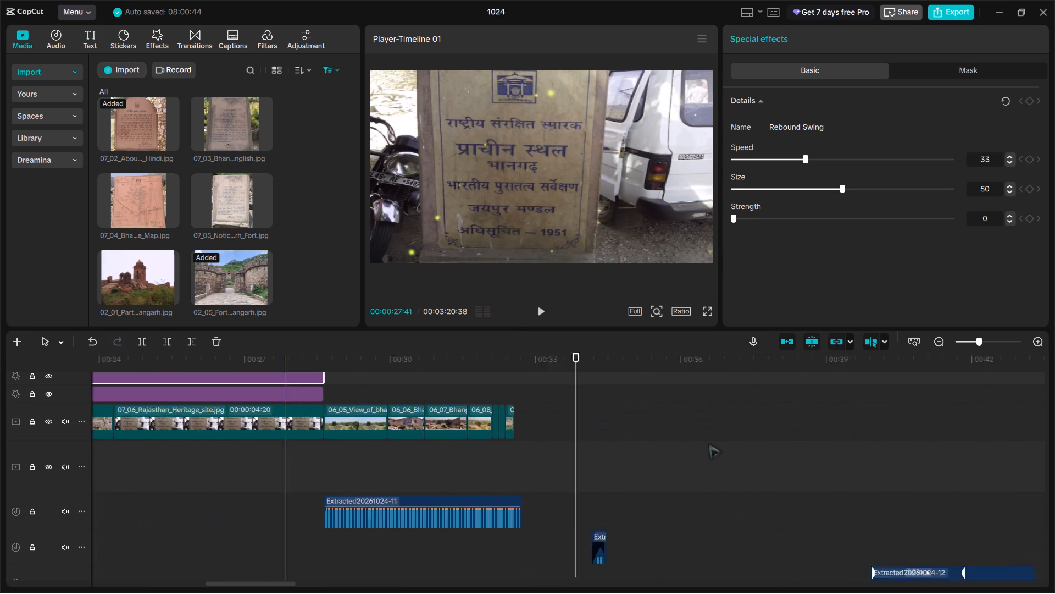
pyautogui.click(522, 369)
pyautogui.press('space')
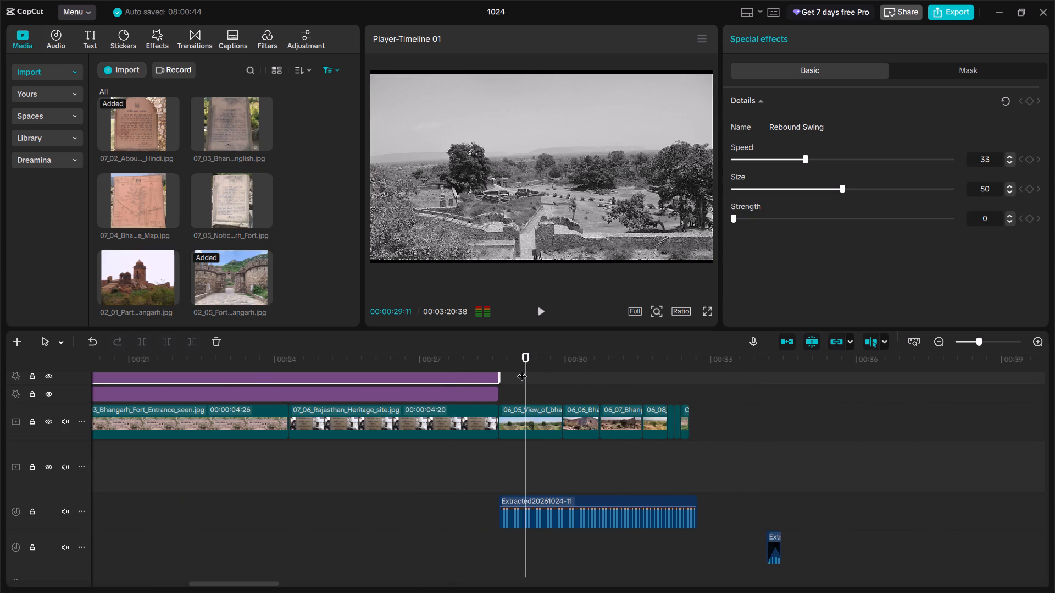
pyautogui.press('space')
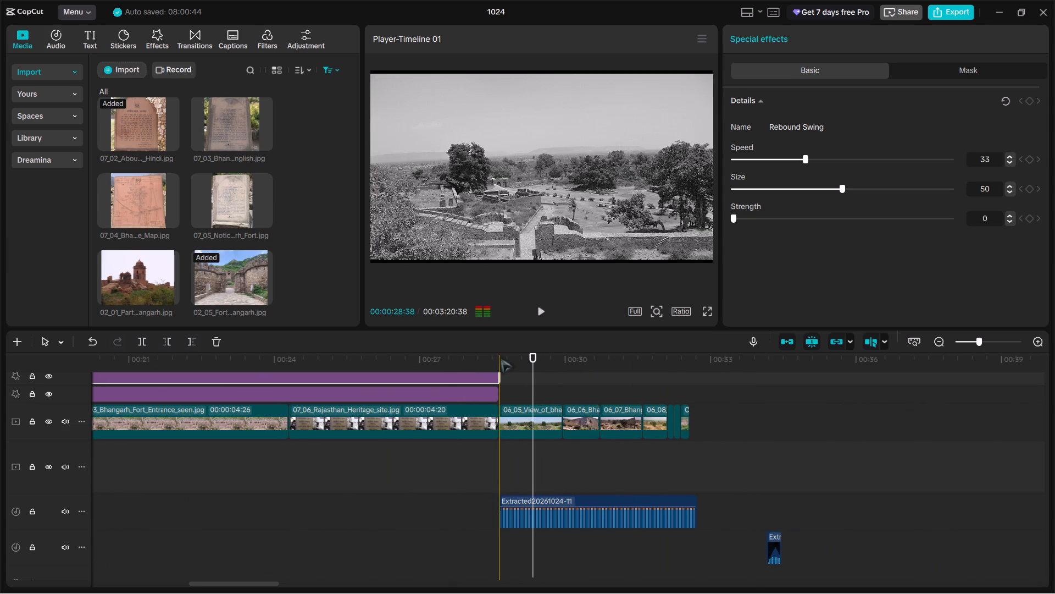
pyautogui.click(501, 358)
pyautogui.press('space')
pyautogui.press('space')
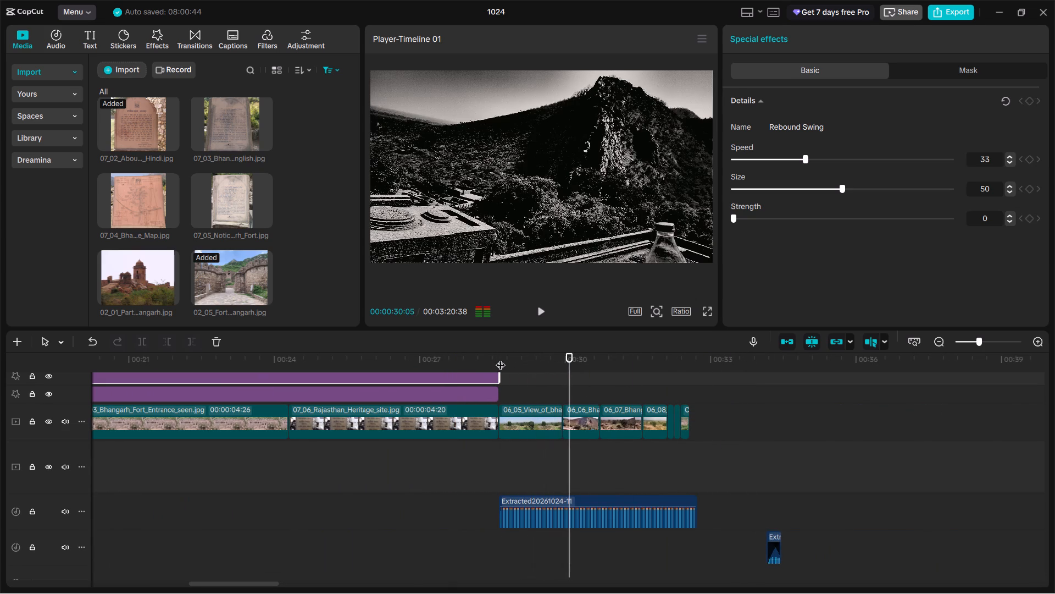
pyautogui.press('space')
pyautogui.press('space')
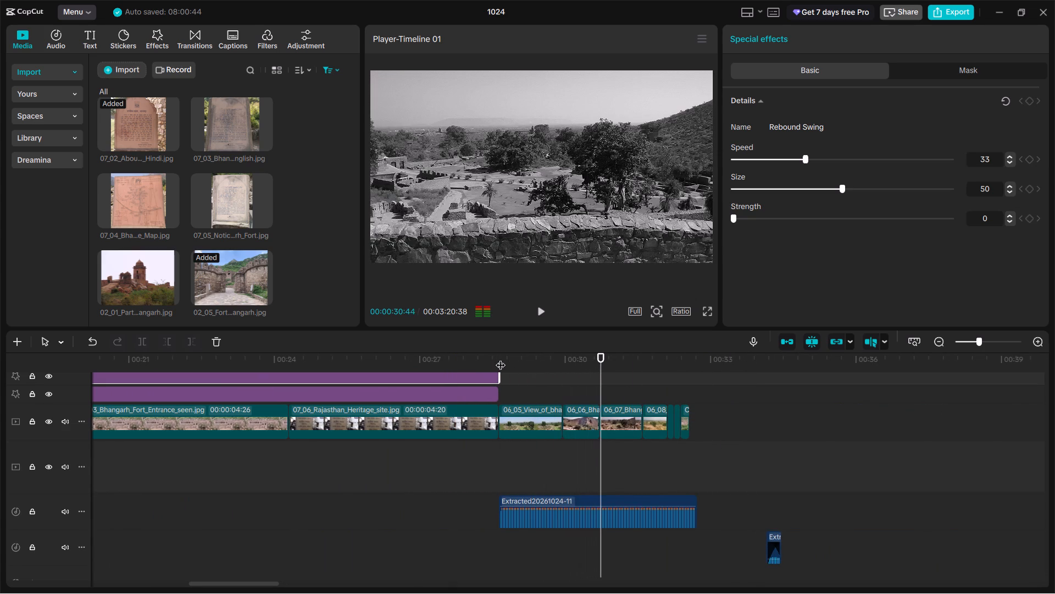
pyautogui.press('space')
pyautogui.press('space')
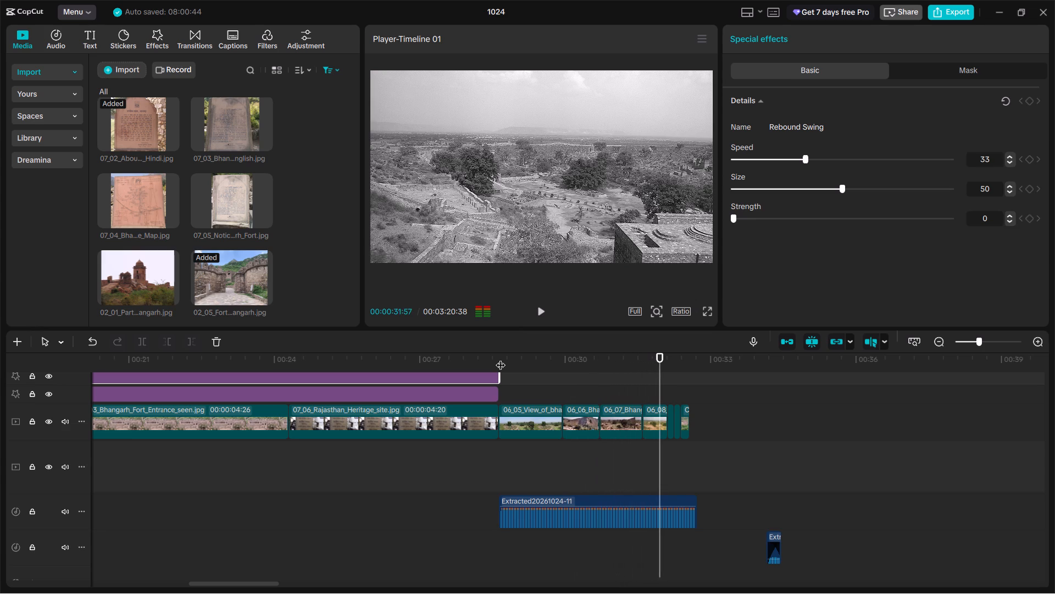
pyautogui.press('space')
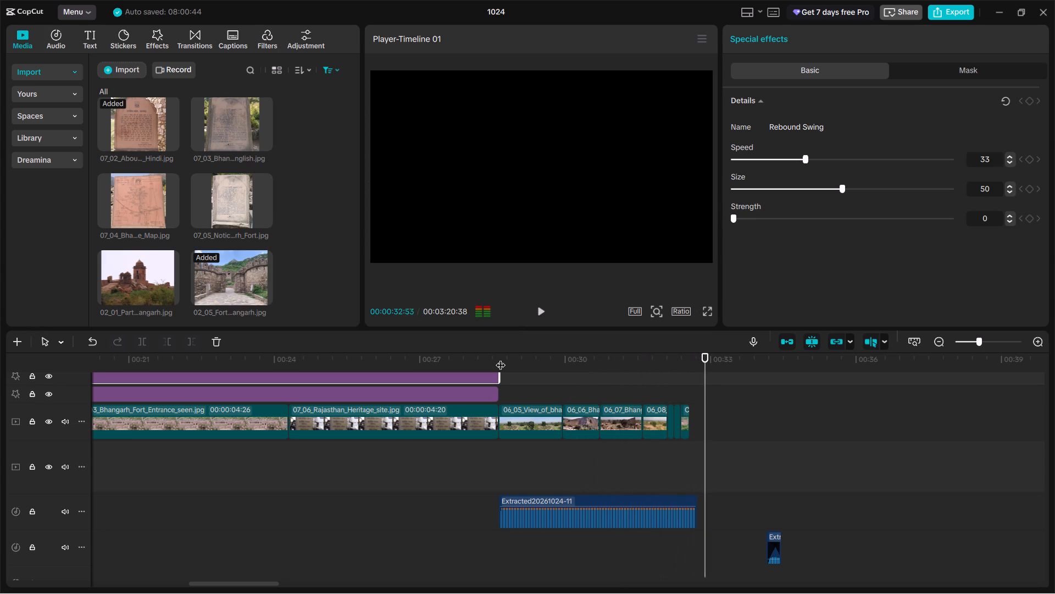
pyautogui.press('space')
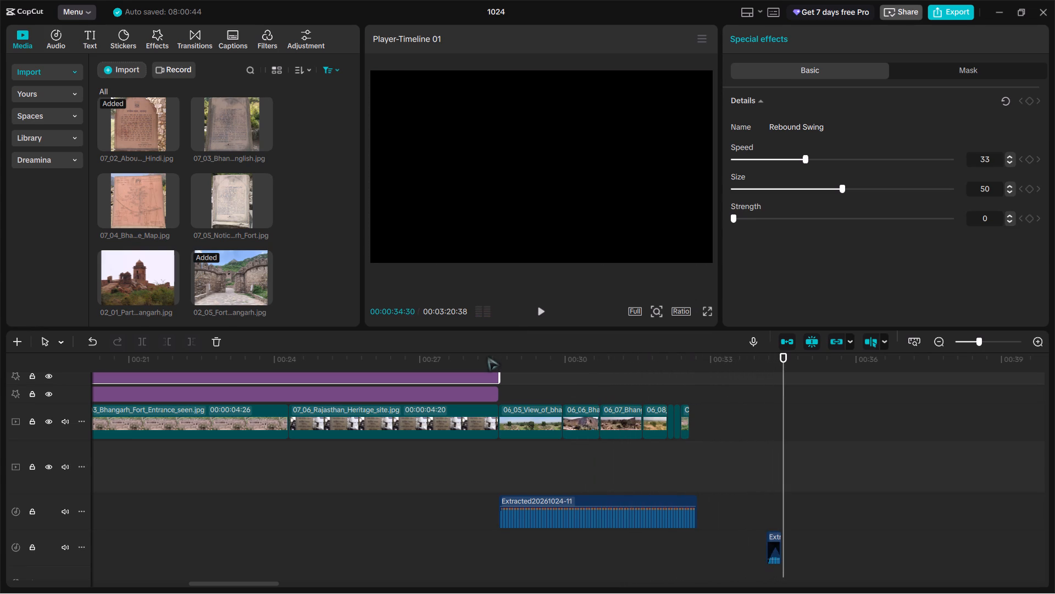
# Move the black clip that precedes the Clip_04_02 clip back to about 01:00 on the timeline.
pyautogui.hscroll(-2, 487, 356)
pyautogui.keyDown('ctrl'); pyautogui.scroll(-3, 663, 492); pyautogui.keyUp('ctrl')
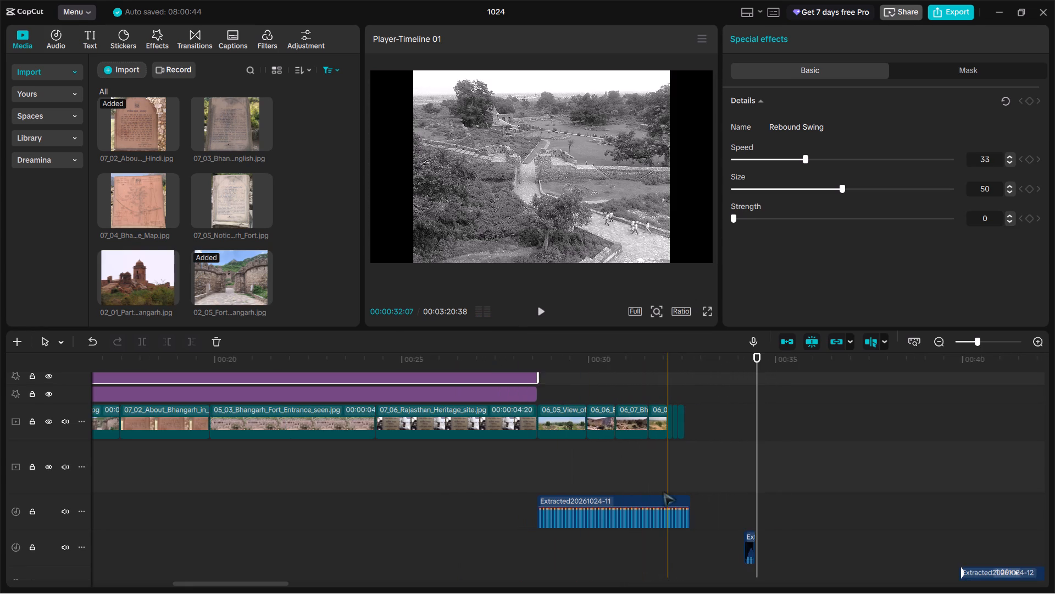
pyautogui.keyDown('ctrl'); pyautogui.scroll(-9, 663, 492); pyautogui.keyUp('ctrl')
pyautogui.hscroll(-5, 614, 504)
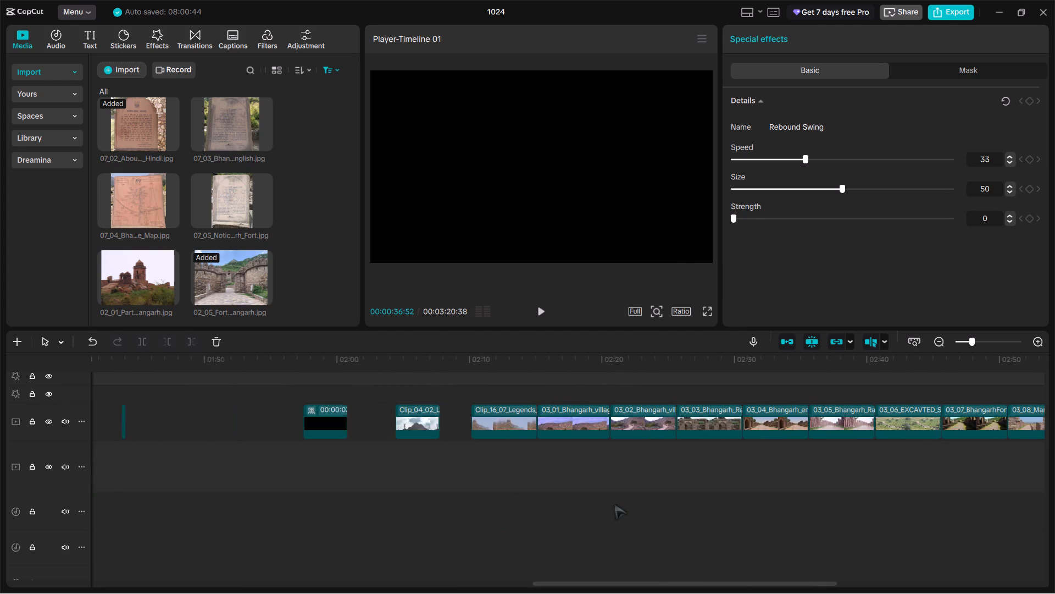
pyautogui.hscroll(-1, 614, 504)
pyautogui.hscroll(3, 431, 472)
pyautogui.hscroll(-1, 431, 472)
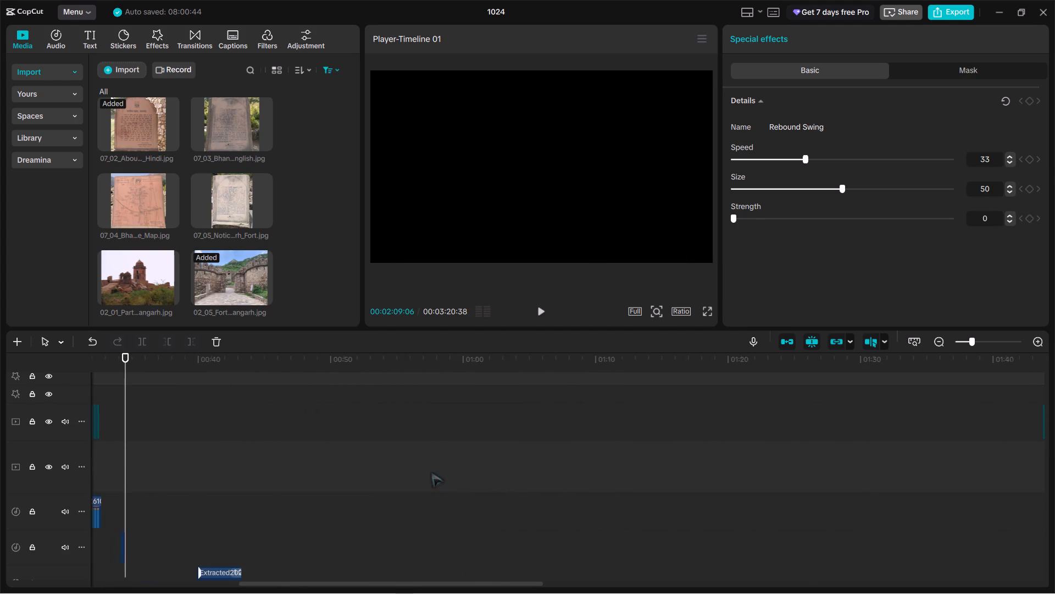
pyautogui.hscroll(-1, 431, 472)
pyautogui.moveTo(403, 428); pyautogui.dragTo(156, 421)
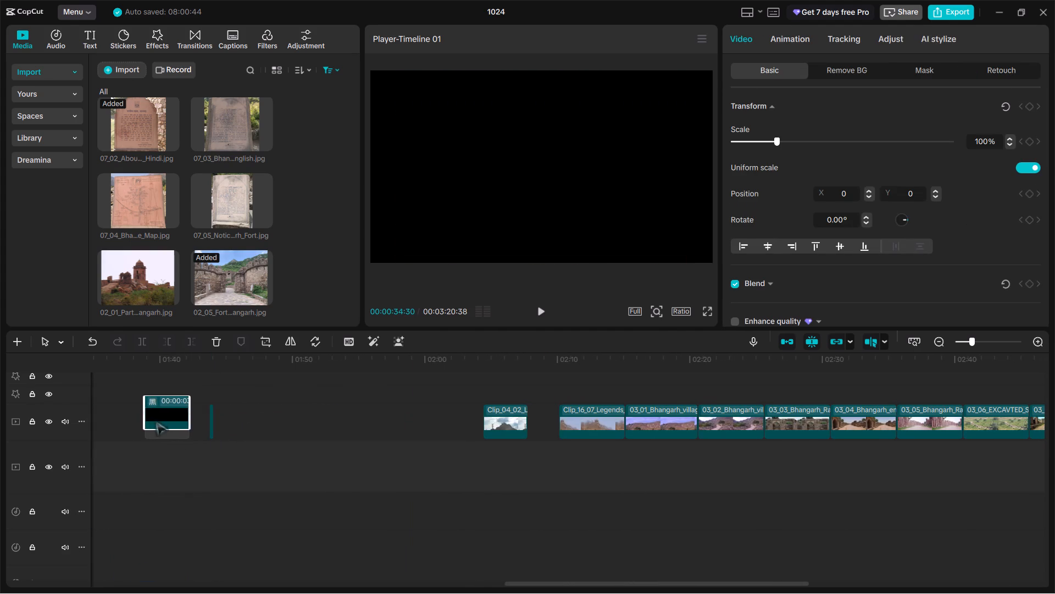
pyautogui.moveTo(156, 421); pyautogui.dragTo(153, 421)
pyautogui.hscroll(2, 153, 421)
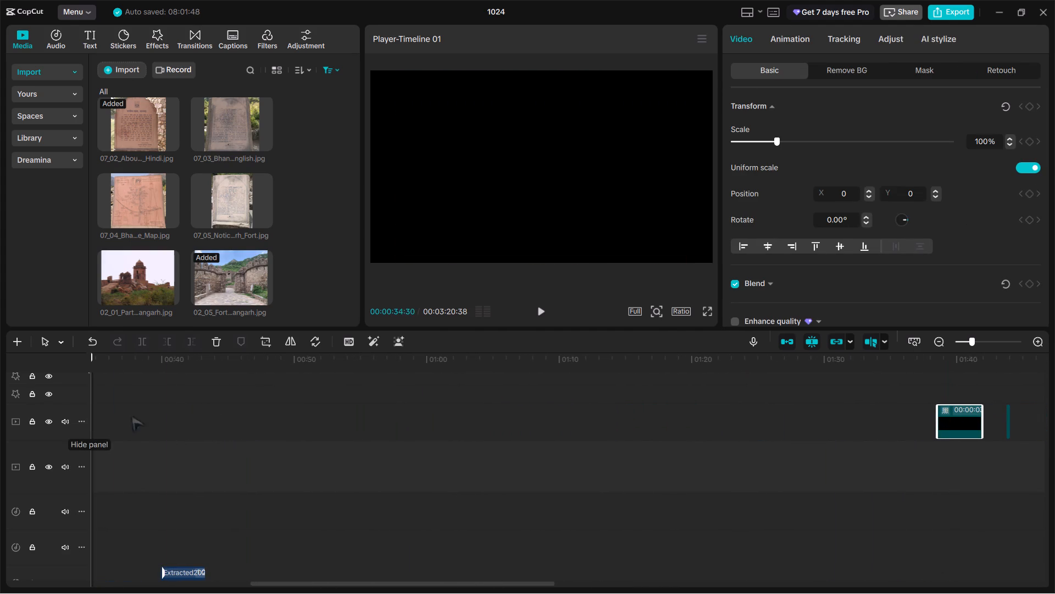
pyautogui.hscroll(-2, 380, 393)
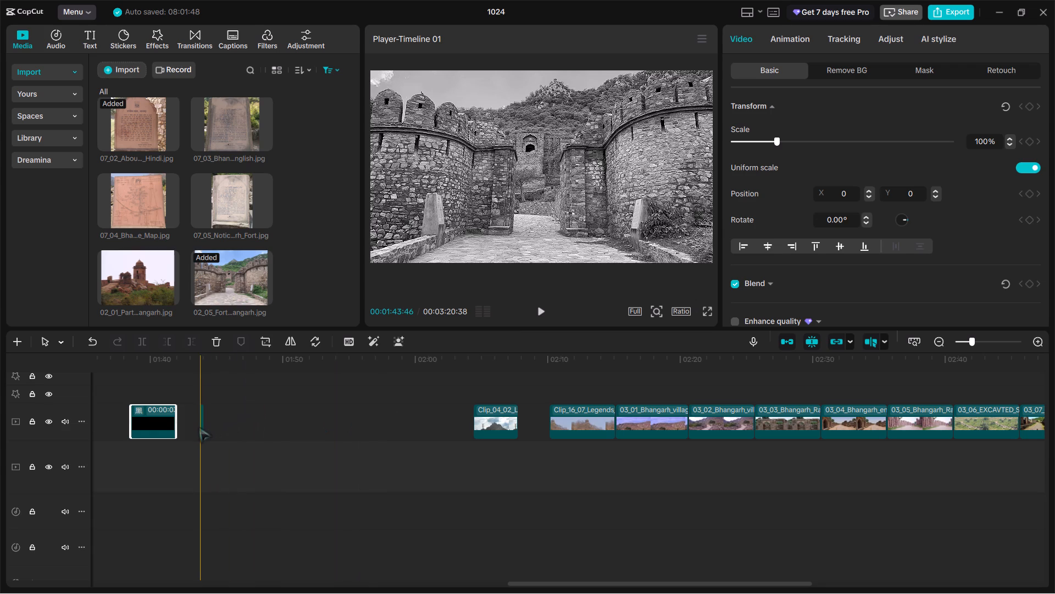
pyautogui.hscroll(2, 306, 436)
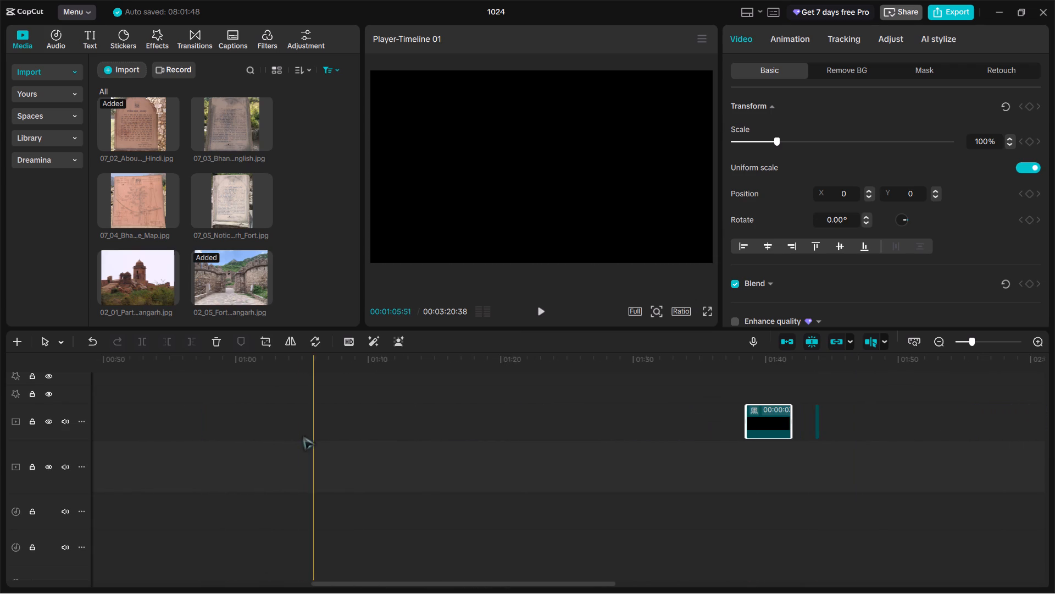
pyautogui.moveTo(767, 438); pyautogui.dragTo(262, 441)
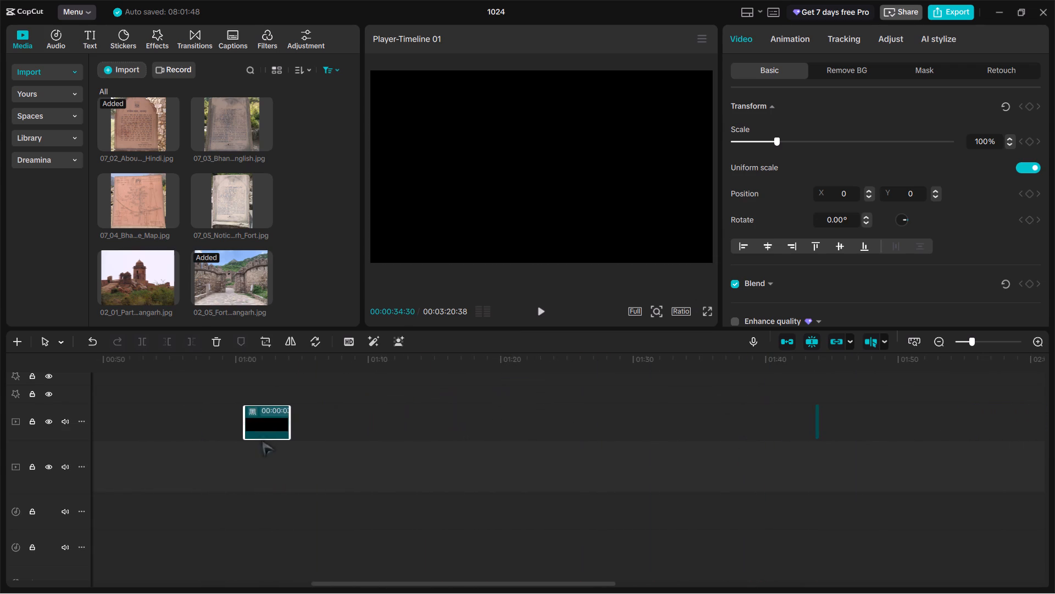
pyautogui.moveTo(262, 441); pyautogui.dragTo(261, 442)
pyautogui.hscroll(3, 261, 442)
pyautogui.keyDown('ctrl'); pyautogui.scroll(-7, 249, 443); pyautogui.keyUp('ctrl')
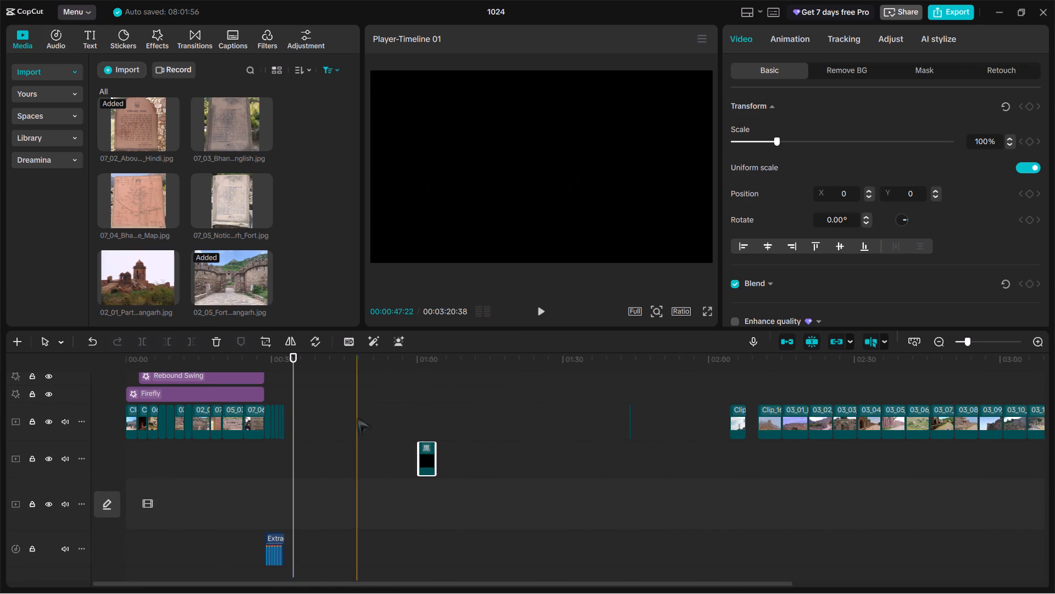
pyautogui.moveTo(427, 461); pyautogui.dragTo(308, 427)
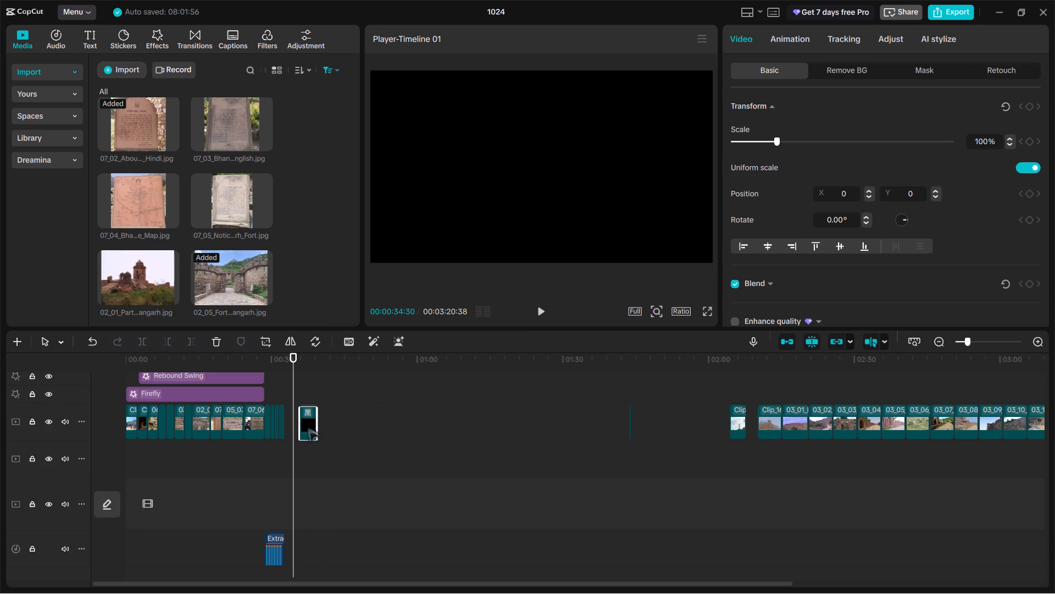
pyautogui.moveTo(308, 427); pyautogui.dragTo(293, 424)
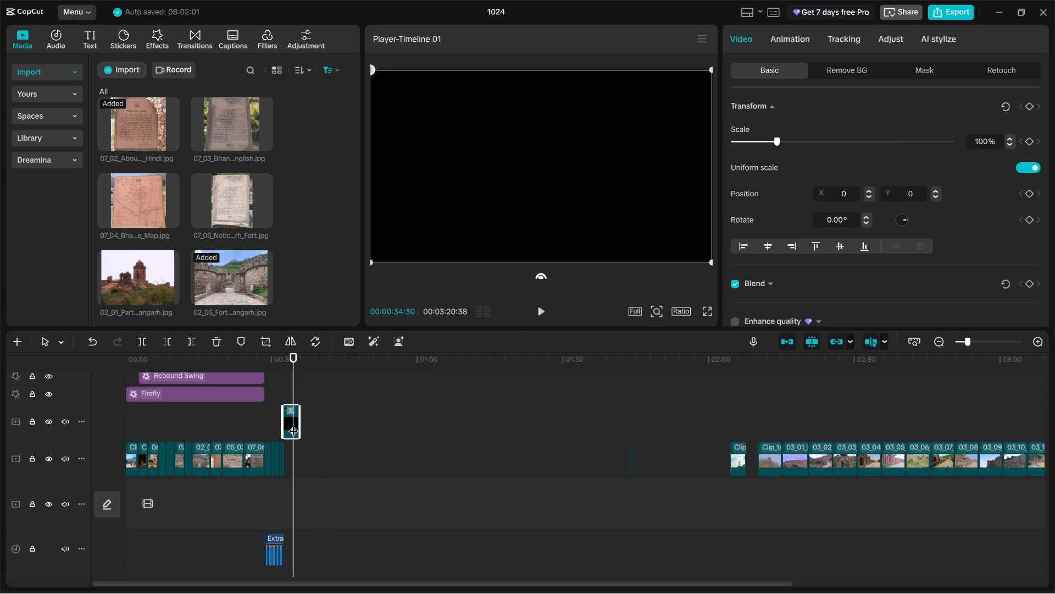
pyautogui.keyDown('ctrl'); pyautogui.scroll(6, 345, 417); pyautogui.keyUp('ctrl')
pyautogui.hscroll(3, 345, 417)
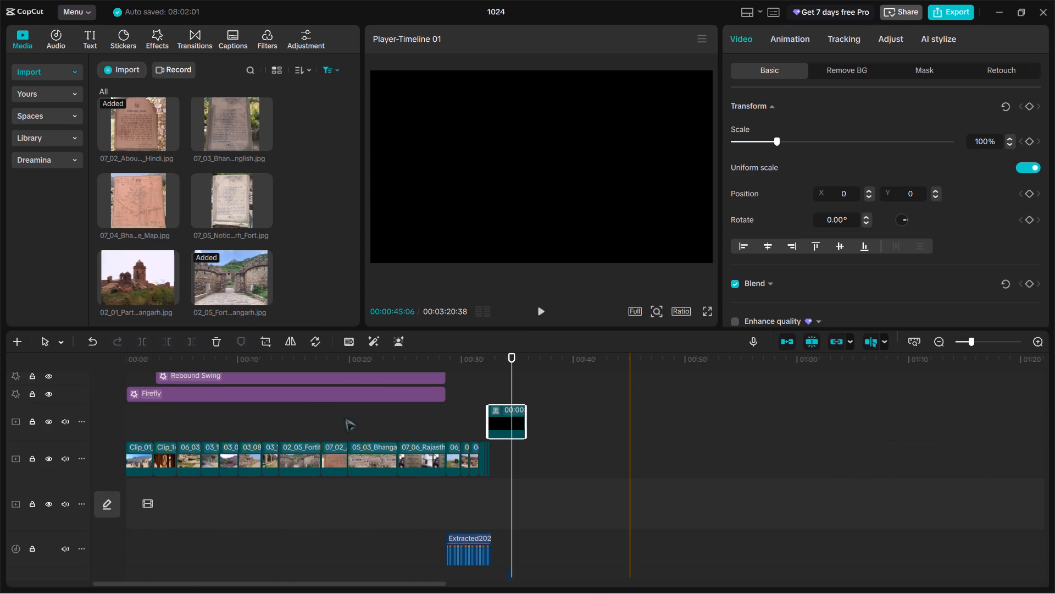
pyautogui.keyDown('ctrl'); pyautogui.scroll(8, 345, 417); pyautogui.keyUp('ctrl')
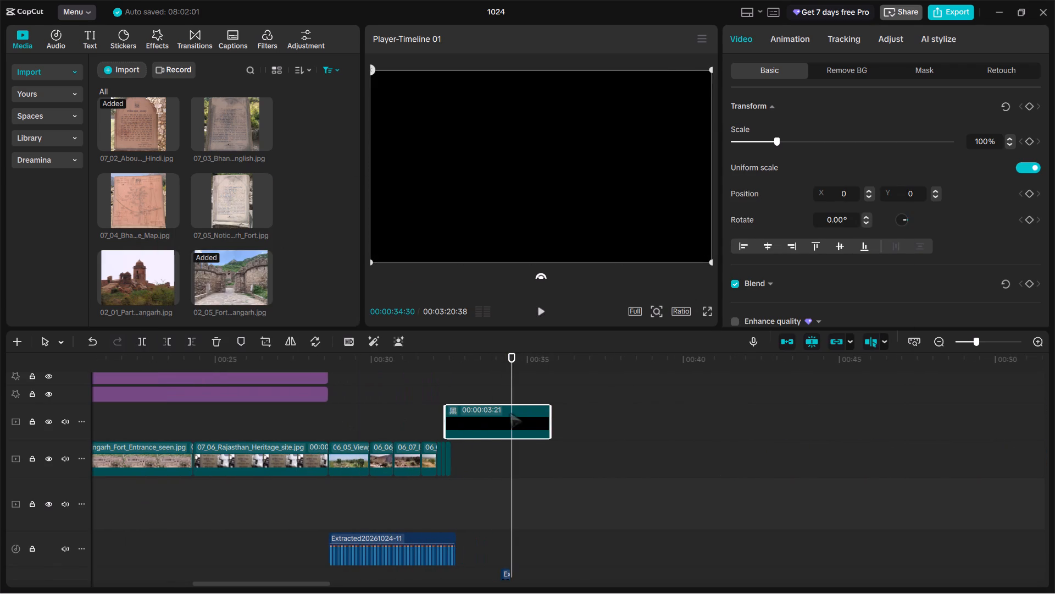
pyautogui.moveTo(510, 414); pyautogui.dragTo(524, 450)
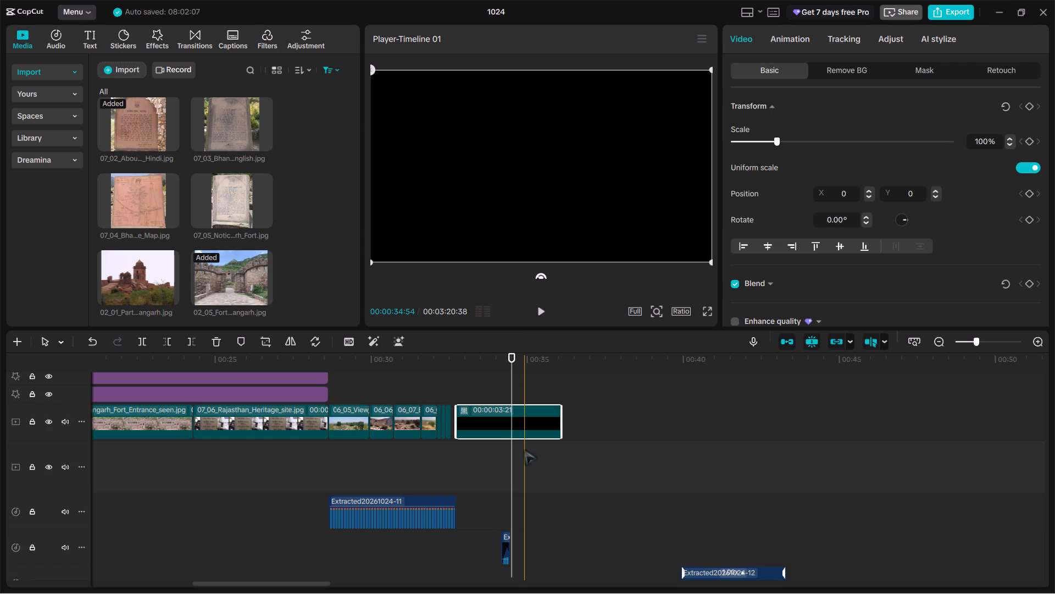
# Extend the black clip's start back to the end of the preceding clip, giving it a duration of 00:00:03:31.
pyautogui.keyDown('ctrl'); pyautogui.scroll(12, 524, 450); pyautogui.keyUp('ctrl')
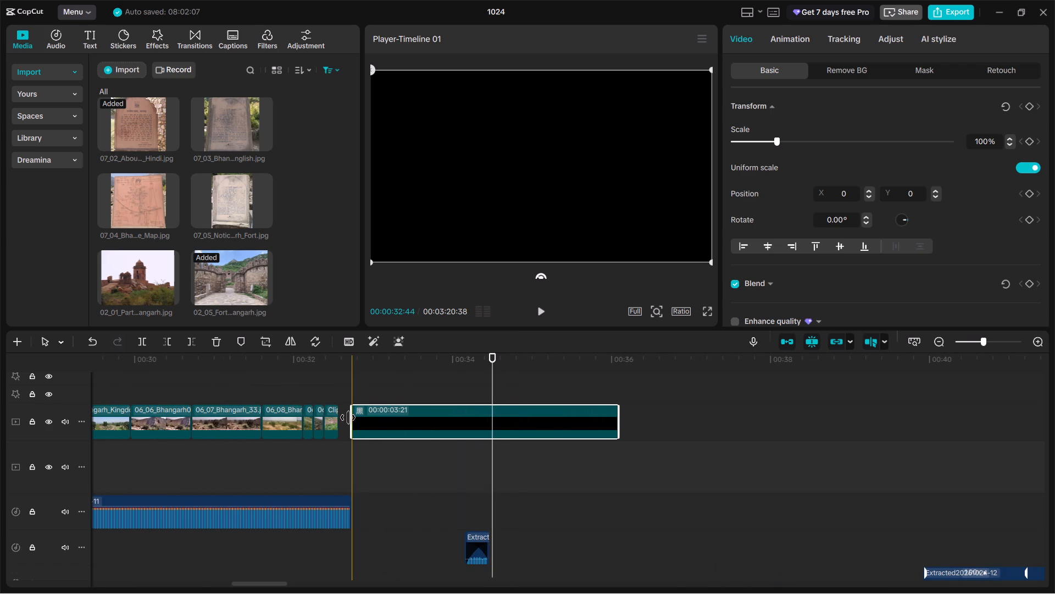
pyautogui.moveTo(349, 424); pyautogui.dragTo(336, 430)
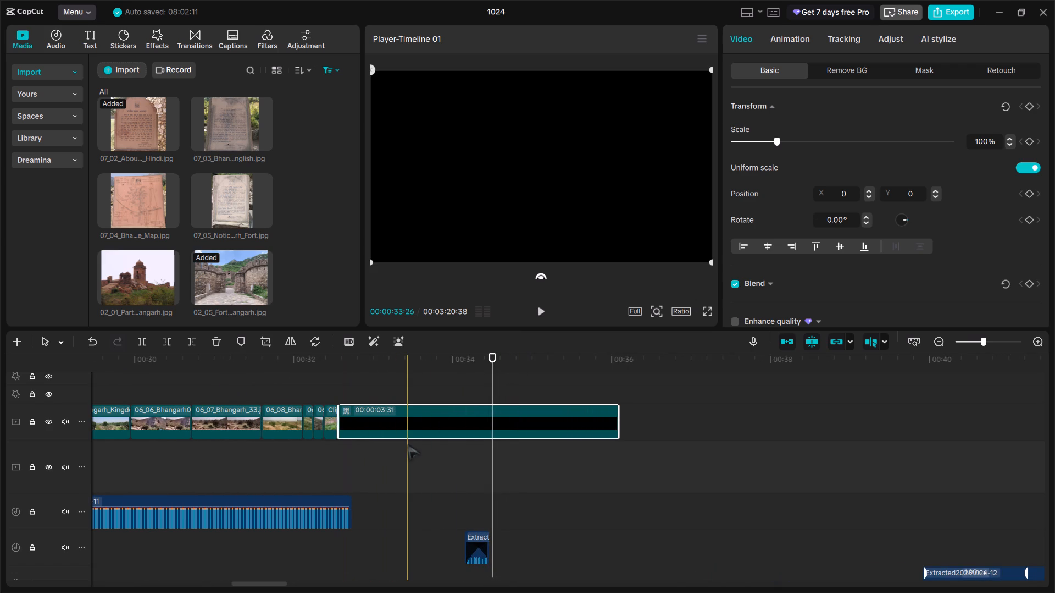
pyautogui.scroll(3, 408, 445)
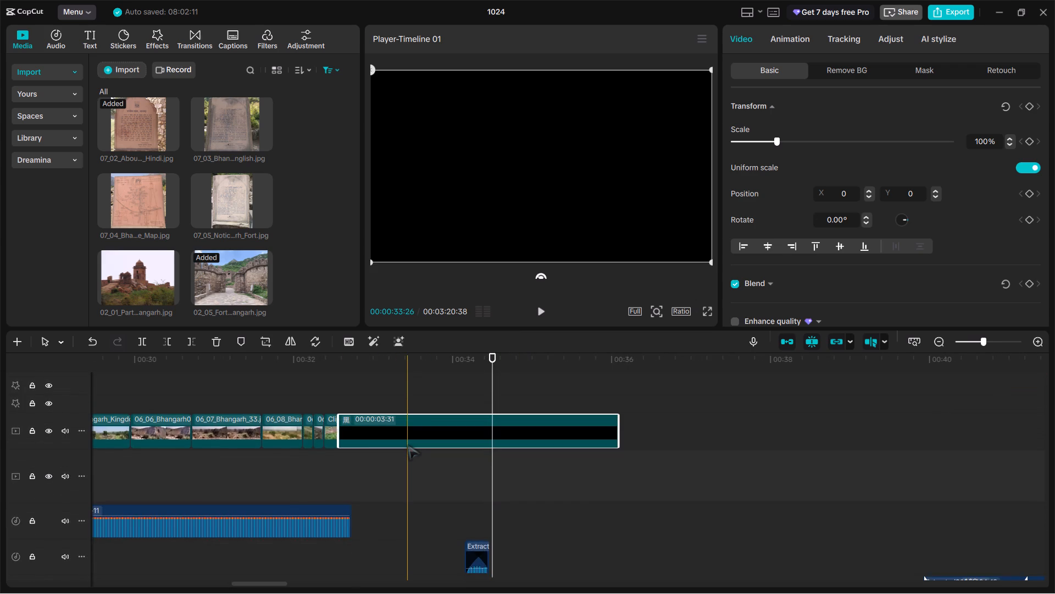
# Move the "Bhangar ka such" text clip above the black clip so it starts at the black clip's beginning.
pyautogui.keyDown('ctrl'); pyautogui.scroll(-7, 408, 445); pyautogui.keyUp('ctrl')
pyautogui.scroll(1, 410, 485)
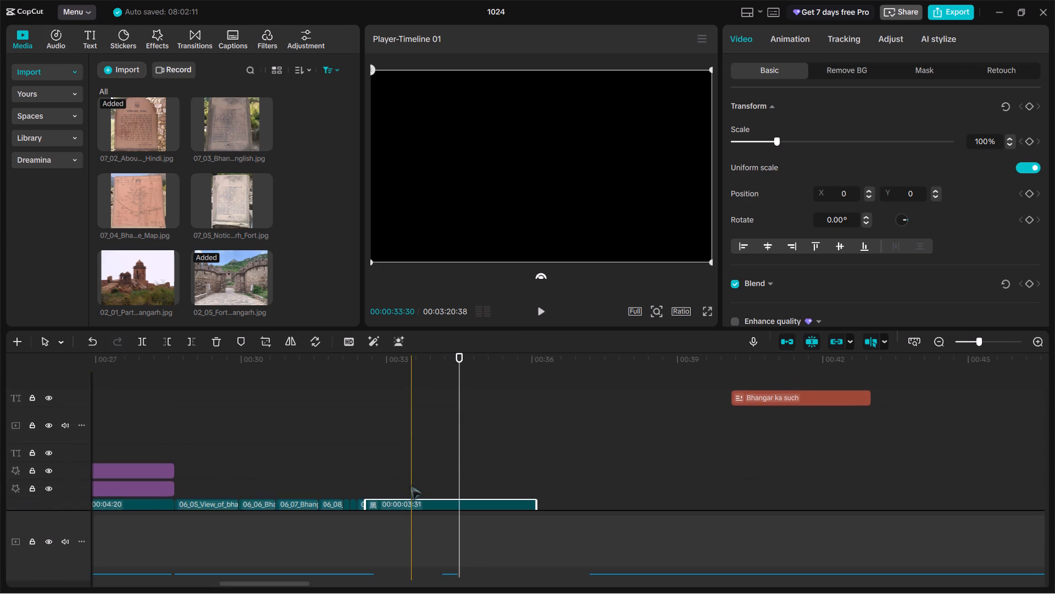
pyautogui.scroll(1, 410, 485)
pyautogui.moveTo(757, 397); pyautogui.dragTo(443, 452)
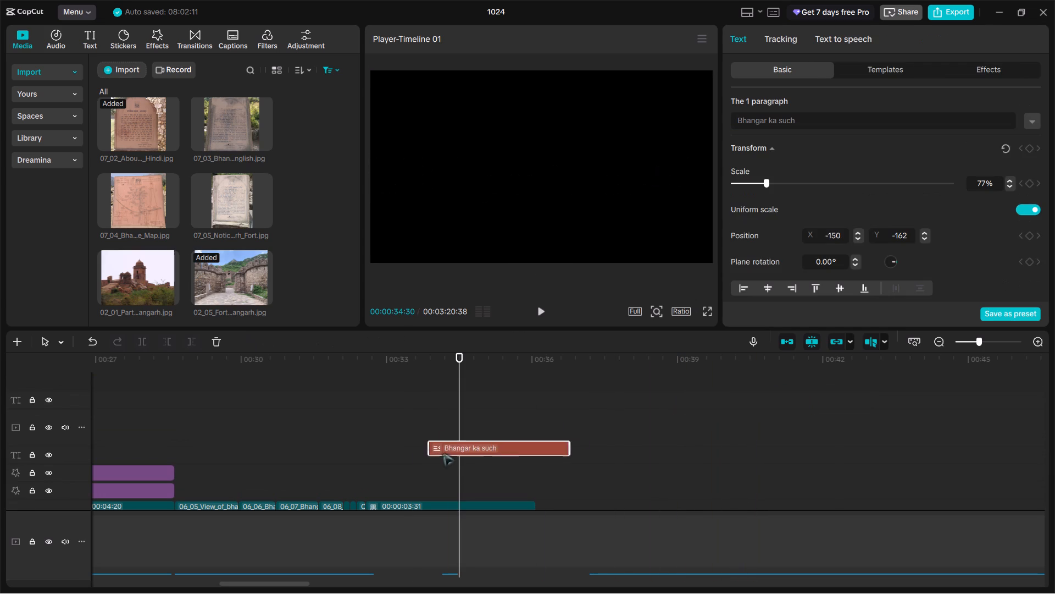
pyautogui.moveTo(443, 452); pyautogui.dragTo(404, 477)
pyautogui.scroll(-1, 404, 477)
pyautogui.moveTo(401, 383); pyautogui.dragTo(384, 436)
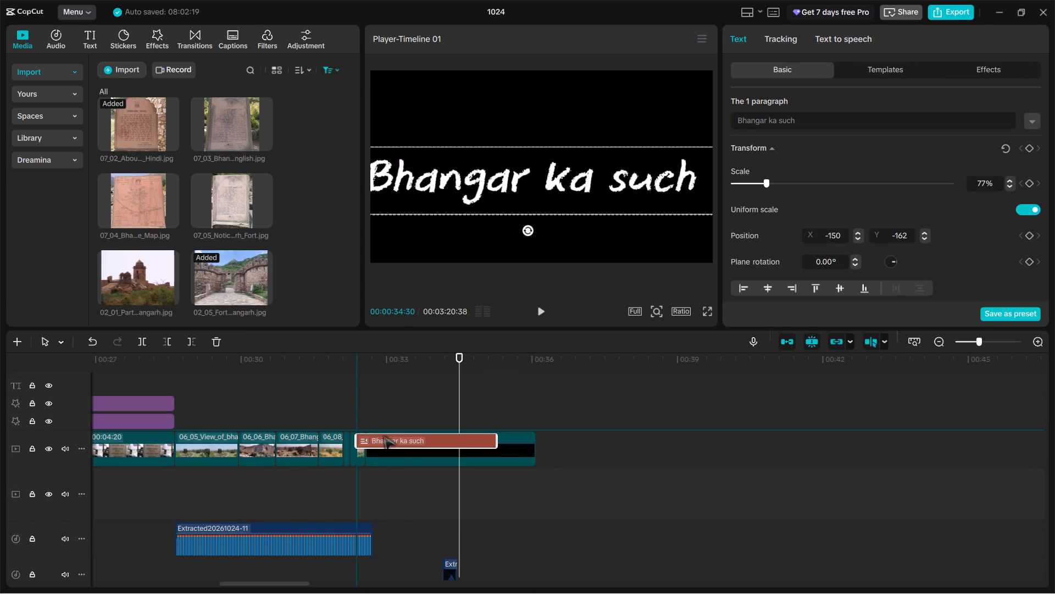
pyautogui.moveTo(384, 436); pyautogui.dragTo(391, 419)
pyautogui.keyDown('ctrl'); pyautogui.scroll(5, 391, 419); pyautogui.keyUp('ctrl')
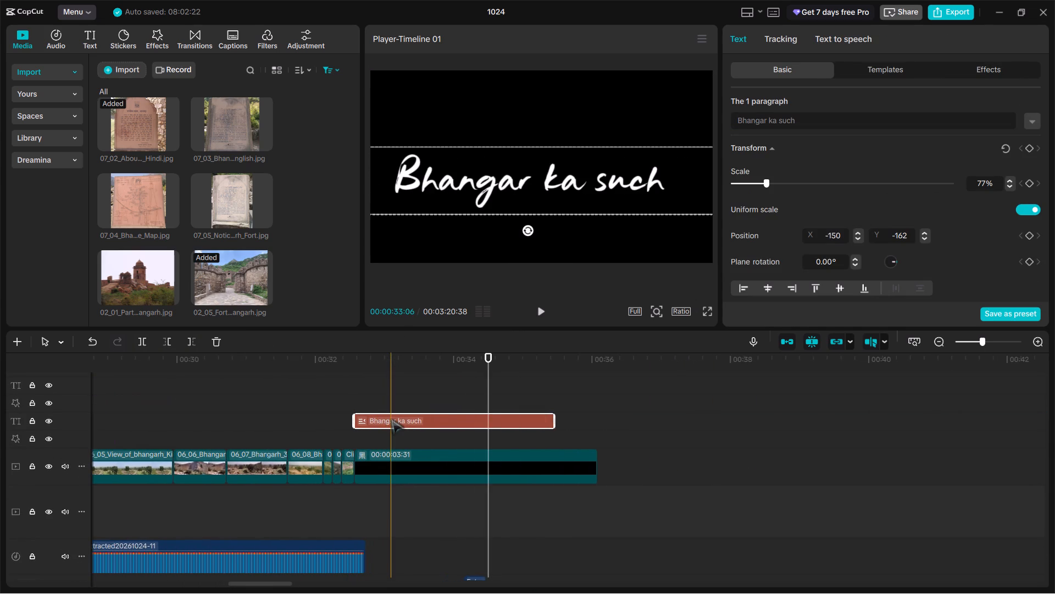
# Reposition the "Bhangar ka such" title in the frame to X 0, Y -150.
pyautogui.keyDown('ctrl'); pyautogui.scroll(5, 391, 419); pyautogui.keyUp('ctrl')
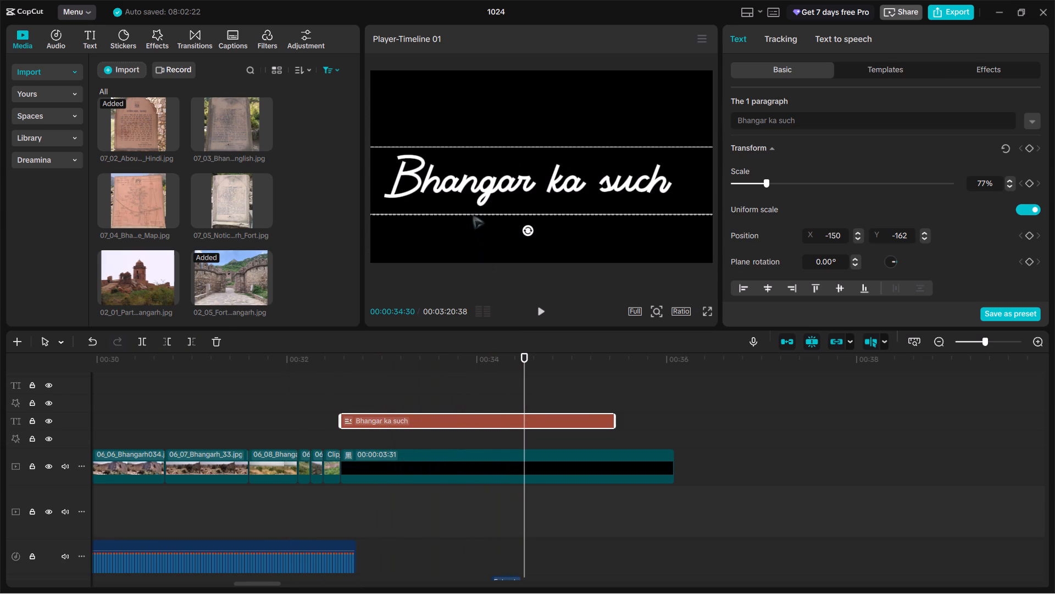
pyautogui.moveTo(468, 199); pyautogui.dragTo(480, 198)
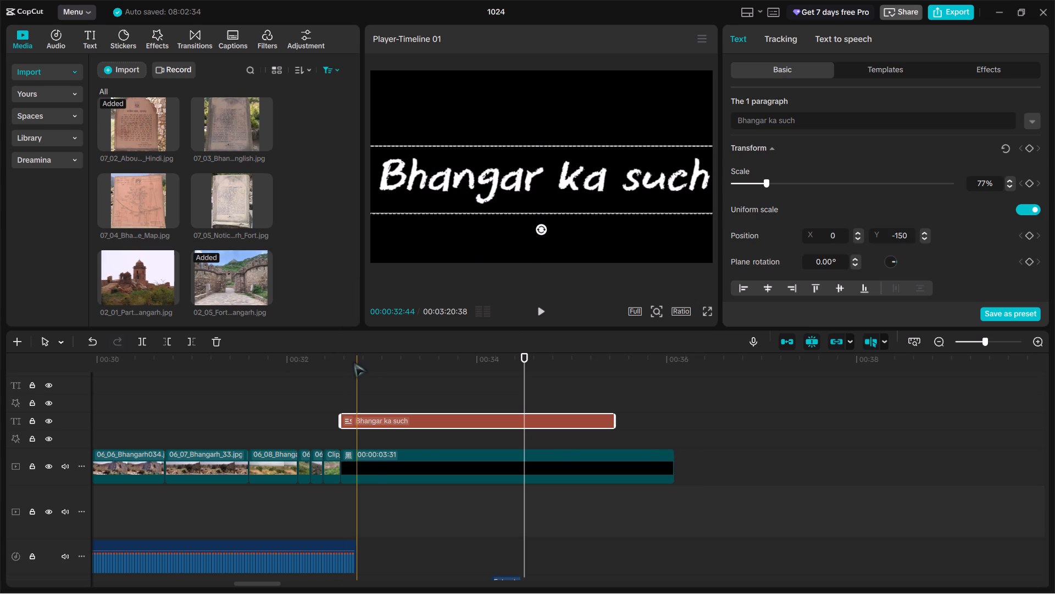
# Preview the title, and move the Bass Cinematic horror intro music so it starts together with the black clip.
pyautogui.press('space')
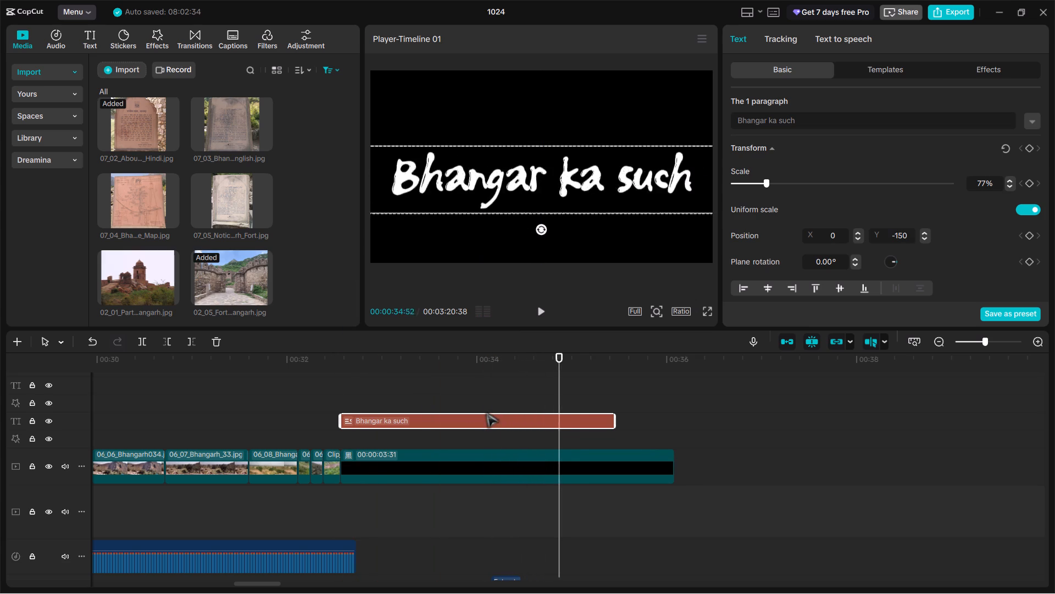
pyautogui.press('space')
pyautogui.scroll(-2, 486, 413)
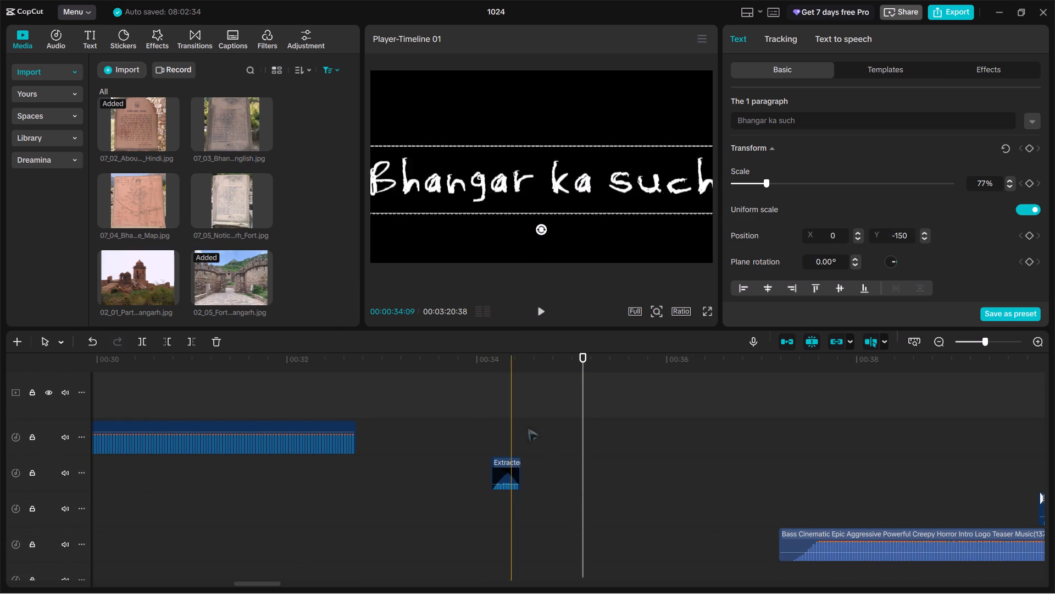
pyautogui.press('space')
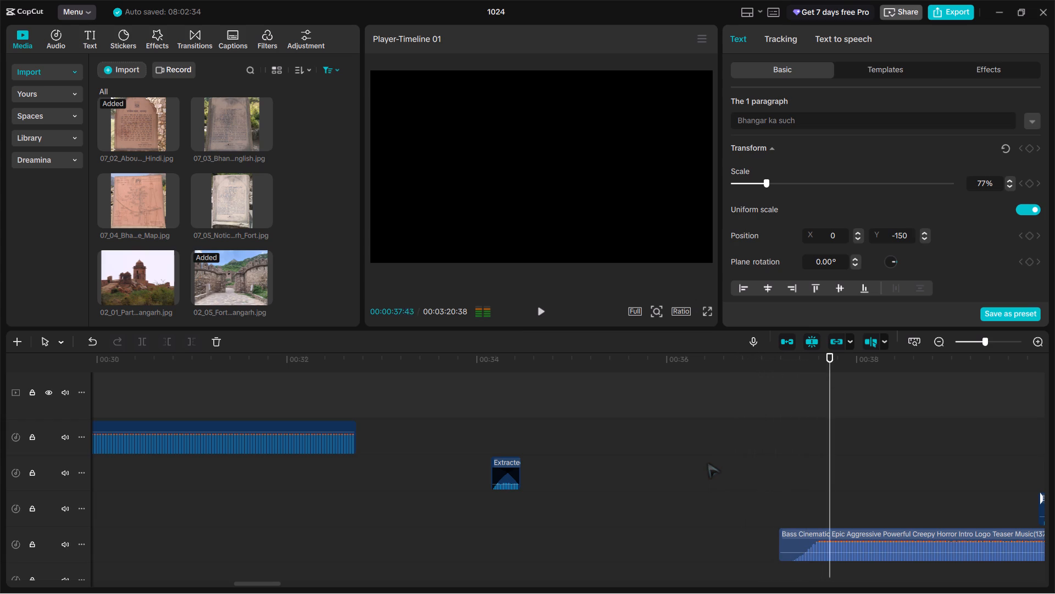
pyautogui.press('space')
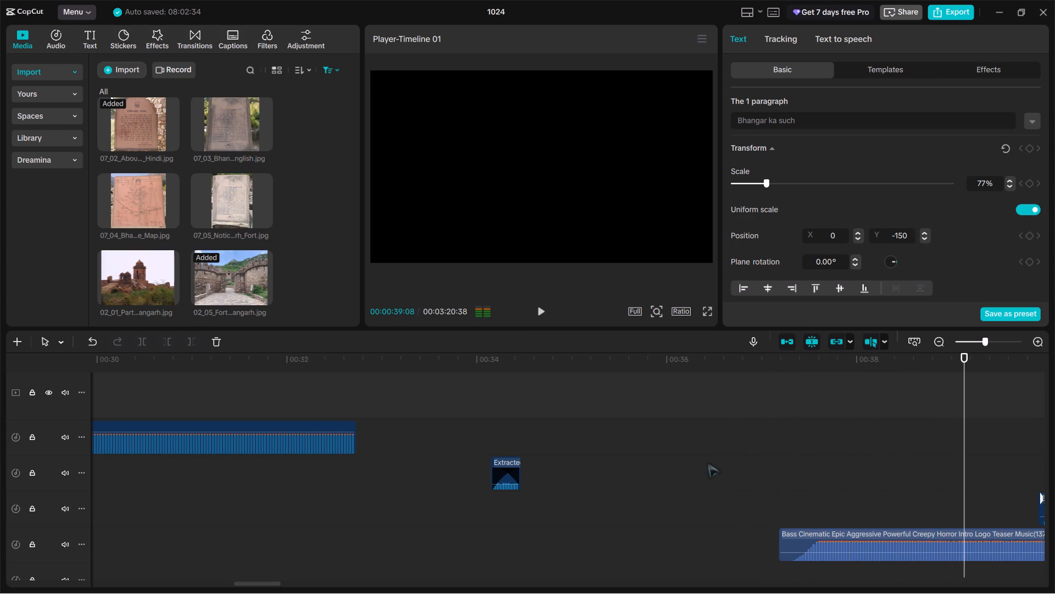
pyautogui.moveTo(867, 543); pyautogui.dragTo(473, 430)
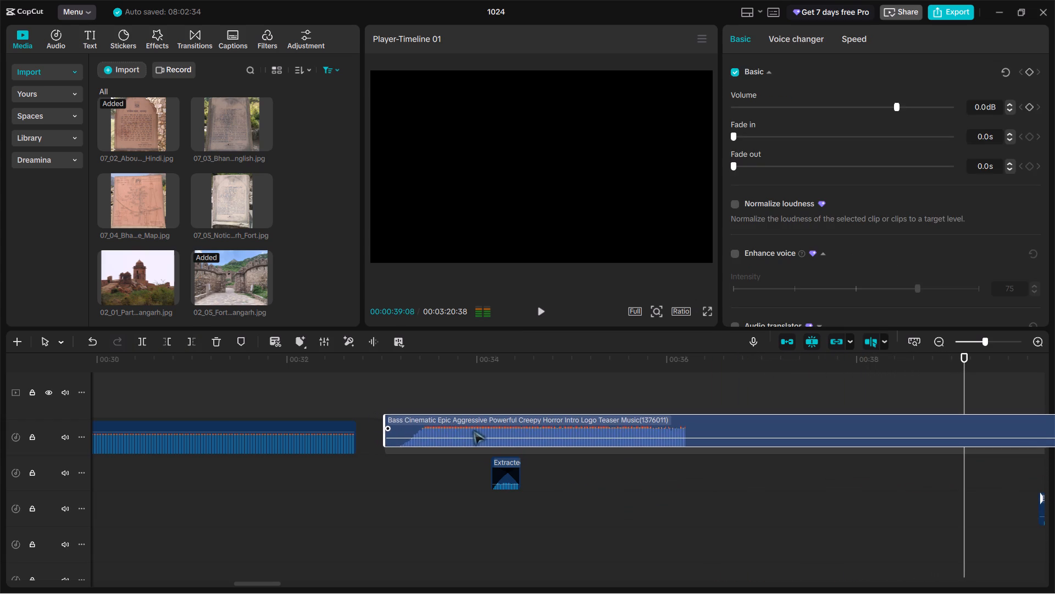
pyautogui.moveTo(473, 430); pyautogui.dragTo(476, 430)
pyautogui.scroll(2, 476, 430)
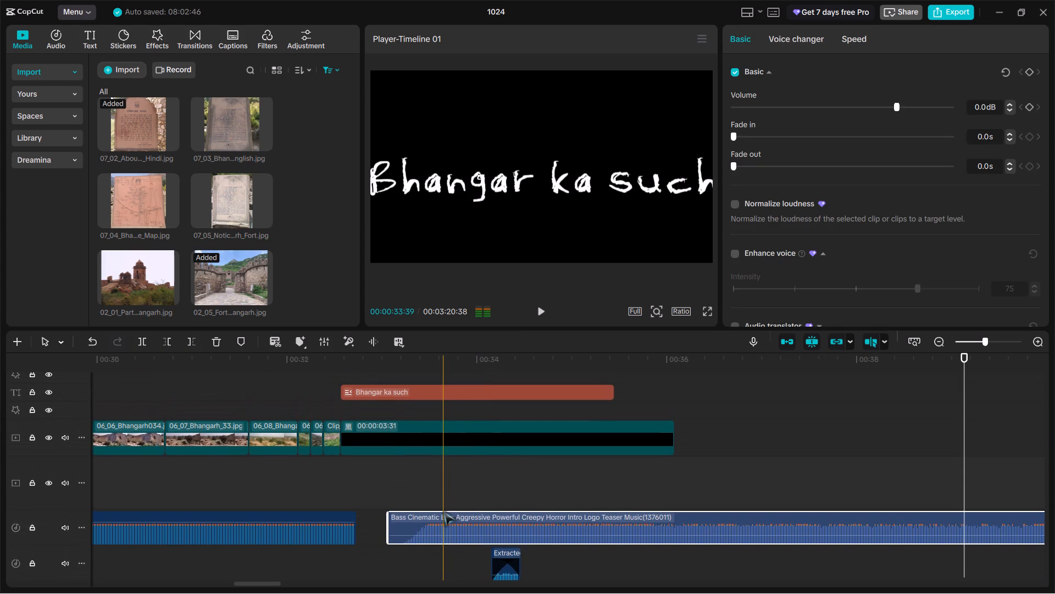
pyautogui.moveTo(435, 527); pyautogui.dragTo(390, 482)
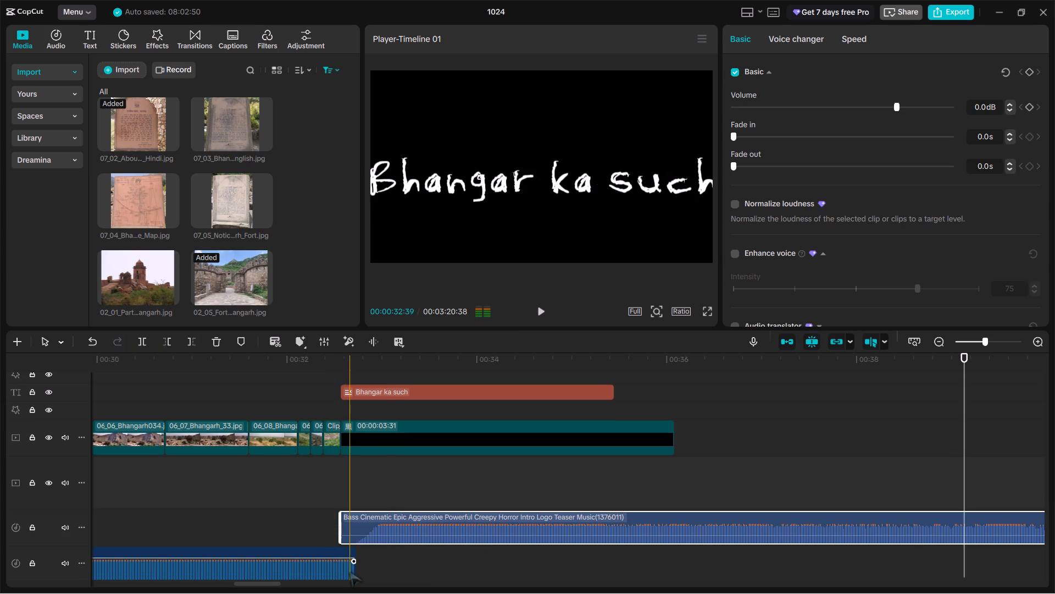
pyautogui.click(337, 567)
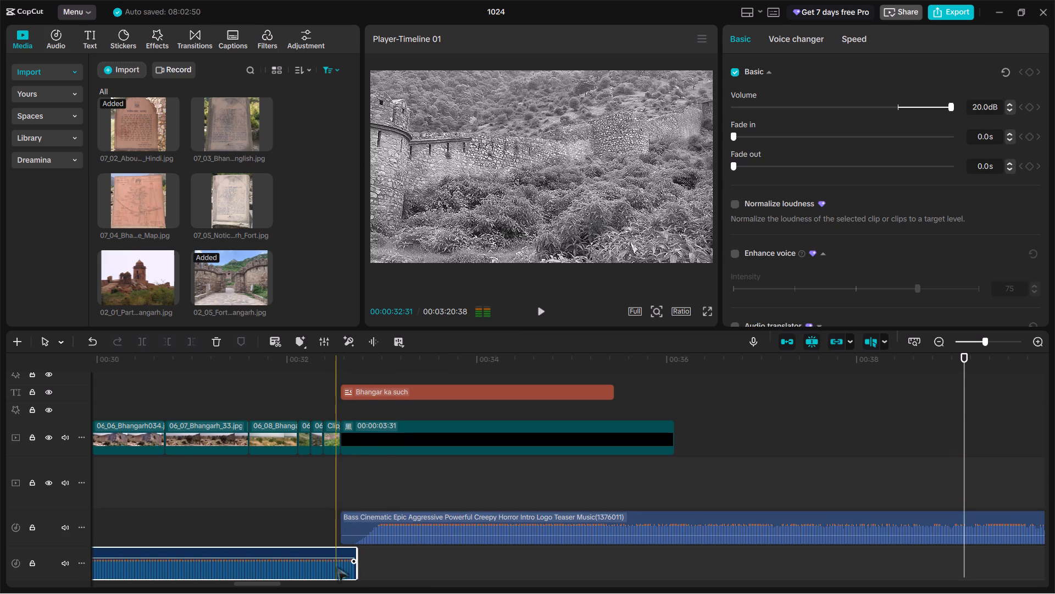
pyautogui.scroll(-1, 337, 567)
pyautogui.moveTo(359, 521); pyautogui.dragTo(341, 521)
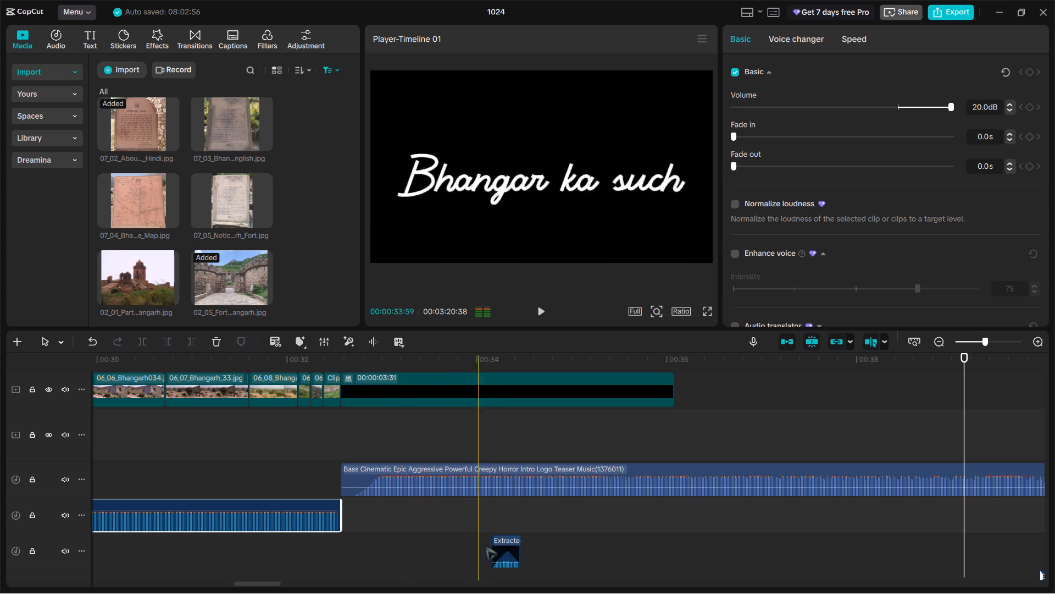
# Delete the short extracted audio clip at about 00:34 beneath the intro music.
pyautogui.click(498, 550)
pyautogui.press('Delete')
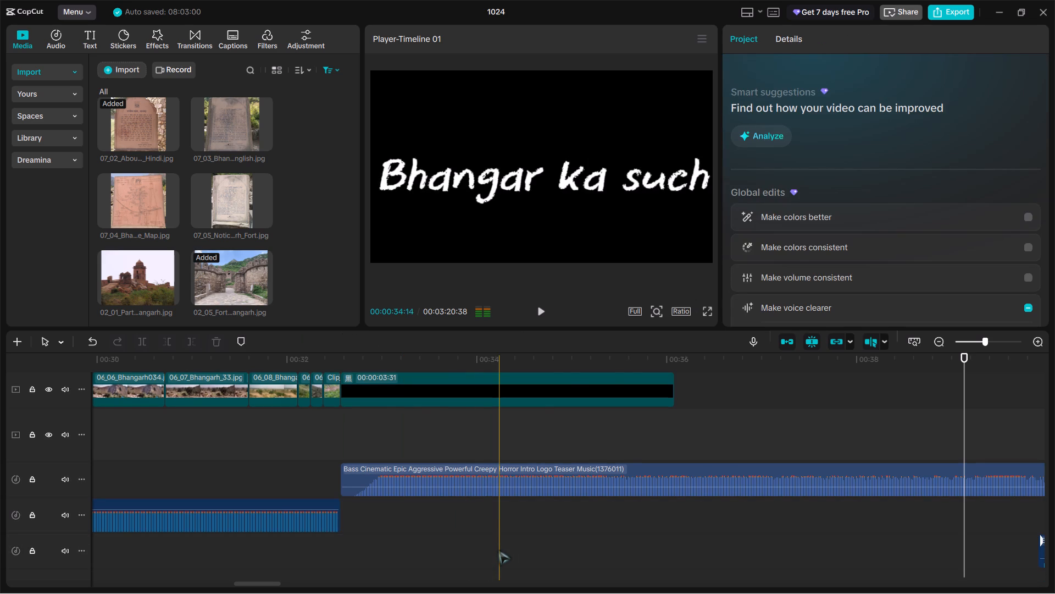
# Play back from the 06_08 clip through the title section to the end of the Bass Cinematic music.
pyautogui.hscroll(1, 498, 550)
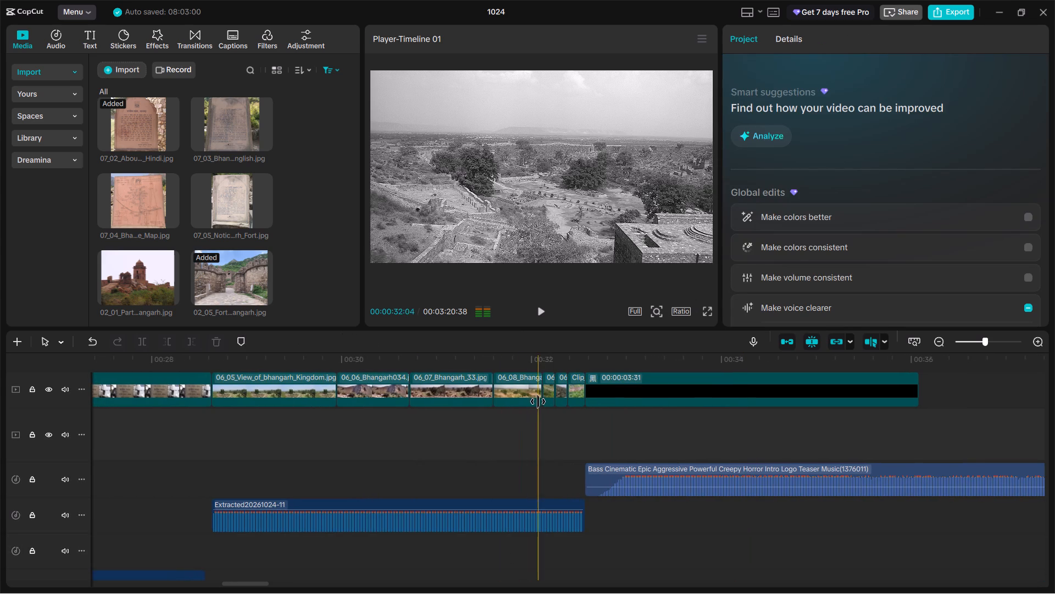
pyautogui.click(525, 421)
pyautogui.press('space')
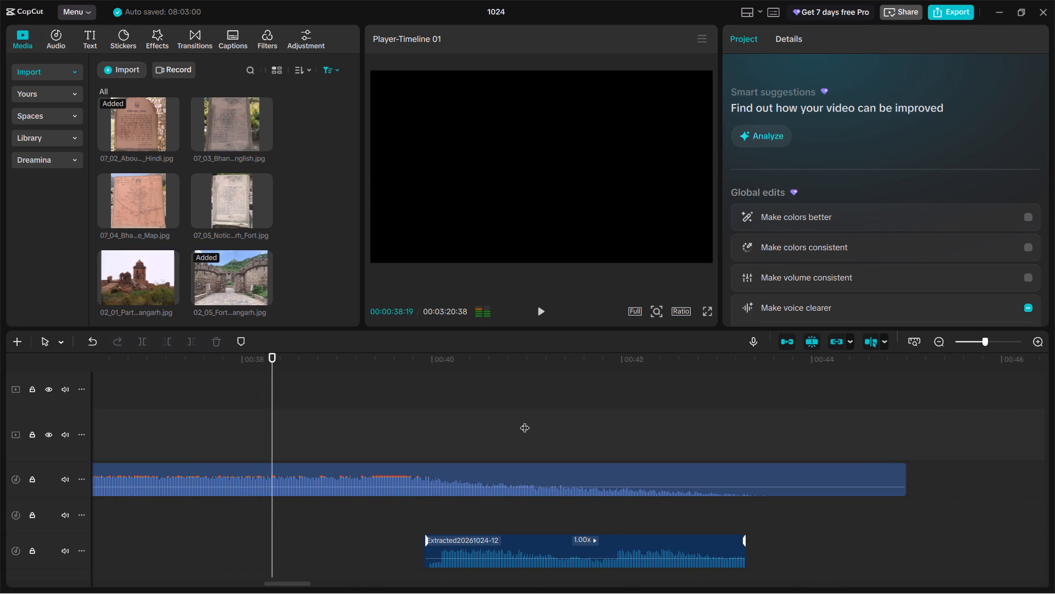
pyautogui.hscroll(3, 483, 453)
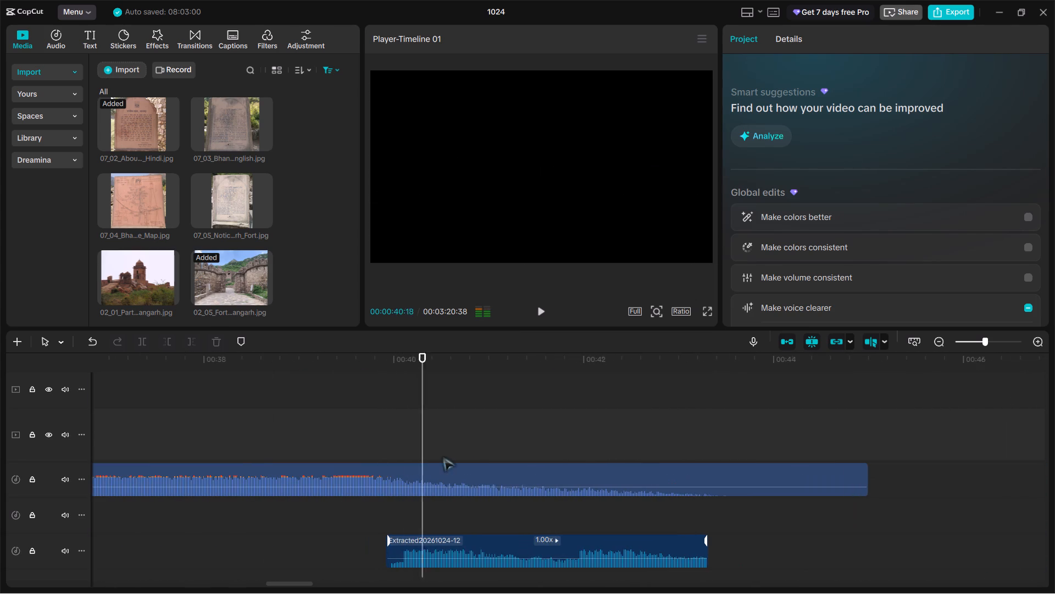
pyautogui.scroll(1, 443, 457)
pyautogui.keyDown('ctrl'); pyautogui.scroll(-1, 443, 457); pyautogui.keyUp('ctrl')
pyautogui.keyDown('ctrl'); pyautogui.scroll(1, 443, 457); pyautogui.keyUp('ctrl')
pyautogui.keyDown('ctrl'); pyautogui.scroll(-1, 443, 457); pyautogui.keyUp('ctrl')
pyautogui.keyDown('ctrl'); pyautogui.scroll(1, 443, 457); pyautogui.keyUp('ctrl')
pyautogui.keyDown('ctrl'); pyautogui.scroll(-7, 443, 457); pyautogui.keyUp('ctrl')
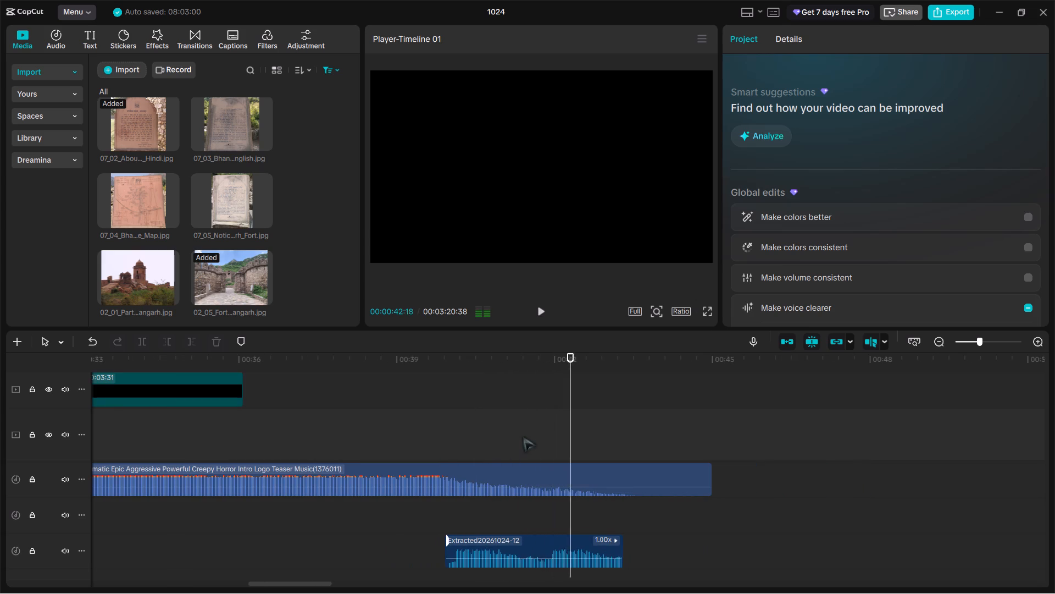
pyautogui.rightClick(523, 437)
pyautogui.press('space')
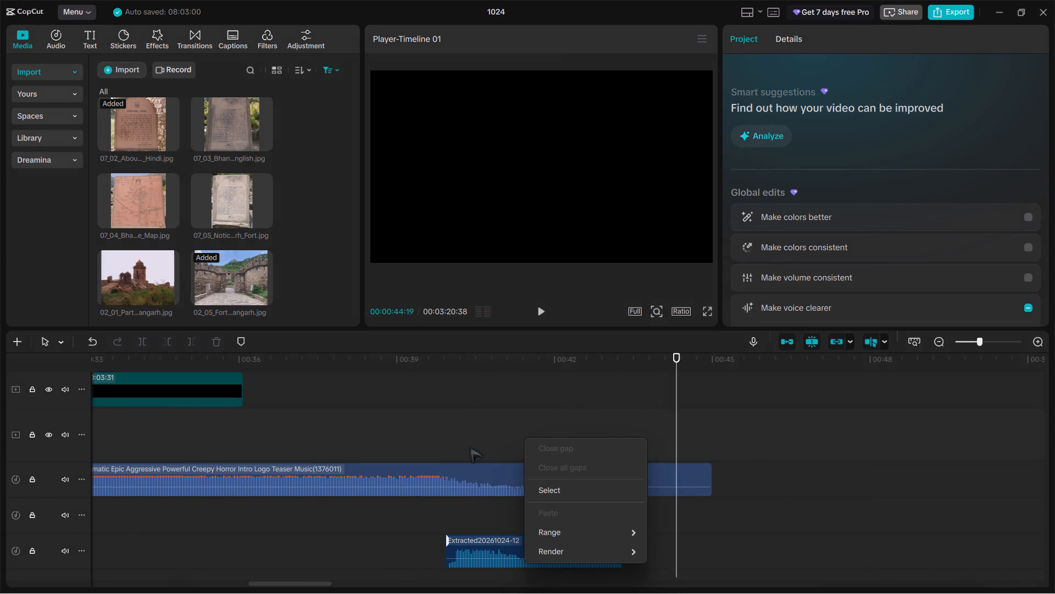
pyautogui.press('space')
pyautogui.click(352, 342)
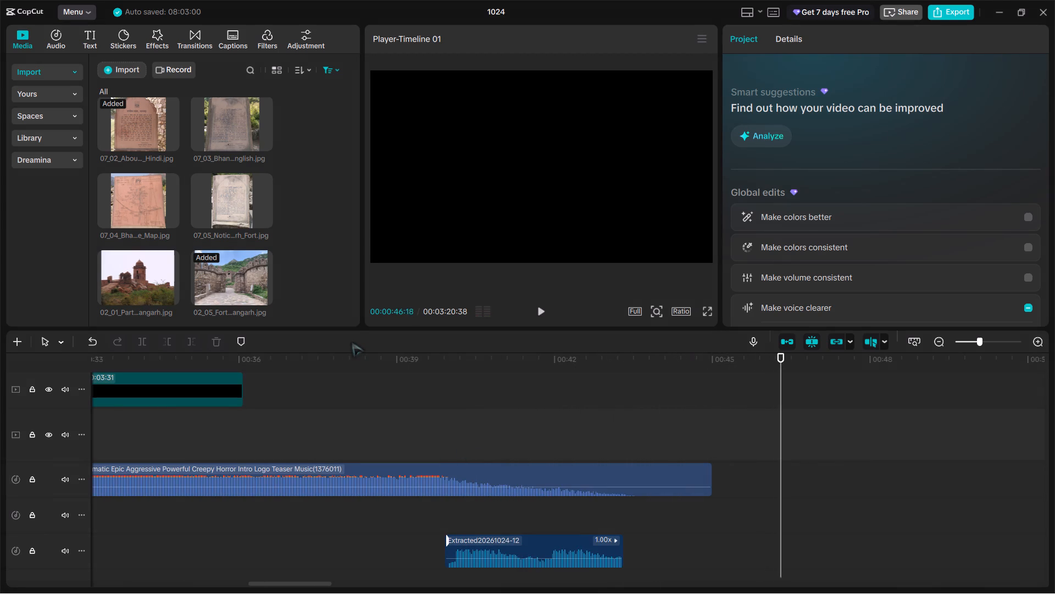
pyautogui.click(352, 342)
pyautogui.press('space')
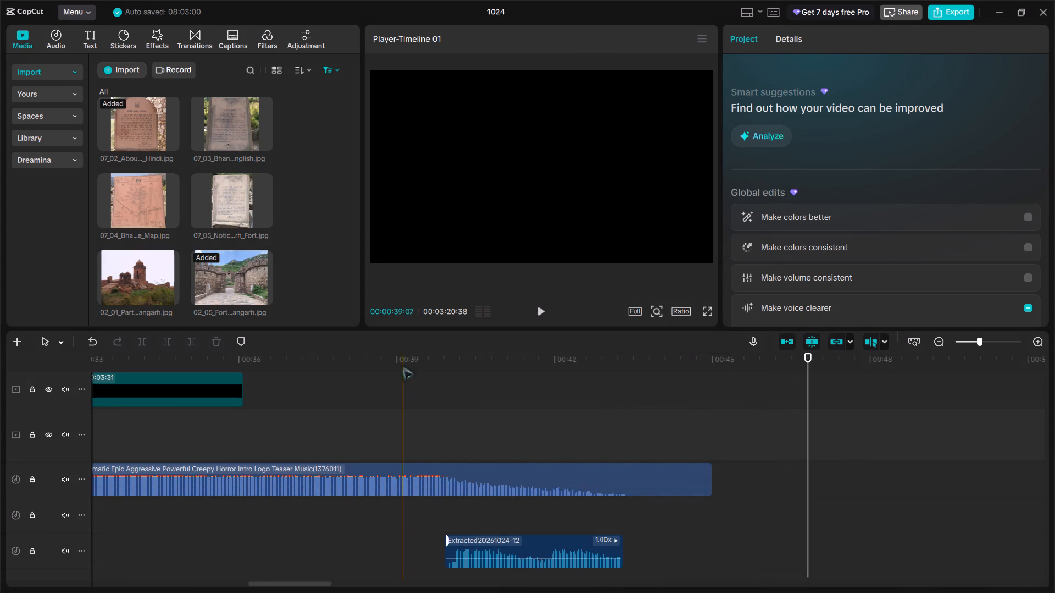
pyautogui.moveTo(364, 339); pyautogui.dragTo(418, 339)
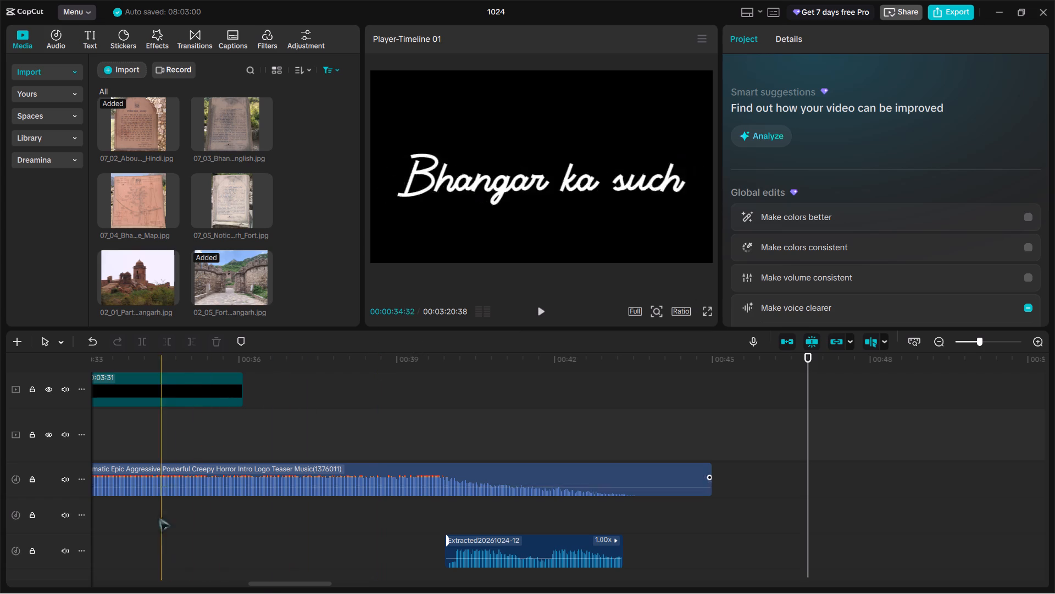
# Extend the end of the "Bhangar ka such" text clip to the end of the black clip.
pyautogui.moveTo(269, 581); pyautogui.dragTo(238, 589)
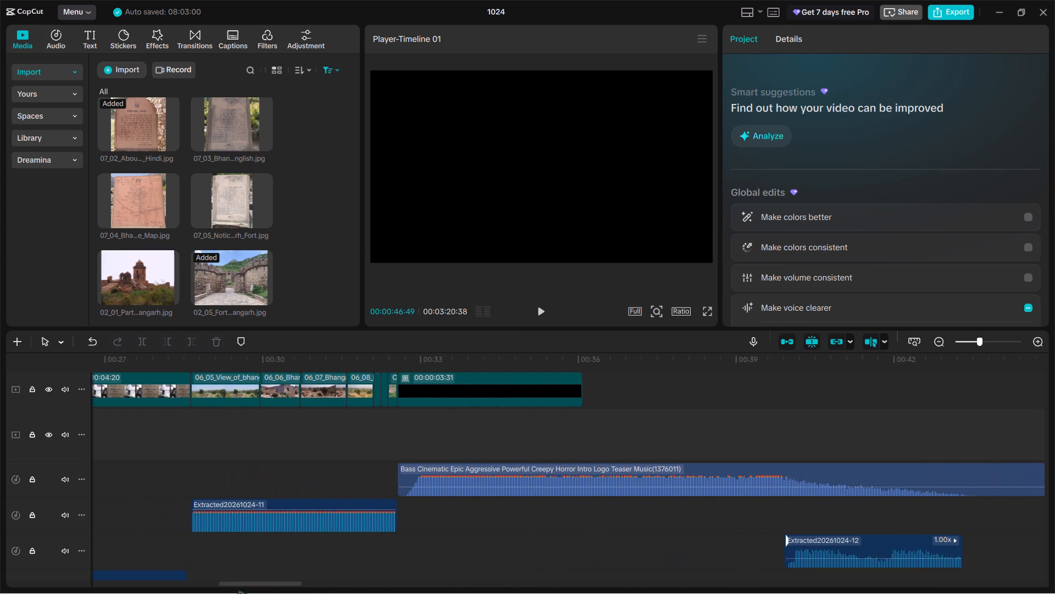
pyautogui.moveTo(238, 589); pyautogui.dragTo(237, 589)
pyautogui.scroll(12, 354, 495)
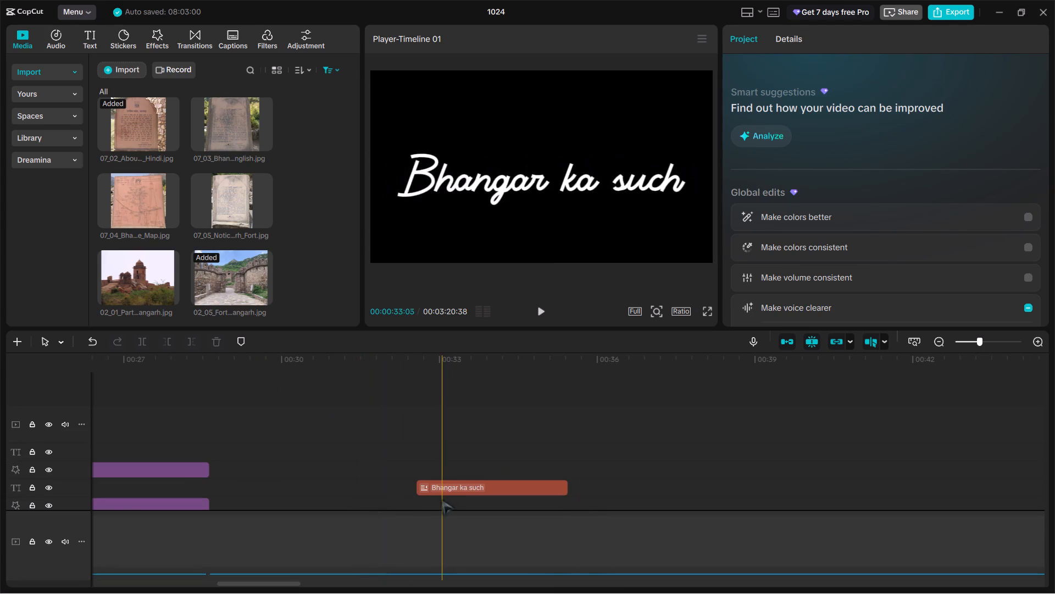
pyautogui.scroll(-10, 456, 501)
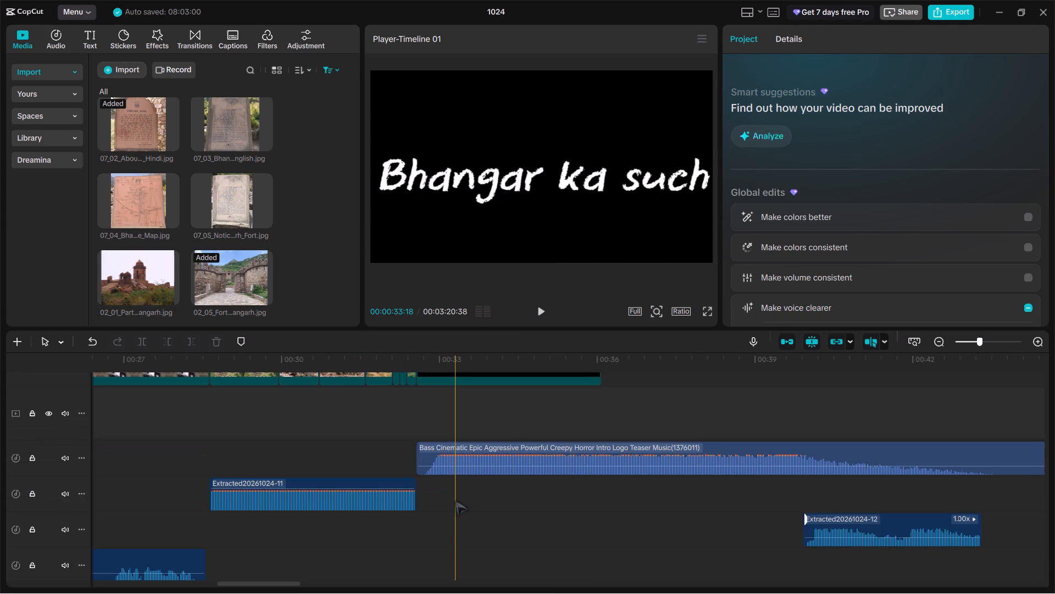
pyautogui.scroll(9, 456, 501)
pyautogui.click(464, 475)
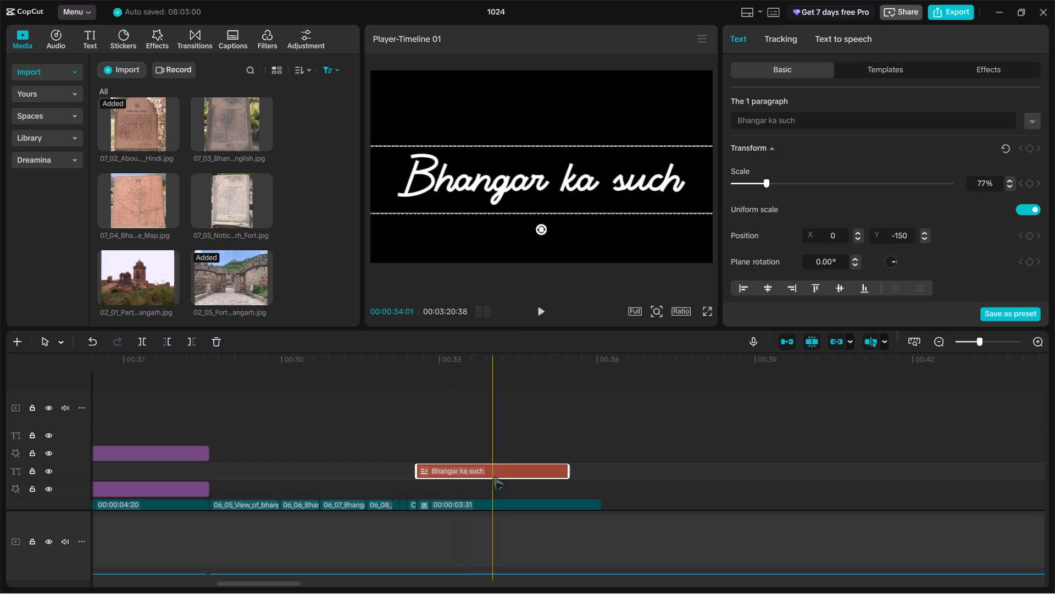
pyautogui.keyDown('ctrl'); pyautogui.scroll(-5, 493, 477); pyautogui.keyUp('ctrl')
pyautogui.rightClick(493, 477)
pyautogui.click(493, 477)
pyautogui.scroll(-1, 493, 477)
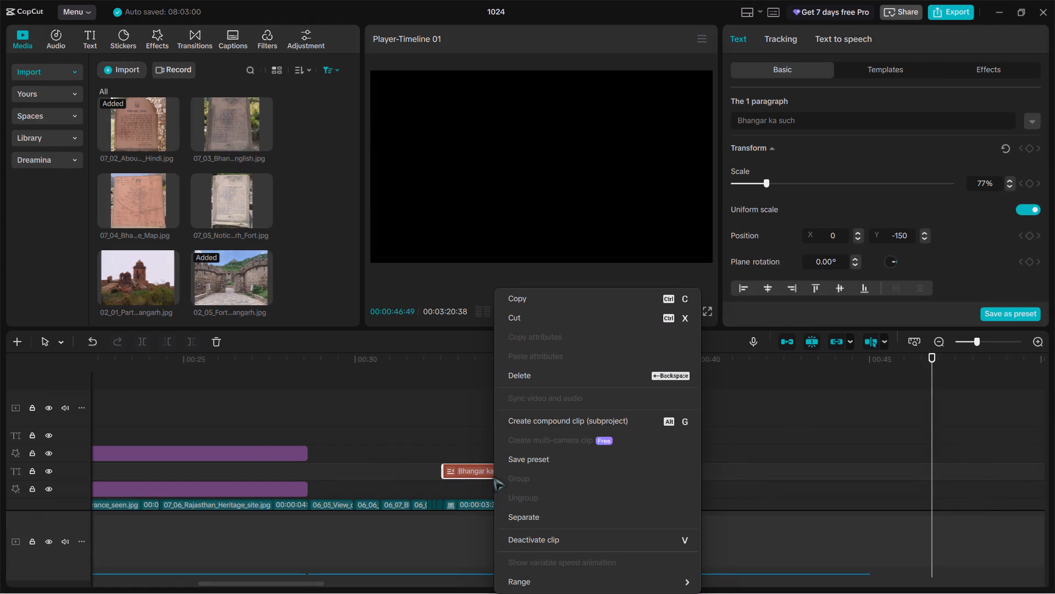
pyautogui.scroll(-1, 493, 477)
pyautogui.click(469, 472)
pyautogui.scroll(-1, 469, 472)
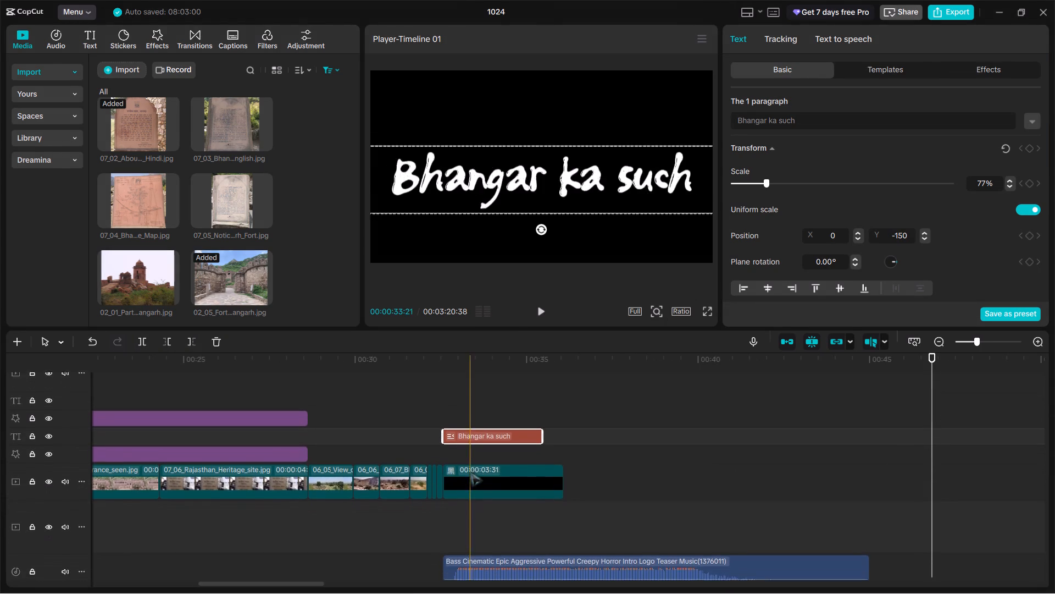
pyautogui.scroll(-1, 470, 472)
pyautogui.moveTo(543, 435); pyautogui.dragTo(557, 434)
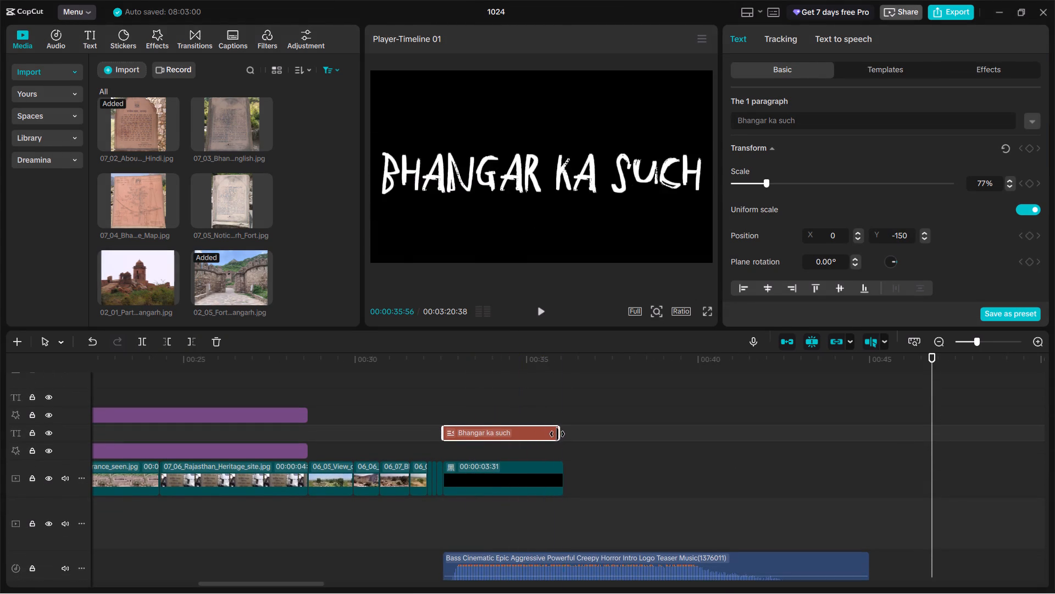
pyautogui.moveTo(557, 434); pyautogui.dragTo(560, 434)
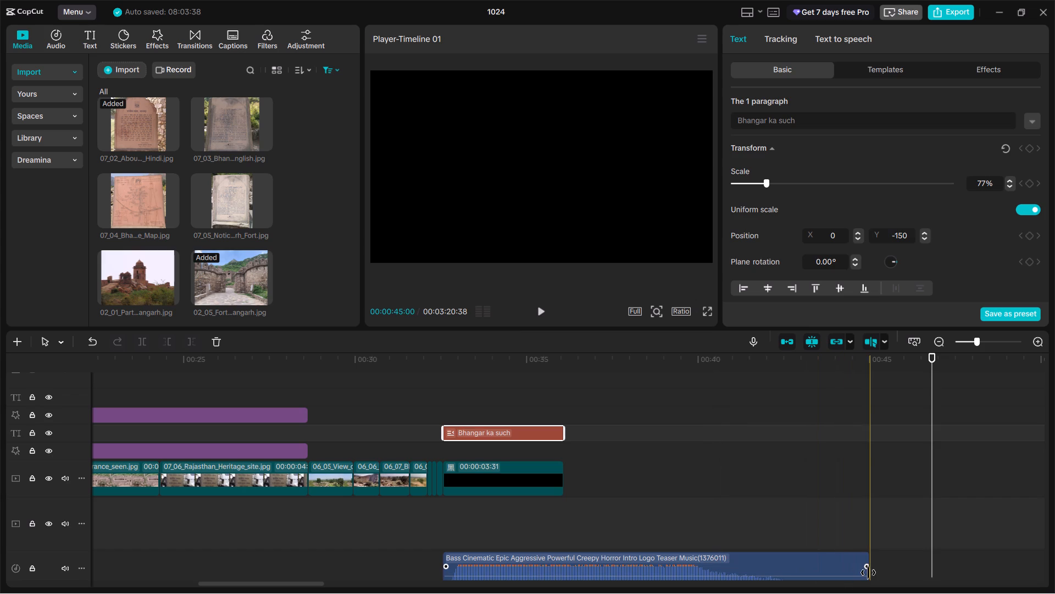
# Trim the end of the Bass Cinematic music back to the end of the black clip.
pyautogui.moveTo(869, 573); pyautogui.dragTo(561, 564)
# Return to the start of the timeline and play the video full screen from the beginning.
pyautogui.moveTo(462, 370); pyautogui.dragTo(327, 371)
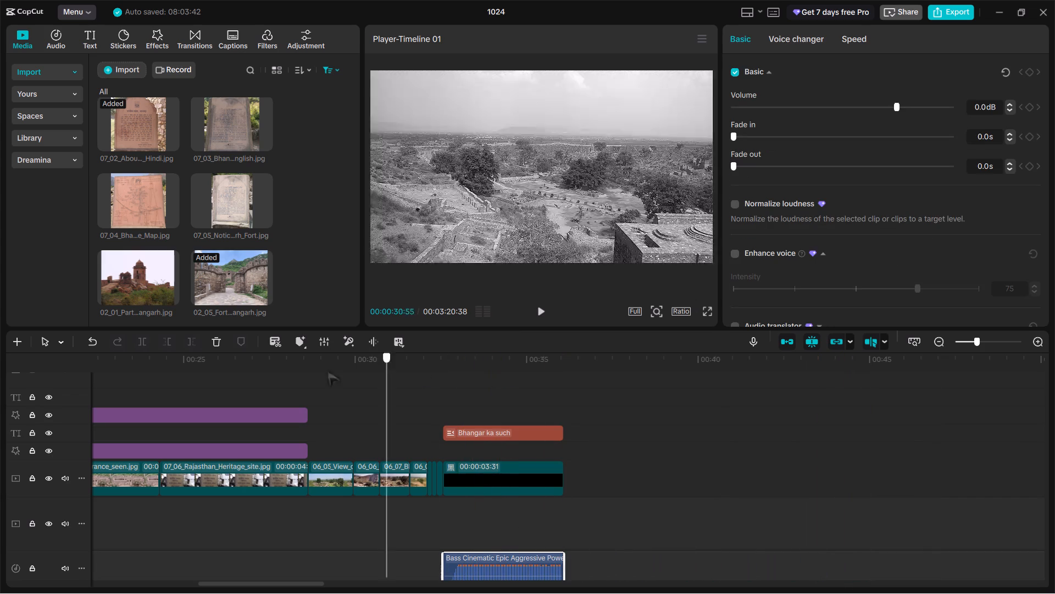
pyautogui.moveTo(327, 371); pyautogui.dragTo(39, 371)
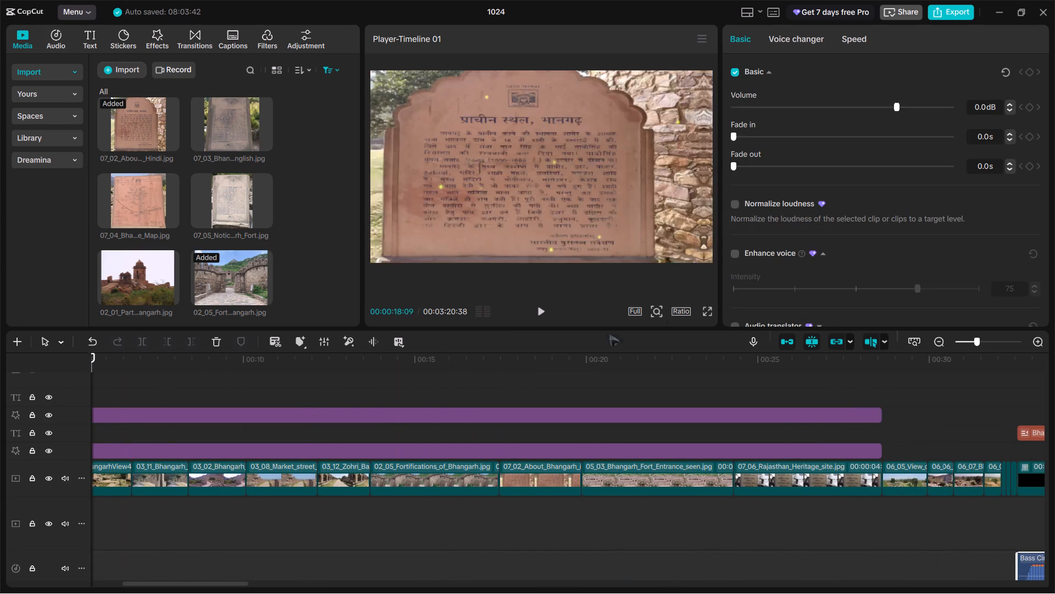
pyautogui.click(698, 311)
pyautogui.click(712, 316)
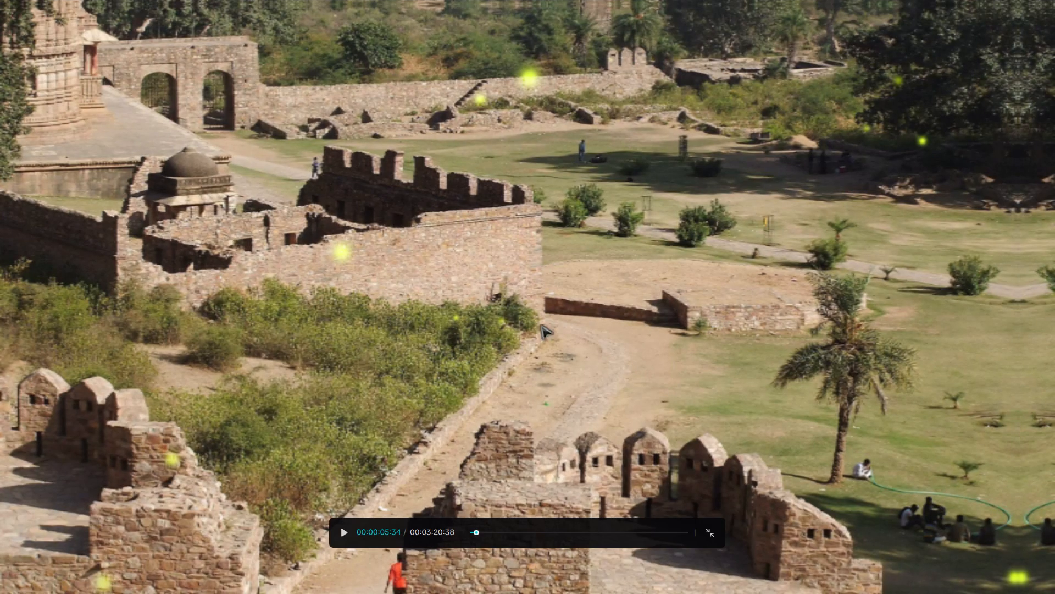
pyautogui.press('space')
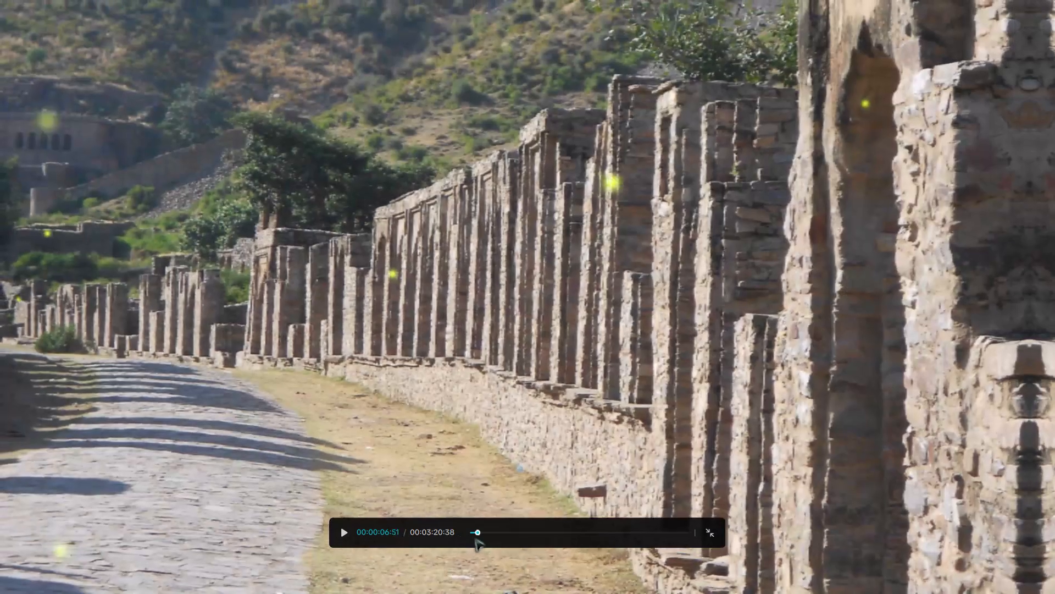
pyautogui.moveTo(485, 529); pyautogui.dragTo(437, 529)
pyautogui.moveTo(477, 533); pyautogui.dragTo(415, 534)
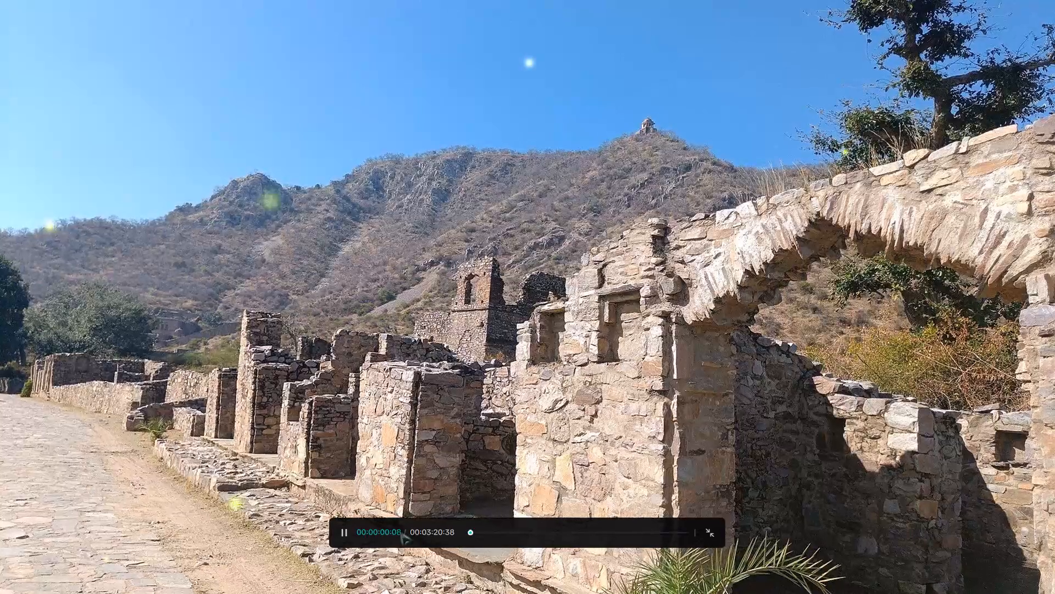
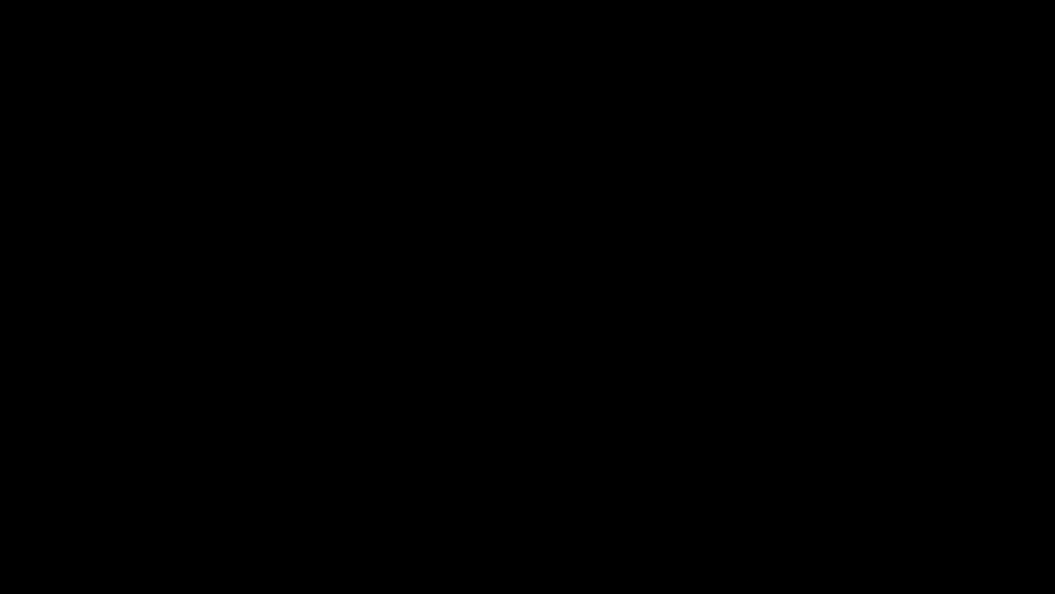
# Leave the full-screen playback and go to the cut between the 07_06_Rajasthan_Heritage_site and 06_05_View clips.
pyautogui.click(653, 203)
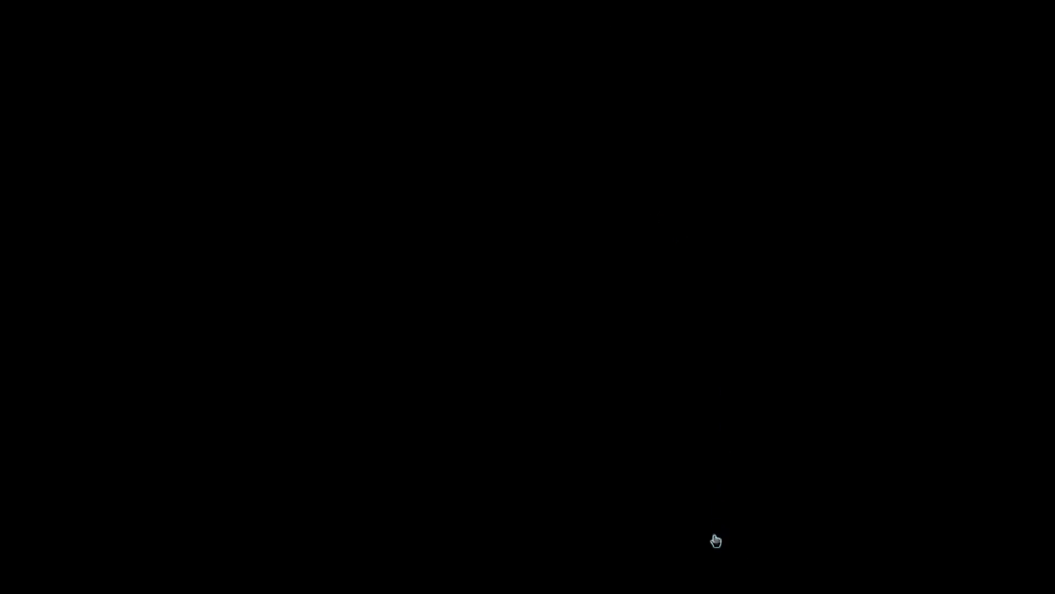
pyautogui.click(714, 534)
pyautogui.moveTo(522, 361); pyautogui.dragTo(486, 366)
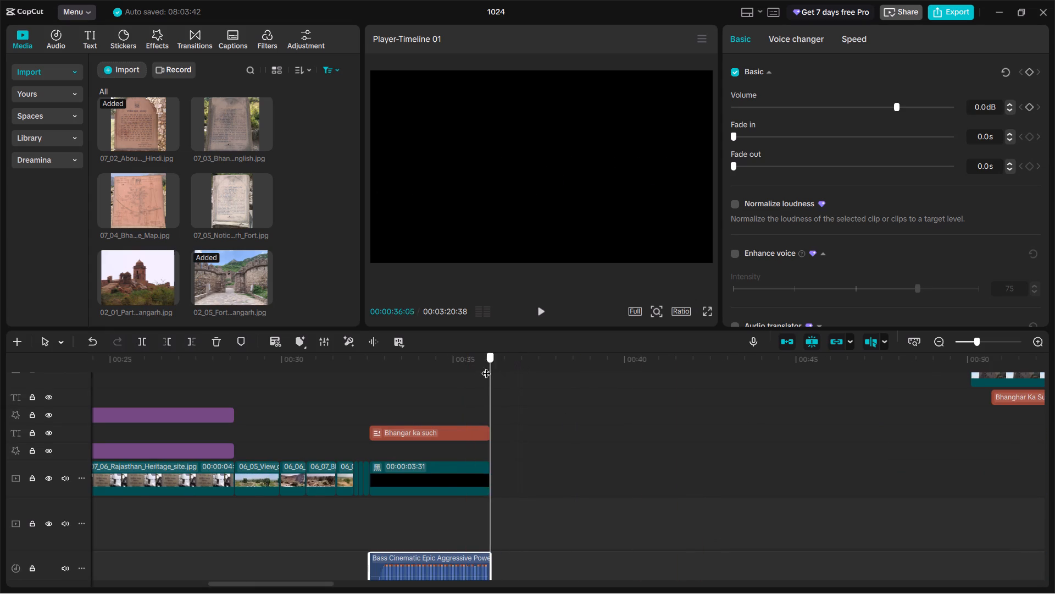
pyautogui.moveTo(486, 366); pyautogui.dragTo(365, 387)
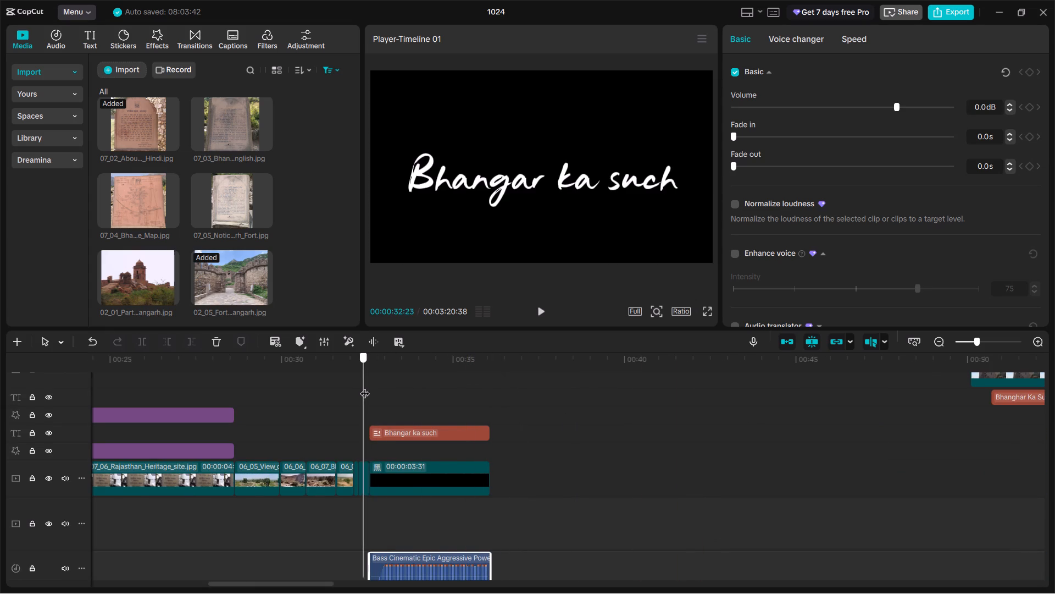
pyautogui.moveTo(365, 387); pyautogui.dragTo(240, 392)
pyautogui.click(252, 478)
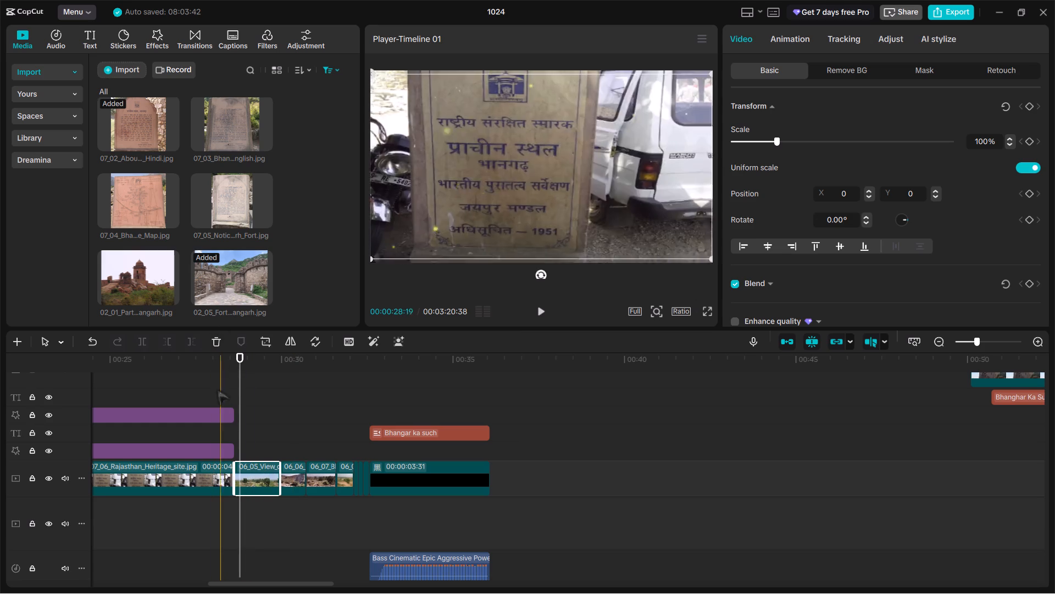
pyautogui.moveTo(242, 353); pyautogui.dragTo(231, 356)
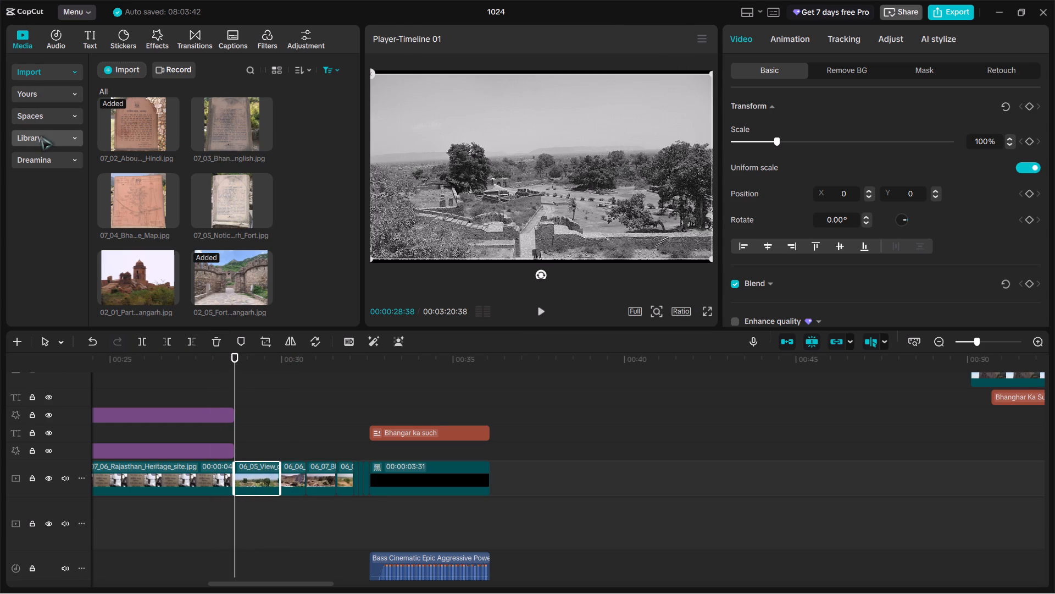
# Search the transitions library for "smooth".
pyautogui.click(198, 39)
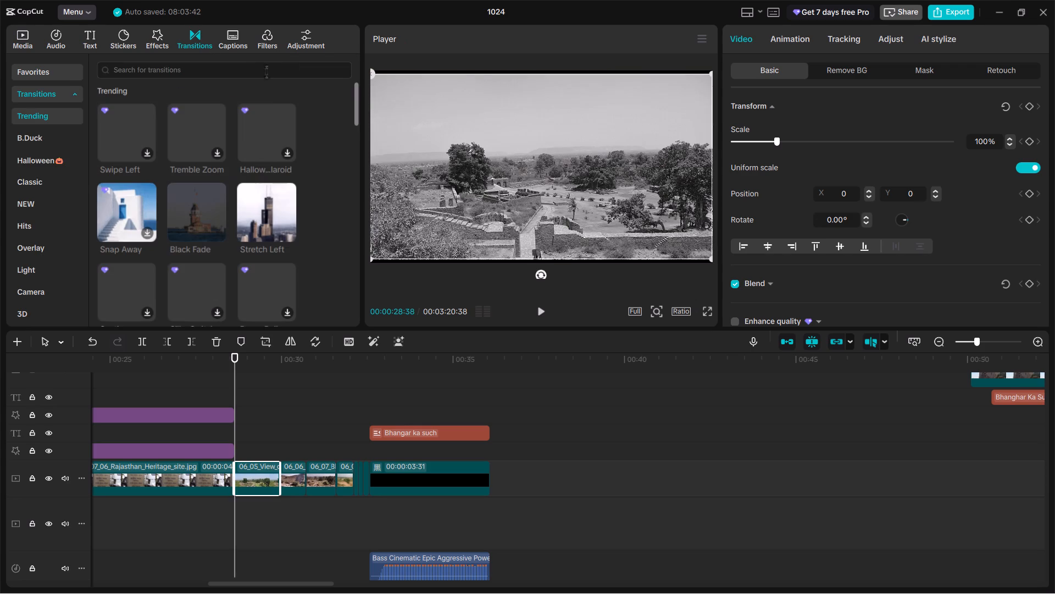
pyautogui.click(256, 77)
pyautogui.write('smoooth')
pyautogui.hotkey('shift', 'Up')
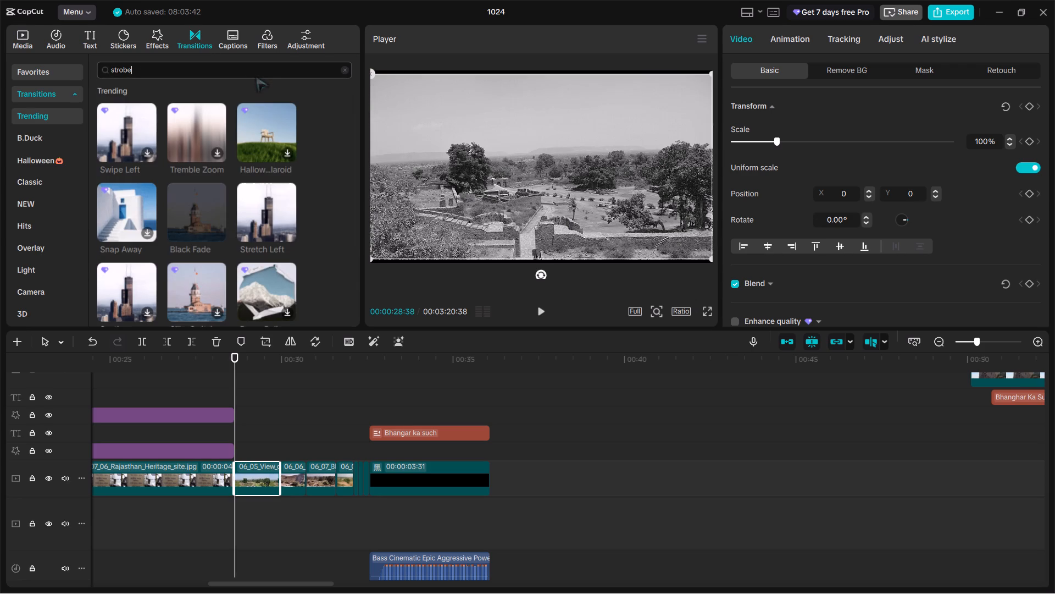
pyautogui.press('BackSpace')
pyautogui.press('BackSpace')
pyautogui.press('BackSpace')
pyautogui.press('BackSpace')
pyautogui.press('BackSpace')
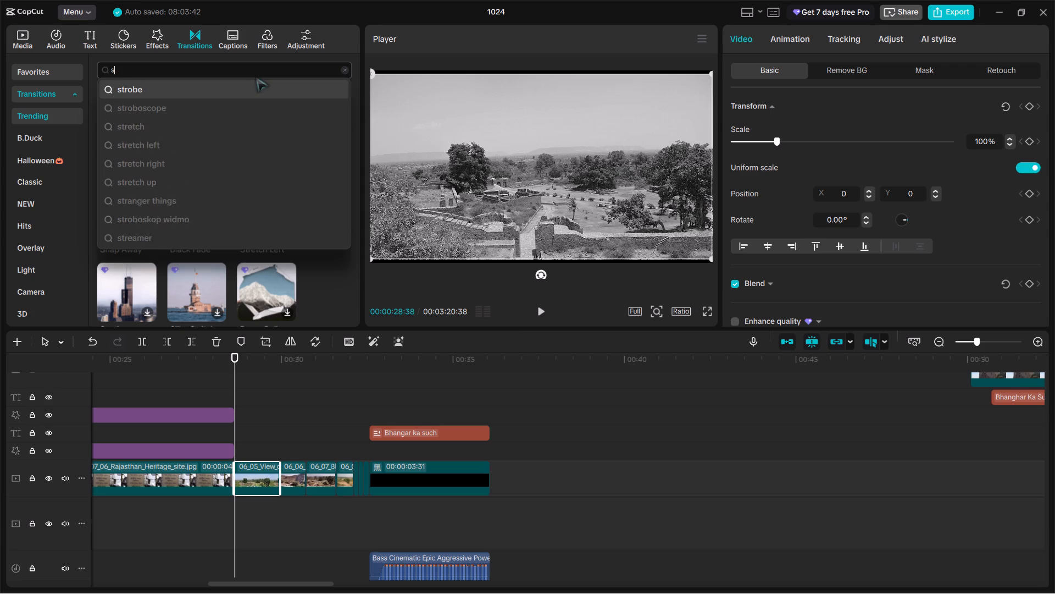
pyautogui.write('moo')
pyautogui.press('BackSpace')
pyautogui.write('th')
pyautogui.press('Down')
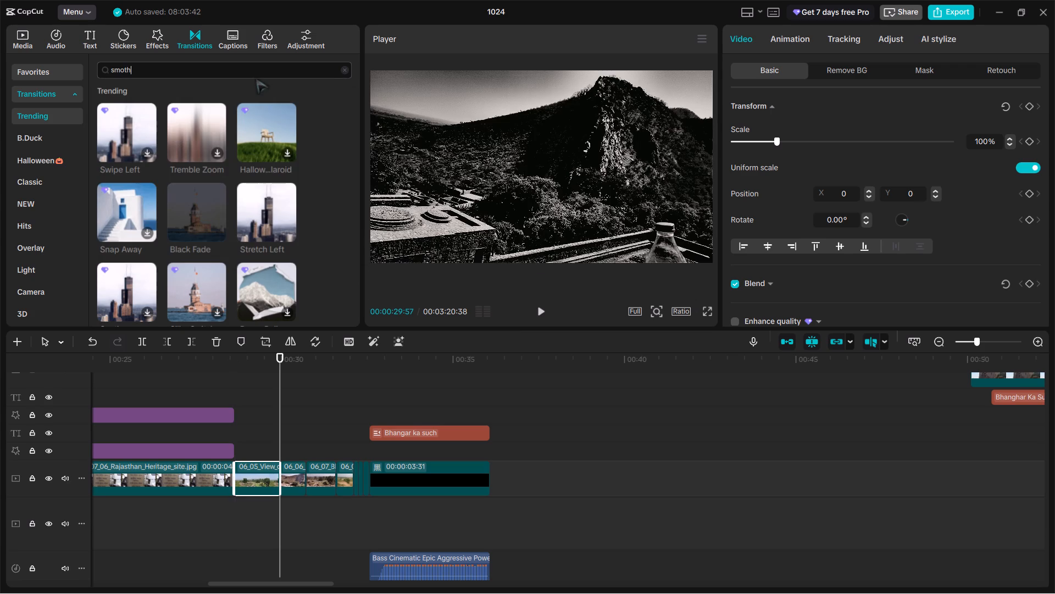
pyautogui.click(227, 67)
pyautogui.press('BackSpace')
pyautogui.press('BackSpace')
pyautogui.press('BackSpace')
pyautogui.press('BackSpace')
pyautogui.press('BackSpace')
pyautogui.press('BackSpace')
pyautogui.press('BackSpace')
pyautogui.press('BackSpace')
pyautogui.press('BackSpace')
pyautogui.press('BackSpace')
pyautogui.press('BackSpace')
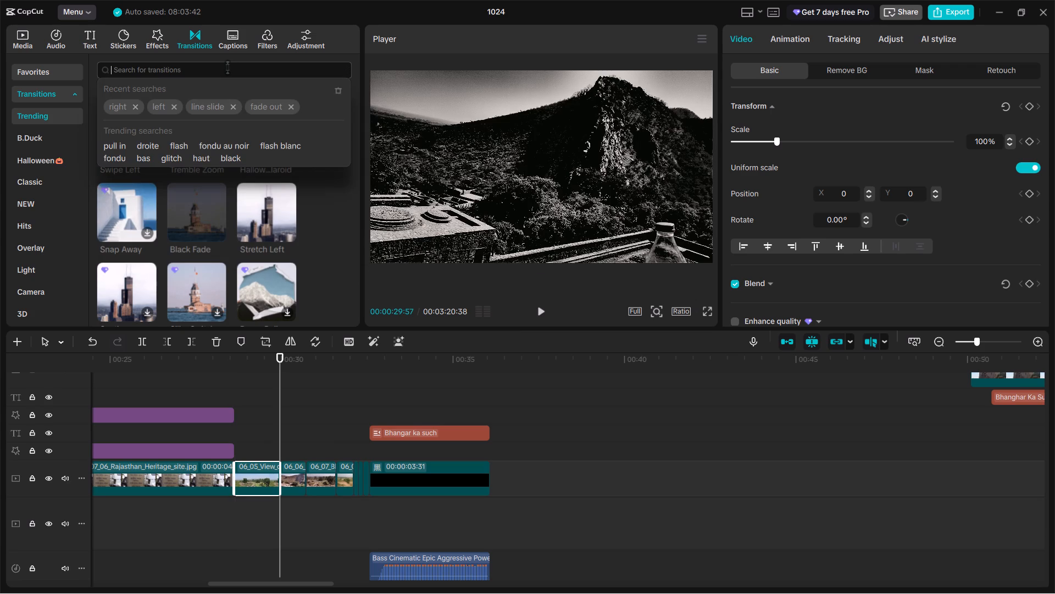
pyautogui.write('smooth')
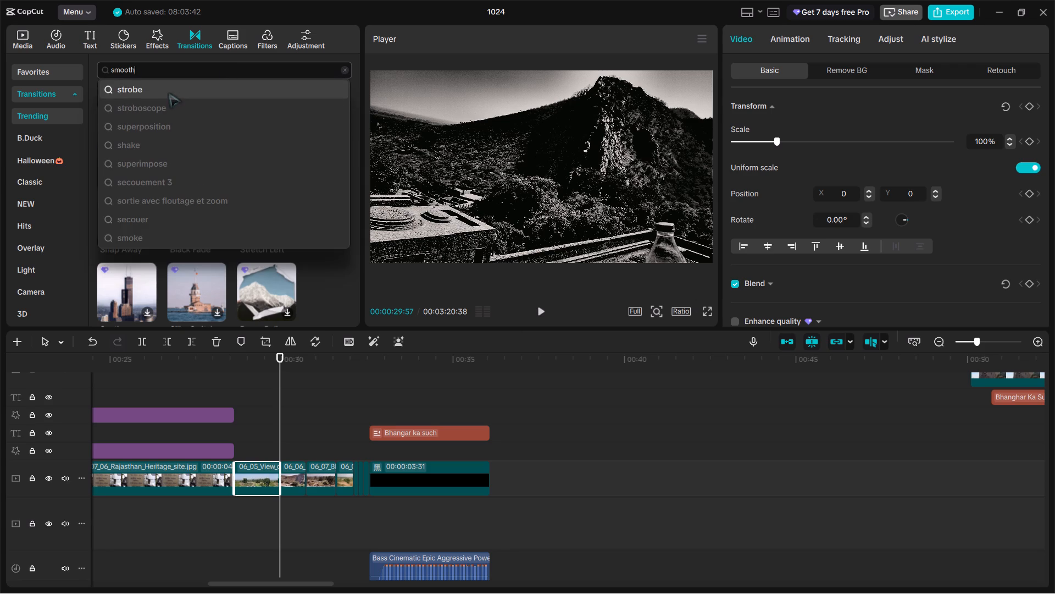
pyautogui.press('BackSpace')
pyautogui.click(119, 95)
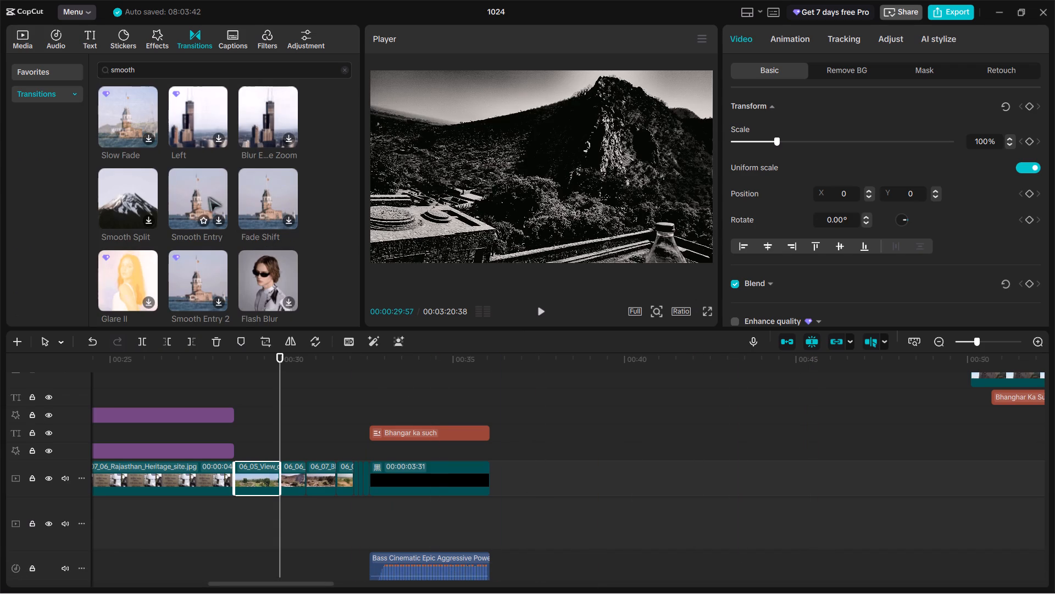
# Add the Smooth Entry transition between the 07_06_Rajasthan_Heritage_site and 06_05_View clips, accepting duplicate frames.
pyautogui.click(180, 196)
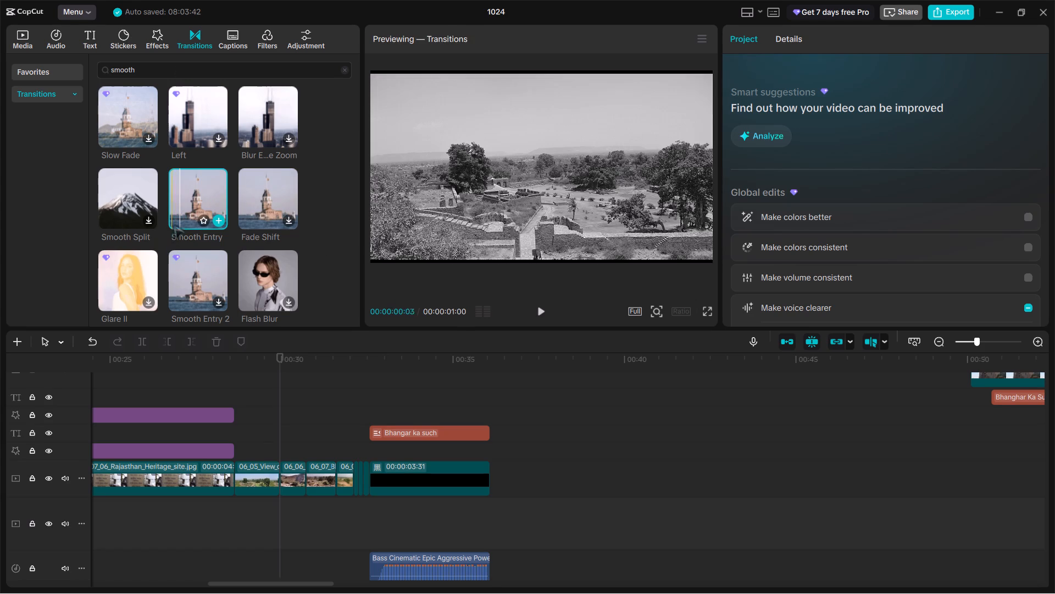
pyautogui.moveTo(174, 204); pyautogui.dragTo(187, 406)
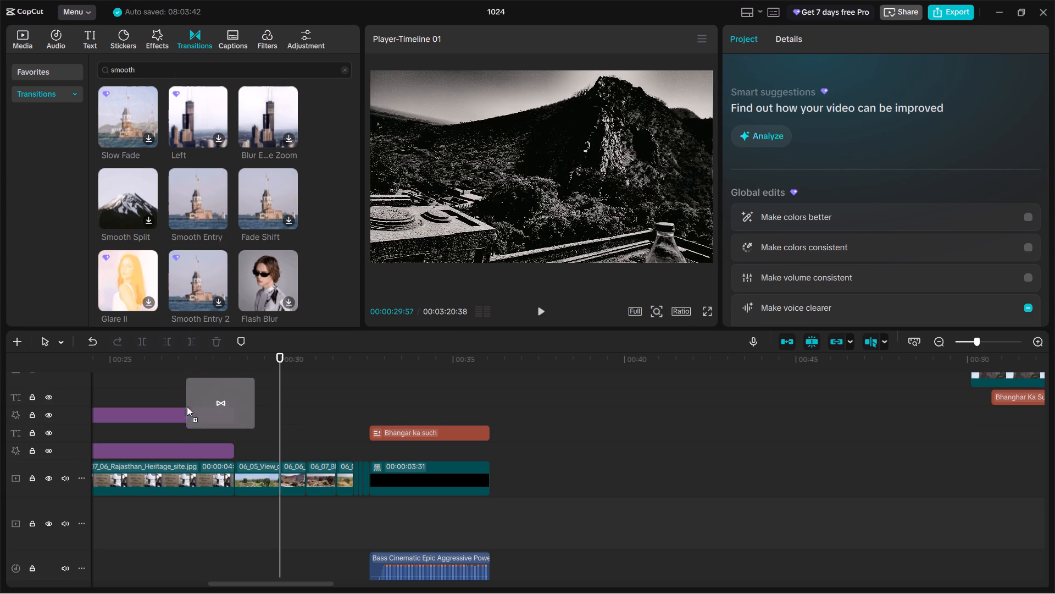
pyautogui.moveTo(187, 406); pyautogui.dragTo(204, 479)
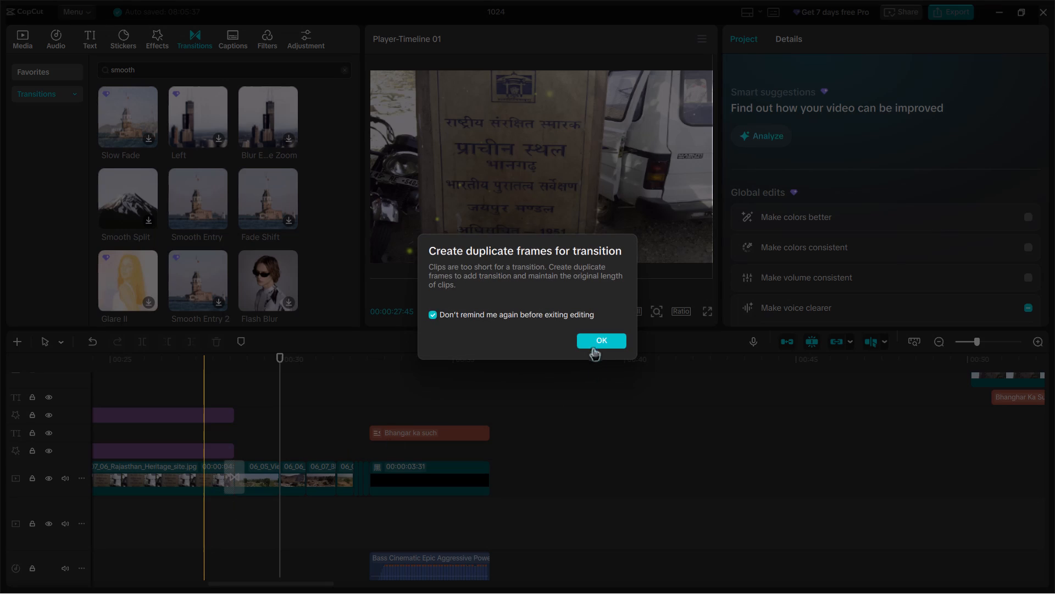
pyautogui.click(593, 343)
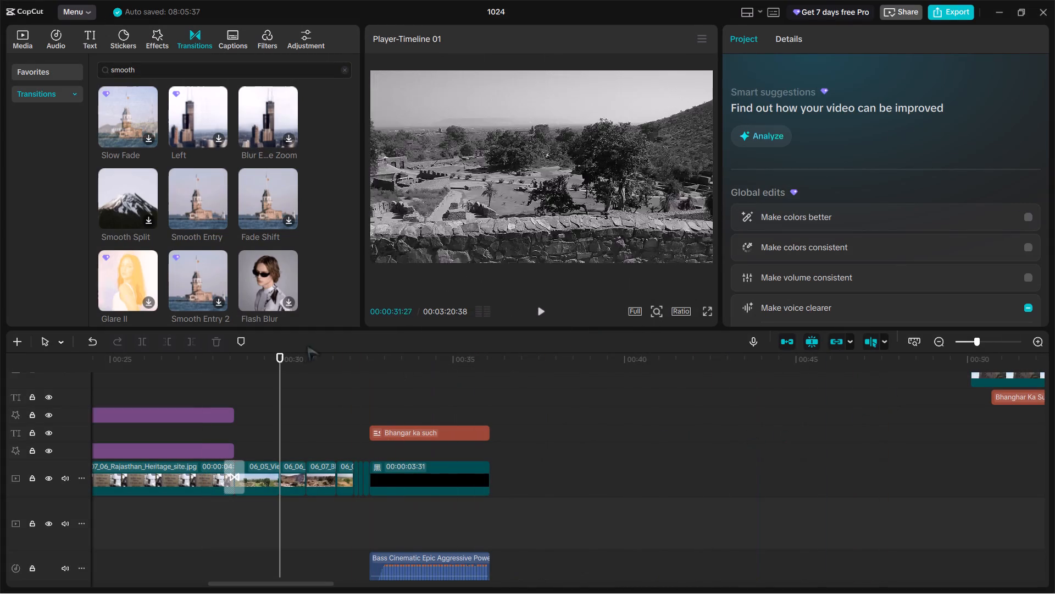
# Play back from about 00:00:26 through the Smooth Entry transition to the end of the title section.
pyautogui.moveTo(279, 359); pyautogui.dragTo(146, 378)
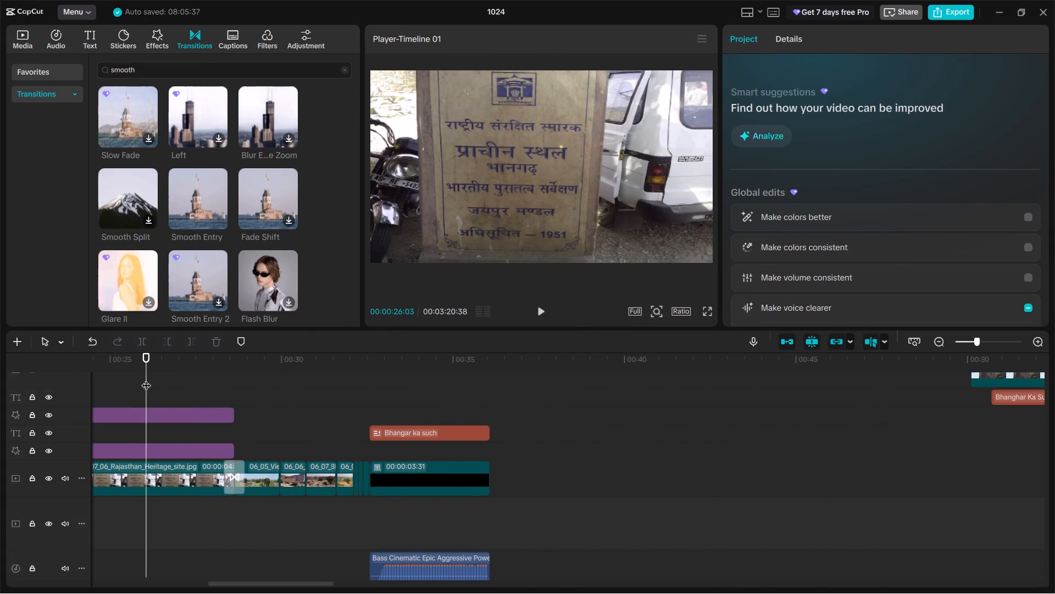
pyautogui.press('space')
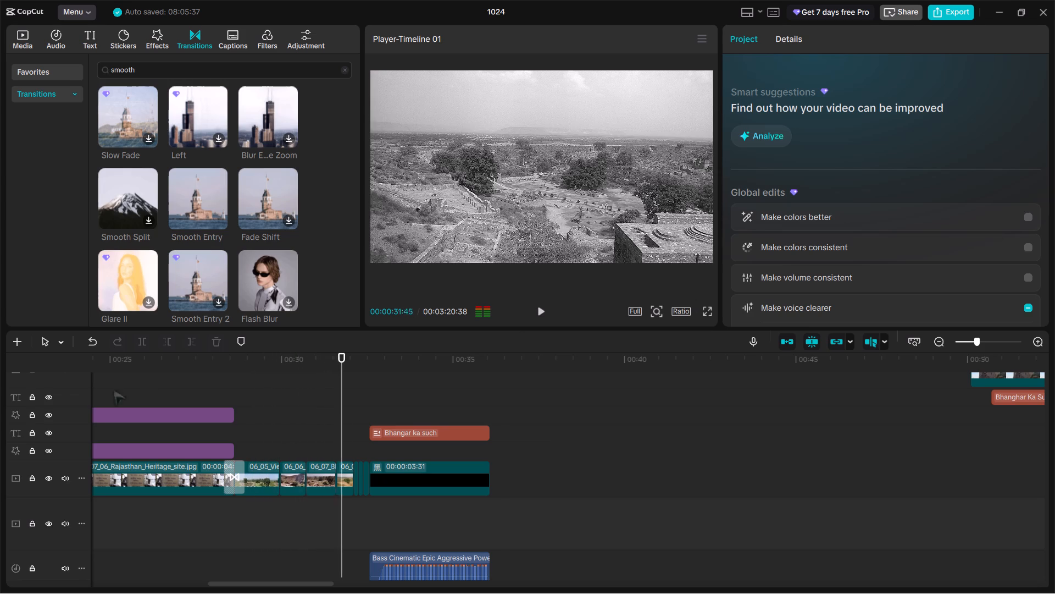
pyautogui.press('space')
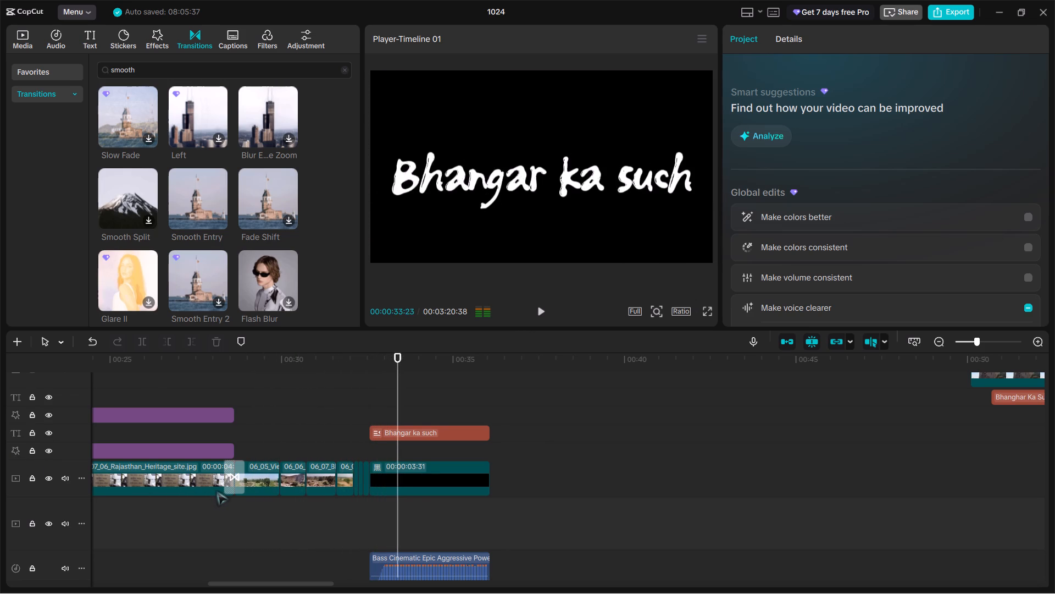
pyautogui.press('space')
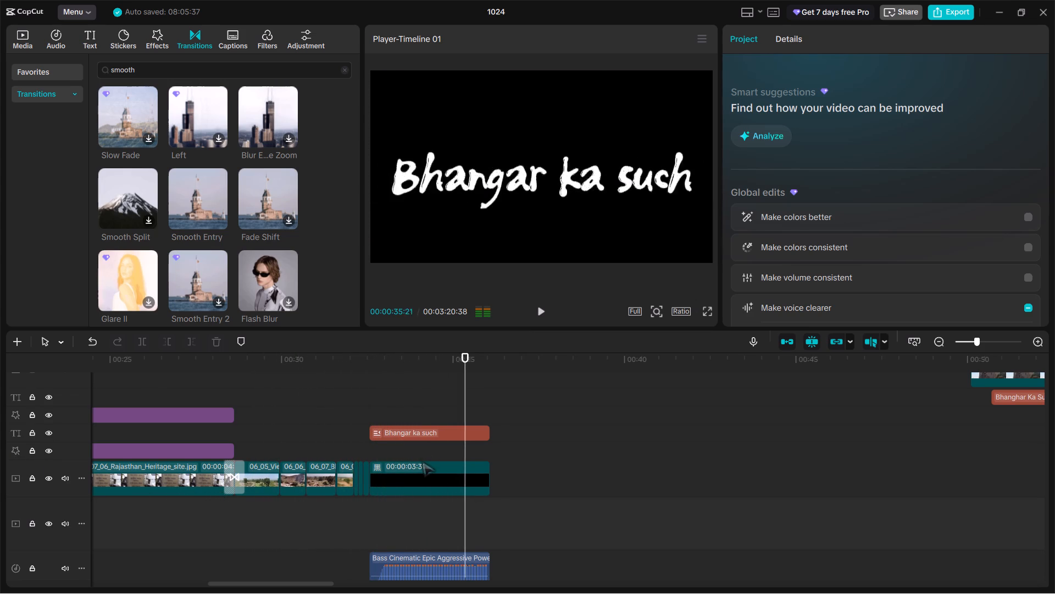
pyautogui.press('space')
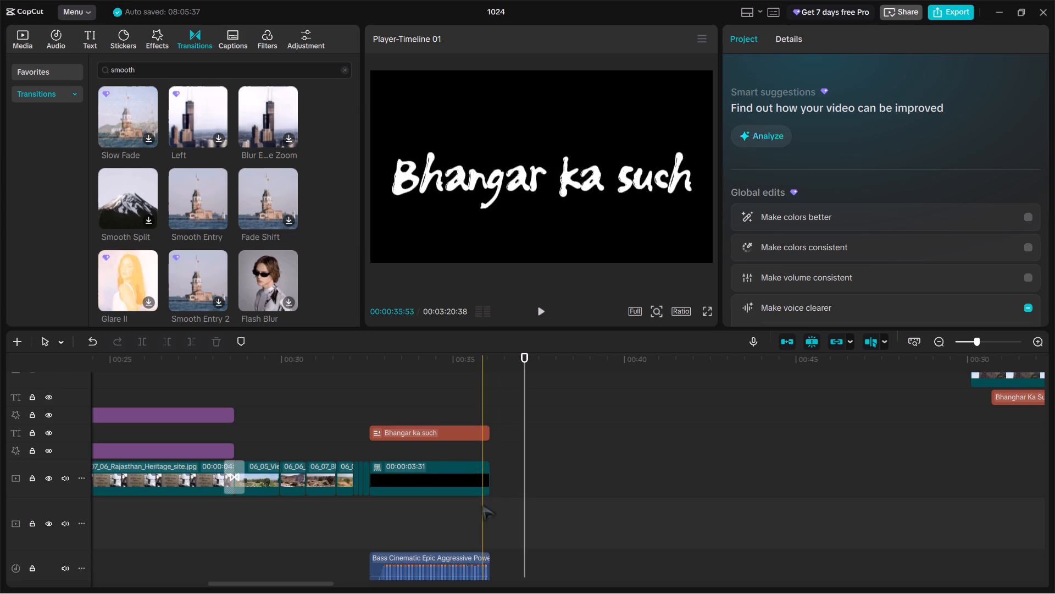
# Extend the end of the black clip under the title to a duration of 00:00:03:43.
pyautogui.moveTo(488, 479); pyautogui.dragTo(495, 479)
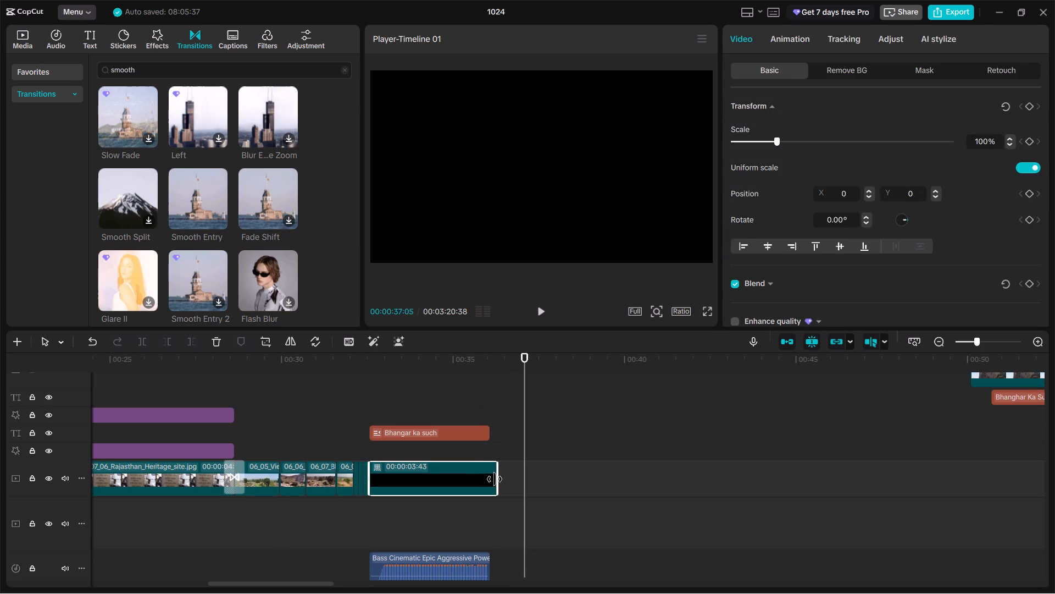
# Extend the end of the "Bhangar ka such" text clip slightly past the end of the black clip.
pyautogui.click(476, 437)
pyautogui.moveTo(490, 434); pyautogui.dragTo(501, 434)
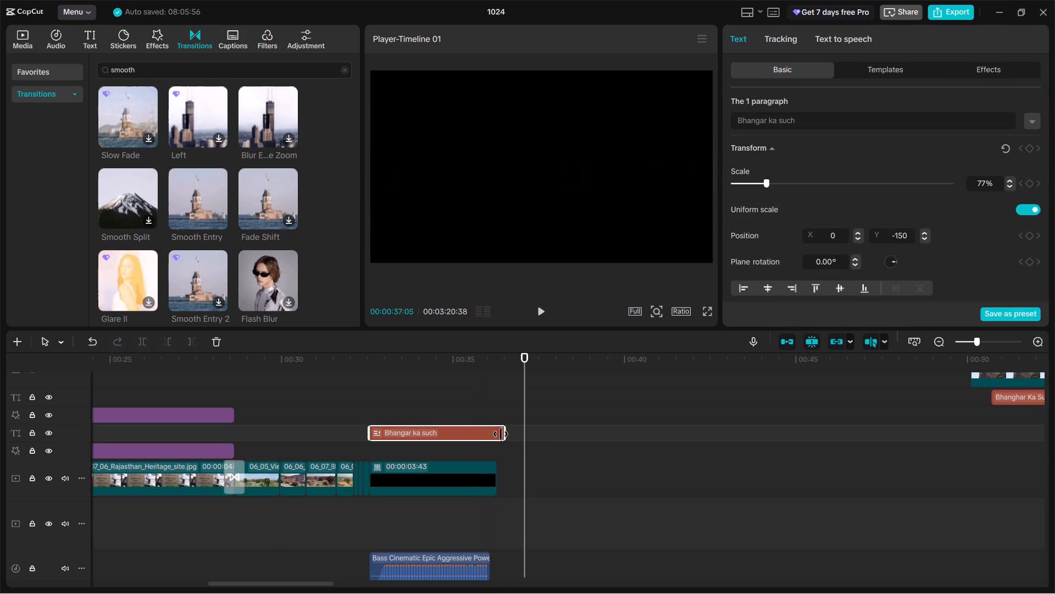
# Play back the start of the "Bhangar ka such" title and the fort clips leading into it.
pyautogui.moveTo(525, 355); pyautogui.dragTo(370, 366)
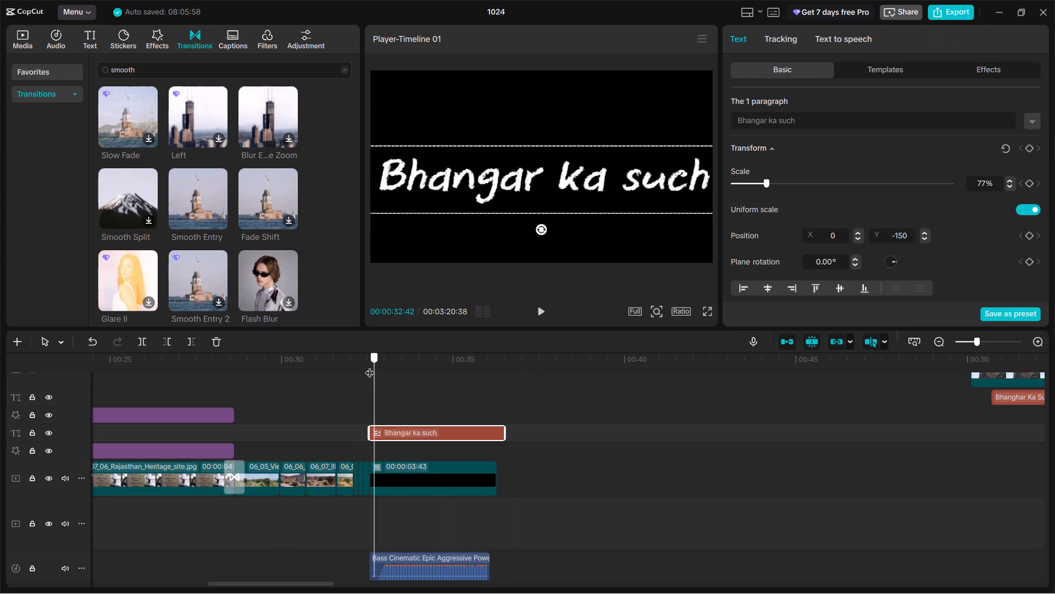
pyautogui.moveTo(370, 366); pyautogui.dragTo(361, 367)
pyautogui.press('space')
pyautogui.press('space')
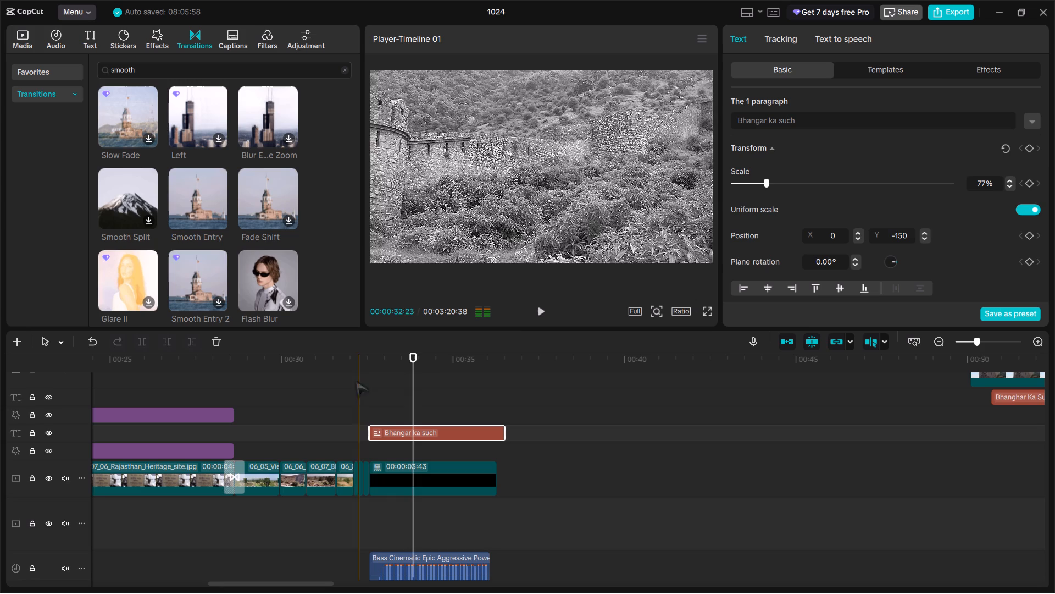
pyautogui.moveTo(408, 353); pyautogui.dragTo(230, 353)
pyautogui.press('space')
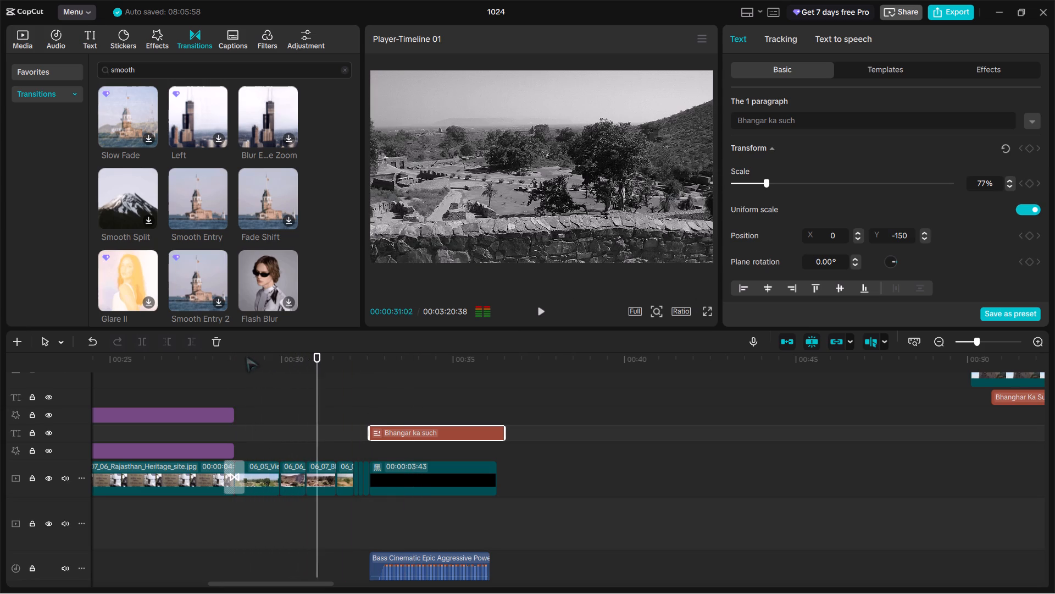
pyautogui.press('space')
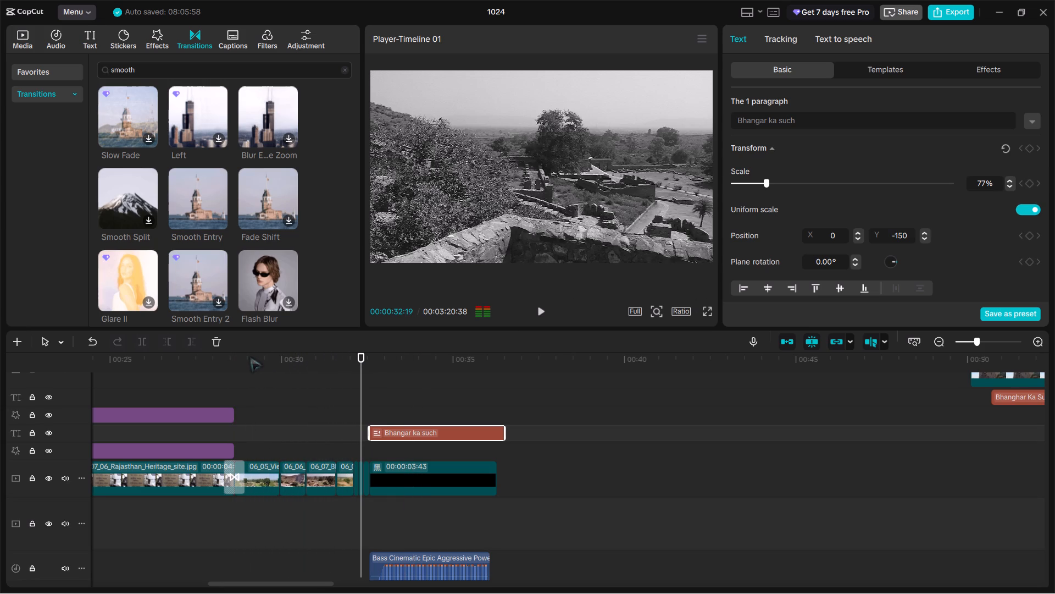
# Examine the short clips from 06_08_Bhangarh_Fort1 up to the "Bhangar ka such" title closely, playing them back on the enlarged timeline.
pyautogui.keyDown('ctrl'); pyautogui.scroll(5, 250, 357); pyautogui.keyUp('ctrl')
pyautogui.hscroll(2, 250, 357)
pyautogui.keyDown('ctrl'); pyautogui.scroll(6, 342, 449); pyautogui.keyUp('ctrl')
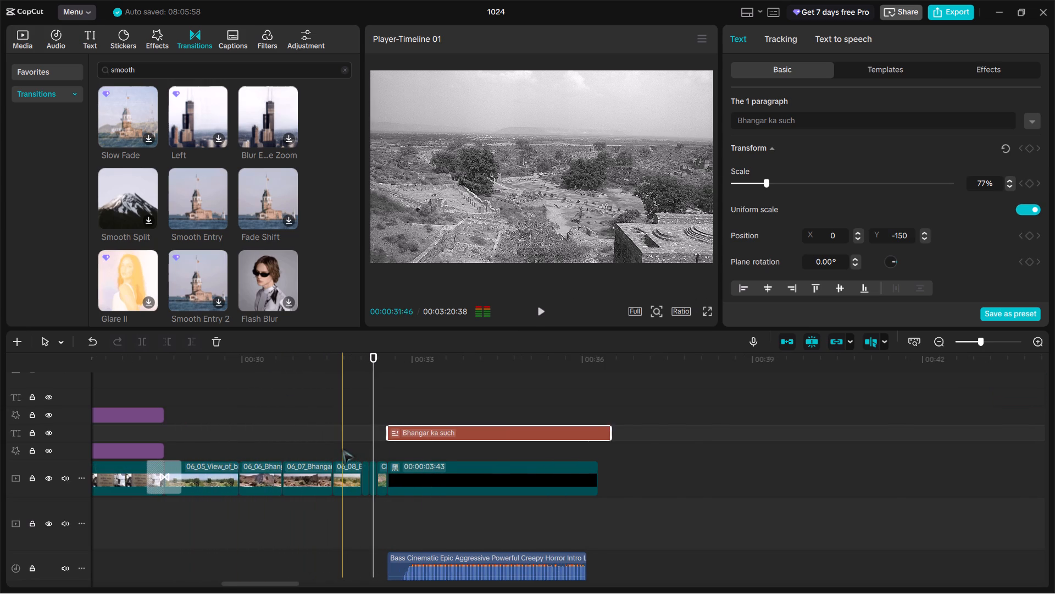
pyautogui.keyDown('ctrl'); pyautogui.scroll(18, 342, 449); pyautogui.keyUp('ctrl')
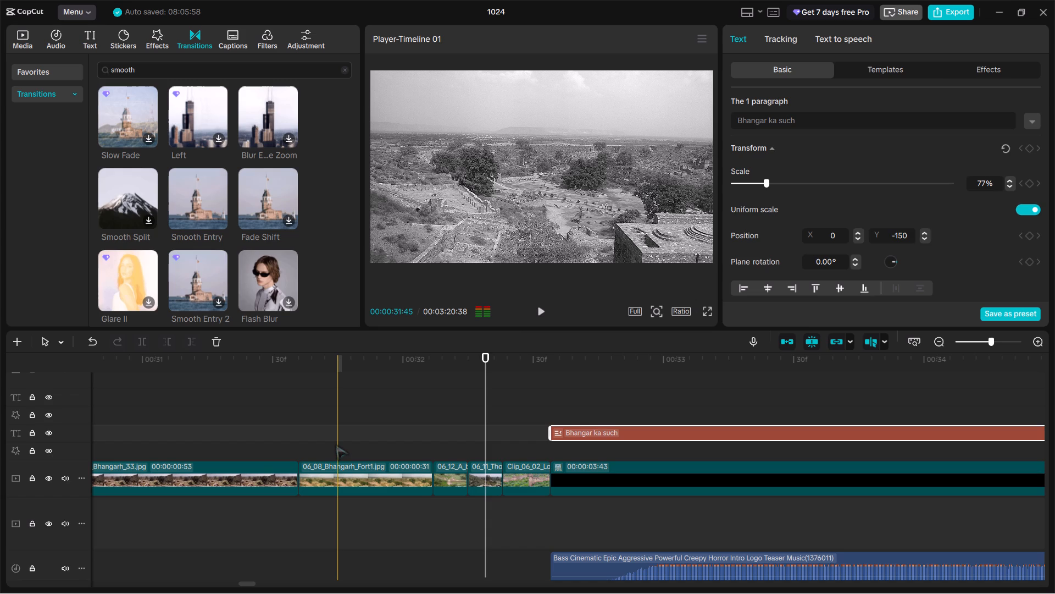
pyautogui.keyDown('ctrl'); pyautogui.scroll(4, 336, 445); pyautogui.keyUp('ctrl')
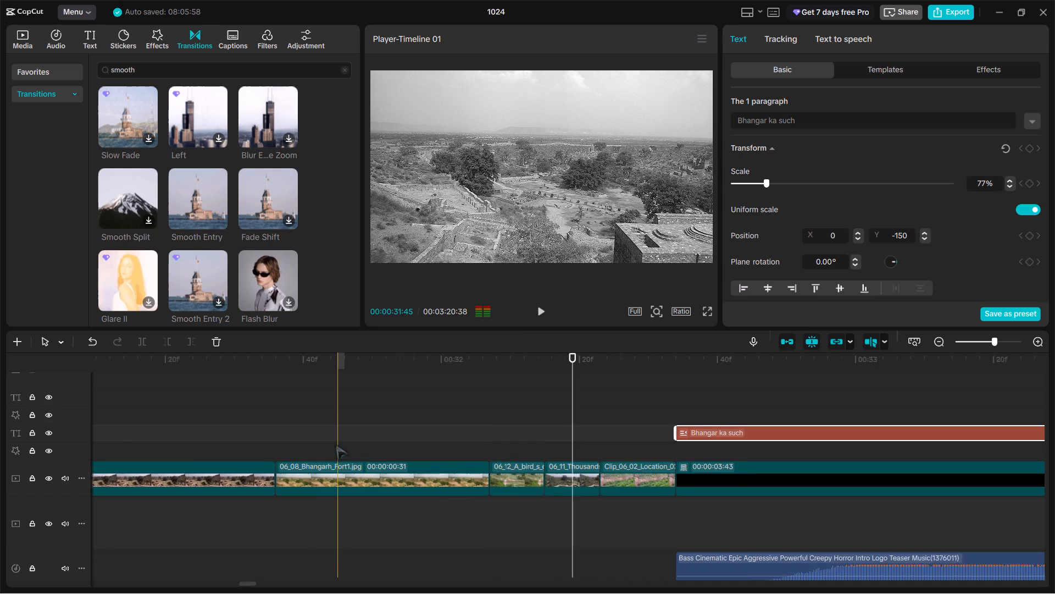
pyautogui.keyDown('ctrl'); pyautogui.scroll(5, 336, 445); pyautogui.keyUp('ctrl')
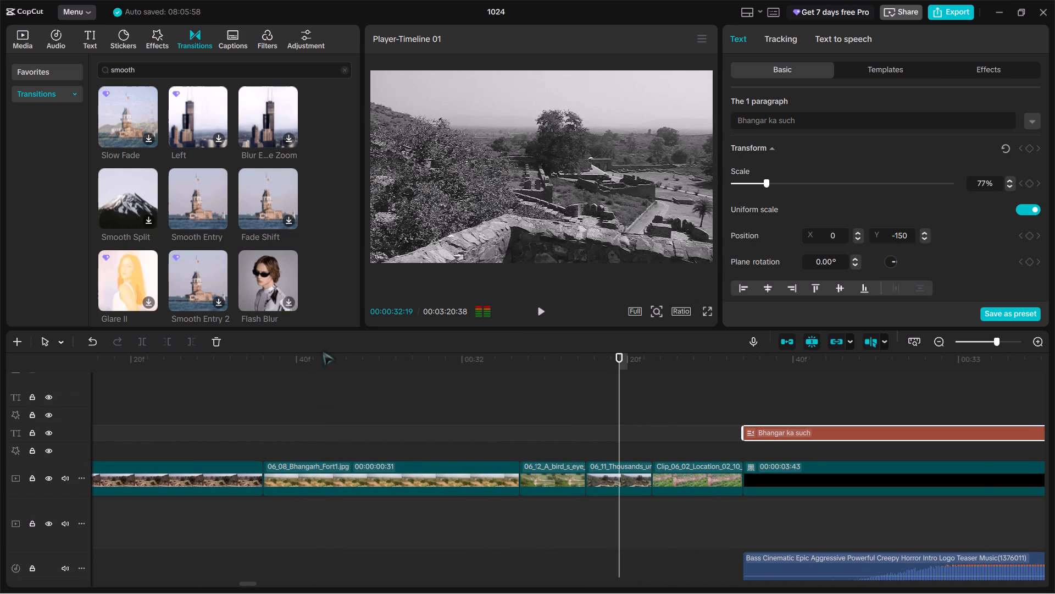
pyautogui.click(323, 351)
pyautogui.click(320, 360)
pyautogui.click(320, 360)
pyautogui.press('space')
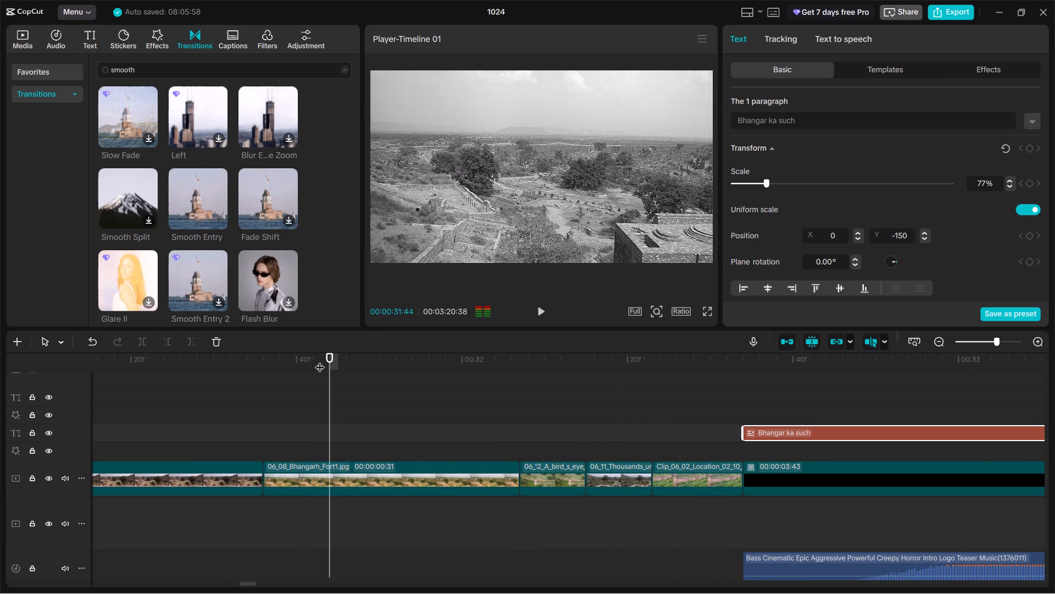
pyautogui.press('space')
pyautogui.press('space')
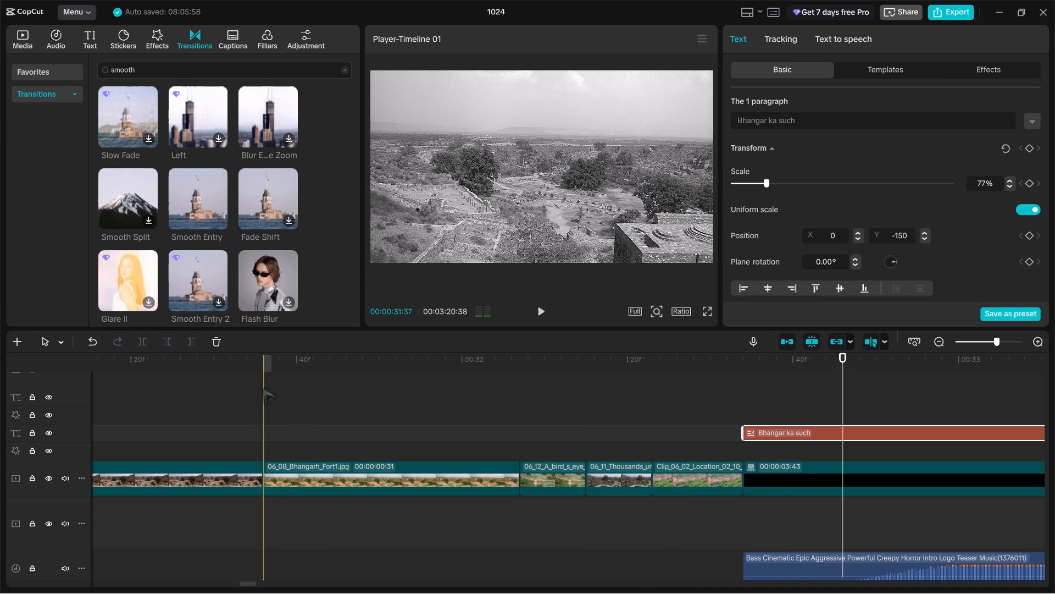
pyautogui.moveTo(618, 347); pyautogui.dragTo(637, 358)
pyautogui.click(637, 358)
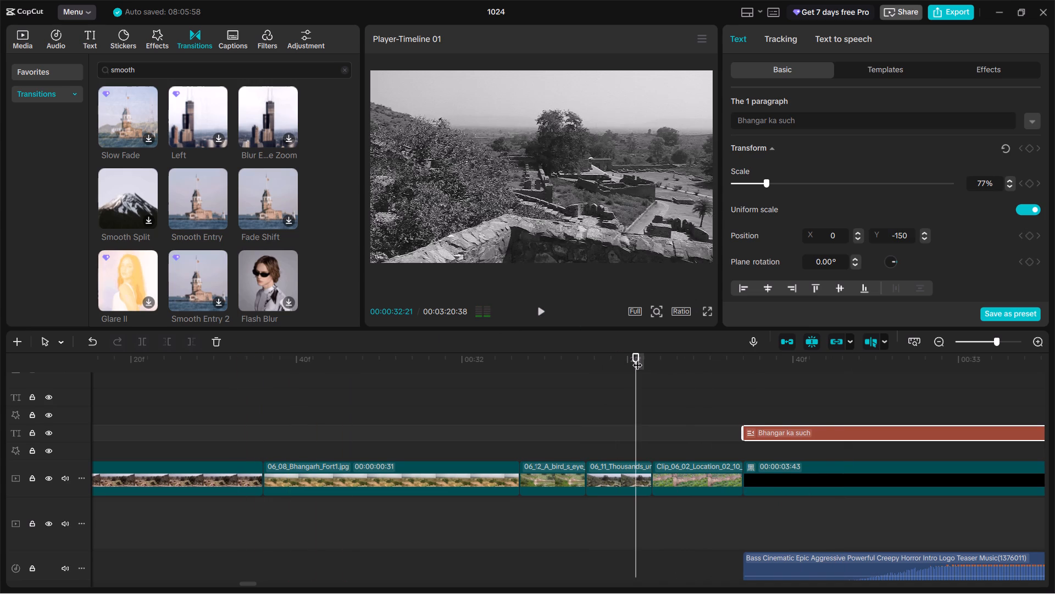
# Play back the cut from the last fort clips into the "Bhangar ka such" title and preview the title's opening frames.
pyautogui.press('space')
pyautogui.press('space')
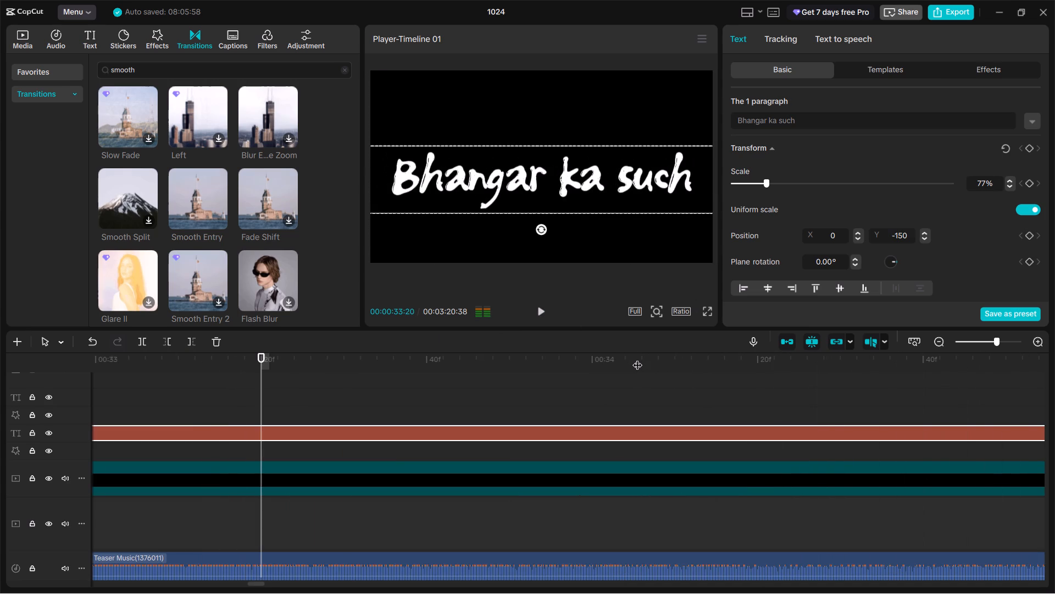
pyautogui.keyDown('ctrl'); pyautogui.scroll(-6, 637, 358); pyautogui.keyUp('ctrl')
pyautogui.hscroll(-4, 637, 358)
pyautogui.keyDown('ctrl'); pyautogui.scroll(-7, 728, 361); pyautogui.keyUp('ctrl')
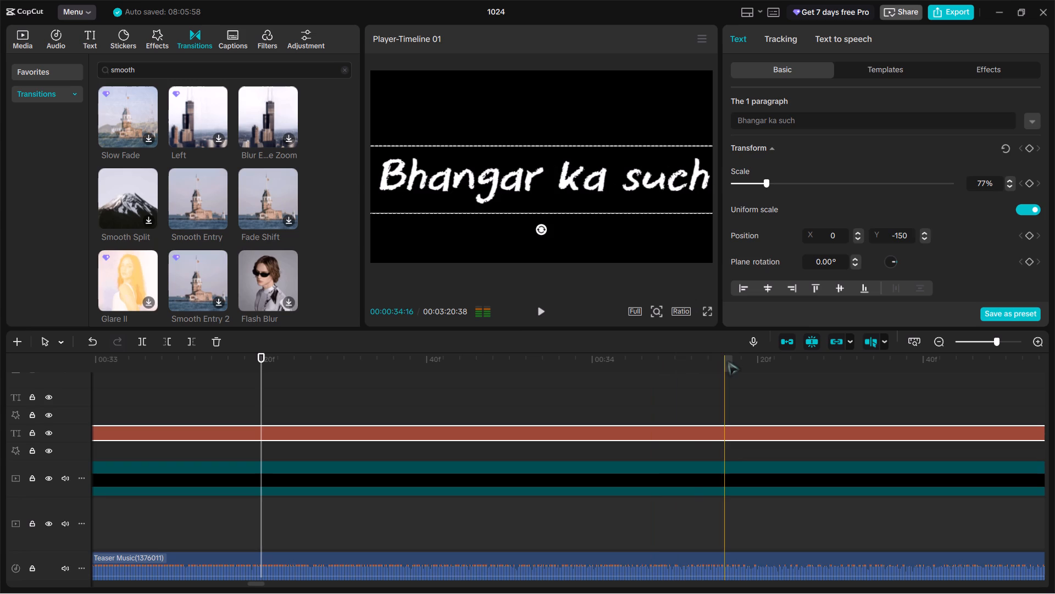
pyautogui.hscroll(6, 460, 369)
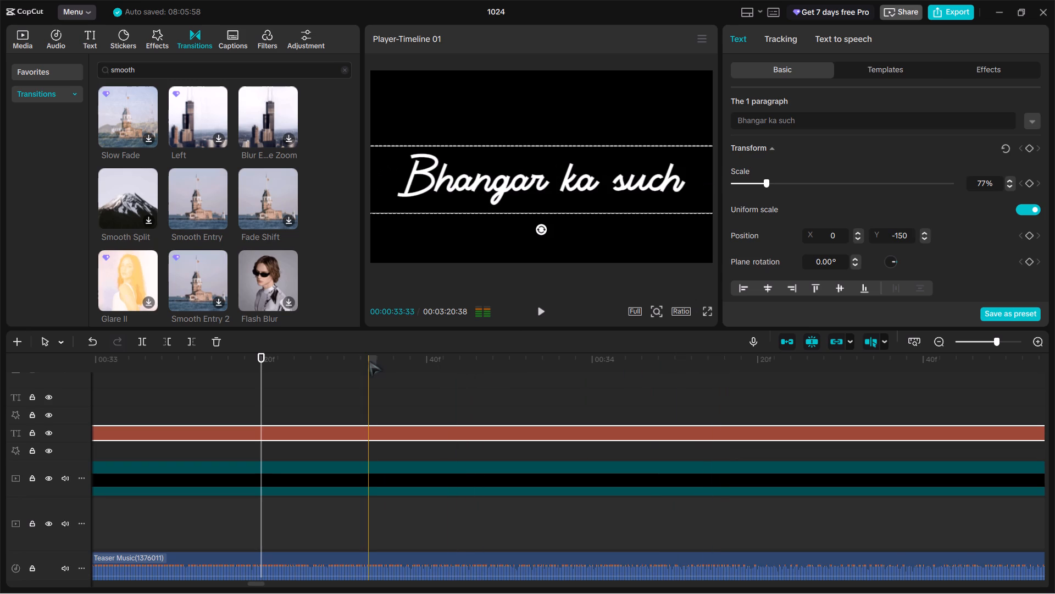
pyautogui.hscroll(10, 369, 361)
pyautogui.hscroll(-4, 369, 361)
pyautogui.hscroll(3, 369, 361)
pyautogui.hscroll(-6, 369, 361)
pyautogui.hscroll(3, 369, 361)
pyautogui.click(321, 345)
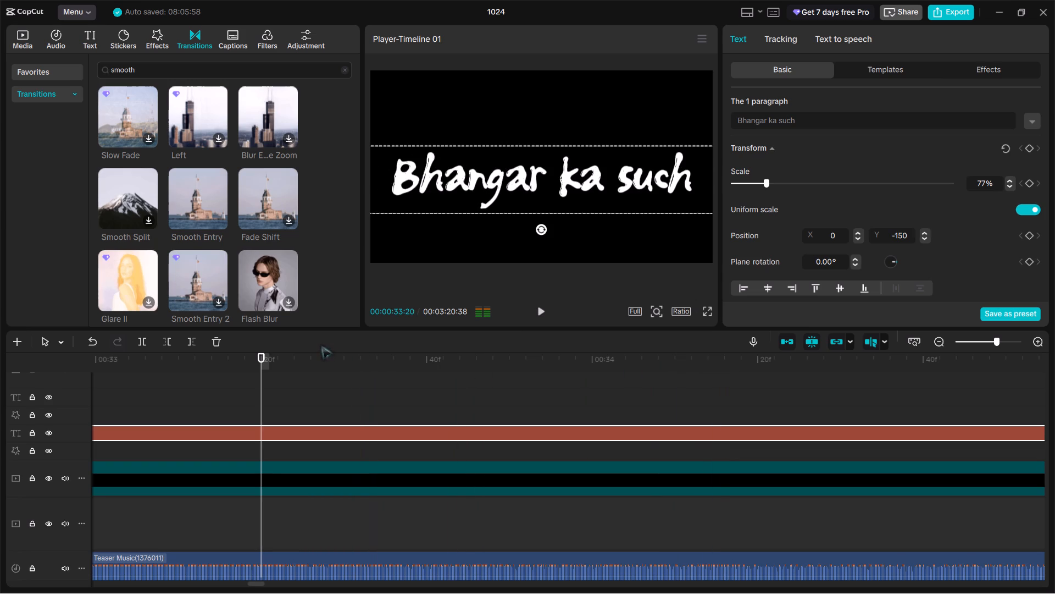
pyautogui.click(320, 355)
pyautogui.hscroll(6, 320, 355)
pyautogui.hscroll(-4, 320, 355)
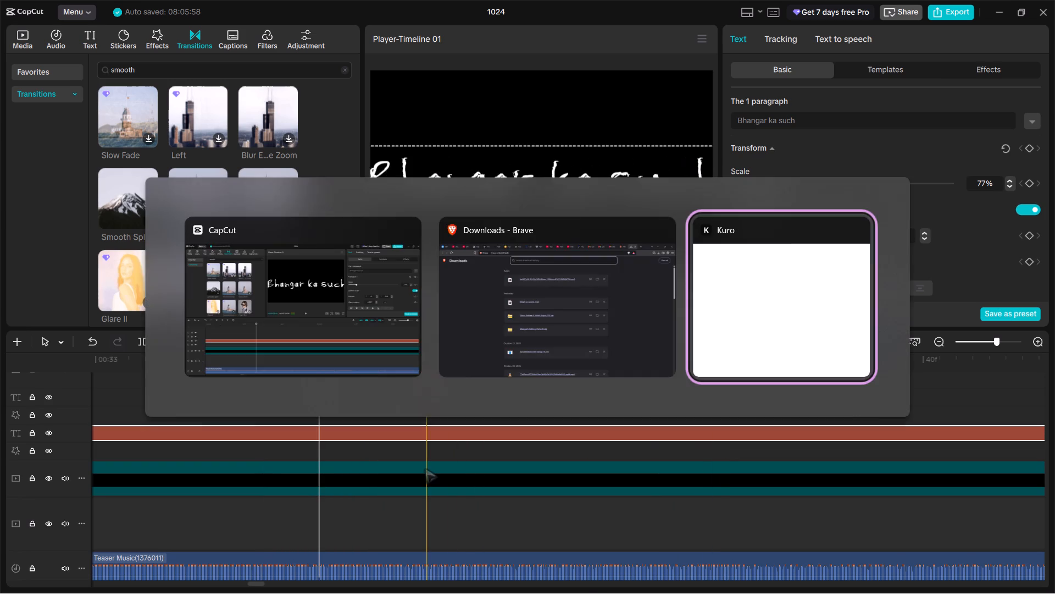
# Examine the joins between the short fort clips before the title on the enlarged timeline, up to Clip_06_02_Location_02_10.
pyautogui.hscroll(-1, 425, 469)
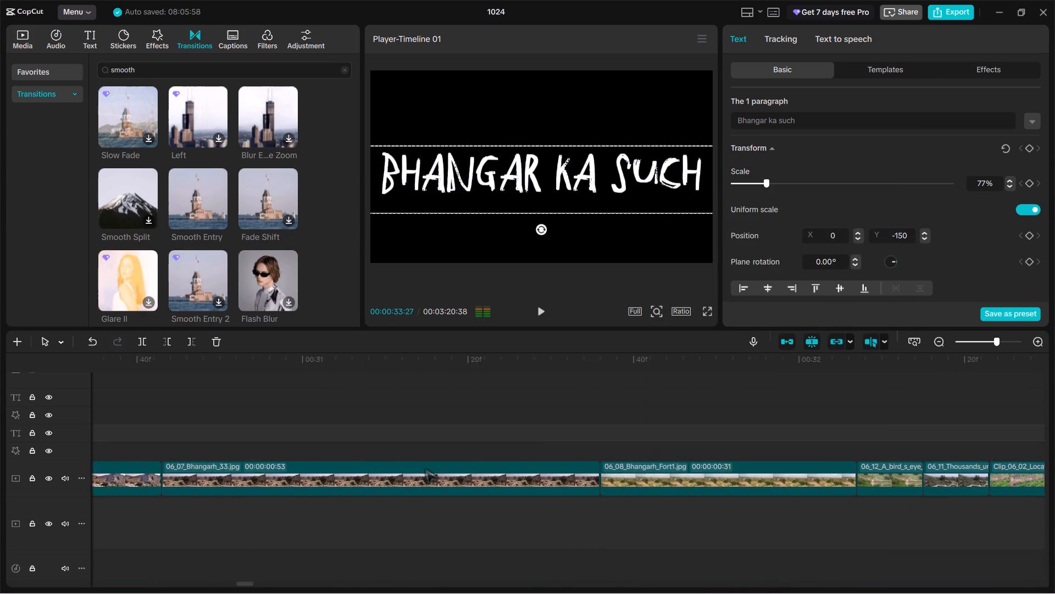
pyautogui.hscroll(-1, 425, 469)
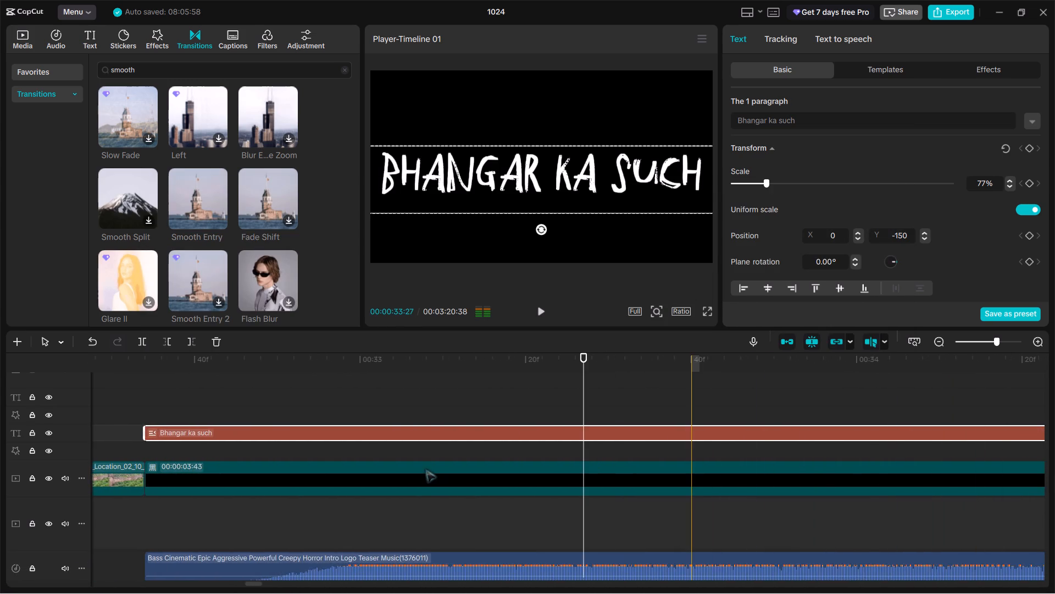
pyautogui.hscroll(2, 425, 469)
pyautogui.keyDown('ctrl'); pyautogui.scroll(7, 425, 469); pyautogui.keyUp('ctrl')
pyautogui.hscroll(1, 425, 469)
pyautogui.keyDown('ctrl'); pyautogui.scroll(16, 425, 469); pyautogui.keyUp('ctrl')
pyautogui.keyDown('ctrl'); pyautogui.scroll(6, 425, 469); pyautogui.keyUp('ctrl')
pyautogui.hscroll(1, 425, 469)
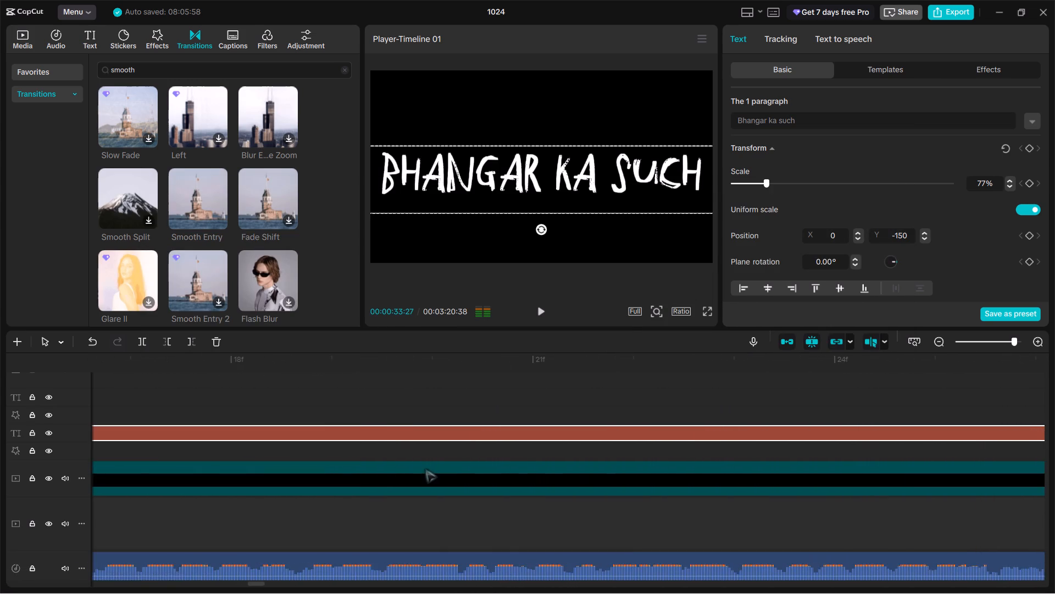
pyautogui.hscroll(6, 501, 463)
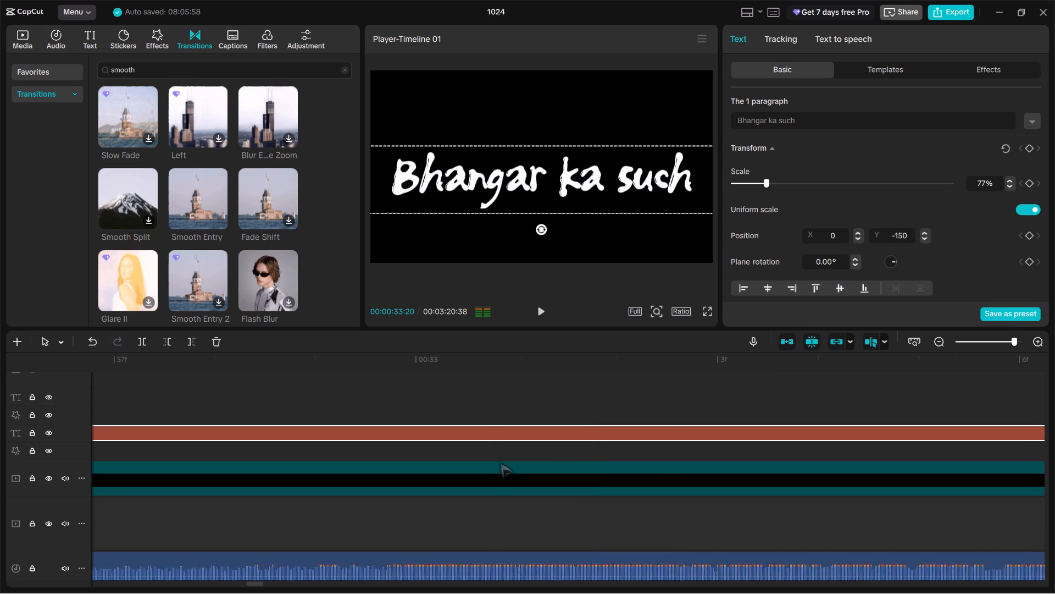
pyautogui.hscroll(12, 501, 463)
pyautogui.hscroll(-1, 501, 463)
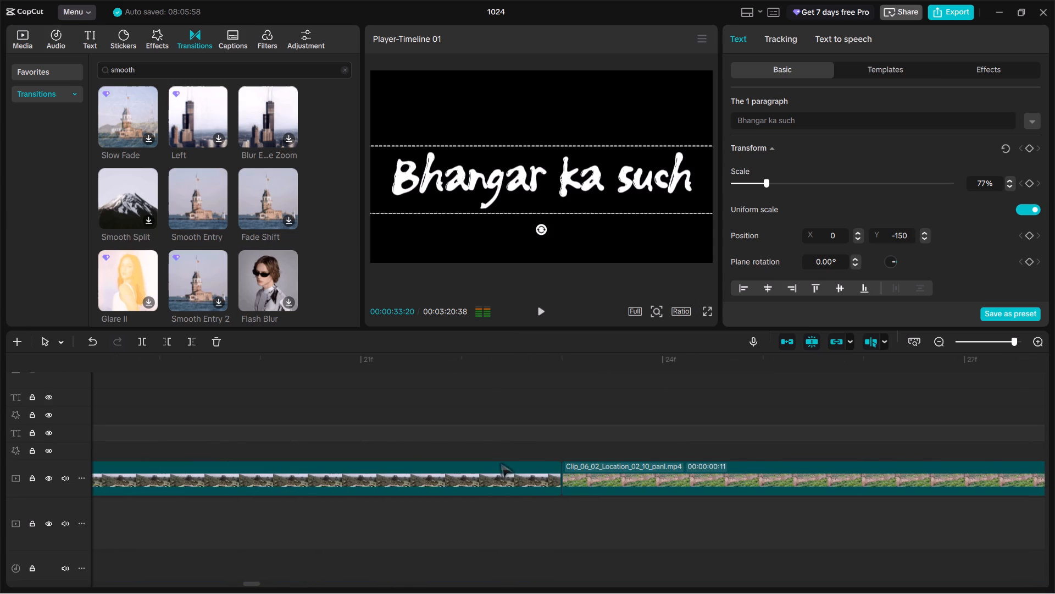
pyautogui.hscroll(-2, 501, 463)
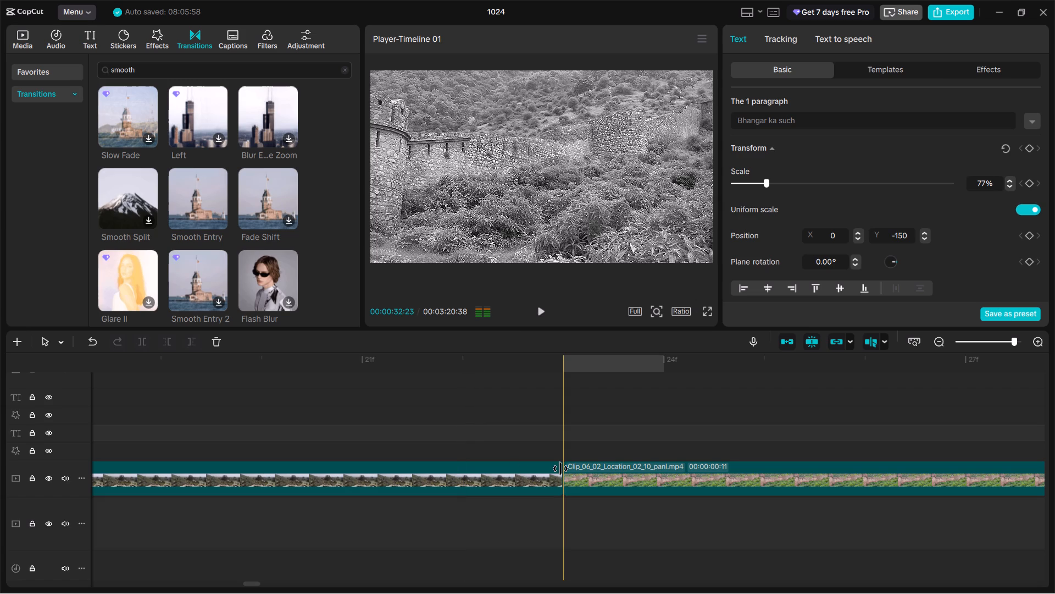
# Add a very short fade-out to the end of the 20 dB audio clip that stops where the title begins.
pyautogui.keyDown('ctrl'); pyautogui.scroll(-10, 560, 469); pyautogui.keyUp('ctrl')
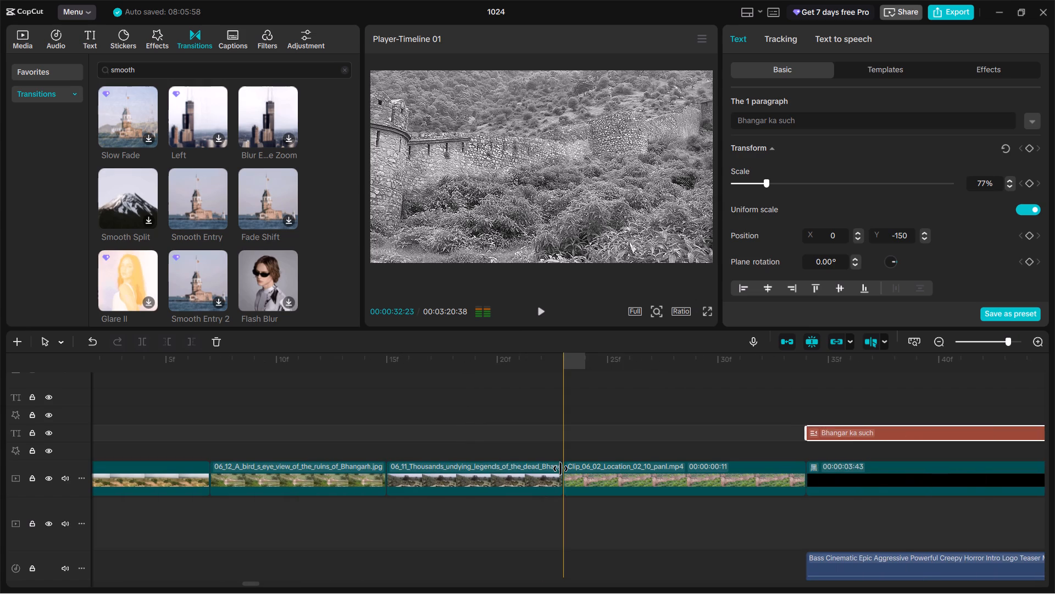
pyautogui.keyDown('ctrl'); pyautogui.scroll(-3, 603, 529); pyautogui.keyUp('ctrl')
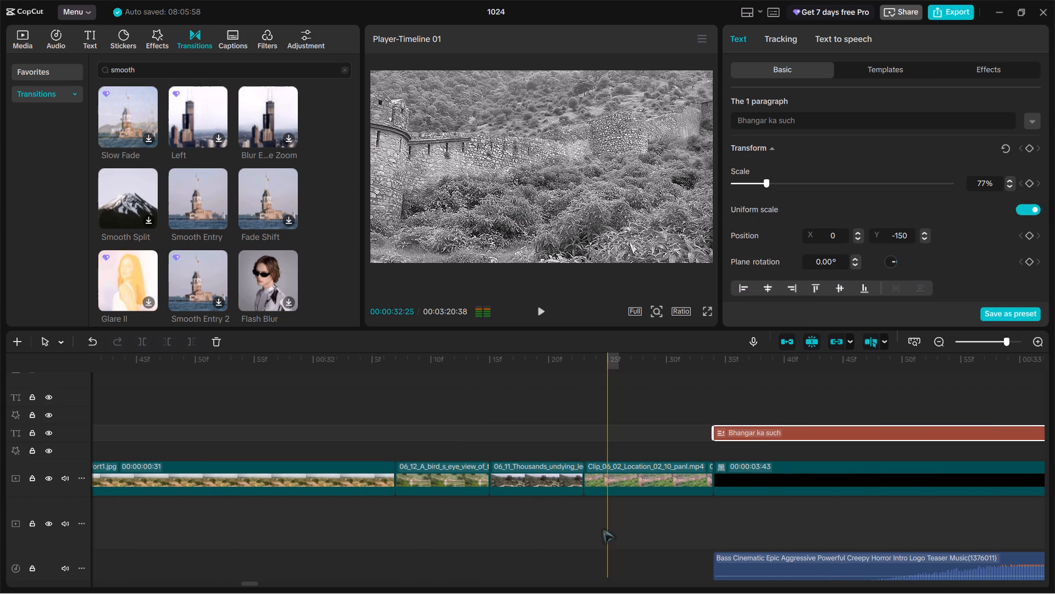
pyautogui.hscroll(-1, 603, 529)
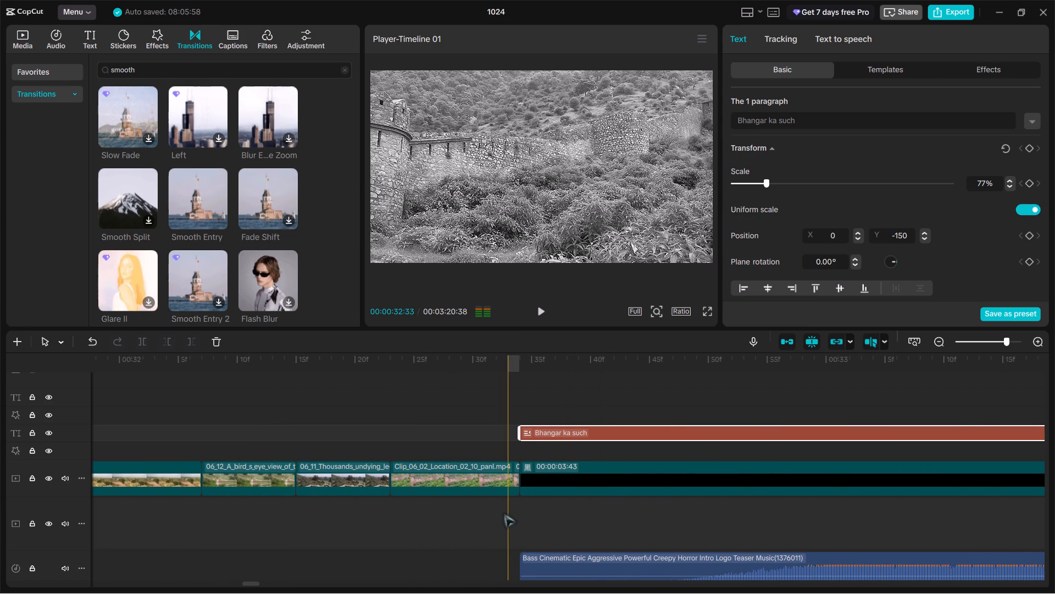
pyautogui.scroll(-1, 518, 508)
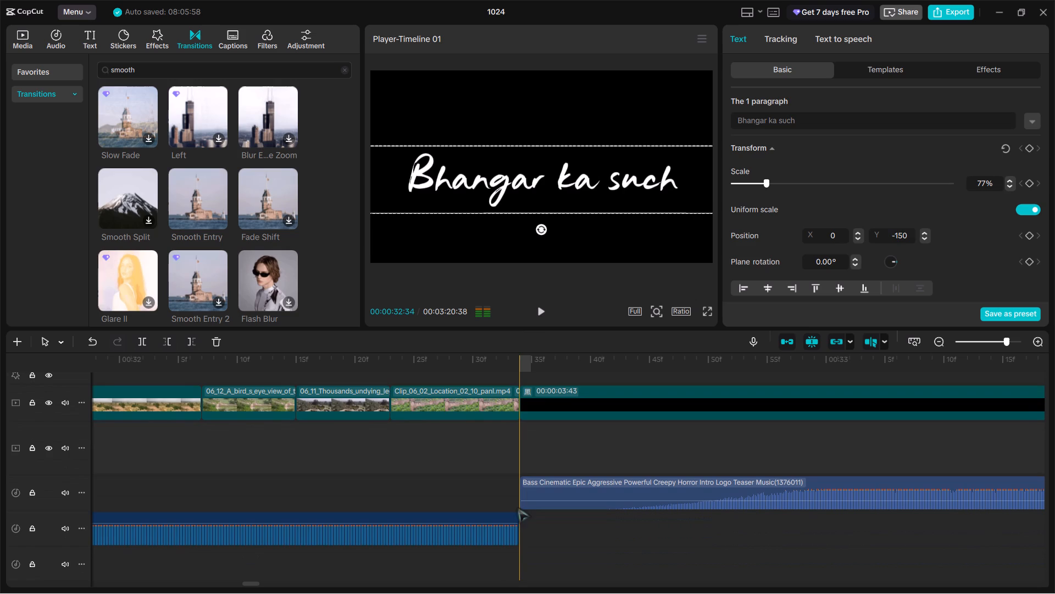
pyautogui.click(518, 537)
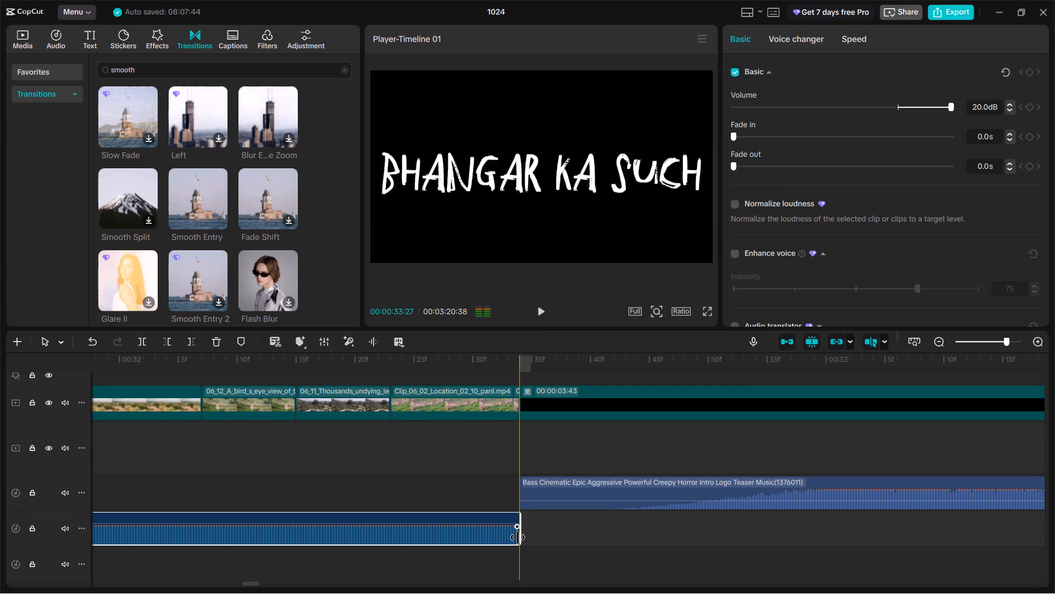
pyautogui.moveTo(513, 527); pyautogui.dragTo(512, 533)
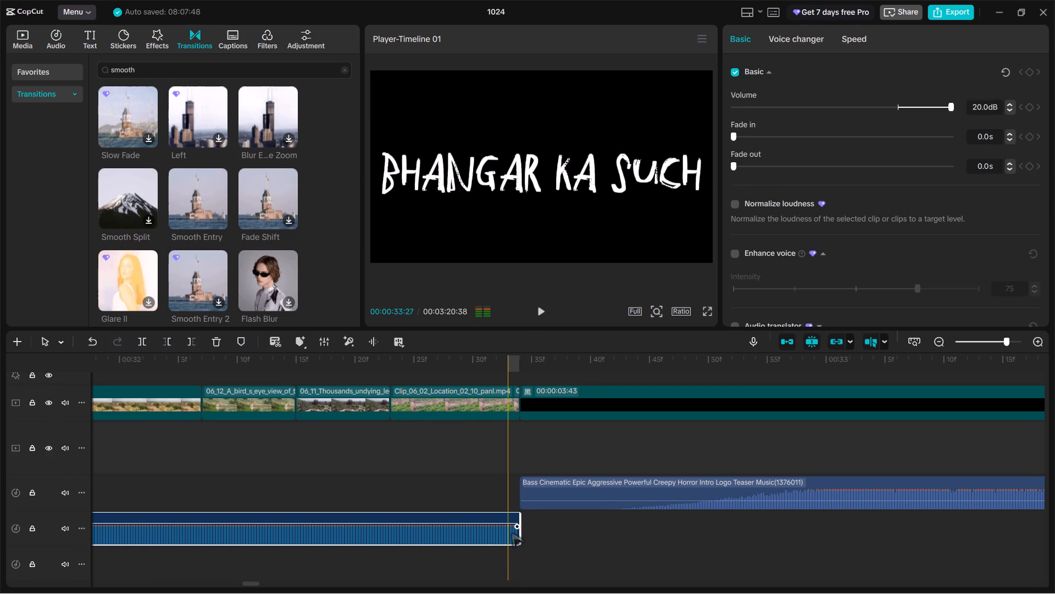
pyautogui.moveTo(517, 527); pyautogui.dragTo(502, 527)
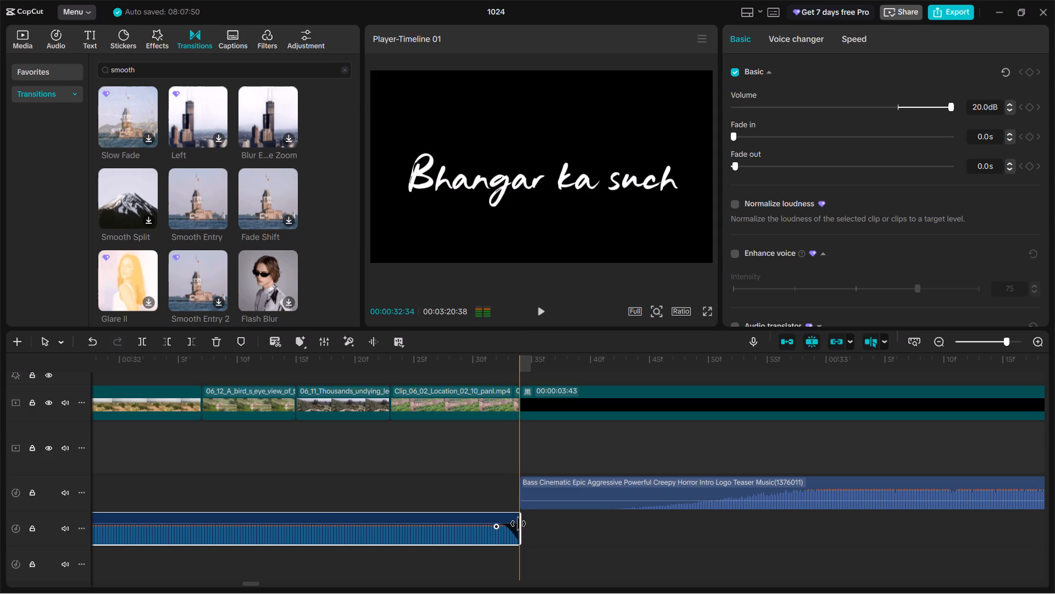
# Trim the end of the faded audio clip to 00:00:32:33, just before the title music starts.
pyautogui.moveTo(518, 524); pyautogui.dragTo(515, 526)
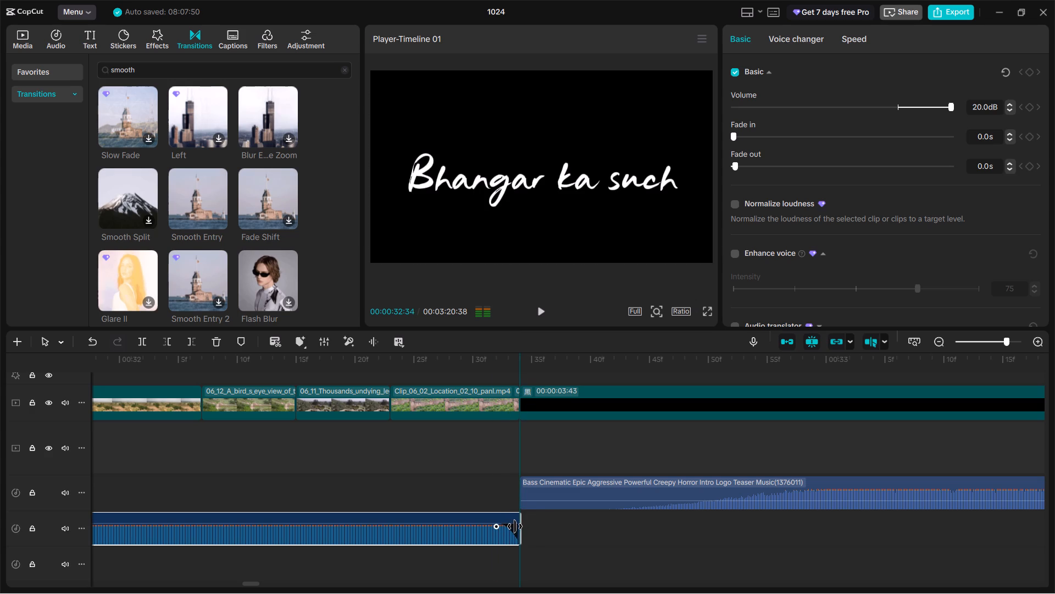
pyautogui.moveTo(515, 526); pyautogui.dragTo(512, 528)
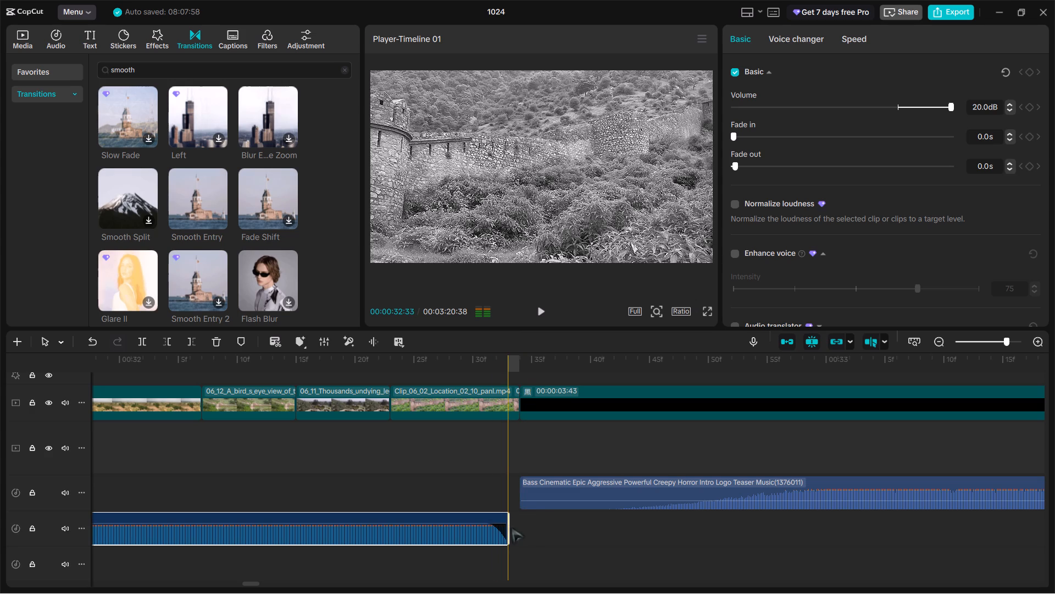
# Play back the title section with the faded audio ending and the teaser music.
pyautogui.hscroll(4, 504, 355)
pyautogui.press('space')
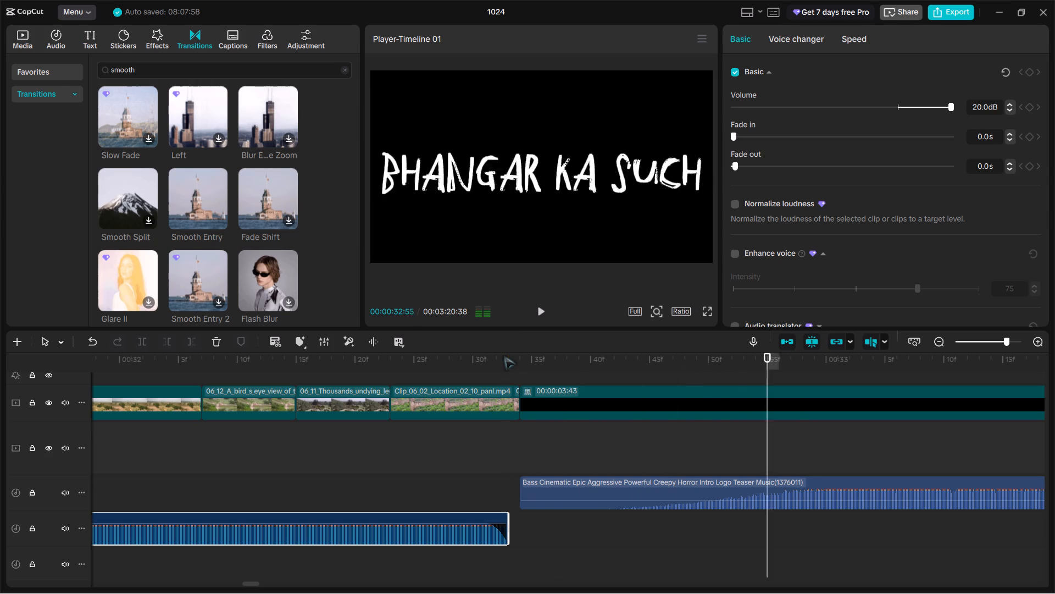
pyautogui.click(385, 346)
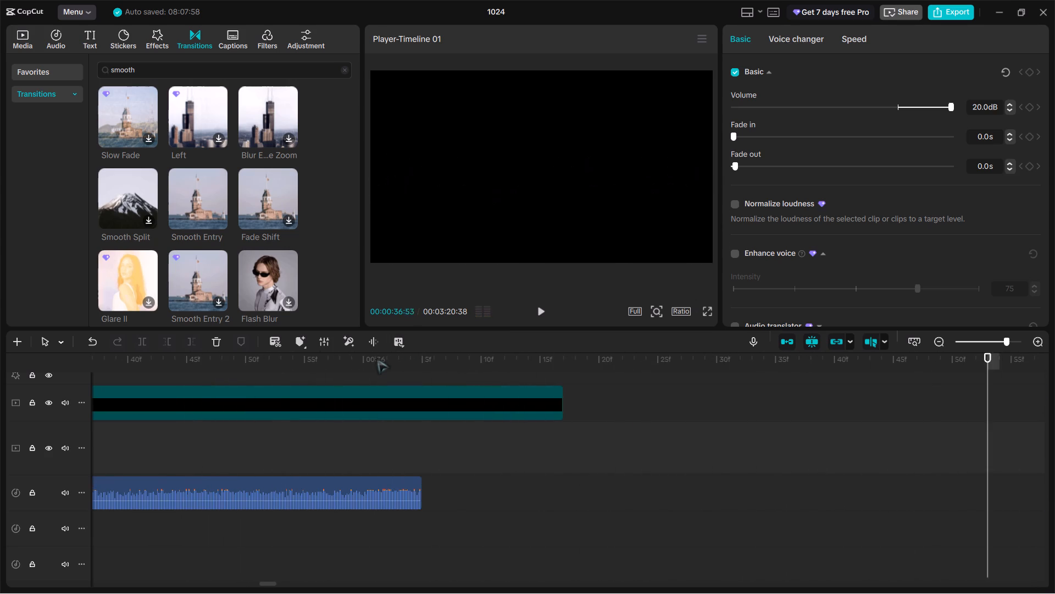
pyautogui.press('space')
# Extend the end of the Bass Cinematic teaser music under the title to about 00:00:36:10.
pyautogui.keyDown('ctrl'); pyautogui.scroll(-12, 377, 359); pyautogui.keyUp('ctrl')
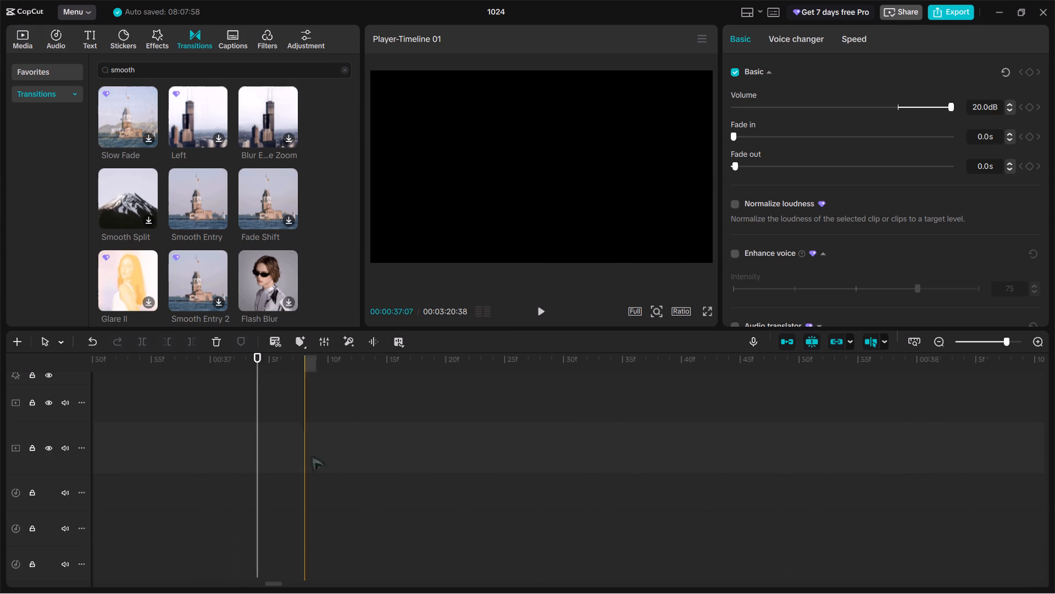
pyautogui.hscroll(4, 543, 480)
pyautogui.hscroll(-3, 543, 480)
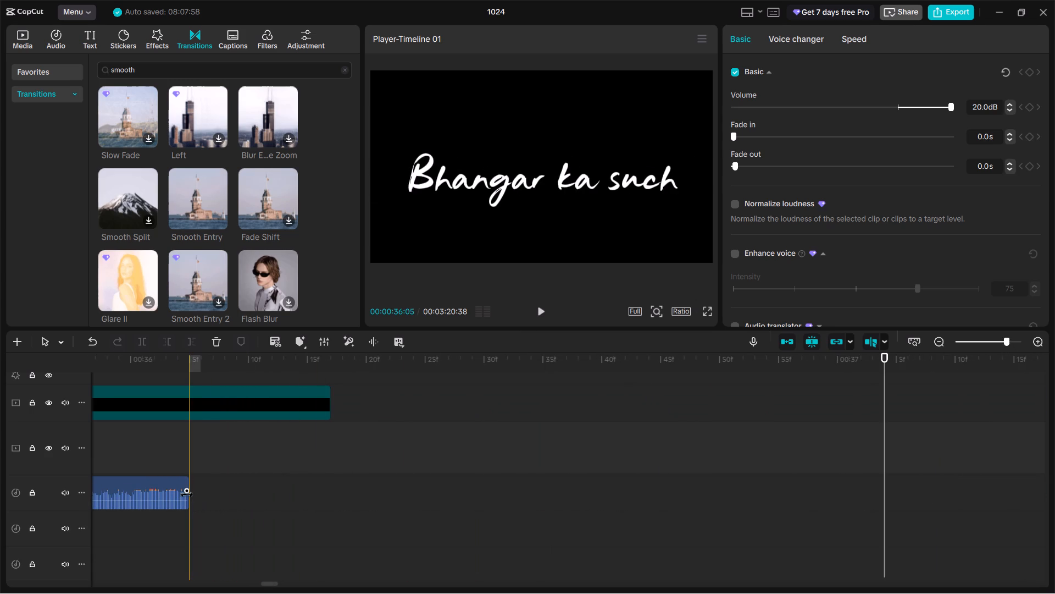
pyautogui.scroll(1, 186, 494)
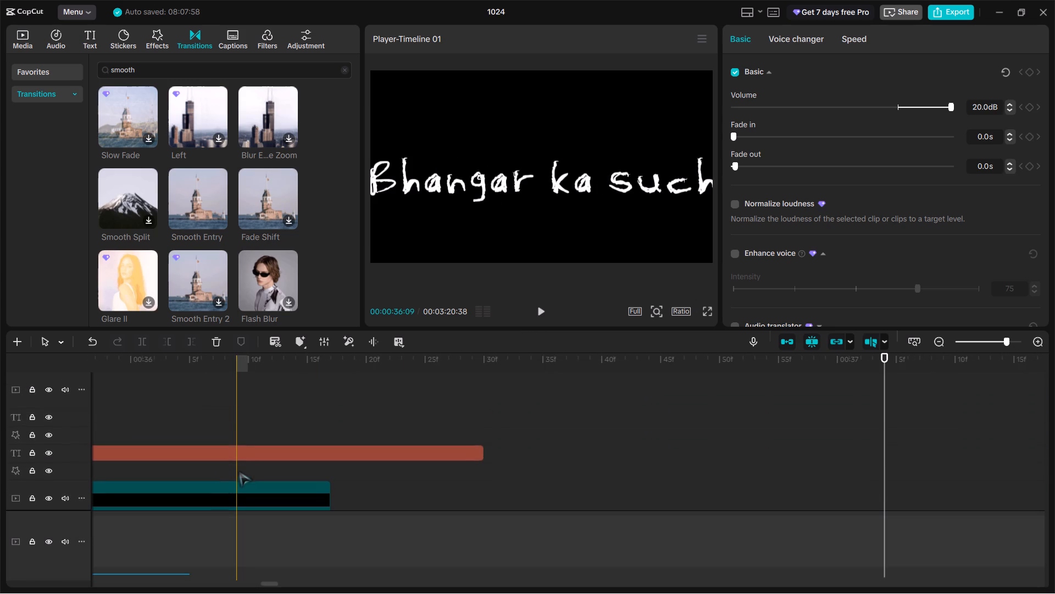
pyautogui.click(184, 515)
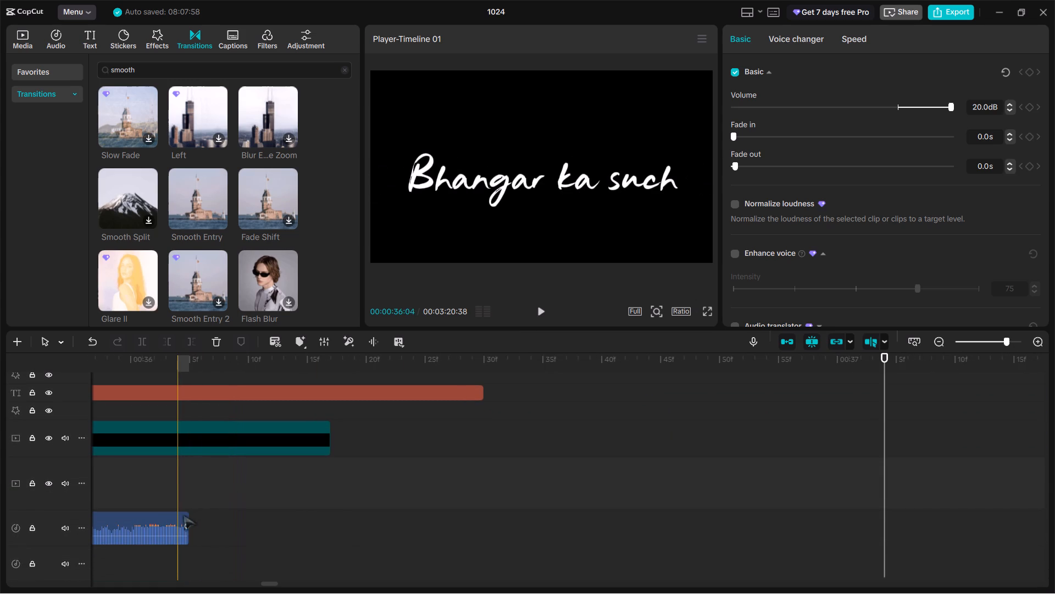
pyautogui.click(191, 531)
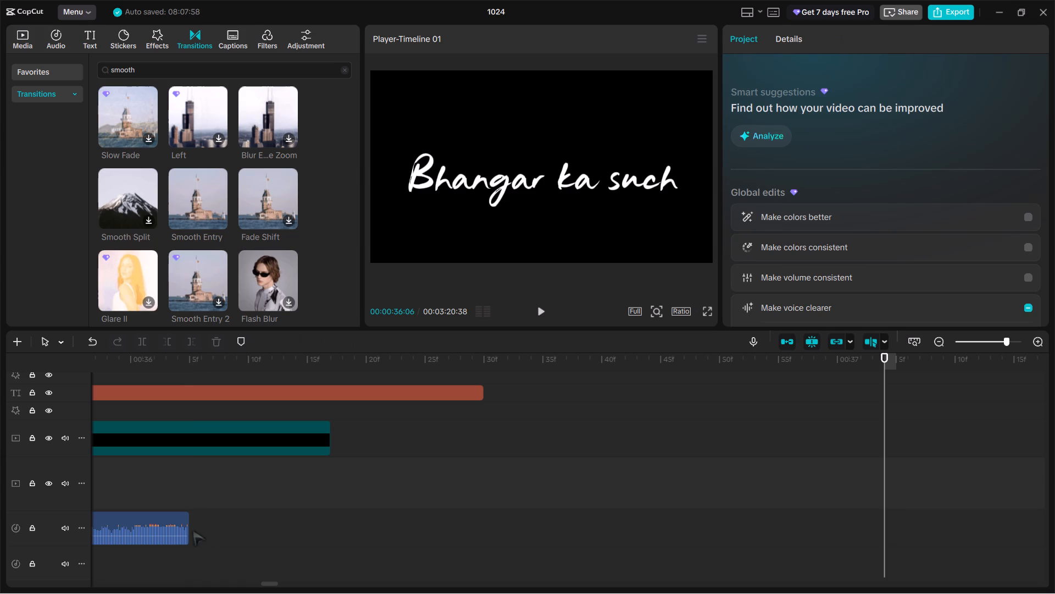
pyautogui.click(165, 527)
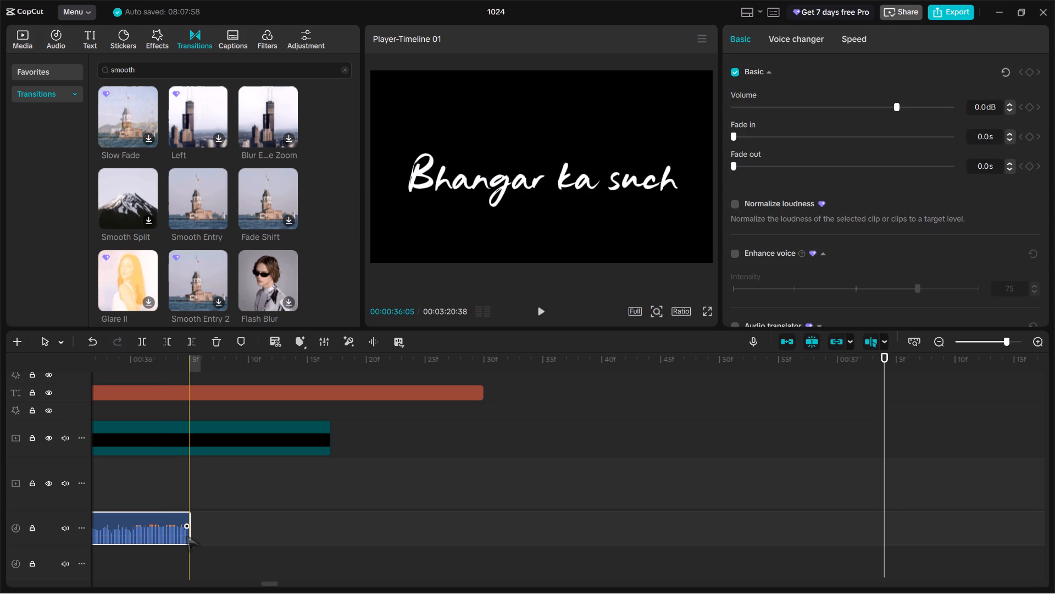
pyautogui.moveTo(189, 533); pyautogui.dragTo(248, 543)
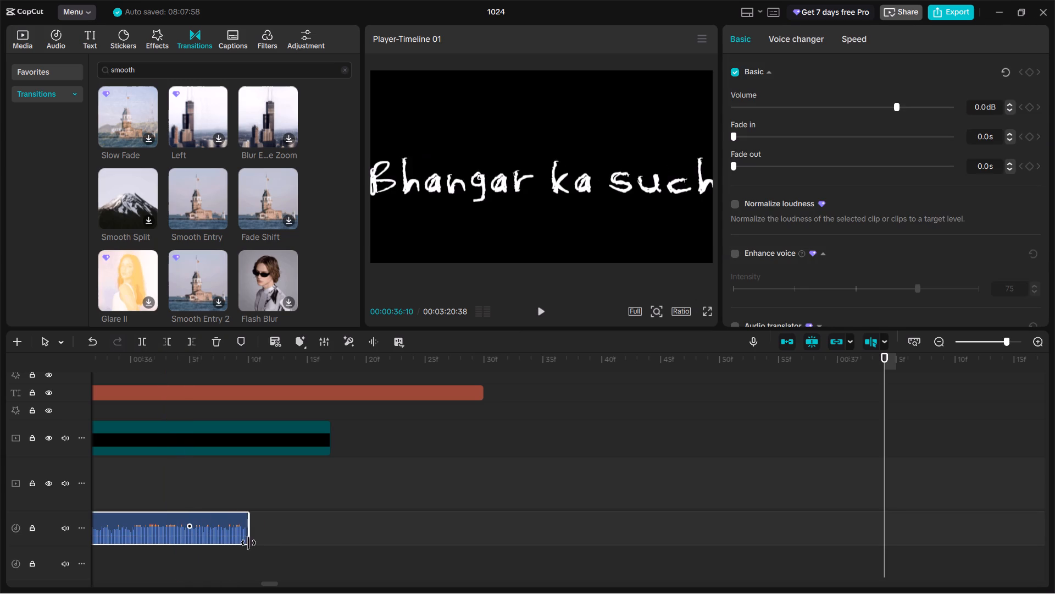
pyautogui.moveTo(248, 543); pyautogui.dragTo(245, 541)
# Trim the end of the black clip under the title to line up with the end of the teaser music.
pyautogui.press('space')
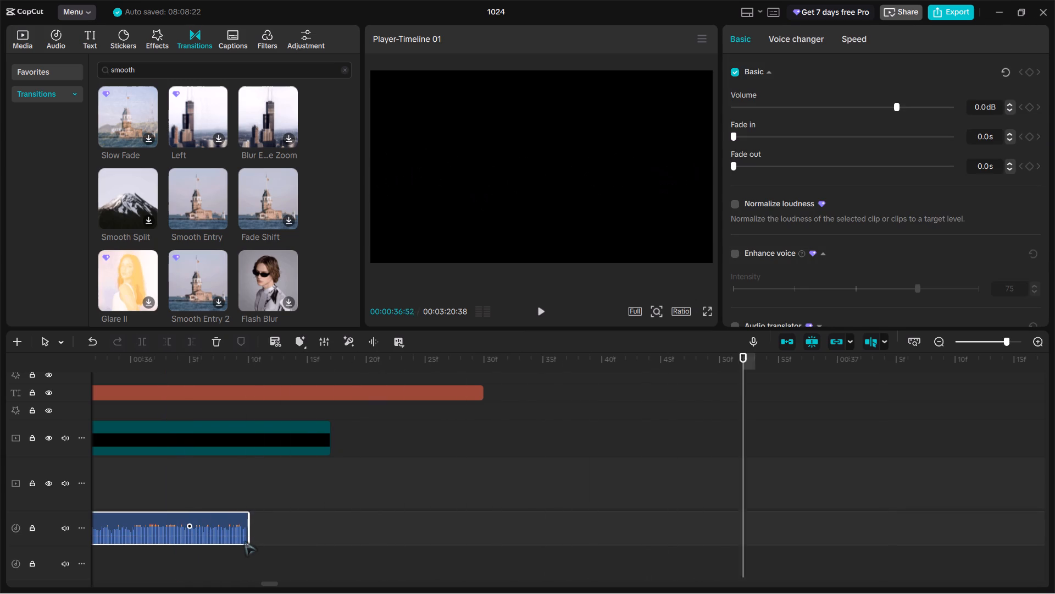
pyautogui.press('space')
pyautogui.keyDown('ctrl'); pyautogui.scroll(-8, 245, 541); pyautogui.keyUp('ctrl')
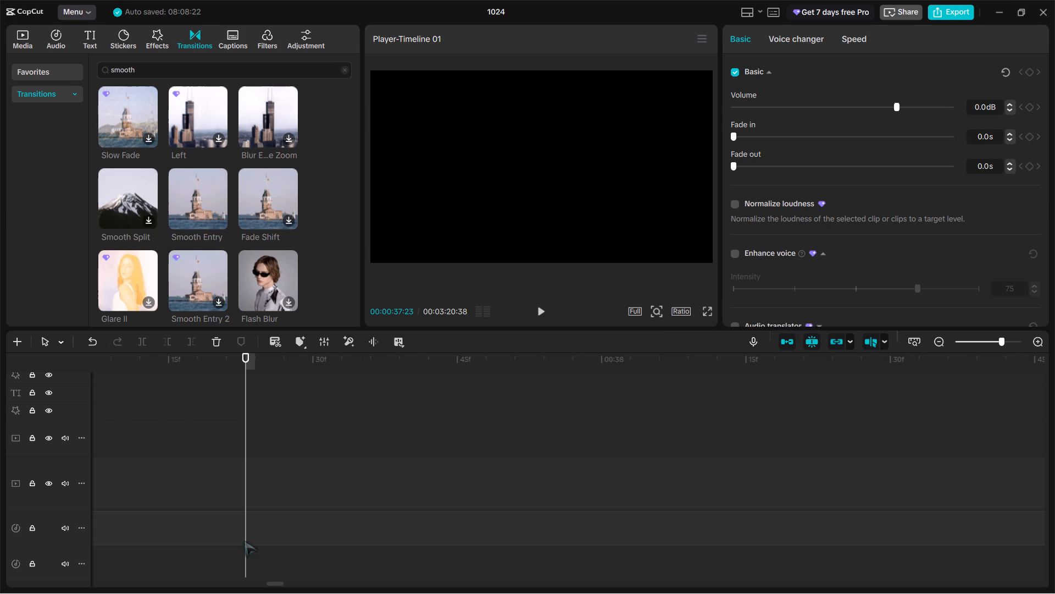
pyautogui.keyDown('ctrl'); pyautogui.scroll(-17, 245, 541); pyautogui.keyUp('ctrl')
pyautogui.hscroll(4, 245, 541)
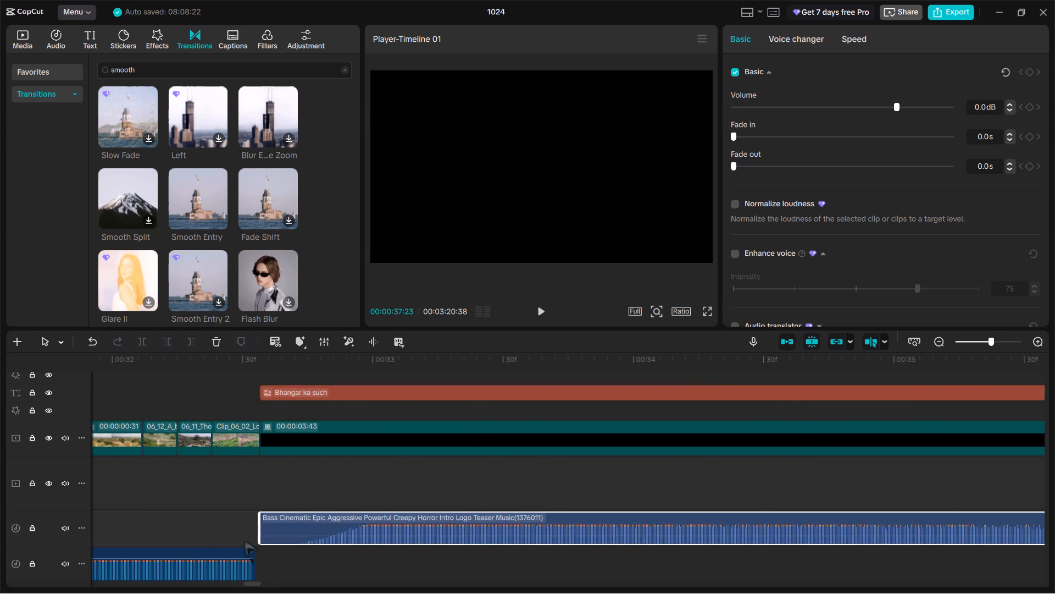
pyautogui.hscroll(-3, 245, 541)
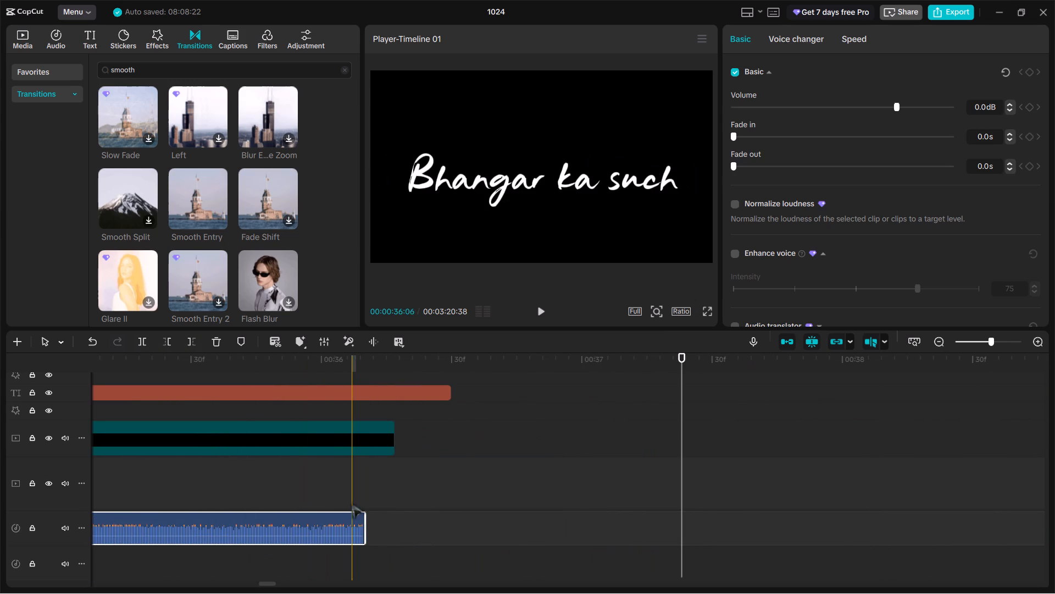
pyautogui.click(396, 446)
pyautogui.moveTo(394, 442); pyautogui.dragTo(365, 448)
# Trim the end of the "Bhangar ka such" title text to line up with the ends of the black clip and teaser music.
pyautogui.click(443, 400)
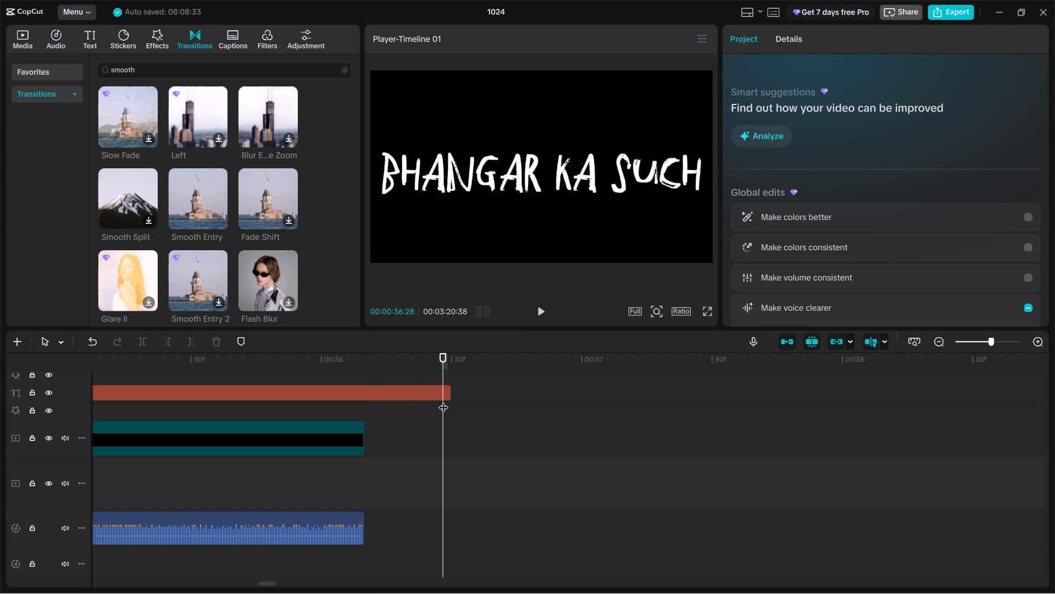
pyautogui.click(445, 397)
pyautogui.moveTo(452, 396); pyautogui.dragTo(390, 404)
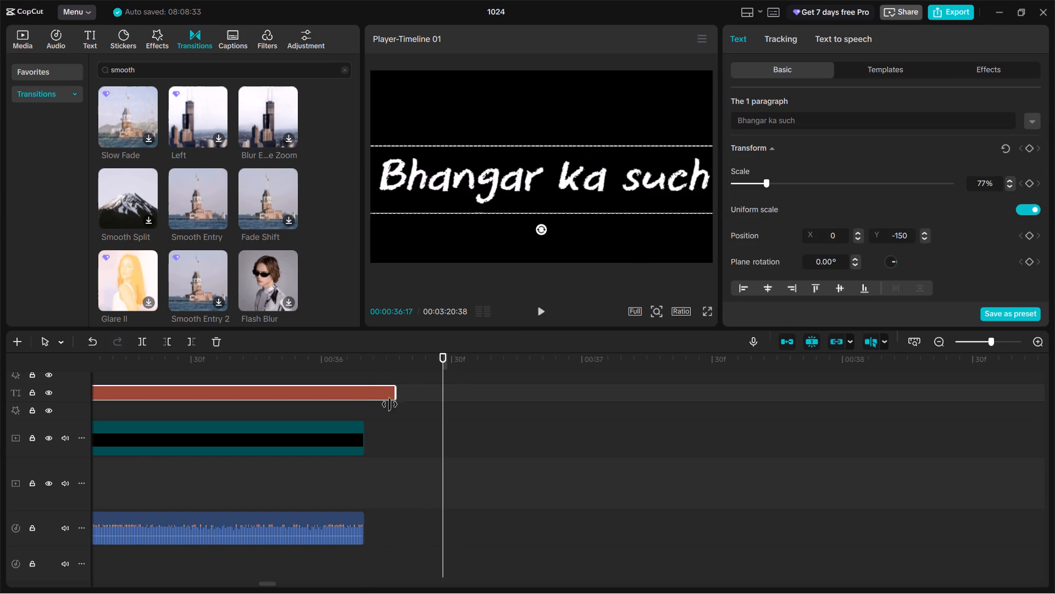
pyautogui.moveTo(390, 404); pyautogui.dragTo(362, 408)
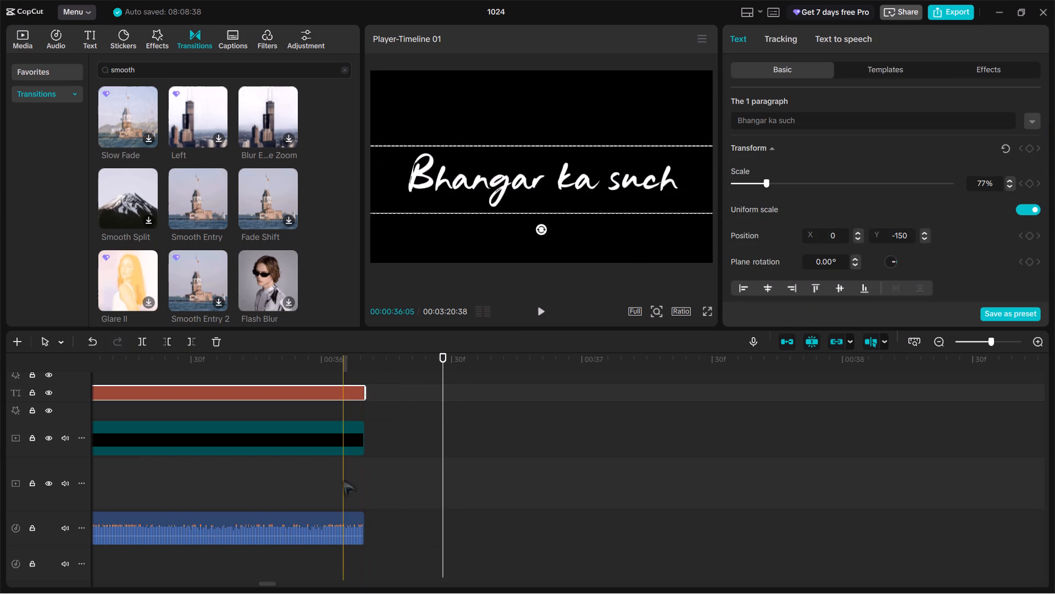
# Add a 0.5 s fade-out to the end of the Bass Cinematic teaser music under the title.
pyautogui.click(348, 529)
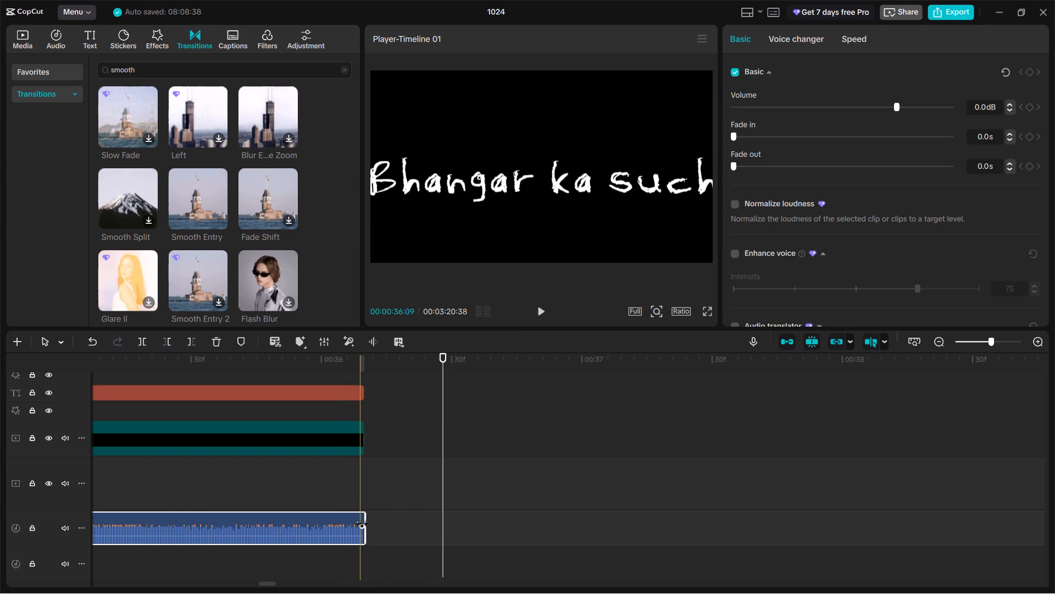
pyautogui.click(362, 524)
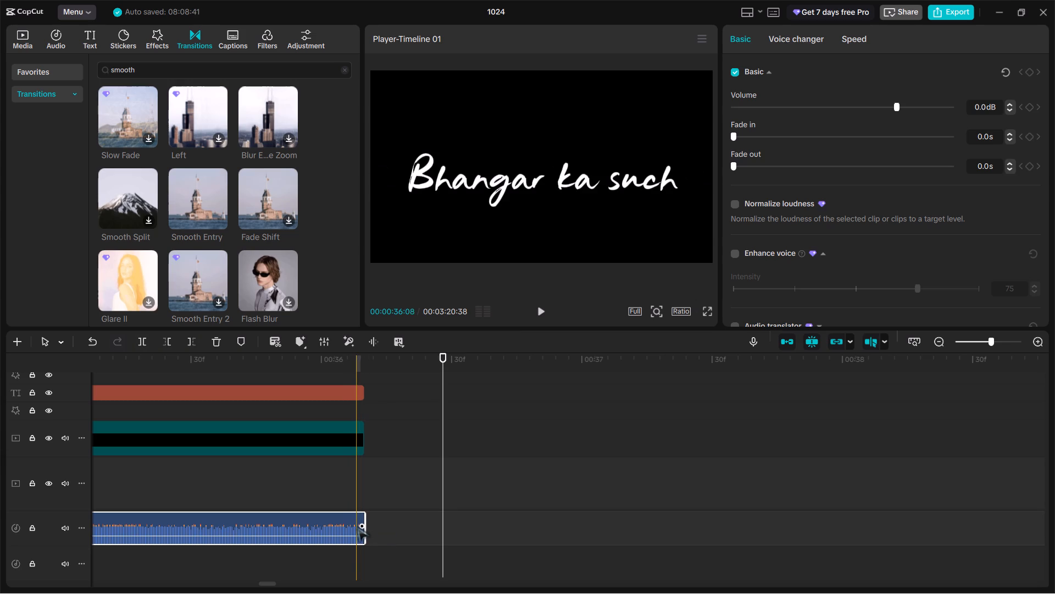
pyautogui.moveTo(359, 526); pyautogui.dragTo(347, 532)
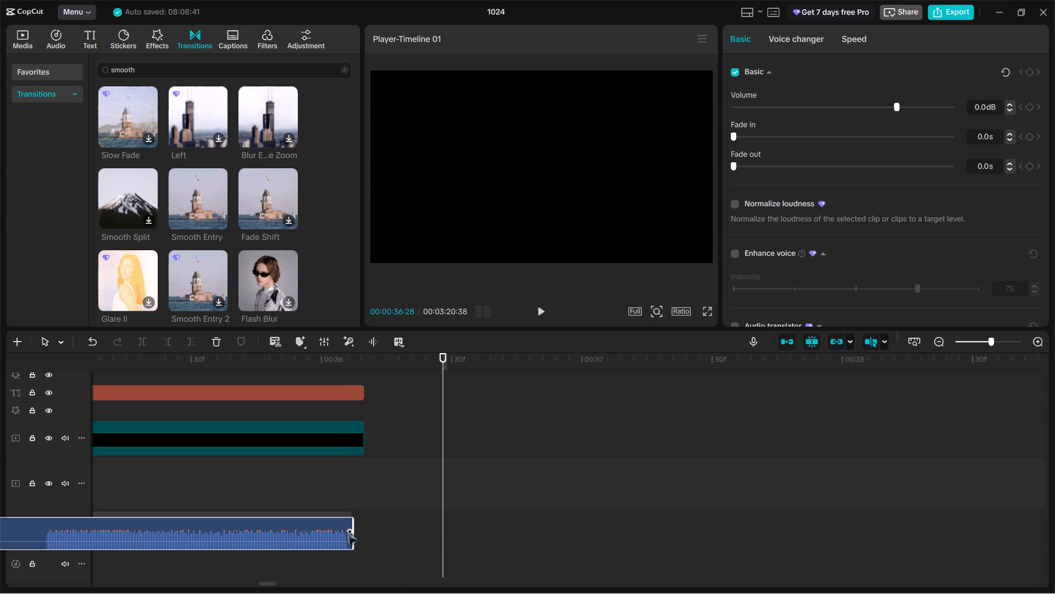
pyautogui.moveTo(347, 532); pyautogui.dragTo(371, 524)
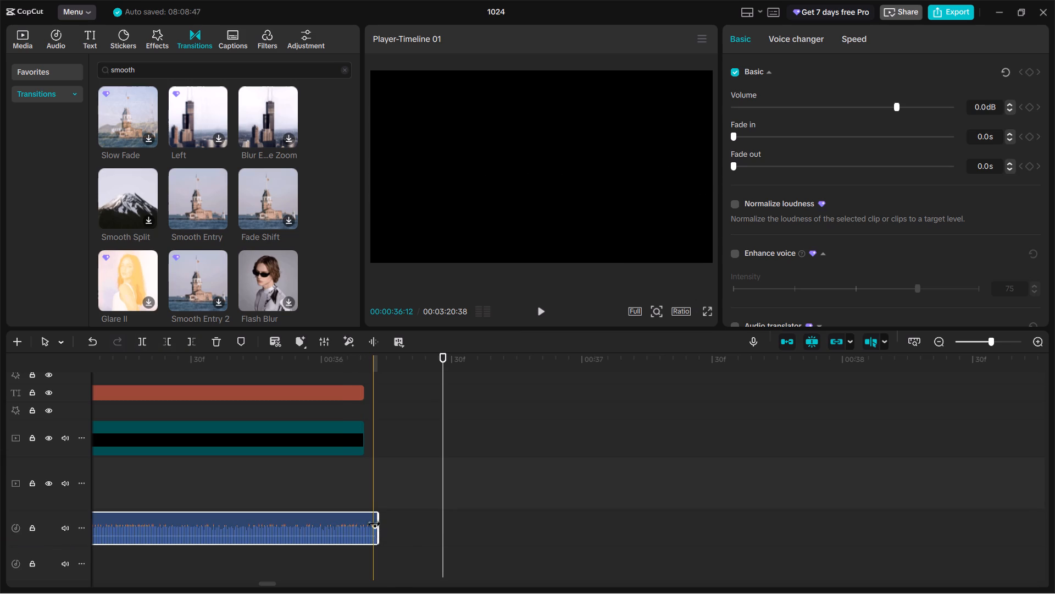
pyautogui.moveTo(374, 524); pyautogui.dragTo(323, 535)
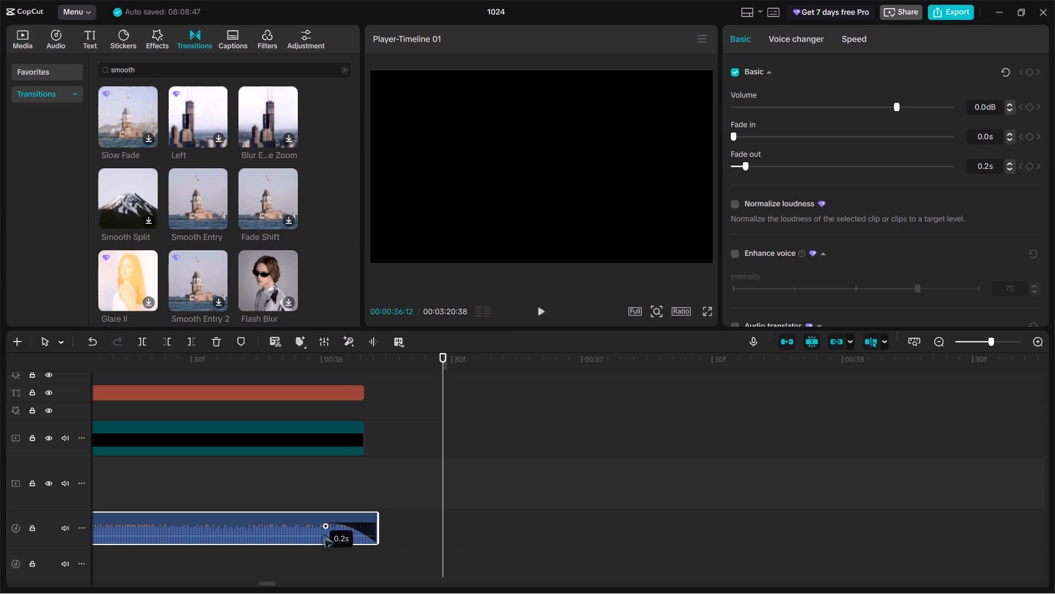
pyautogui.moveTo(323, 535); pyautogui.dragTo(253, 518)
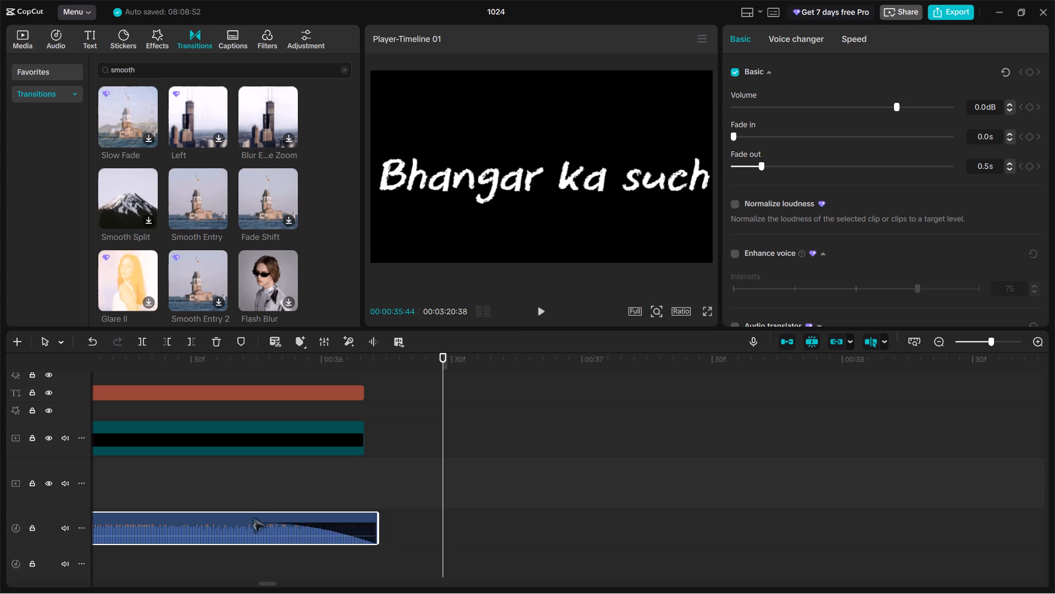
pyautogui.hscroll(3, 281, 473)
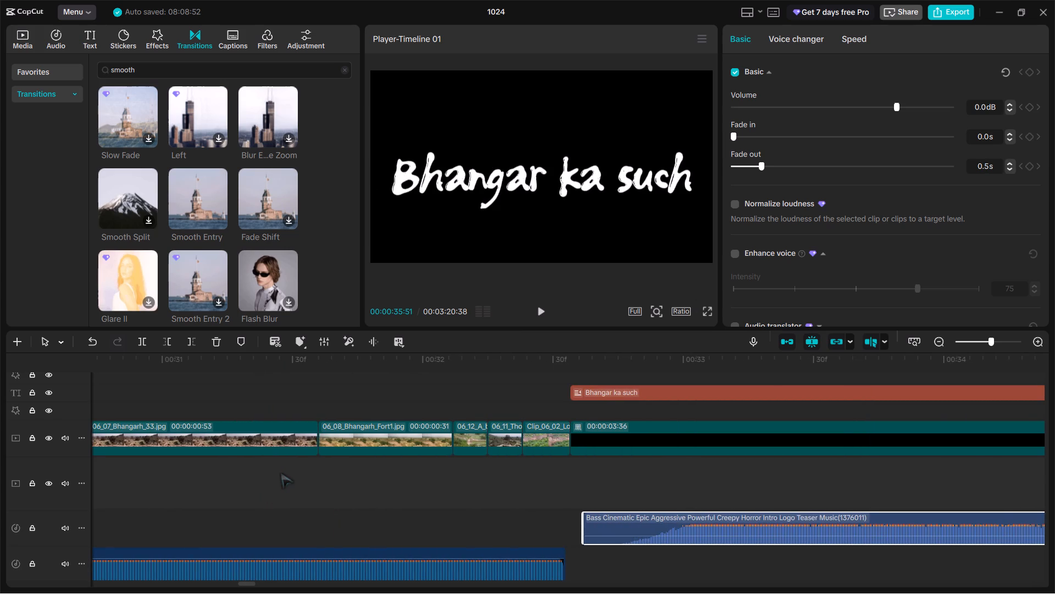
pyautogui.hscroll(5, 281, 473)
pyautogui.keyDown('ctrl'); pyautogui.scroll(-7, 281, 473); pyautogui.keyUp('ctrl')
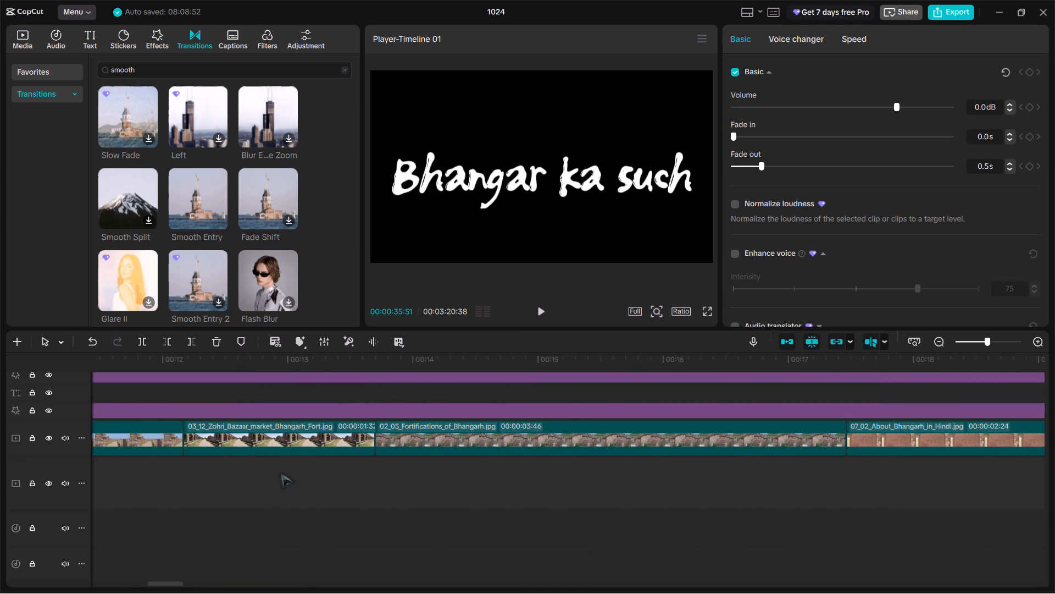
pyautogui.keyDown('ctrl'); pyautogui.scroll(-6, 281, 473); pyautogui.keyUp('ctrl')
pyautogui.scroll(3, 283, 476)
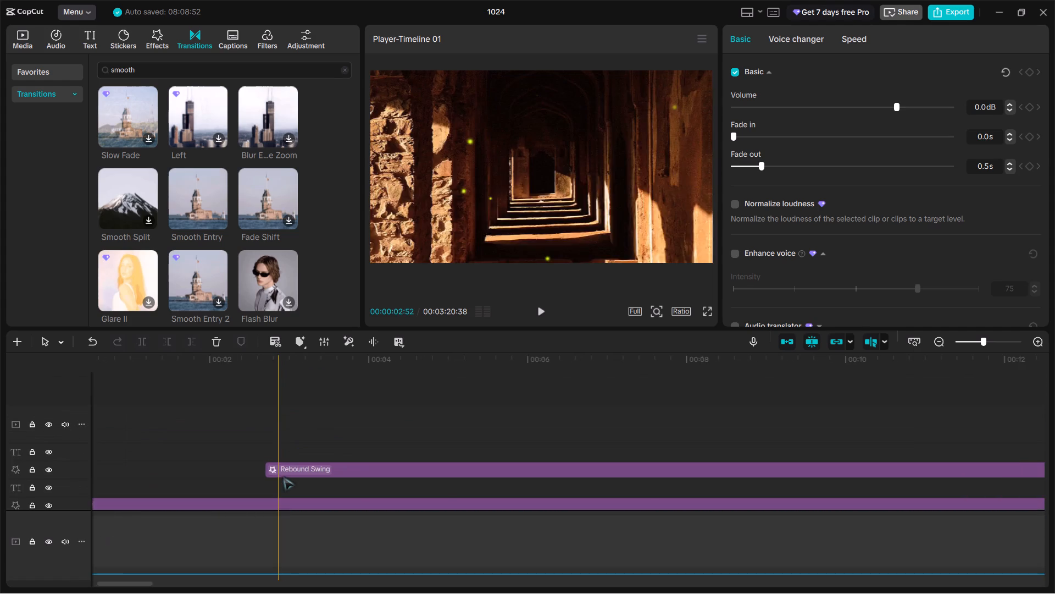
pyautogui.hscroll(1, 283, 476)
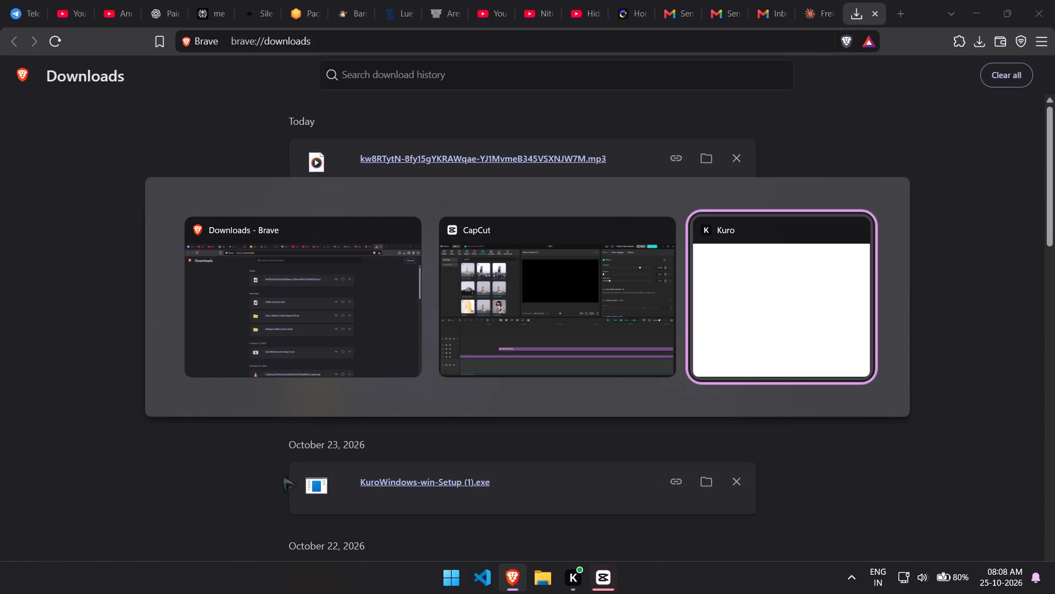
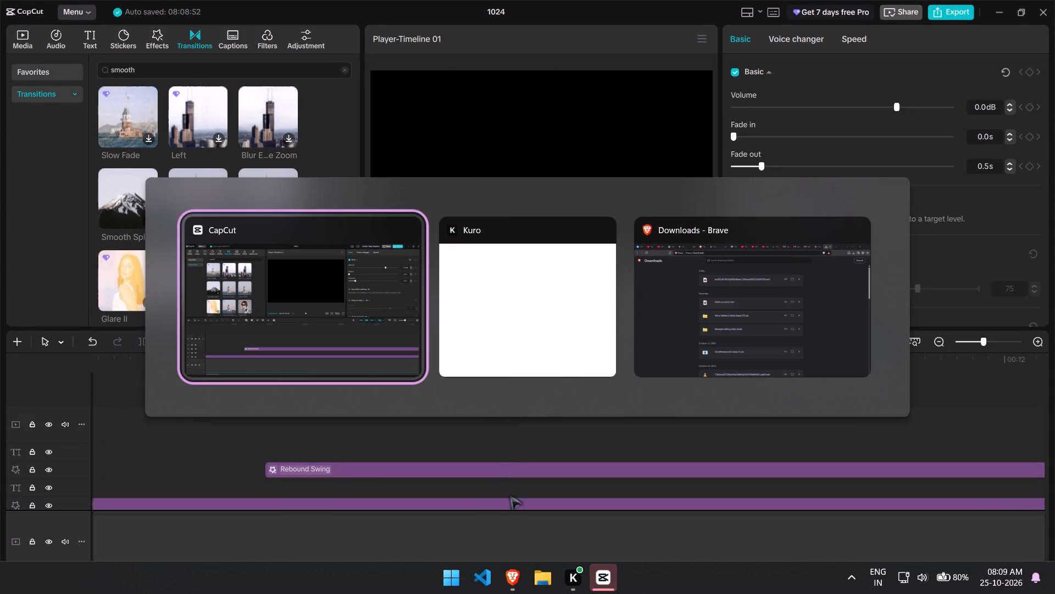
# Survey the whole timeline to examine how the clips, text and effects are arranged across the tracks.
pyautogui.scroll(2, 578, 468)
pyautogui.hscroll(1, 501, 410)
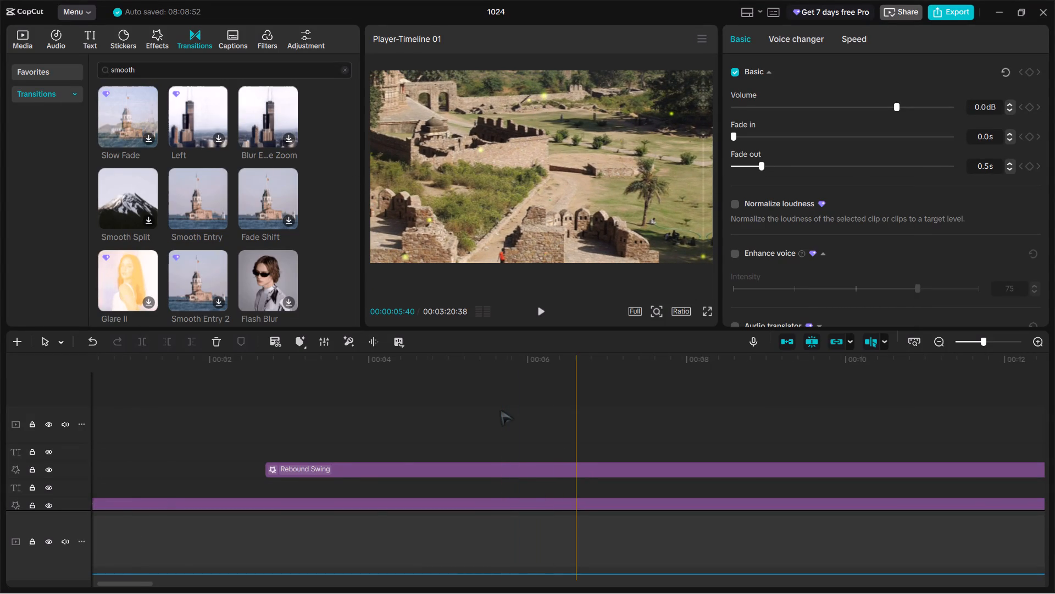
pyautogui.hscroll(1, 501, 410)
pyautogui.keyDown('ctrl'); pyautogui.scroll(-8, 501, 410); pyautogui.keyUp('ctrl')
pyautogui.keyDown('ctrl'); pyautogui.scroll(-15, 501, 410); pyautogui.keyUp('ctrl')
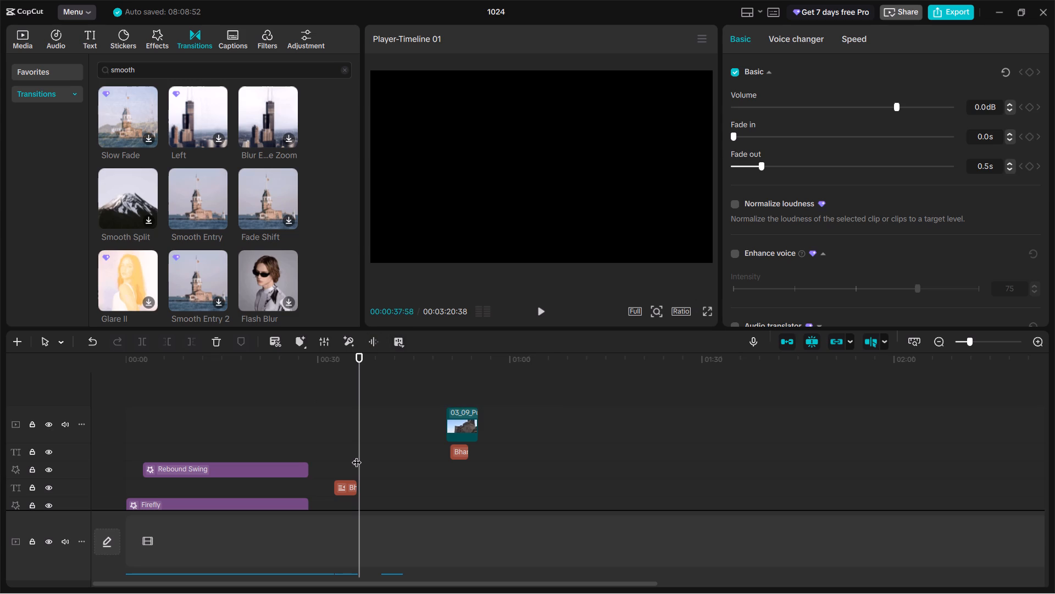
pyautogui.hscroll(3, 357, 455)
pyautogui.scroll(-1, 357, 455)
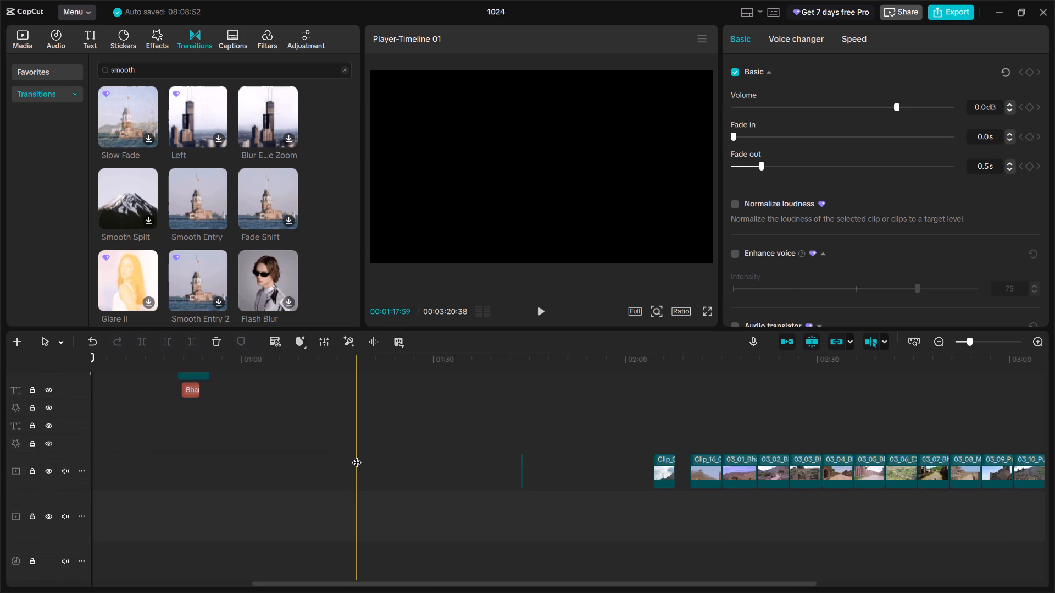
pyautogui.scroll(-1, 357, 455)
pyautogui.keyDown('ctrl'); pyautogui.scroll(-10, 357, 455); pyautogui.keyUp('ctrl')
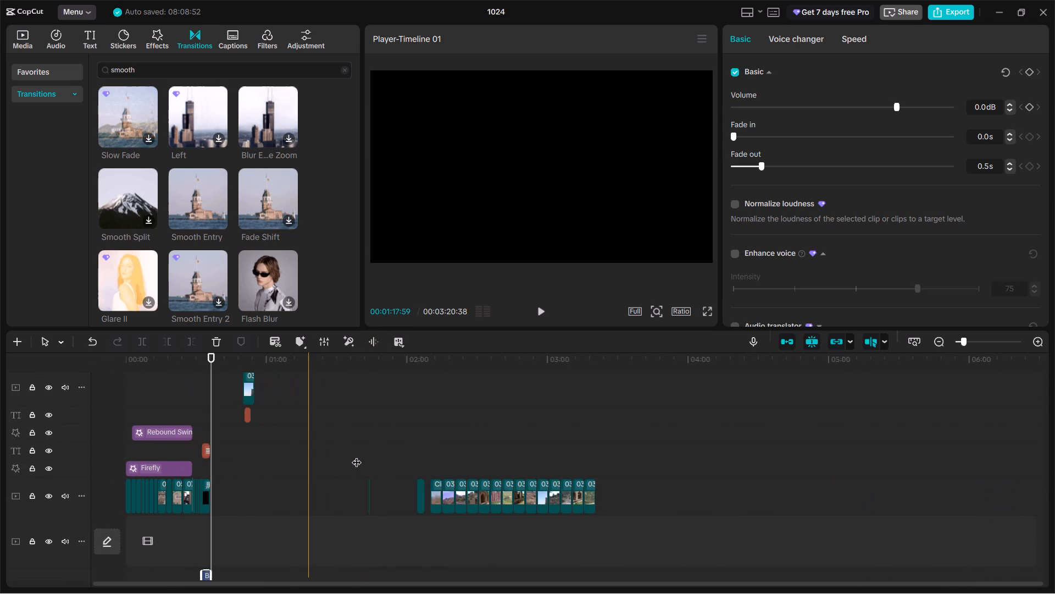
pyautogui.scroll(-2, 357, 455)
pyautogui.hscroll(1, 356, 481)
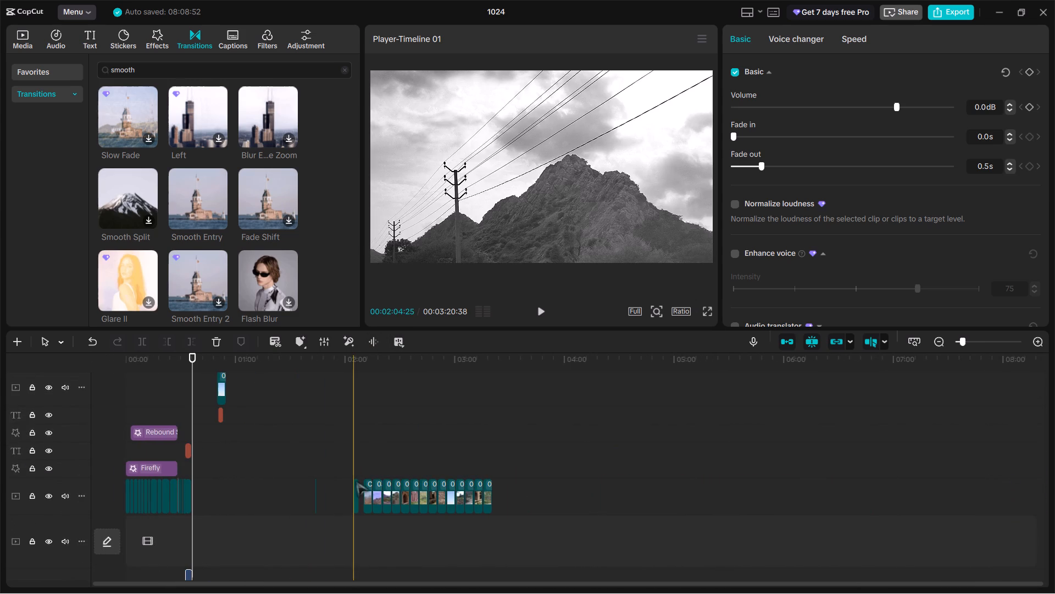
# Play the edited opening sequence from near the start of the timeline and pause at about 24 seconds.
pyautogui.click(191, 353)
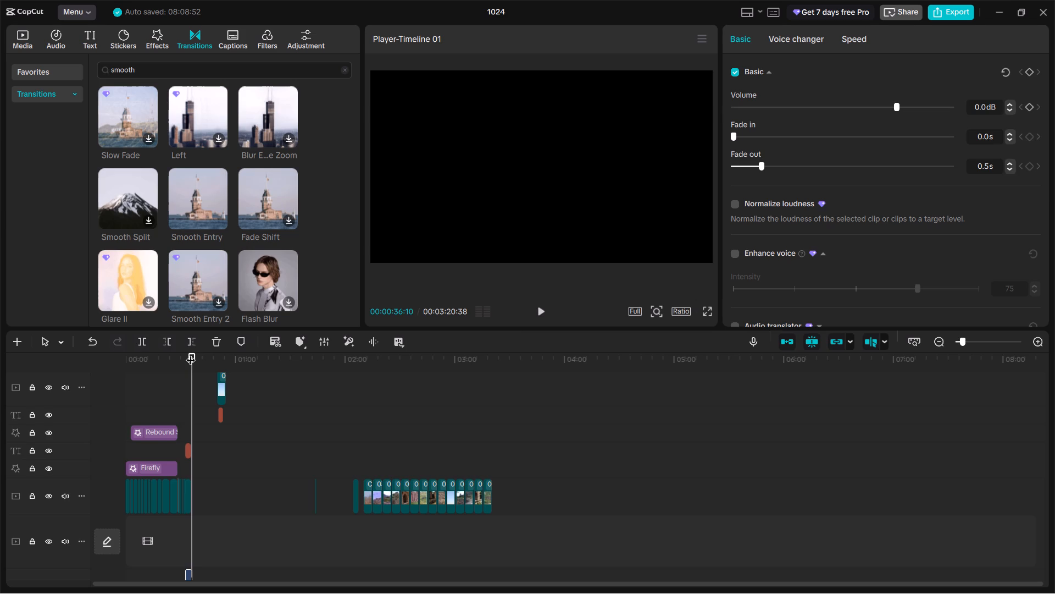
pyautogui.moveTo(191, 353); pyautogui.dragTo(134, 346)
pyautogui.press('space')
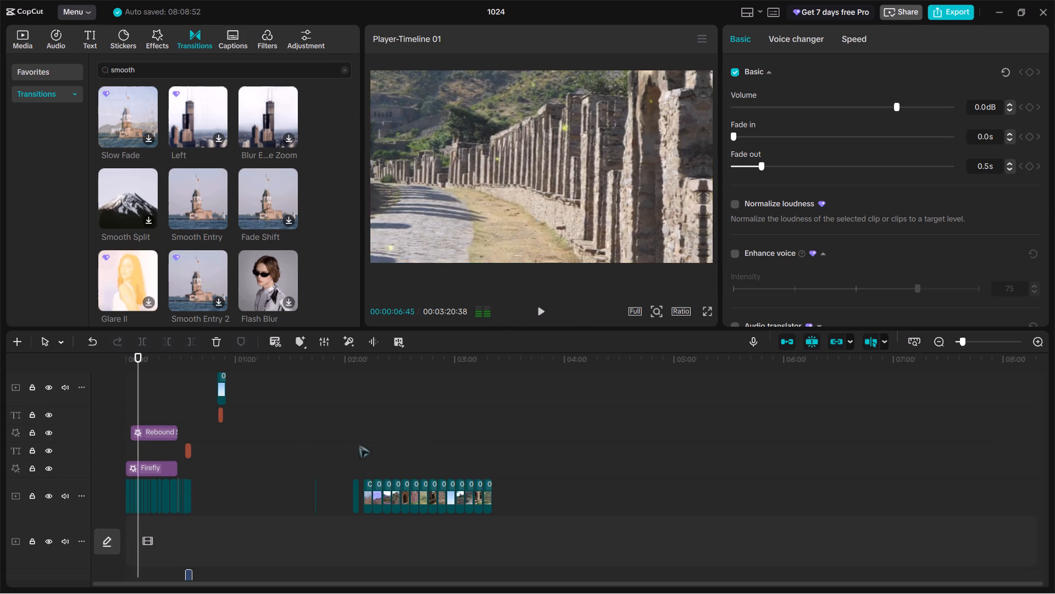
pyautogui.moveTo(514, 540); pyautogui.dragTo(346, 485)
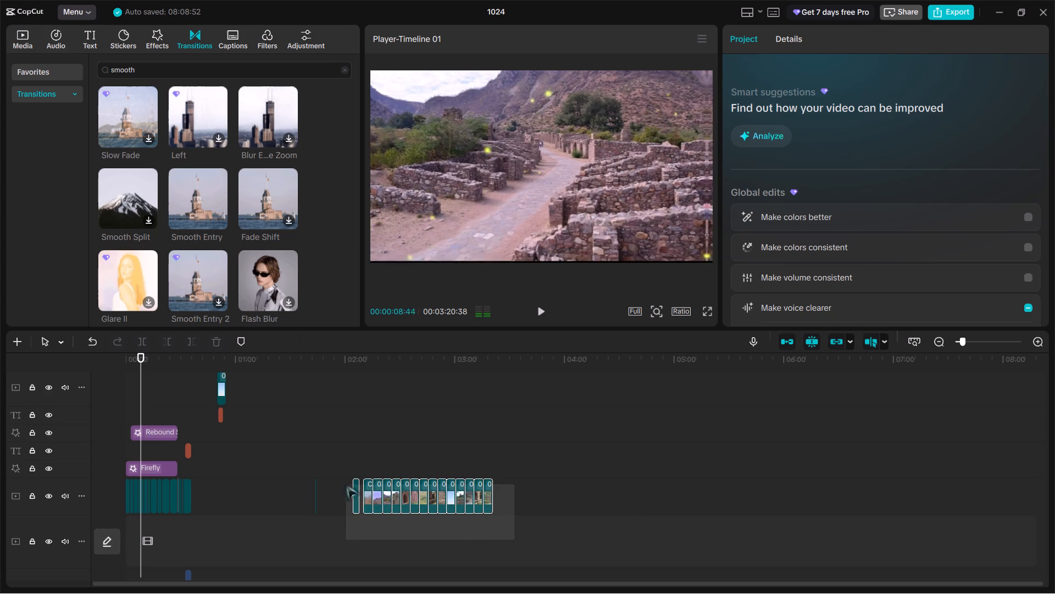
pyautogui.moveTo(346, 485); pyautogui.dragTo(659, 521)
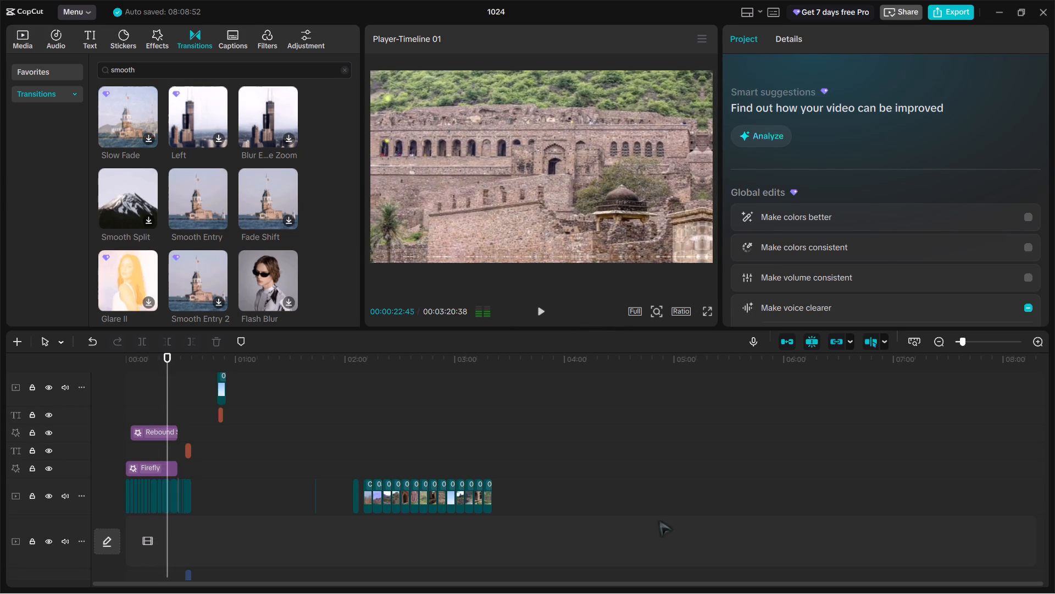
pyautogui.press('space')
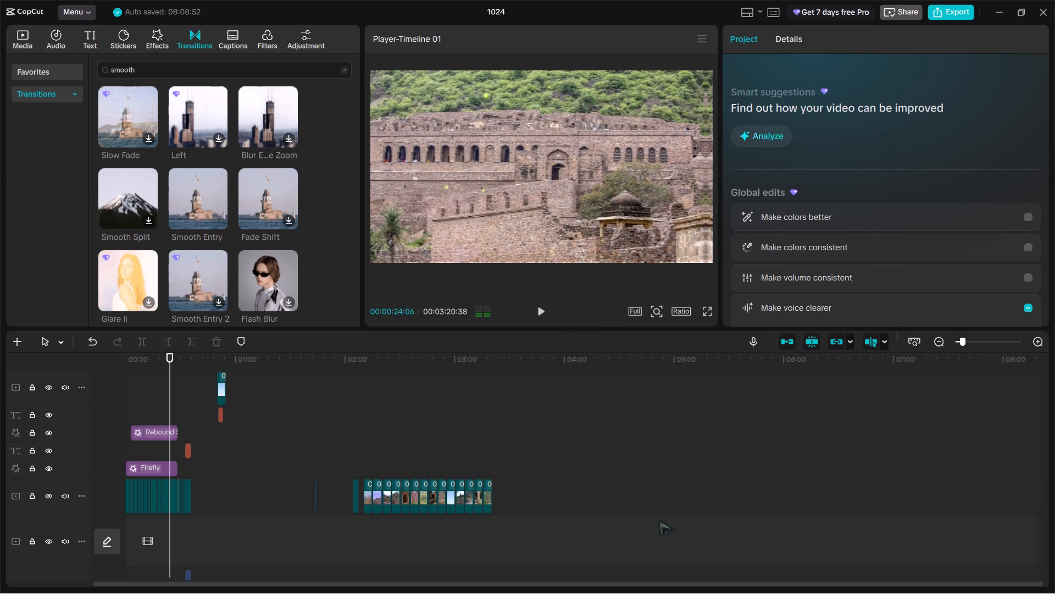
pyautogui.click(836, 16)
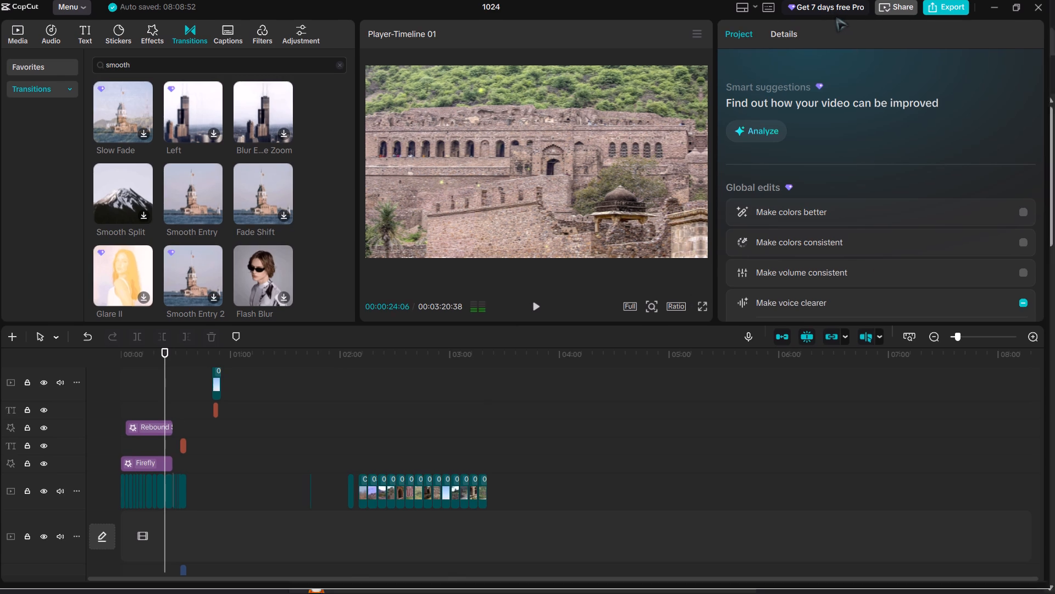
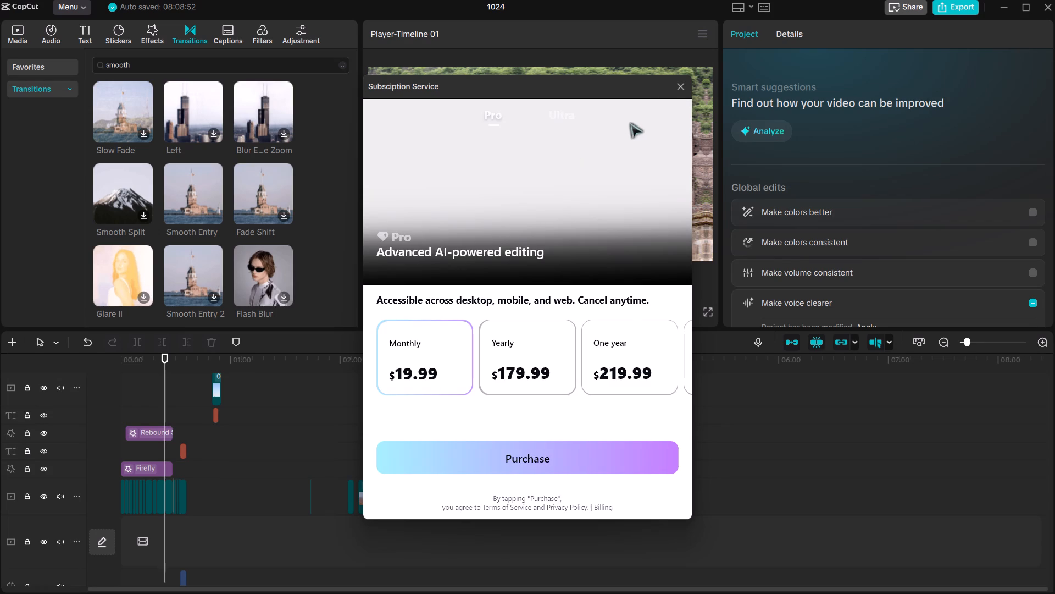
# Dismiss the subscription offer and play the sequence from about 24 seconds to about 30 seconds.
pyautogui.click(684, 78)
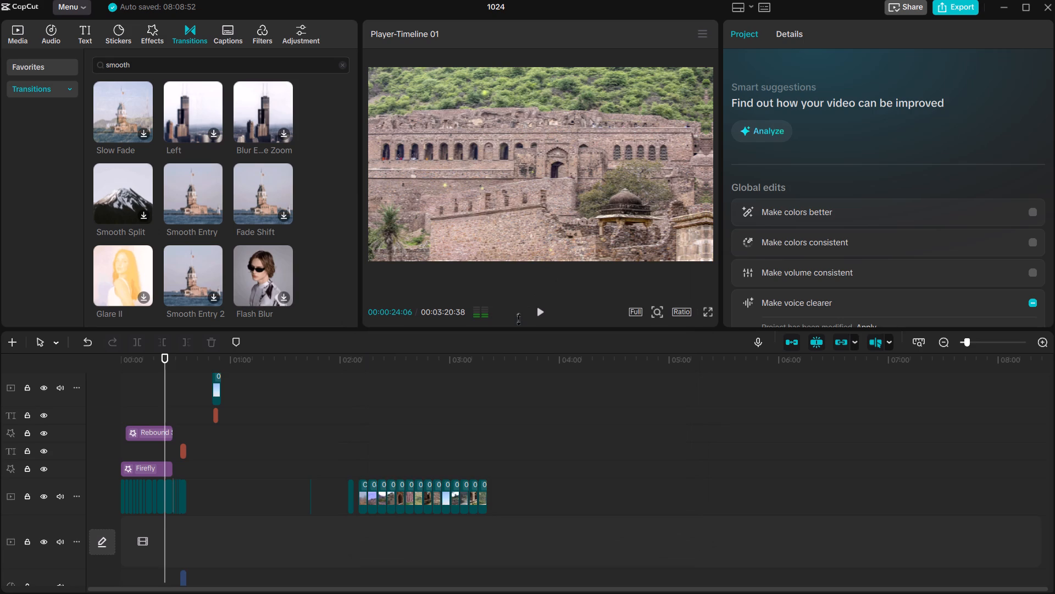
pyautogui.press('space')
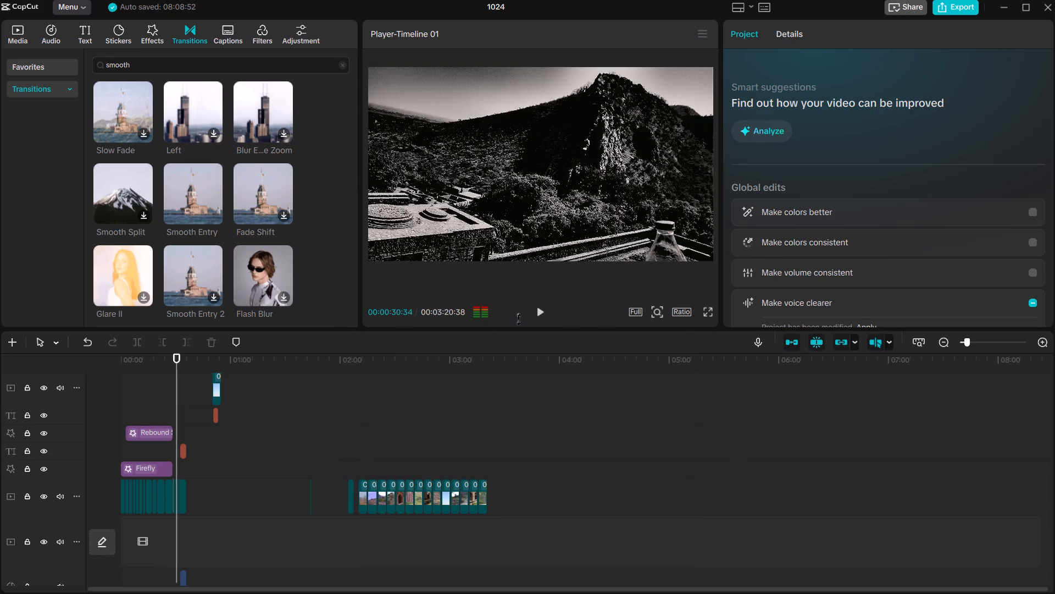
pyautogui.press('space')
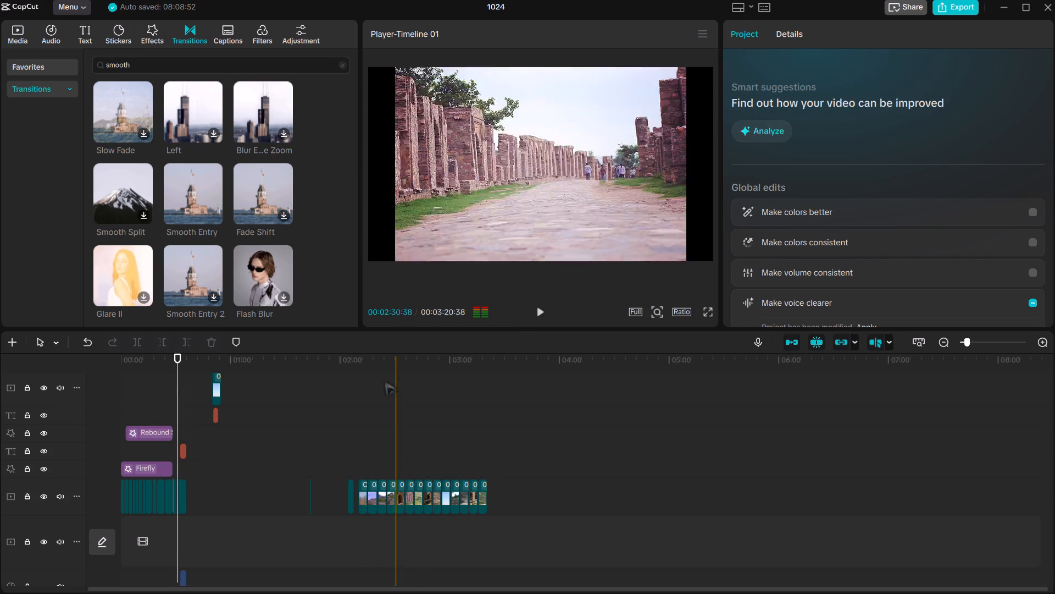
# Turn off uniform scale for the 06_05_View_of_bhangarh clip near 29 seconds and set its scale height to 103%.
pyautogui.keyDown('ctrl'); pyautogui.scroll(11, 312, 514); pyautogui.keyUp('ctrl')
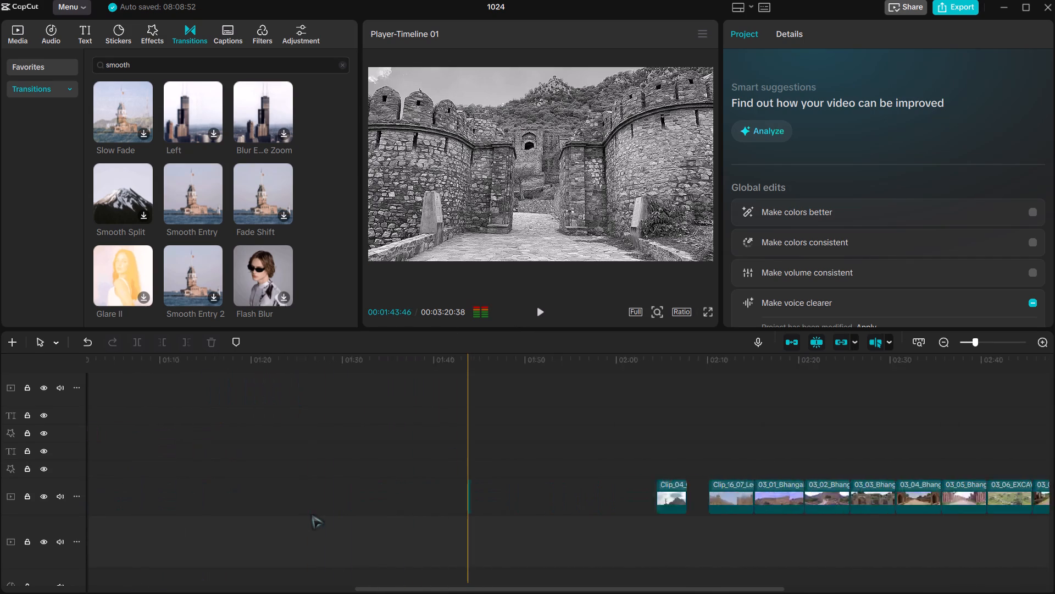
pyautogui.keyDown('ctrl'); pyautogui.scroll(9, 312, 514); pyautogui.keyUp('ctrl')
pyautogui.hscroll(7, 312, 514)
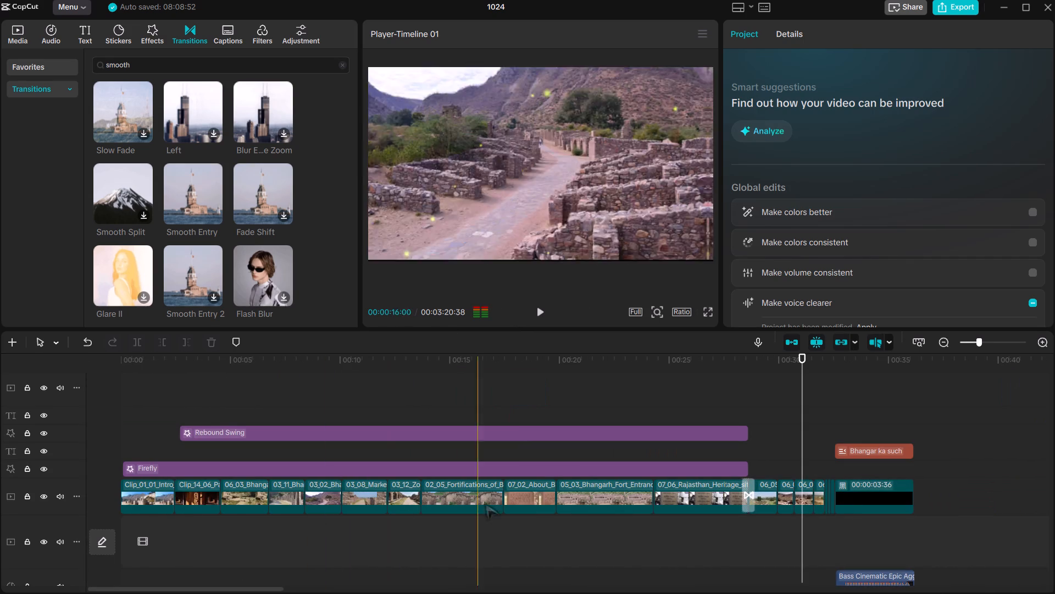
pyautogui.scroll(9, 495, 499)
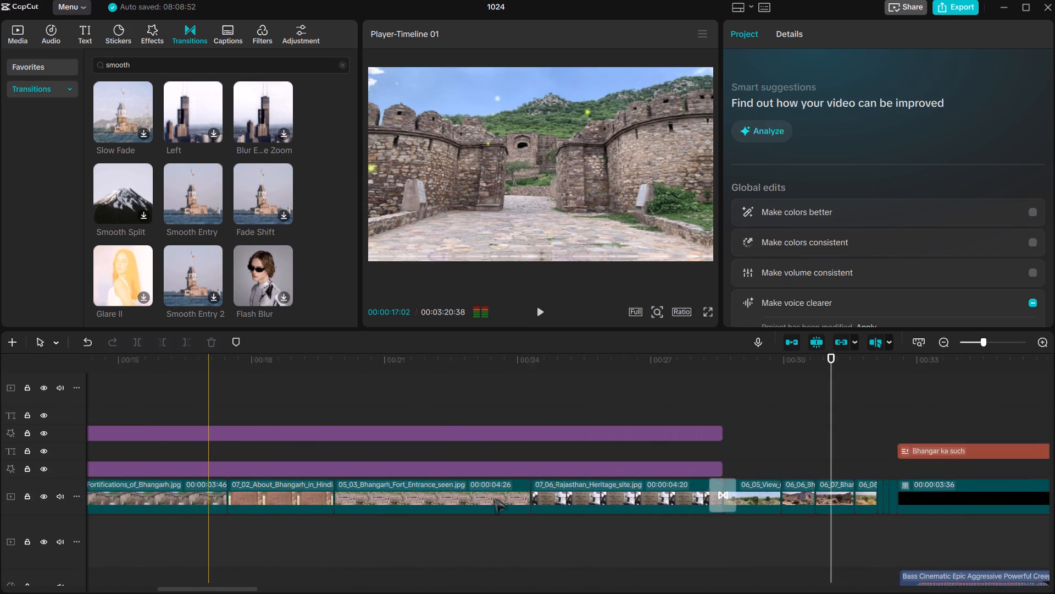
pyautogui.scroll(3, 495, 499)
pyautogui.hscroll(-1, 495, 499)
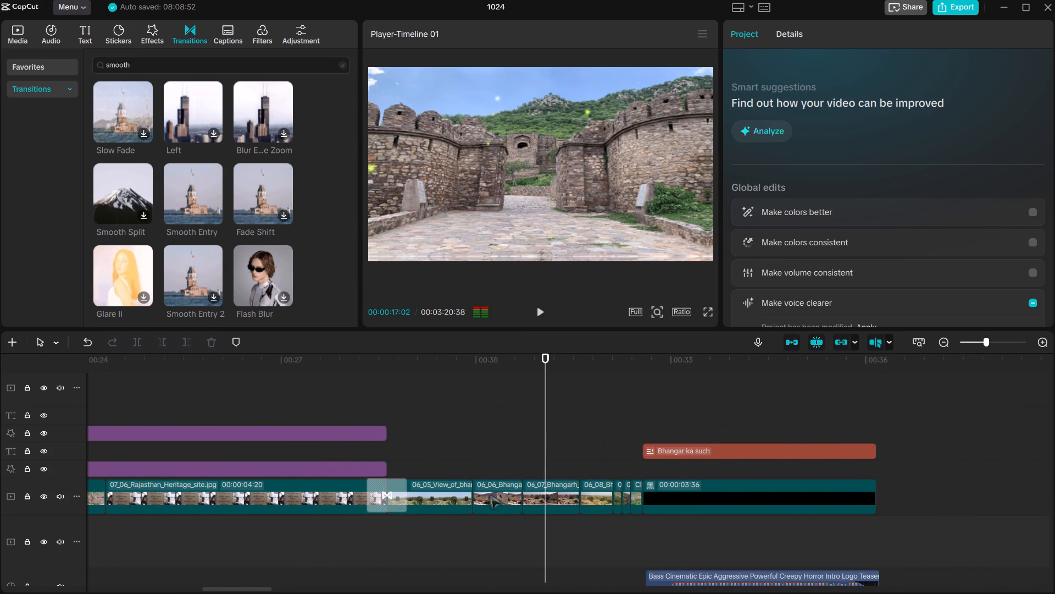
pyautogui.click(430, 490)
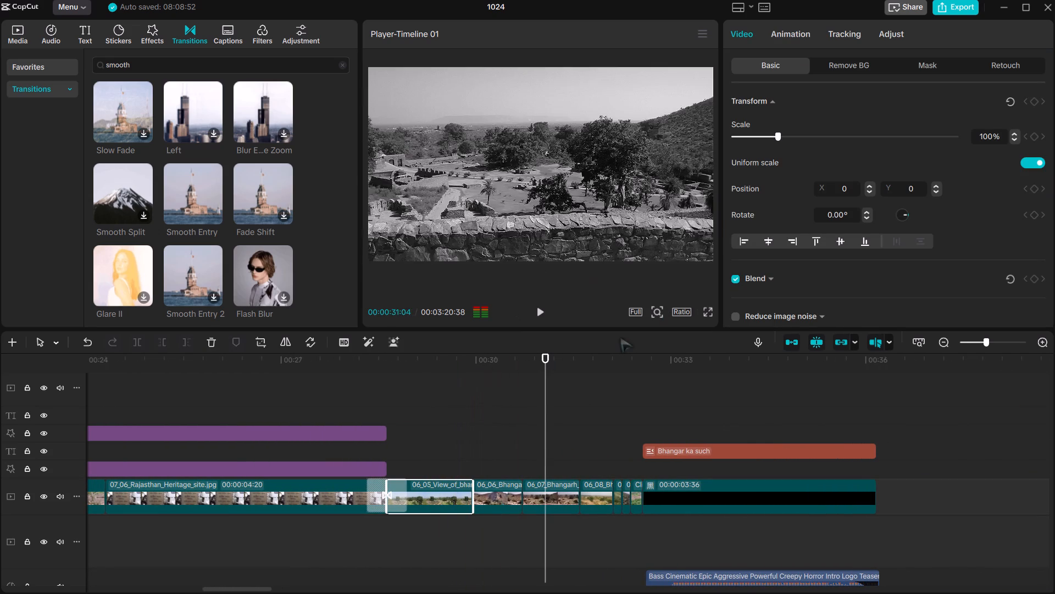
pyautogui.click(412, 494)
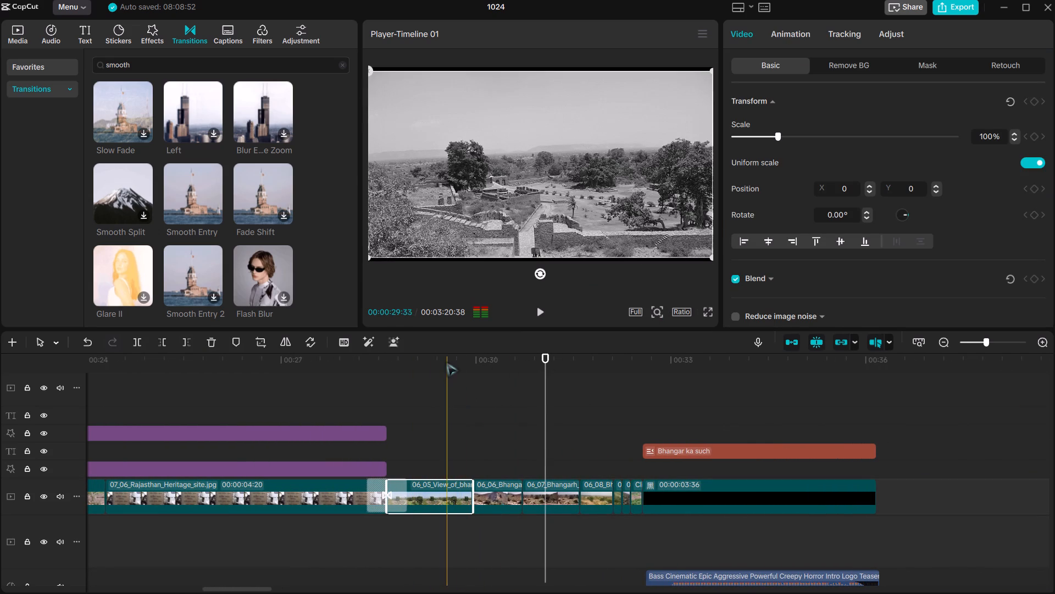
pyautogui.click(446, 362)
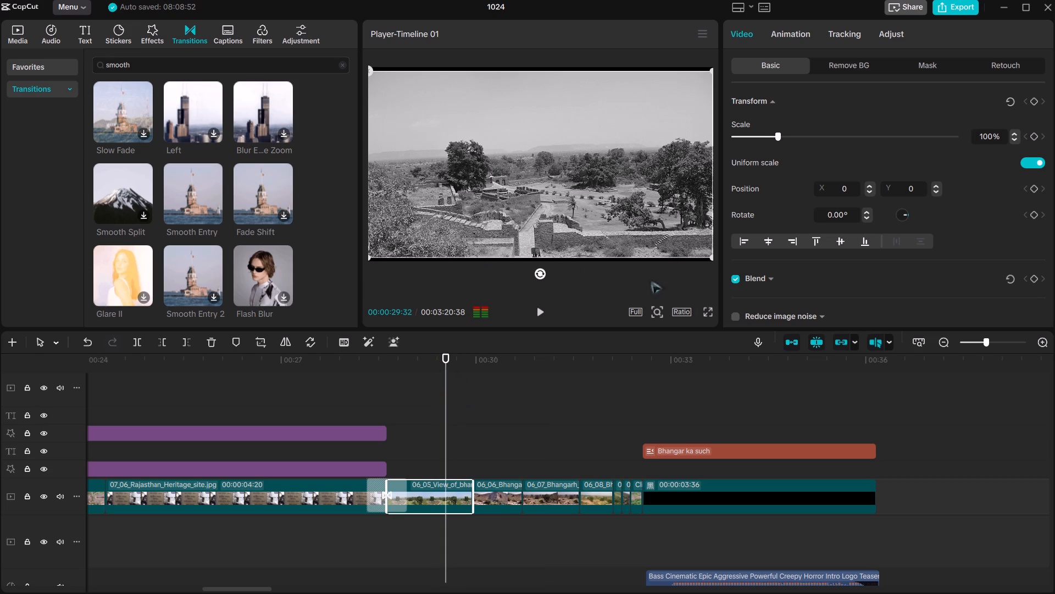
pyautogui.click(1036, 170)
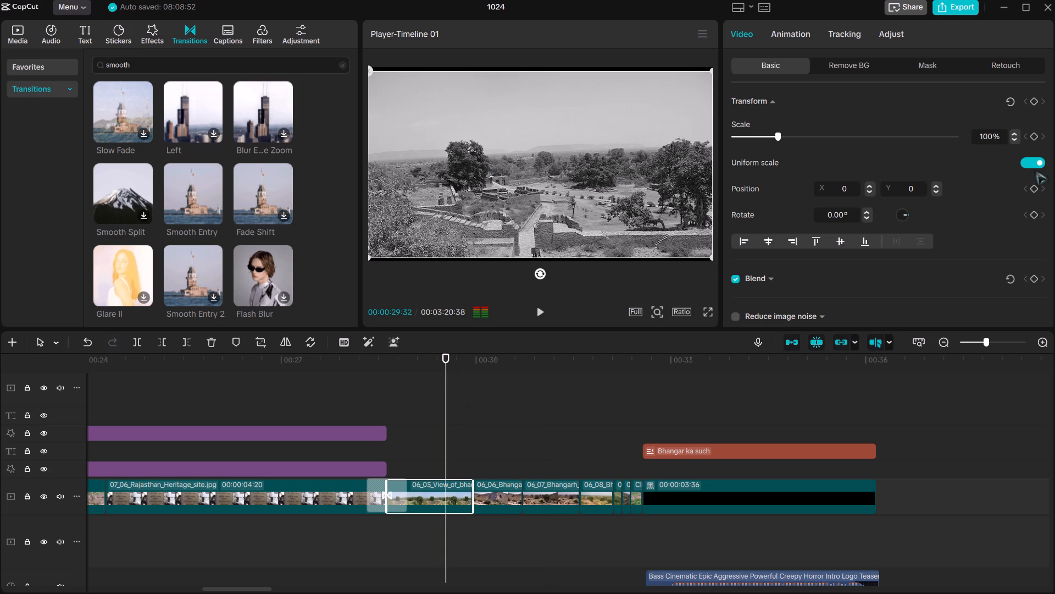
pyautogui.click(1036, 163)
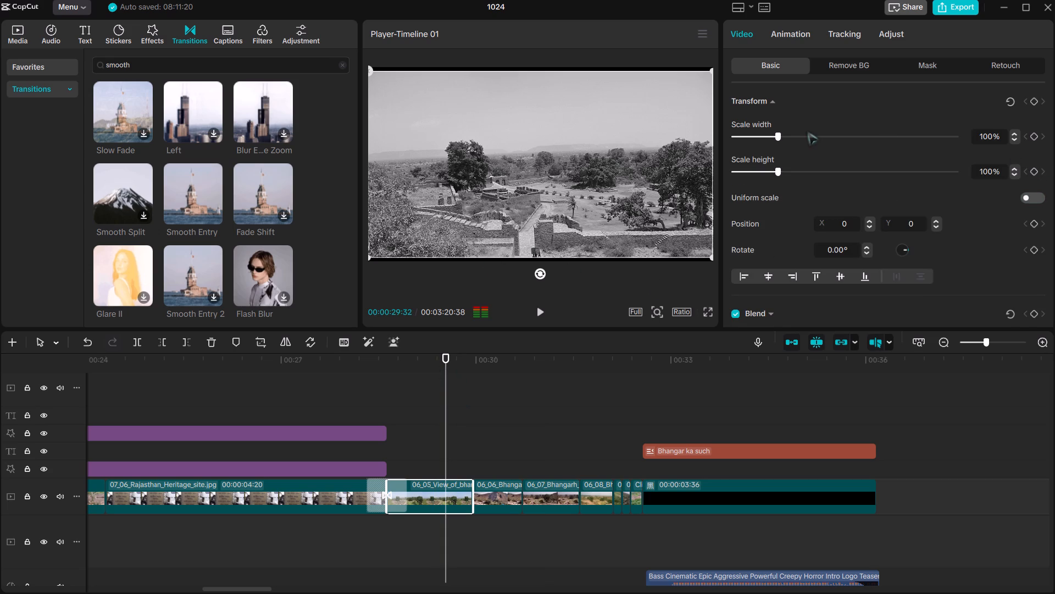
pyautogui.click(1014, 168)
pyautogui.click(1014, 168)
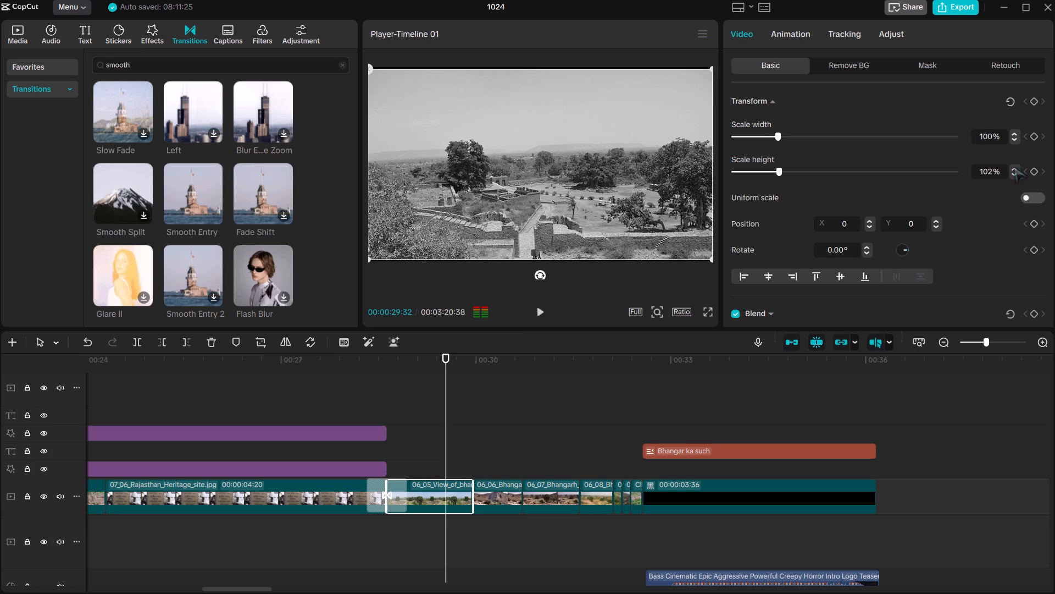
pyautogui.click(1014, 168)
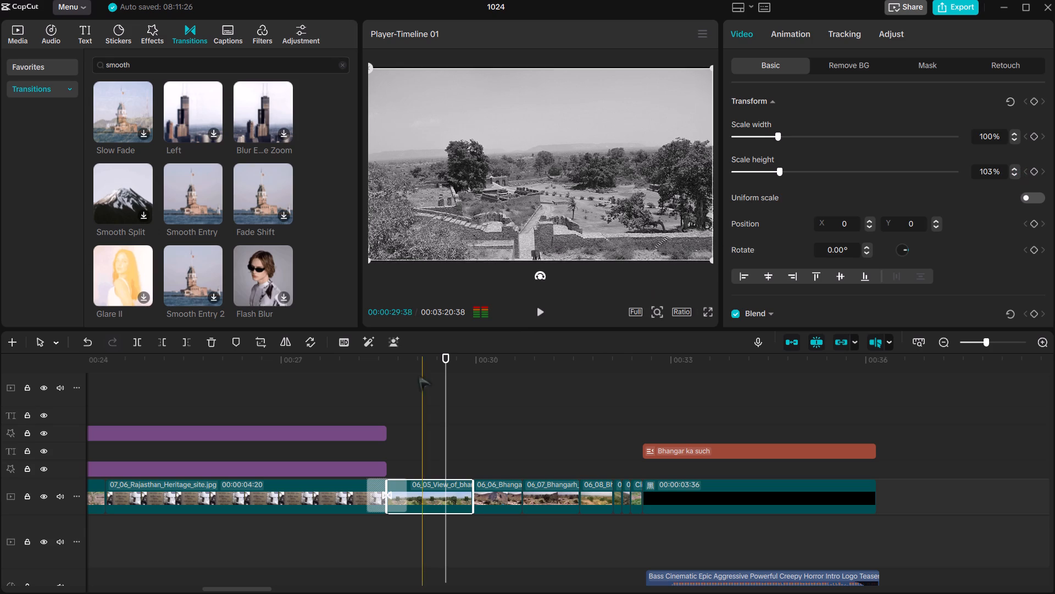
# Replay from about 28 seconds into the title, and check clips 06_06, 06_07 and 06_08 individually.
pyautogui.moveTo(448, 360); pyautogui.dragTo(338, 378)
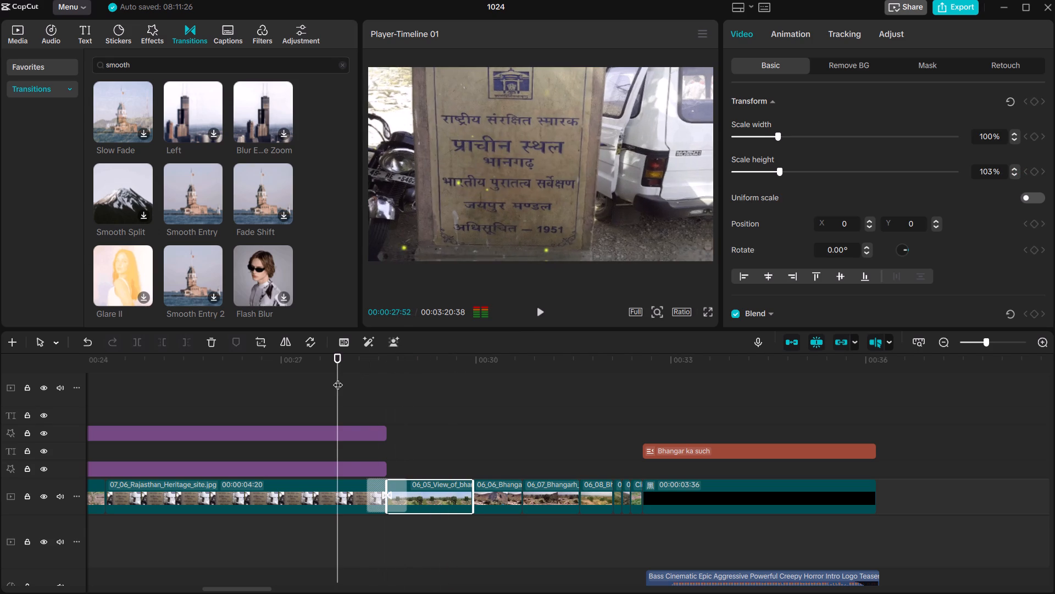
pyautogui.press('space')
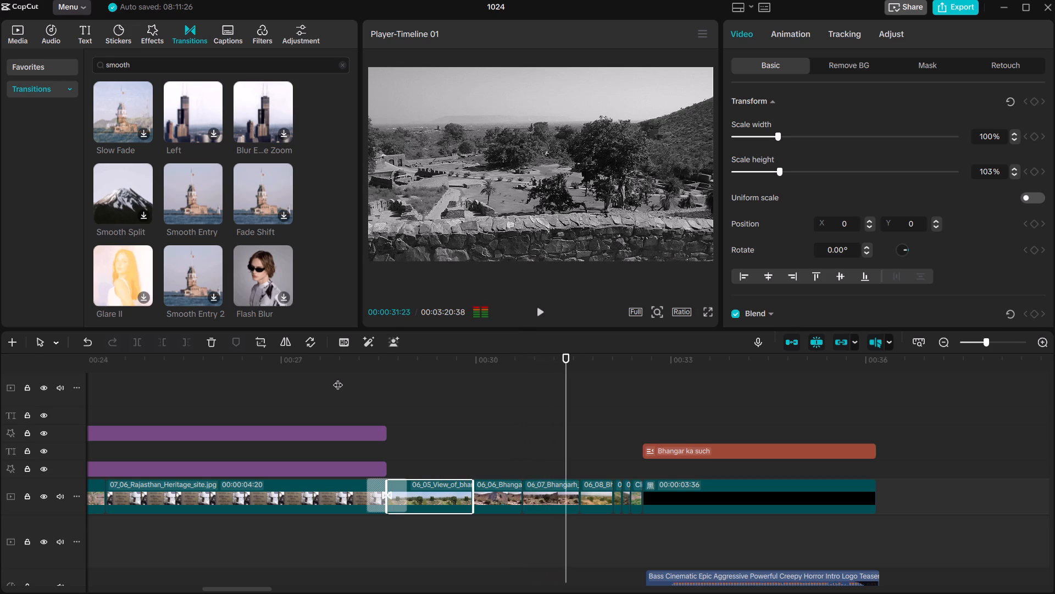
pyautogui.press('space')
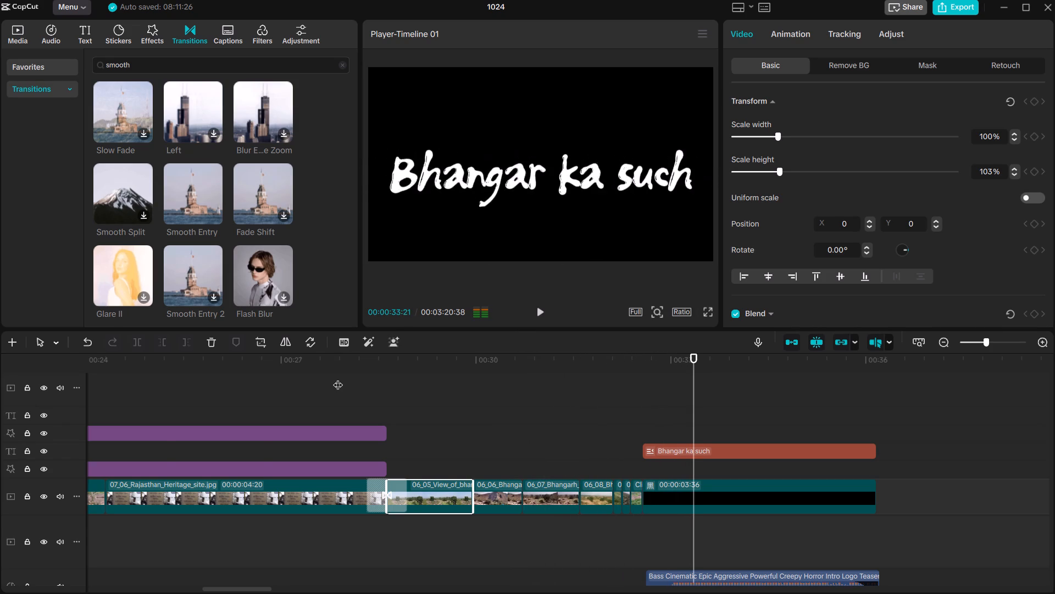
pyautogui.click(503, 501)
pyautogui.click(536, 501)
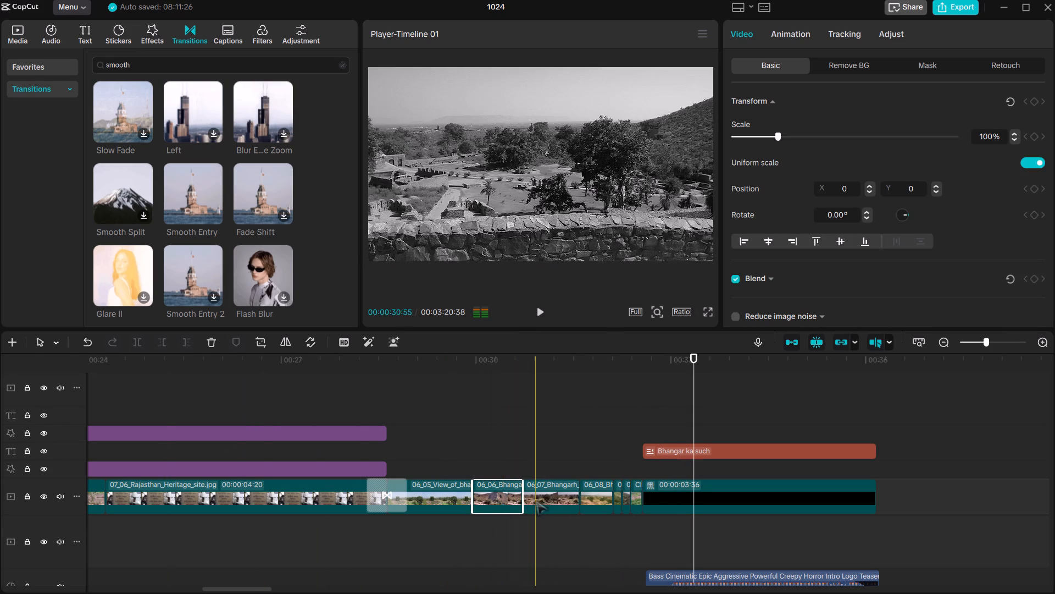
pyautogui.click(595, 504)
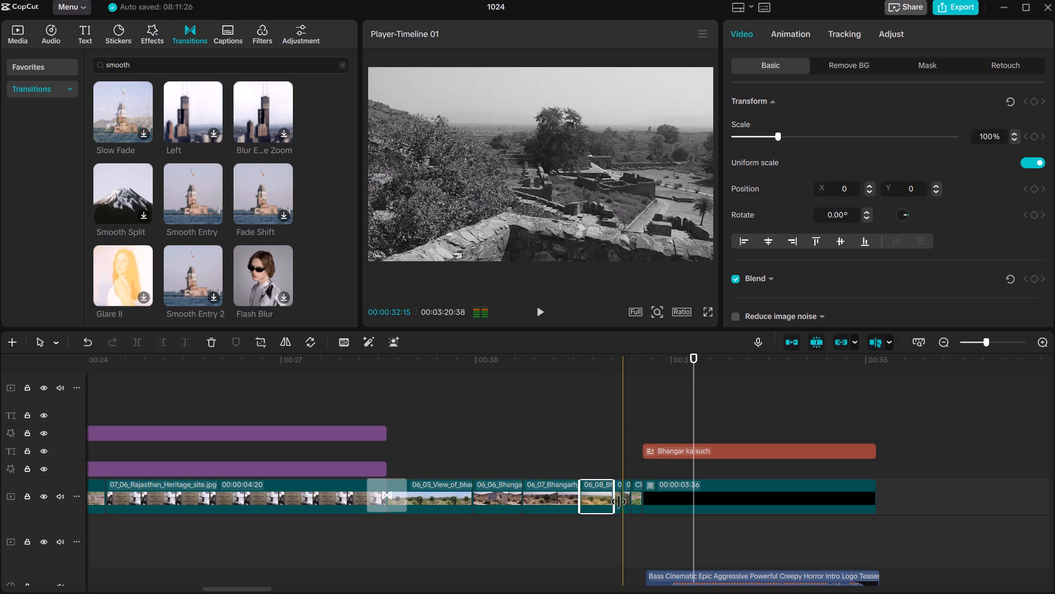
# Turn off uniform scale for the short clip right after 06_08 and set its scale width to 133%.
pyautogui.click(618, 514)
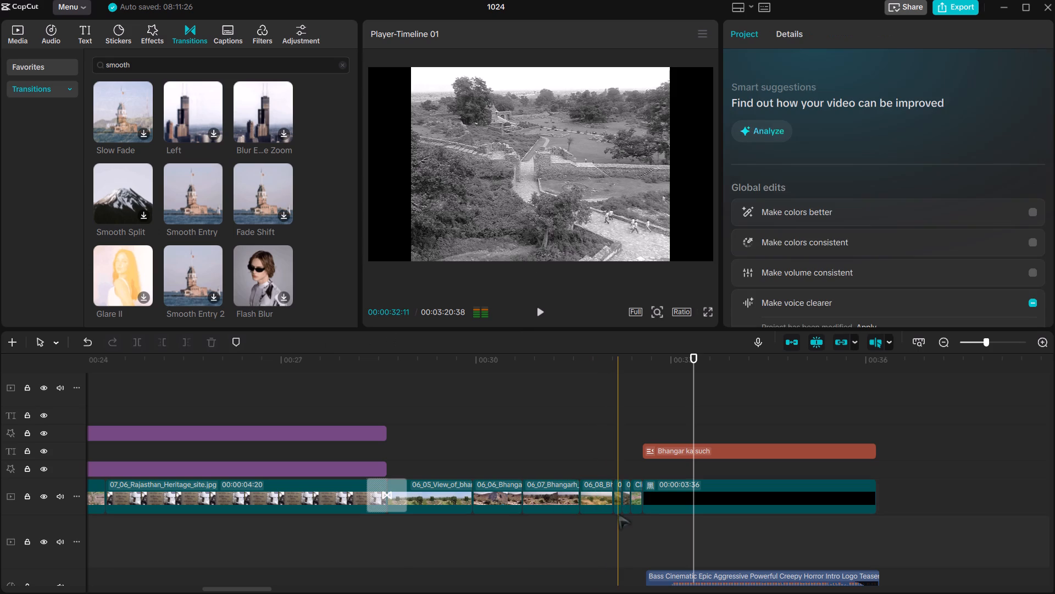
pyautogui.keyDown('ctrl'); pyautogui.scroll(8, 618, 514); pyautogui.keyUp('ctrl')
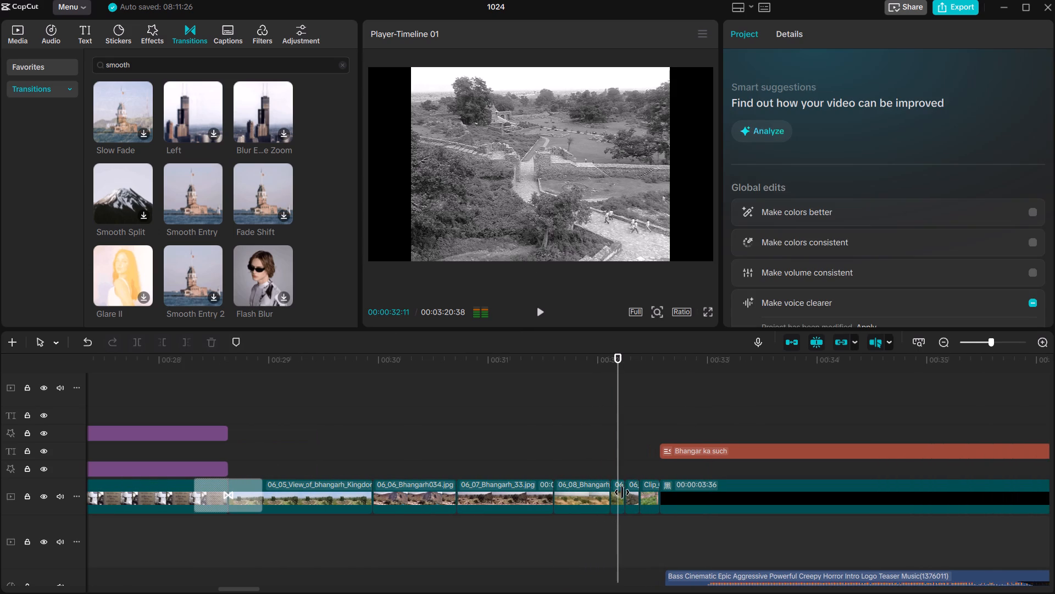
pyautogui.click(622, 492)
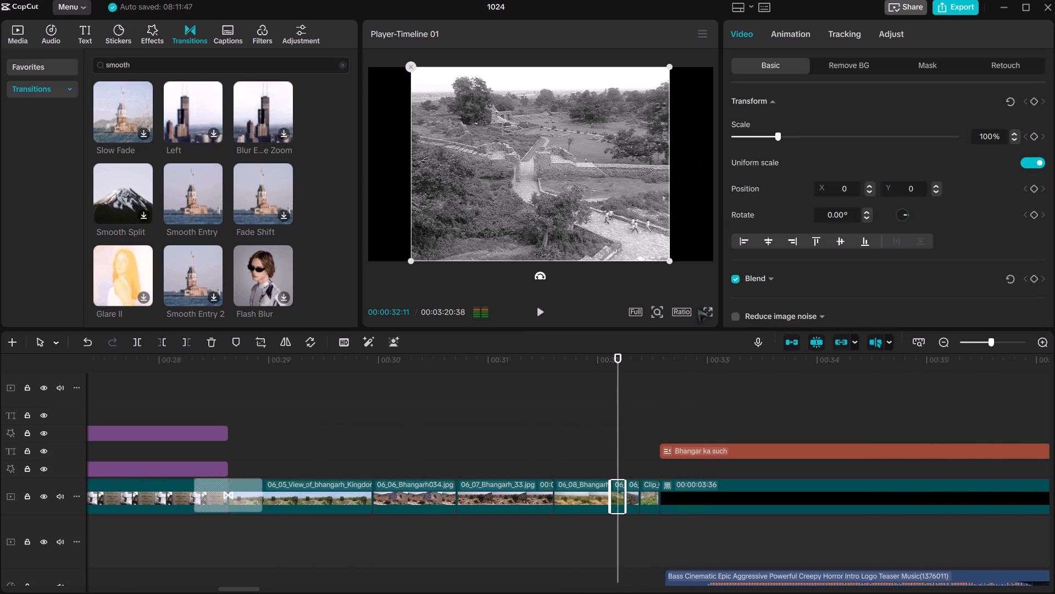
pyautogui.click(1027, 163)
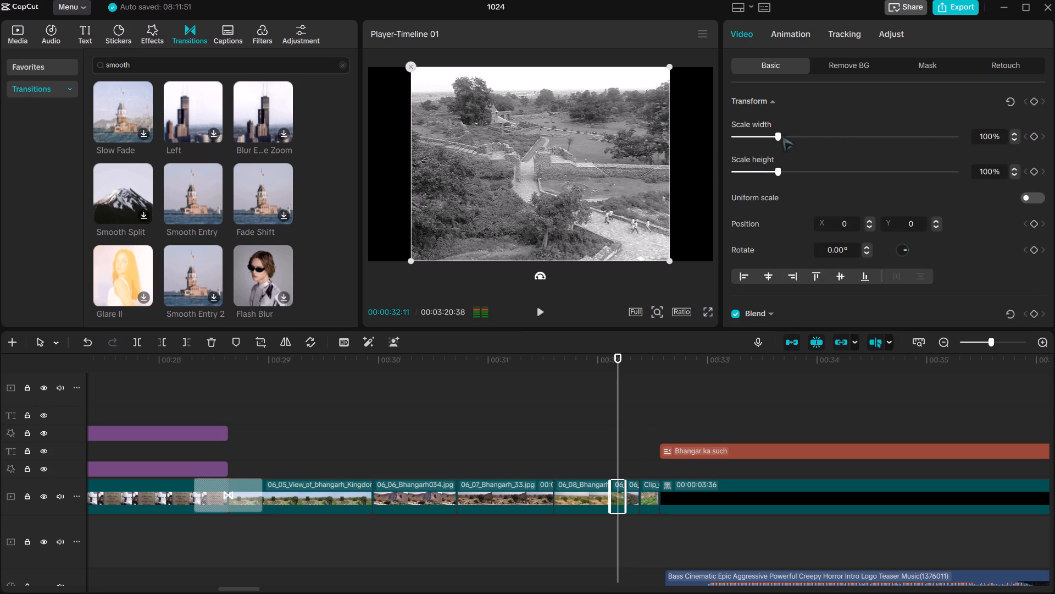
pyautogui.click(782, 131)
pyautogui.click(787, 135)
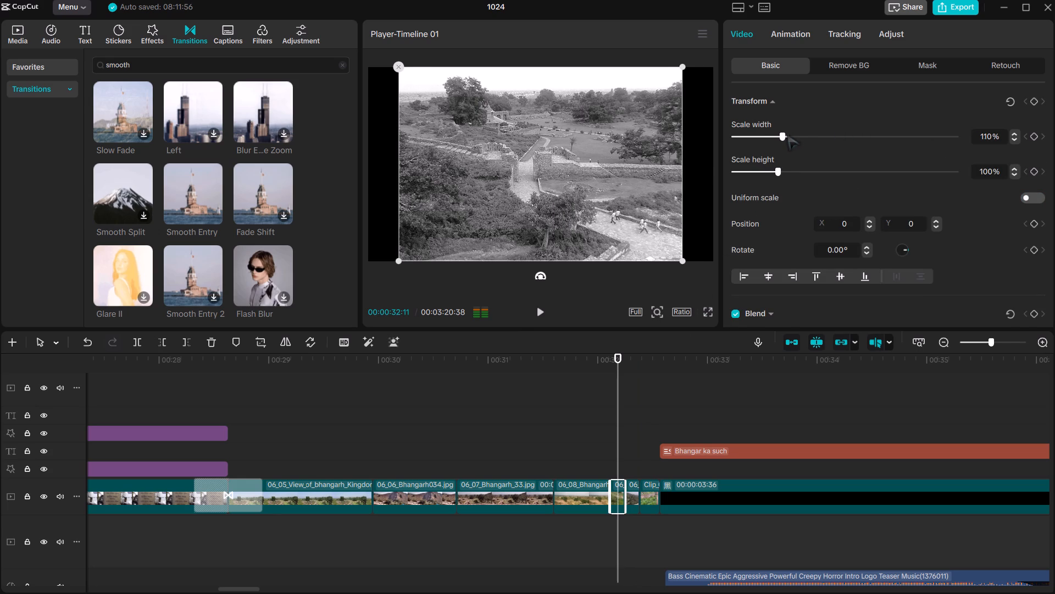
pyautogui.click(789, 137)
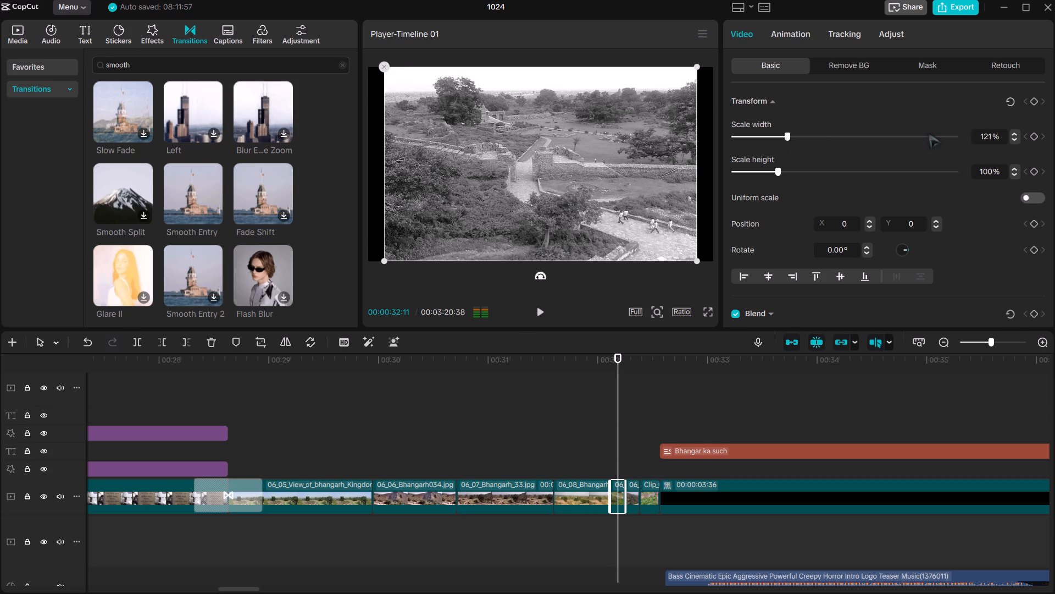
pyautogui.click(1013, 135)
pyautogui.tripleClick(1013, 135)
pyautogui.tripleClick(1013, 135)
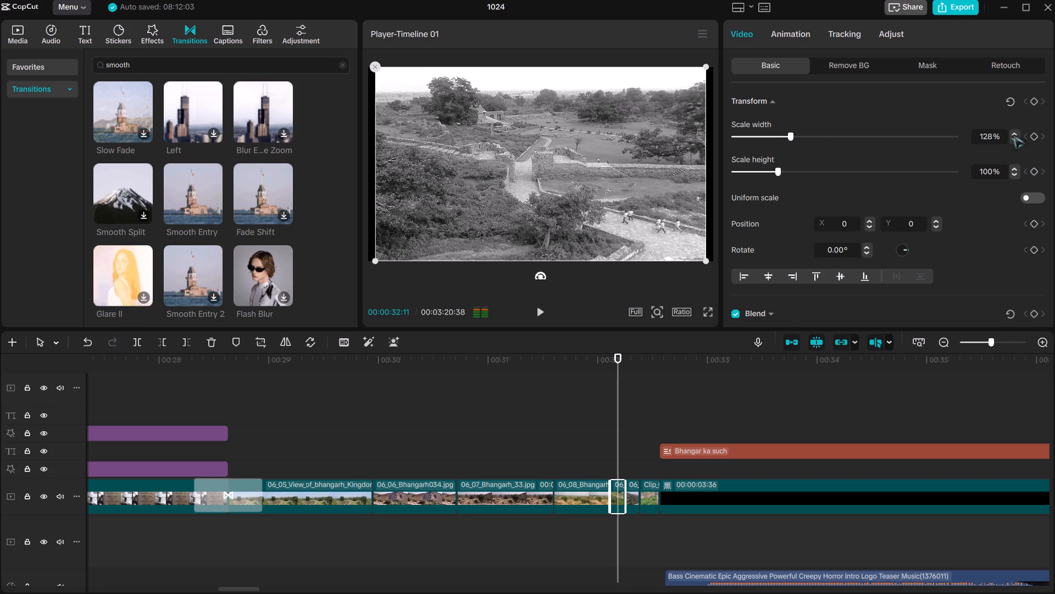
pyautogui.tripleClick(1013, 135)
pyautogui.click(1013, 135)
pyautogui.click(1013, 135)
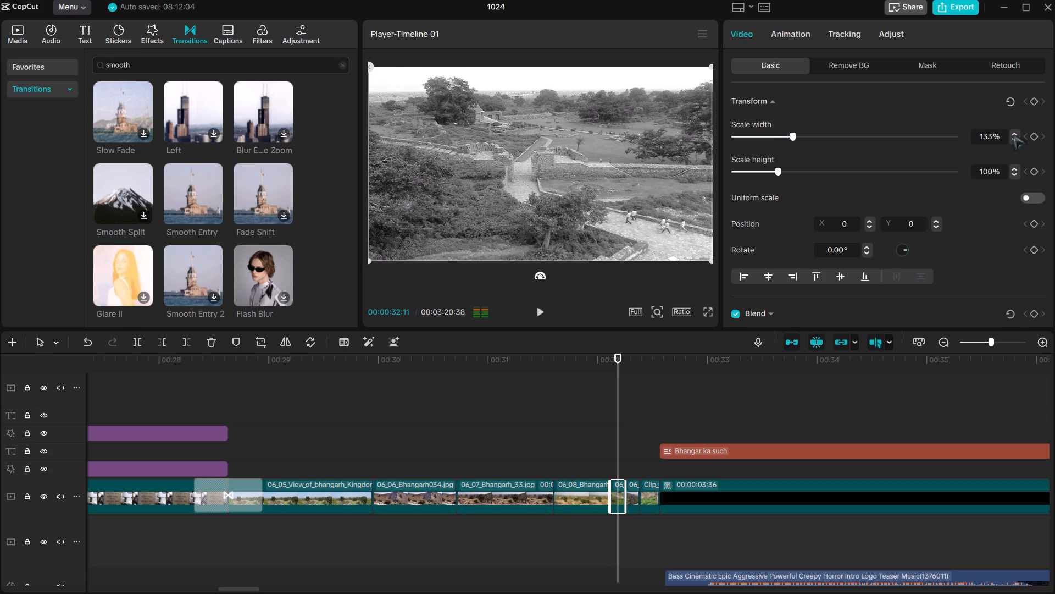
# Check the following short clip and replay the black-and-white sequence from about 29 seconds into the Bhangar ka such title.
pyautogui.press('Right')
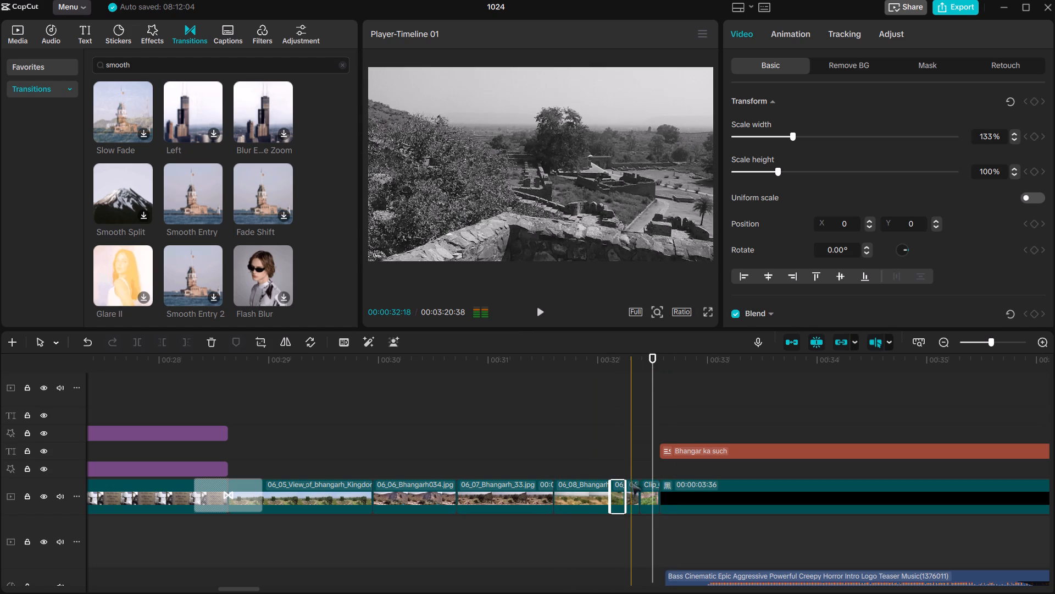
pyautogui.click(631, 485)
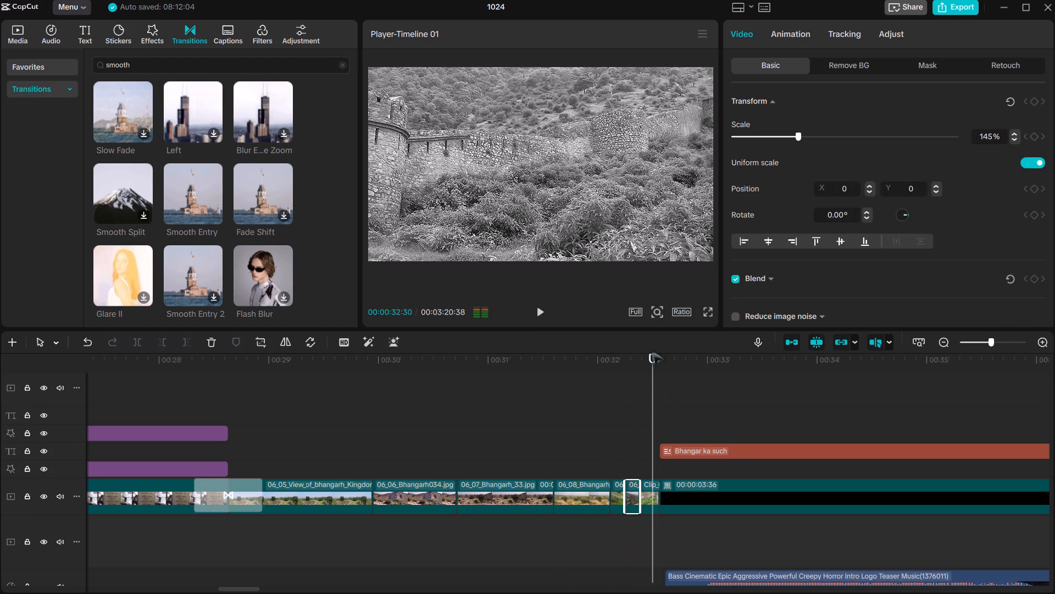
pyautogui.moveTo(652, 350); pyautogui.dragTo(641, 353)
pyautogui.moveTo(654, 355); pyautogui.dragTo(537, 345)
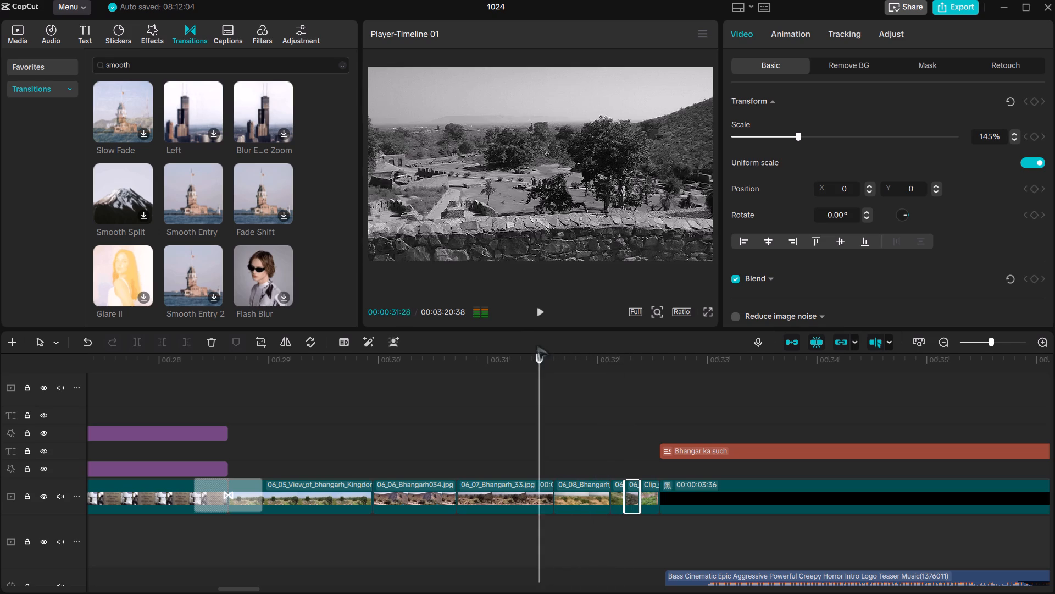
pyautogui.moveTo(537, 345); pyautogui.dragTo(313, 349)
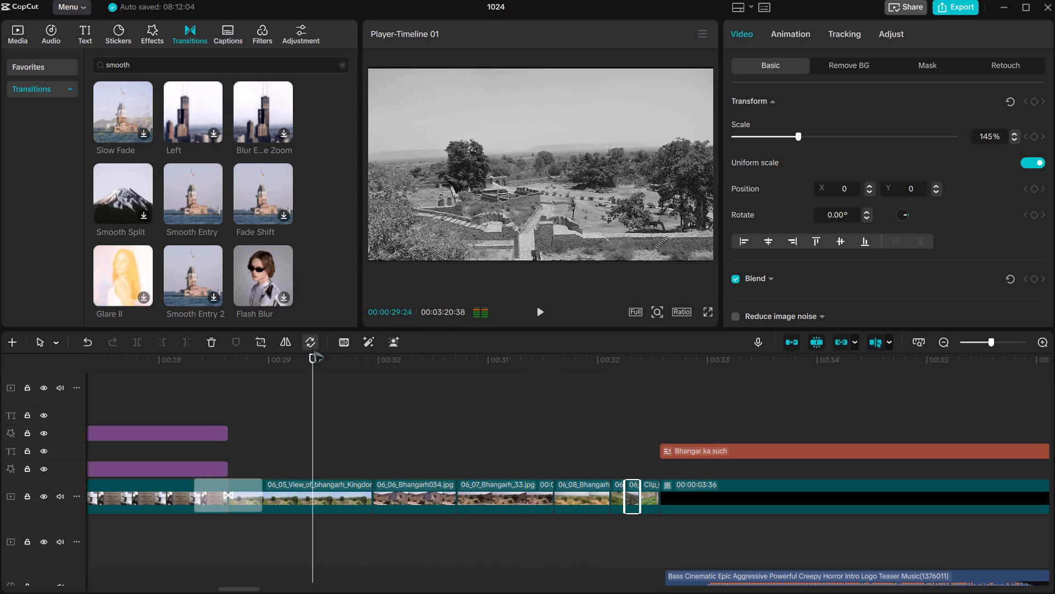
pyautogui.press('space')
pyautogui.press('space')
pyautogui.press('space')
pyautogui.press('space')
pyautogui.press('space')
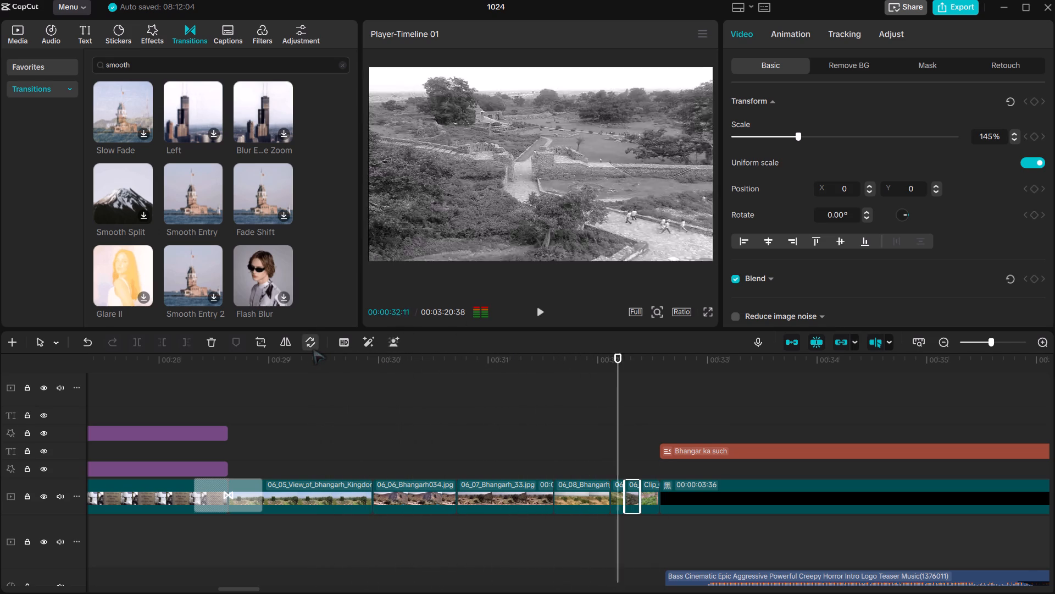
pyautogui.press('space')
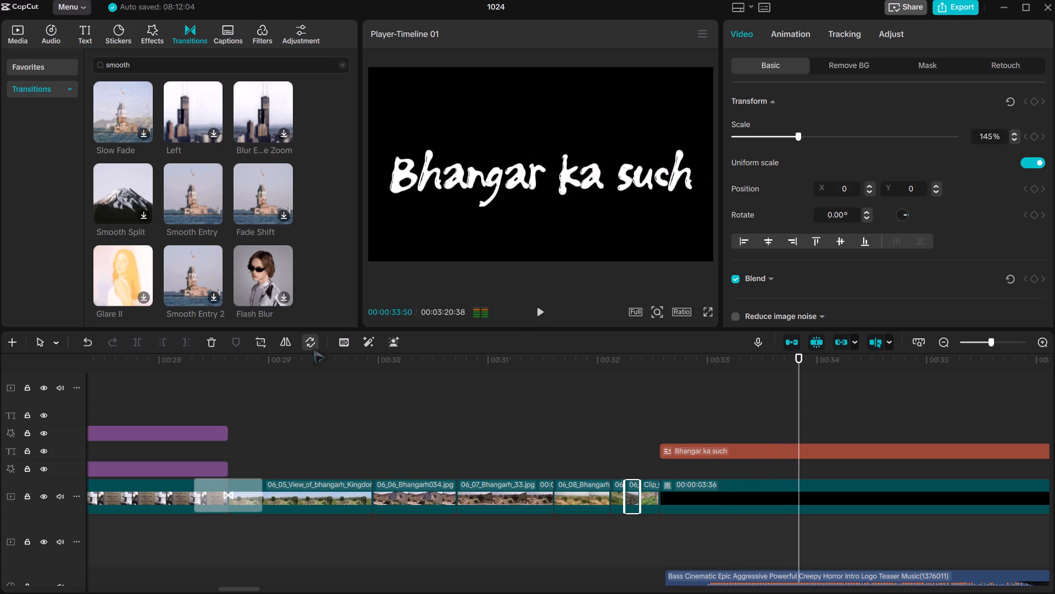
# Trim the start of the black clip under the Bhangar ka such title to a duration of 00:00:03:30.
pyautogui.click(665, 499)
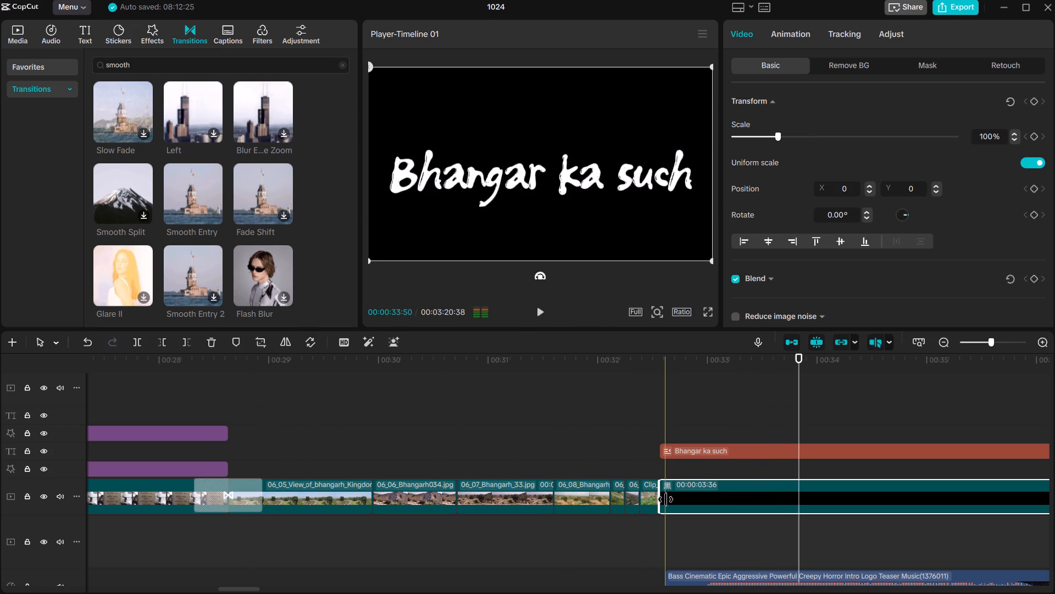
pyautogui.moveTo(656, 497); pyautogui.dragTo(659, 498)
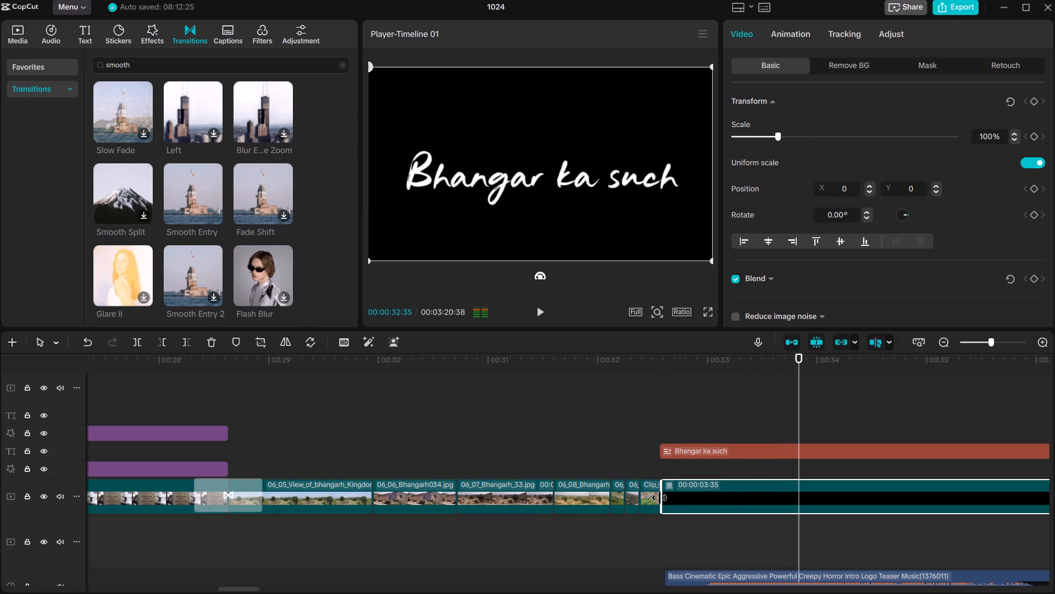
pyautogui.moveTo(659, 498); pyautogui.dragTo(669, 505)
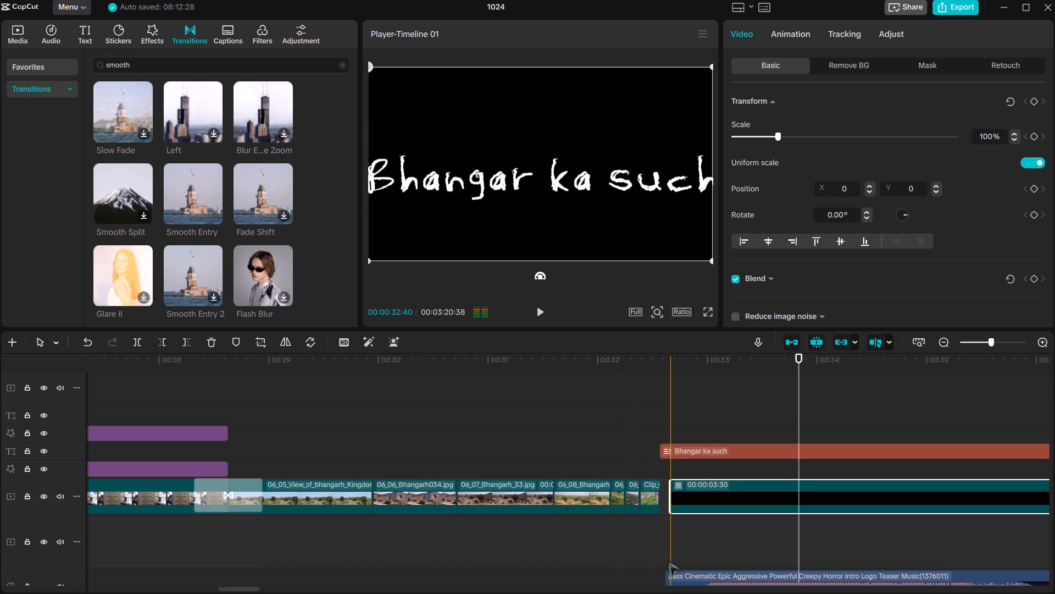
pyautogui.click(886, 344)
pyautogui.click(848, 362)
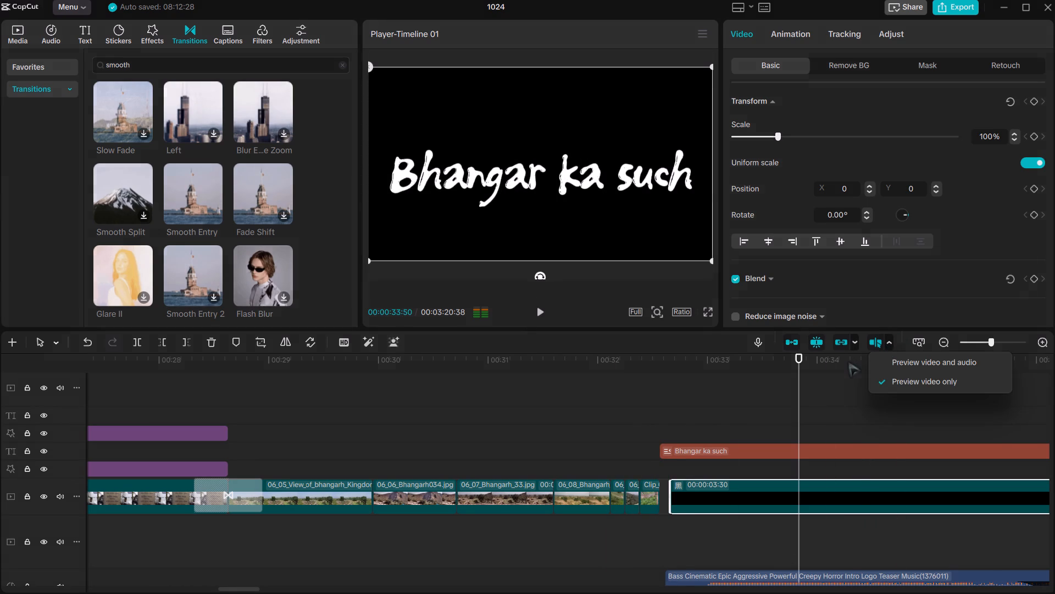
# Move the playhead back to the last short clip before the title, at about 00:00:32:23.
pyautogui.click(797, 360)
pyautogui.moveTo(797, 360); pyautogui.dragTo(651, 357)
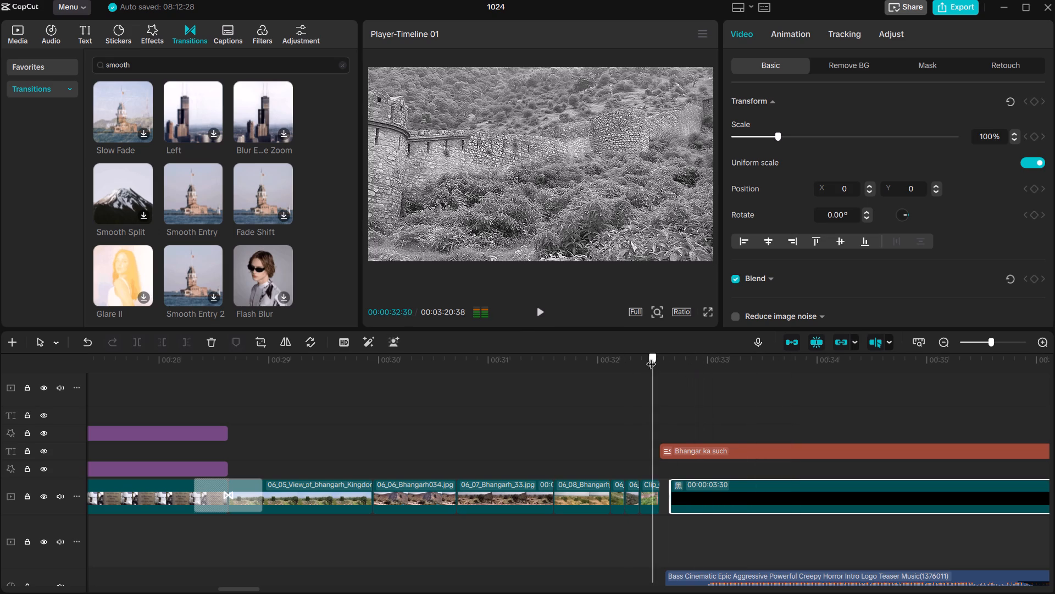
pyautogui.moveTo(651, 357); pyautogui.dragTo(643, 363)
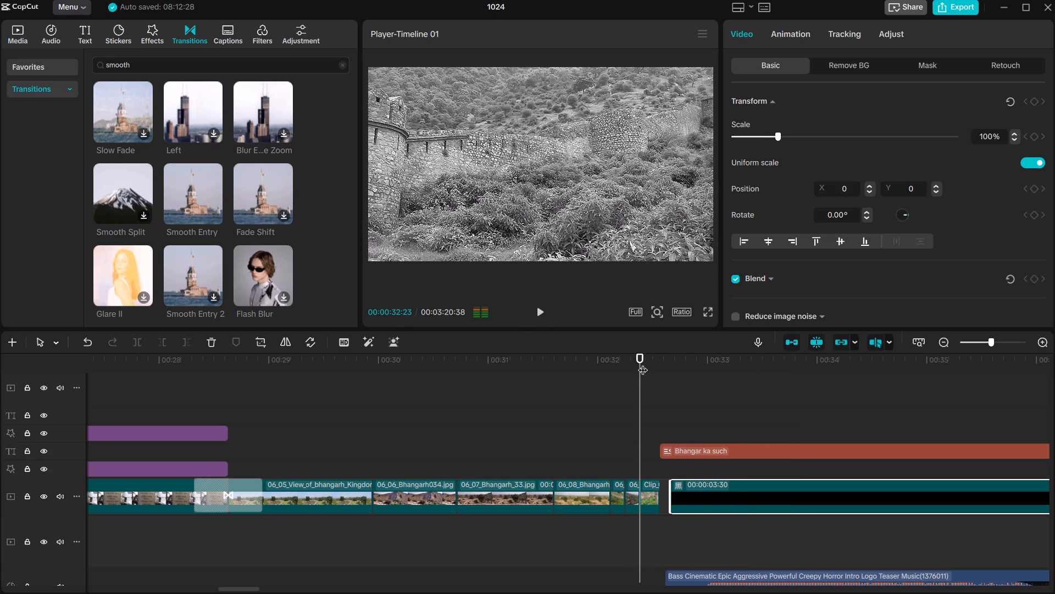
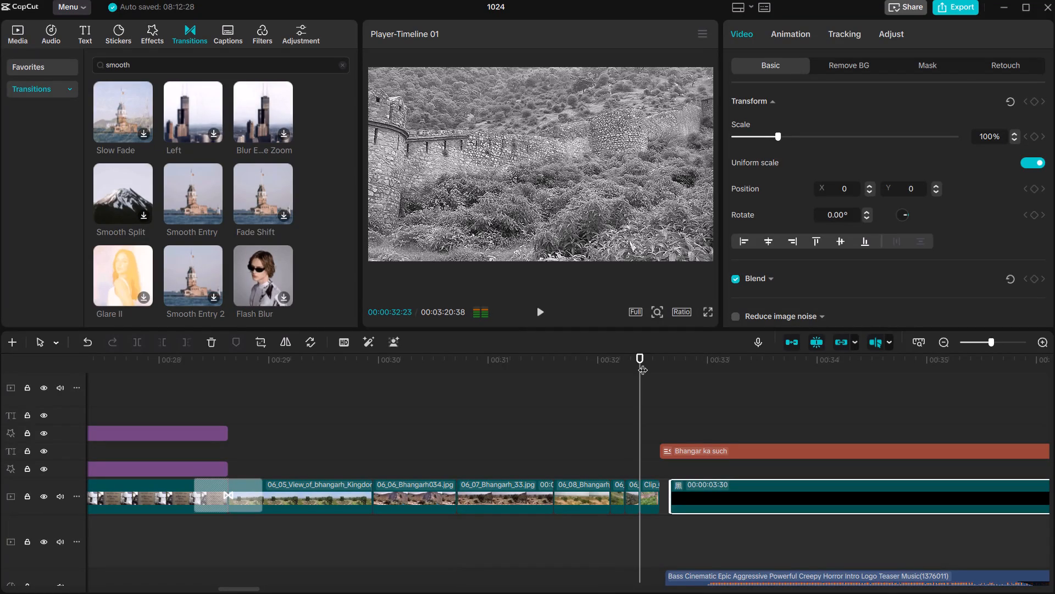
# Trim the start of the Bass Cinematic Epic music clip under the Bhangar ka such title to about 00:00:32:56.
pyautogui.press('space')
pyautogui.press('space')
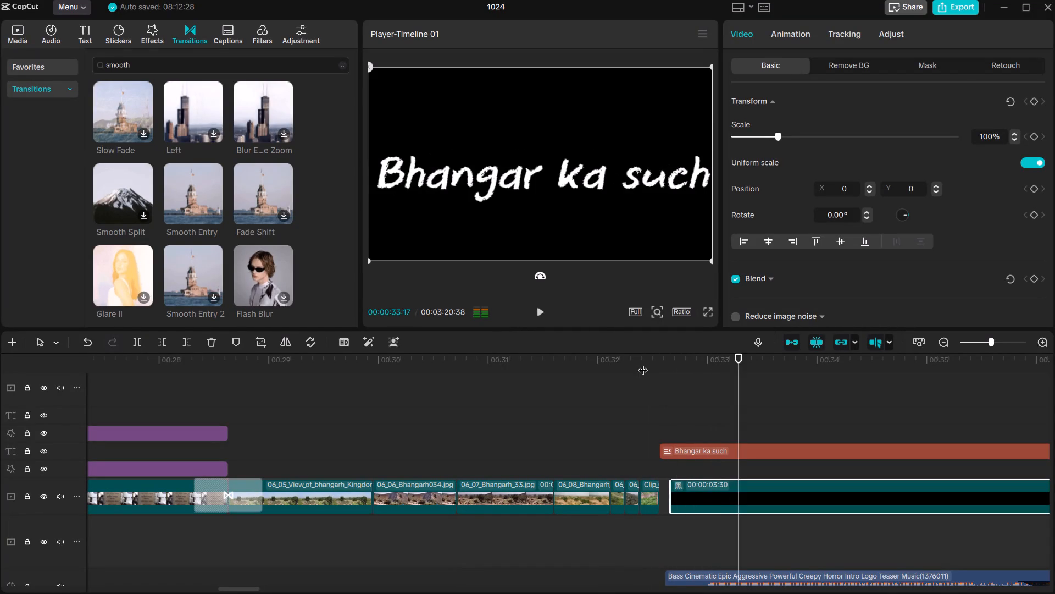
pyautogui.scroll(-2, 684, 458)
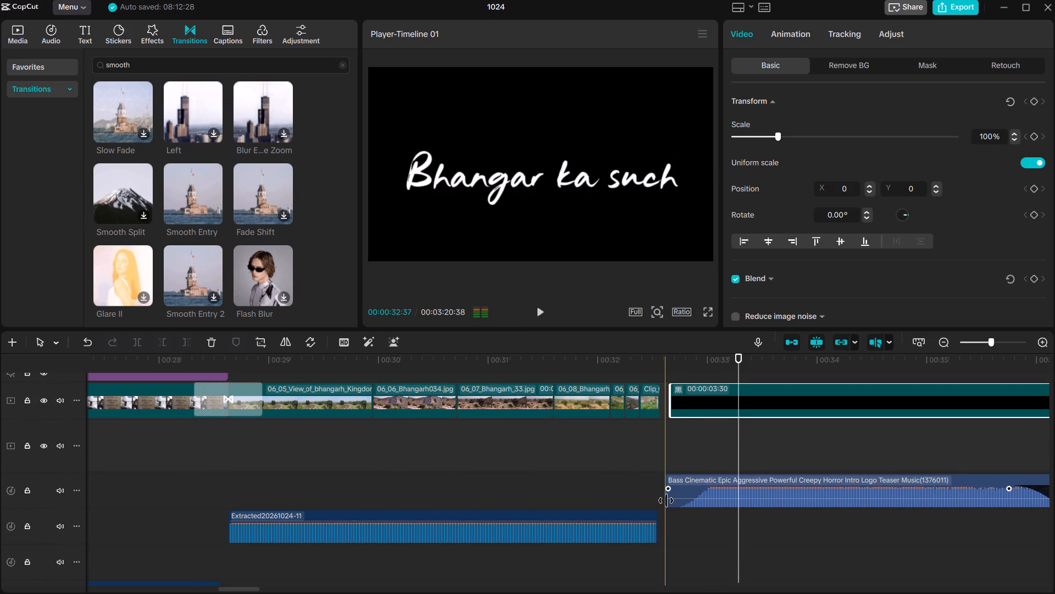
pyautogui.moveTo(666, 501); pyautogui.dragTo(702, 508)
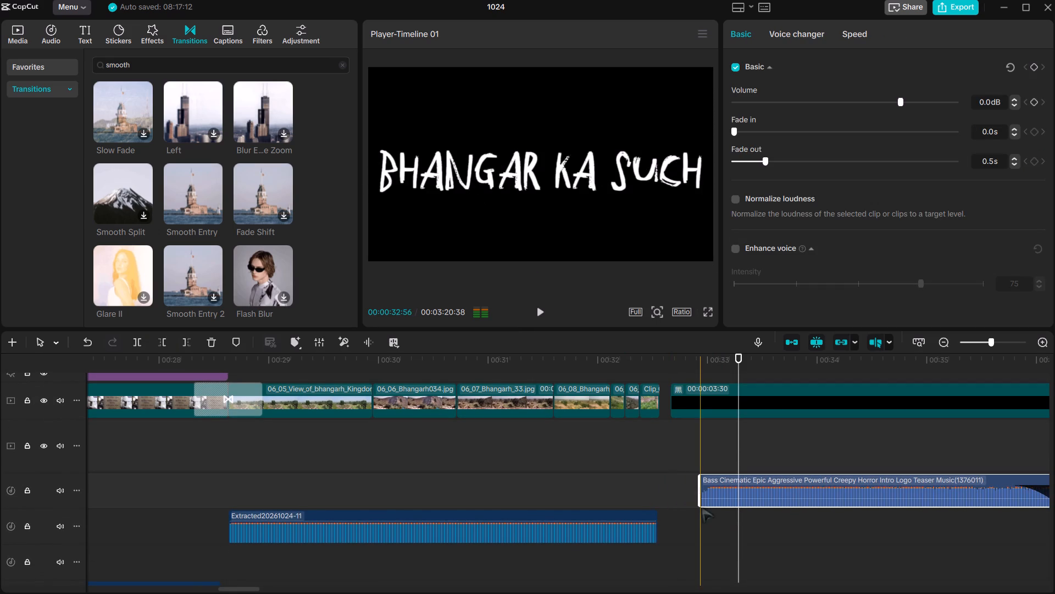
# Set the volume of the Bass Cinematic Epic music clip to 5.8 dB.
pyautogui.moveTo(708, 499); pyautogui.dragTo(685, 488)
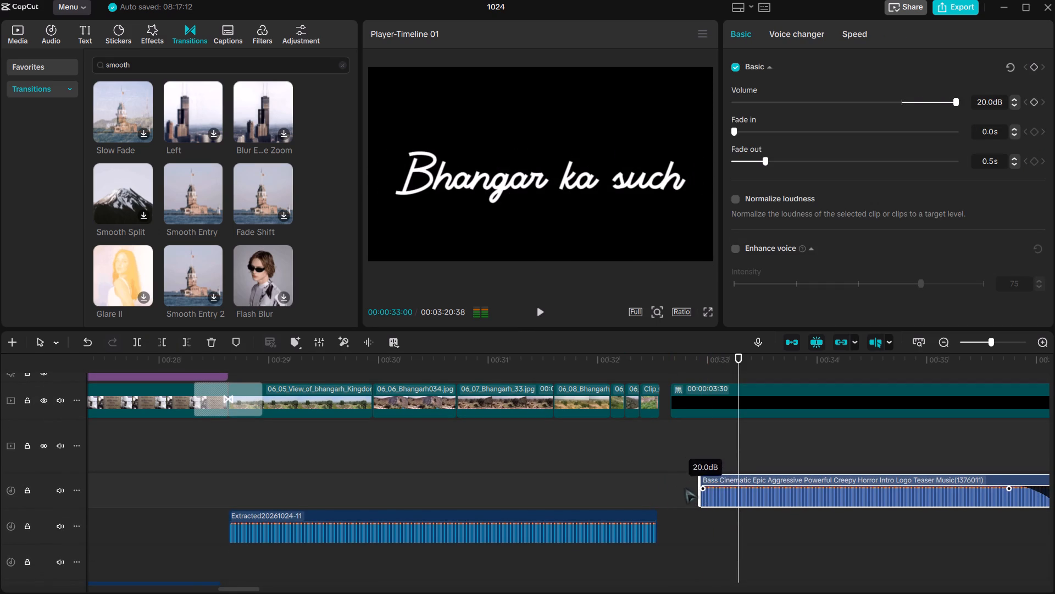
pyautogui.moveTo(685, 488); pyautogui.dragTo(685, 507)
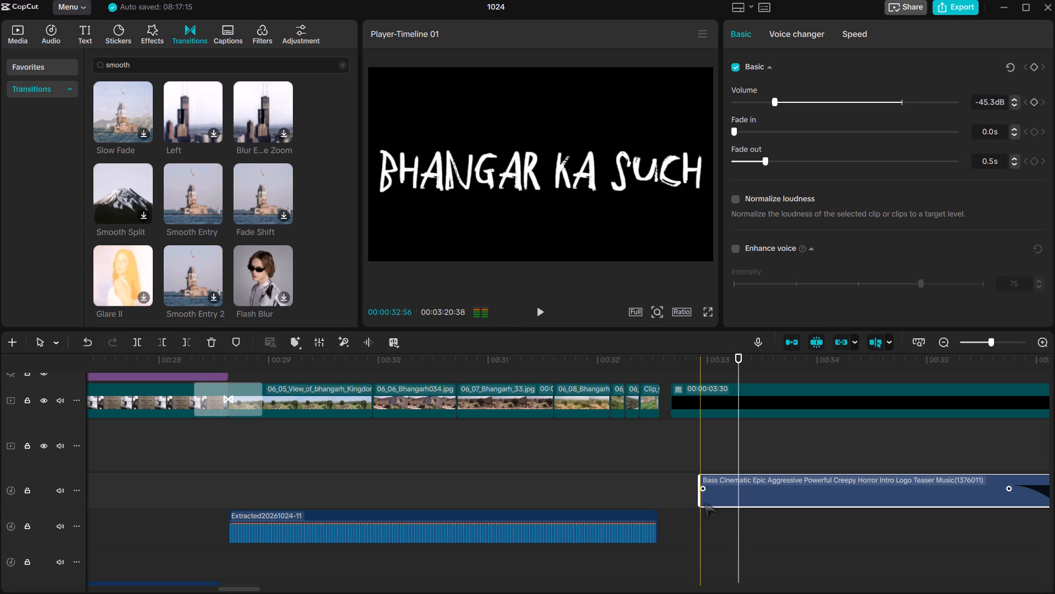
pyautogui.click(706, 503)
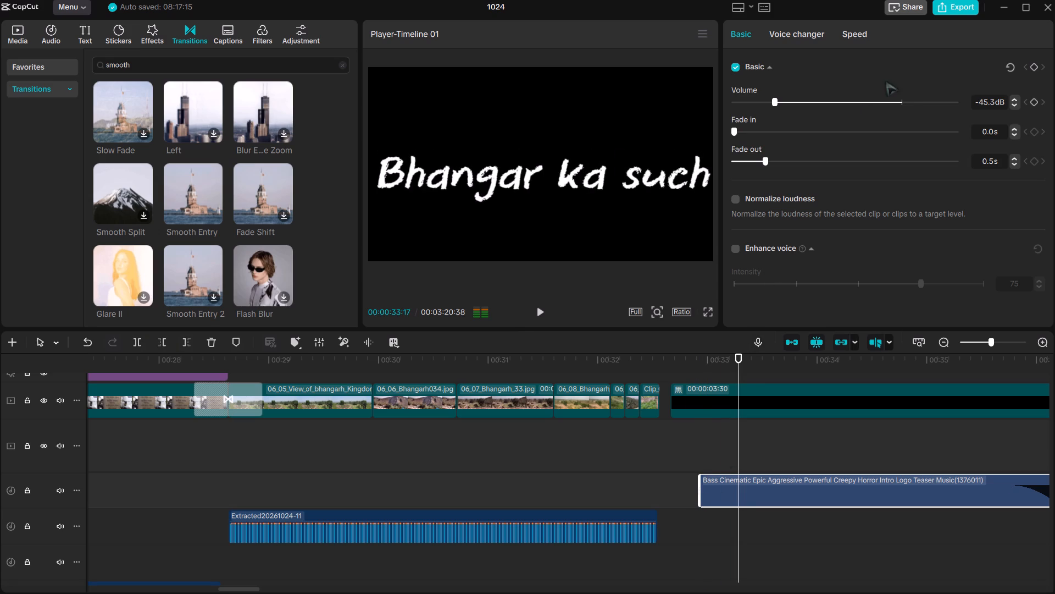
pyautogui.click(904, 95)
pyautogui.click(914, 100)
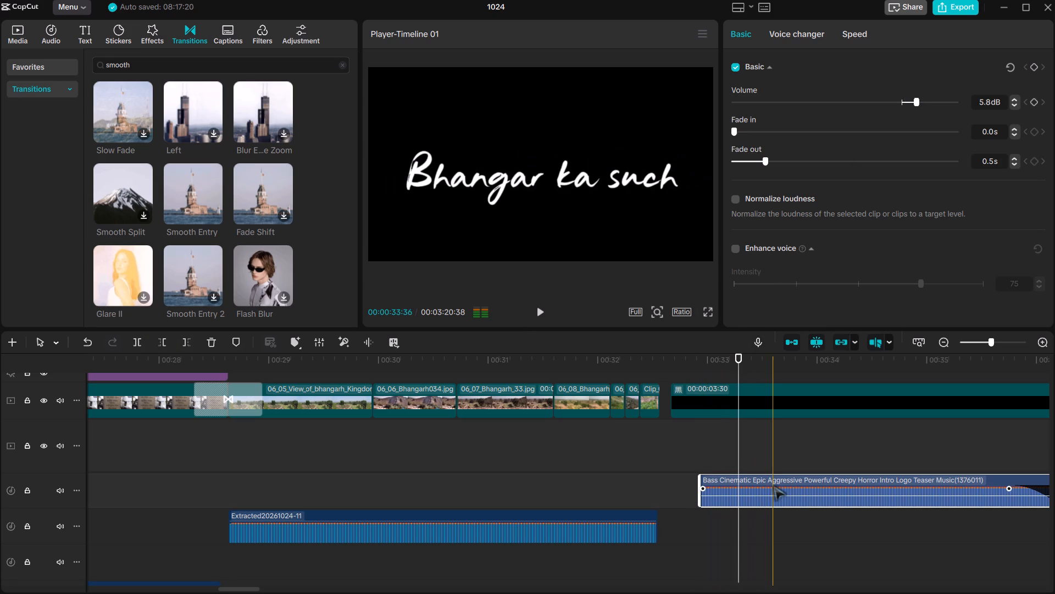
# Move the Bass Cinematic Epic music to start with the black clip, and replay the sequence from about 00:00:30 through the title.
pyautogui.moveTo(766, 477); pyautogui.dragTo(744, 474)
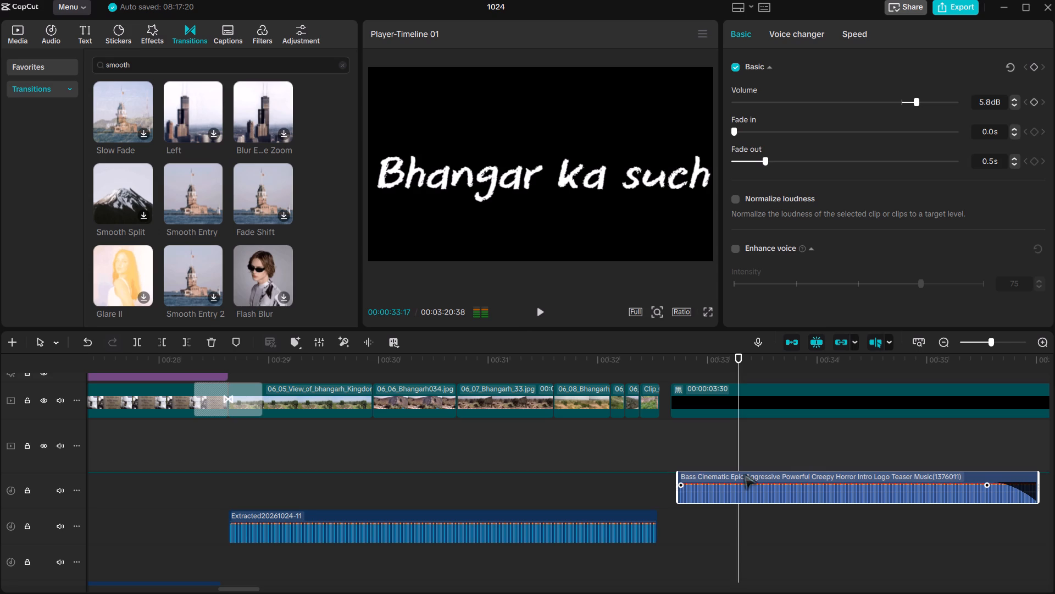
pyautogui.moveTo(744, 474); pyautogui.dragTo(740, 474)
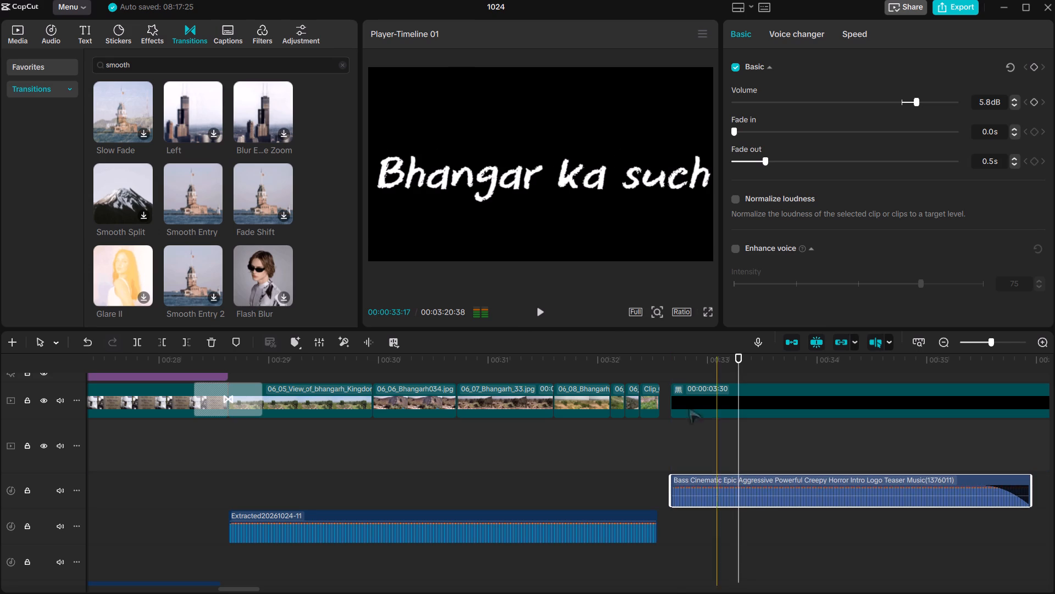
pyautogui.click(431, 355)
pyautogui.press('space')
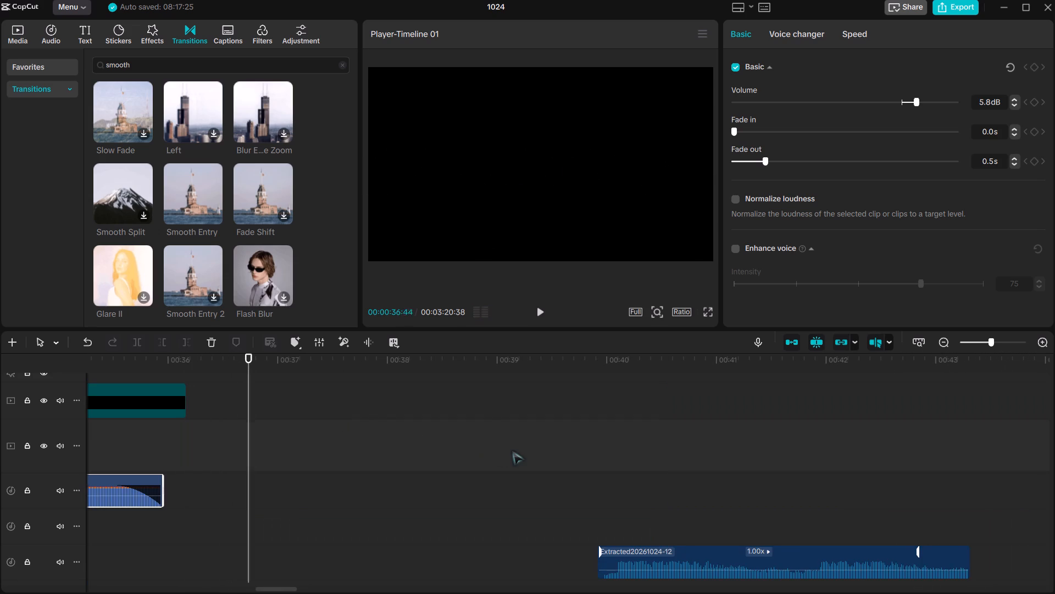
# Extend the end of the Bass Cinematic Epic music clip to 00:00:36:03.
pyautogui.hscroll(3, 512, 450)
pyautogui.hscroll(1, 440, 463)
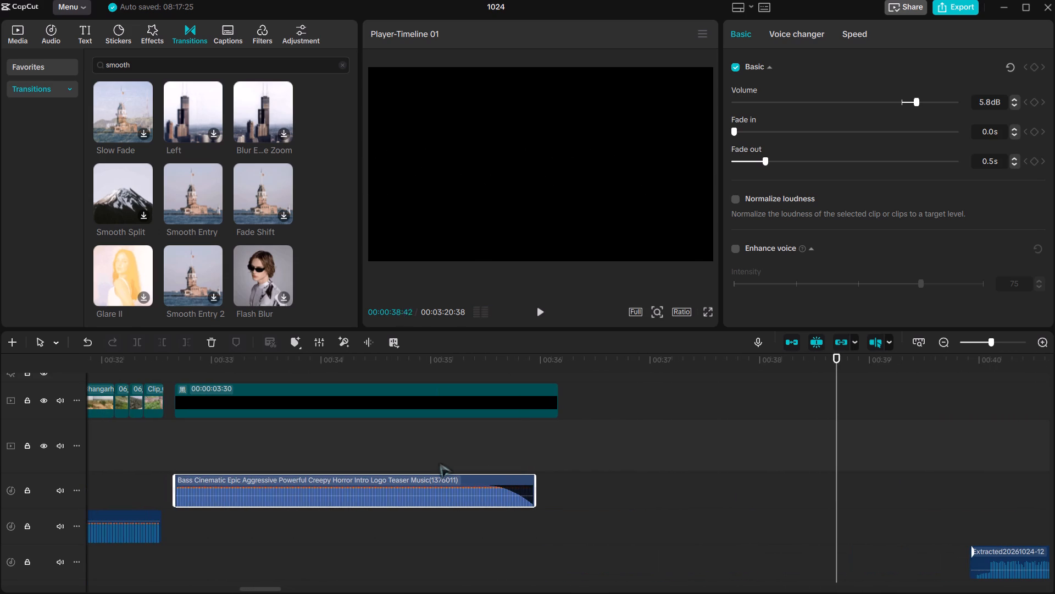
pyautogui.click(547, 441)
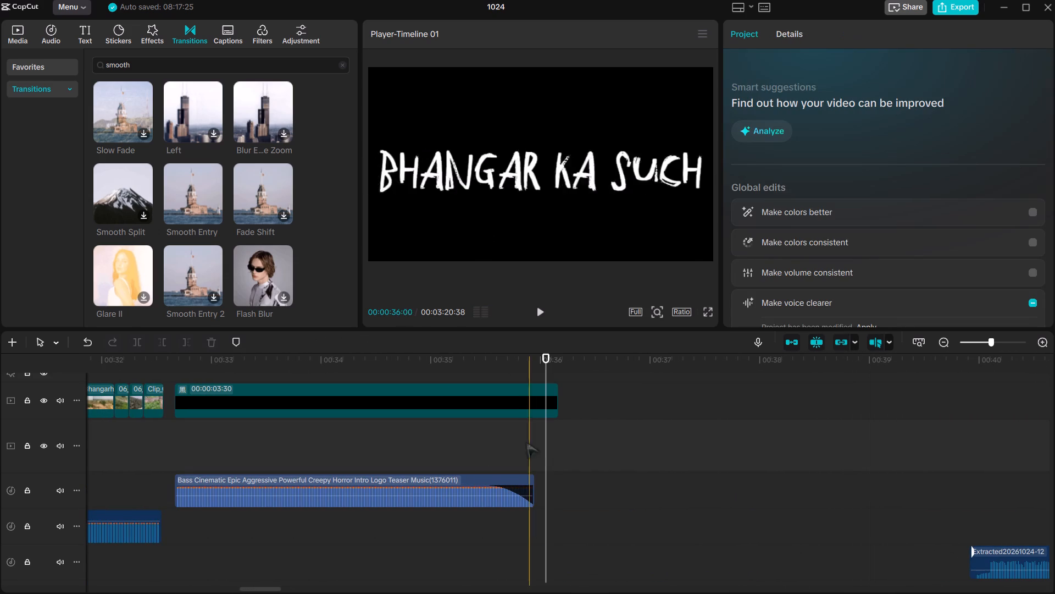
pyautogui.click(515, 487)
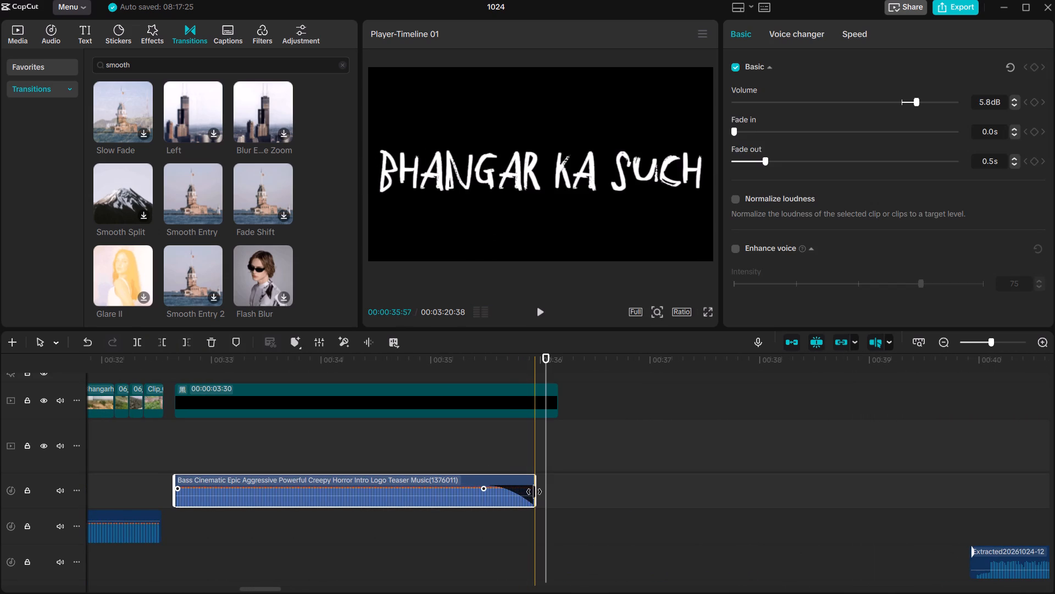
pyautogui.moveTo(534, 492); pyautogui.dragTo(549, 495)
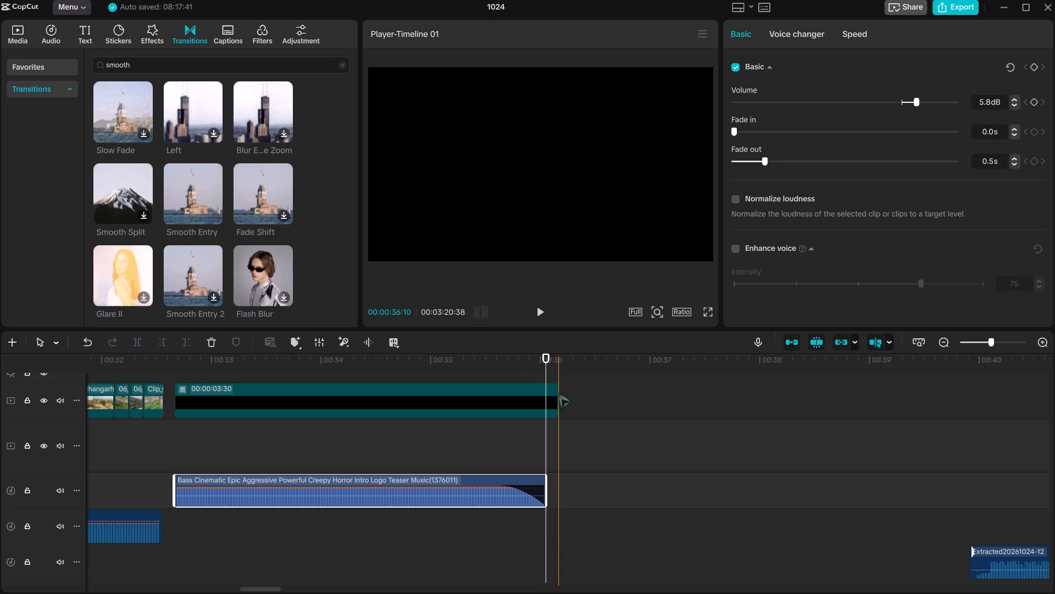
# Trim the ends of the black clip and the Bhangar ka such title to match the music's end at 00:00:36:03.
pyautogui.moveTo(558, 394); pyautogui.dragTo(545, 396)
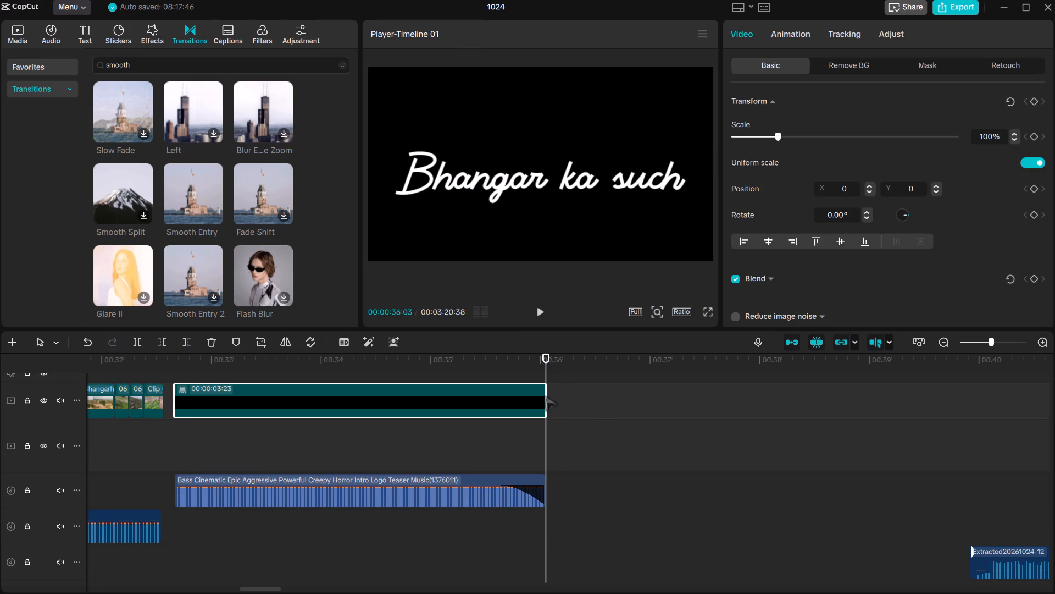
pyautogui.scroll(1, 590, 419)
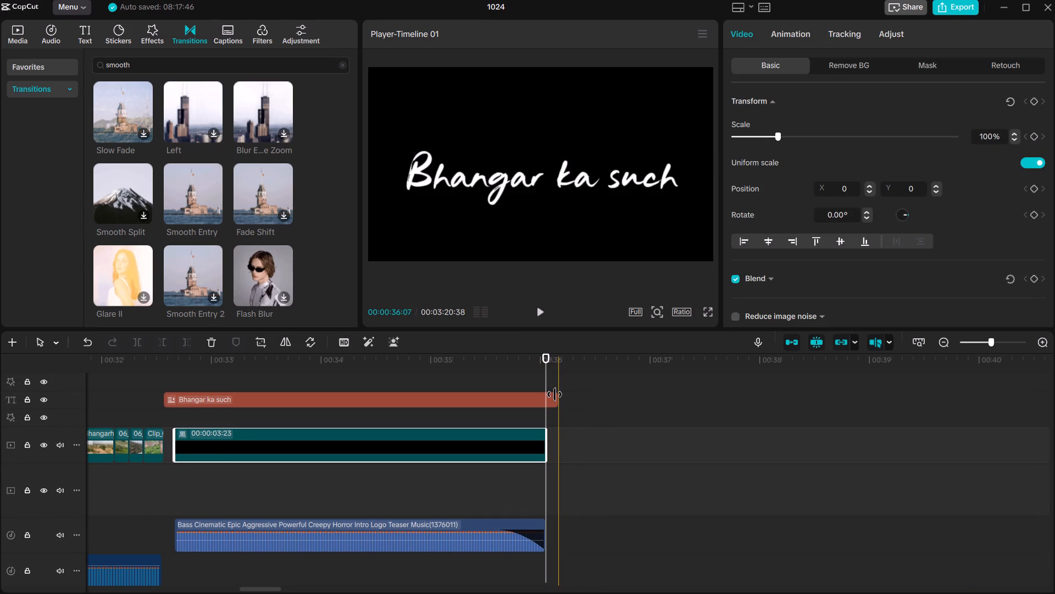
pyautogui.click(554, 394)
pyautogui.moveTo(559, 403); pyautogui.dragTo(552, 406)
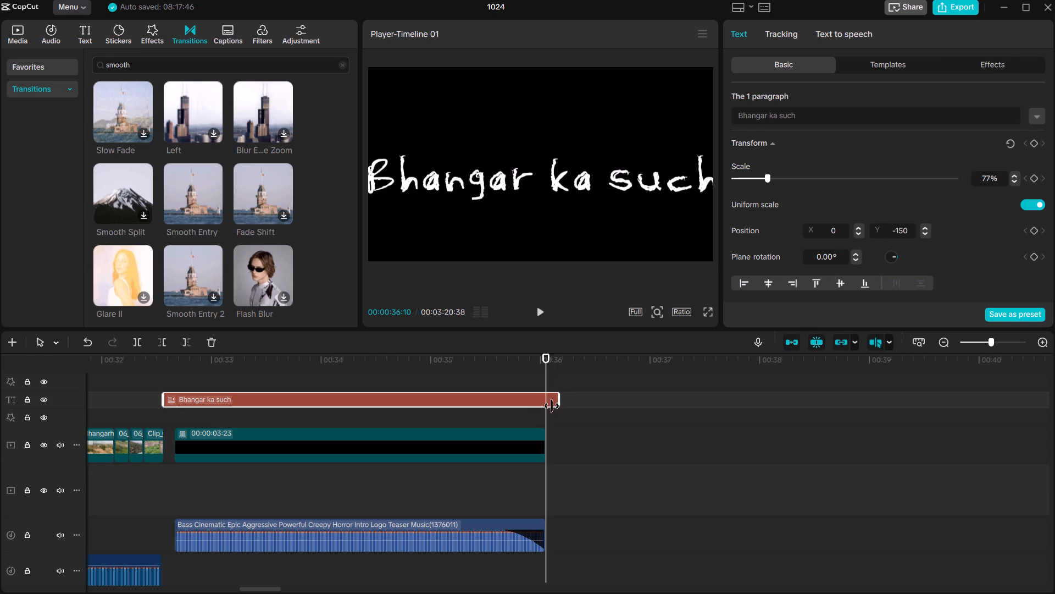
pyautogui.moveTo(552, 406); pyautogui.dragTo(544, 408)
# Look through the suspence results in the sound effects library, and clear the search.
pyautogui.scroll(-1, 573, 430)
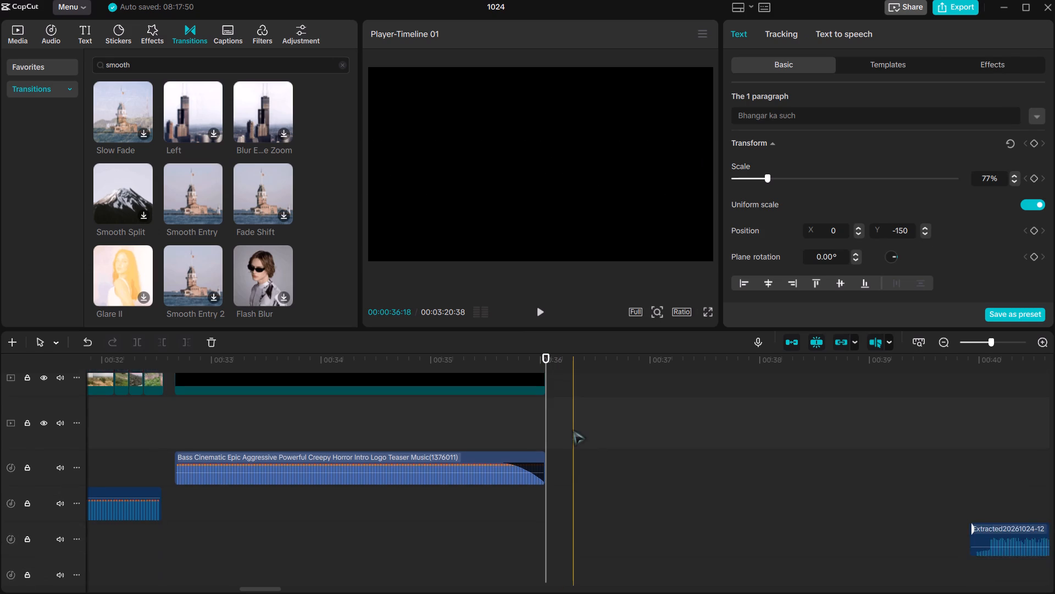
pyautogui.scroll(-1, 573, 430)
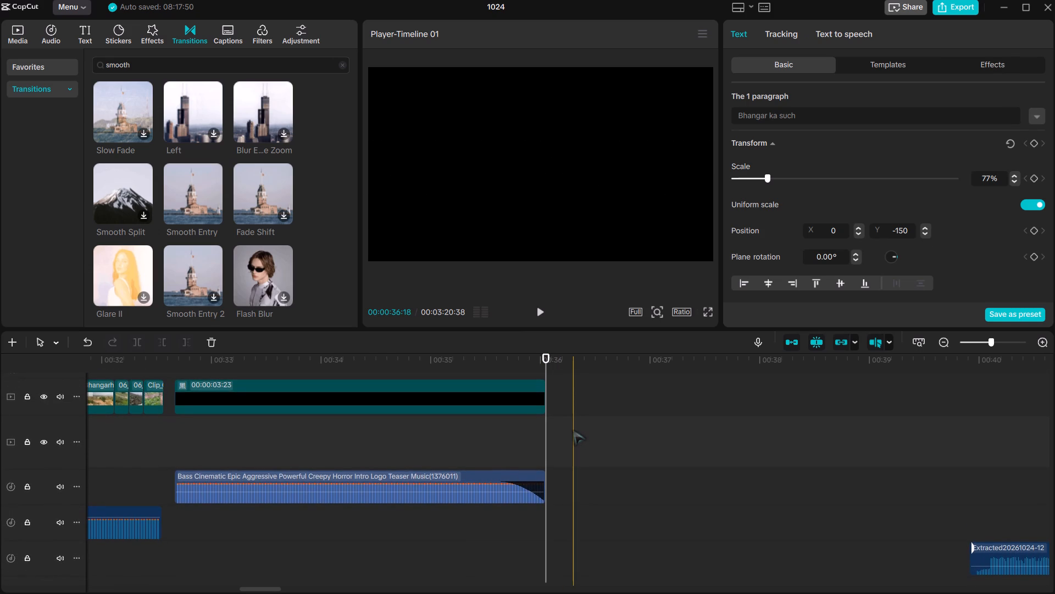
pyautogui.scroll(-1, 573, 430)
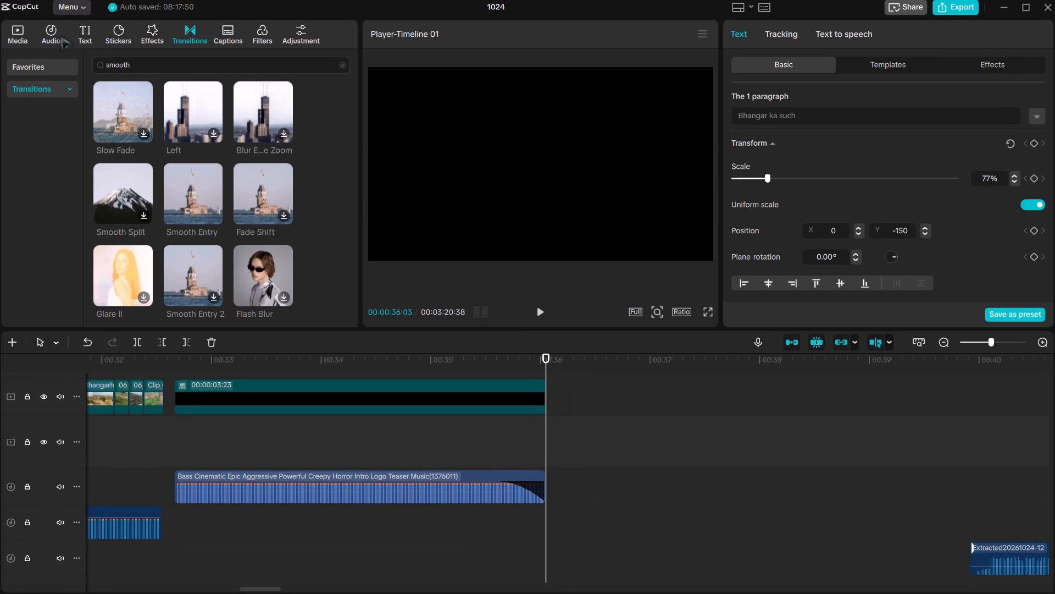
pyautogui.click(47, 29)
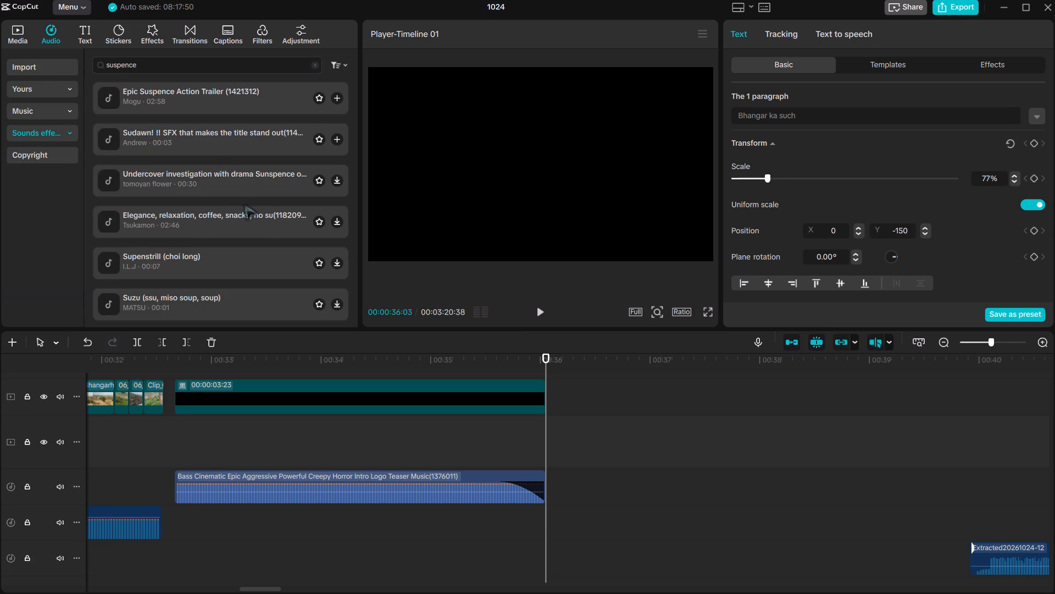
pyautogui.scroll(-4, 245, 205)
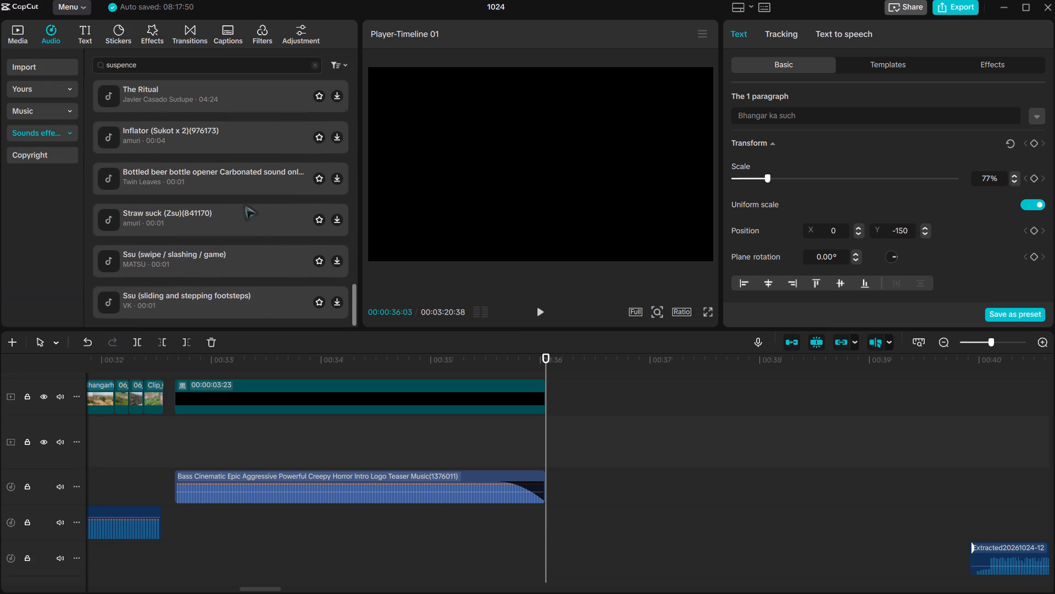
pyautogui.scroll(-2, 245, 205)
pyautogui.scroll(3, 245, 205)
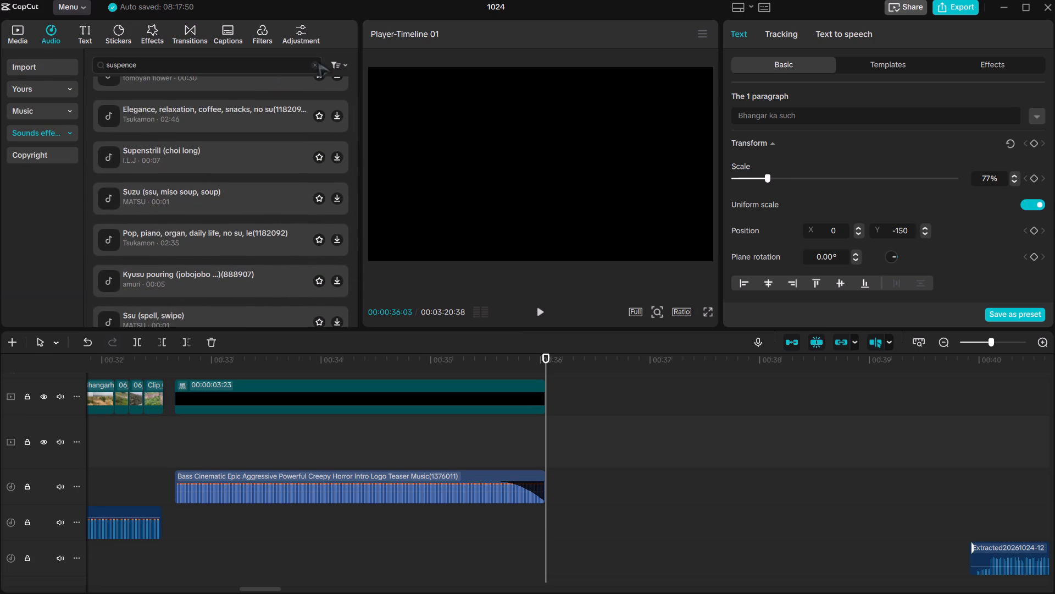
pyautogui.click(318, 63)
pyautogui.scroll(3, 230, 91)
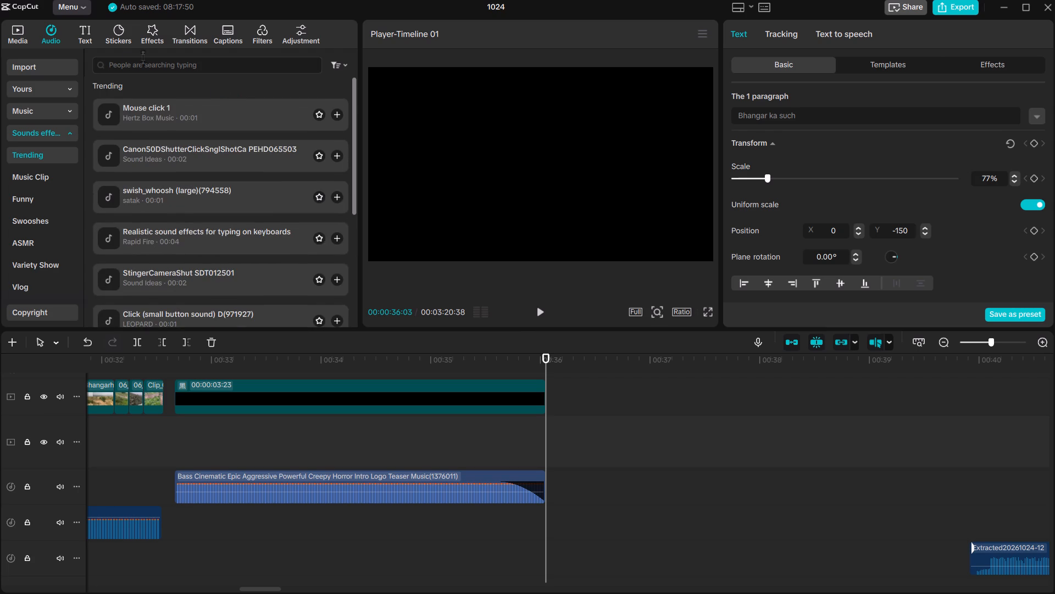
# Browse the imported audio files and preview Extracted20261024-2.
pyautogui.click(35, 69)
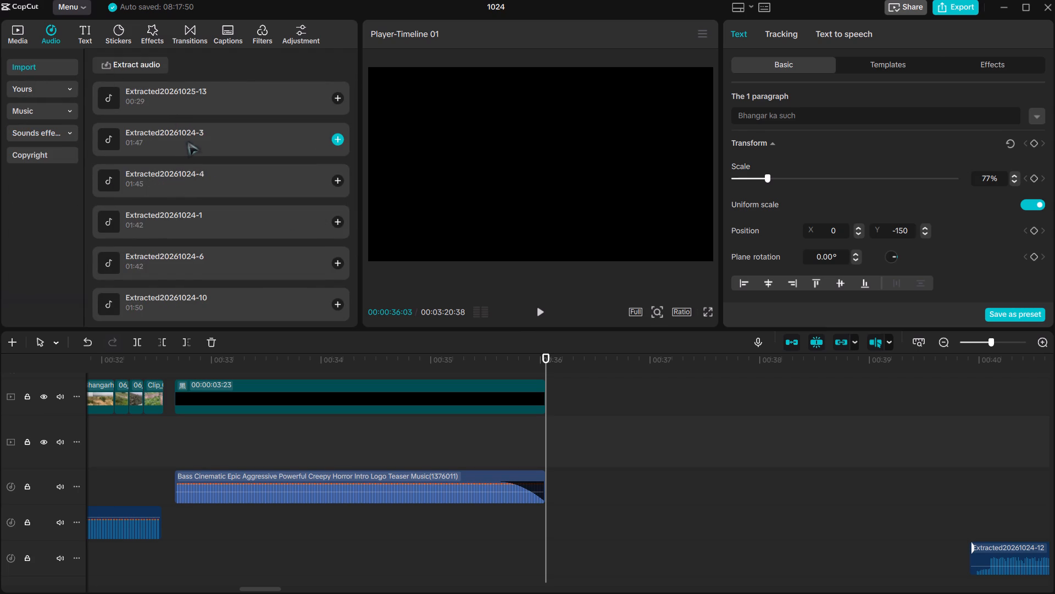
pyautogui.scroll(-4, 190, 145)
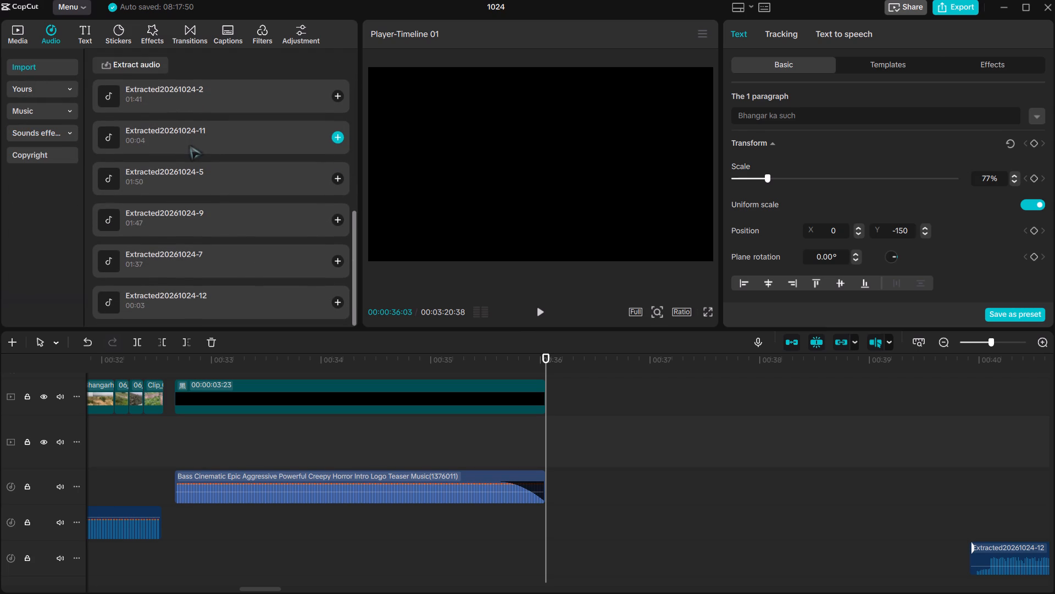
pyautogui.scroll(1, 237, 223)
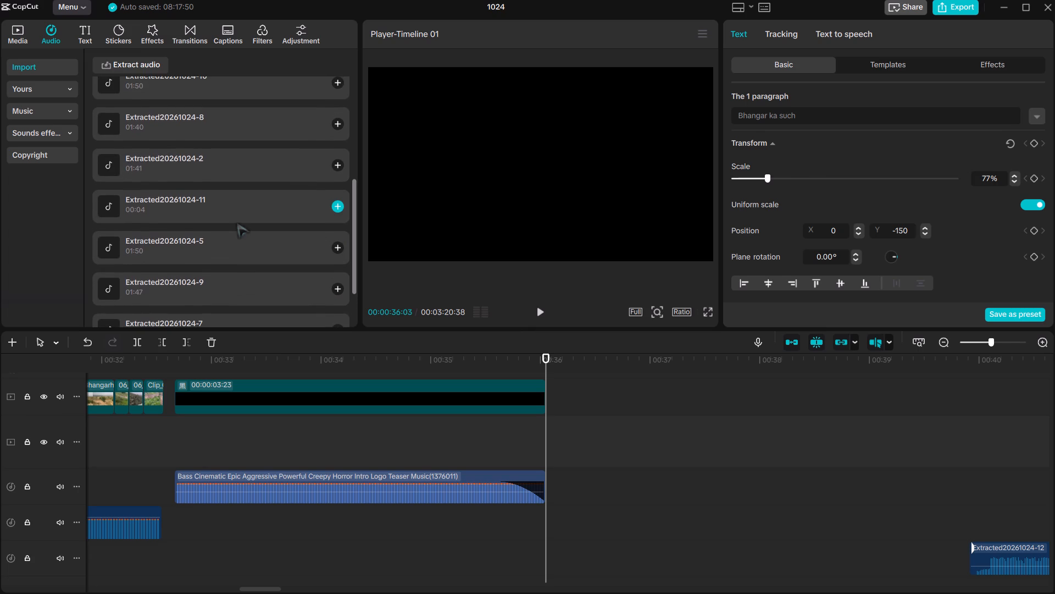
pyautogui.scroll(1, 237, 223)
pyautogui.click(170, 162)
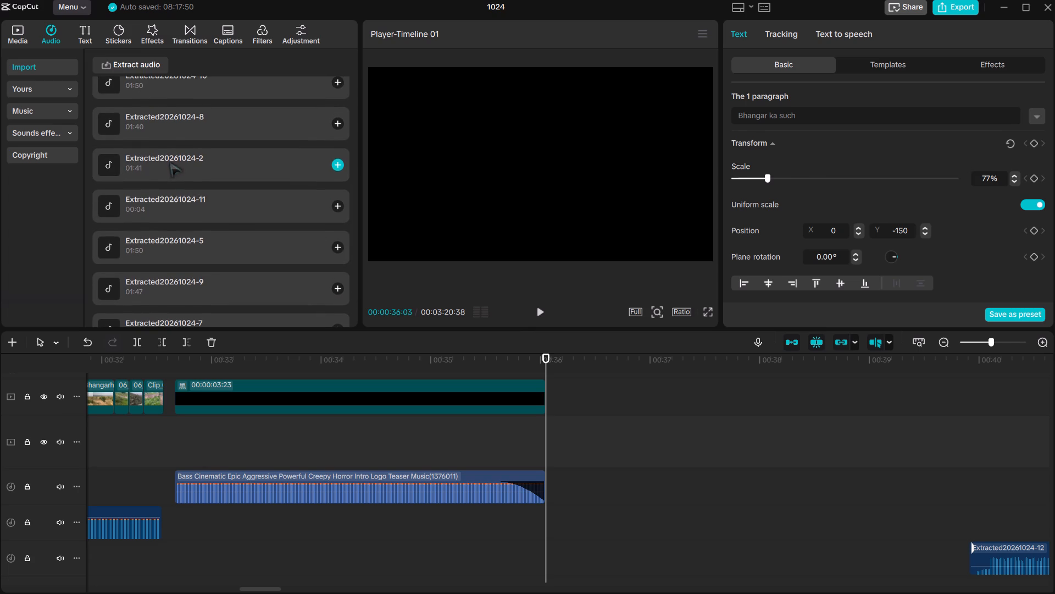
pyautogui.click(170, 162)
pyautogui.click(109, 169)
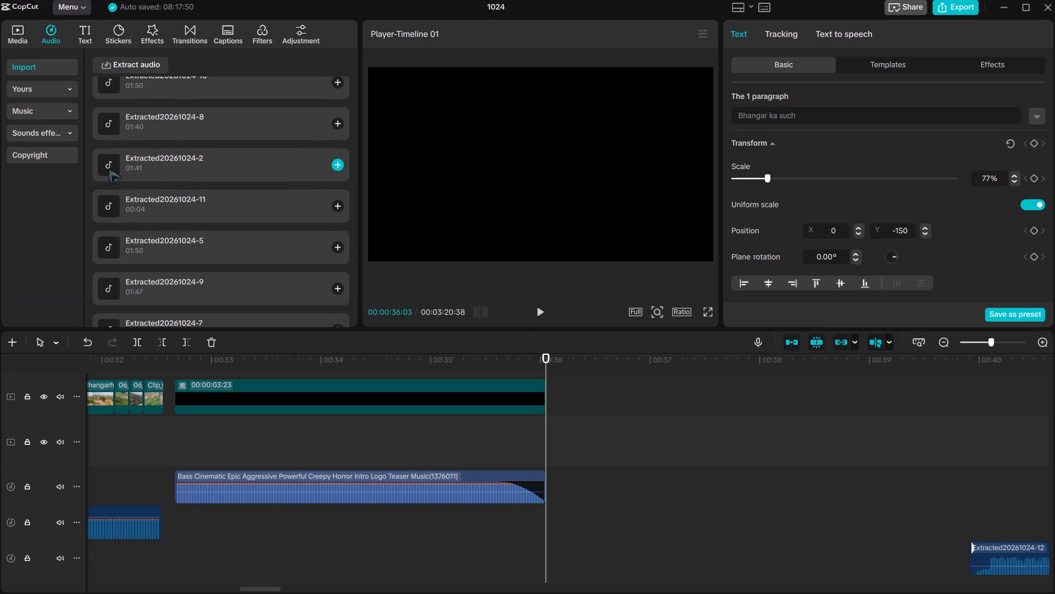
pyautogui.tripleClick(109, 169)
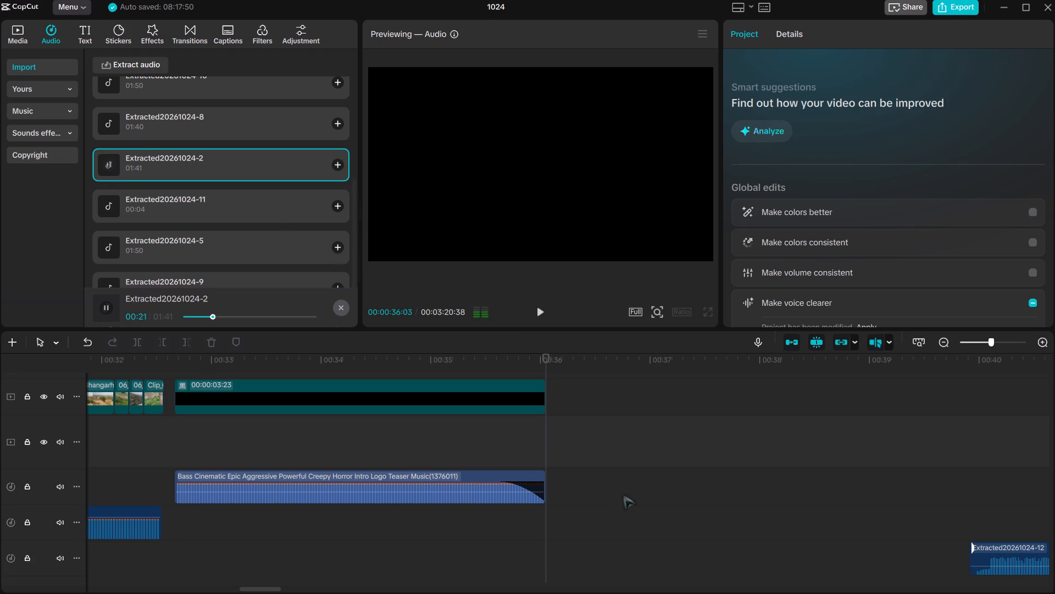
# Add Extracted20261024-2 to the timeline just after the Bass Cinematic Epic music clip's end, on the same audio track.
pyautogui.hscroll(-1, 623, 494)
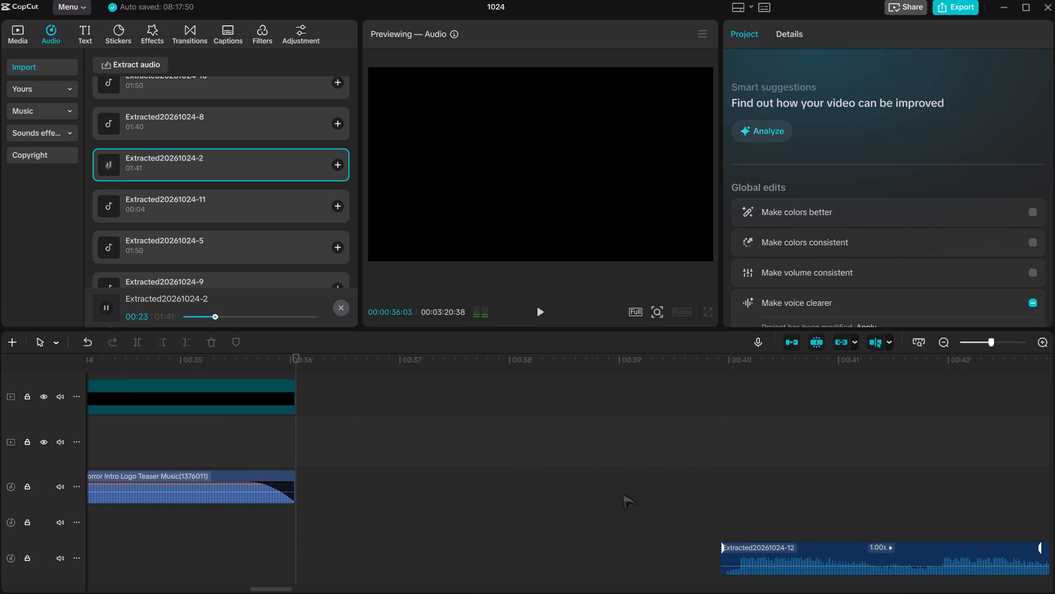
pyautogui.keyDown('ctrl'); pyautogui.scroll(-6, 623, 494); pyautogui.keyUp('ctrl')
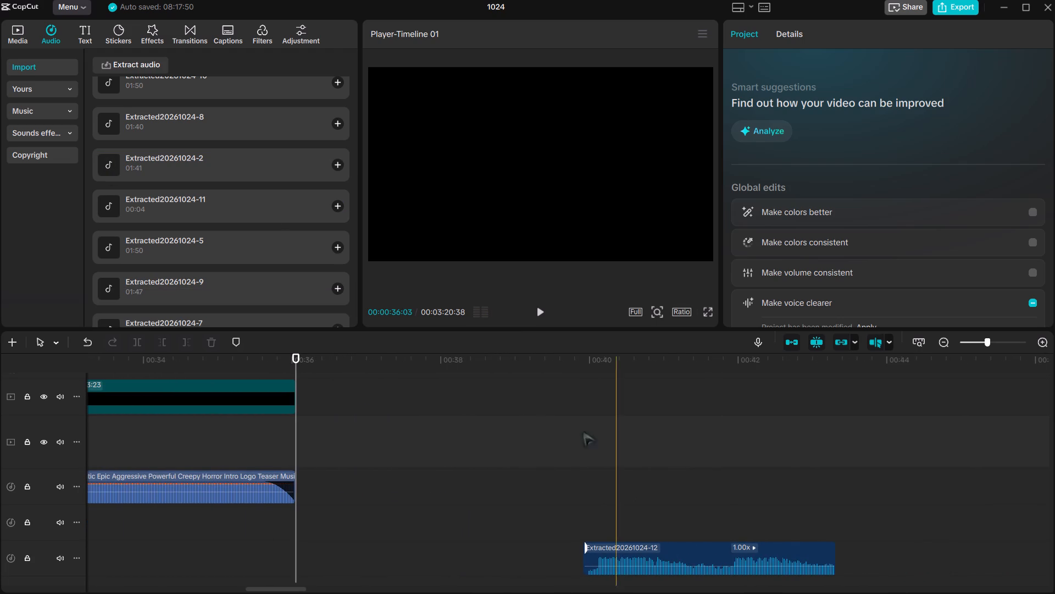
pyautogui.hscroll(-1, 277, 211)
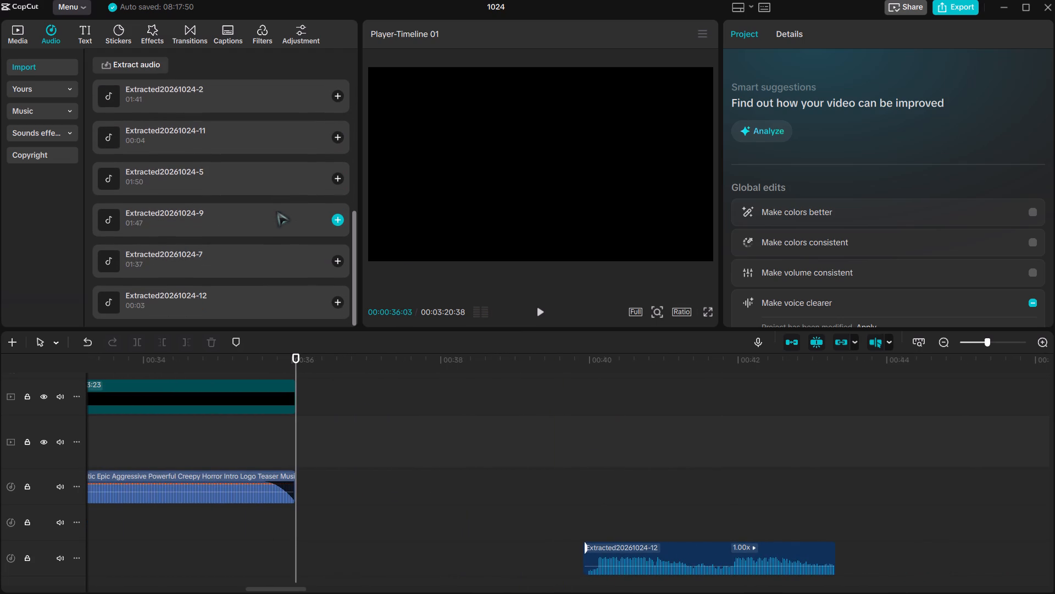
pyautogui.hscroll(-1, 277, 211)
pyautogui.scroll(-1, 277, 211)
pyautogui.hscroll(-1, 277, 211)
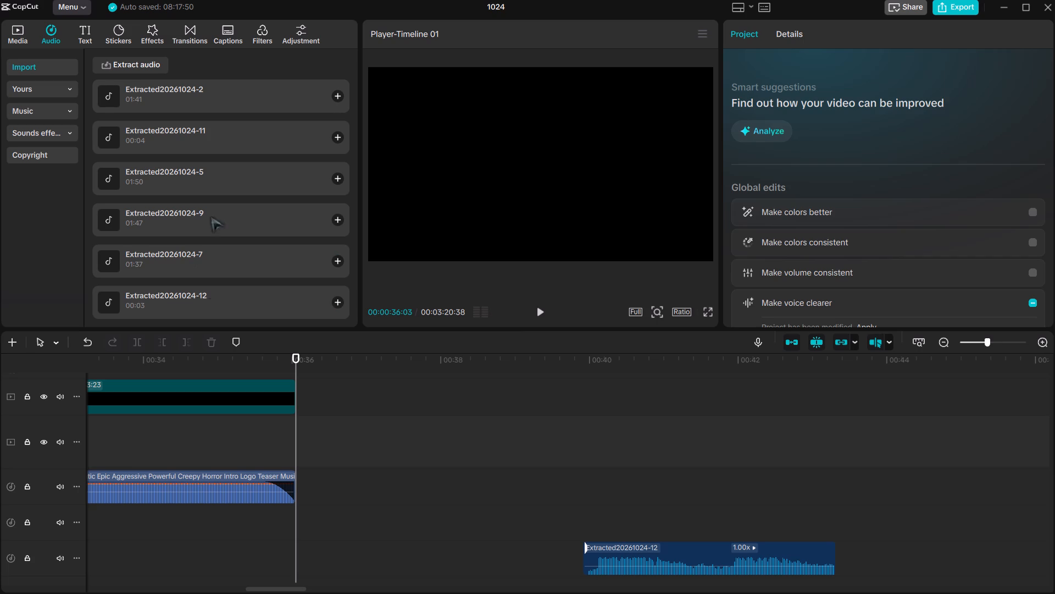
pyautogui.scroll(1, 213, 204)
pyautogui.moveTo(196, 167); pyautogui.dragTo(246, 251)
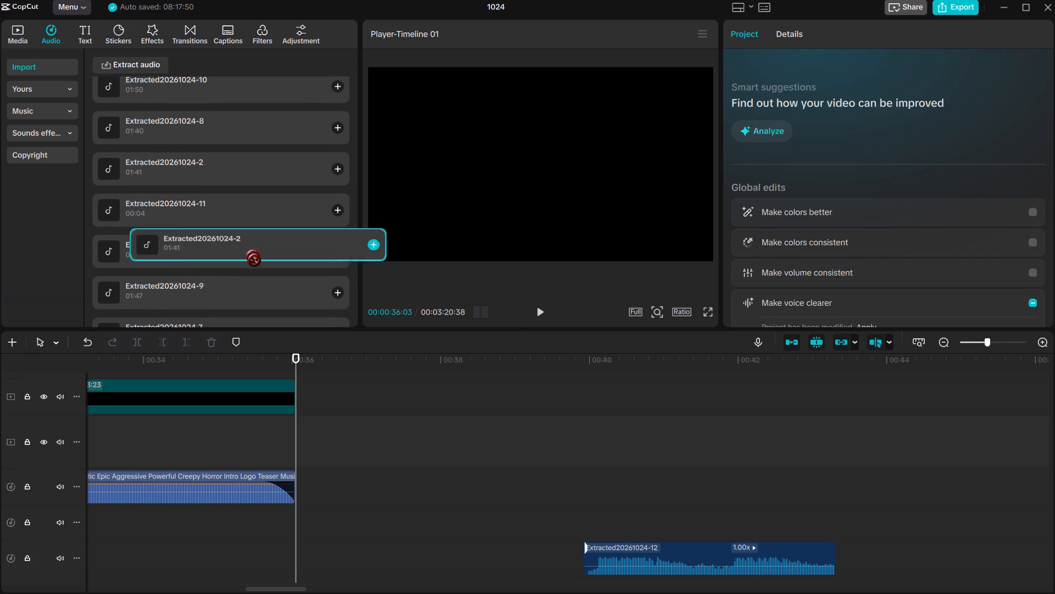
pyautogui.moveTo(246, 251); pyautogui.dragTo(290, 511)
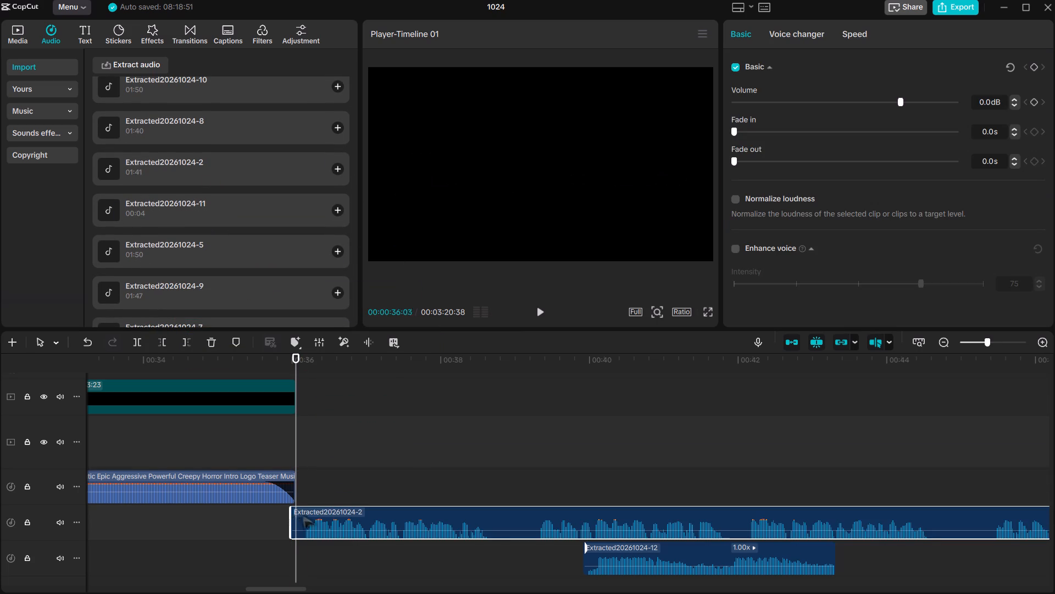
pyautogui.moveTo(306, 522); pyautogui.dragTo(321, 492)
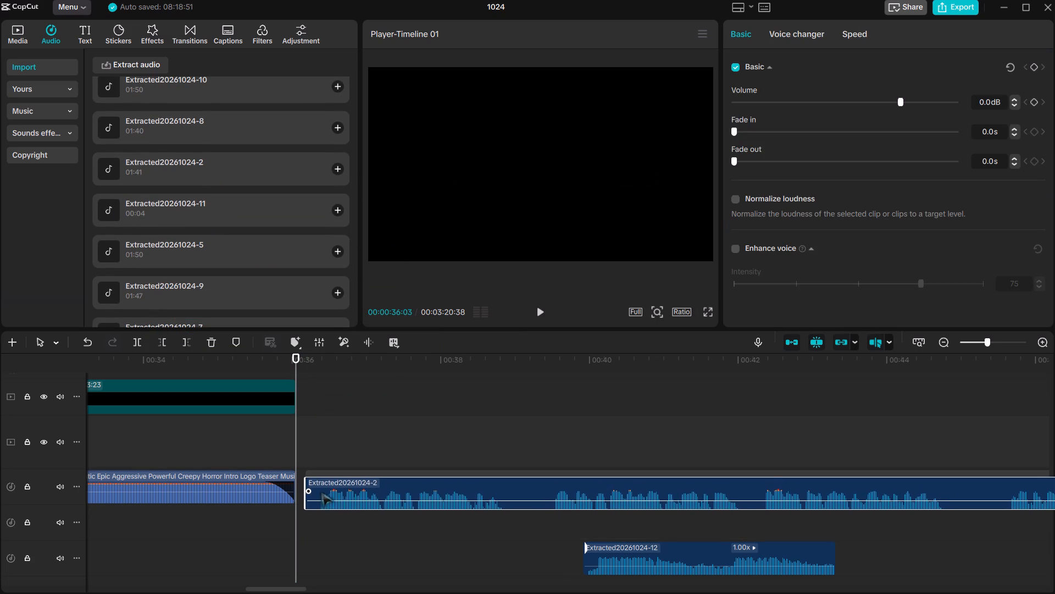
pyautogui.moveTo(321, 492); pyautogui.dragTo(320, 486)
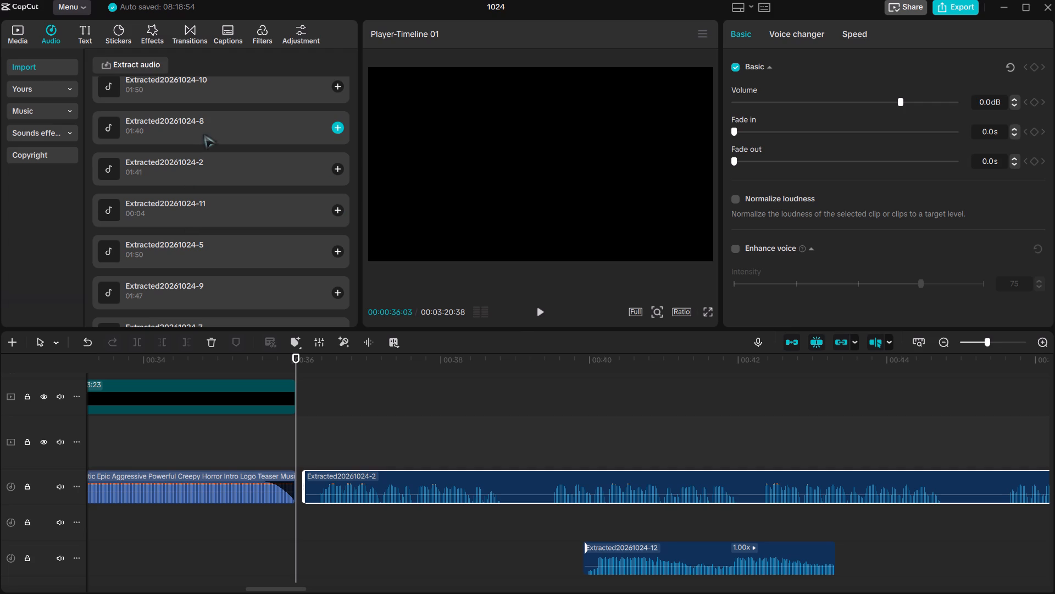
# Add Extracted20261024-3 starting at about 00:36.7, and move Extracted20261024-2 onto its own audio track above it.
pyautogui.scroll(1, 213, 193)
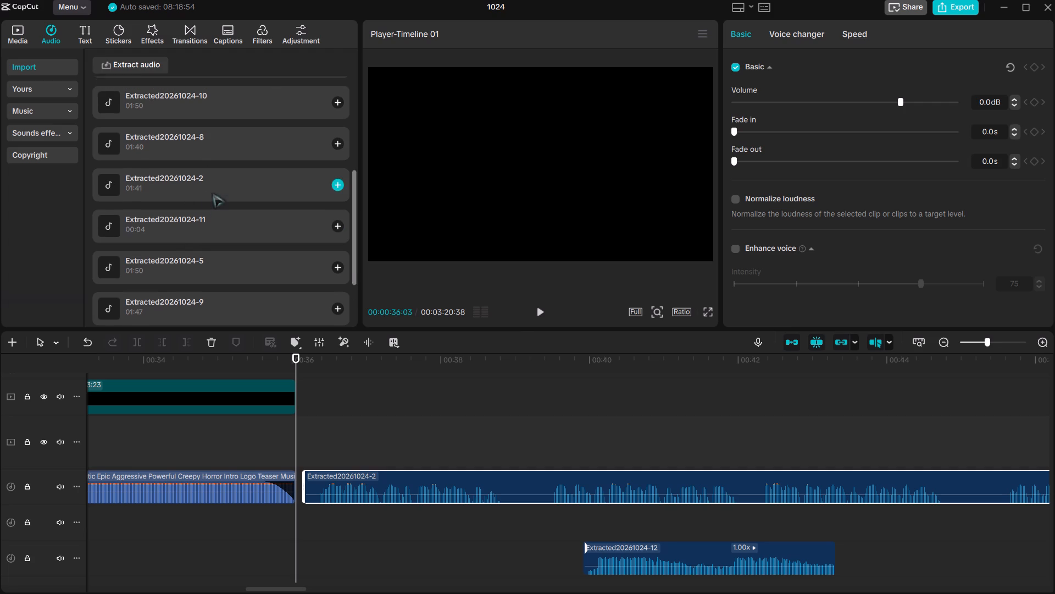
pyautogui.scroll(1, 213, 193)
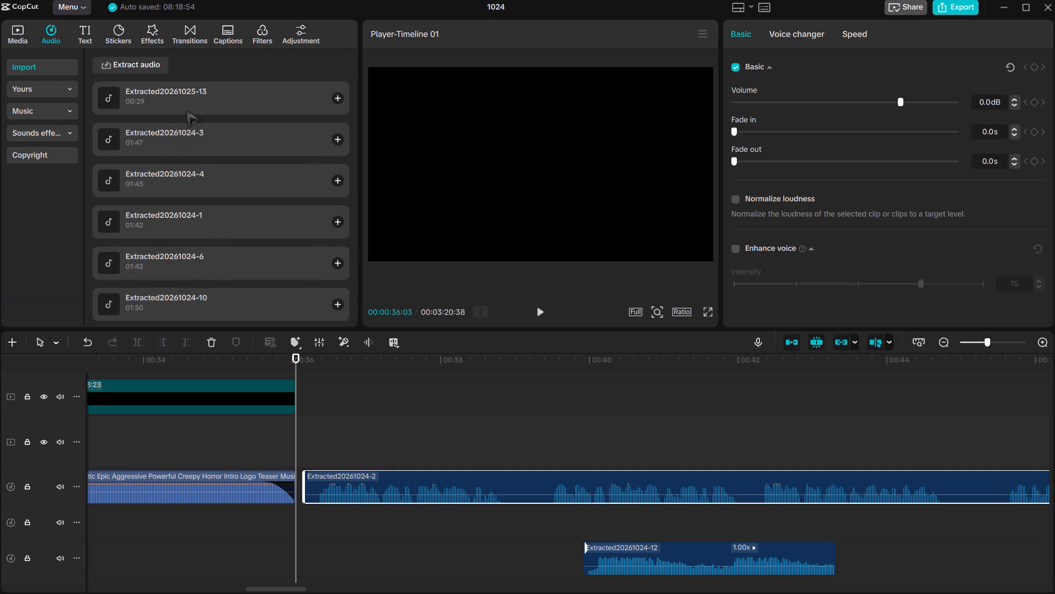
pyautogui.moveTo(215, 140); pyautogui.dragTo(452, 385)
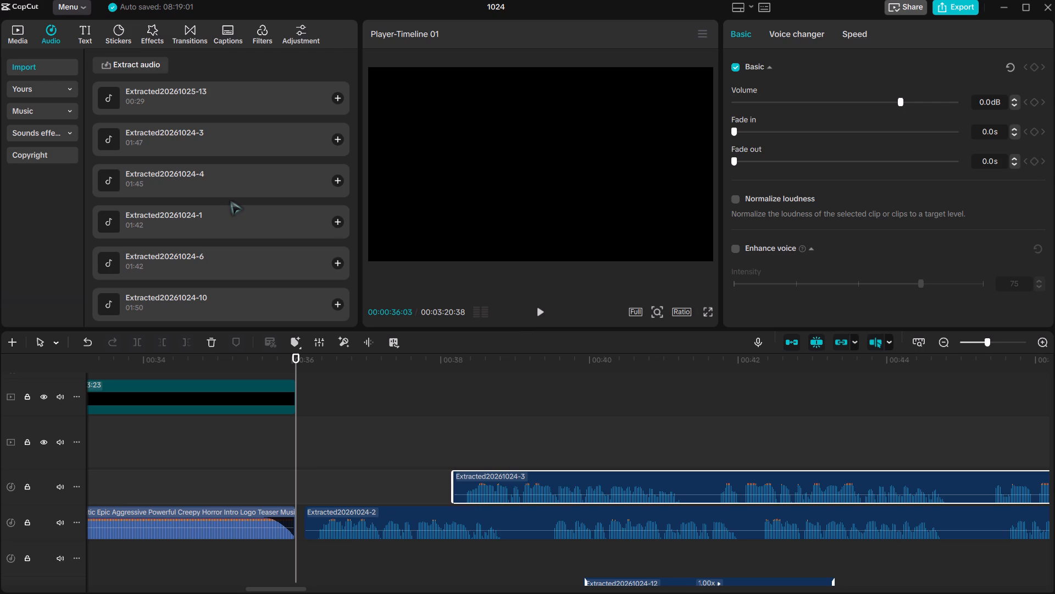
pyautogui.moveTo(506, 480); pyautogui.dragTo(413, 467)
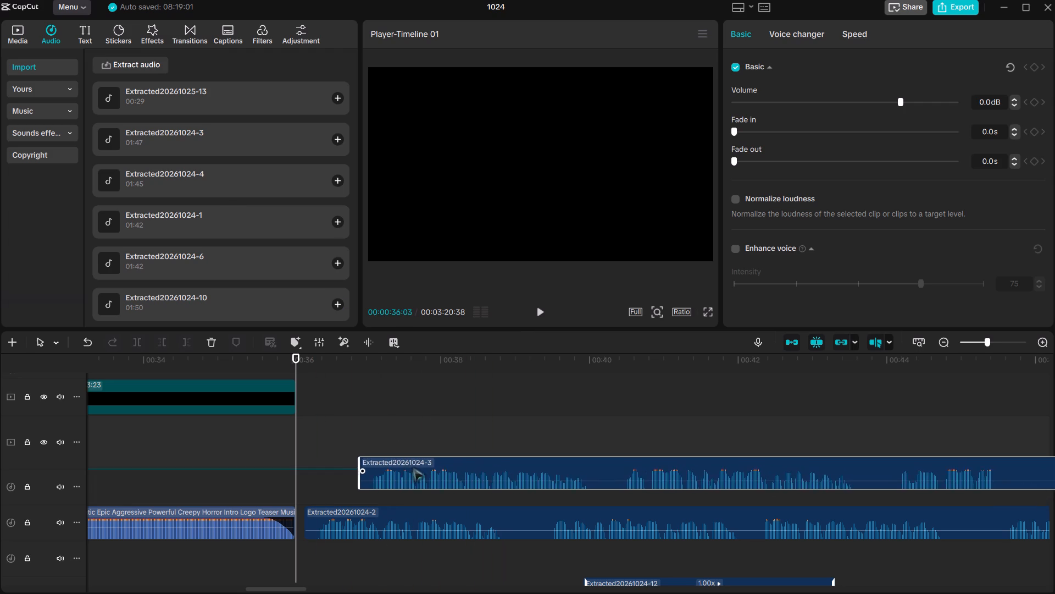
pyautogui.moveTo(413, 467); pyautogui.dragTo(398, 481)
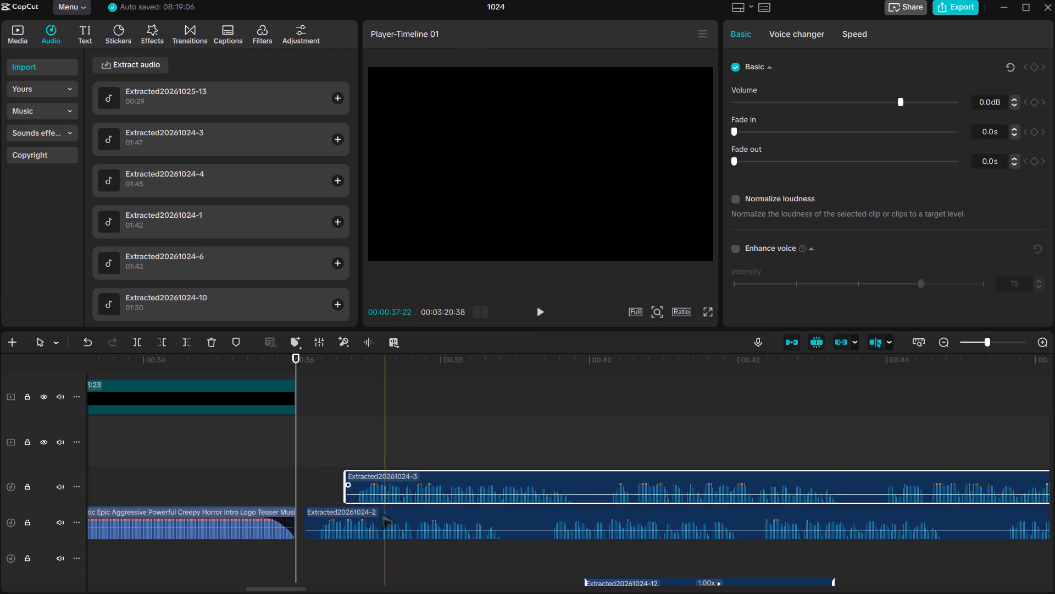
pyautogui.moveTo(380, 522); pyautogui.dragTo(377, 448)
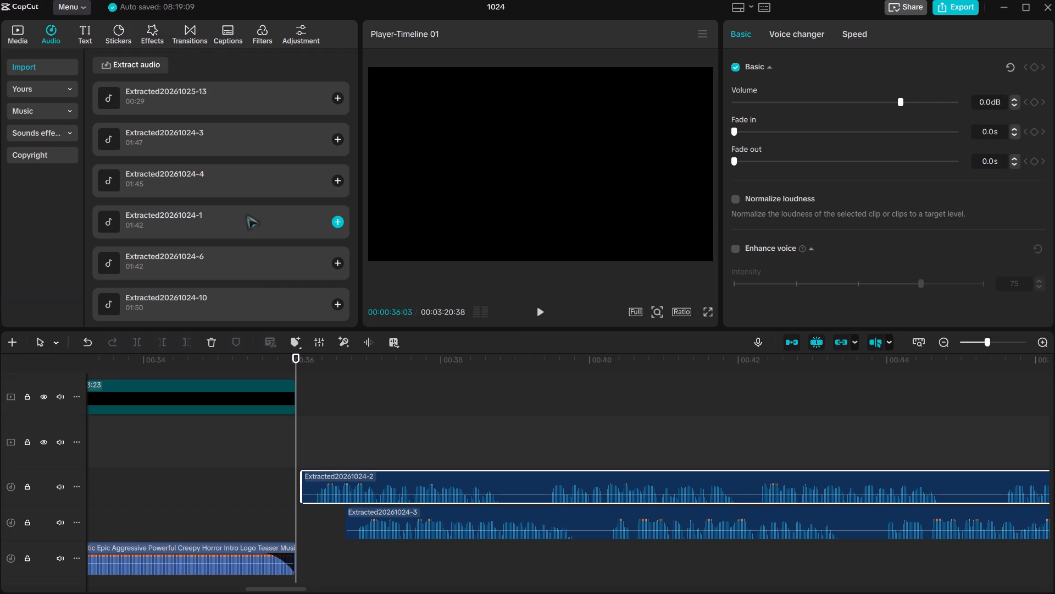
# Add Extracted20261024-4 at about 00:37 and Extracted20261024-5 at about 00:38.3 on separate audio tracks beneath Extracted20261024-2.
pyautogui.moveTo(195, 177); pyautogui.dragTo(418, 454)
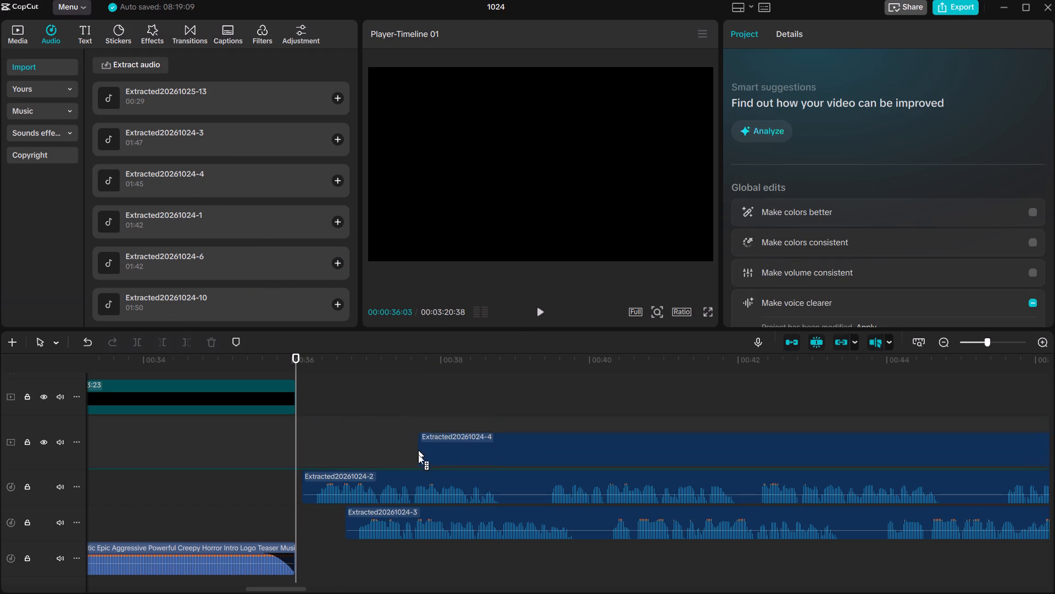
pyautogui.moveTo(418, 454); pyautogui.dragTo(364, 501)
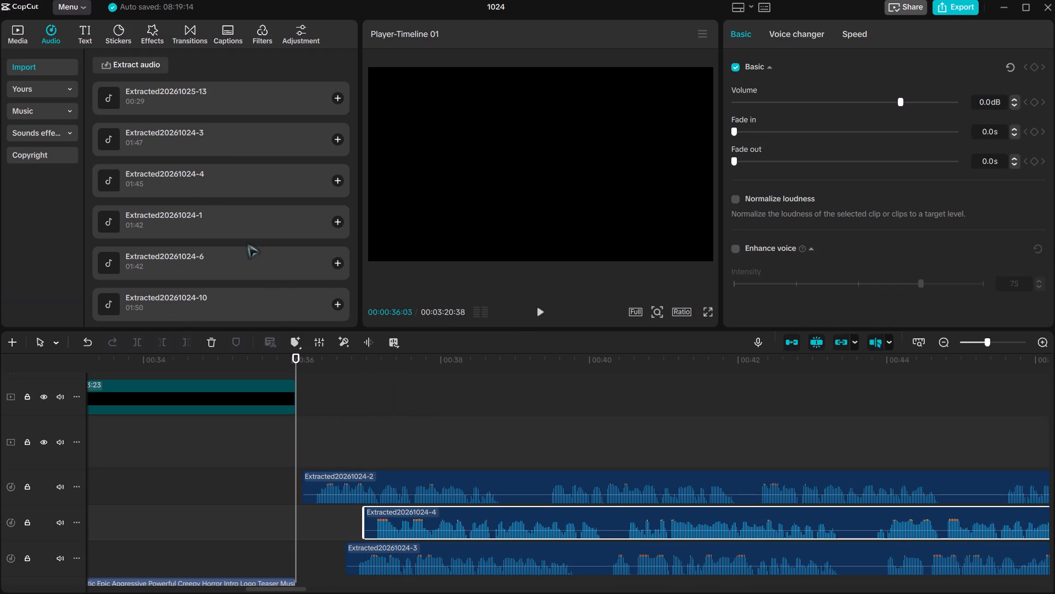
pyautogui.scroll(6, 229, 193)
pyautogui.scroll(-3, 229, 193)
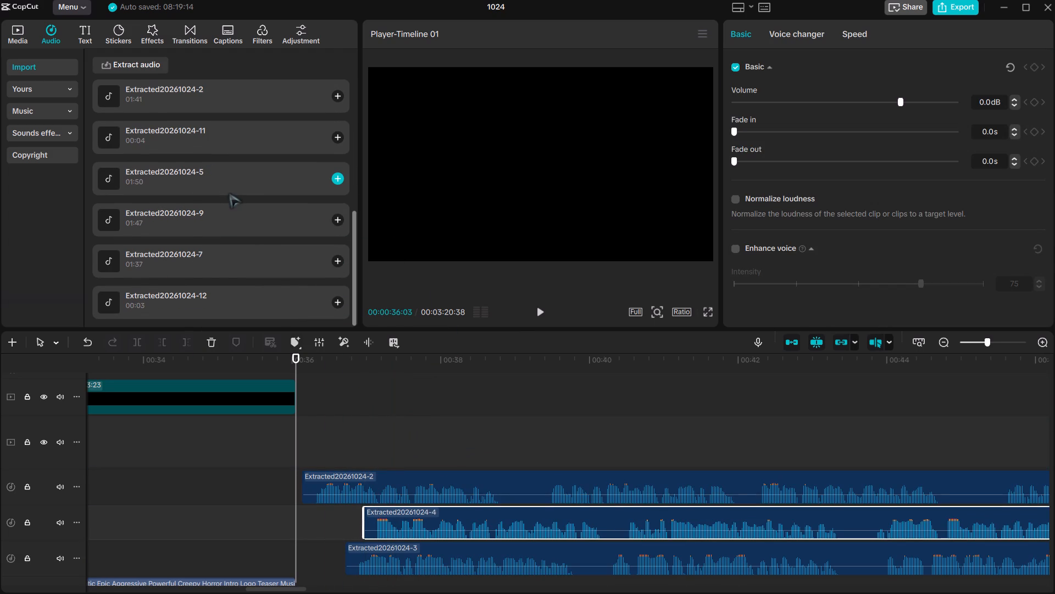
pyautogui.scroll(-1, 229, 193)
pyautogui.scroll(1, 229, 193)
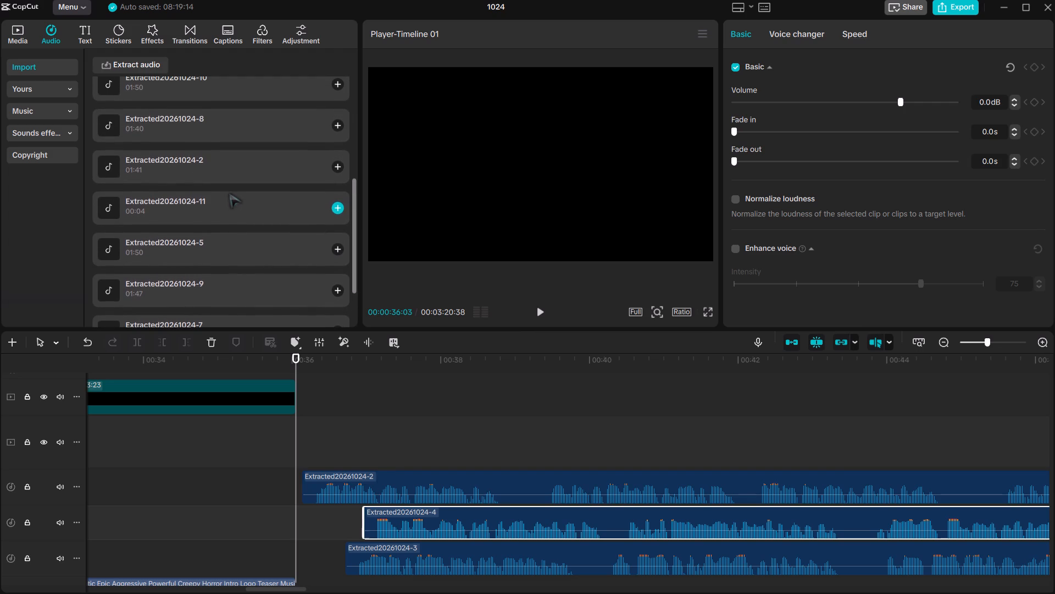
pyautogui.click(210, 253)
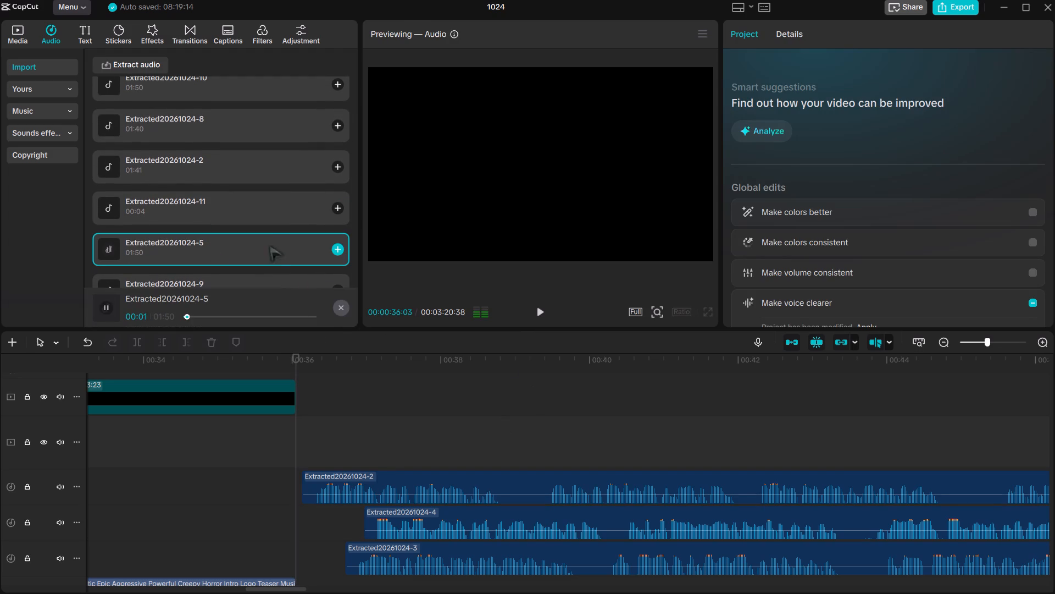
pyautogui.moveTo(271, 256); pyautogui.dragTo(525, 423)
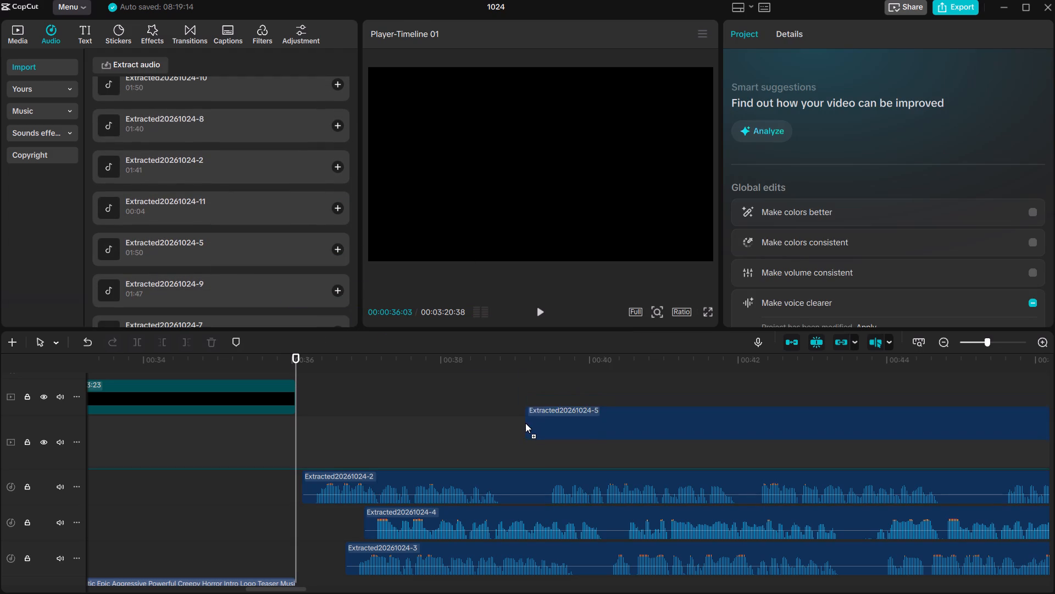
pyautogui.moveTo(525, 423); pyautogui.dragTo(464, 482)
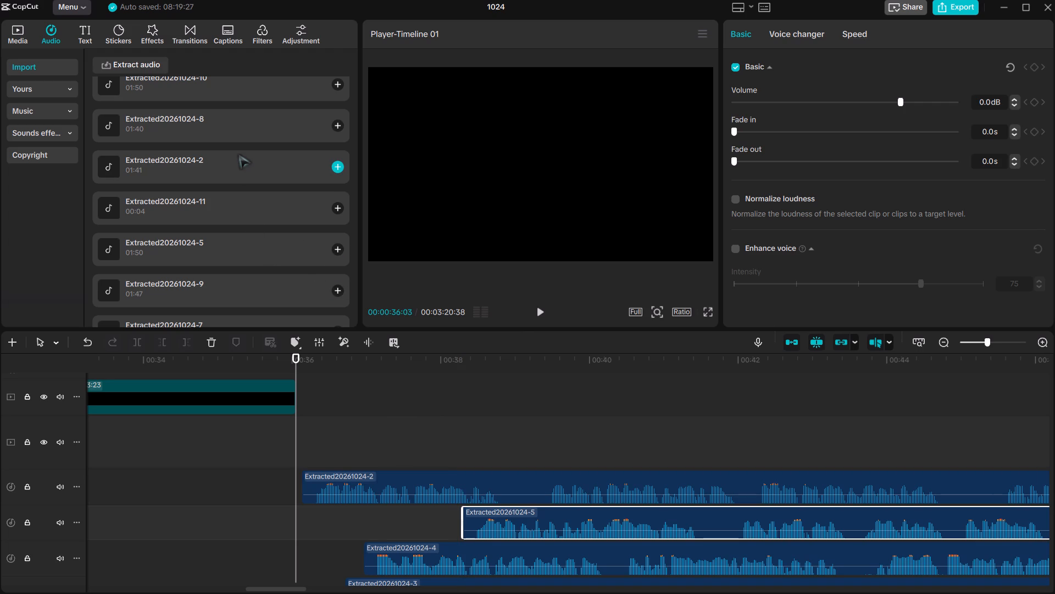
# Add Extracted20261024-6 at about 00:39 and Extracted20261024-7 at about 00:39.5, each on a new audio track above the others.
pyautogui.scroll(1, 238, 154)
pyautogui.click(188, 128)
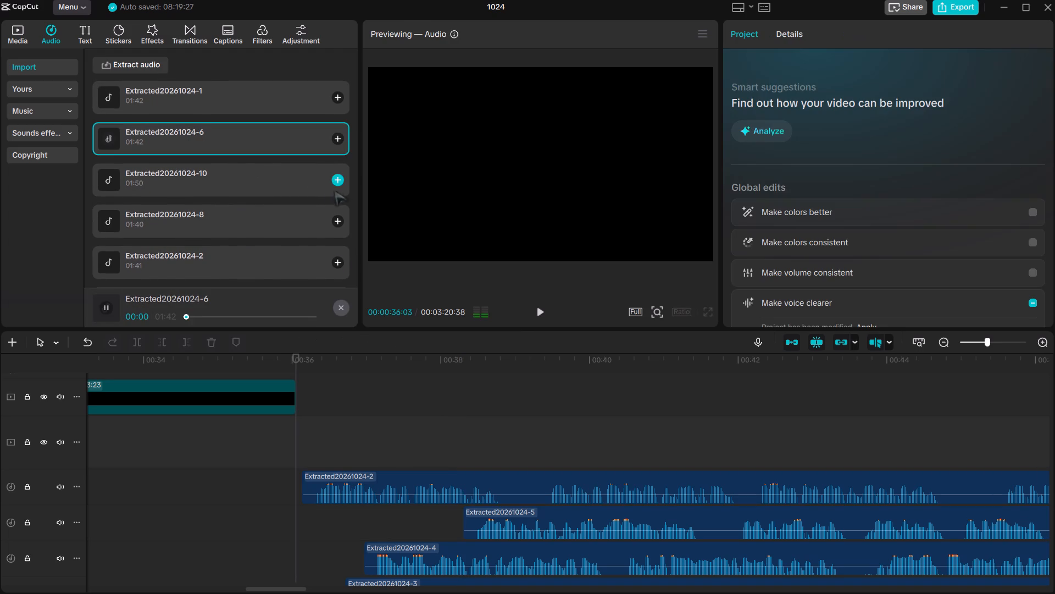
pyautogui.moveTo(259, 137); pyautogui.dragTo(514, 408)
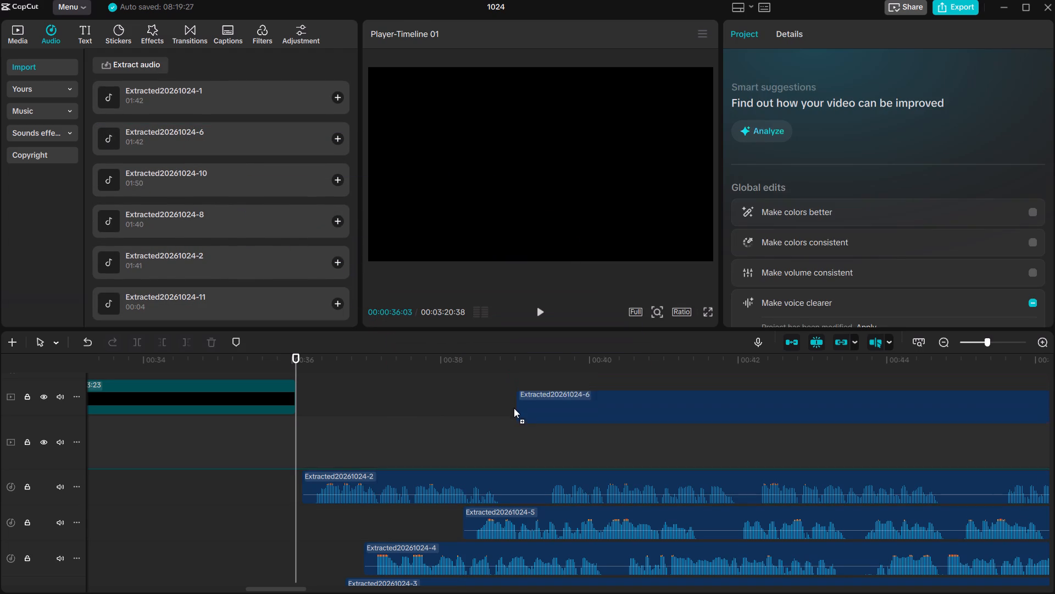
pyautogui.moveTo(514, 408); pyautogui.dragTo(513, 442)
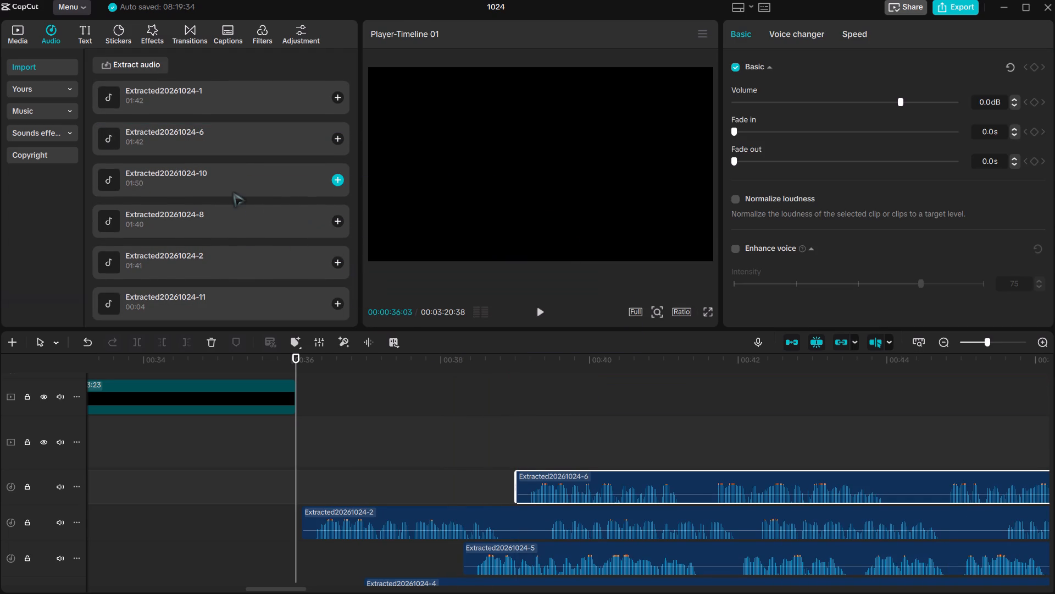
pyautogui.scroll(-2, 220, 237)
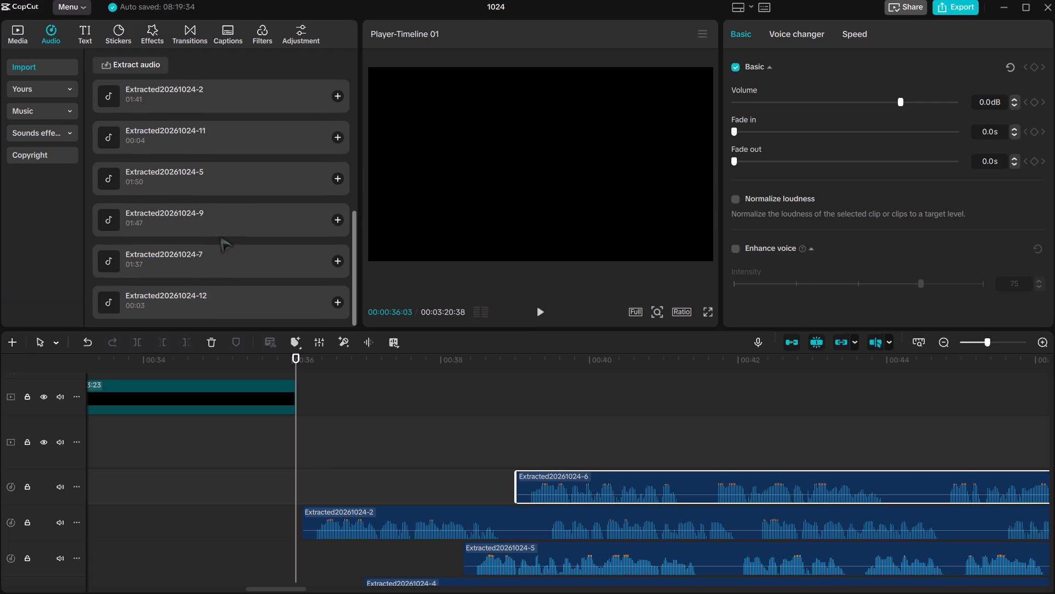
pyautogui.moveTo(219, 274); pyautogui.dragTo(524, 398)
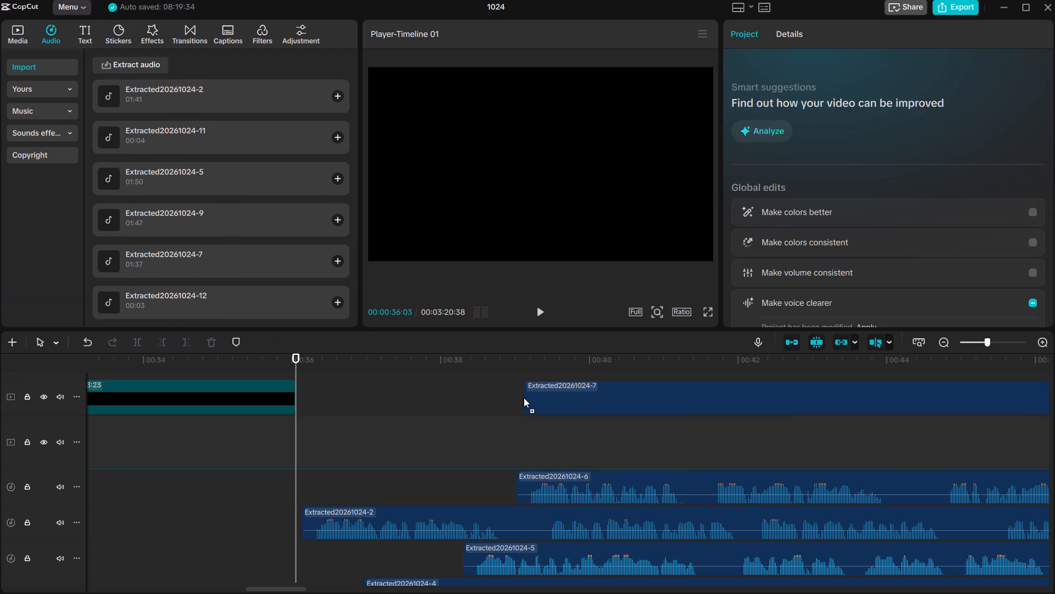
pyautogui.moveTo(524, 398); pyautogui.dragTo(556, 453)
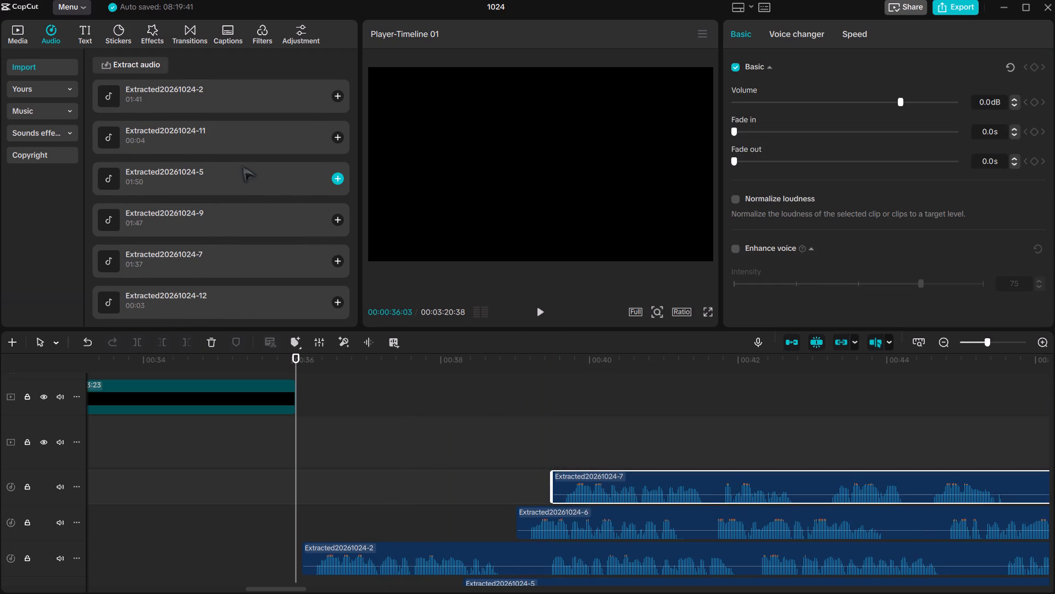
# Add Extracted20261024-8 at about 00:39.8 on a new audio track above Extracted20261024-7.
pyautogui.scroll(2, 241, 166)
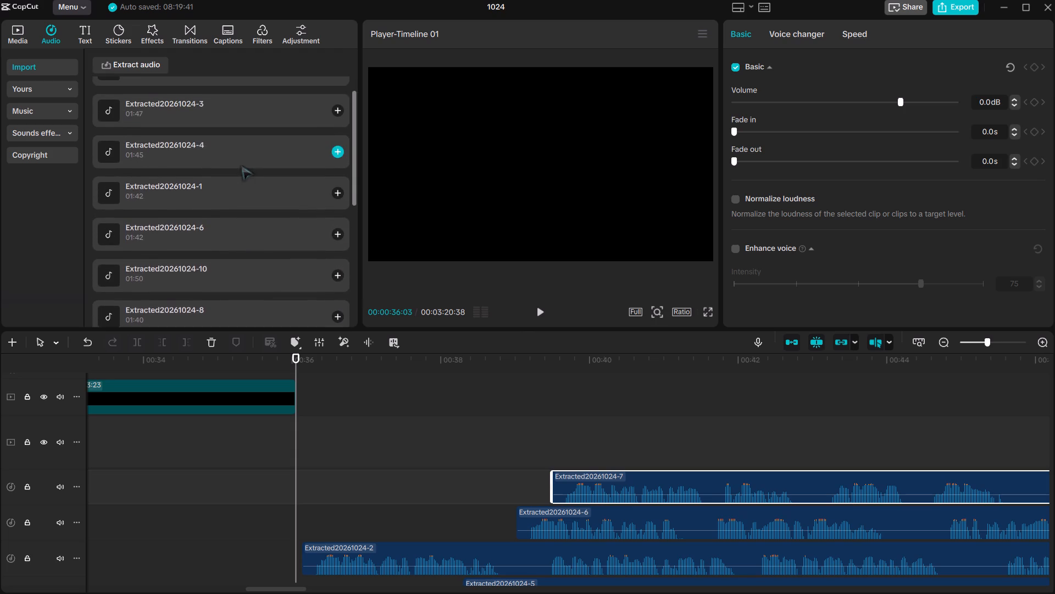
pyautogui.scroll(1, 241, 166)
pyautogui.scroll(-1, 241, 166)
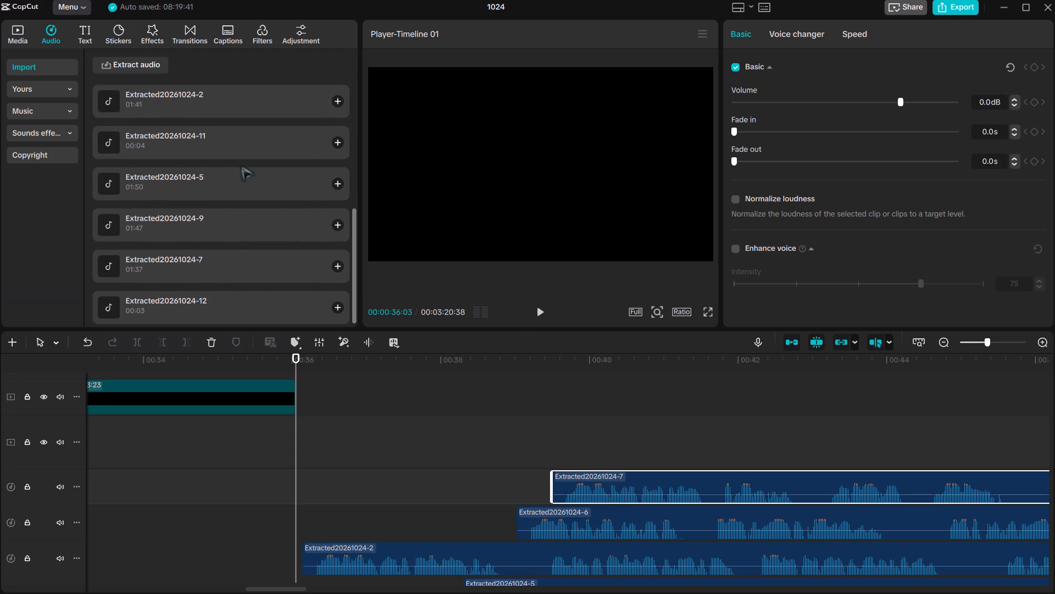
pyautogui.scroll(-1, 241, 166)
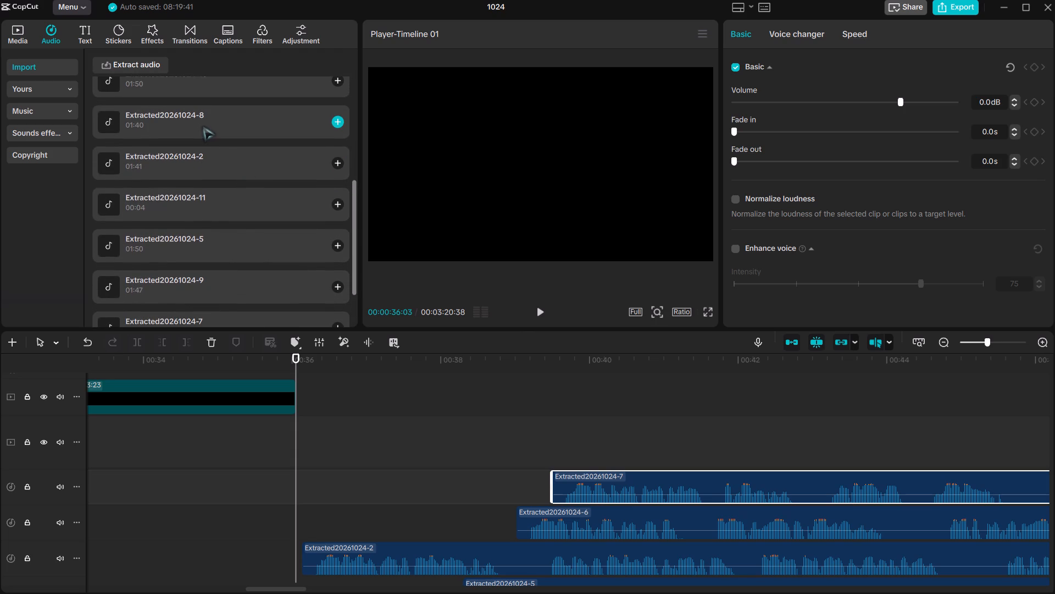
pyautogui.moveTo(203, 126); pyautogui.dragTo(571, 410)
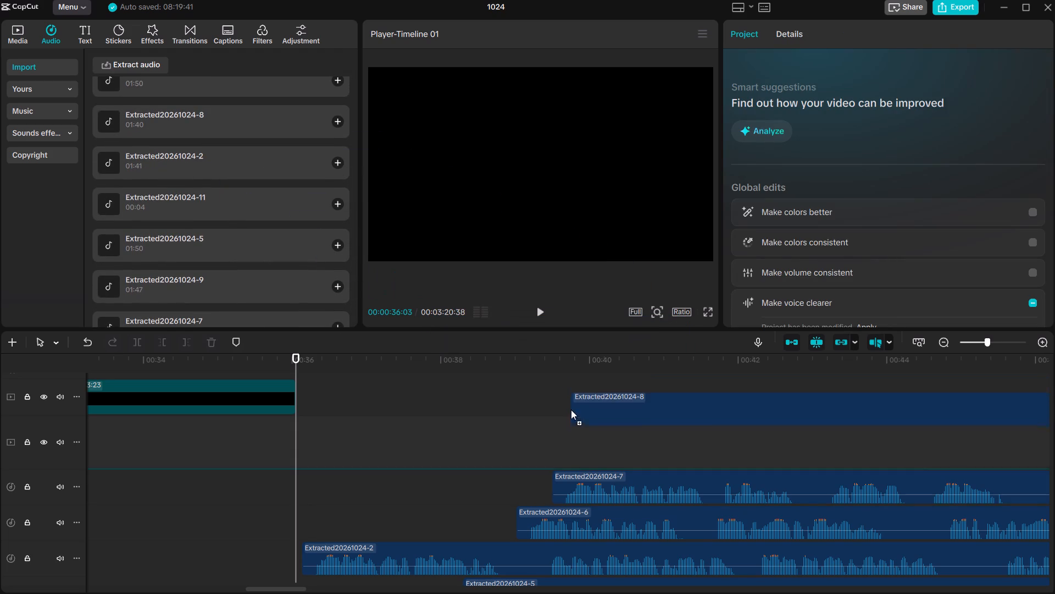
pyautogui.moveTo(571, 410); pyautogui.dragTo(571, 439)
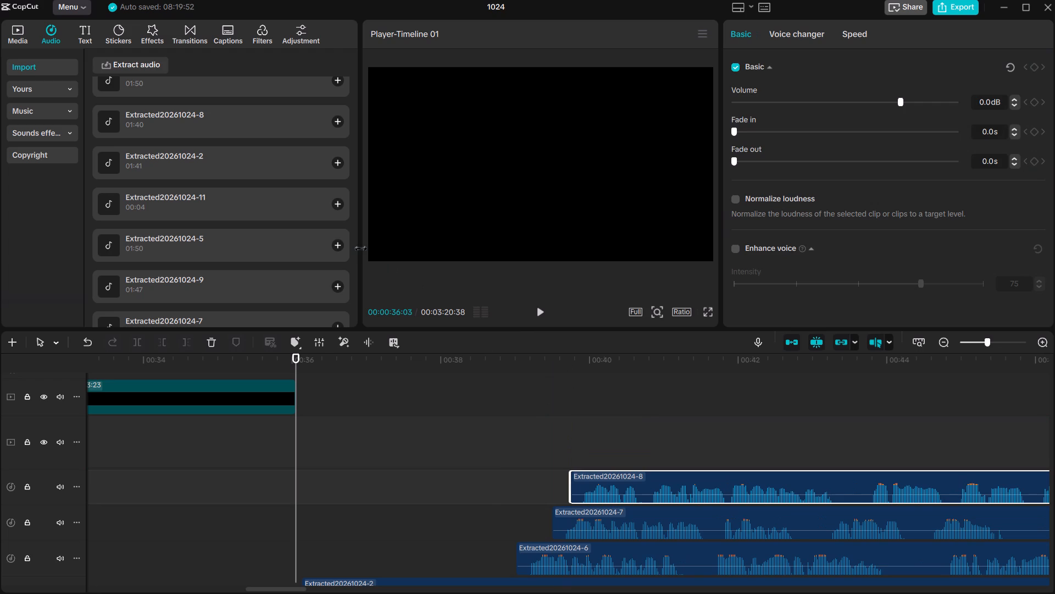
pyautogui.moveTo(271, 277); pyautogui.dragTo(669, 468)
pyautogui.scroll(-1, 270, 193)
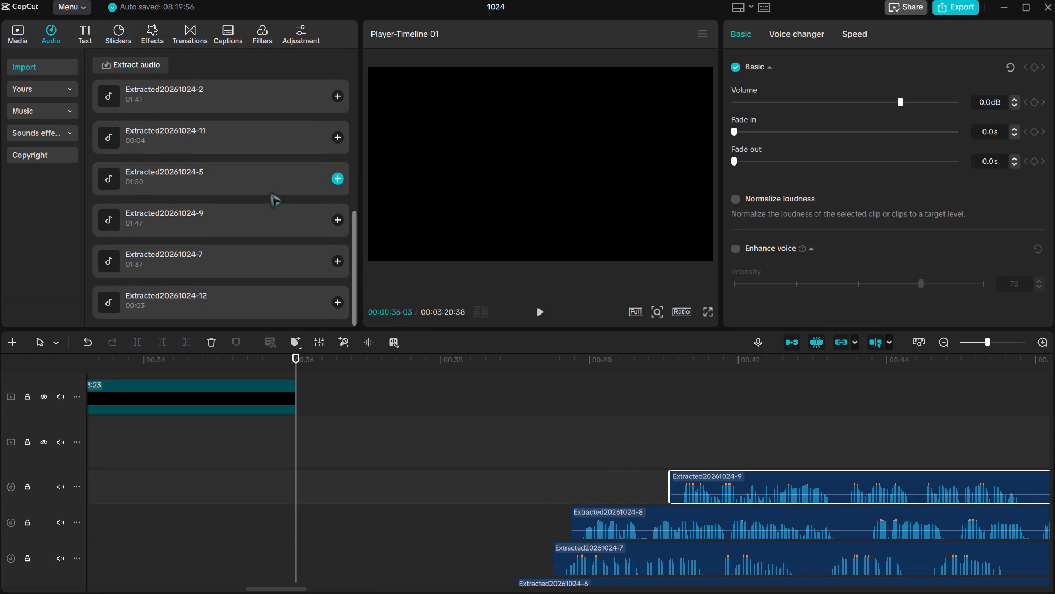
pyautogui.scroll(-1, 270, 193)
pyautogui.moveTo(188, 162); pyautogui.dragTo(678, 436)
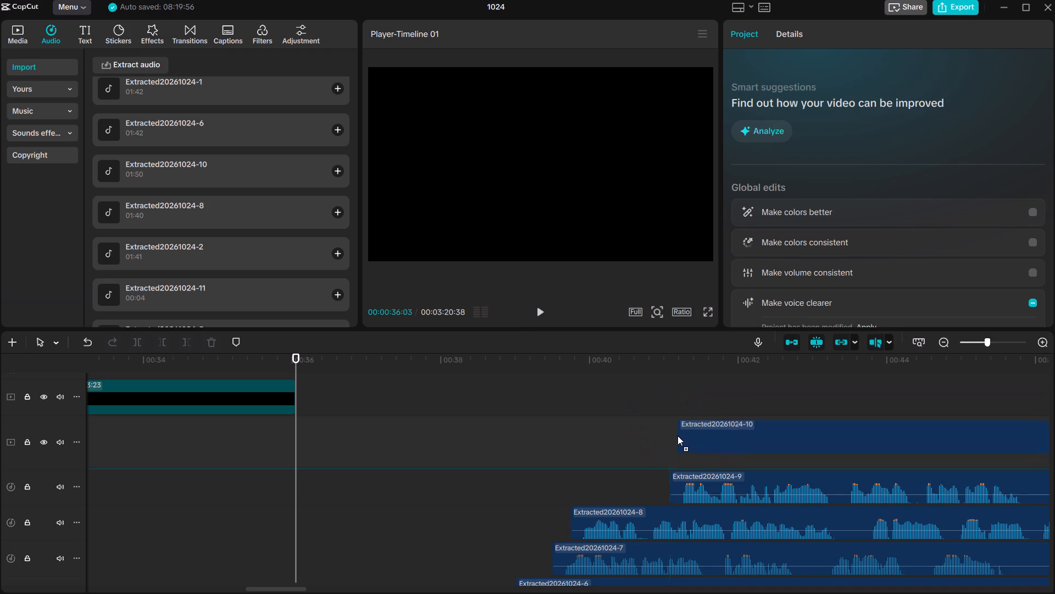
pyautogui.moveTo(678, 436); pyautogui.dragTo(685, 442)
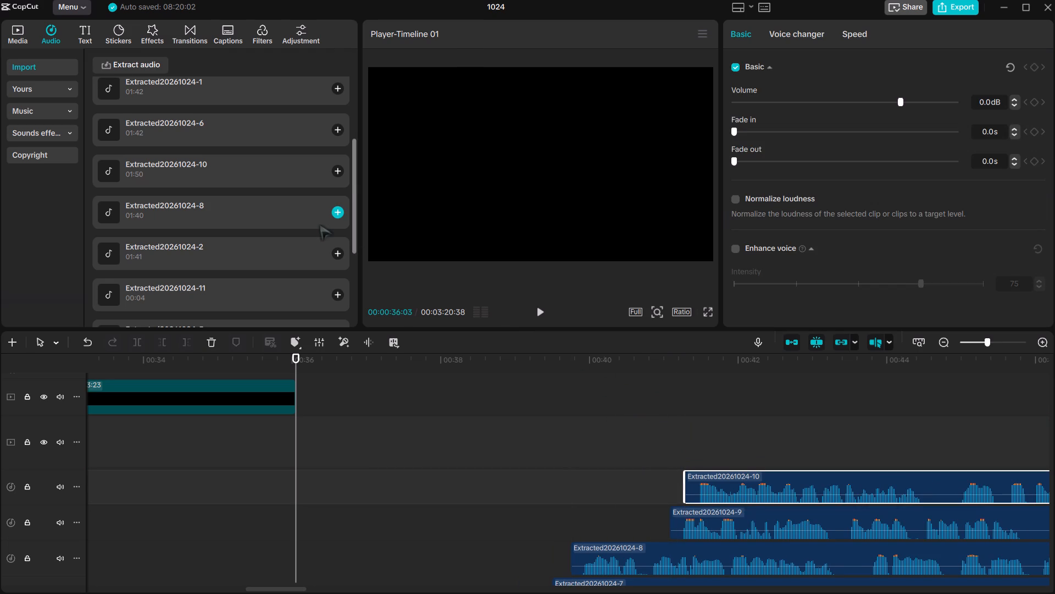
# Examine the remaining extracted audio files and the stacked audio tracks across their whole length on the timeline.
pyautogui.scroll(-1, 320, 225)
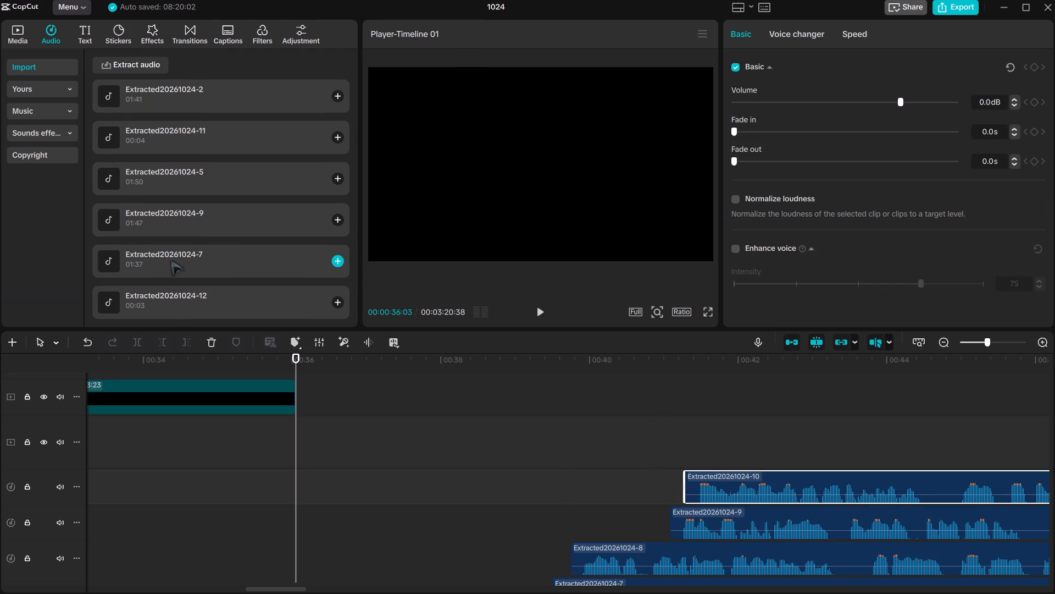
pyautogui.moveTo(171, 260); pyautogui.dragTo(196, 257)
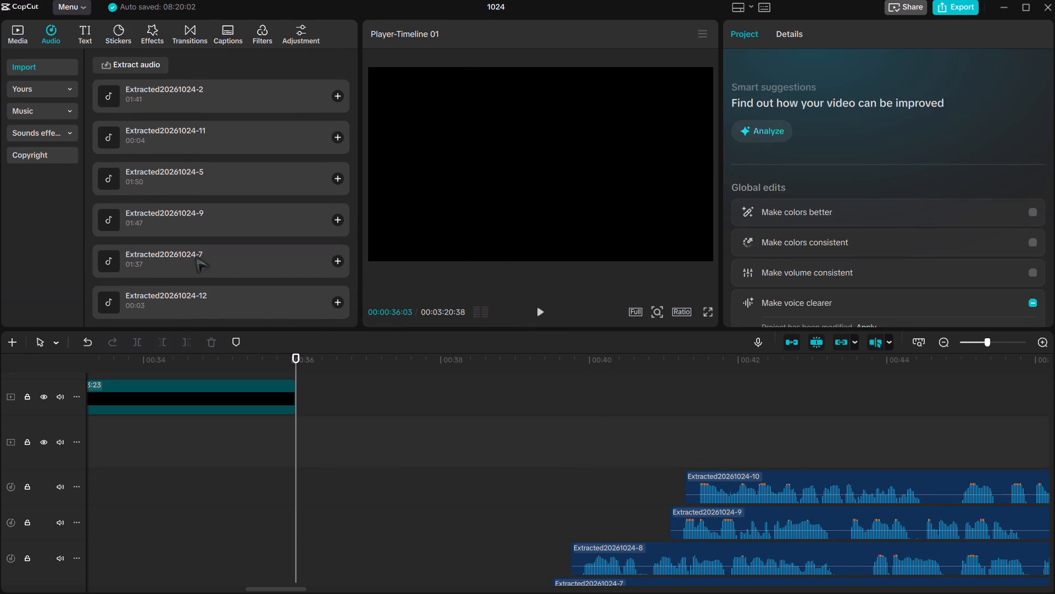
pyautogui.scroll(-2, 196, 257)
pyautogui.scroll(1, 196, 257)
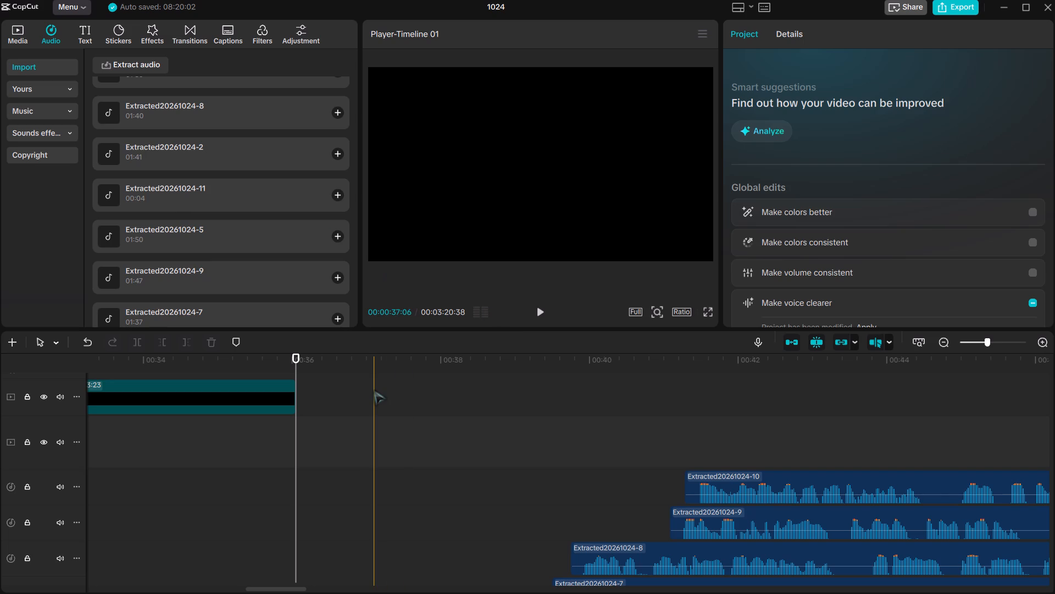
pyautogui.scroll(-3, 347, 364)
pyautogui.scroll(-2, 310, 388)
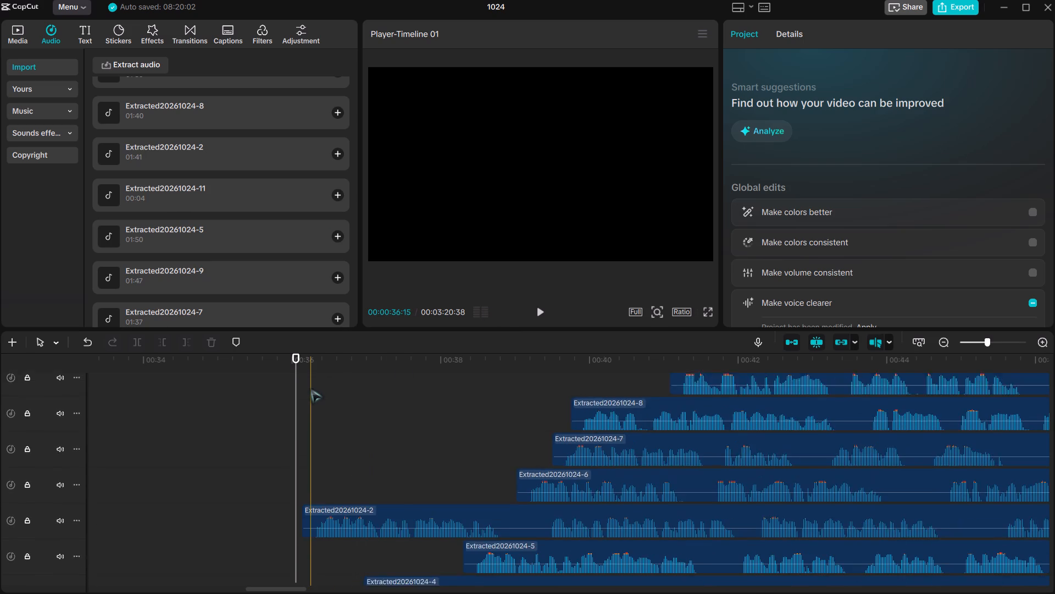
pyautogui.scroll(-1, 310, 388)
pyautogui.scroll(1, 310, 388)
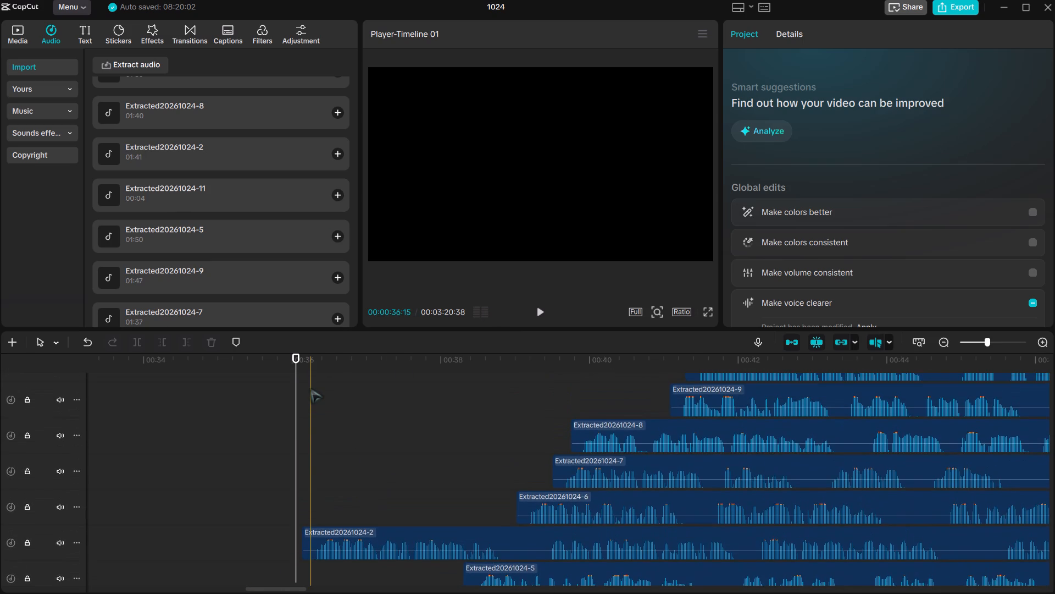
pyautogui.scroll(-2, 310, 388)
pyautogui.scroll(1, 310, 388)
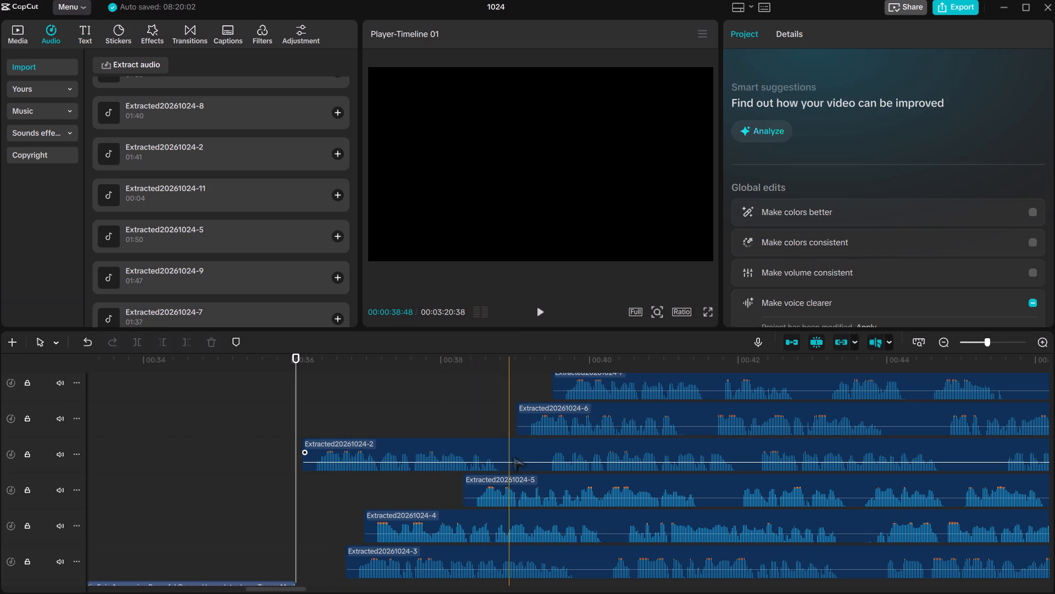
pyautogui.hscroll(1, 517, 456)
pyautogui.hscroll(-2, 517, 456)
pyautogui.keyDown('ctrl'); pyautogui.scroll(-9, 517, 456); pyautogui.keyUp('ctrl')
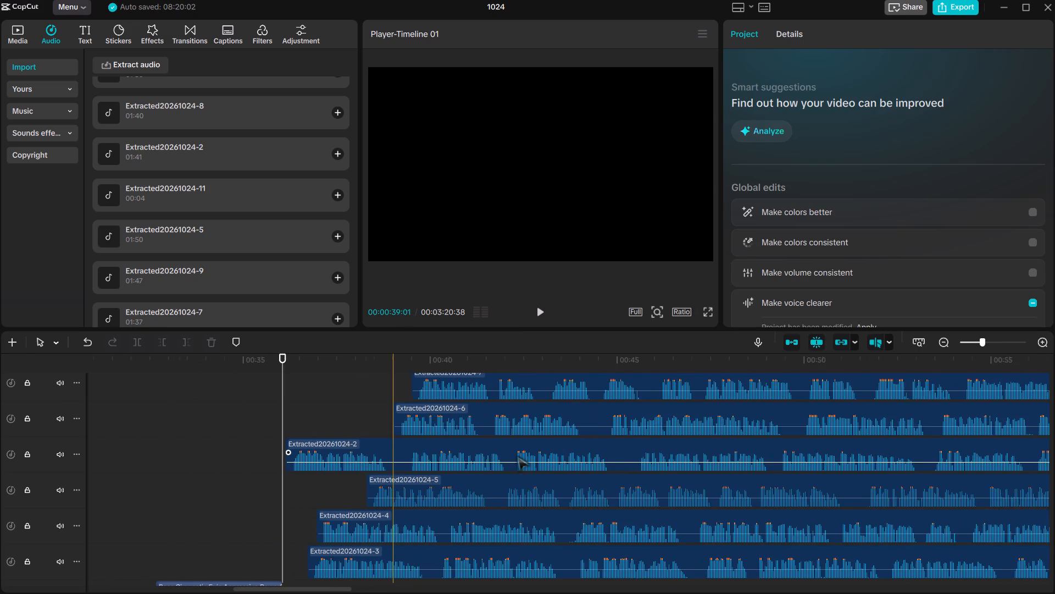
pyautogui.keyDown('ctrl'); pyautogui.scroll(-16, 517, 456); pyautogui.keyUp('ctrl')
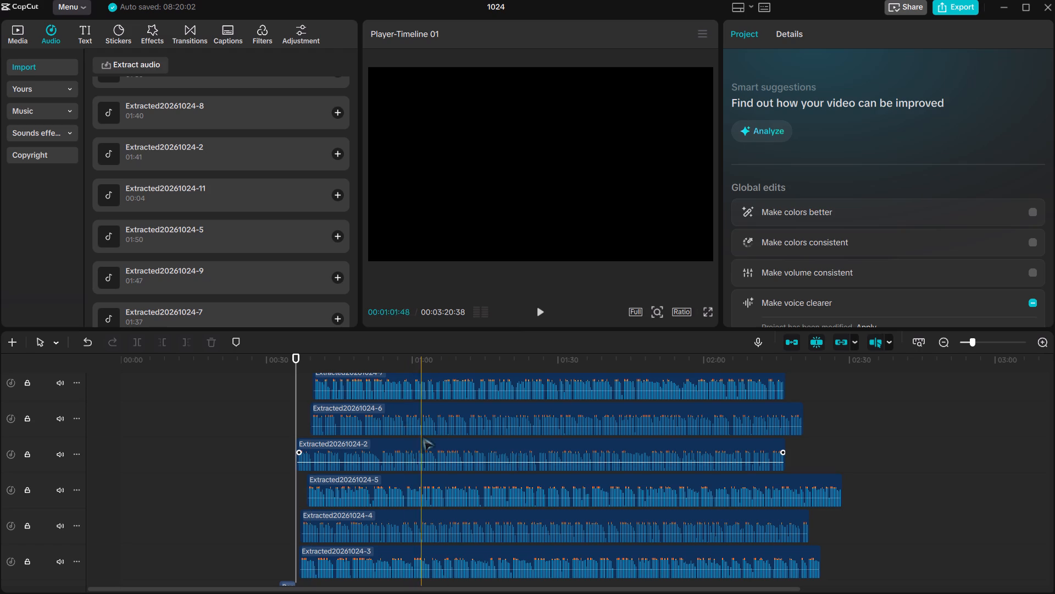
# Play the layered audio briefly around 00:58 and return the playhead to about 00:27.
pyautogui.press('space')
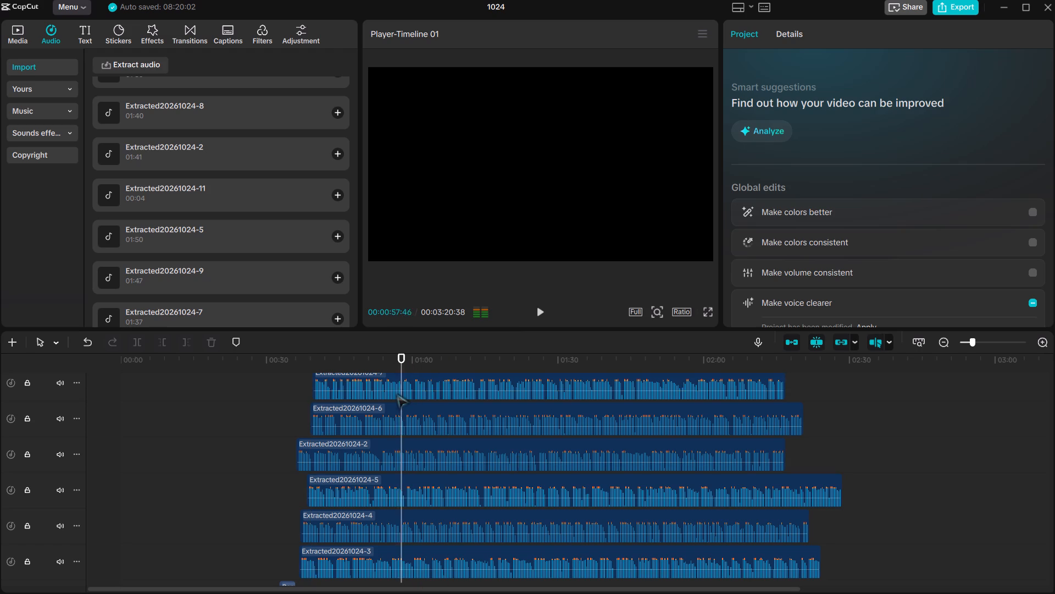
pyautogui.press('space')
pyautogui.moveTo(407, 360); pyautogui.dragTo(393, 360)
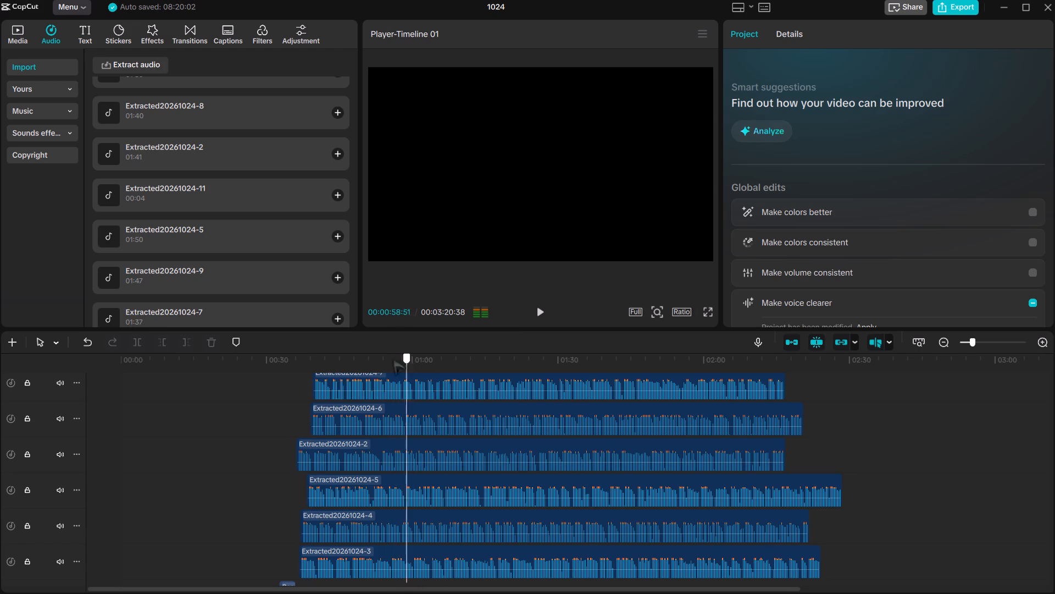
pyautogui.moveTo(393, 360); pyautogui.dragTo(252, 380)
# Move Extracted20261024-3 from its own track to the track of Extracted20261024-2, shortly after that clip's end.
pyautogui.scroll(1, 451, 475)
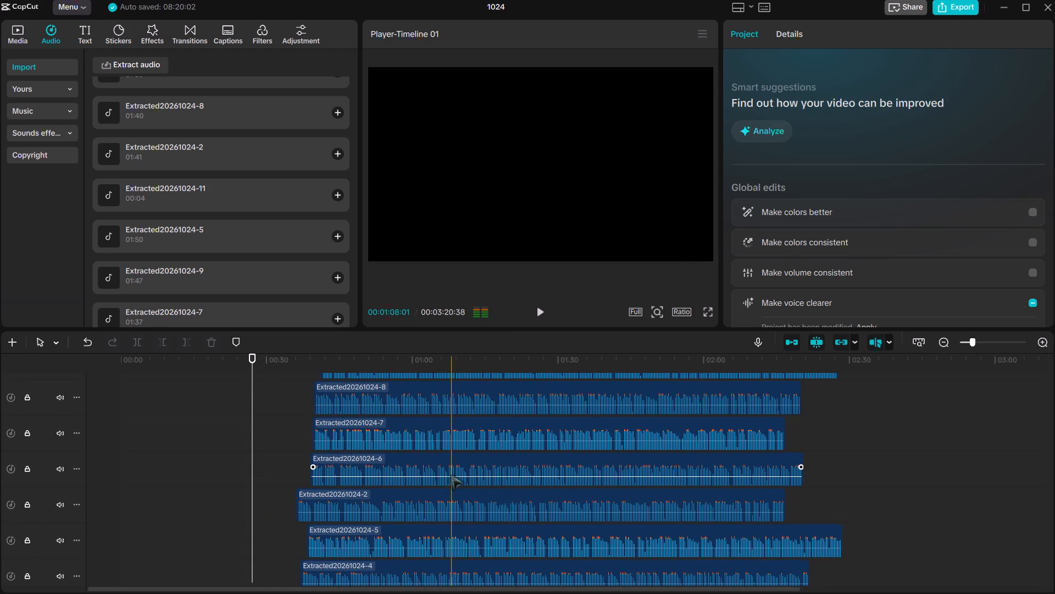
pyautogui.scroll(1, 451, 475)
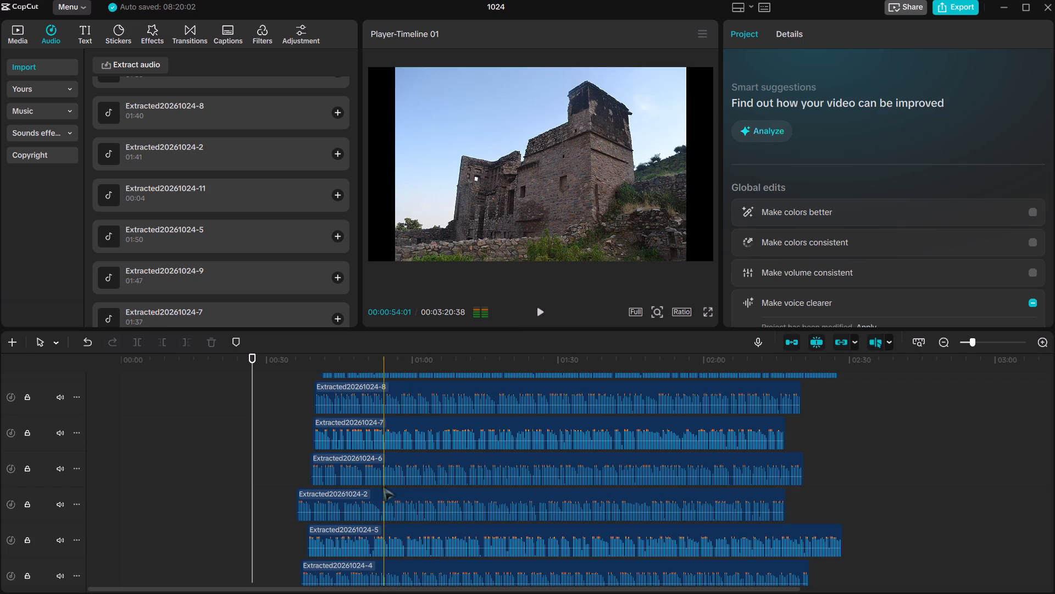
pyautogui.scroll(1, 383, 487)
pyautogui.scroll(3, 436, 491)
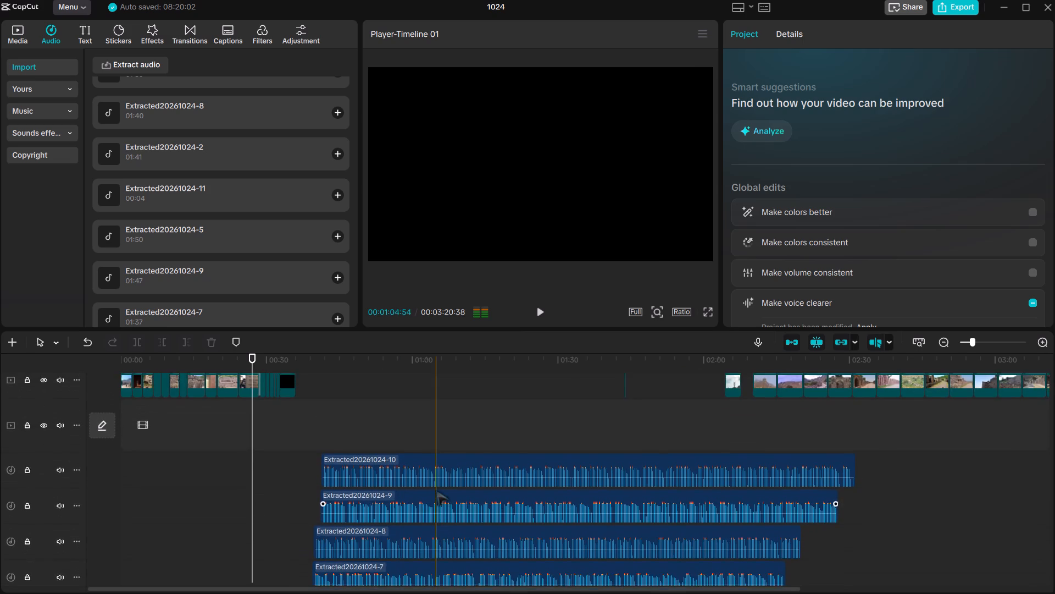
pyautogui.scroll(-4, 436, 491)
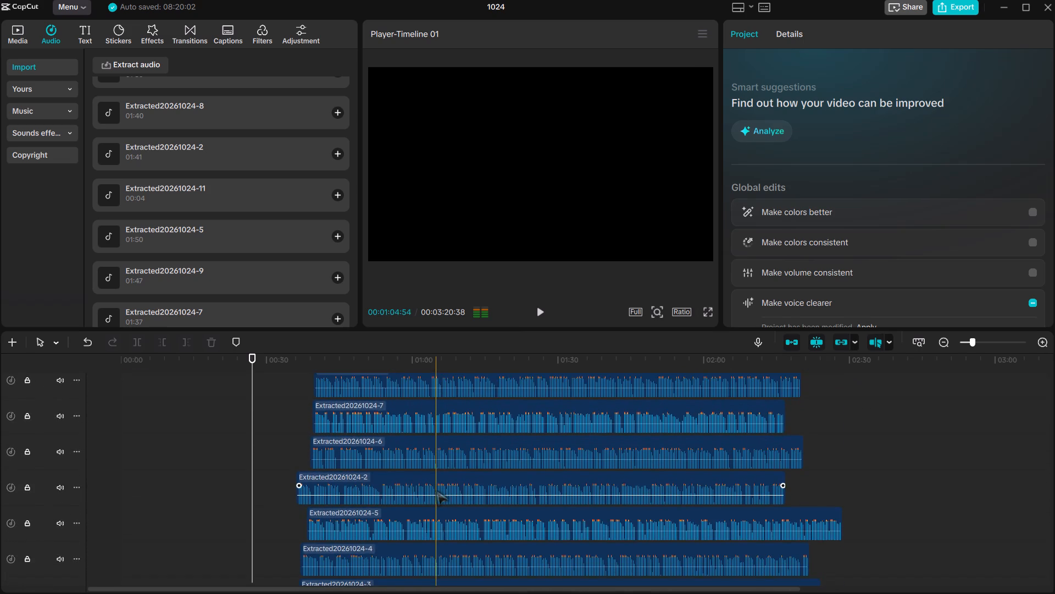
pyautogui.scroll(-2, 436, 491)
pyautogui.keyDown('ctrl'); pyautogui.scroll(-6, 436, 491); pyautogui.keyUp('ctrl')
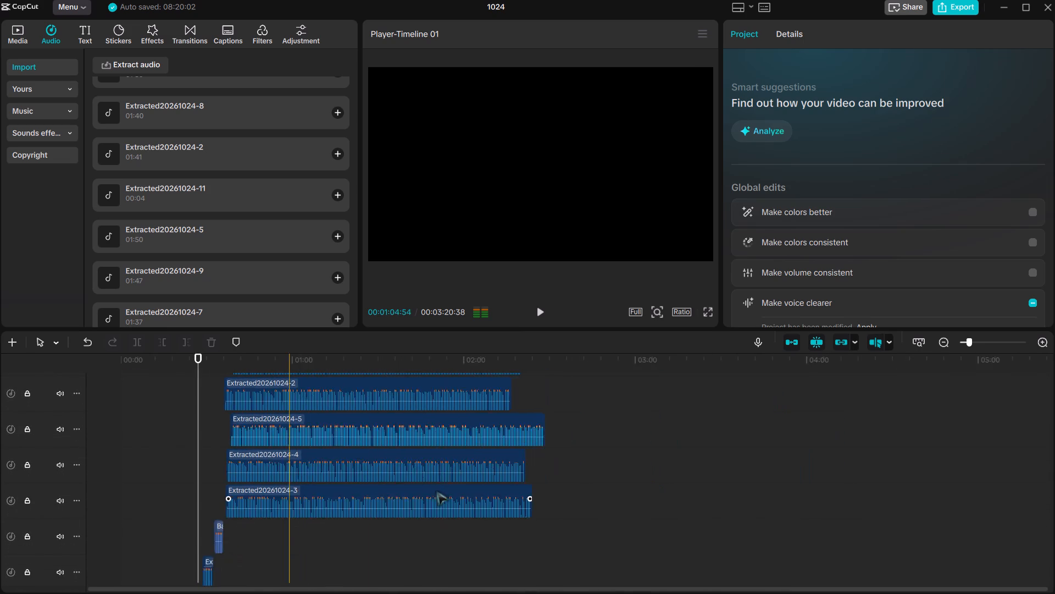
pyautogui.keyDown('ctrl'); pyautogui.scroll(-7, 436, 491); pyautogui.keyUp('ctrl')
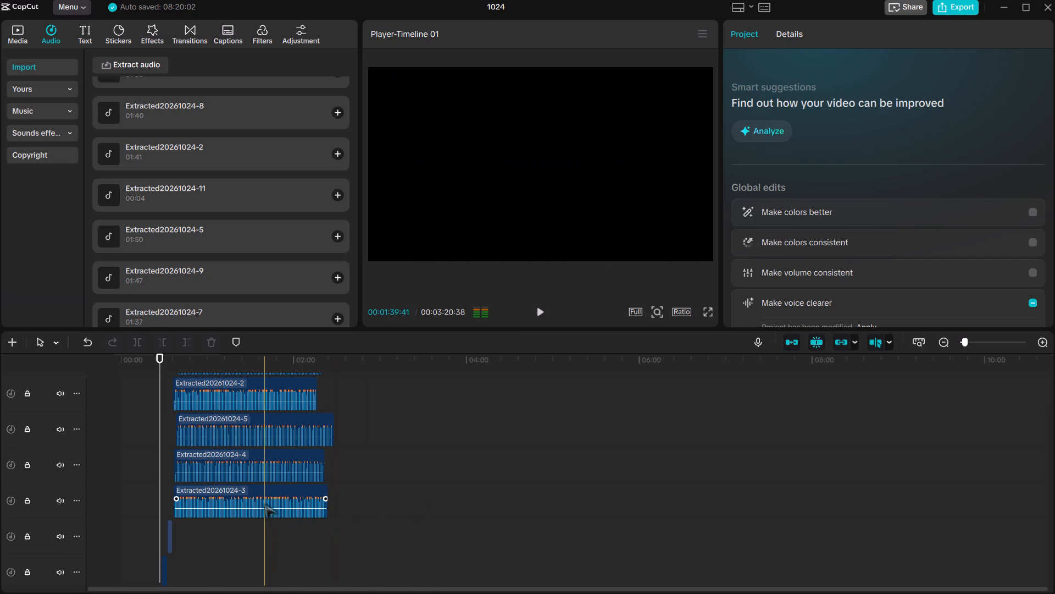
pyautogui.moveTo(268, 488); pyautogui.dragTo(390, 468)
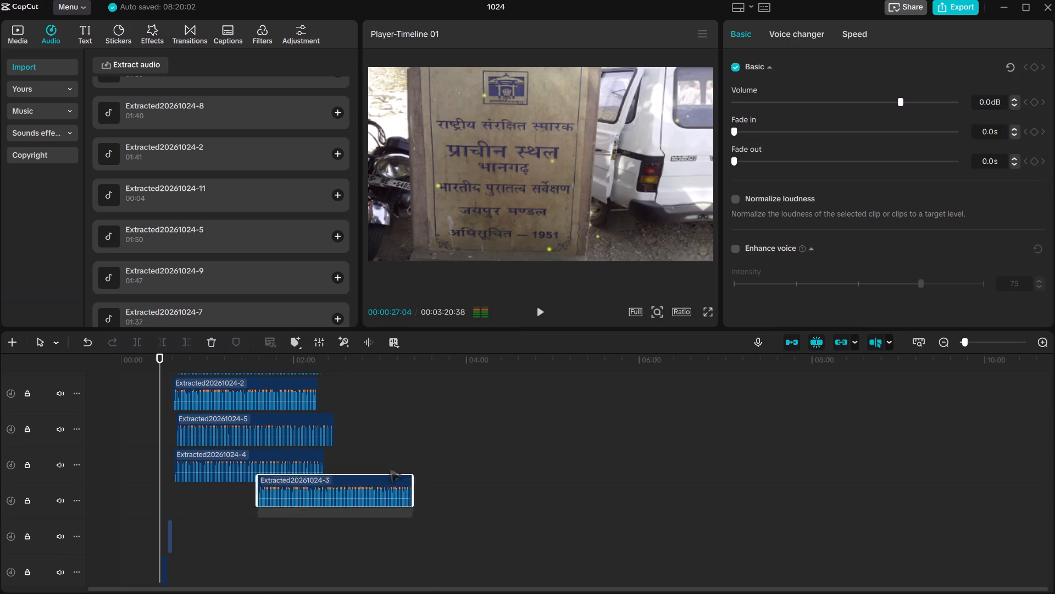
pyautogui.moveTo(390, 468); pyautogui.dragTo(408, 376)
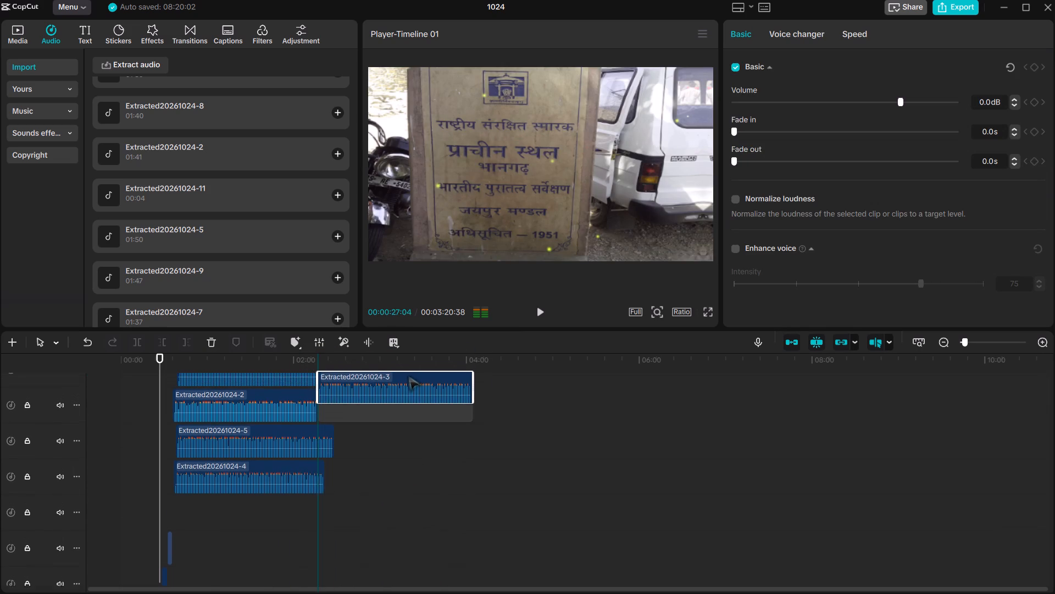
pyautogui.moveTo(408, 376); pyautogui.dragTo(409, 402)
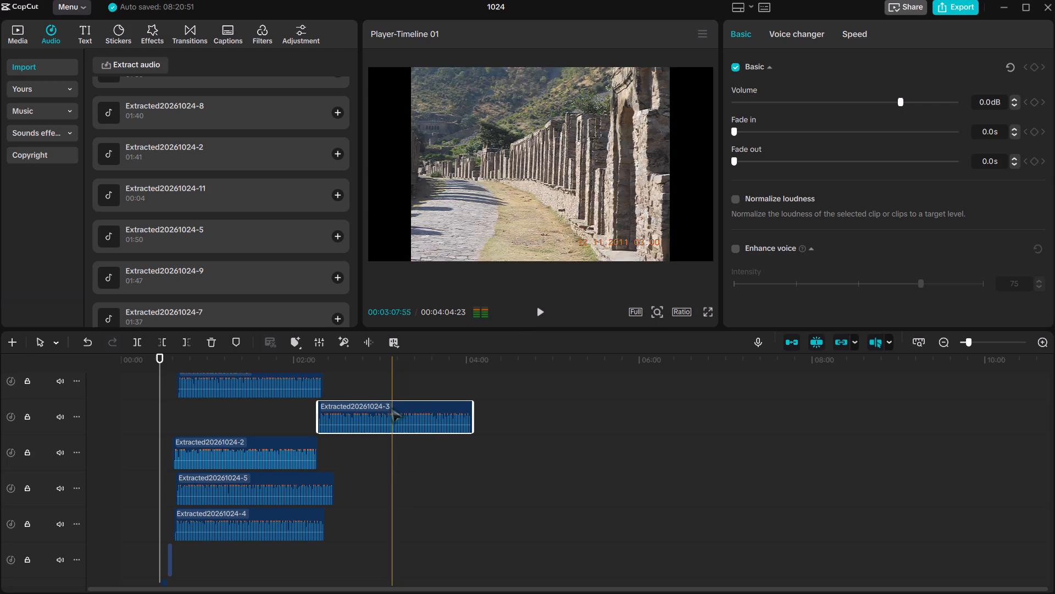
pyautogui.moveTo(386, 407); pyautogui.dragTo(385, 437)
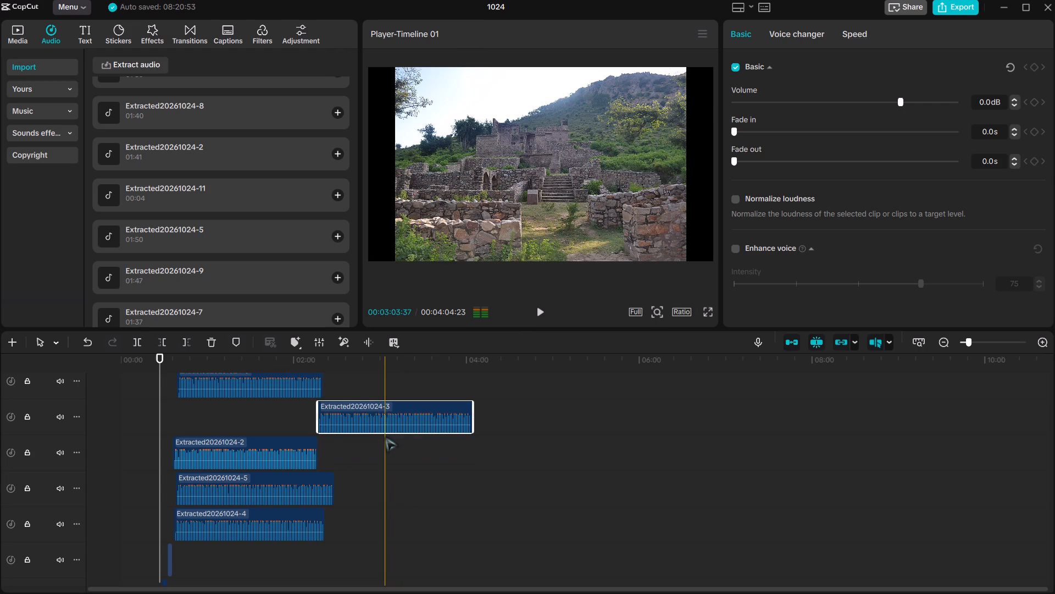
pyautogui.moveTo(413, 405); pyautogui.dragTo(419, 449)
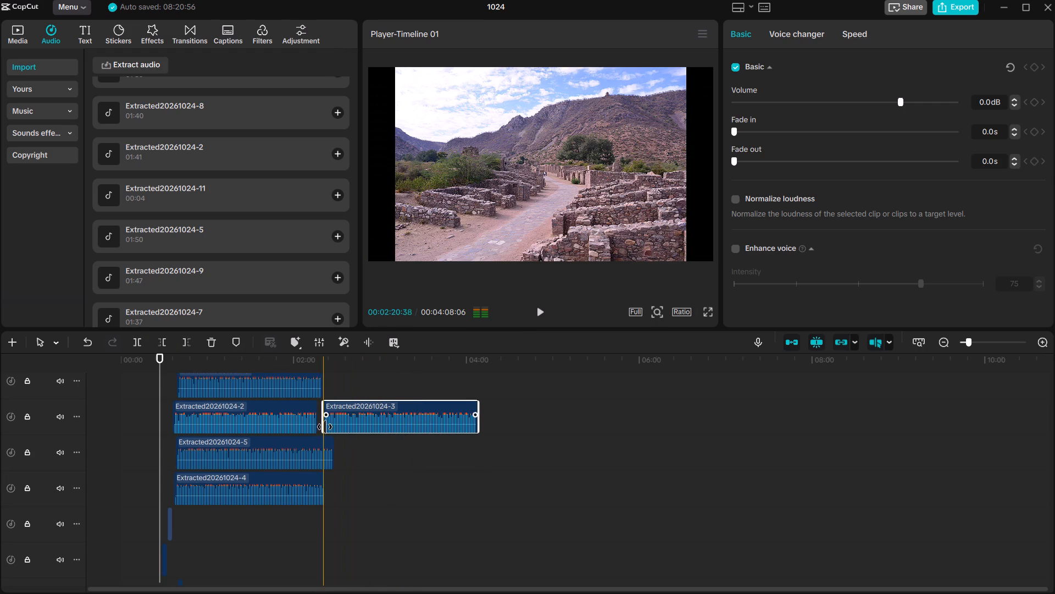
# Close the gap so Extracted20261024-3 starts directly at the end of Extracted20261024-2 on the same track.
pyautogui.moveTo(348, 408); pyautogui.dragTo(336, 408)
pyautogui.moveTo(337, 434); pyautogui.dragTo(344, 415)
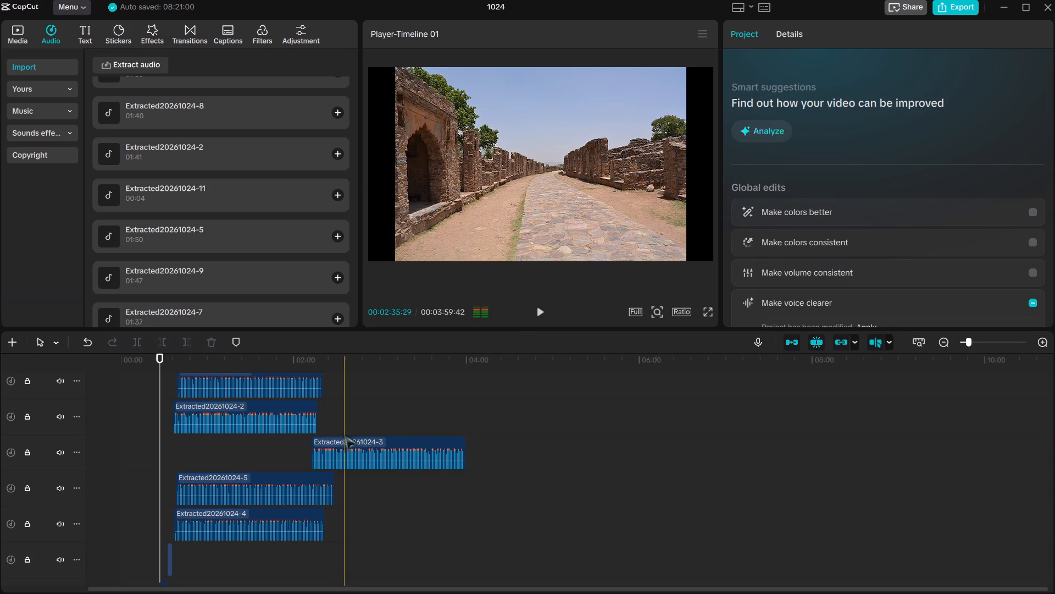
pyautogui.click(345, 435)
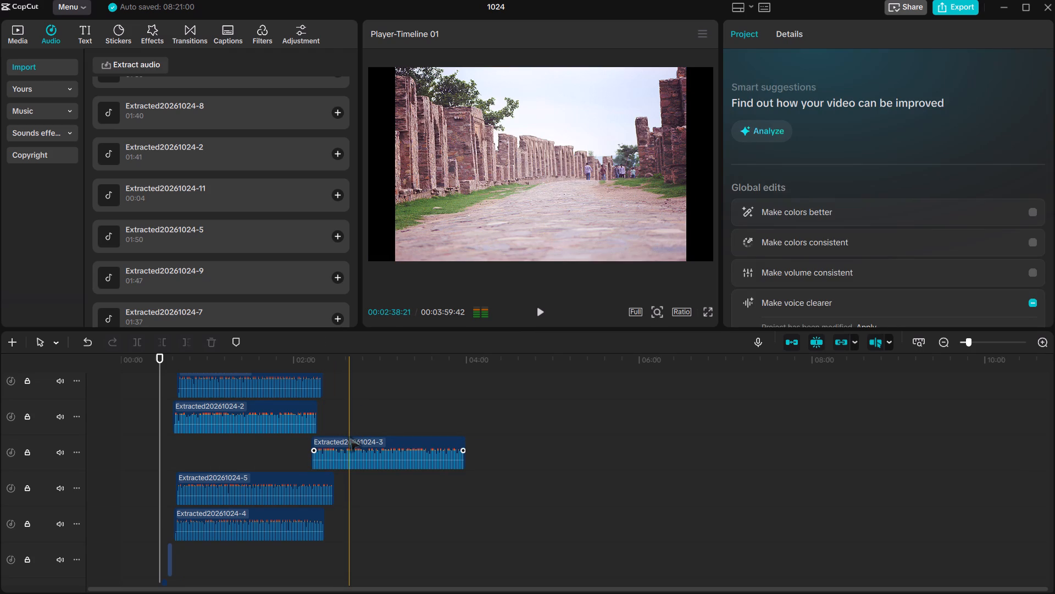
pyautogui.rightClick(349, 437)
pyautogui.click(349, 437)
pyautogui.rightClick(349, 437)
pyautogui.tripleClick(349, 437)
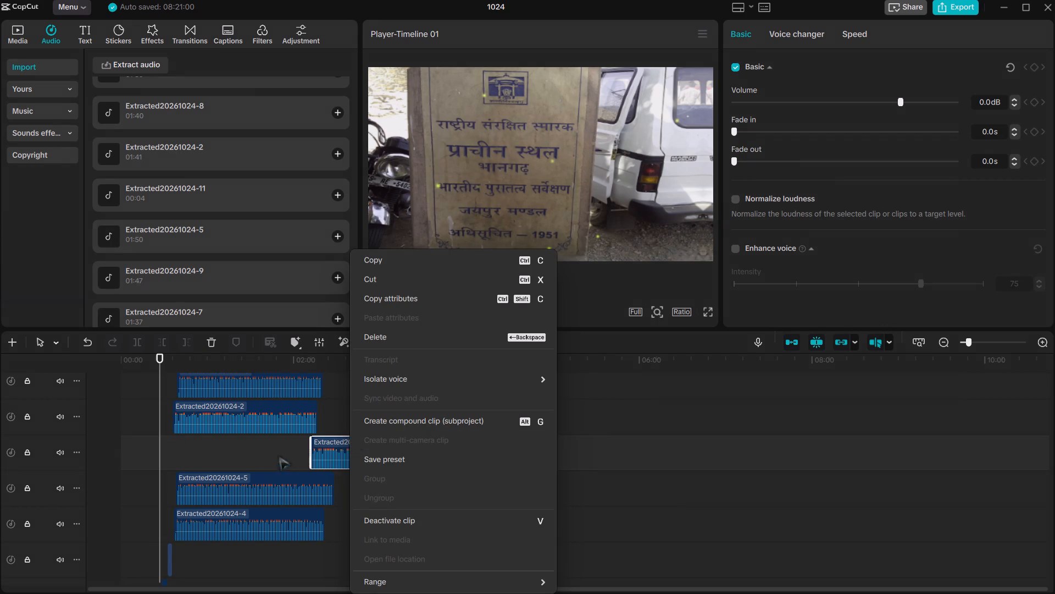
pyautogui.click(293, 449)
pyautogui.moveTo(342, 436); pyautogui.dragTo(339, 416)
pyautogui.click(340, 442)
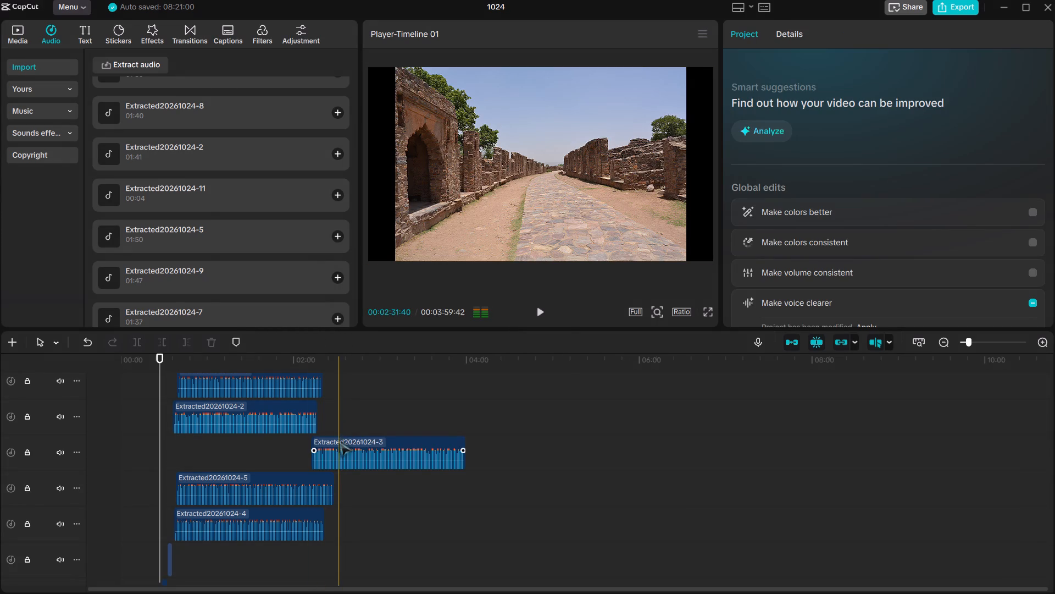
pyautogui.moveTo(340, 442); pyautogui.dragTo(343, 410)
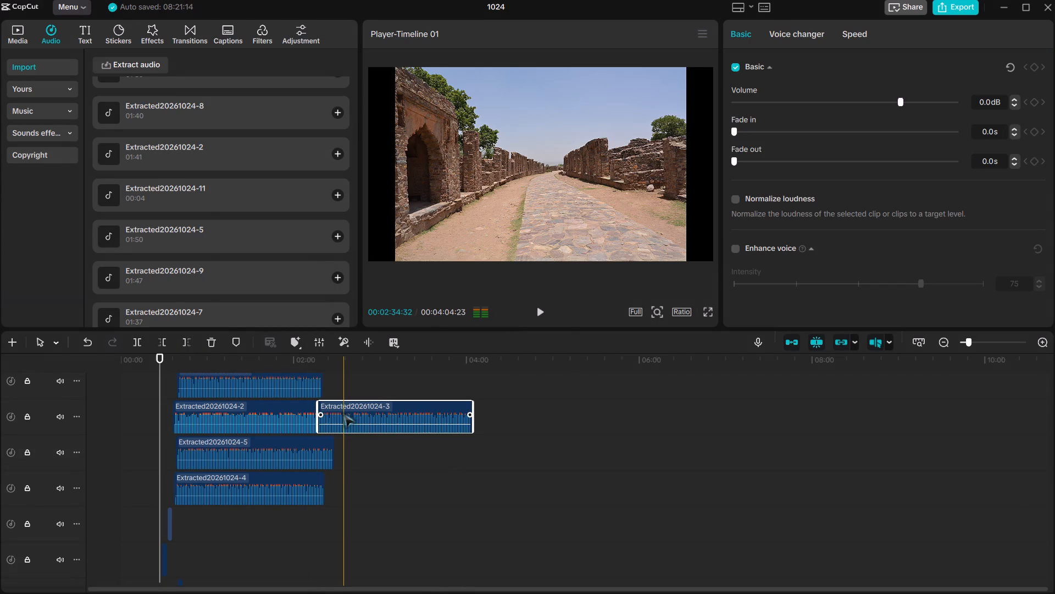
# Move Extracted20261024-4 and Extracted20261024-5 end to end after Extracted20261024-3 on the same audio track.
pyautogui.moveTo(295, 474); pyautogui.dragTo(480, 443)
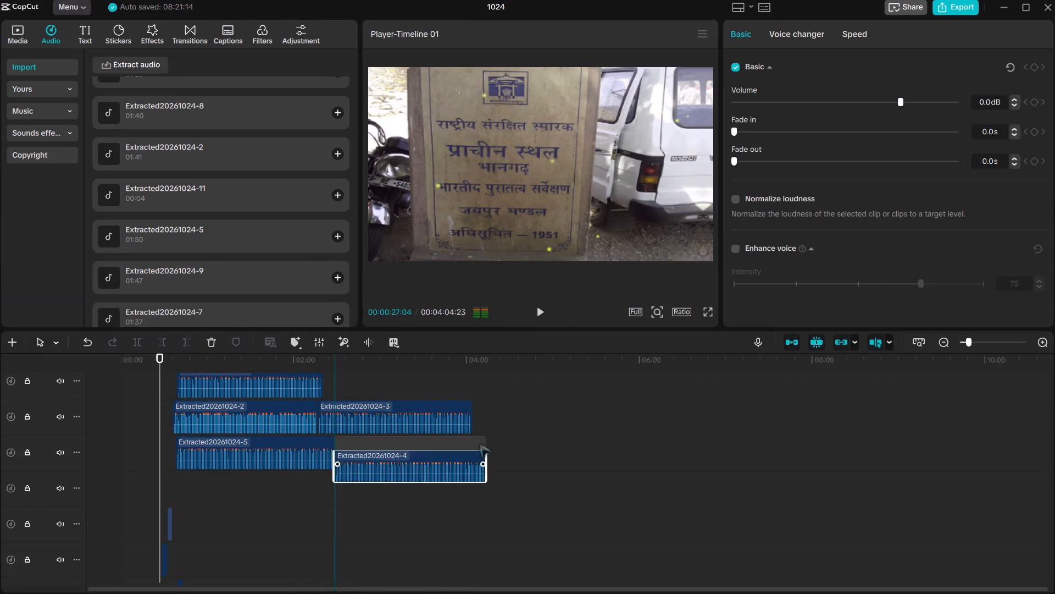
pyautogui.moveTo(480, 443); pyautogui.dragTo(597, 405)
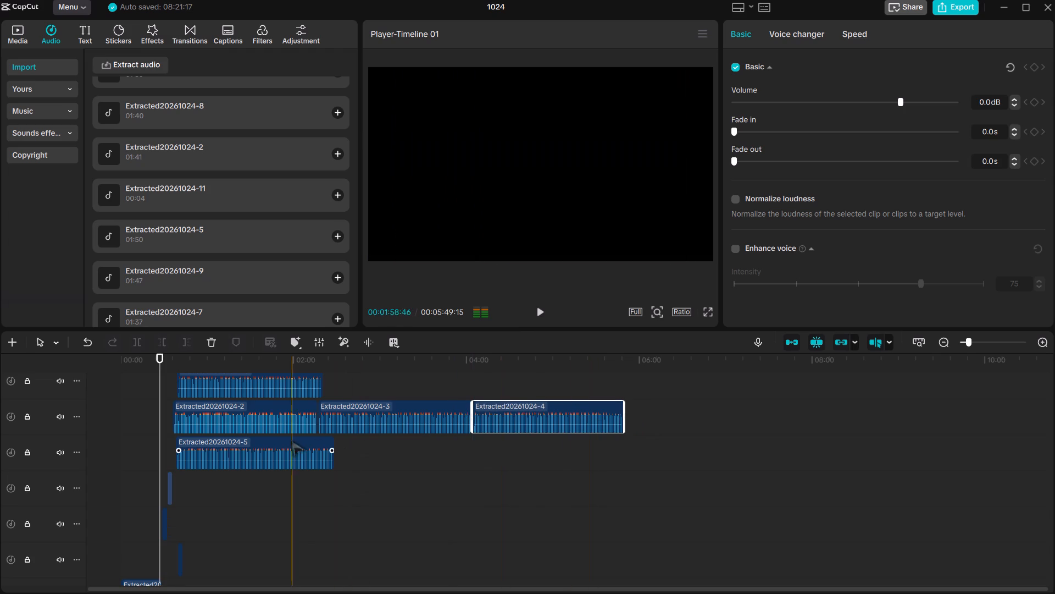
pyautogui.moveTo(292, 441); pyautogui.dragTo(741, 404)
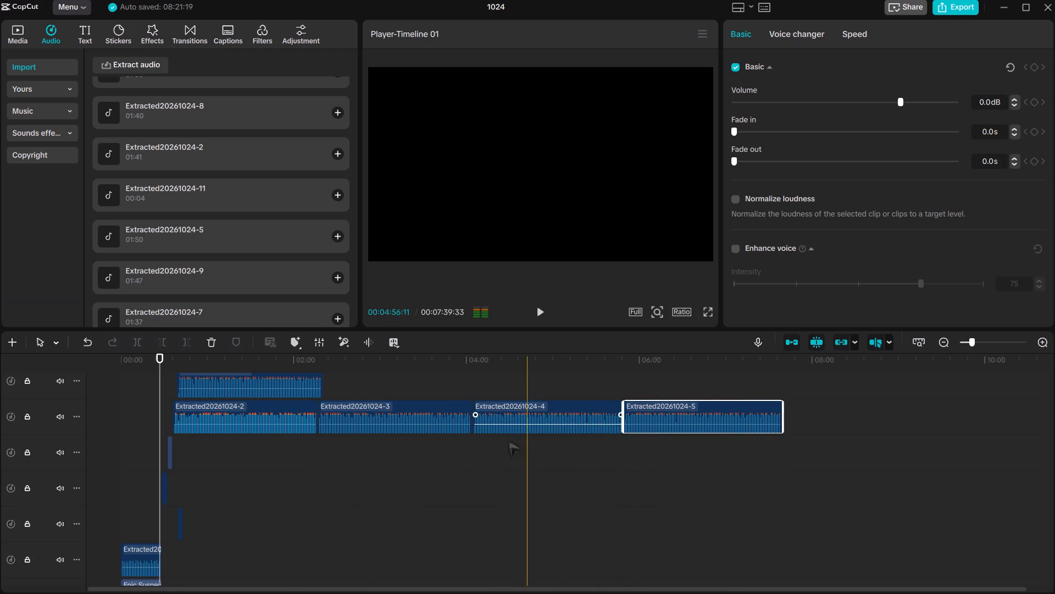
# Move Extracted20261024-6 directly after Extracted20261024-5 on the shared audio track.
pyautogui.scroll(1, 295, 501)
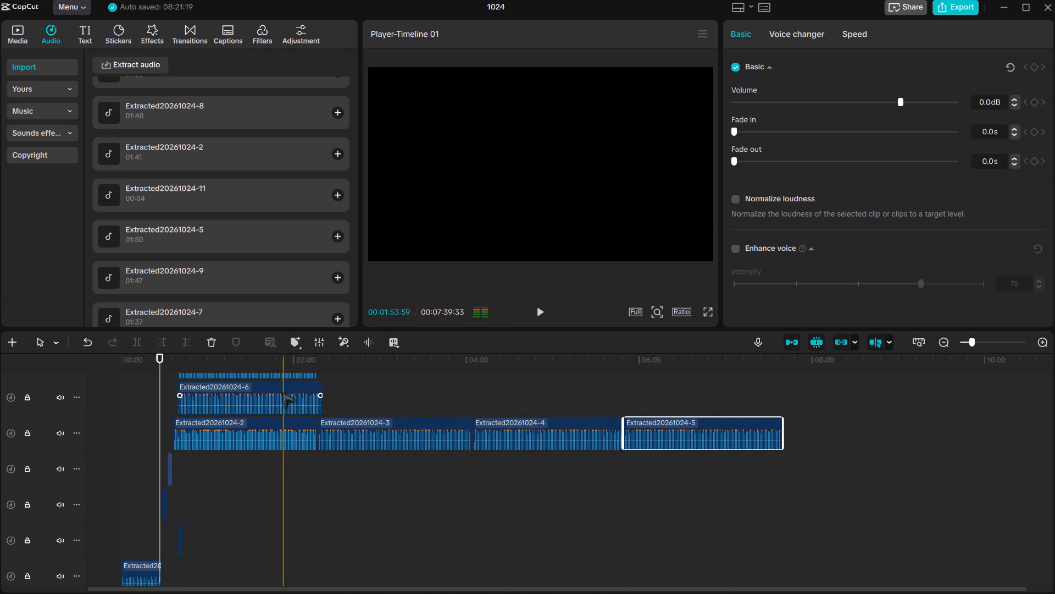
pyautogui.moveTo(281, 381); pyautogui.dragTo(854, 393)
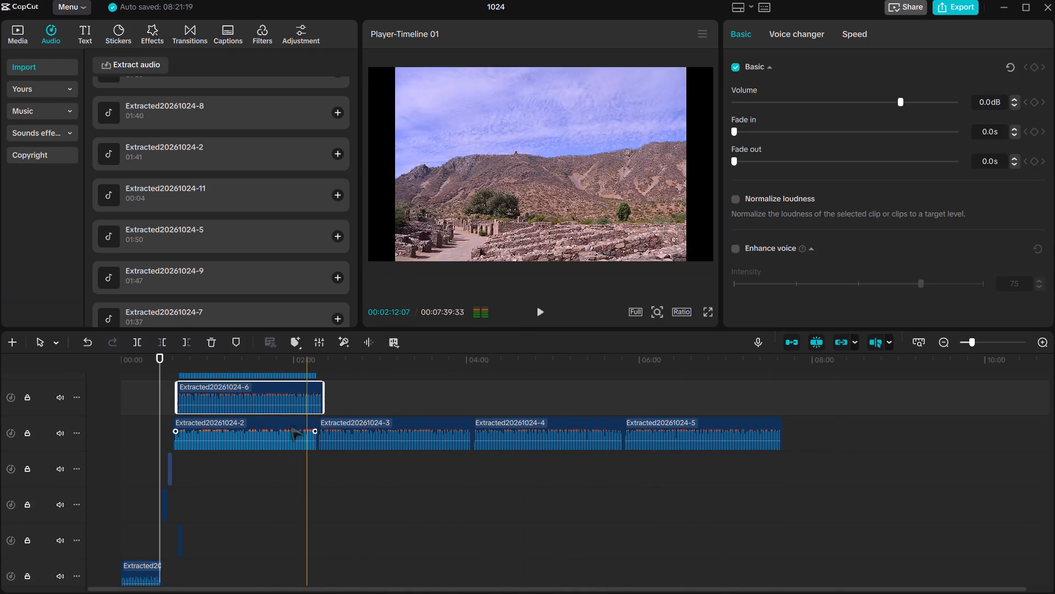
pyautogui.moveTo(270, 385); pyautogui.dragTo(881, 416)
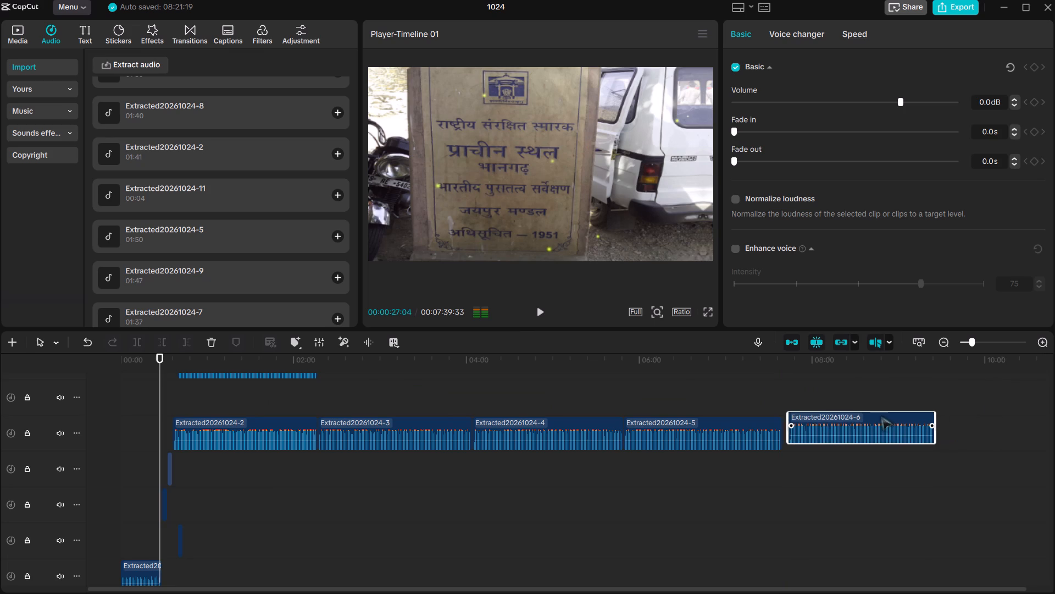
pyautogui.moveTo(881, 416); pyautogui.dragTo(877, 417)
pyautogui.moveTo(809, 384); pyautogui.dragTo(809, 408)
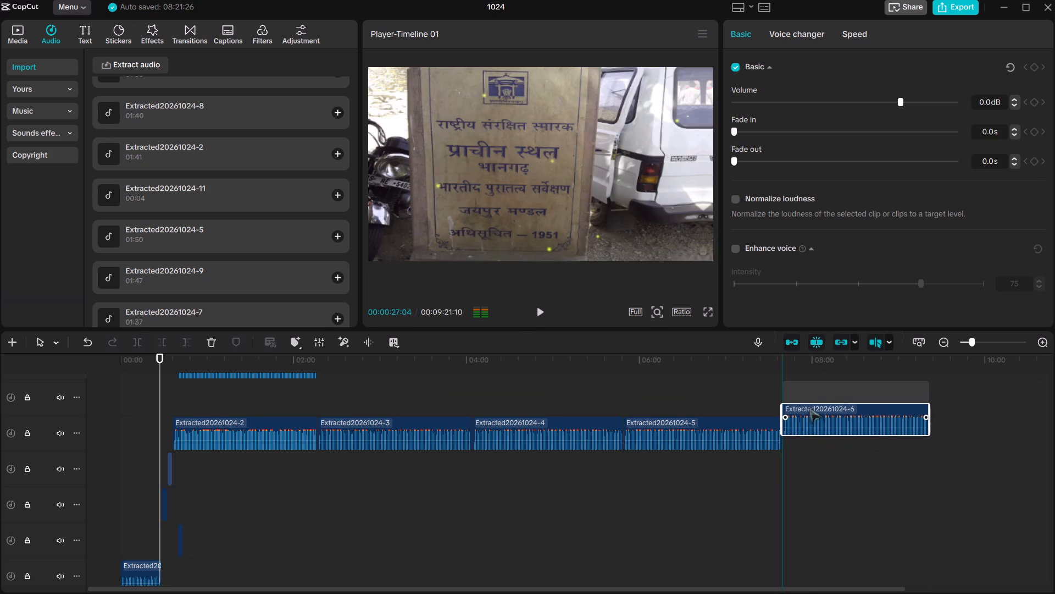
pyautogui.moveTo(809, 408); pyautogui.dragTo(813, 422)
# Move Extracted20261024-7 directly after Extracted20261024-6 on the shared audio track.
pyautogui.scroll(7, 418, 501)
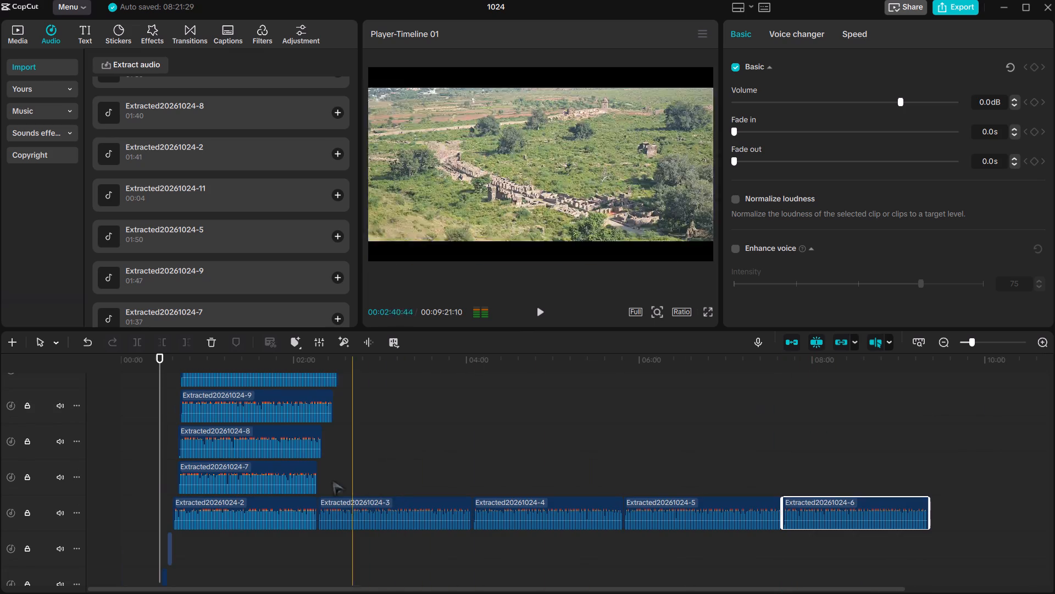
pyautogui.moveTo(218, 464); pyautogui.dragTo(990, 490)
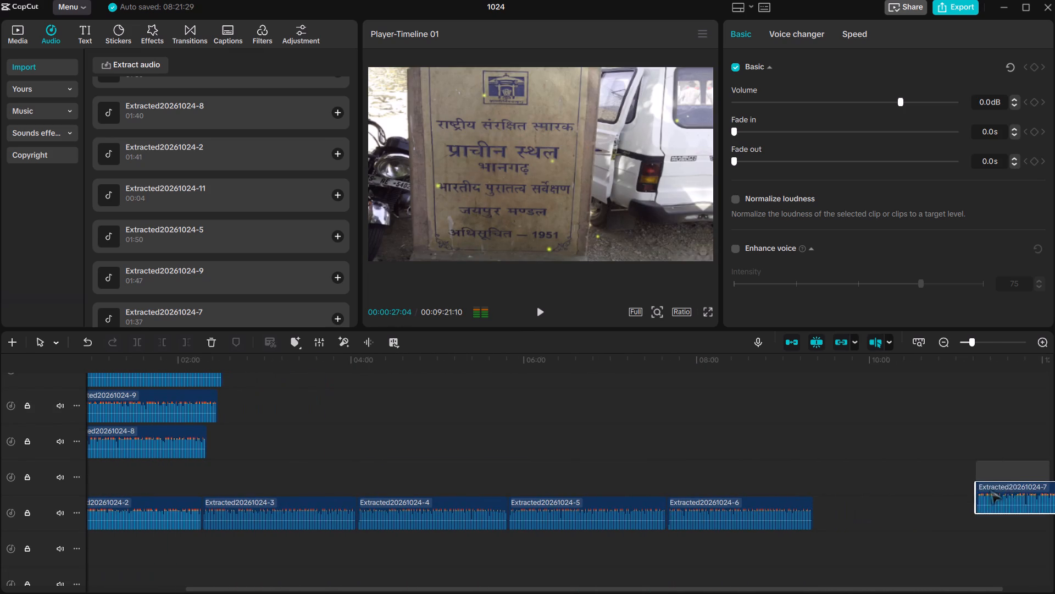
pyautogui.moveTo(990, 490); pyautogui.dragTo(857, 499)
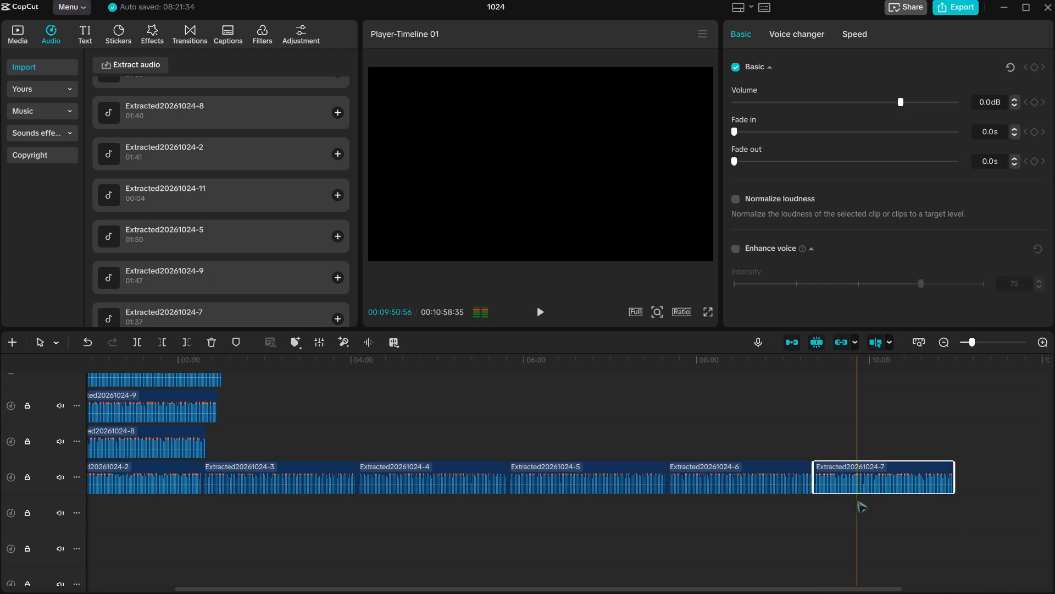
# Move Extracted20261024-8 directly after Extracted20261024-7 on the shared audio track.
pyautogui.moveTo(111, 428); pyautogui.dragTo(811, 430)
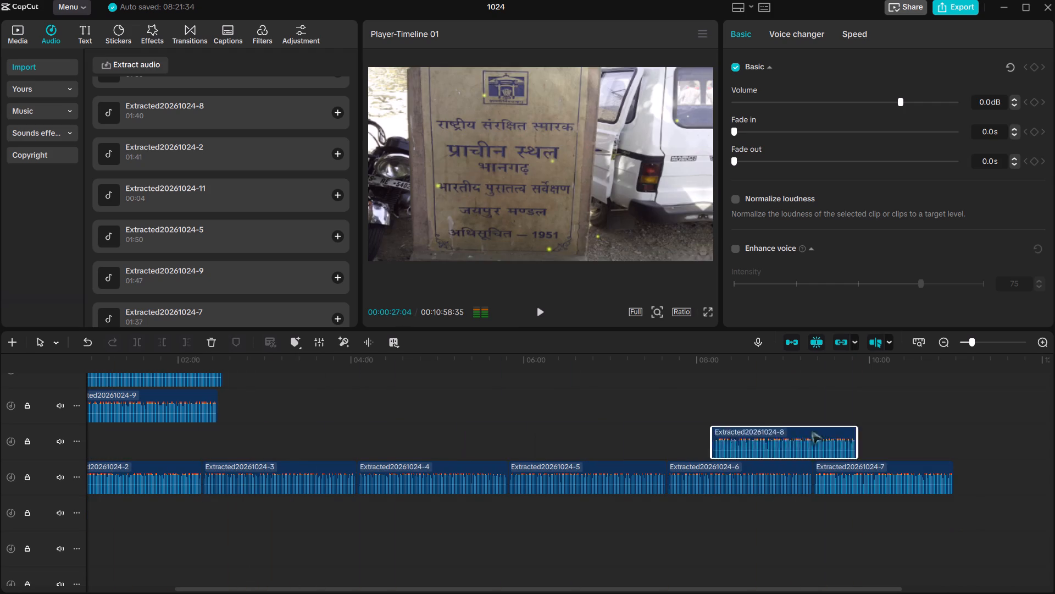
pyautogui.moveTo(811, 430); pyautogui.dragTo(1006, 464)
pyautogui.scroll(20, 367, 464)
pyautogui.scroll(20, 367, 464)
pyautogui.scroll(20, 367, 464)
pyautogui.scroll(-4, 303, 480)
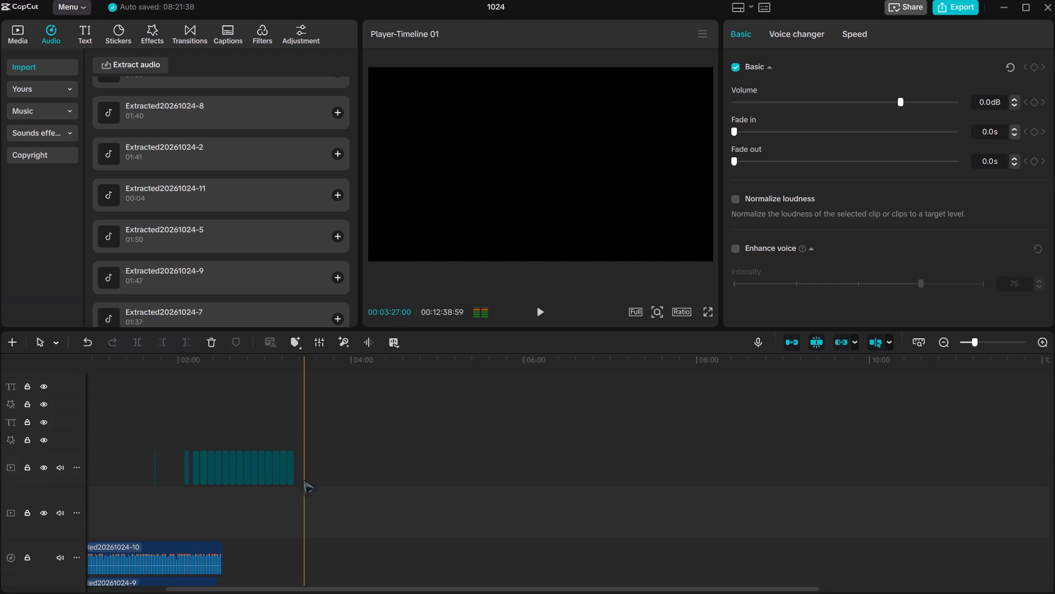
pyautogui.scroll(-20, 233, 489)
pyautogui.scroll(-6, 233, 489)
pyautogui.scroll(1, 308, 548)
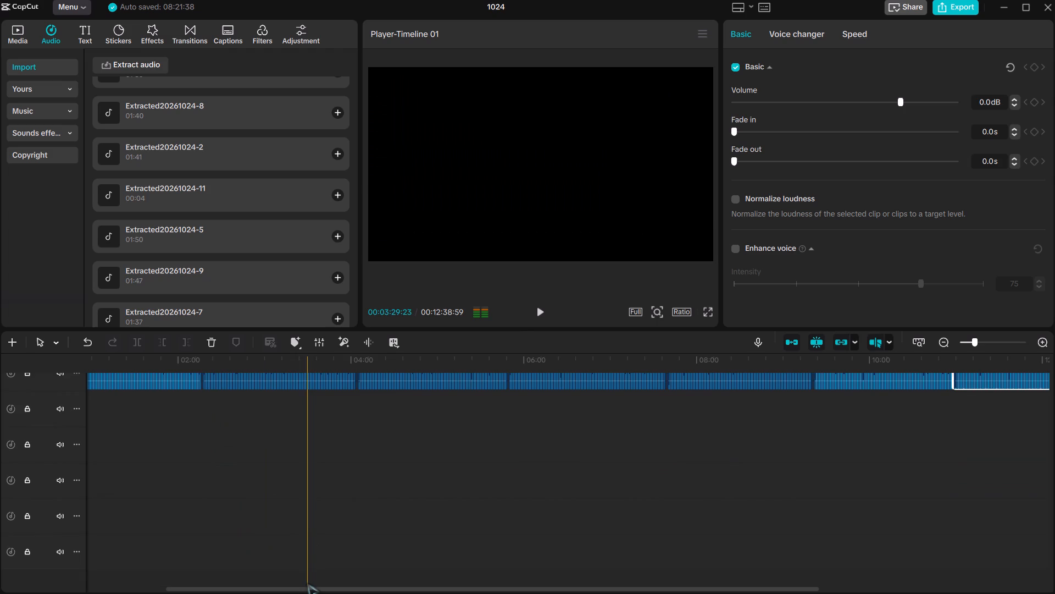
pyautogui.moveTo(307, 588); pyautogui.dragTo(174, 593)
pyautogui.scroll(2, 258, 549)
pyautogui.scroll(20, 262, 540)
pyautogui.scroll(20, 262, 540)
pyautogui.scroll(1, 262, 540)
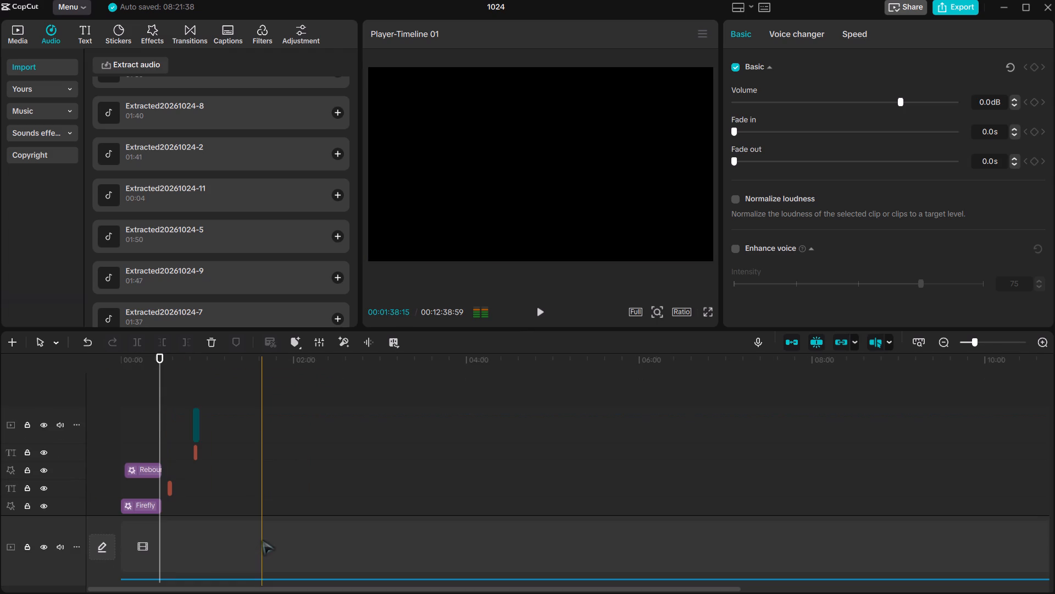
pyautogui.scroll(-8, 262, 540)
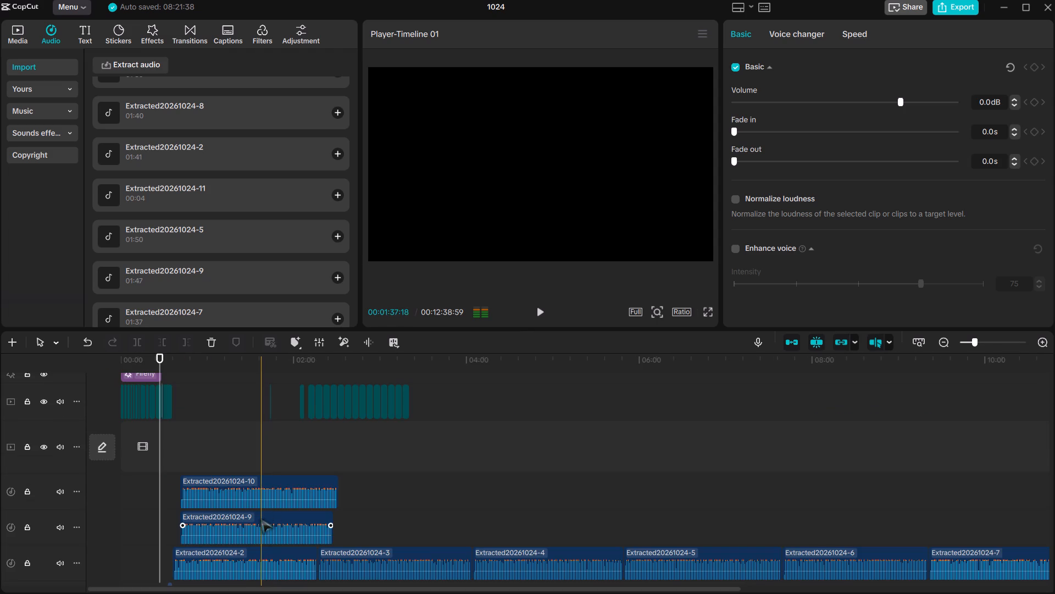
pyautogui.moveTo(414, 527); pyautogui.dragTo(214, 480)
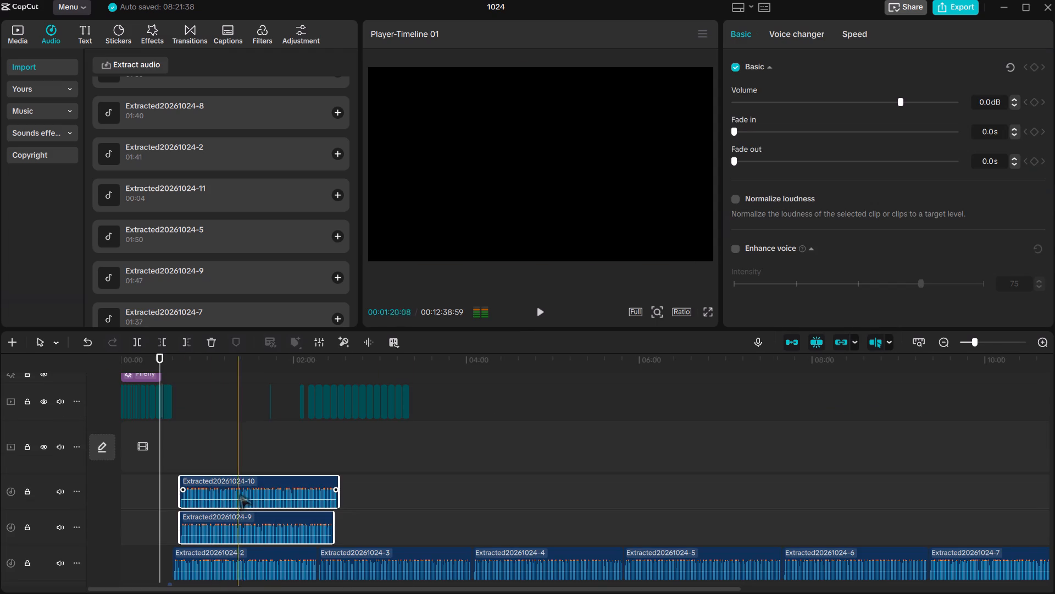
pyautogui.moveTo(254, 479); pyautogui.dragTo(390, 484)
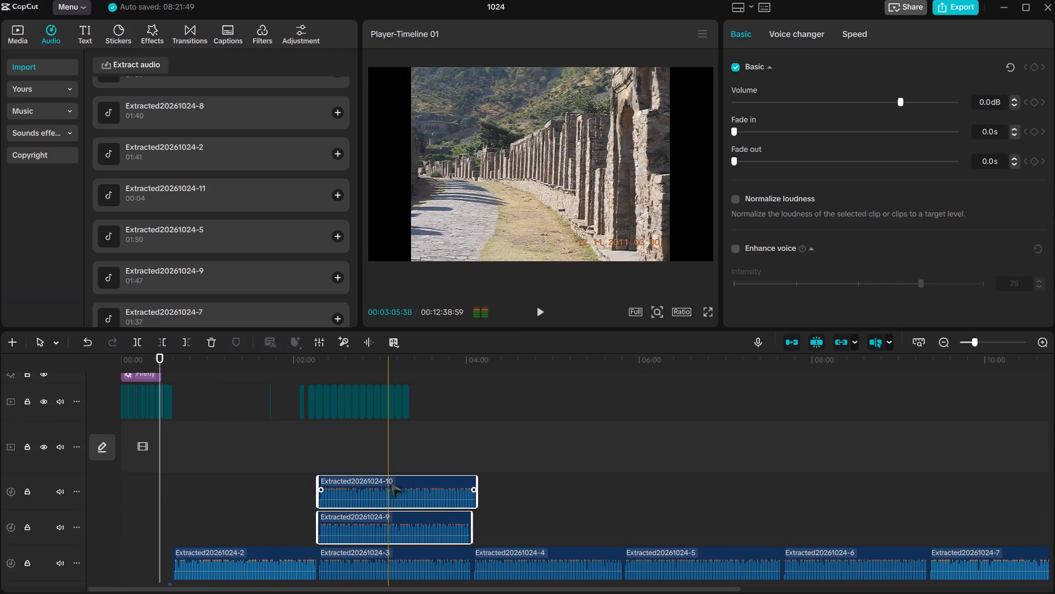
pyautogui.click(393, 482)
pyautogui.moveTo(406, 481); pyautogui.dragTo(557, 519)
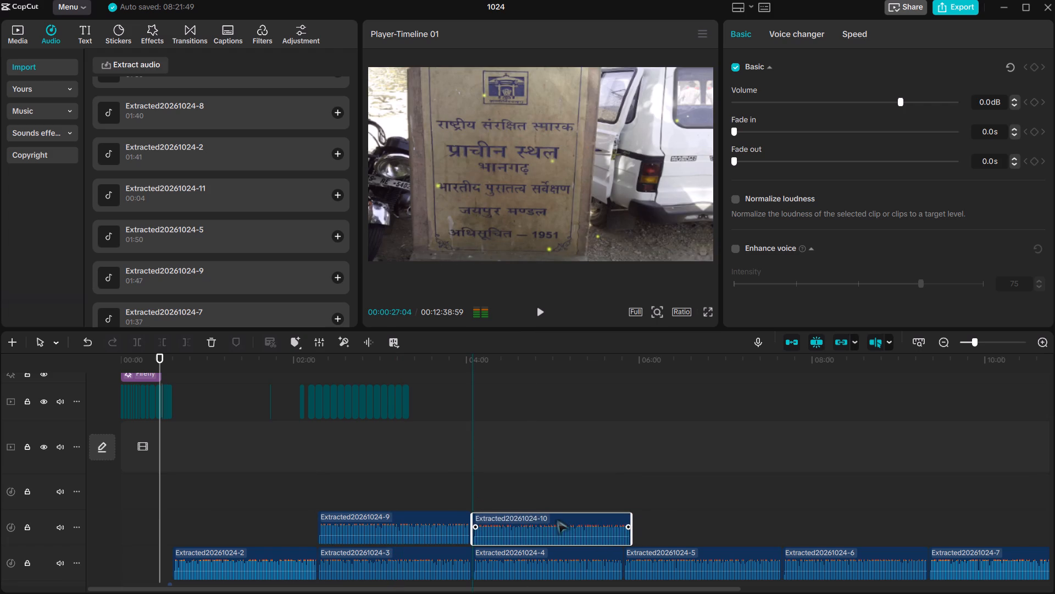
pyautogui.moveTo(557, 519); pyautogui.dragTo(559, 517)
pyautogui.moveTo(286, 480); pyautogui.dragTo(682, 492)
pyautogui.doubleClick(527, 483)
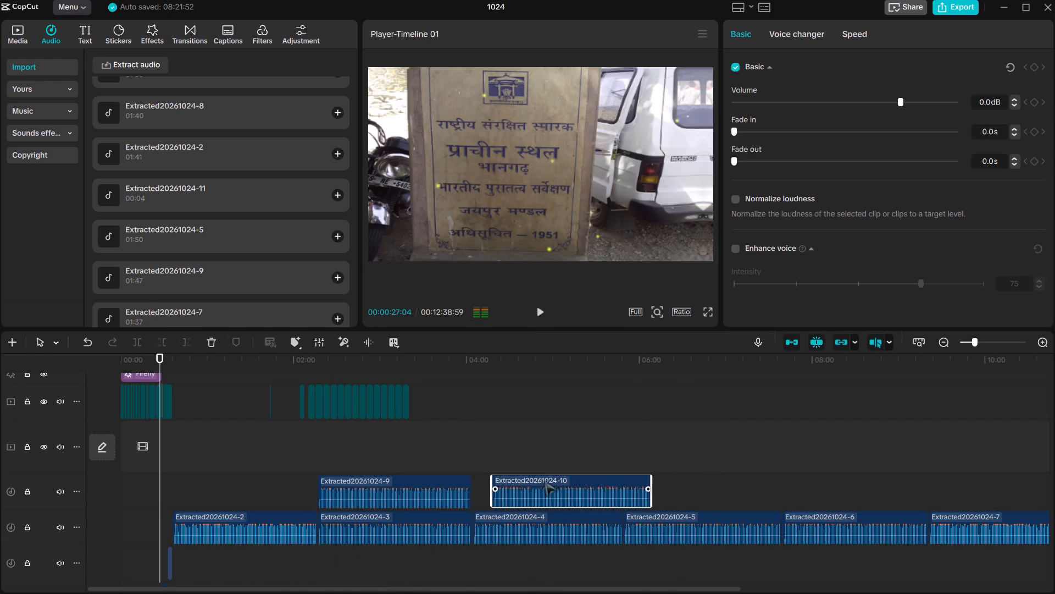
pyautogui.moveTo(696, 469); pyautogui.dragTo(484, 480)
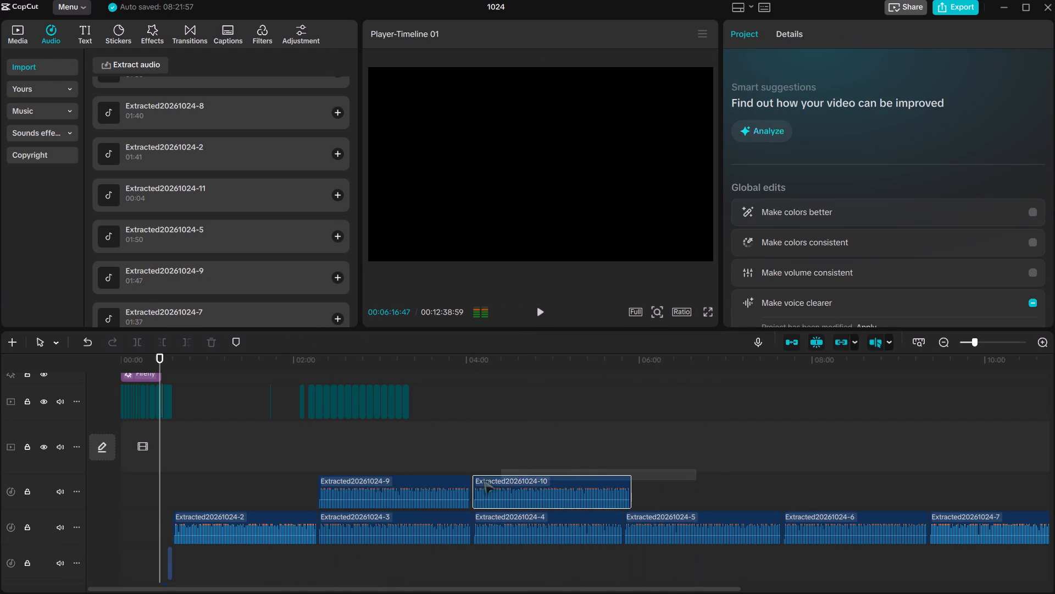
pyautogui.moveTo(484, 480); pyautogui.dragTo(256, 482)
pyautogui.moveTo(426, 478); pyautogui.dragTo(1054, 459)
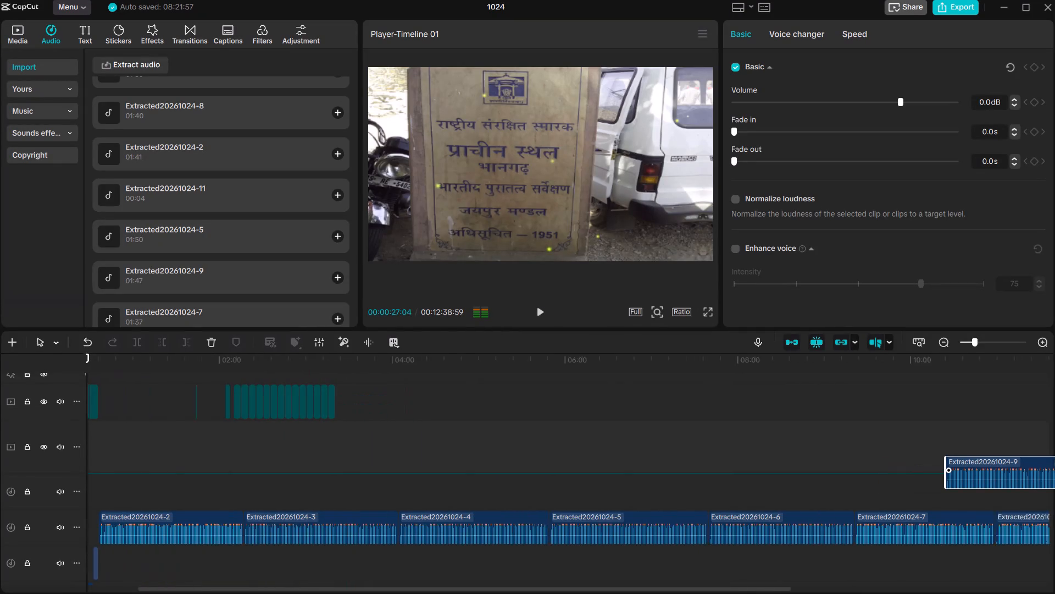
pyautogui.moveTo(1054, 459); pyautogui.dragTo(869, 509)
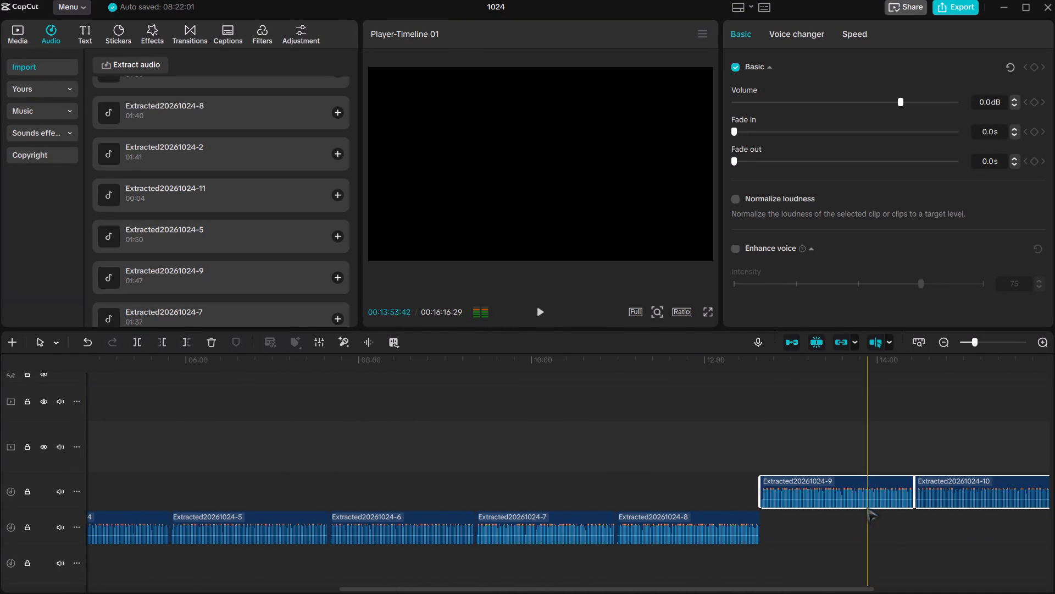
pyautogui.moveTo(849, 482); pyautogui.dragTo(852, 516)
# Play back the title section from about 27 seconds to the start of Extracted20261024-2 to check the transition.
pyautogui.moveTo(390, 375); pyautogui.dragTo(389, 375)
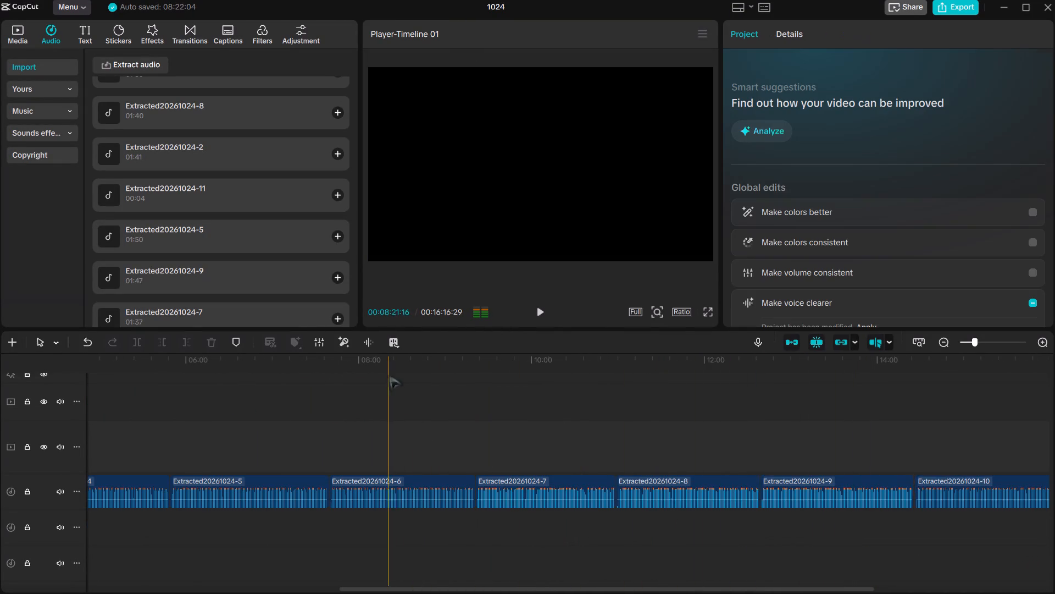
pyautogui.moveTo(389, 375); pyautogui.dragTo(0, 370)
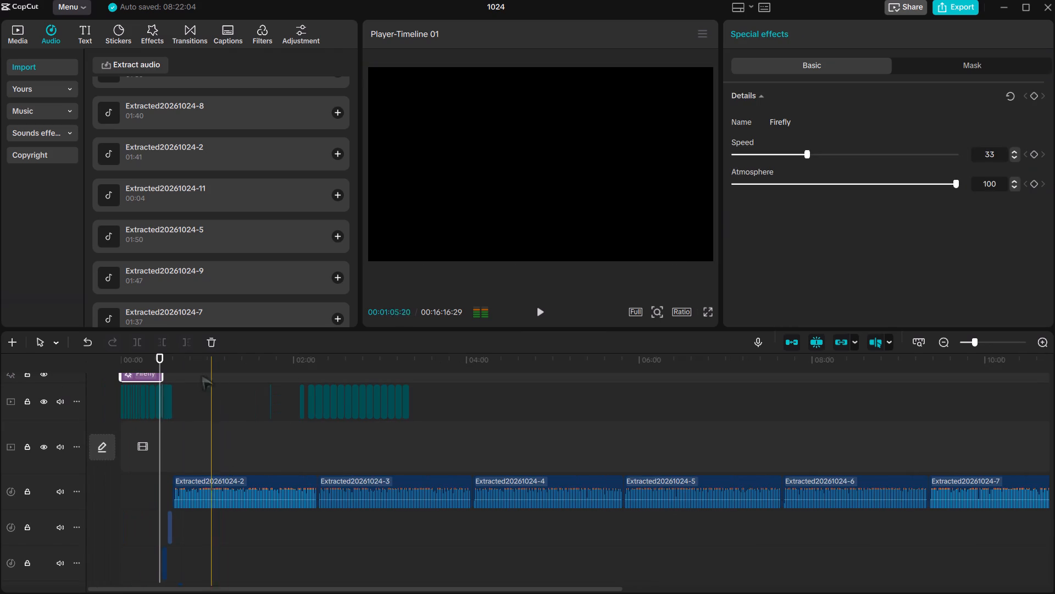
pyautogui.press('space')
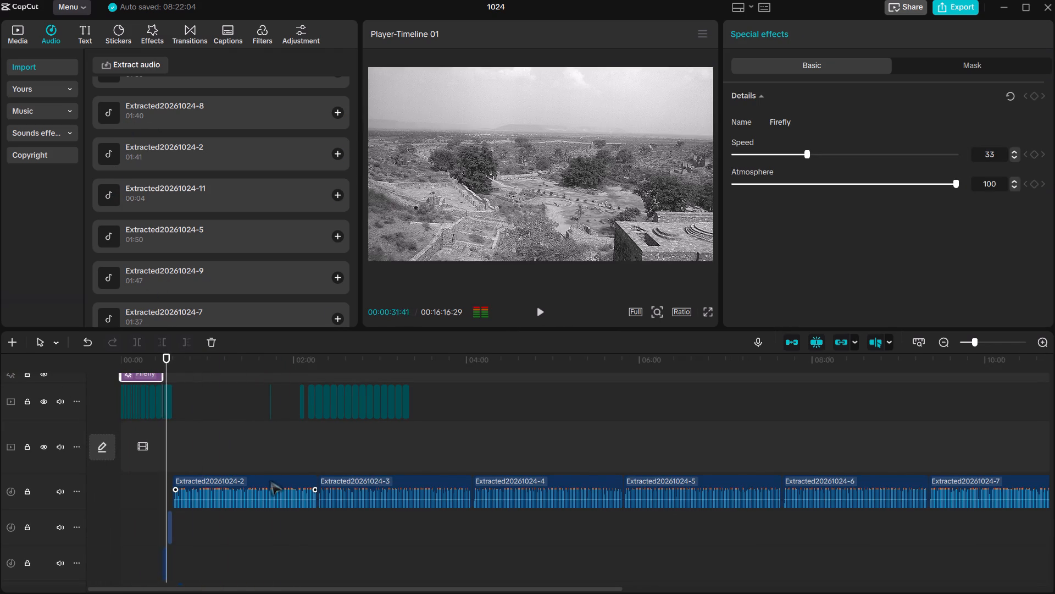
pyautogui.press('space')
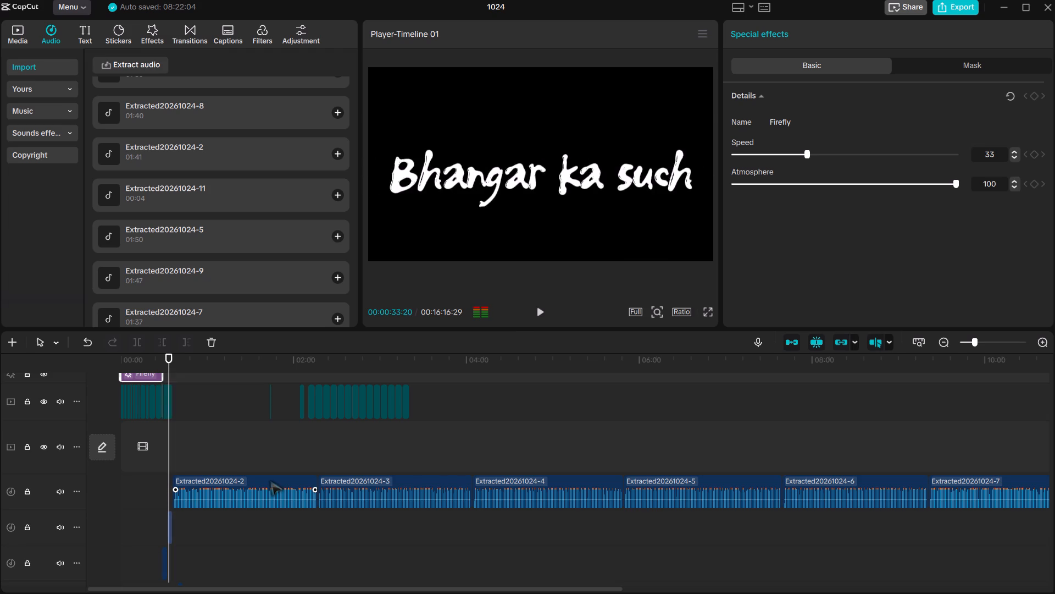
pyautogui.press('space')
pyautogui.scroll(1, 270, 481)
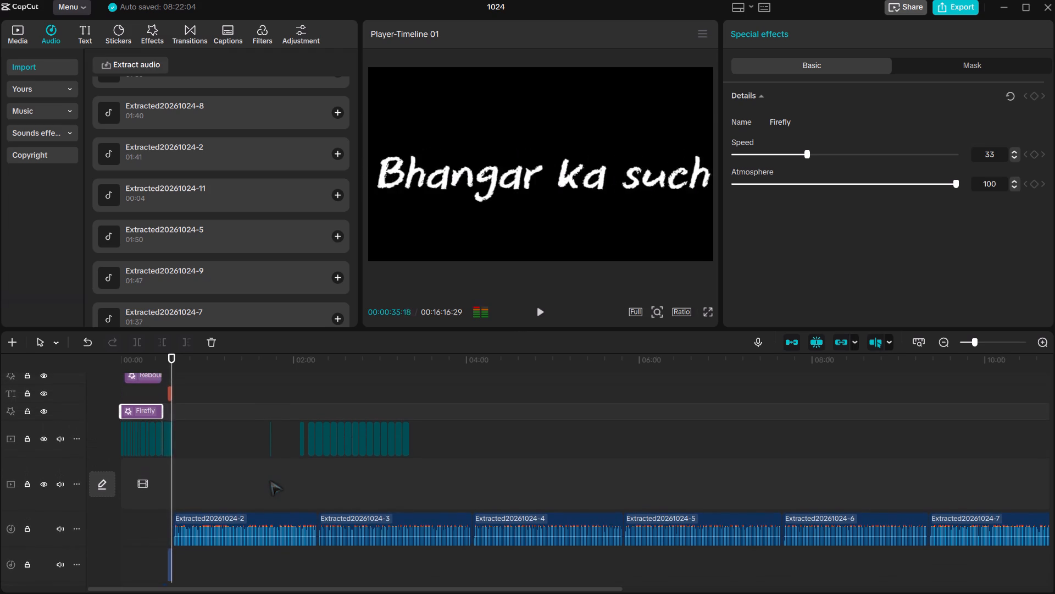
pyautogui.press('space')
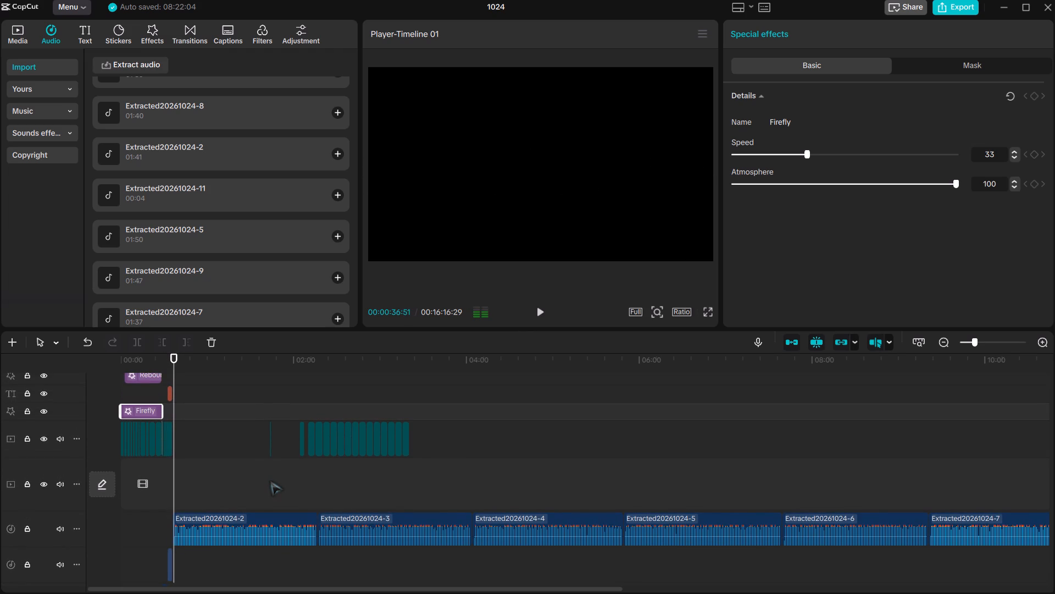
# Extend the tiny isolated clip Clip_05_02_Location, near 01:44 on the video track, to about 6 seconds.
pyautogui.click(458, 452)
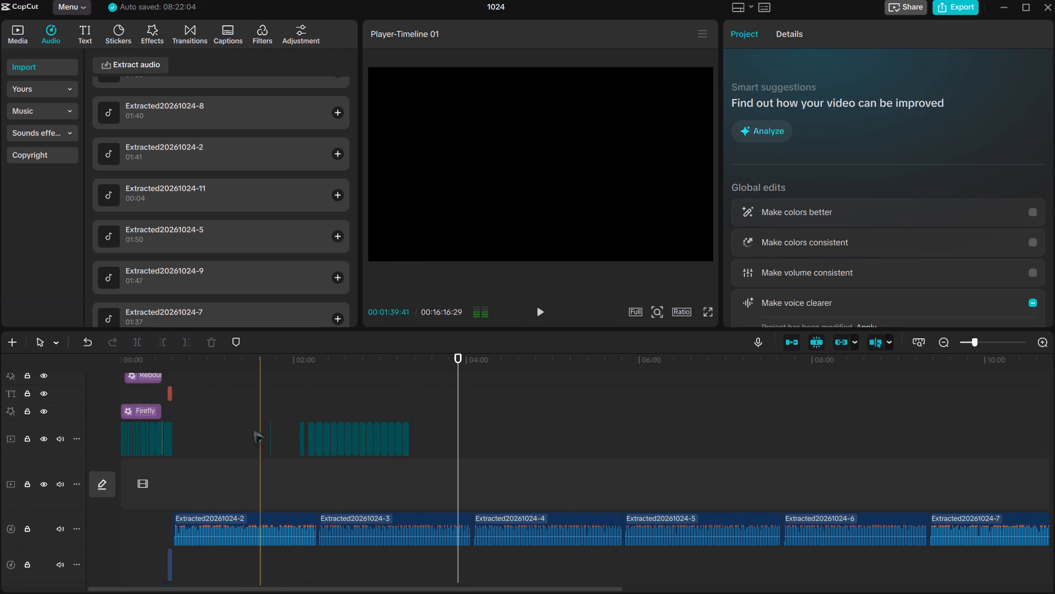
pyautogui.click(266, 430)
pyautogui.click(270, 440)
pyautogui.moveTo(270, 440); pyautogui.dragTo(313, 444)
pyautogui.click(276, 447)
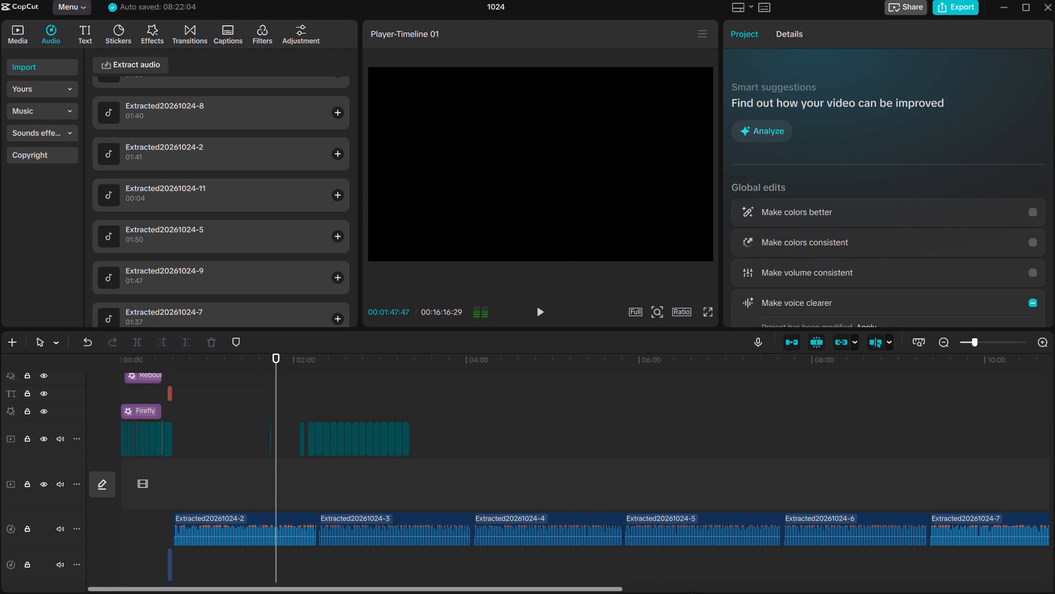
pyautogui.keyDown('ctrl'); pyautogui.scroll(12, 367, 410); pyautogui.keyUp('ctrl')
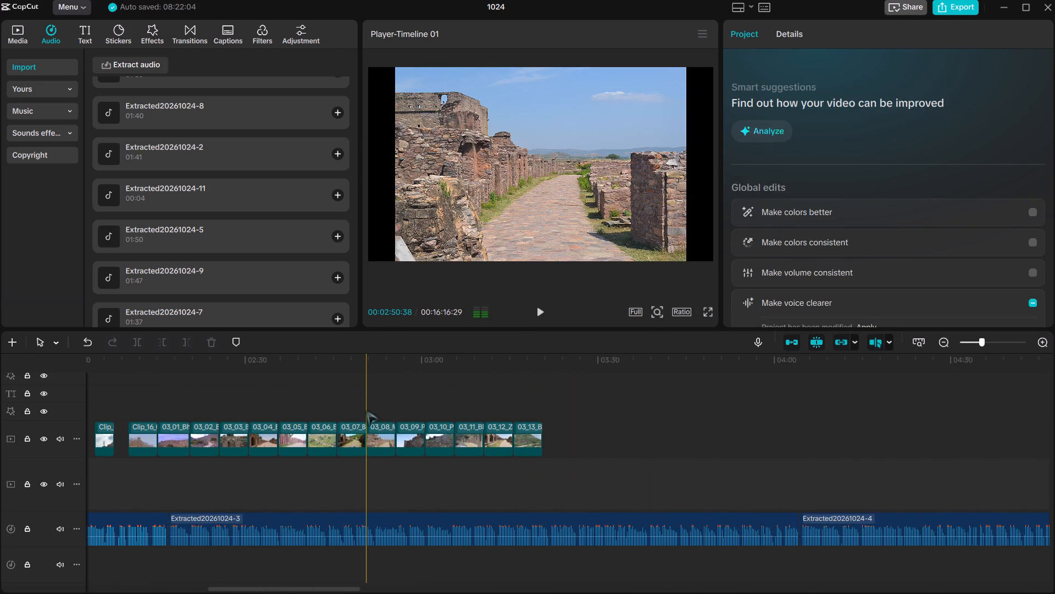
pyautogui.hscroll(4, 370, 452)
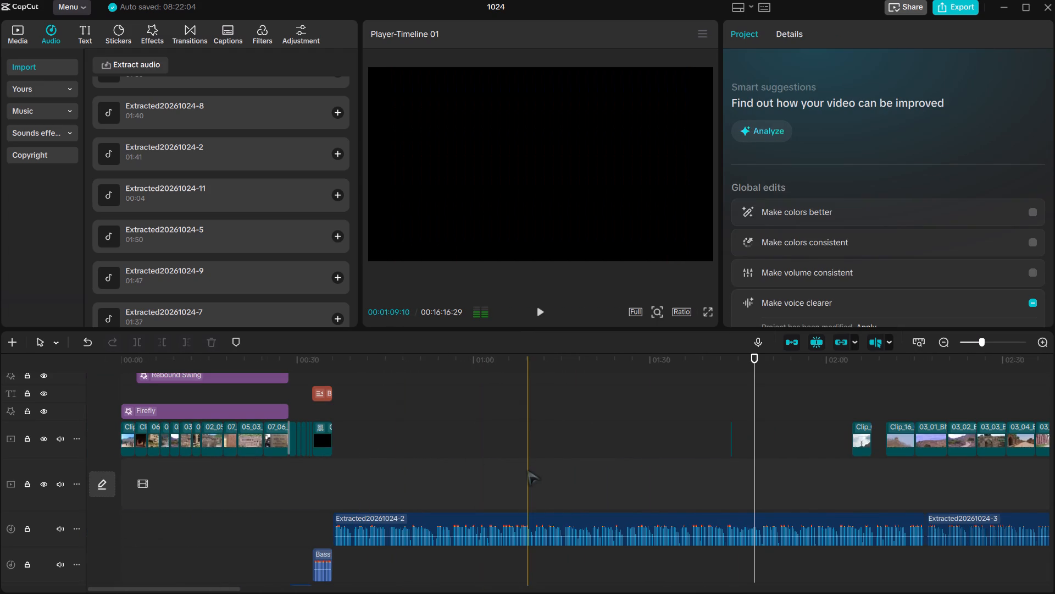
pyautogui.keyDown('ctrl'); pyautogui.scroll(13, 527, 470); pyautogui.keyUp('ctrl')
pyautogui.hscroll(5, 527, 470)
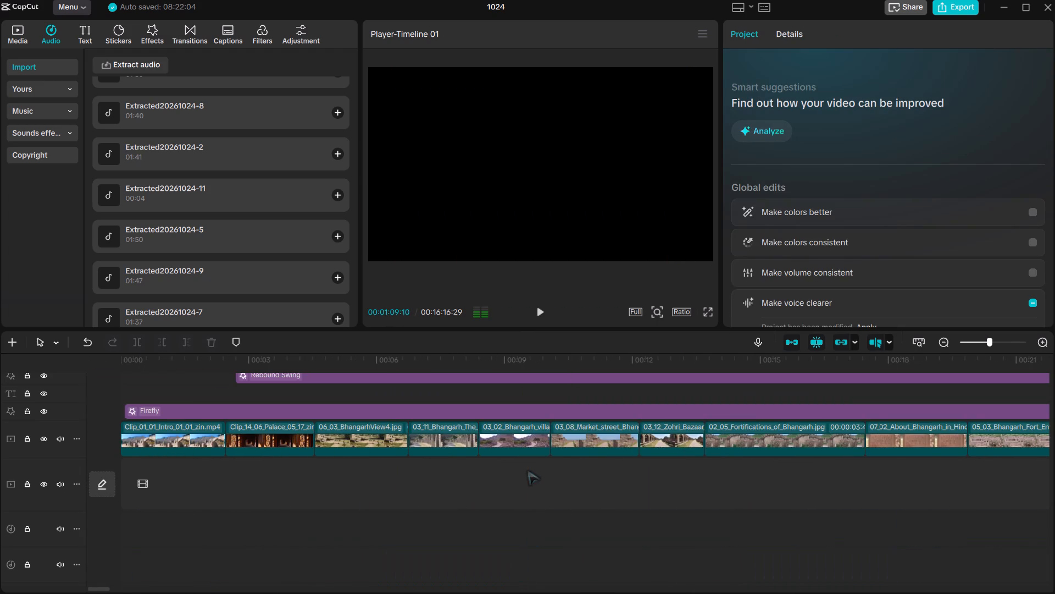
pyautogui.hscroll(-7, 527, 470)
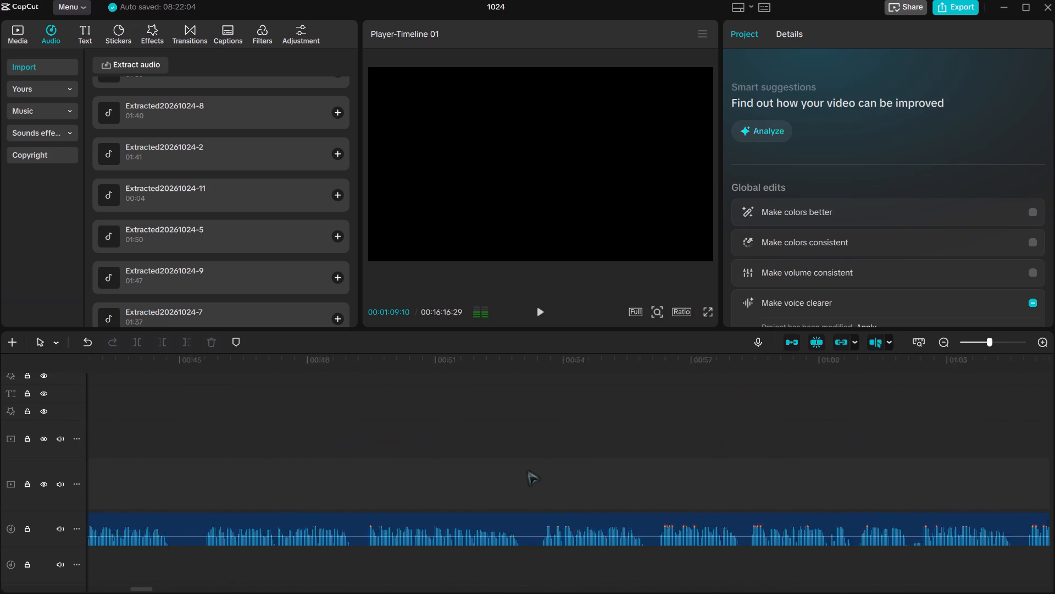
pyautogui.hscroll(-7, 527, 470)
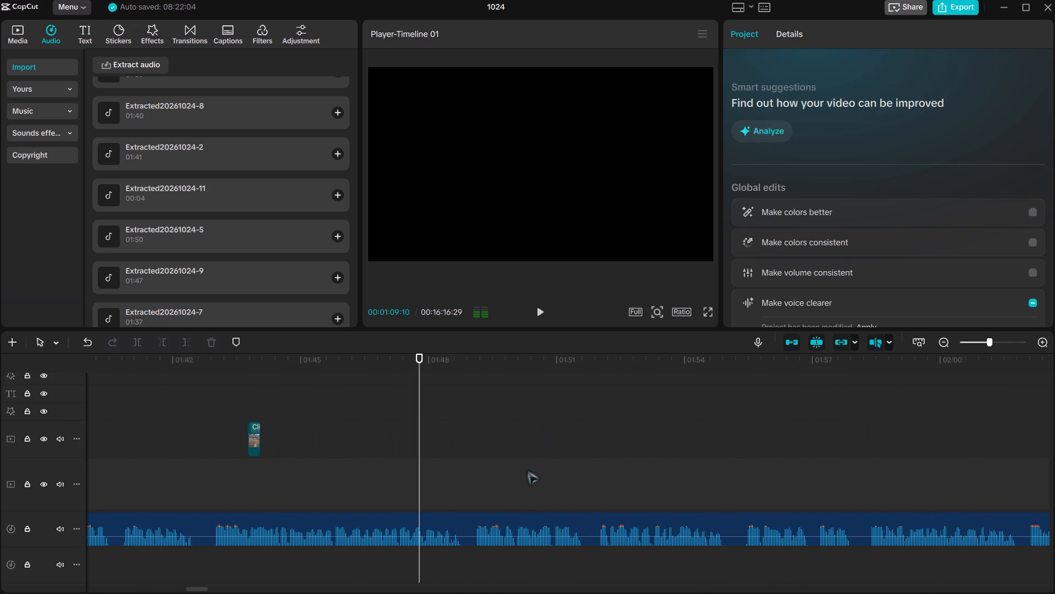
pyautogui.moveTo(259, 438); pyautogui.dragTo(337, 447)
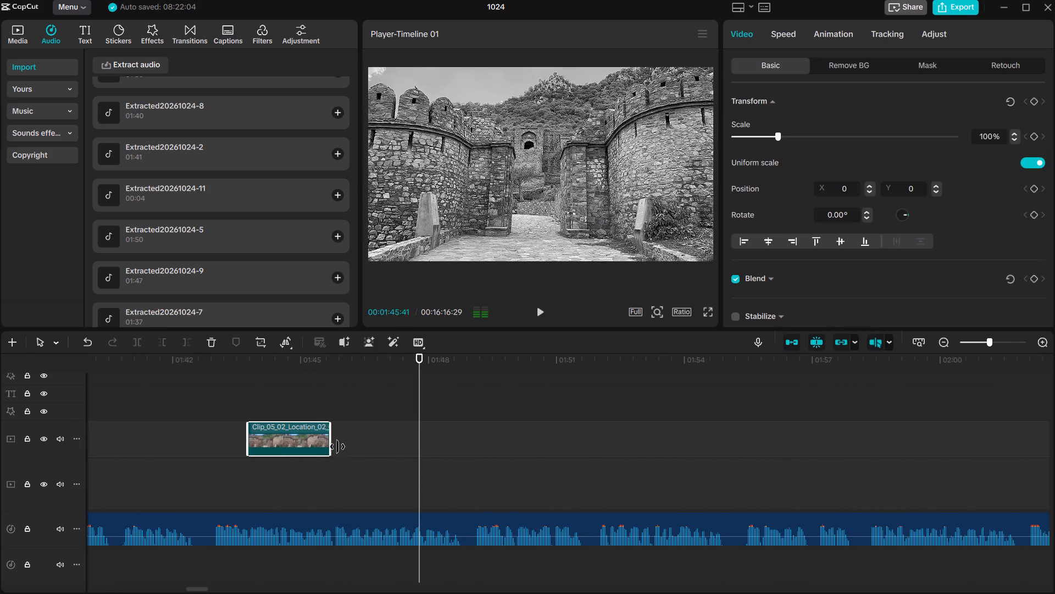
pyautogui.moveTo(337, 447); pyautogui.dragTo(514, 448)
# Move the lengthened Clip_05_02_Location clip directly against the start of the Clip_04_02 clip.
pyautogui.keyDown('ctrl'); pyautogui.scroll(-8, 514, 448); pyautogui.keyUp('ctrl')
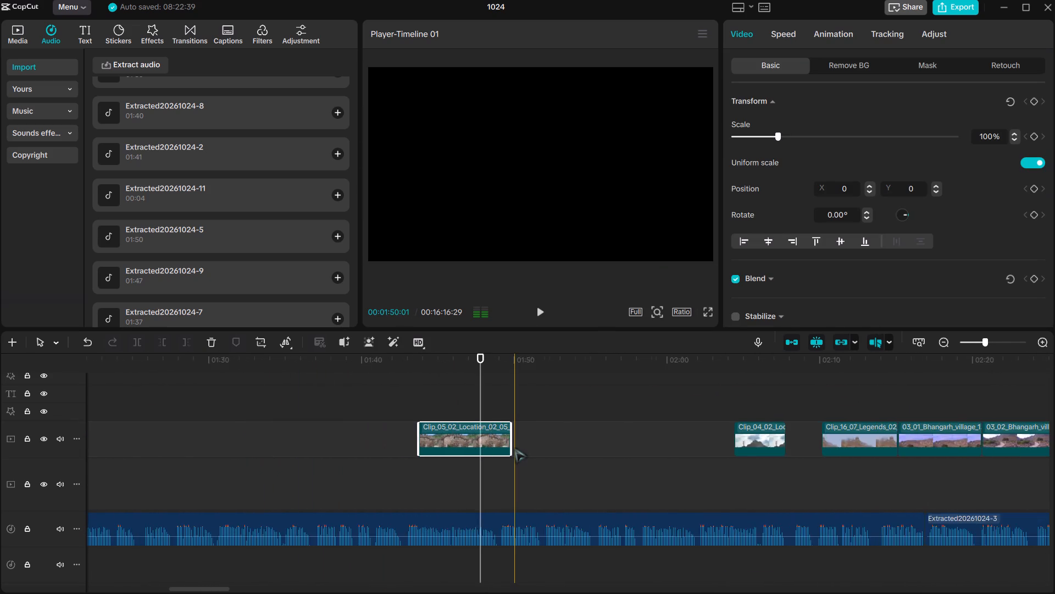
pyautogui.keyDown('ctrl'); pyautogui.scroll(-9, 514, 448); pyautogui.keyUp('ctrl')
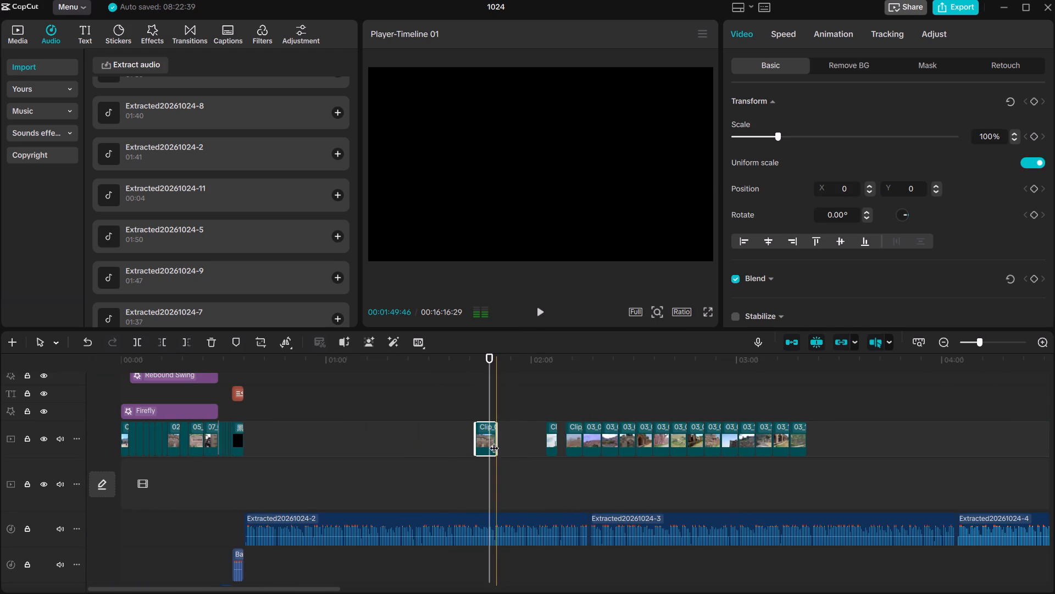
pyautogui.moveTo(492, 442); pyautogui.dragTo(545, 443)
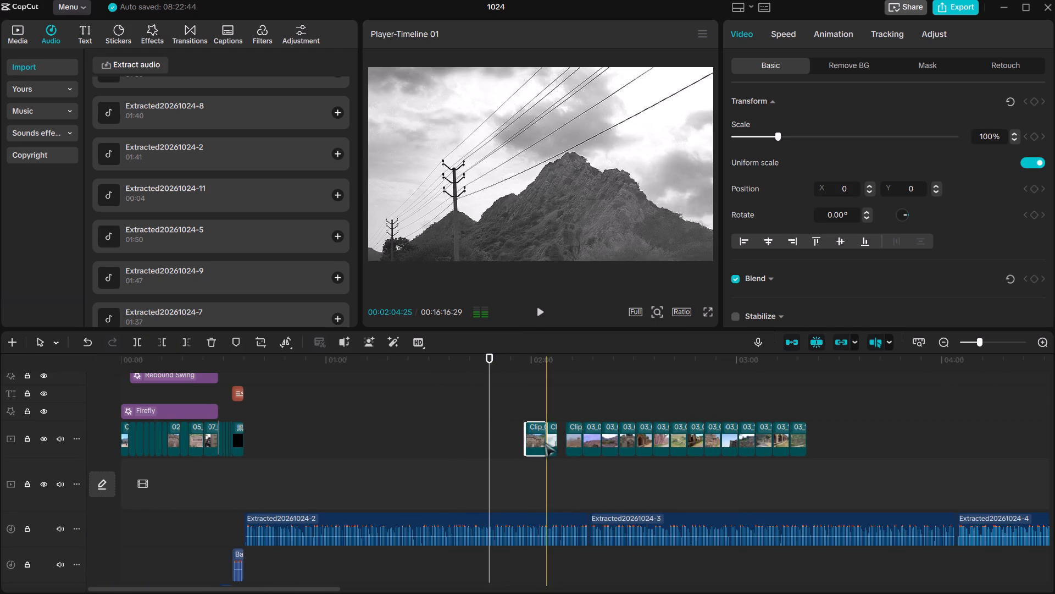
# Select the clips from Clip_16_07_Legends to the last 03_13 clip and close the gap after Clip_04_02.
pyautogui.moveTo(852, 454); pyautogui.dragTo(564, 408)
pyautogui.moveTo(572, 431); pyautogui.dragTo(568, 431)
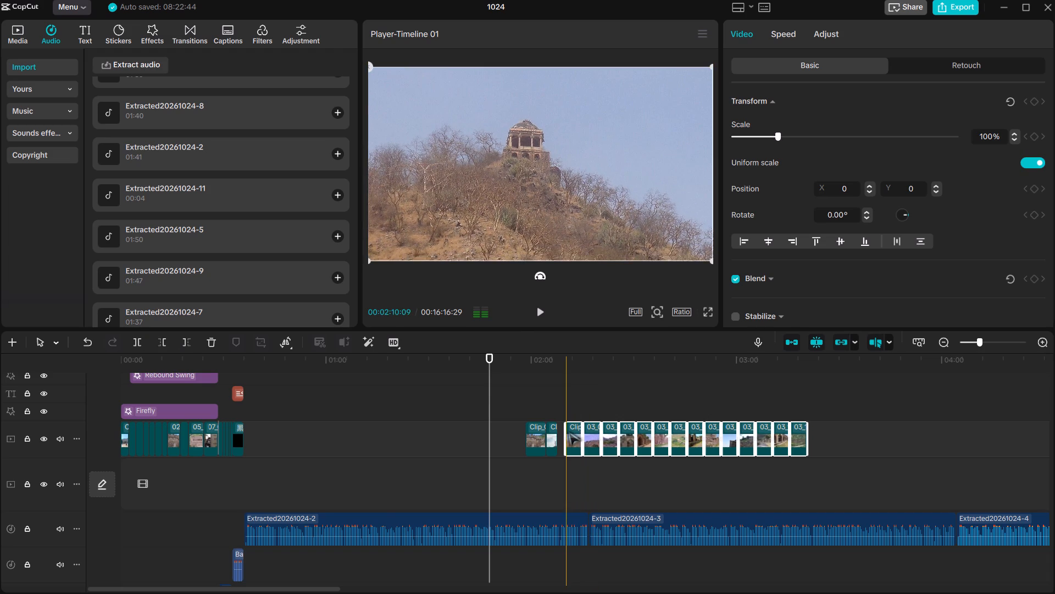
pyautogui.moveTo(568, 431); pyautogui.dragTo(564, 431)
# Select the clips from Clip_05_02_Location to the last 03_13 clip and move them directly against the end of the title section.
pyautogui.moveTo(840, 480); pyautogui.dragTo(653, 448)
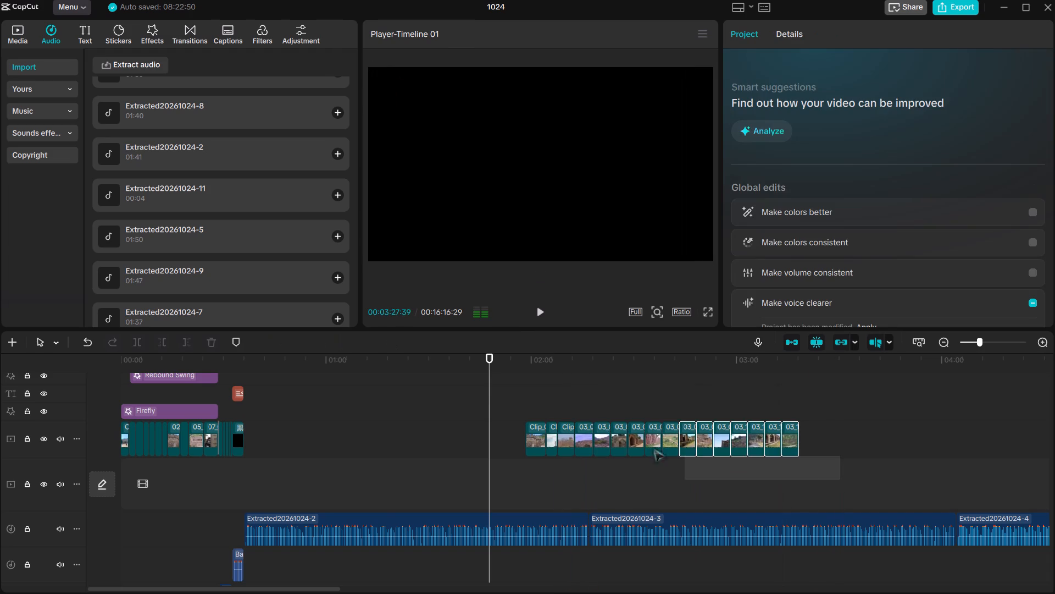
pyautogui.moveTo(653, 448); pyautogui.dragTo(477, 408)
pyautogui.moveTo(538, 438); pyautogui.dragTo(373, 445)
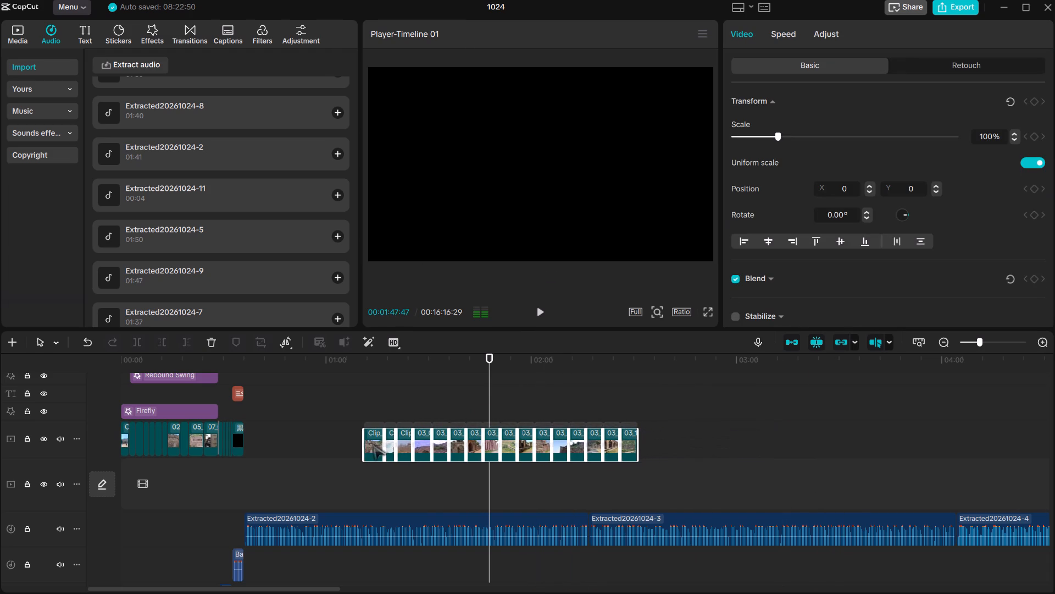
pyautogui.moveTo(373, 445); pyautogui.dragTo(255, 445)
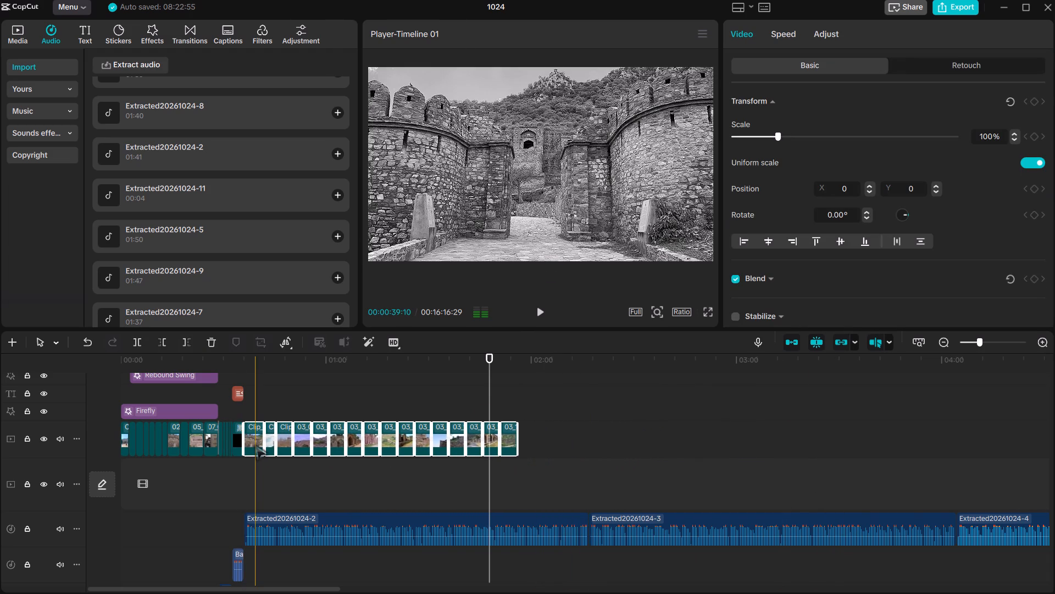
# Play back the sequence from about 30 seconds, through the title section and into the newly placed clips, to check the transition.
pyautogui.hscroll(1, 279, 446)
pyautogui.hscroll(2, 325, 447)
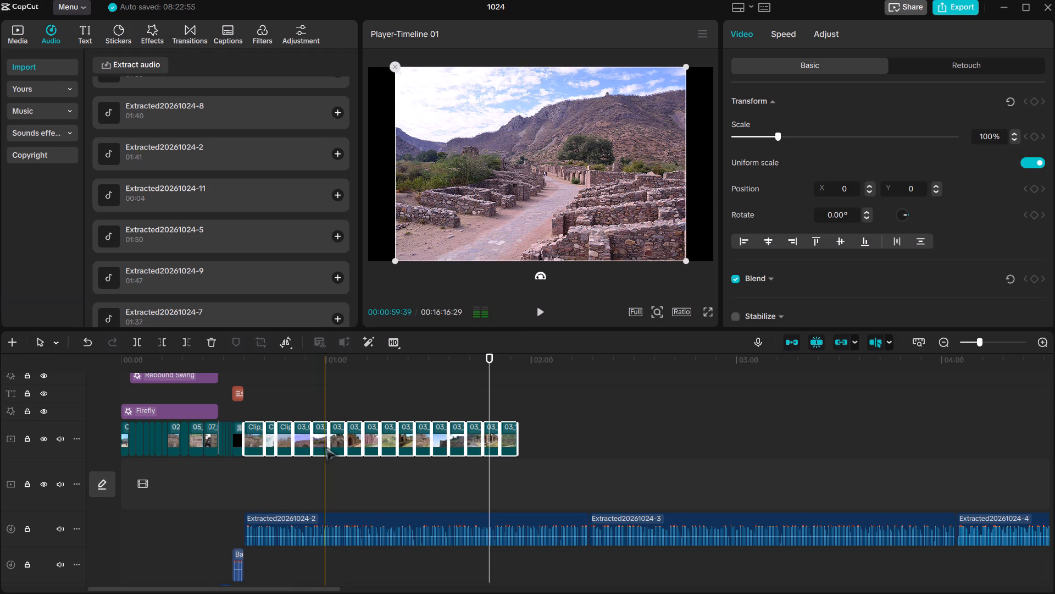
pyautogui.keyDown('ctrl'); pyautogui.scroll(7, 327, 423); pyautogui.keyUp('ctrl')
pyautogui.hscroll(4, 327, 423)
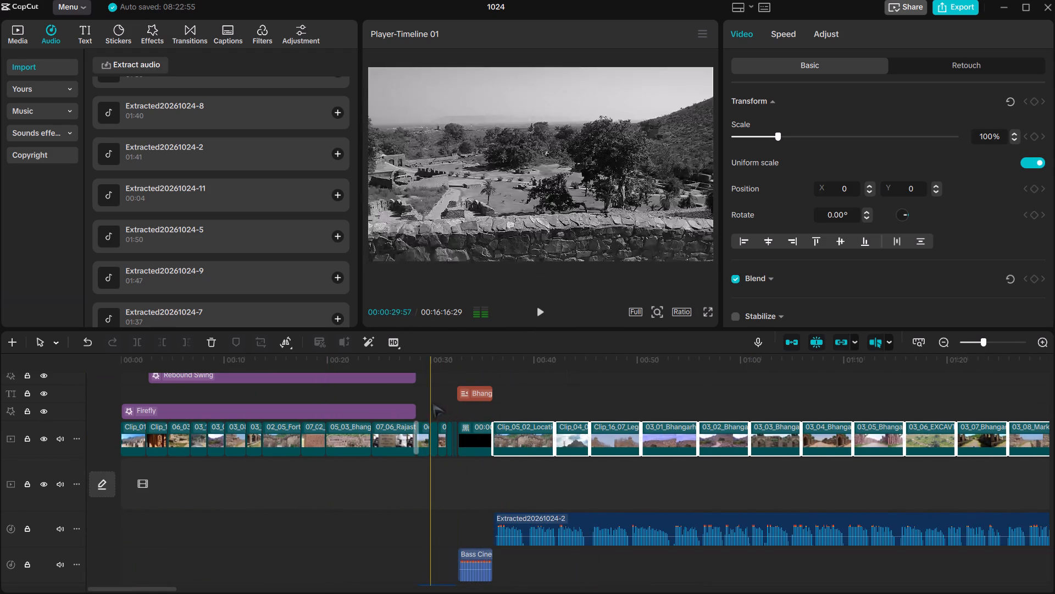
pyautogui.press('space')
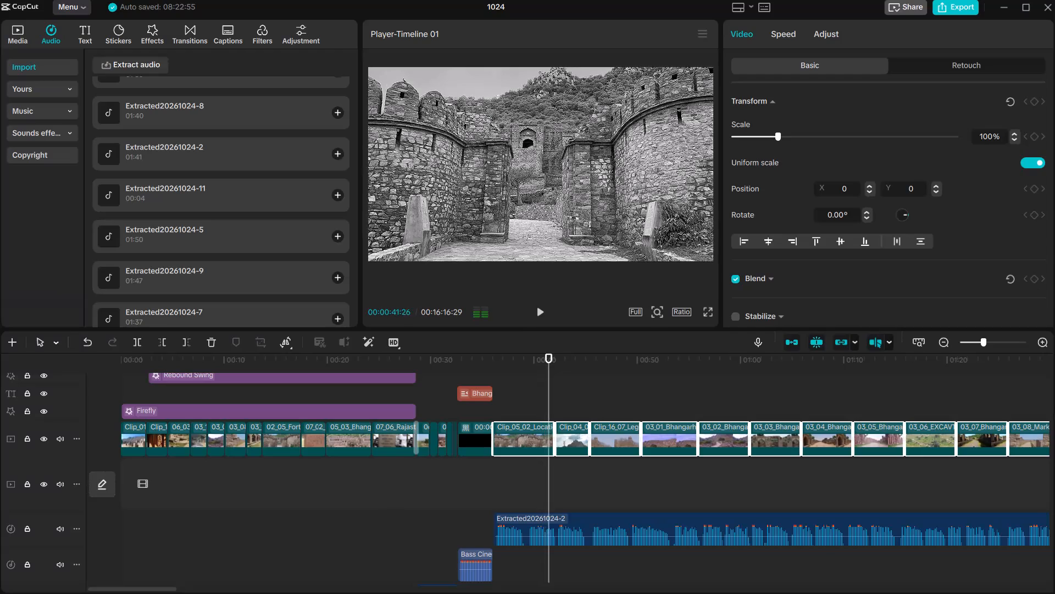
pyautogui.scroll(-1, 903, 467)
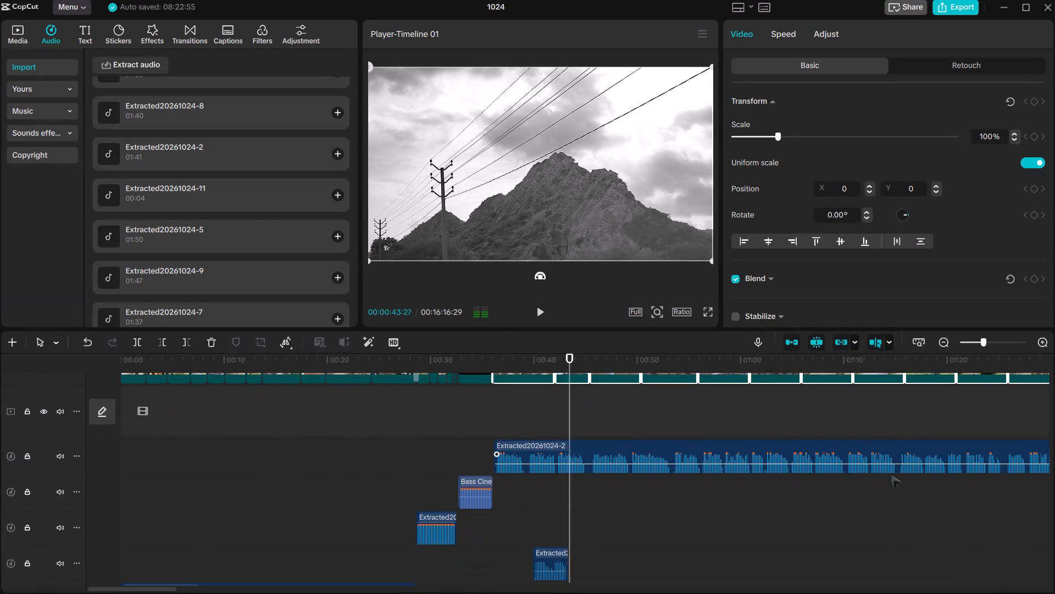
pyautogui.scroll(1, 824, 509)
pyautogui.scroll(1, 713, 526)
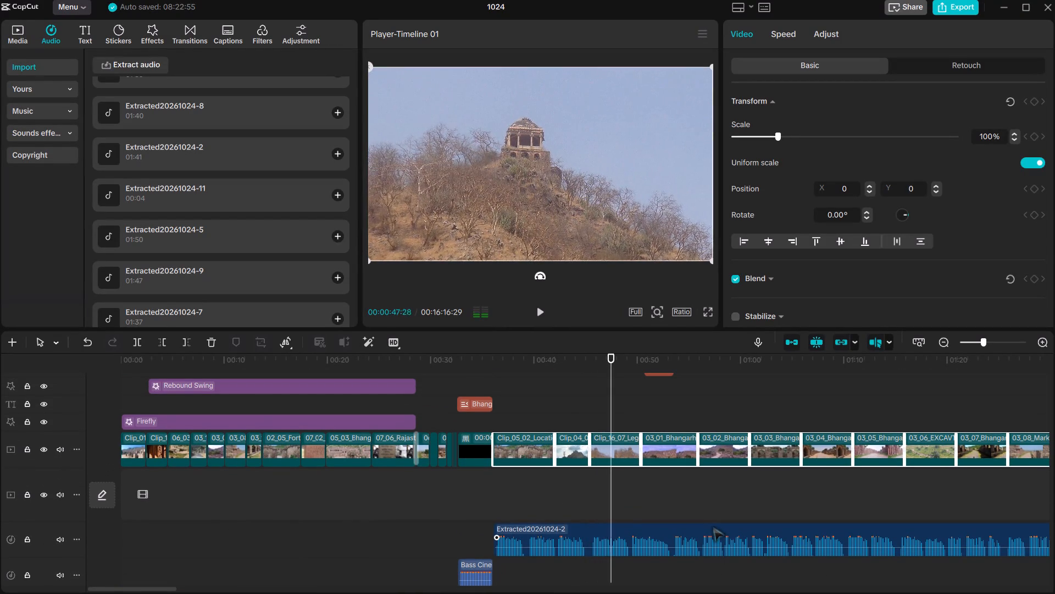
pyautogui.rightClick(713, 526)
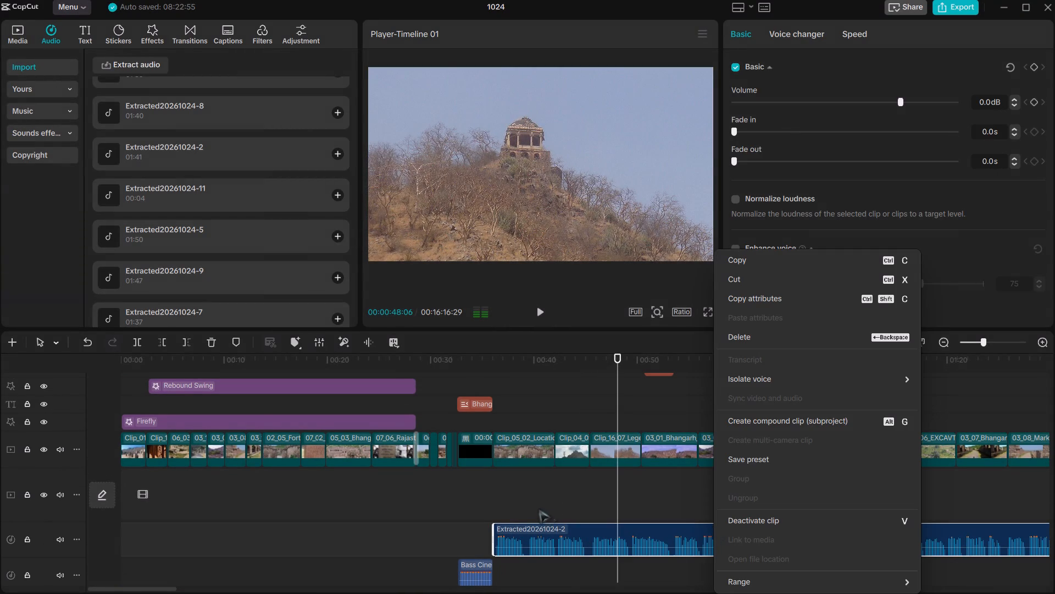
pyautogui.click(529, 501)
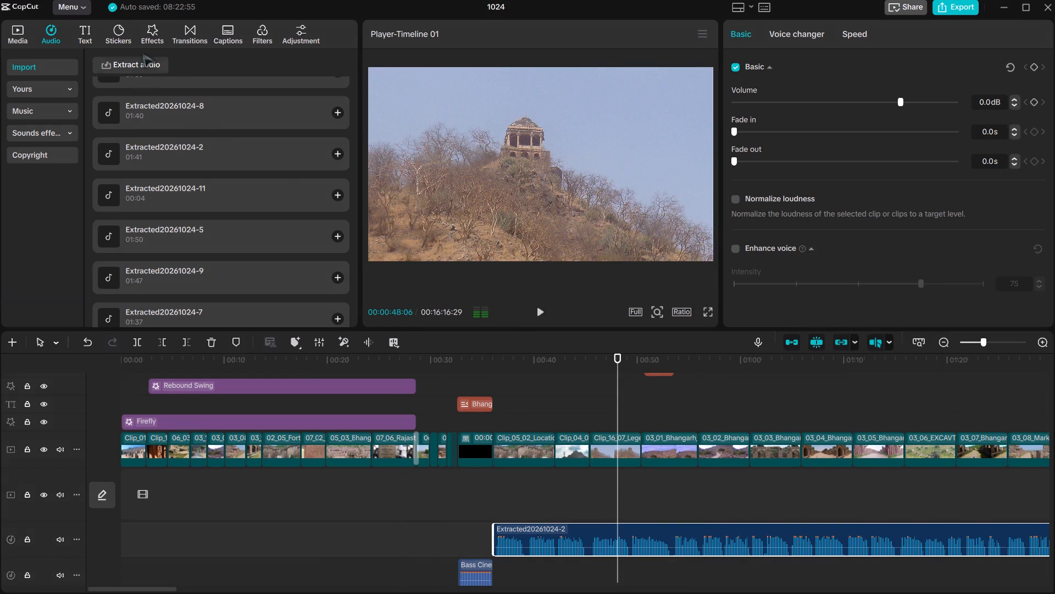
# Search the sound effects library for "suspence".
pyautogui.scroll(-2, 60, 68)
pyautogui.scroll(2, 59, 68)
pyautogui.click(26, 130)
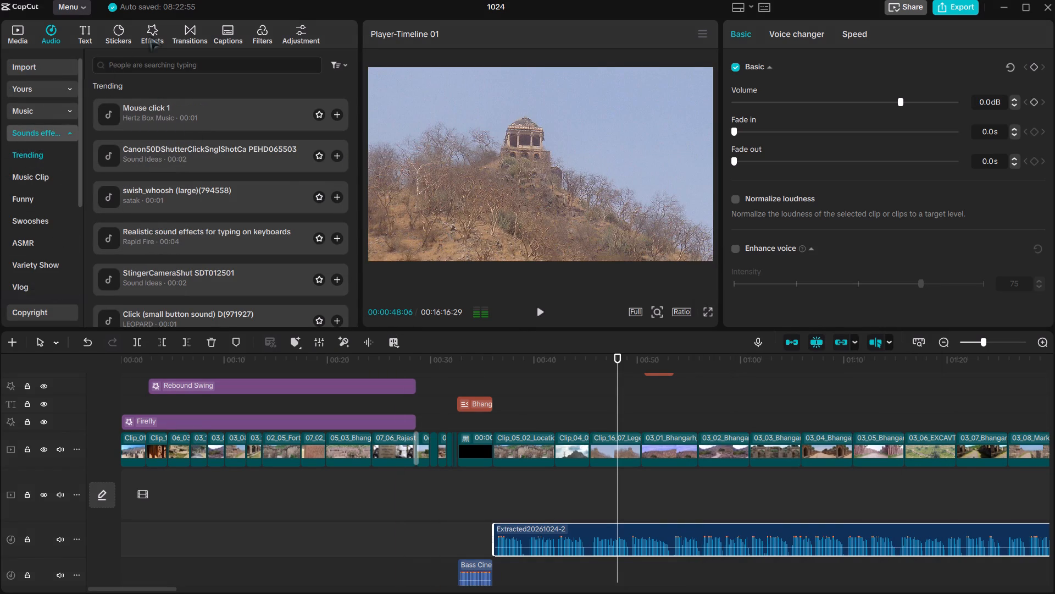
pyautogui.click(145, 68)
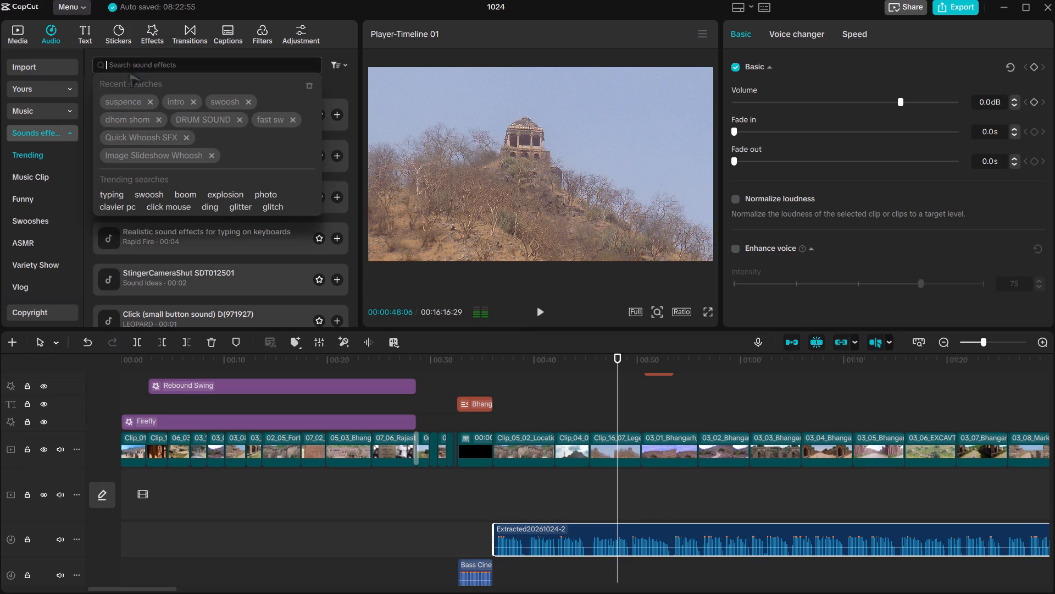
pyautogui.click(121, 103)
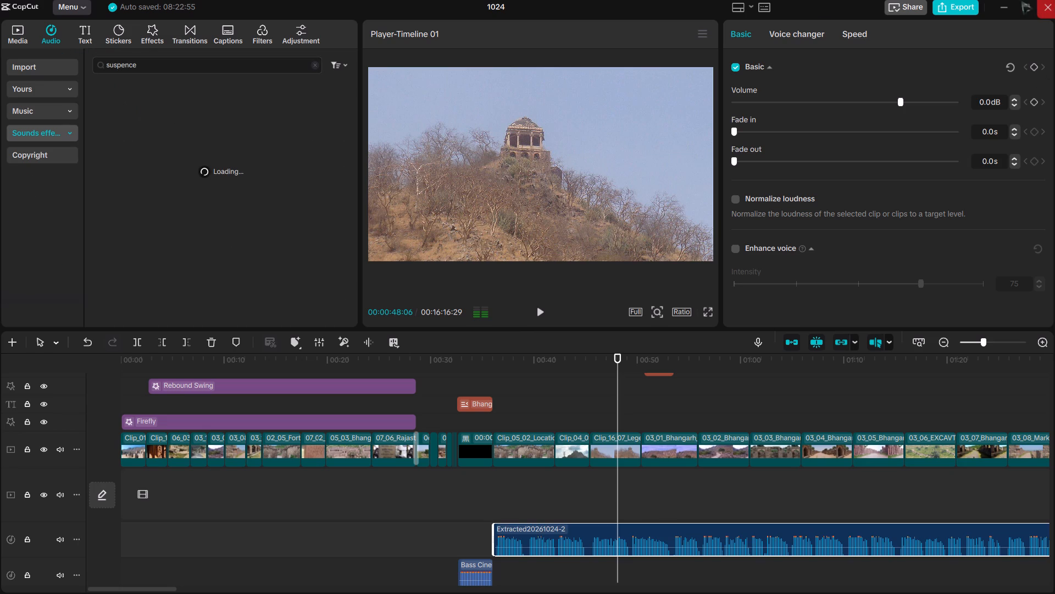
# Audition Epic Suspence Action Trailer, Undercover investigation, Elegance and other results of the suspence search for background audio.
pyautogui.click(300, 87)
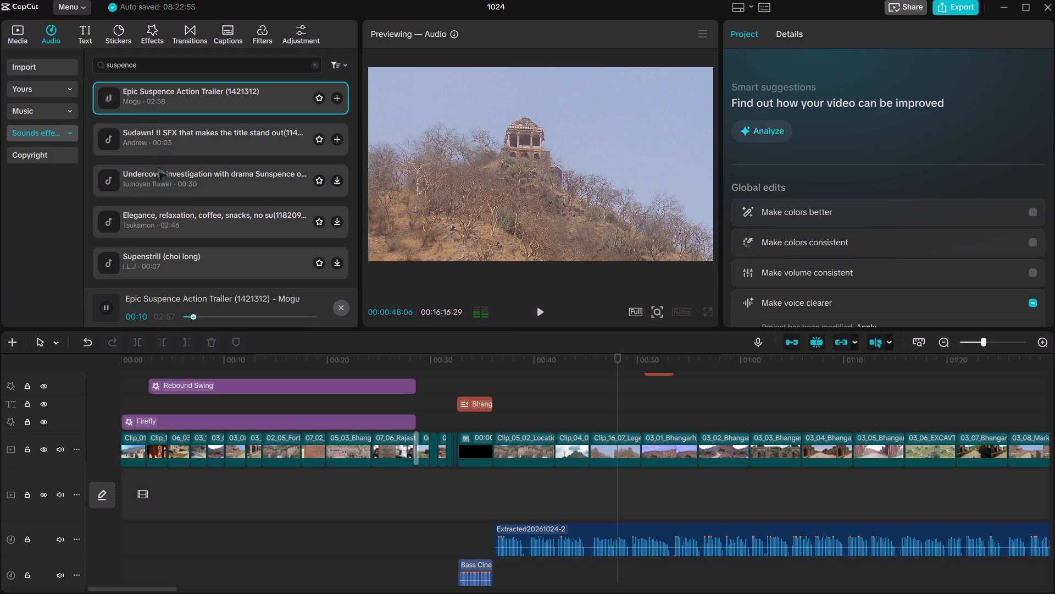
pyautogui.click(138, 133)
pyautogui.click(148, 179)
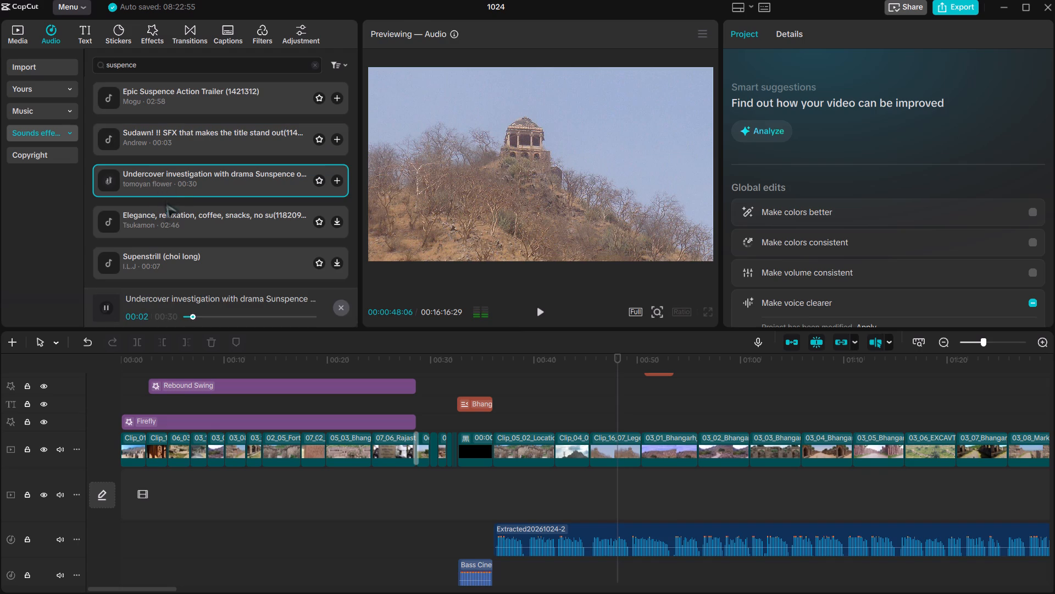
pyautogui.click(162, 213)
pyautogui.scroll(-2, 162, 214)
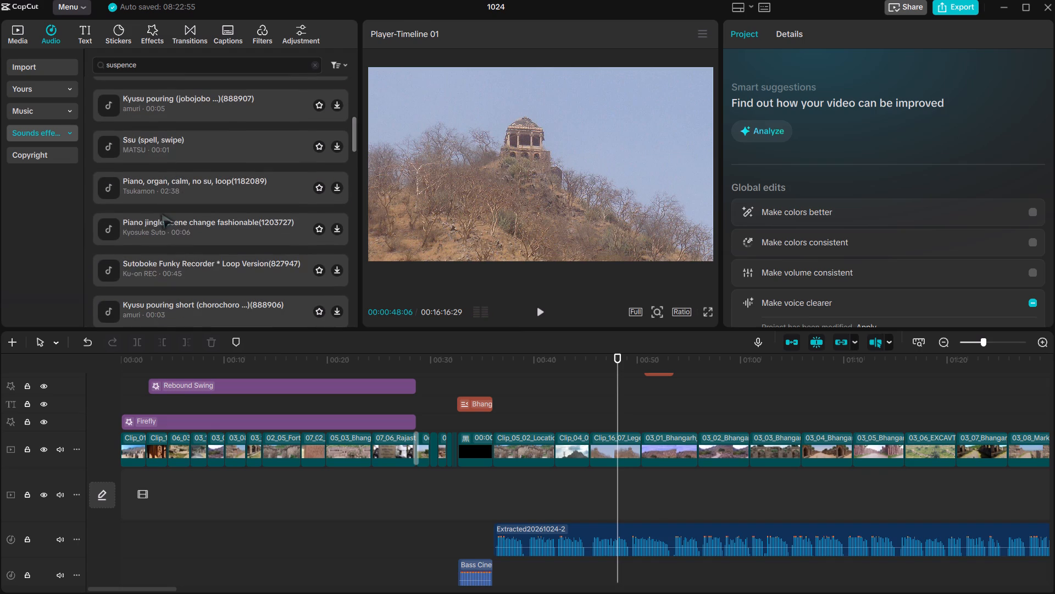
pyautogui.scroll(1, 162, 214)
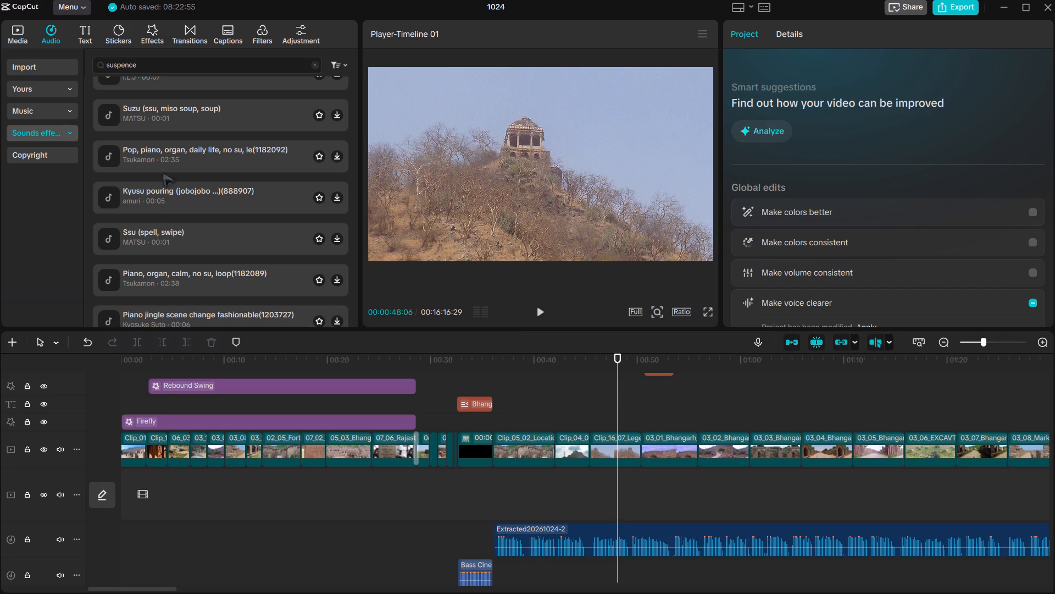
pyautogui.scroll(2, 165, 171)
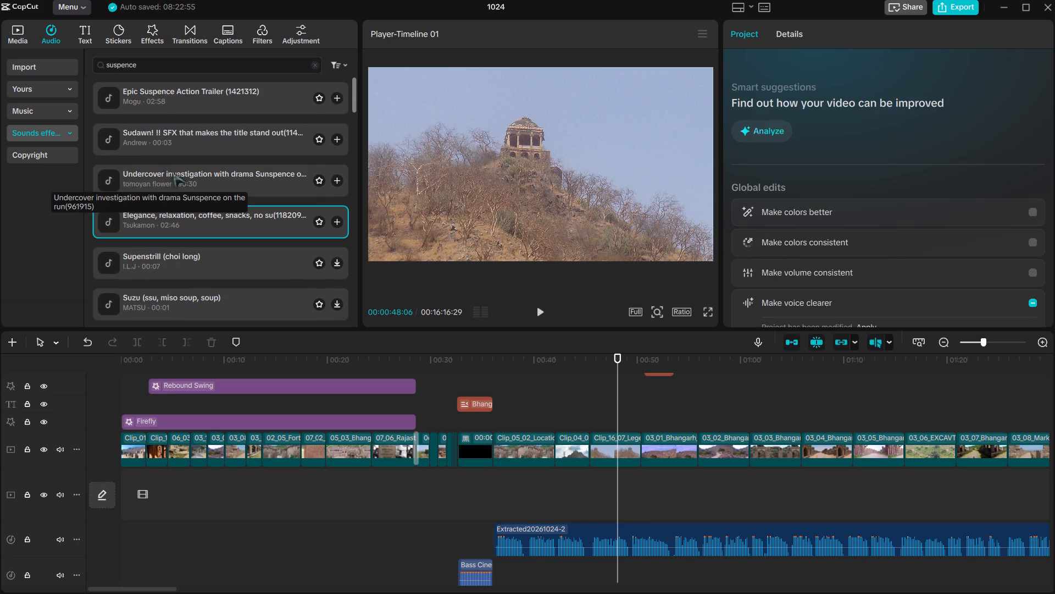
pyautogui.click(124, 217)
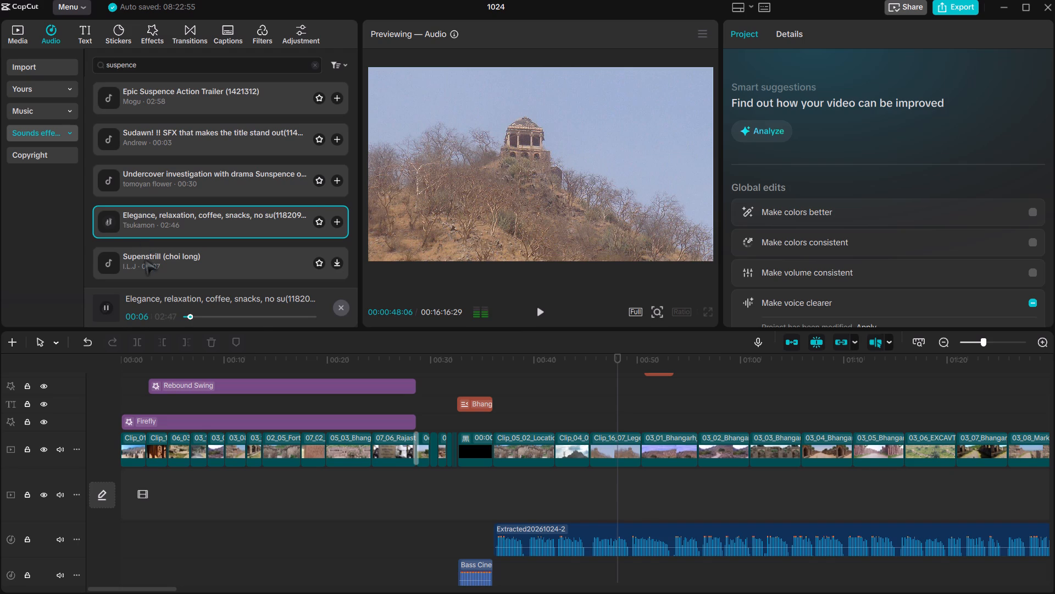
pyautogui.scroll(-2, 145, 260)
pyautogui.click(154, 247)
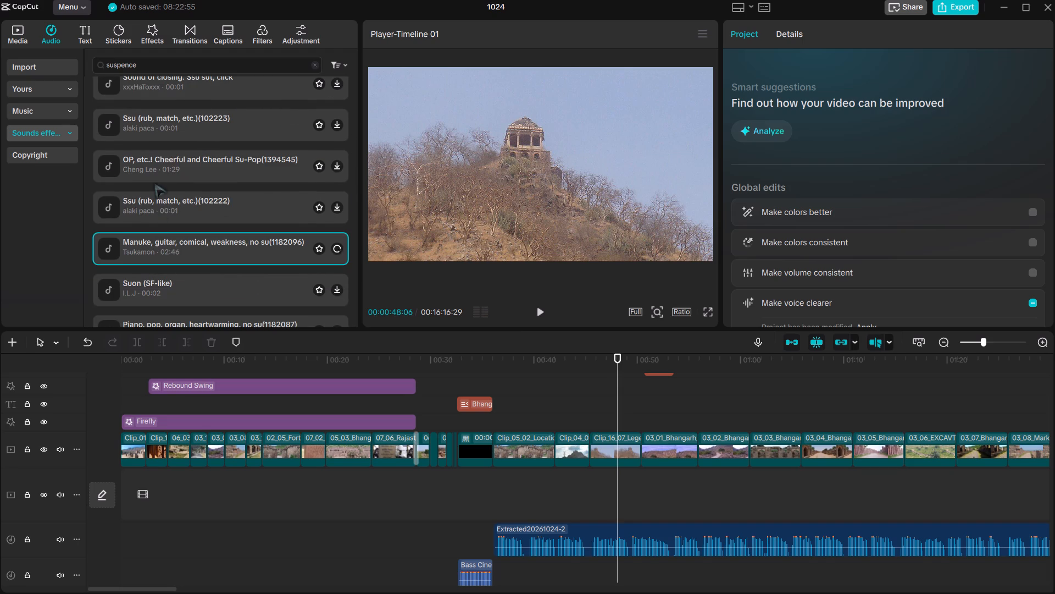
# Compare the top suspence results again, from Epic Suspence Action Trailer to Elegance, by replaying their previews.
pyautogui.scroll(5, 154, 183)
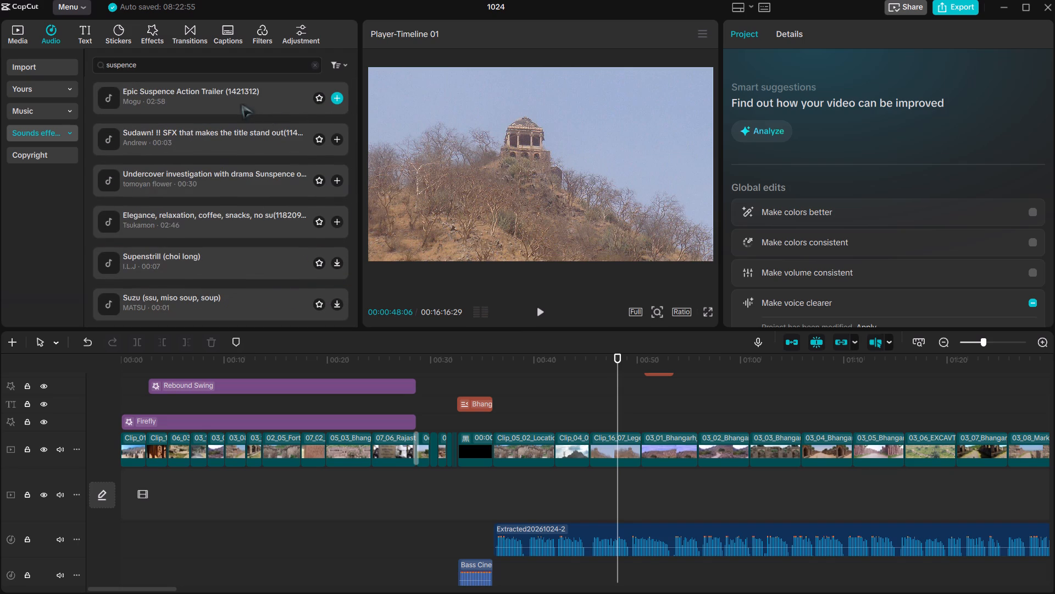
pyautogui.click(198, 149)
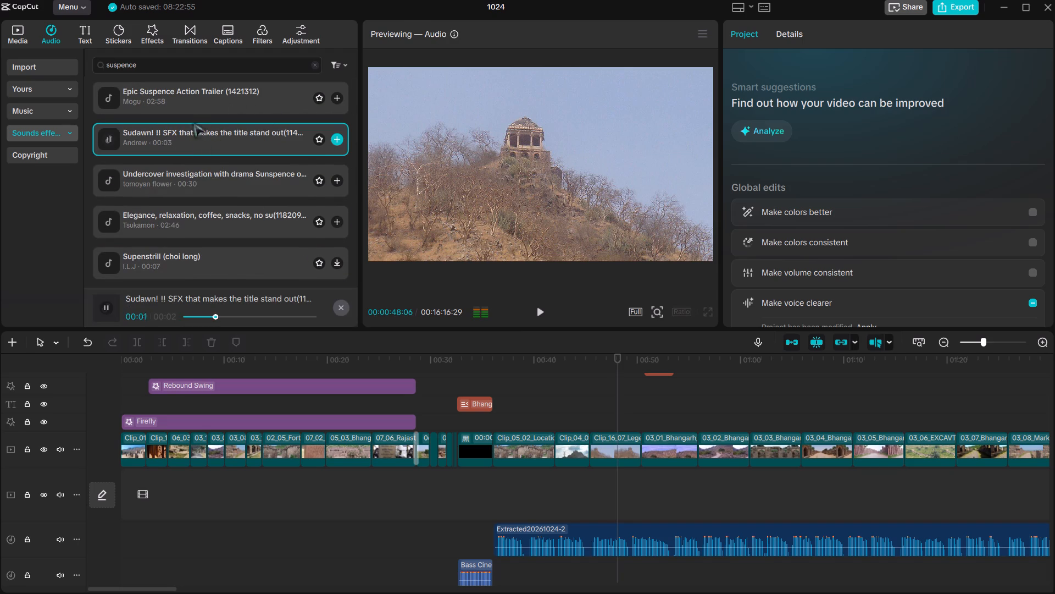
pyautogui.click(173, 94)
pyautogui.click(169, 184)
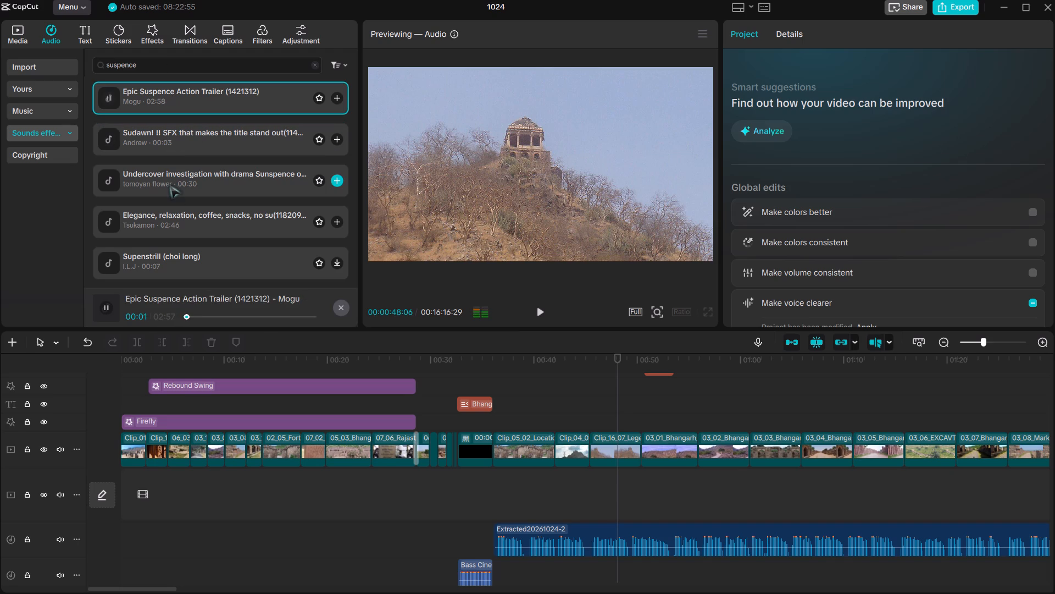
pyautogui.click(194, 224)
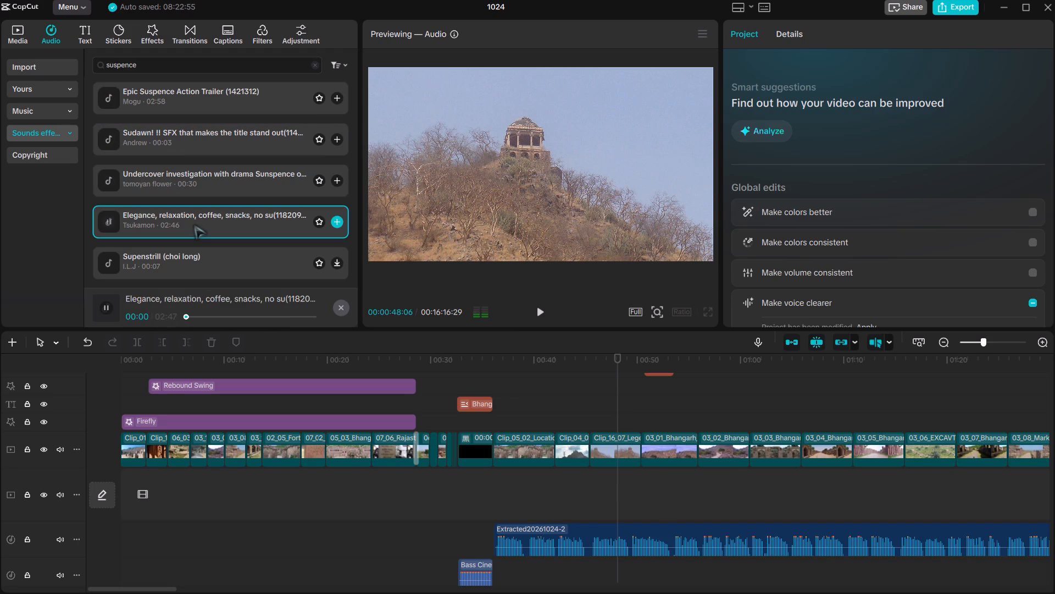
pyautogui.click(171, 101)
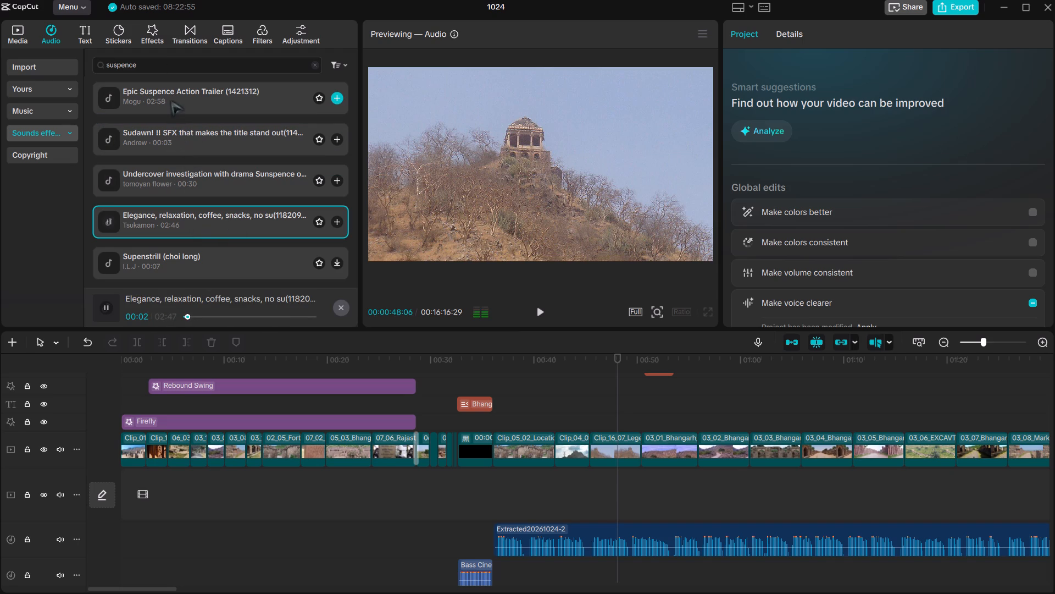
# Add Epic Suspence Action Trailer (1421312) on a new audio track above Extracted20261024-2, starting at the end of the title section.
pyautogui.moveTo(172, 94); pyautogui.dragTo(436, 415)
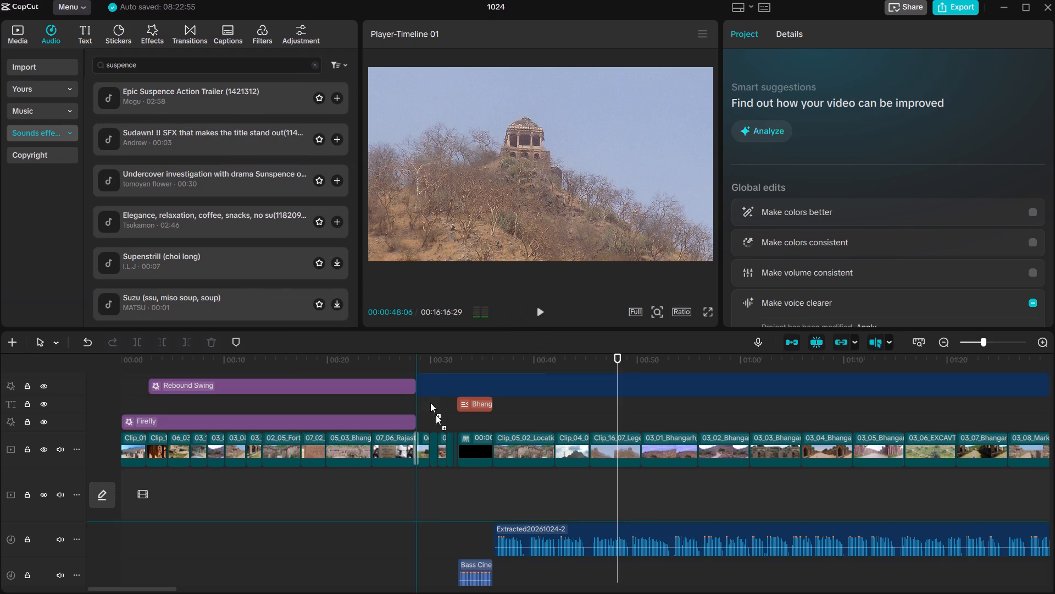
pyautogui.moveTo(436, 415); pyautogui.dragTo(485, 504)
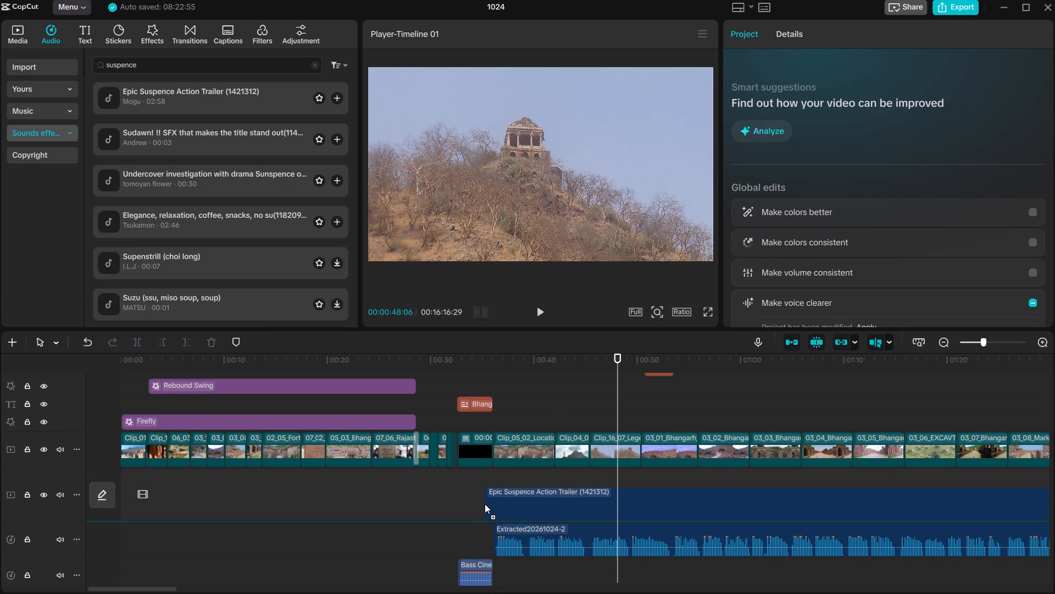
pyautogui.moveTo(485, 504); pyautogui.dragTo(491, 508)
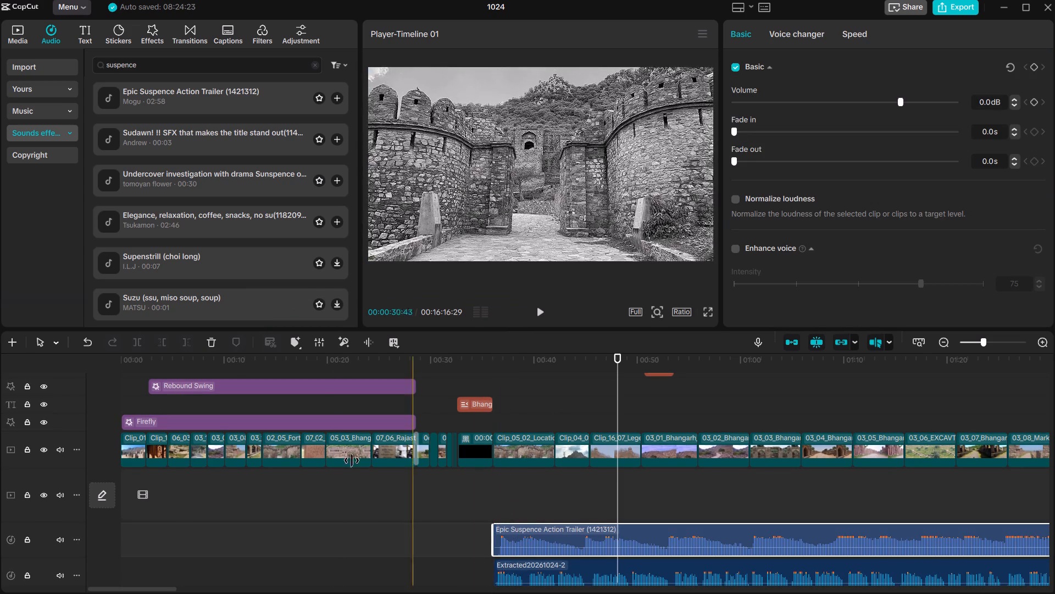
# Play back from about 34 seconds to hear Epic Suspence Action Trailer together with Extracted20261024-2.
pyautogui.click(472, 356)
pyautogui.press('space')
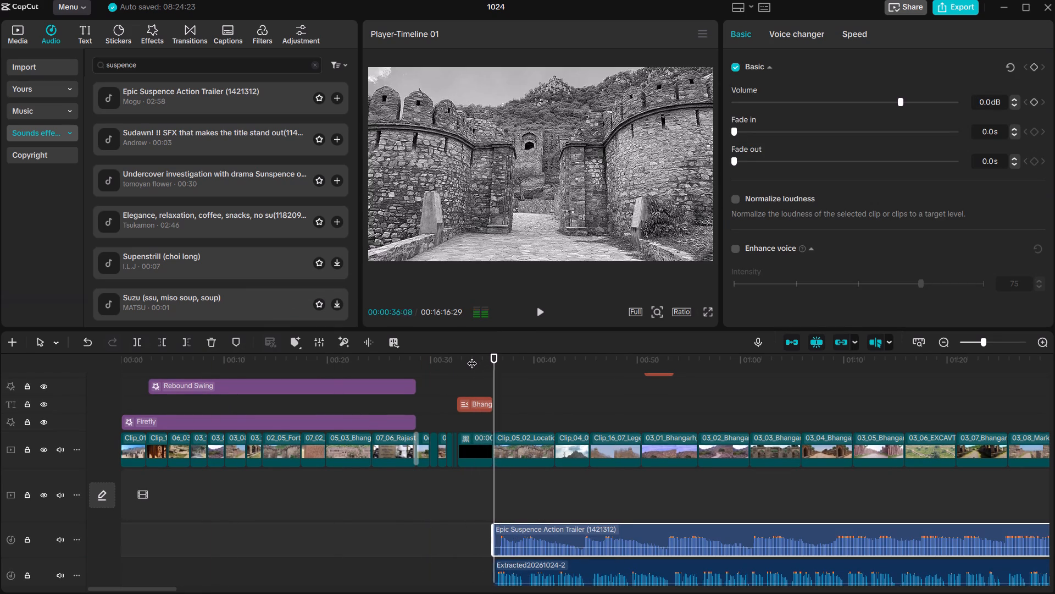
pyautogui.hscroll(-1, 472, 356)
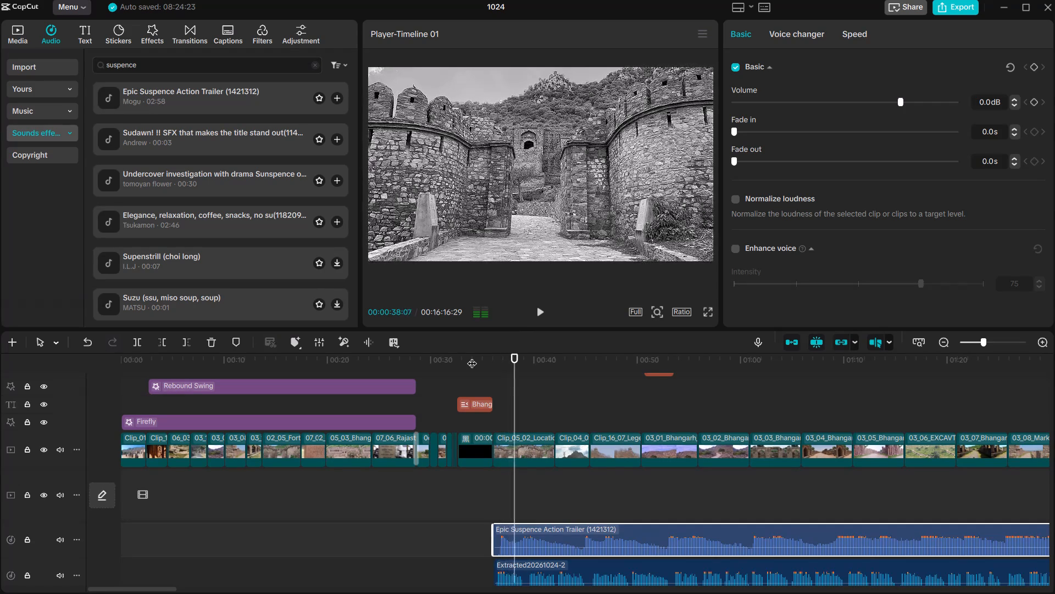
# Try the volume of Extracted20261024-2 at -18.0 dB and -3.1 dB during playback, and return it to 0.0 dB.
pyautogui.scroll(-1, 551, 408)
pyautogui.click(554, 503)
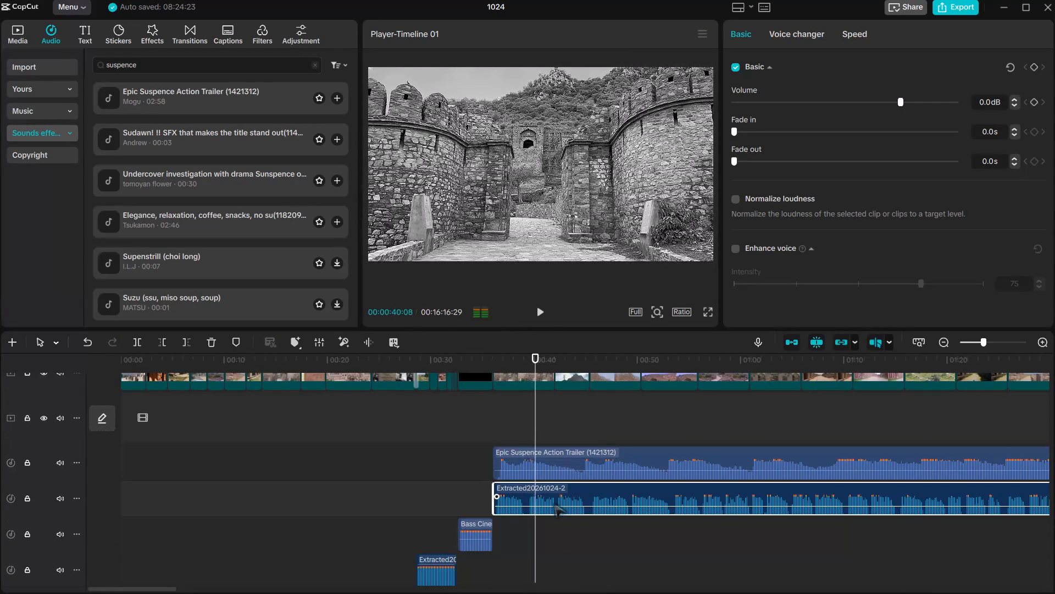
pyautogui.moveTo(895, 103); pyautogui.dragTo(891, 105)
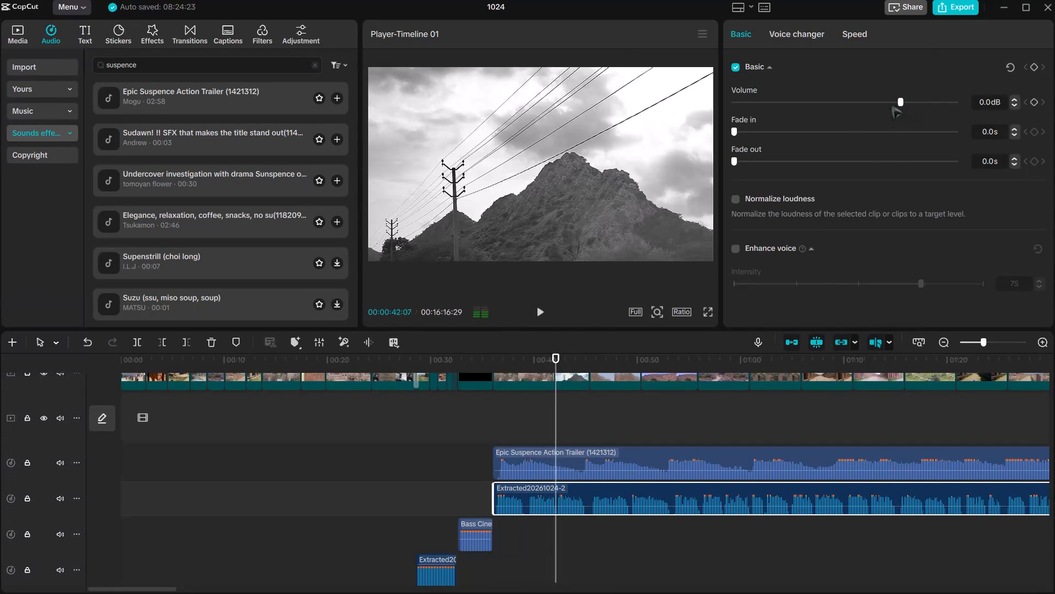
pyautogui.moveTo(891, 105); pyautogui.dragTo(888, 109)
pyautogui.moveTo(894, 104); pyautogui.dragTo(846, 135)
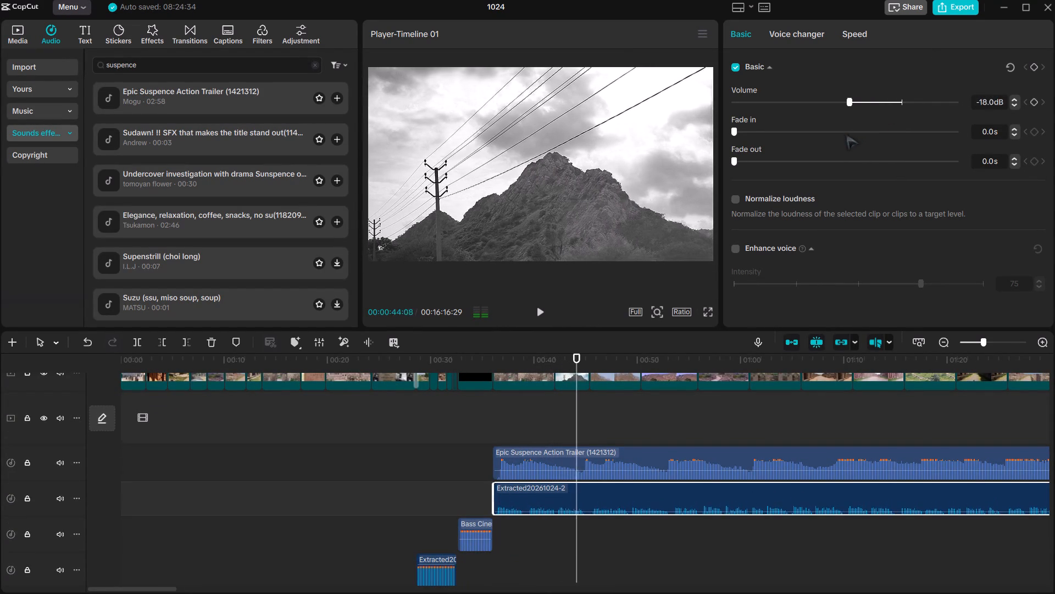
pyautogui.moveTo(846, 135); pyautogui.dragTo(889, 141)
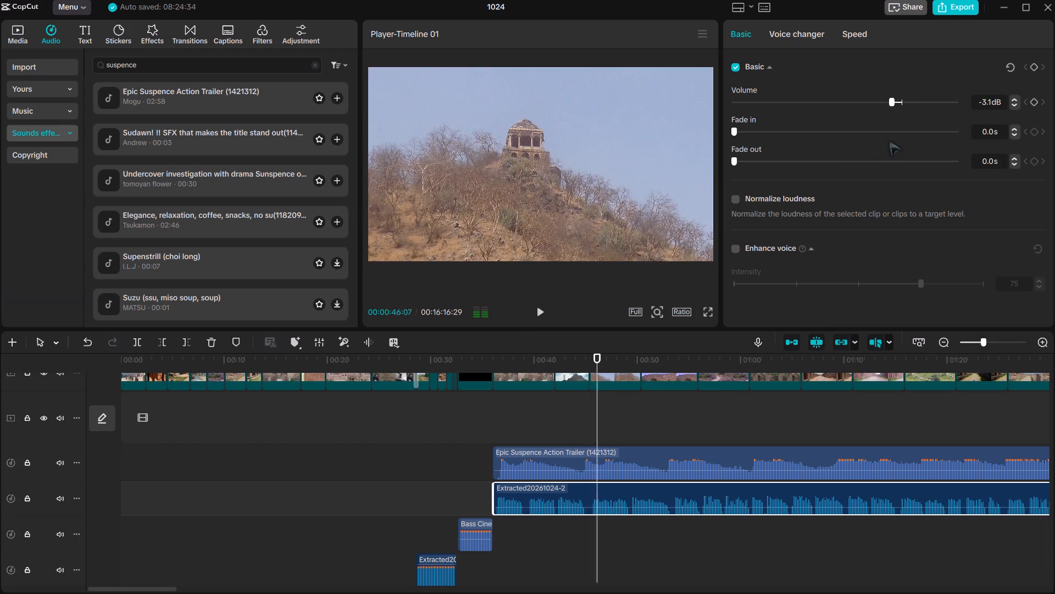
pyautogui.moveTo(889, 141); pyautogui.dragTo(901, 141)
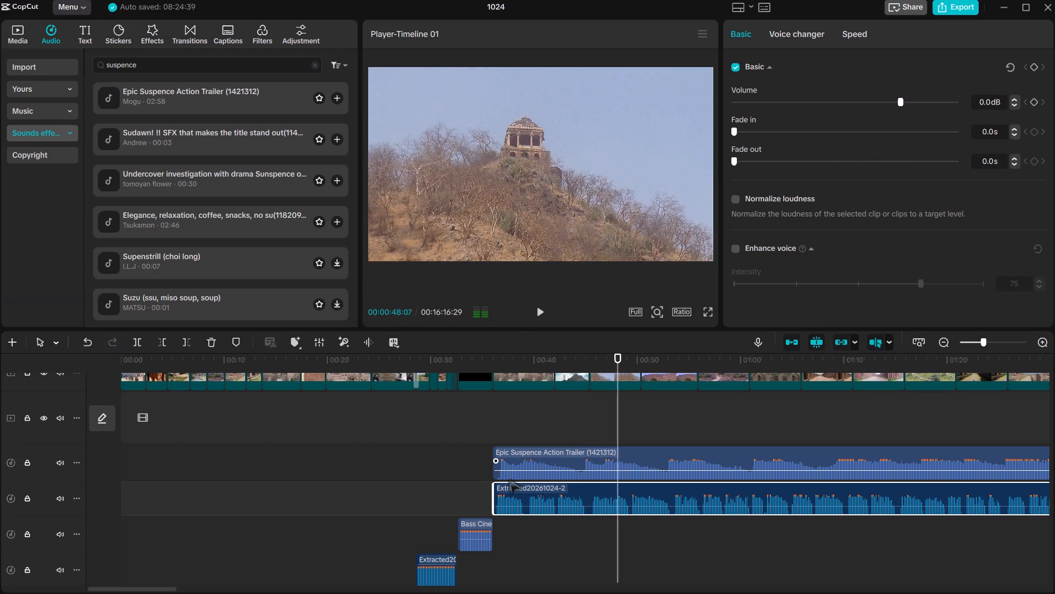
# Lower the volume of Epic Suspence Action Trailer (1421312) to about -26 dB during playback, and stop the playback.
pyautogui.click(532, 466)
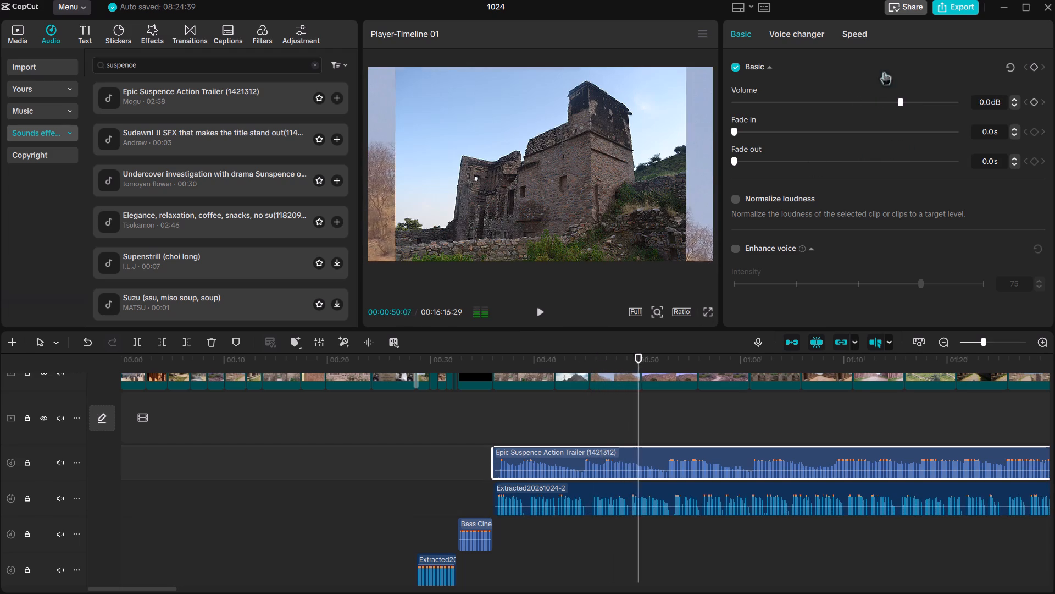
pyautogui.moveTo(895, 100); pyautogui.dragTo(835, 172)
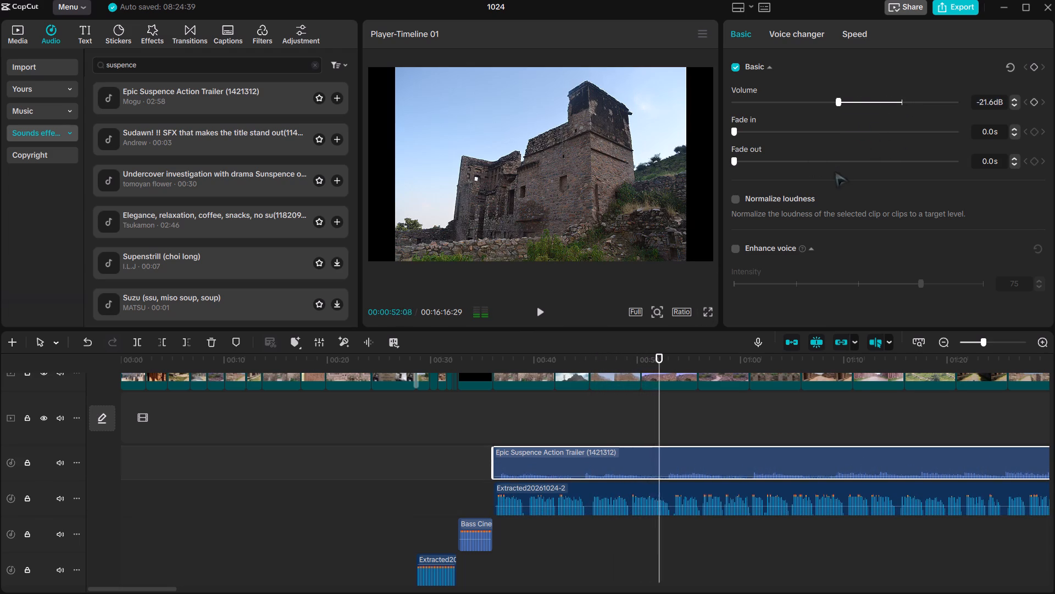
pyautogui.moveTo(835, 172); pyautogui.dragTo(848, 188)
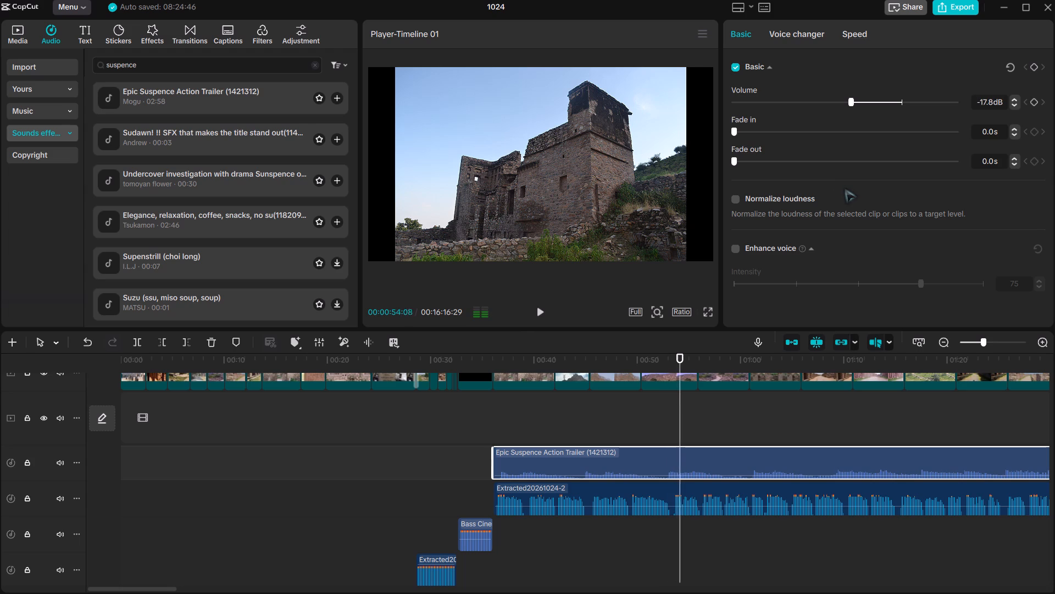
pyautogui.moveTo(850, 98); pyautogui.dragTo(825, 138)
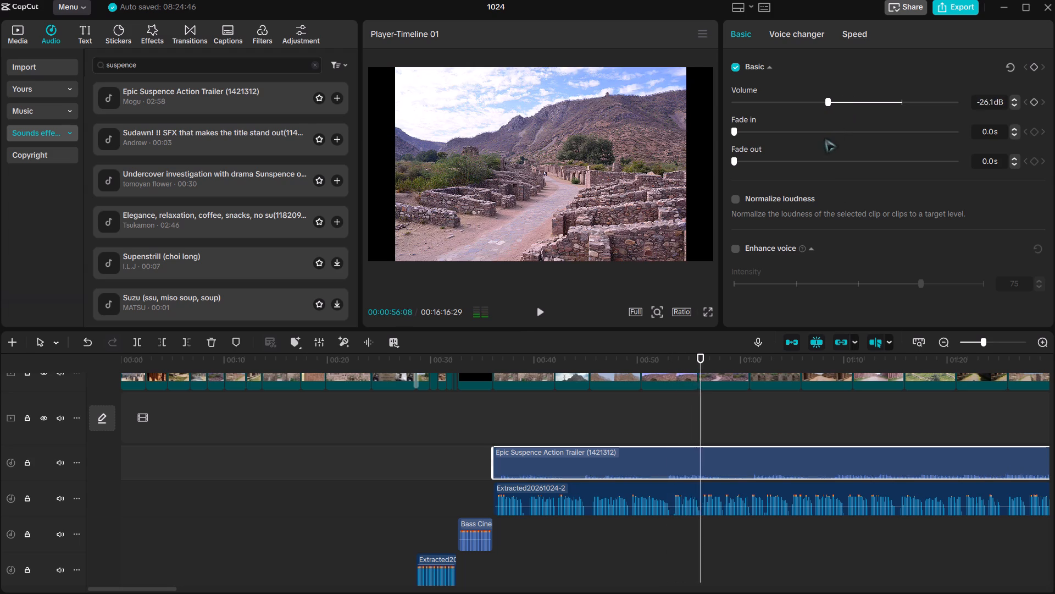
pyautogui.moveTo(825, 138); pyautogui.dragTo(822, 141)
pyautogui.press('space')
# Turn off uniform scale for clip 03_02_Bhangar and set its scale width to 136%.
pyautogui.click(509, 220)
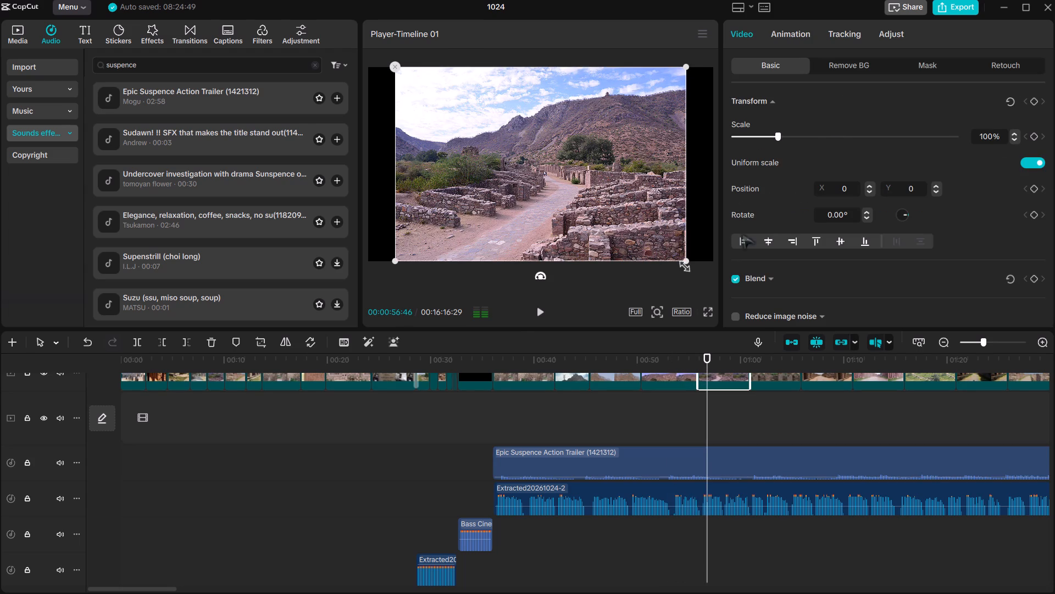
pyautogui.click(1035, 159)
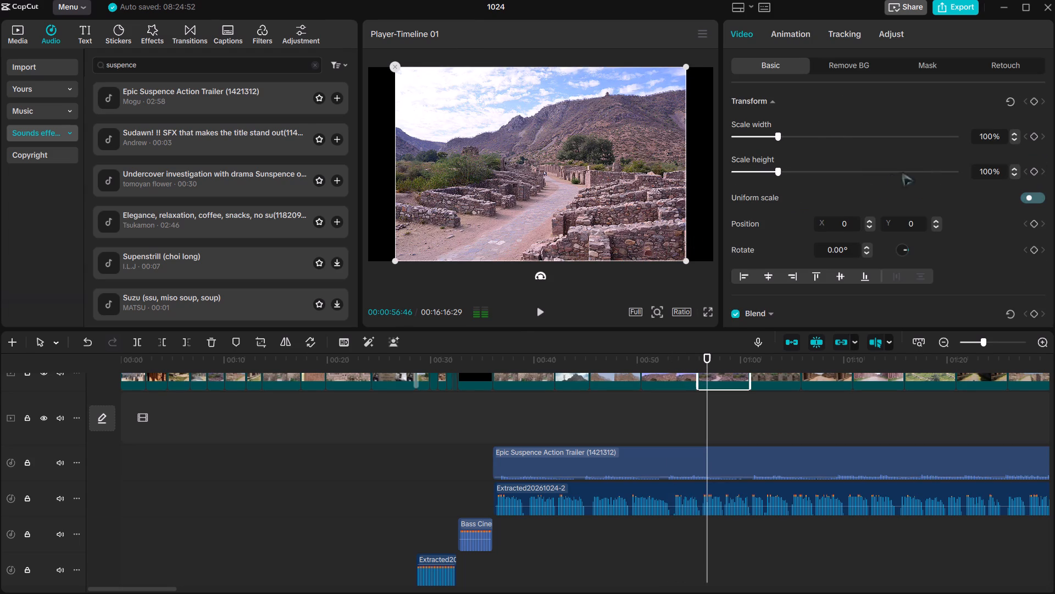
pyautogui.moveTo(775, 139); pyautogui.dragTo(796, 139)
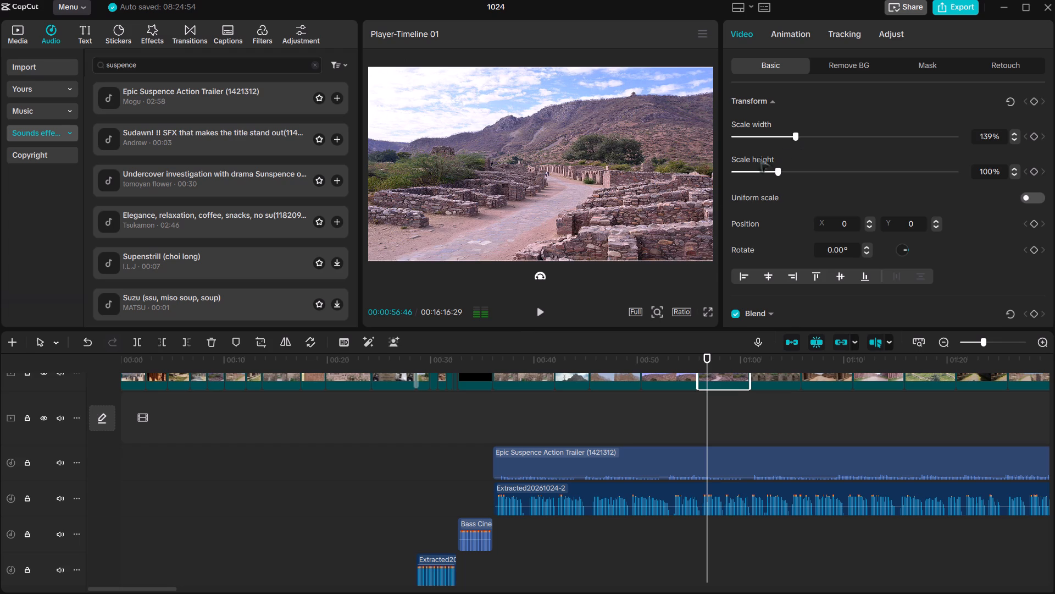
pyautogui.click(659, 371)
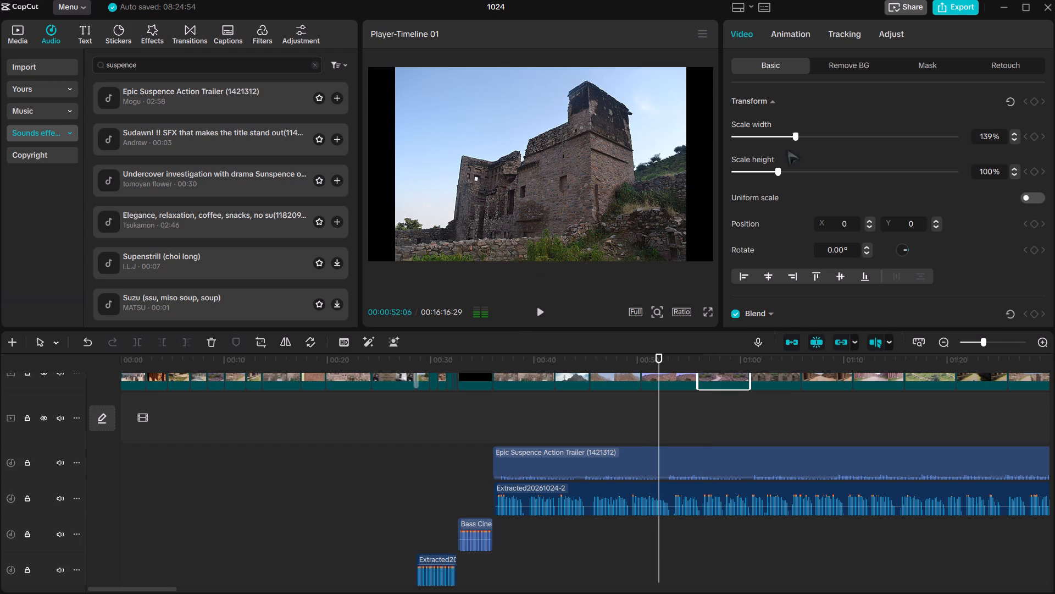
pyautogui.click(793, 135)
pyautogui.moveTo(794, 135); pyautogui.dragTo(819, 137)
pyautogui.moveTo(819, 137); pyautogui.dragTo(791, 145)
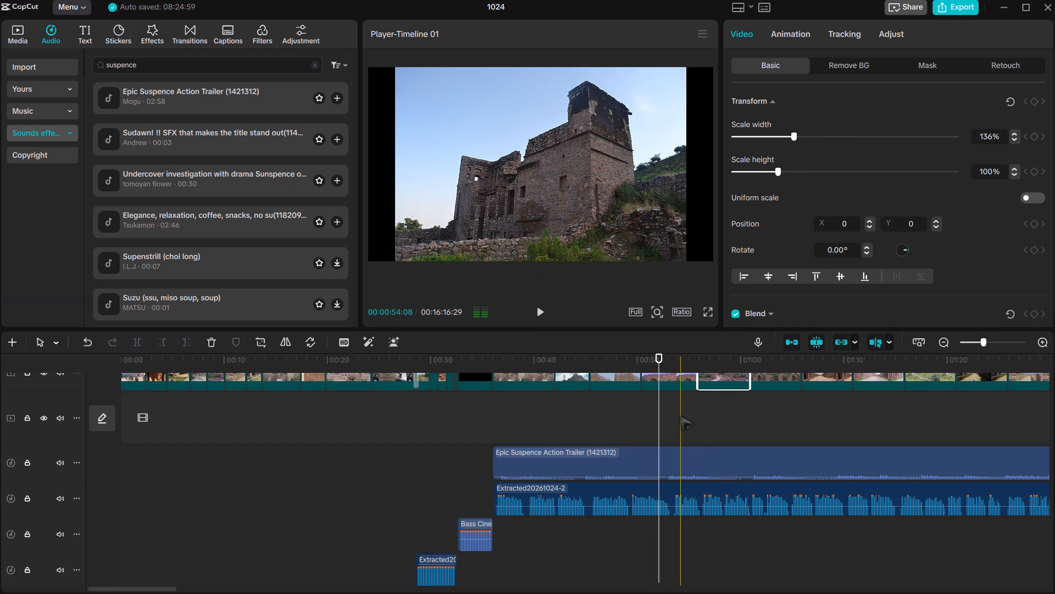
# Turn off uniform scale for clip 03_01_Bhangarh and set its scale width to 109%.
pyautogui.moveTo(657, 358); pyautogui.dragTo(707, 358)
pyautogui.click(658, 398)
pyautogui.click(658, 384)
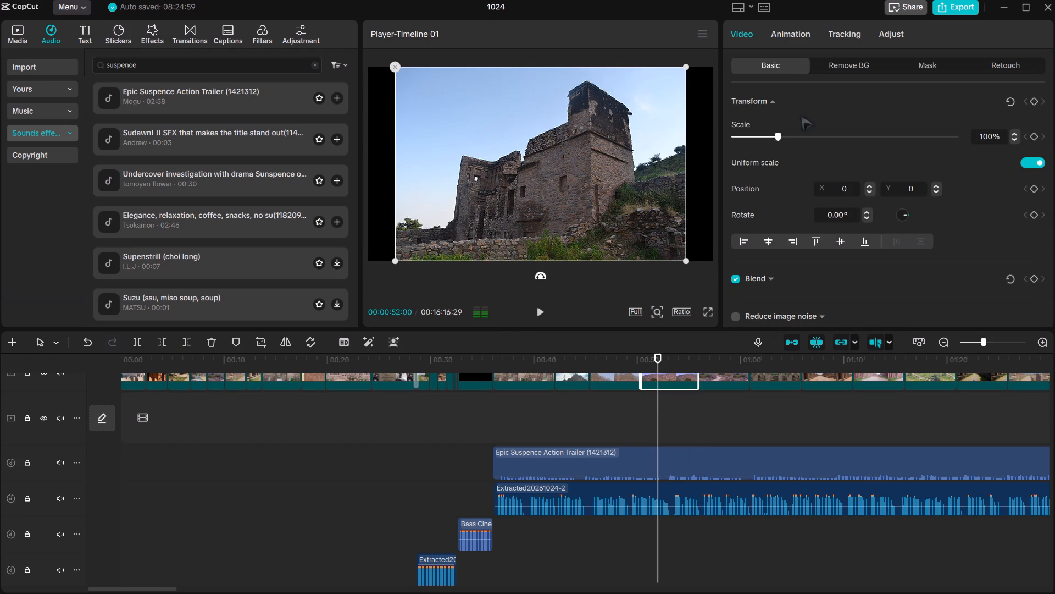
pyautogui.click(1041, 158)
pyautogui.moveTo(774, 135); pyautogui.dragTo(779, 135)
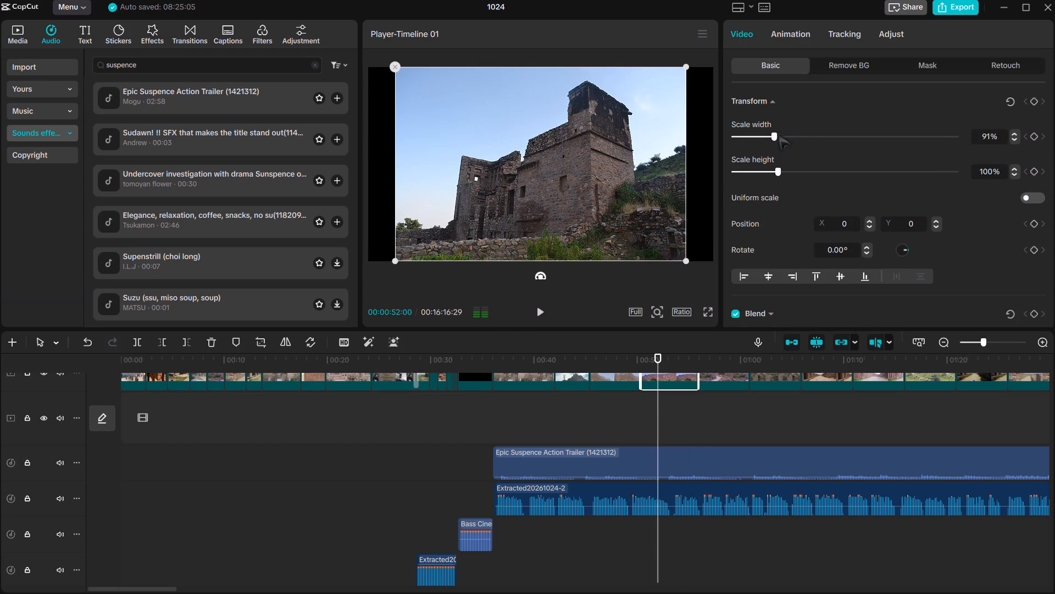
pyautogui.moveTo(779, 135); pyautogui.dragTo(783, 141)
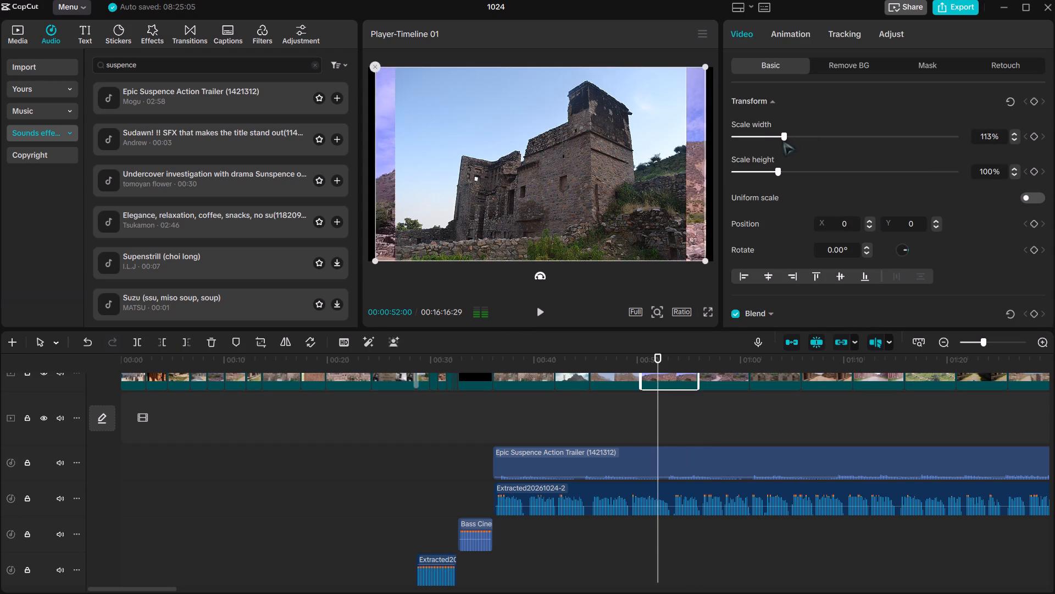
pyautogui.moveTo(783, 141); pyautogui.dragTo(782, 142)
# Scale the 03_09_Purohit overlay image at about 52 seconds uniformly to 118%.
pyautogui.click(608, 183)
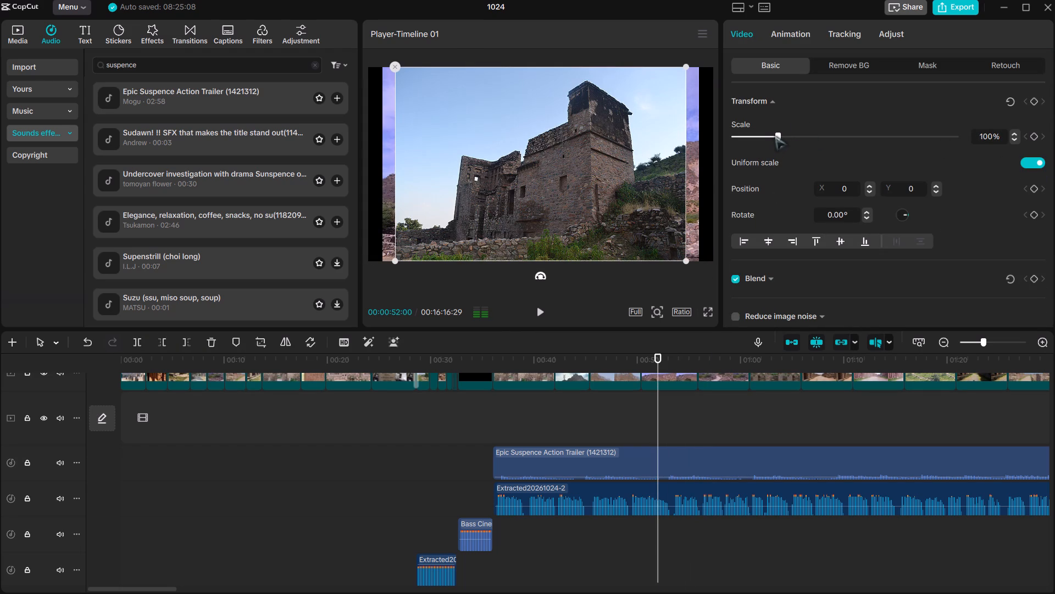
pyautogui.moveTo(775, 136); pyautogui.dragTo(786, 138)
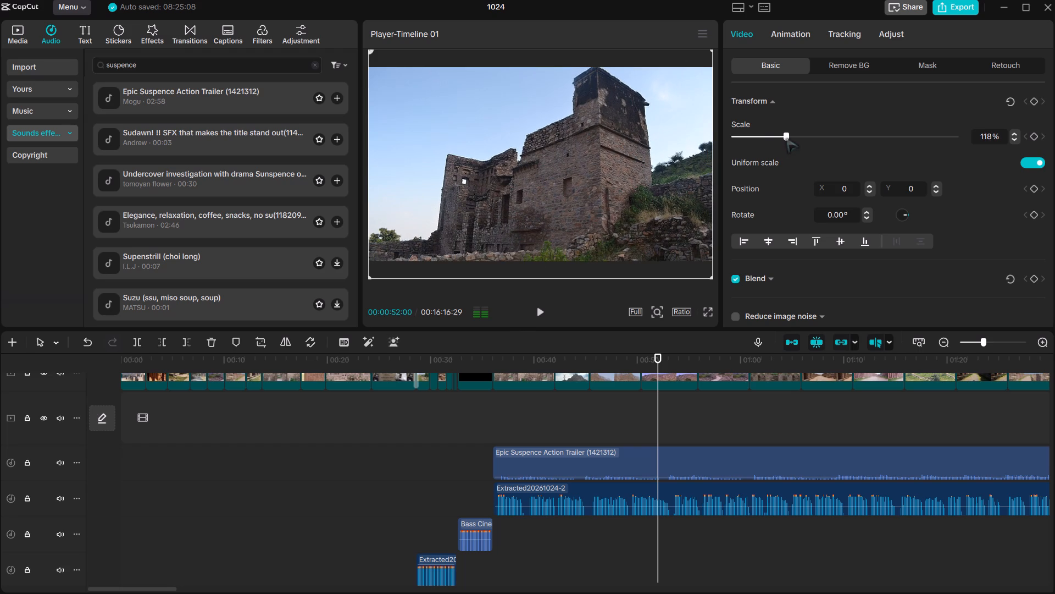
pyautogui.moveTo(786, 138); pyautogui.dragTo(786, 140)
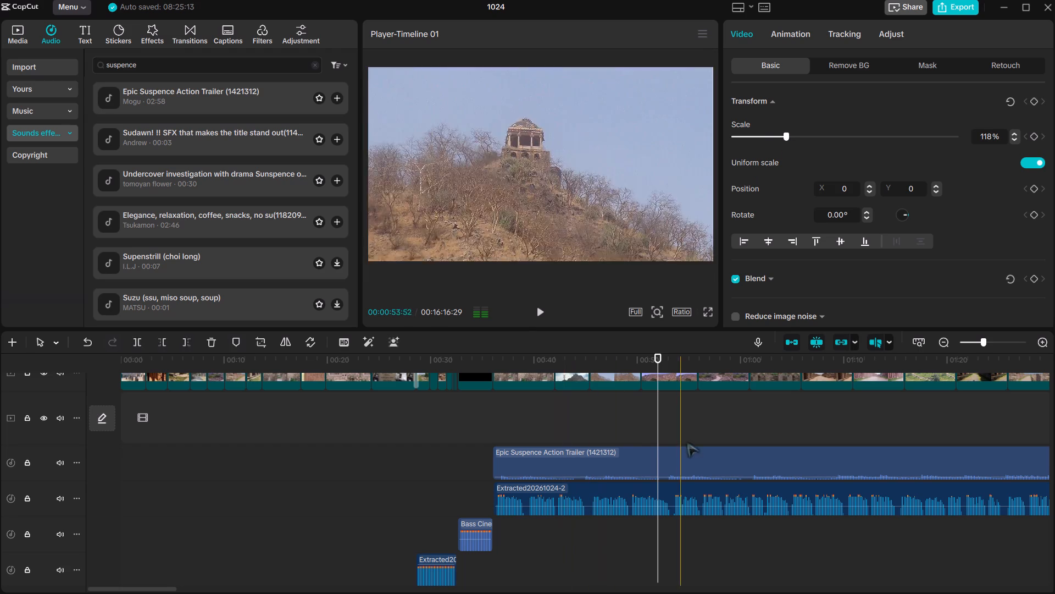
# Delete the "Bhanghar Ka Such" text and the 03_09_Purohit overlay clip above 03_01_Bhangarh.
pyautogui.click(708, 375)
pyautogui.scroll(1, 708, 375)
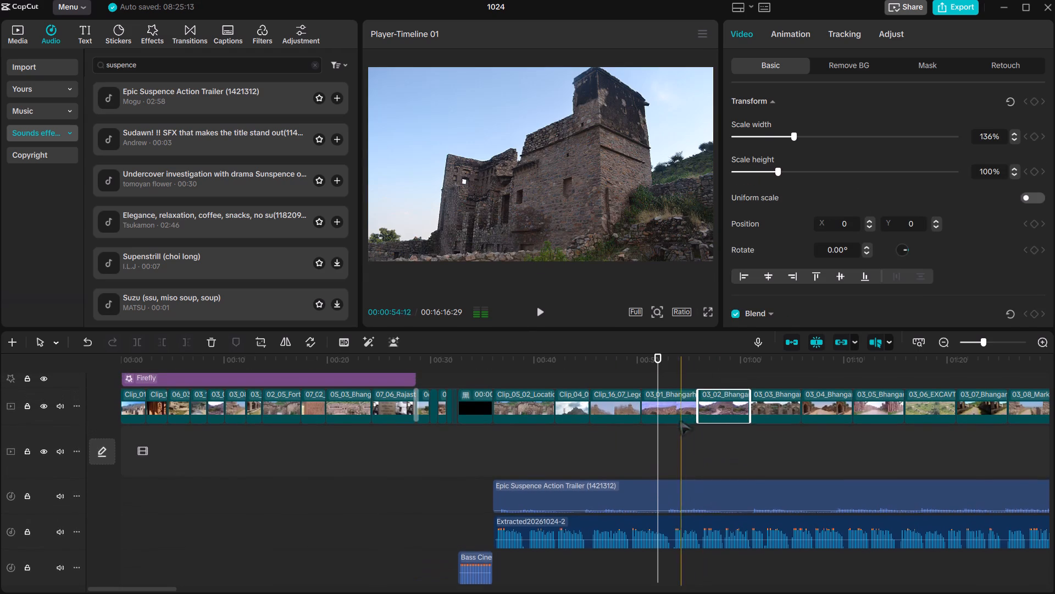
pyautogui.scroll(2, 680, 421)
pyautogui.click(656, 388)
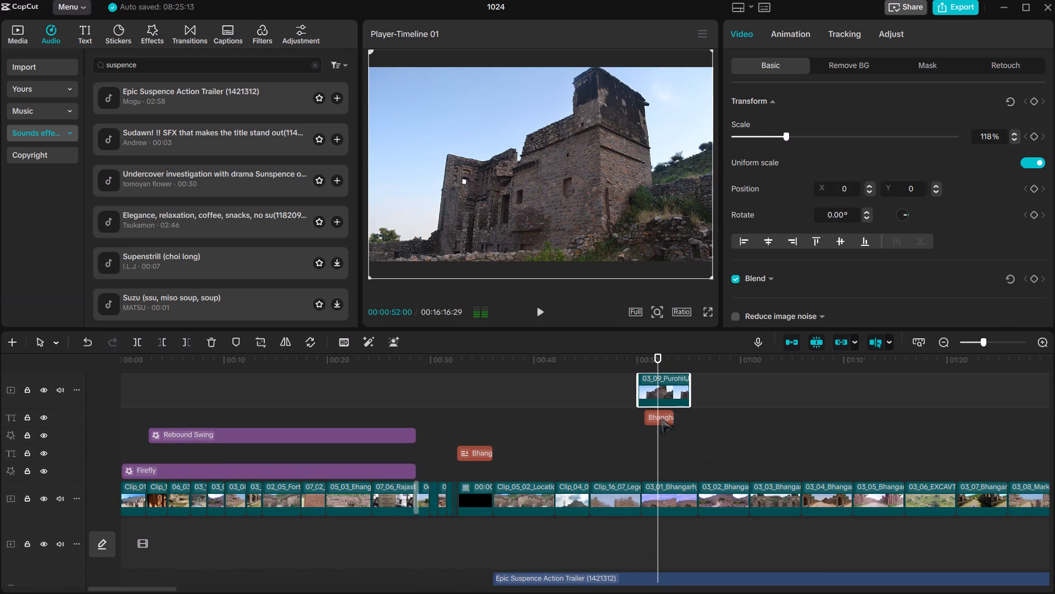
pyautogui.click(660, 419)
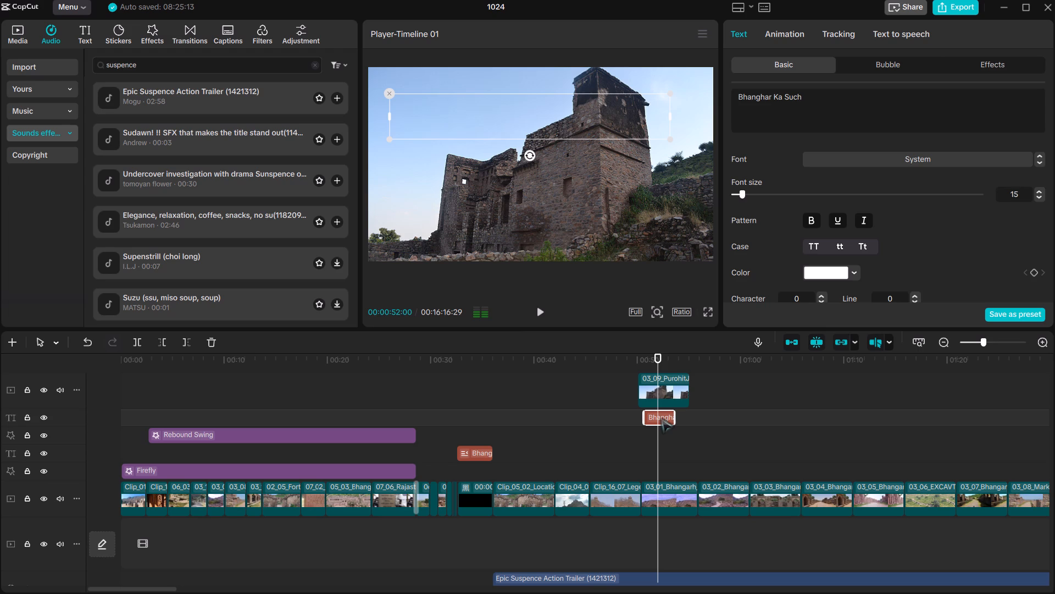
pyautogui.press('Delete')
pyautogui.click(659, 386)
pyautogui.press('Delete')
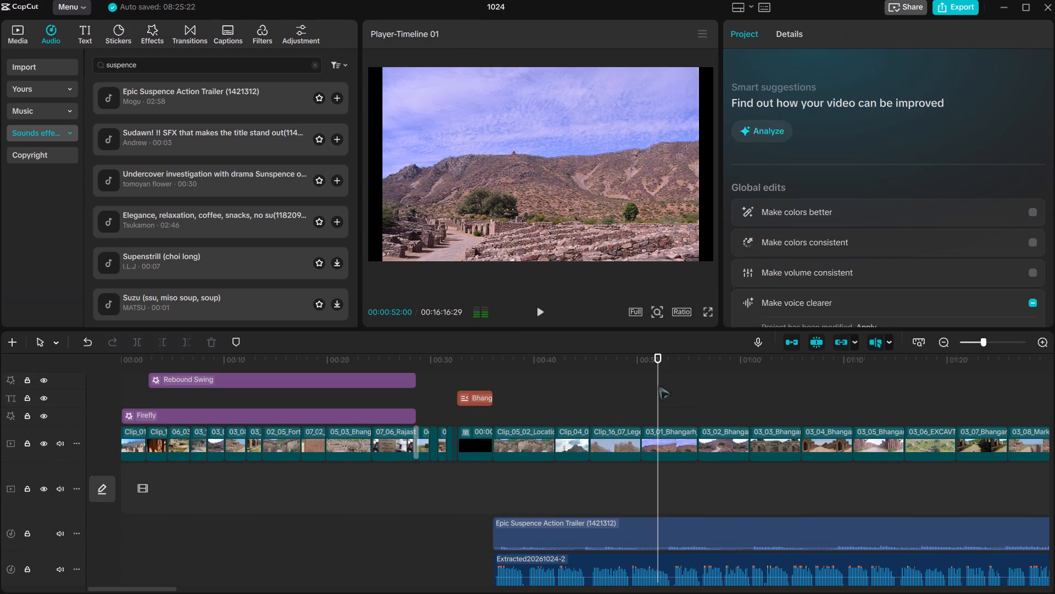
# Set the scale width of clip 03_01_Bhangarh to 121% so it fills the frame.
pyautogui.moveTo(654, 350); pyautogui.dragTo(596, 376)
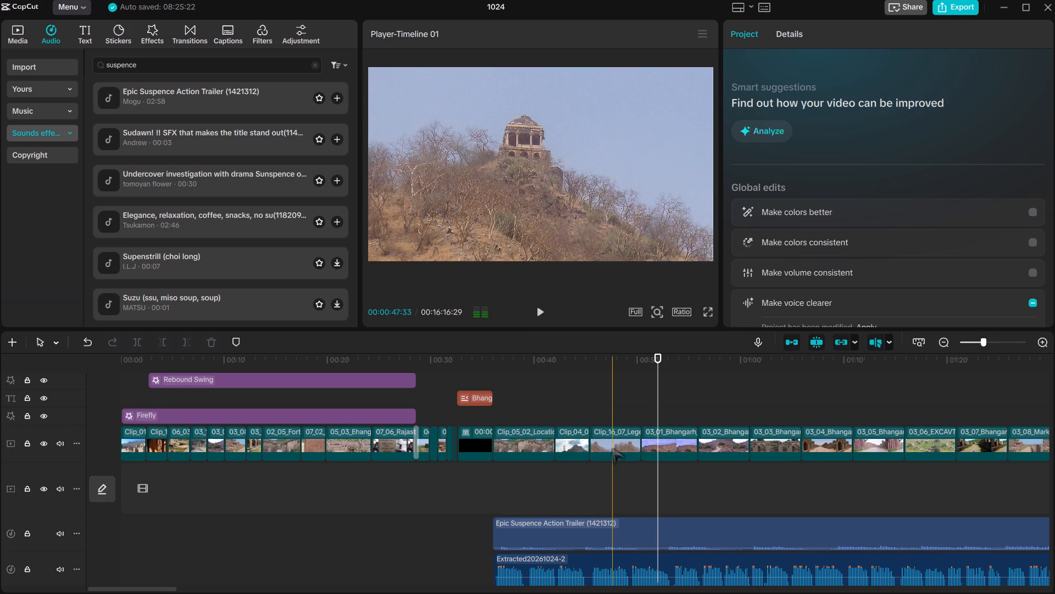
pyautogui.click(653, 447)
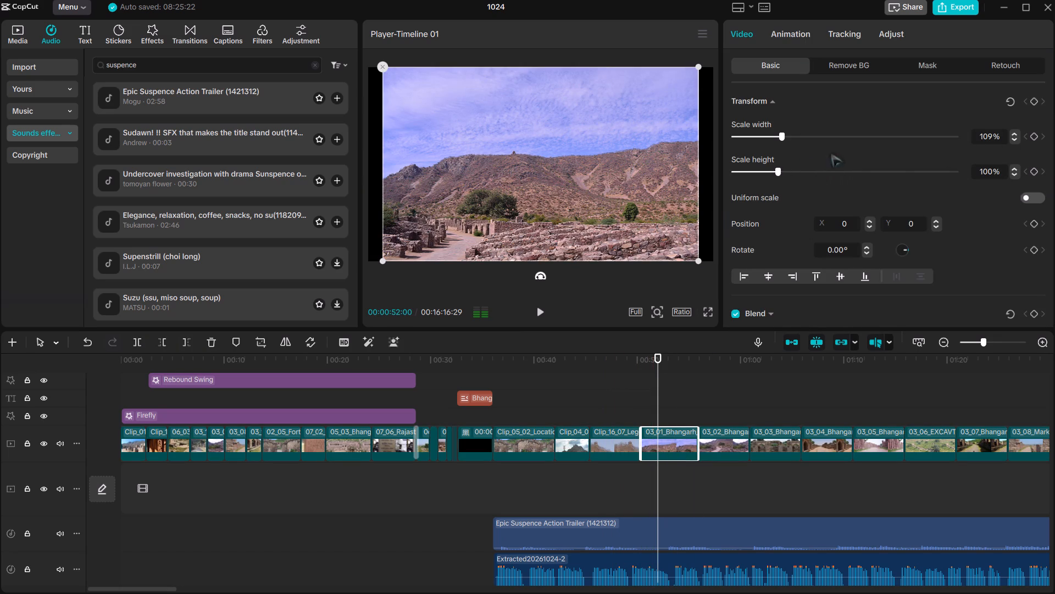
pyautogui.moveTo(784, 135); pyautogui.dragTo(789, 137)
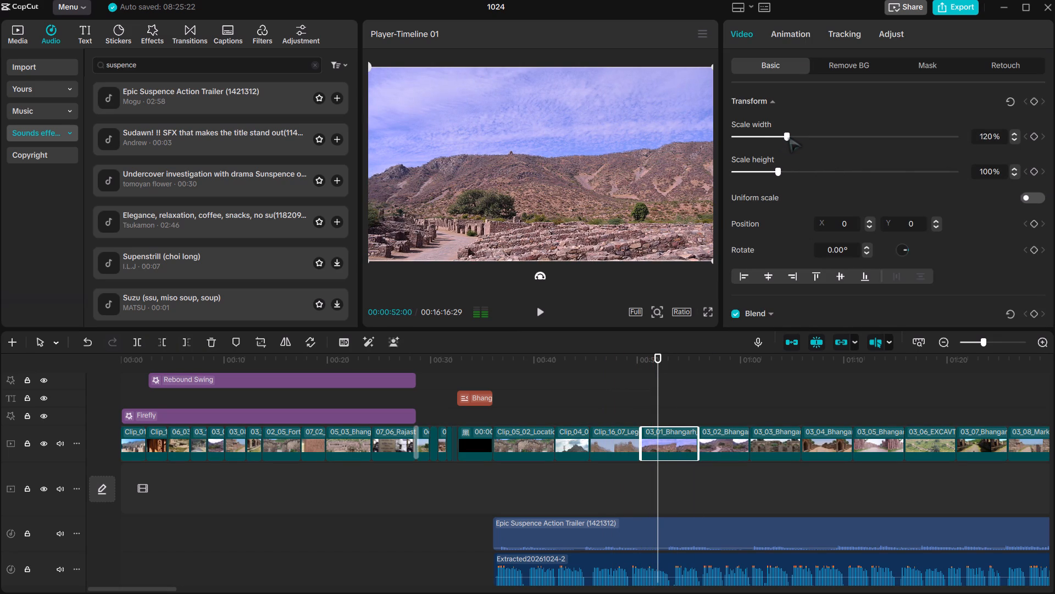
pyautogui.moveTo(789, 137); pyautogui.dragTo(790, 138)
# Turn off uniform scale for clip 03_03_Bhangar and increase its scale width until it fills the frame.
pyautogui.click(708, 442)
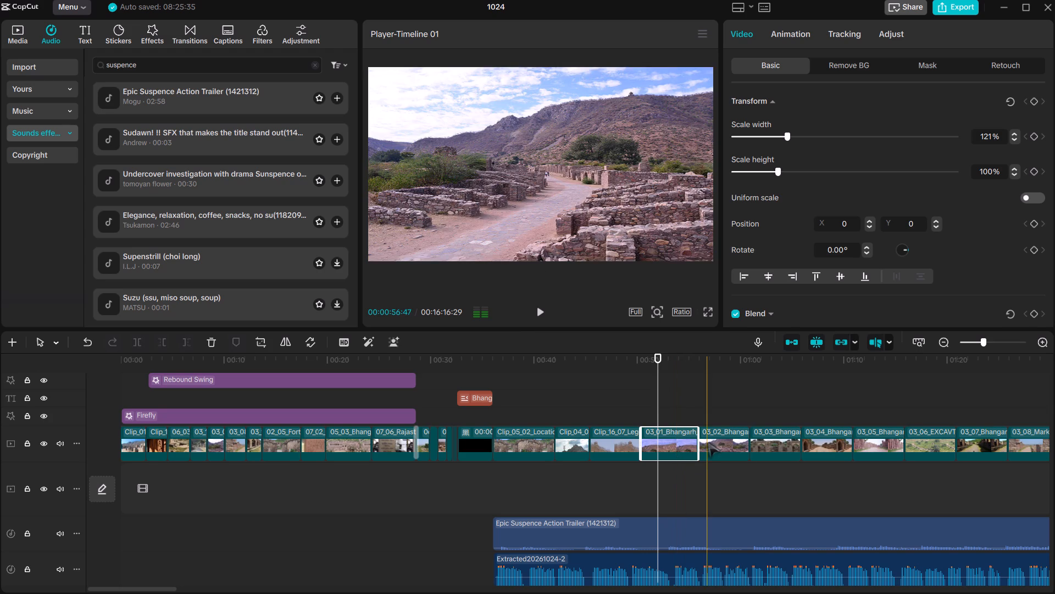
pyautogui.click(763, 438)
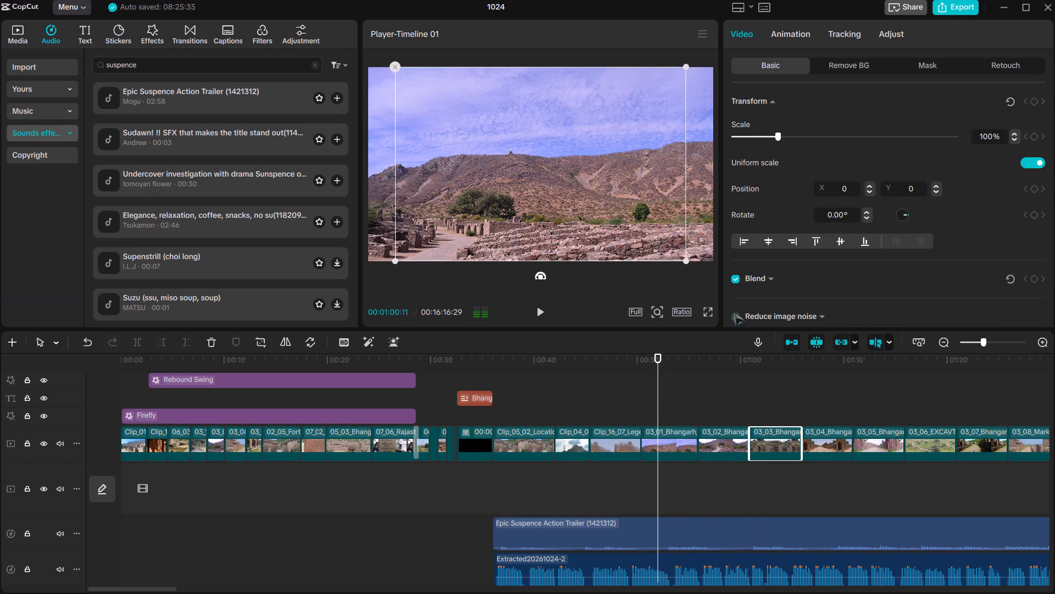
pyautogui.click(1032, 165)
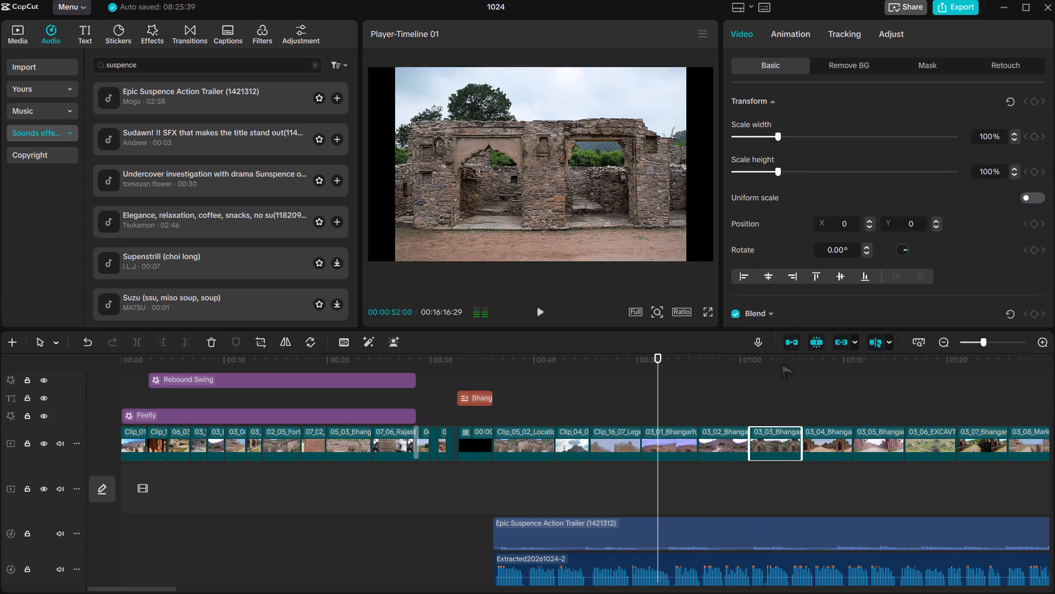
pyautogui.moveTo(702, 353); pyautogui.dragTo(754, 358)
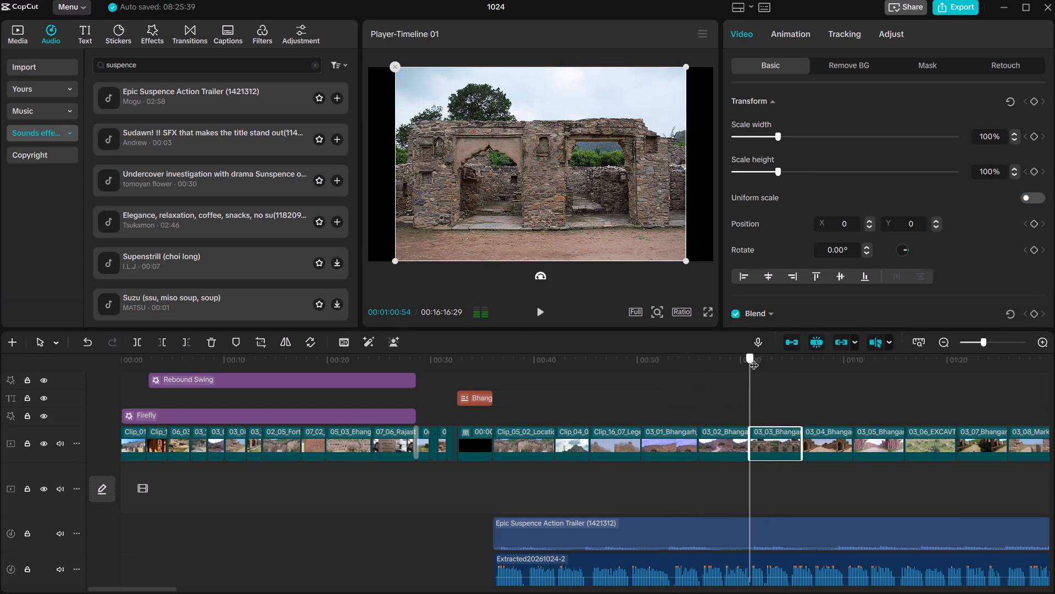
pyautogui.moveTo(754, 358); pyautogui.dragTo(756, 358)
pyautogui.moveTo(773, 133); pyautogui.dragTo(778, 139)
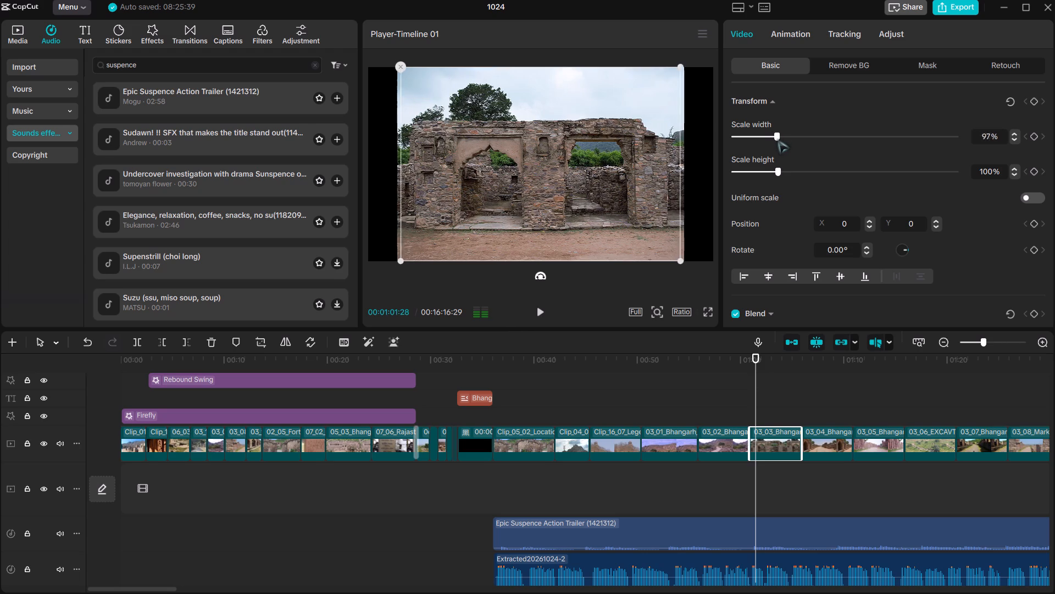
pyautogui.moveTo(778, 139); pyautogui.dragTo(787, 146)
# Turn off uniform scale for clip 03_04_Bhangar and set its scale width to 123% and scale height to 99%.
pyautogui.click(810, 446)
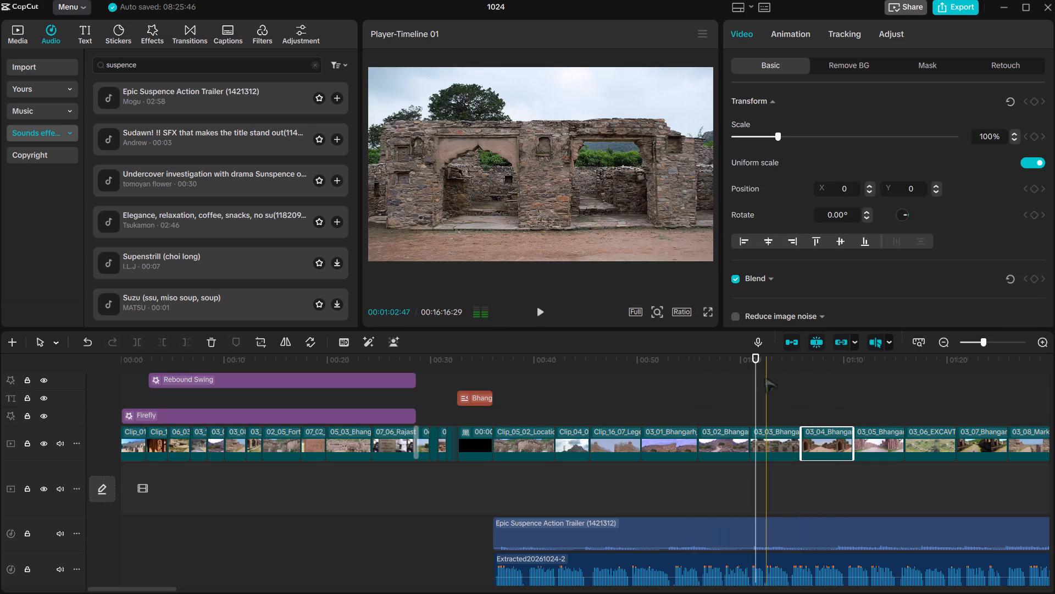
pyautogui.click(816, 360)
pyautogui.click(1032, 163)
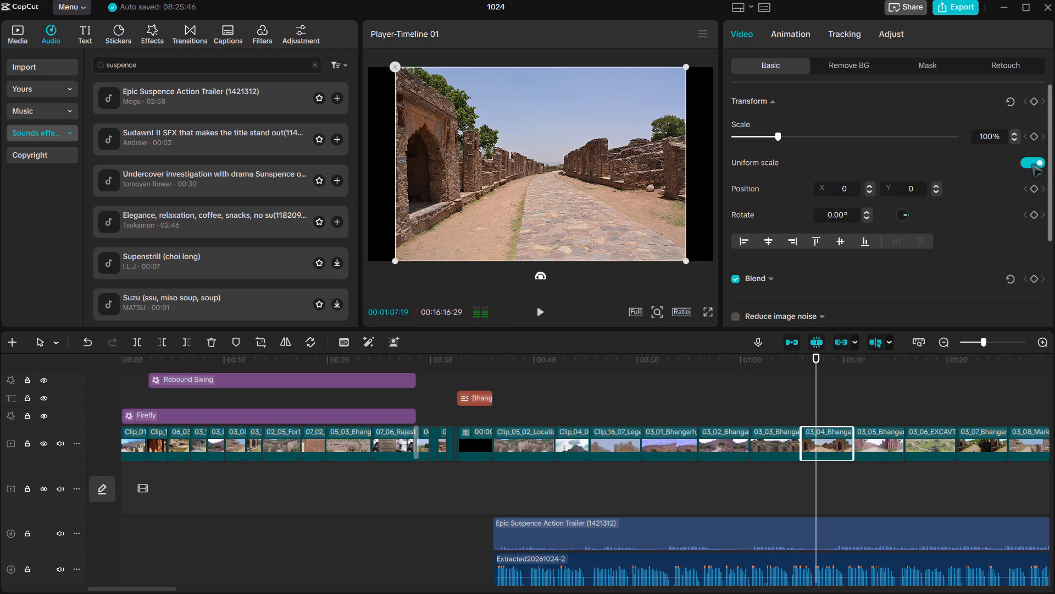
pyautogui.moveTo(782, 135); pyautogui.dragTo(789, 136)
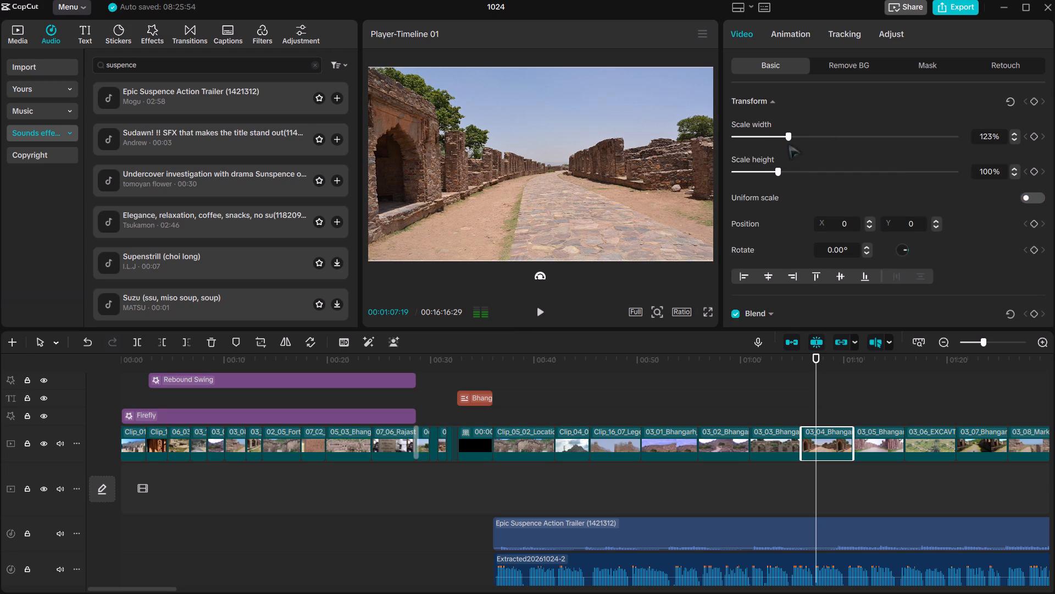
pyautogui.click(777, 172)
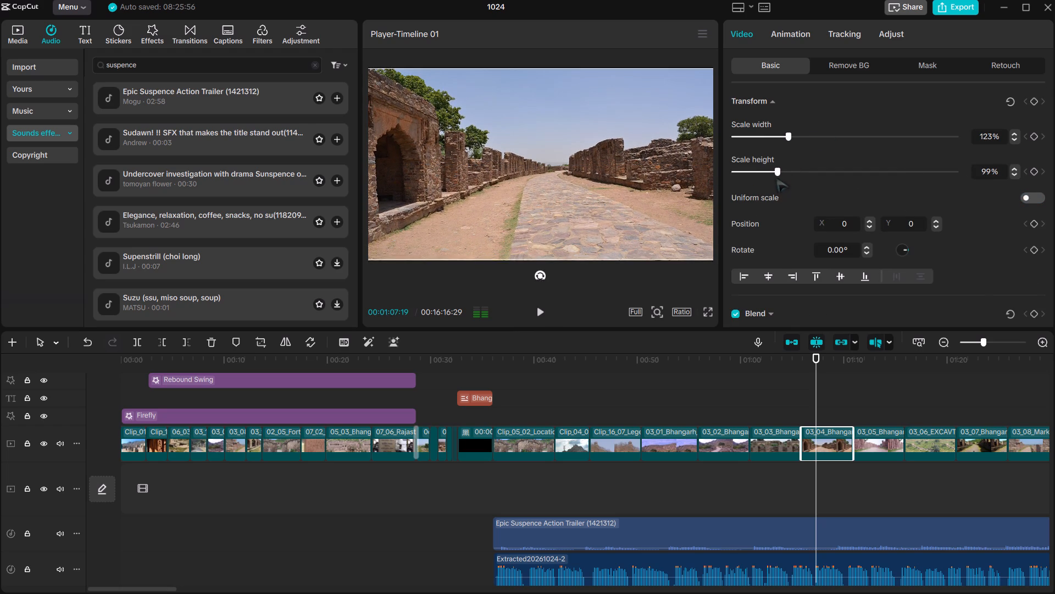
# Turn off uniform scale for clip 03_05_Bhangar and set its scale width to 118% so it fills the frame.
pyautogui.click(860, 433)
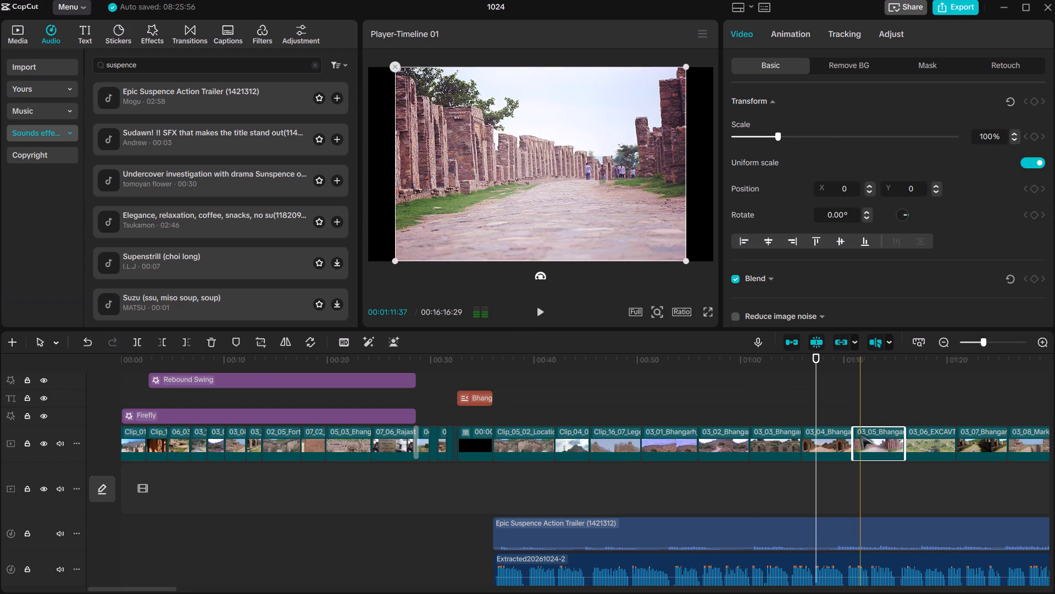
pyautogui.click(854, 369)
pyautogui.click(862, 355)
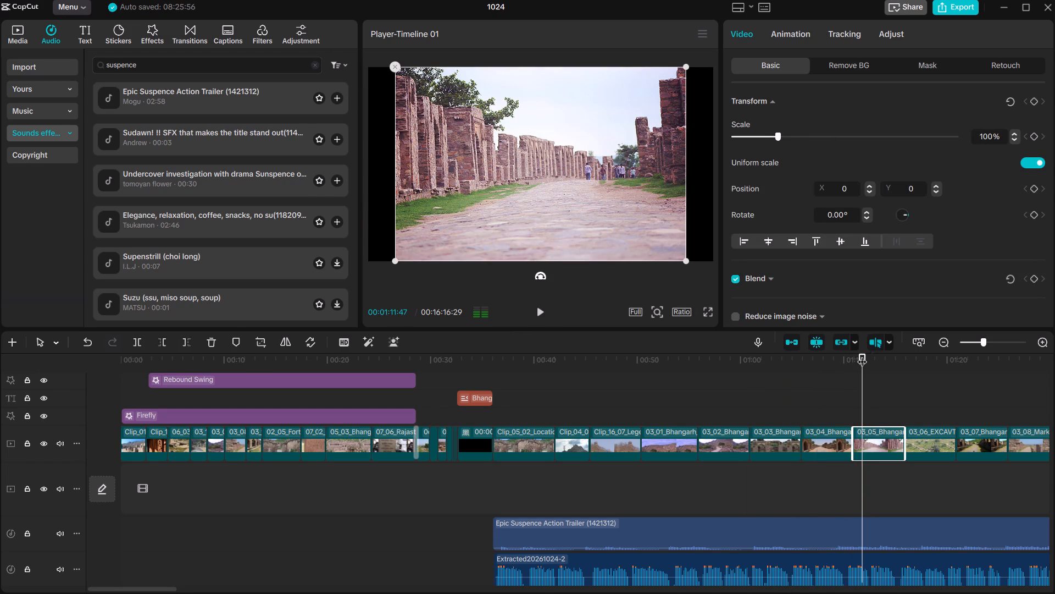
pyautogui.click(1040, 163)
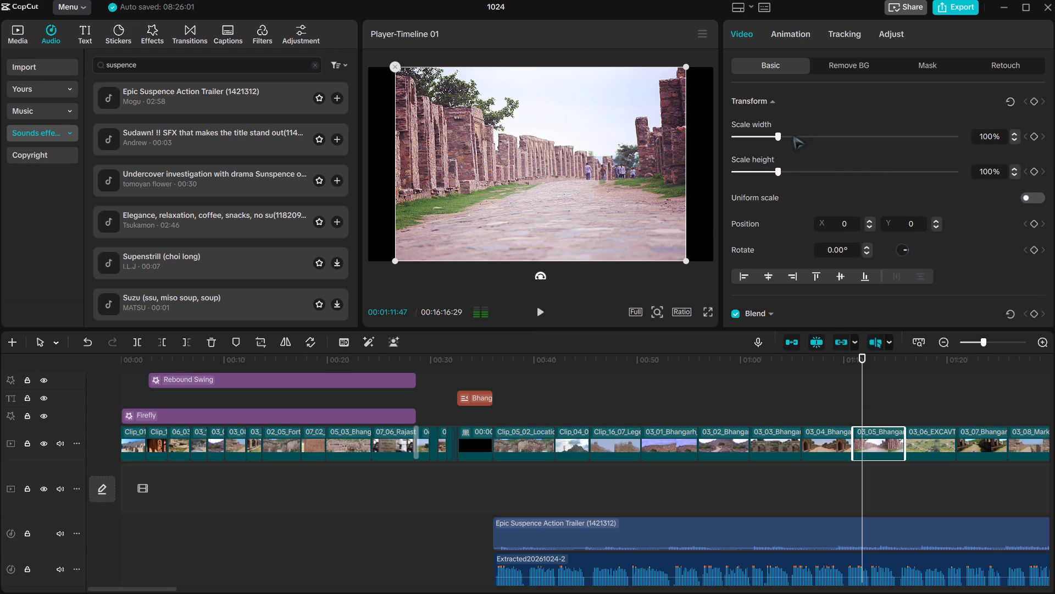
pyautogui.moveTo(786, 135); pyautogui.dragTo(785, 140)
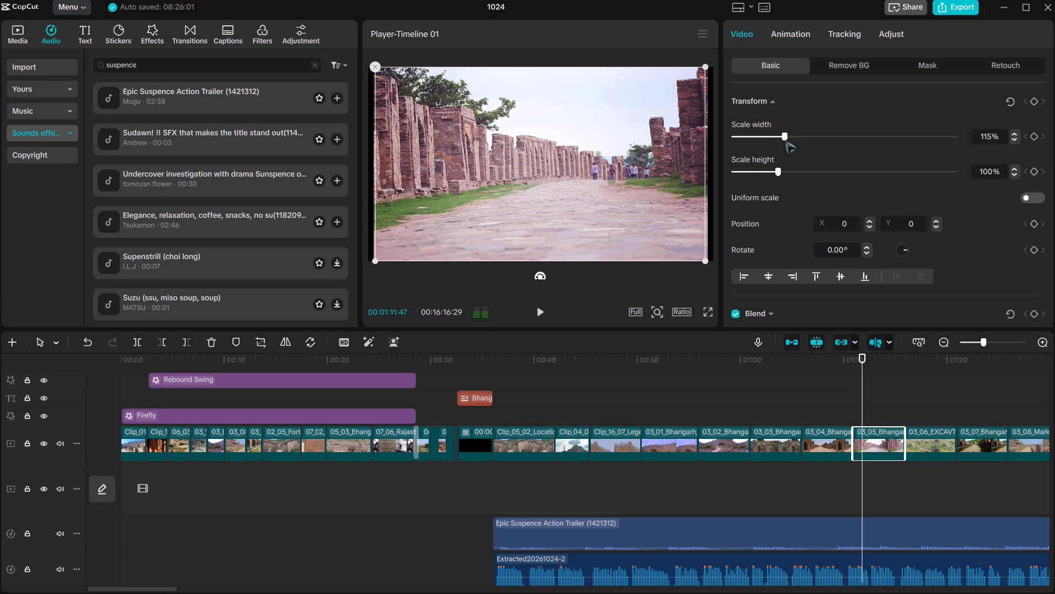
pyautogui.moveTo(785, 140); pyautogui.dragTo(786, 140)
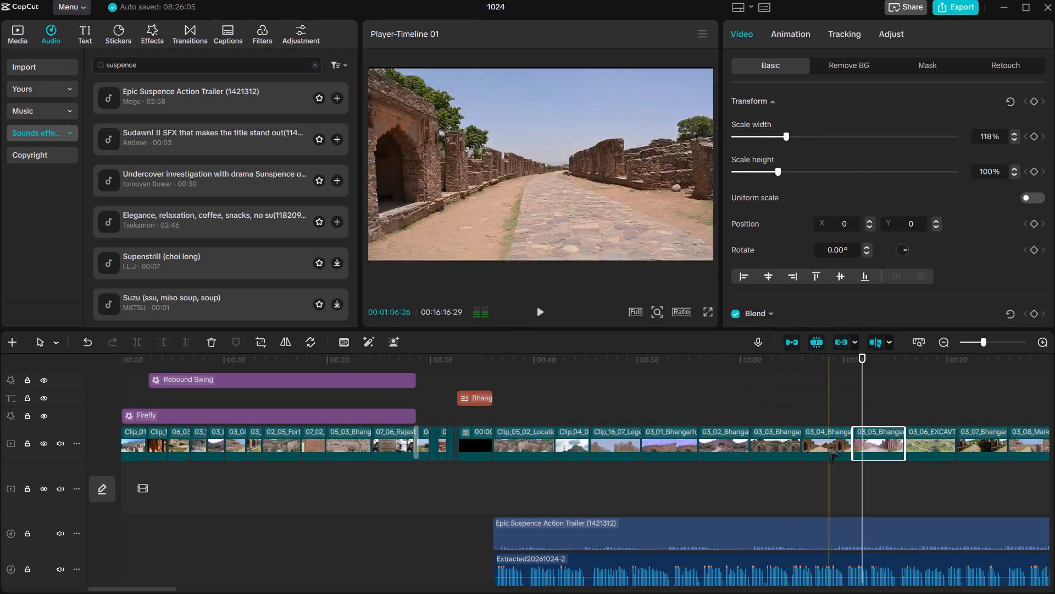
# Turn off uniform scale for clip 03_06_EXCAV and set its scale height to 126% so it fills the frame.
pyautogui.click(913, 436)
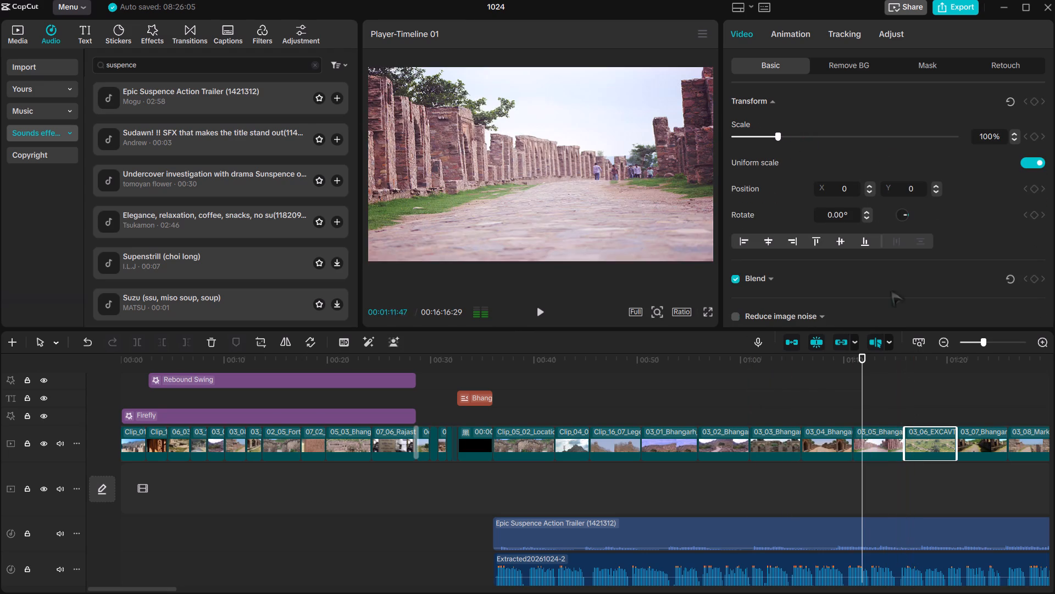
pyautogui.click(906, 363)
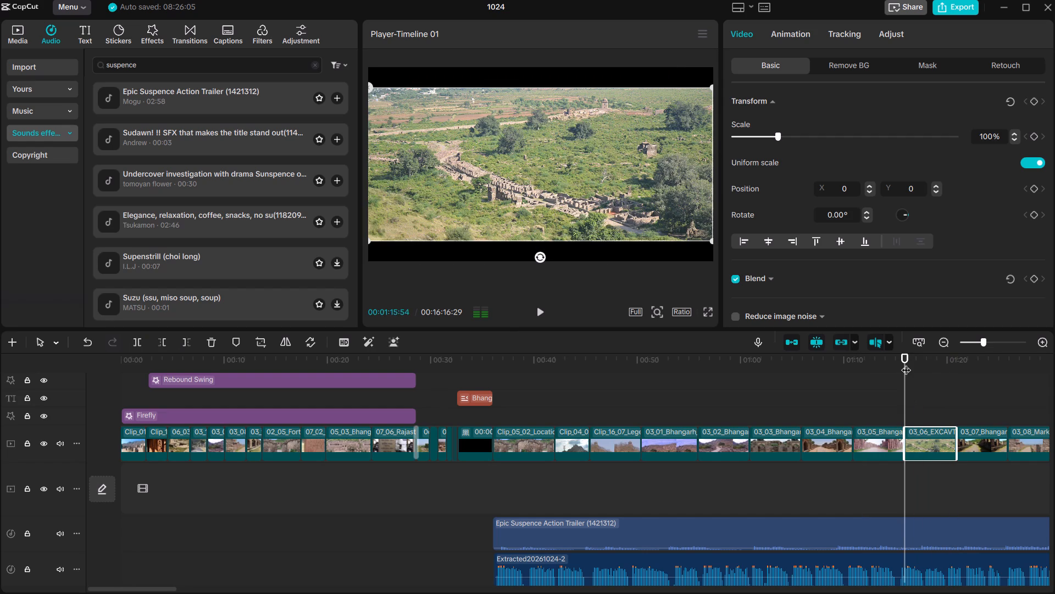
pyautogui.click(1029, 158)
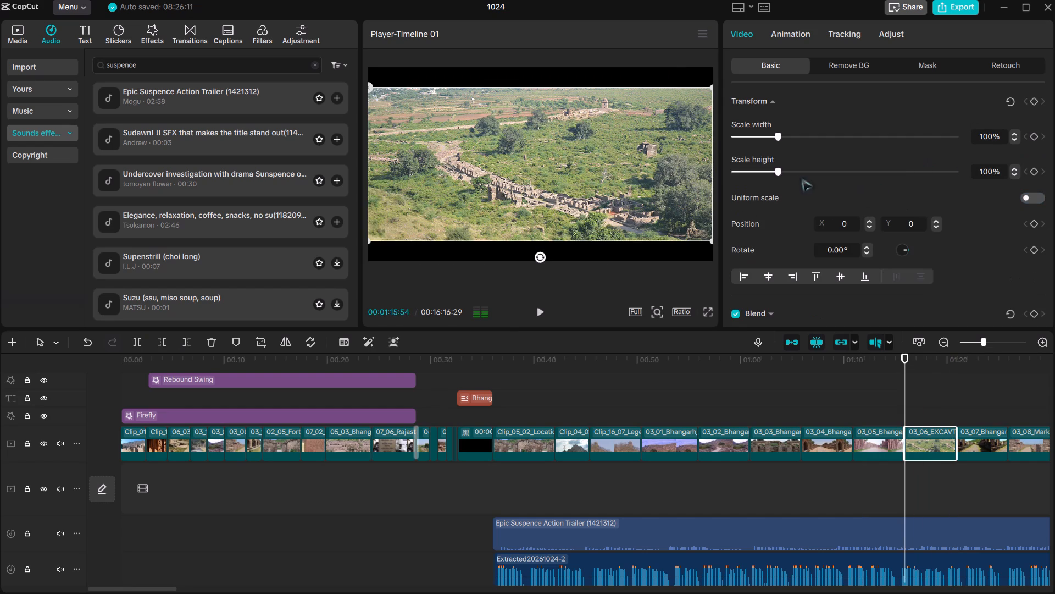
pyautogui.moveTo(778, 173); pyautogui.dragTo(785, 181)
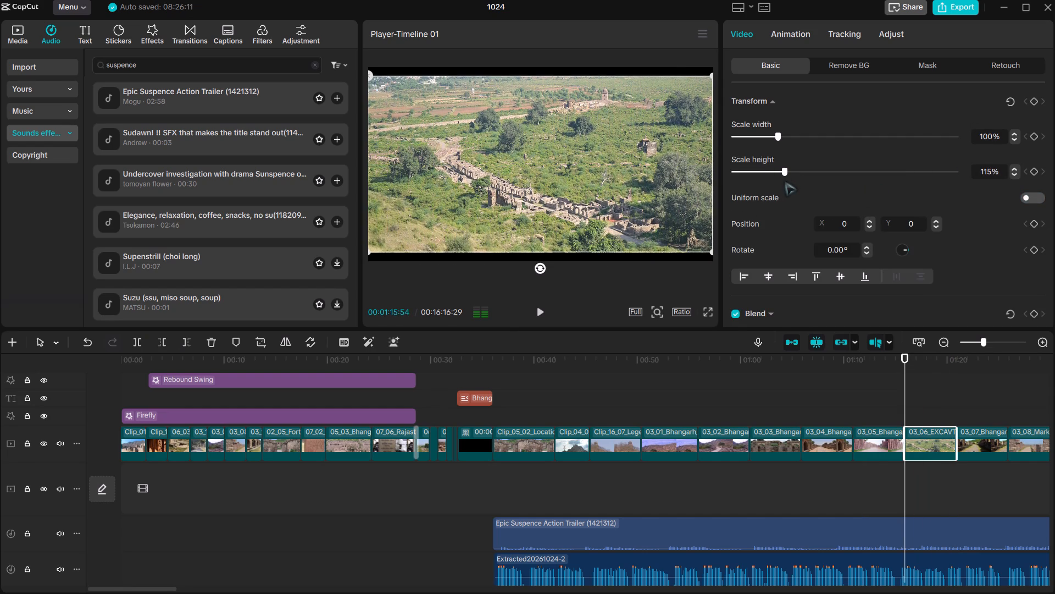
pyautogui.moveTo(785, 181); pyautogui.dragTo(785, 186)
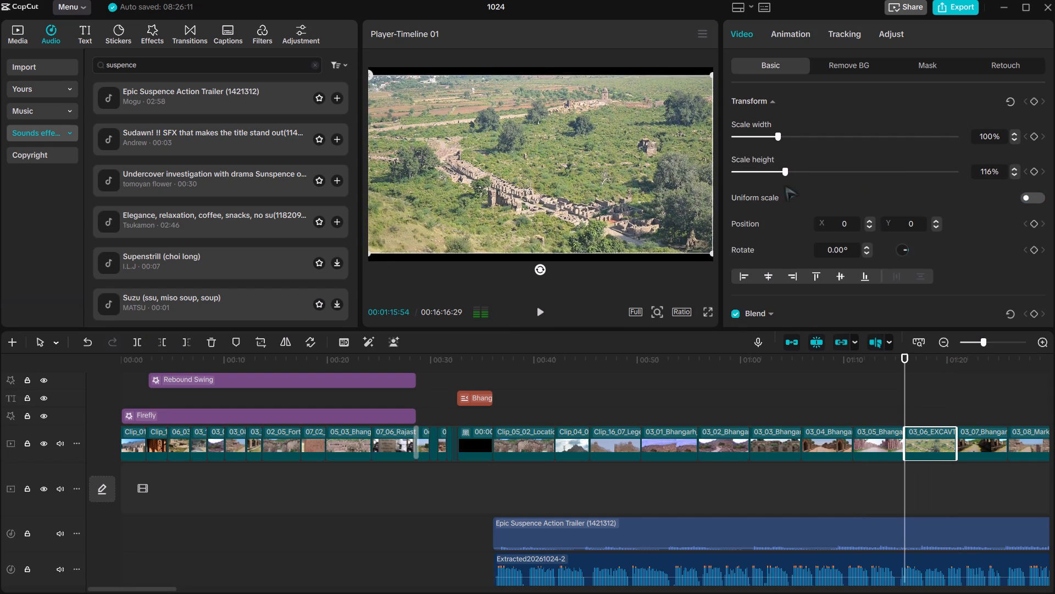
pyautogui.moveTo(785, 186); pyautogui.dragTo(790, 186)
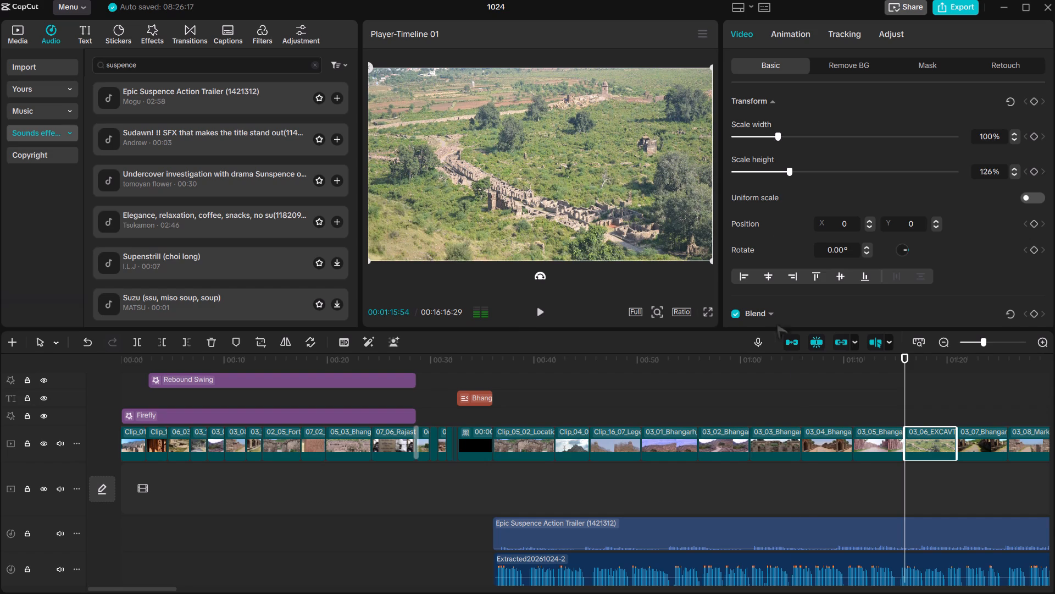
# Turn off uniform scale for clip 03_07_Bhangar and set its scale width to 134%.
pyautogui.click(968, 448)
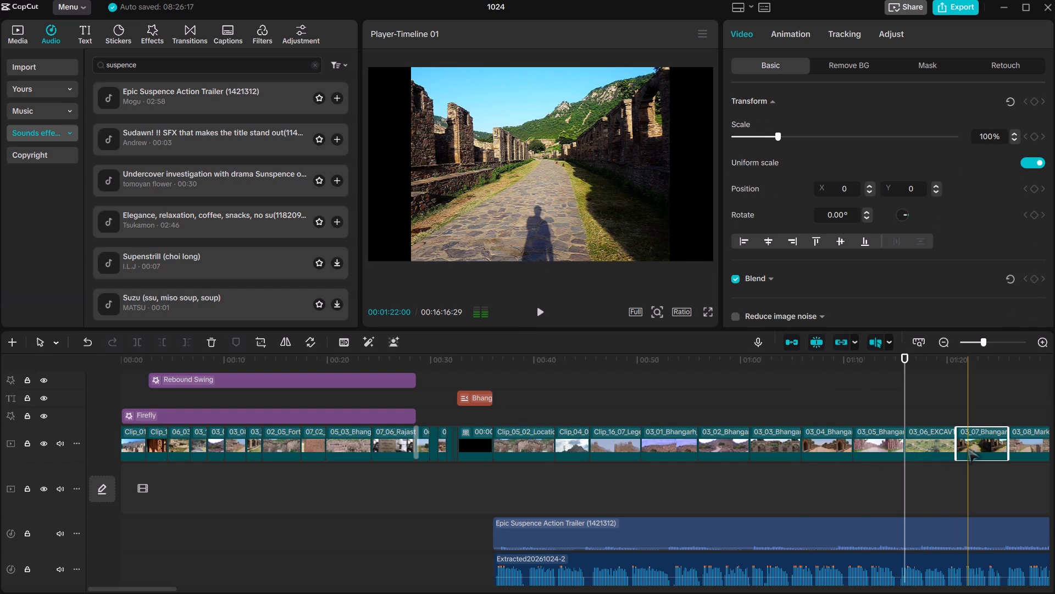
pyautogui.click(975, 363)
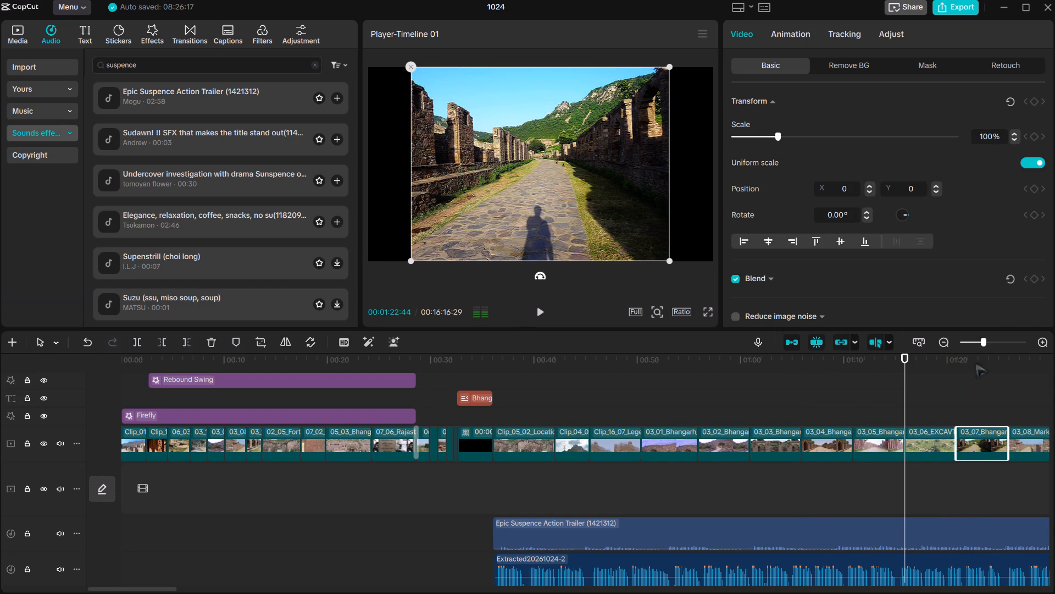
pyautogui.click(1031, 158)
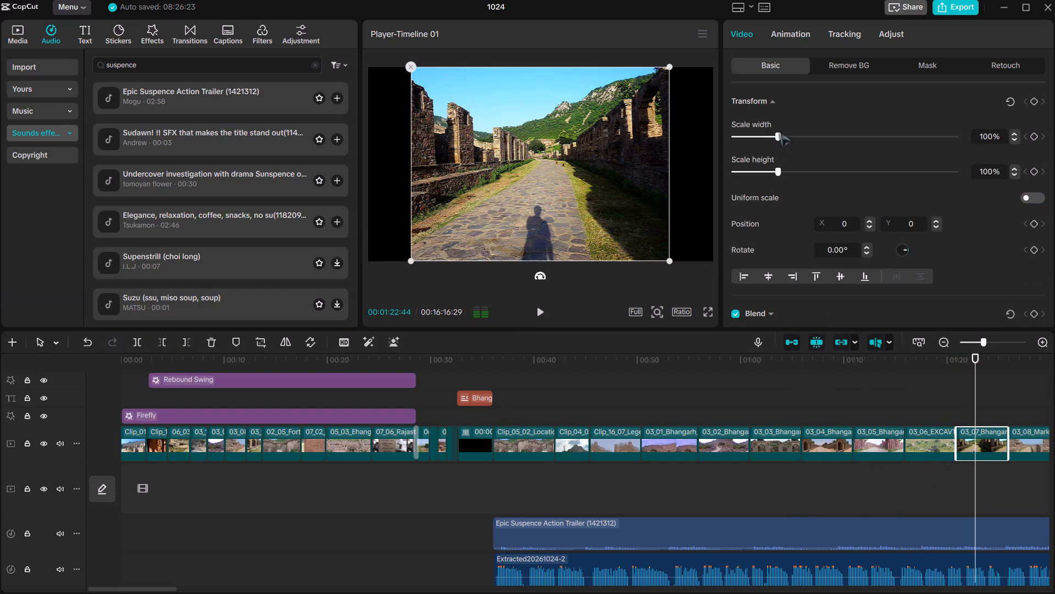
pyautogui.moveTo(776, 131); pyautogui.dragTo(785, 145)
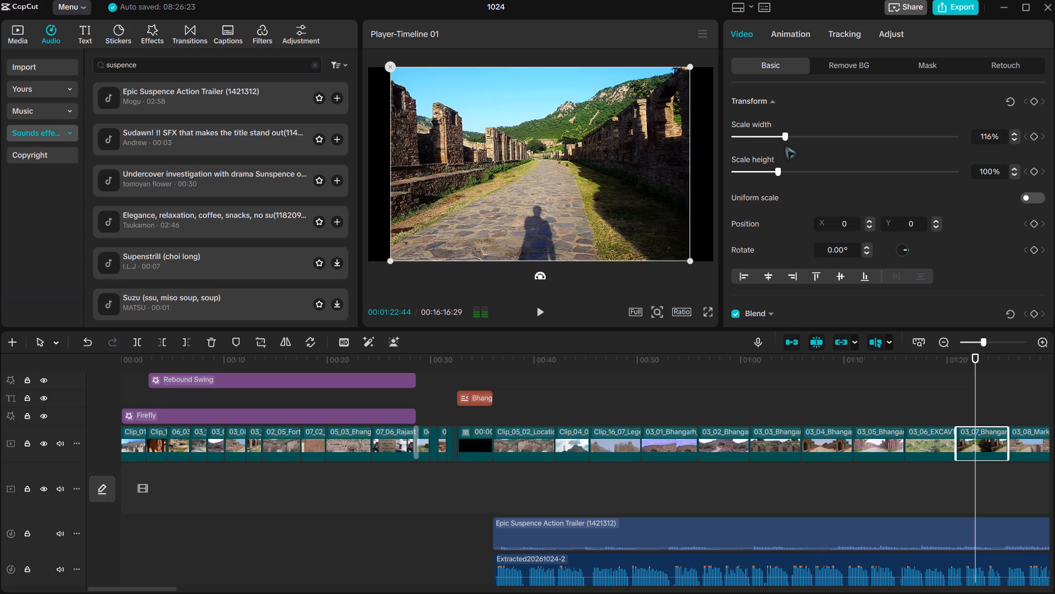
pyautogui.moveTo(785, 145); pyautogui.dragTo(790, 158)
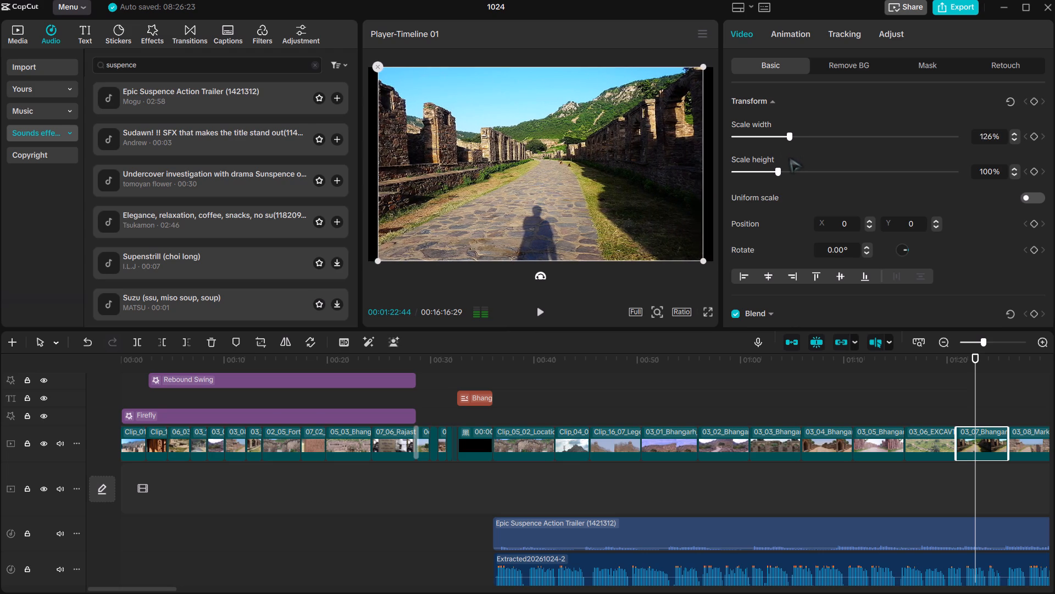
pyautogui.moveTo(790, 158); pyautogui.dragTo(793, 158)
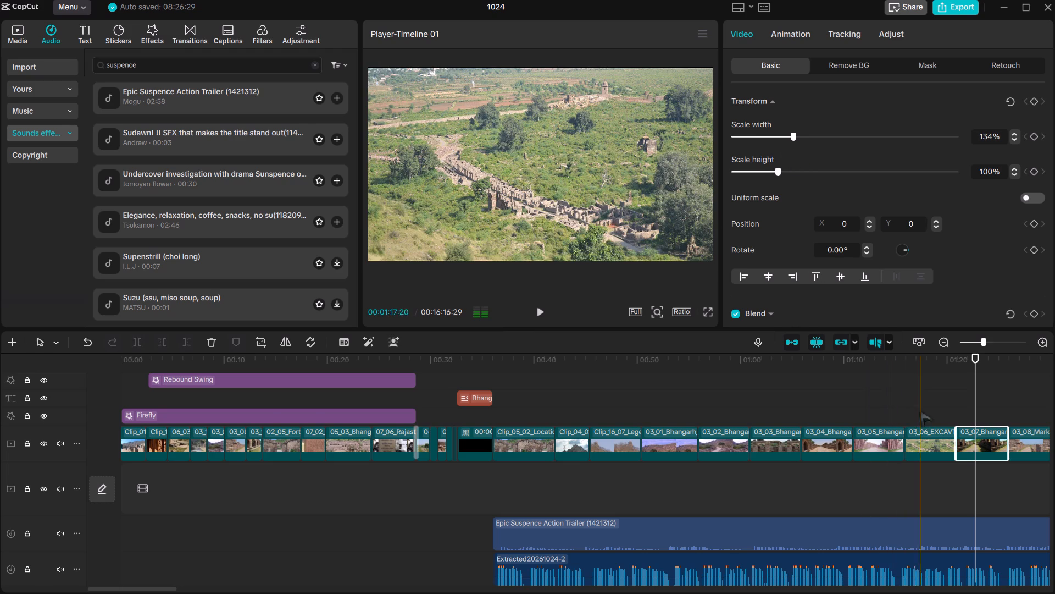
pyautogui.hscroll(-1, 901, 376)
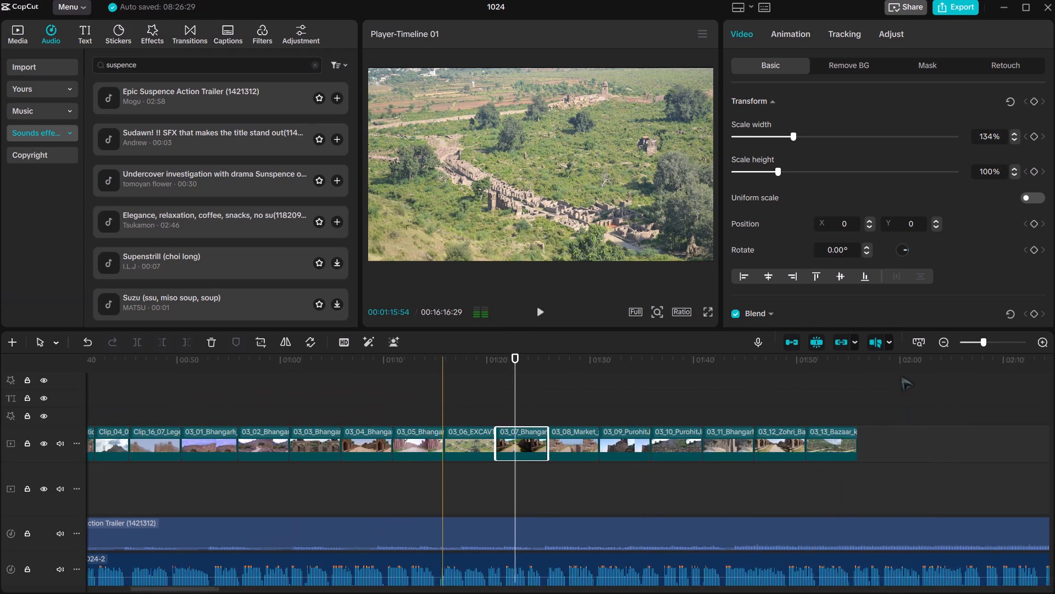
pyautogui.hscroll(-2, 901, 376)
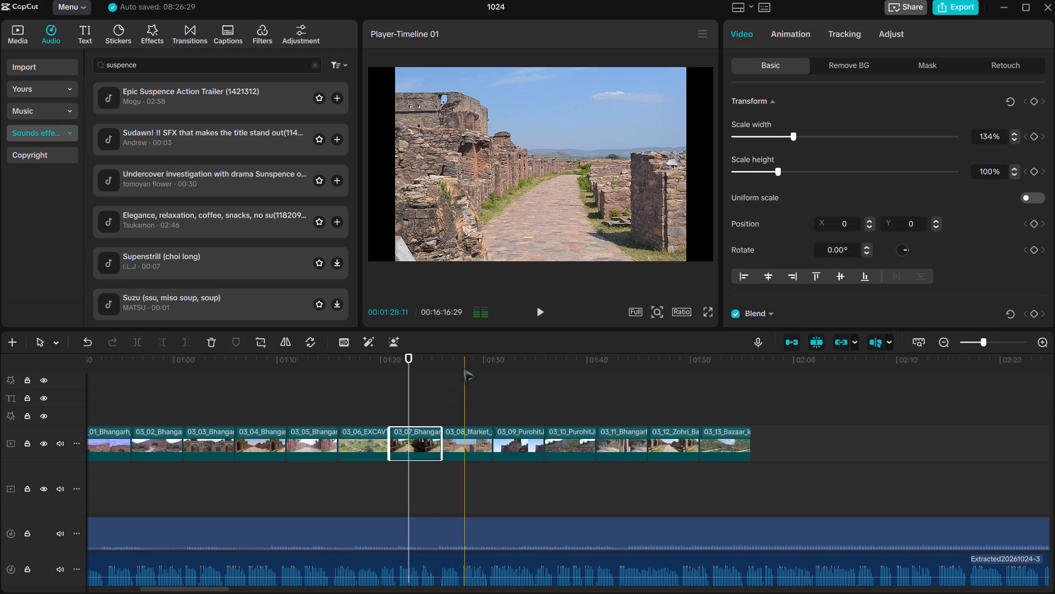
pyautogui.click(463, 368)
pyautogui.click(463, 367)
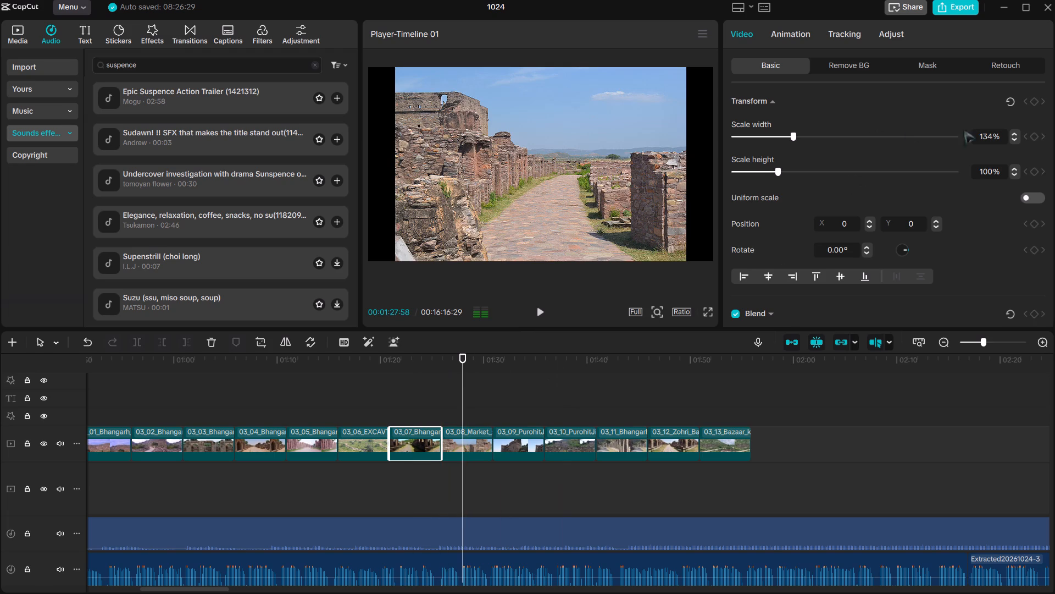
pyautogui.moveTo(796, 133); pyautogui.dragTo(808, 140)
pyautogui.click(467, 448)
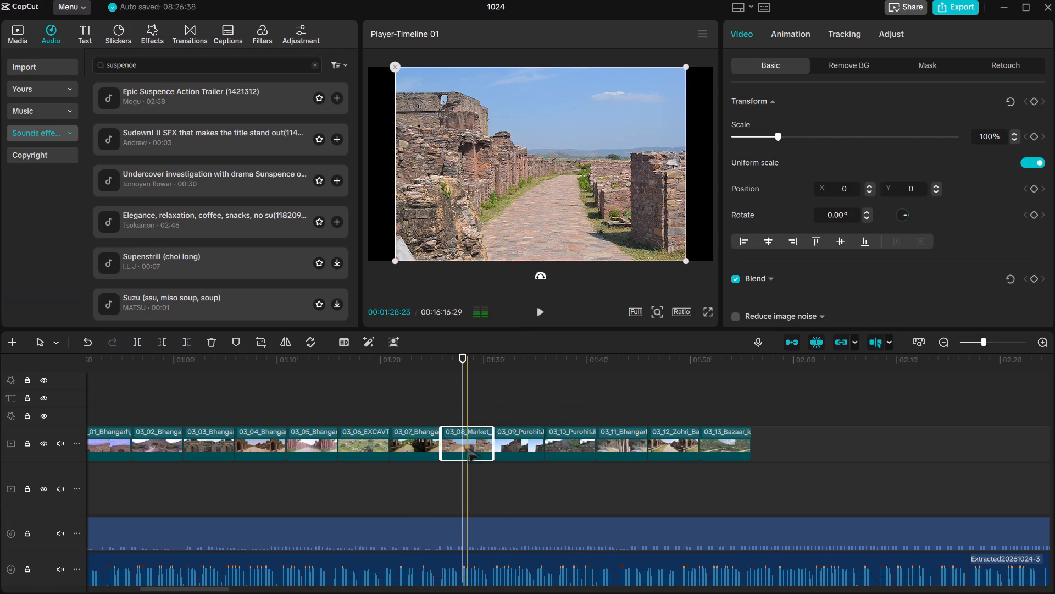
# Set the scale width of clip 03_07_Bhangar to 132%, checking the fit with the playhead on that clip.
pyautogui.click(407, 443)
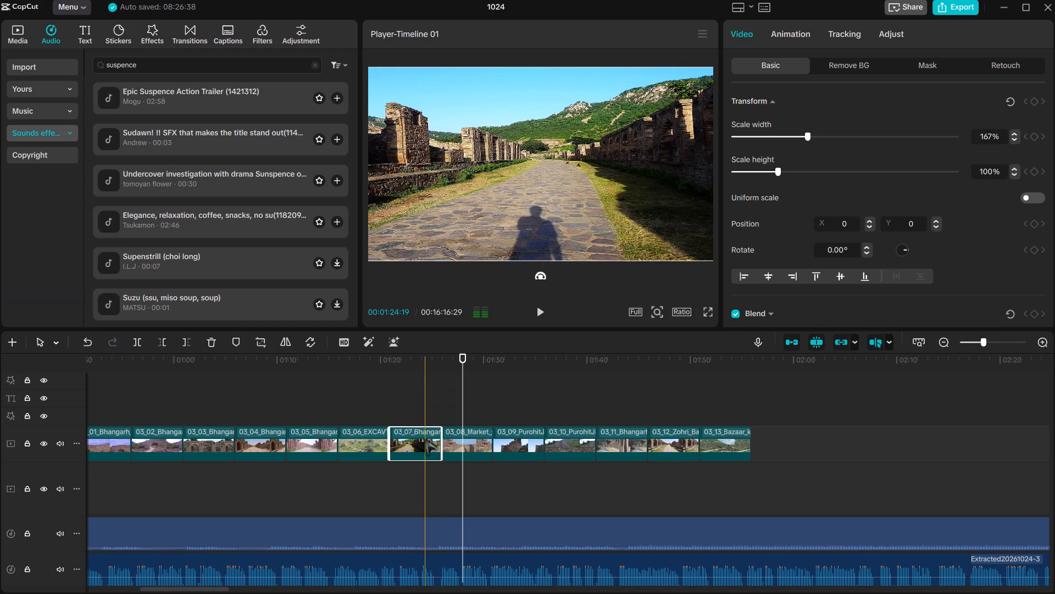
pyautogui.click(425, 440)
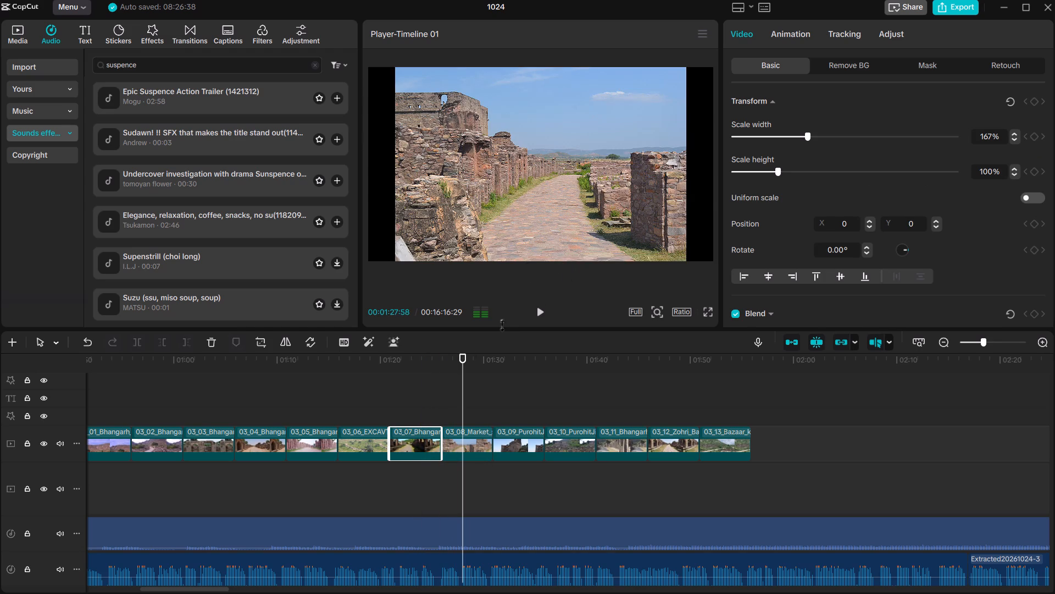
pyautogui.click(414, 365)
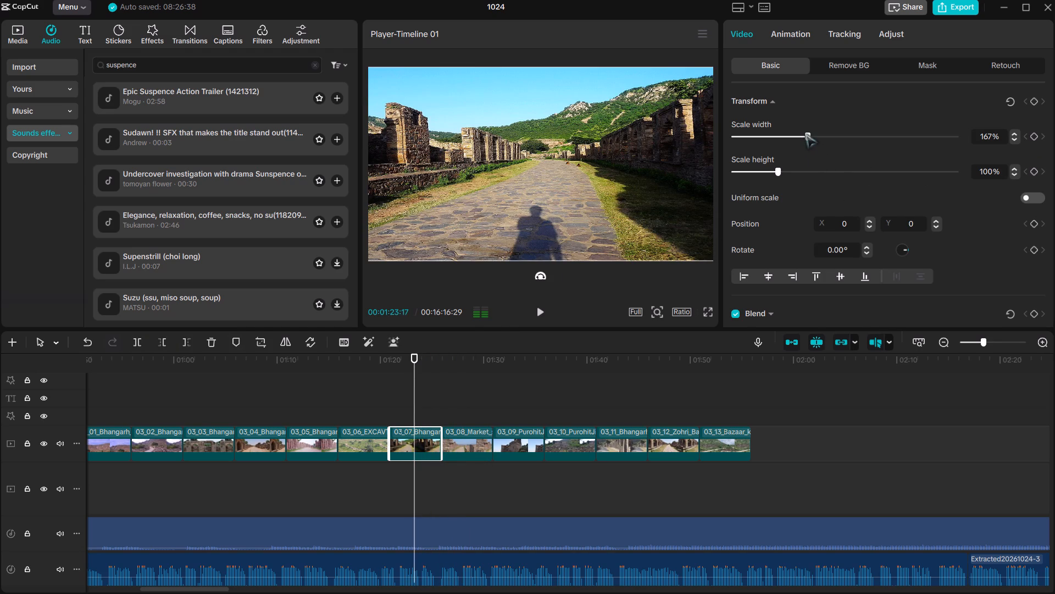
pyautogui.moveTo(806, 134); pyautogui.dragTo(793, 174)
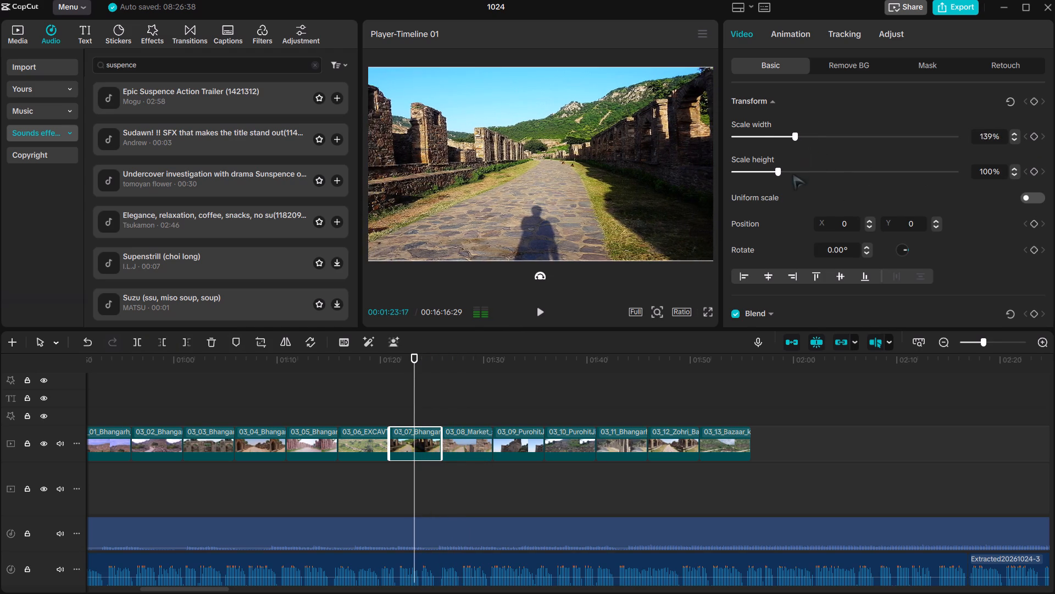
pyautogui.moveTo(793, 174); pyautogui.dragTo(792, 184)
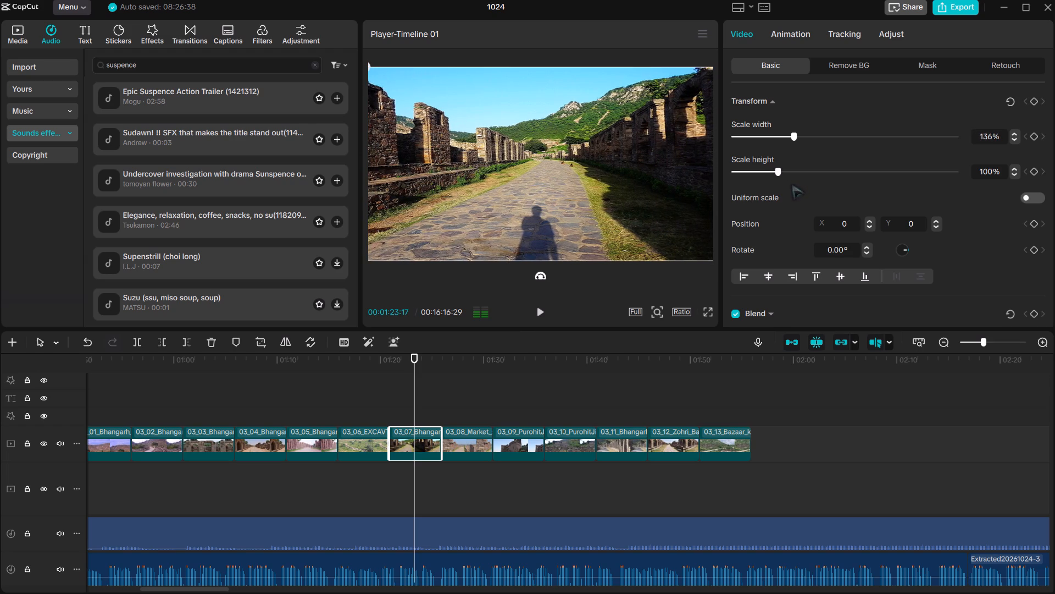
pyautogui.moveTo(792, 184); pyautogui.dragTo(790, 186)
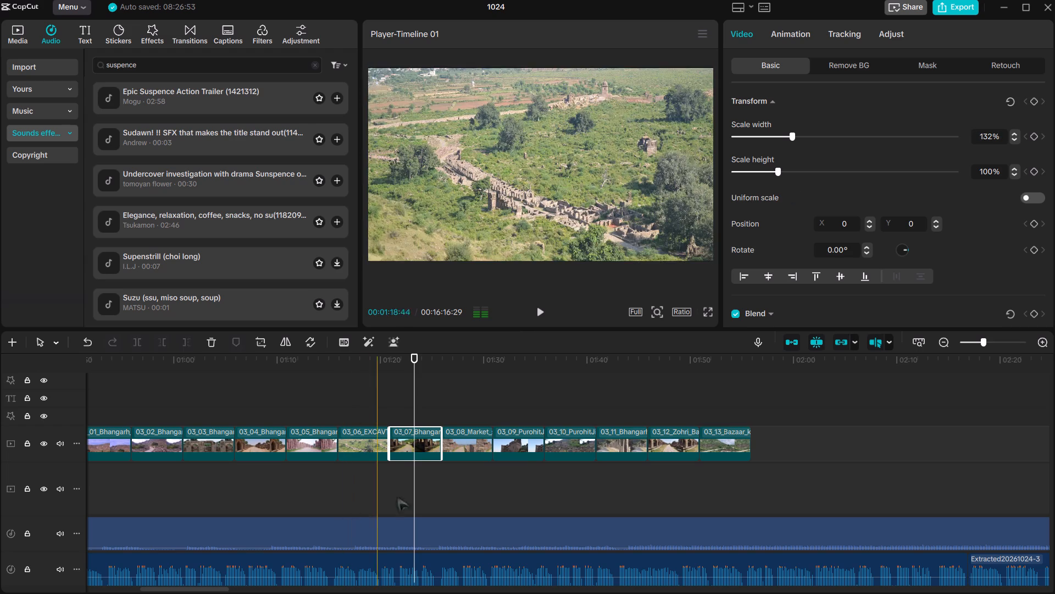
# Turn off uniform scale for clip 03_08_Market and set its scale width to 121% so it fills the frame.
pyautogui.click(463, 397)
pyautogui.click(463, 379)
pyautogui.click(473, 362)
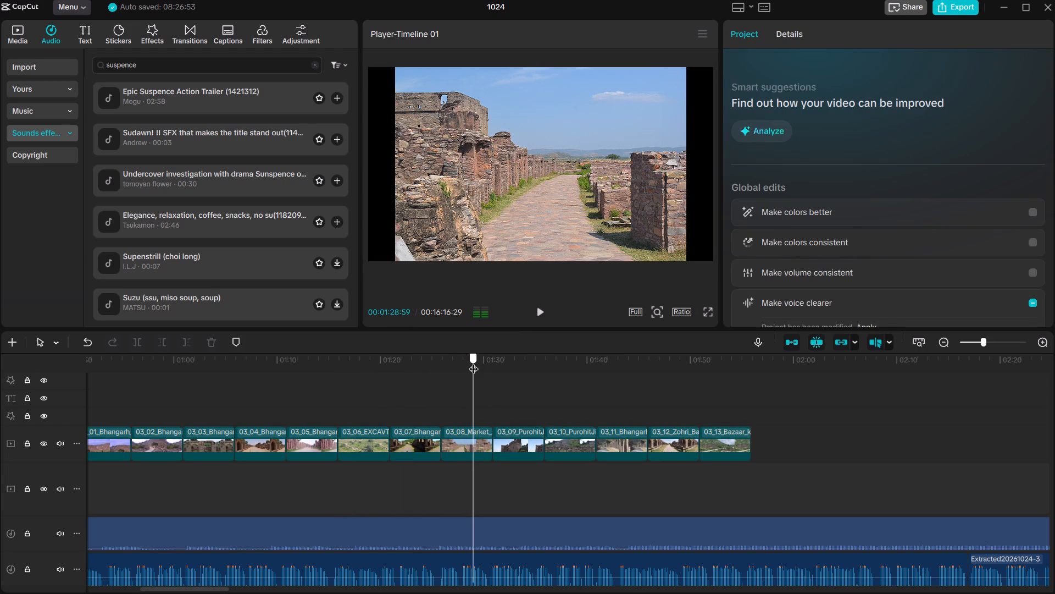
pyautogui.click(467, 454)
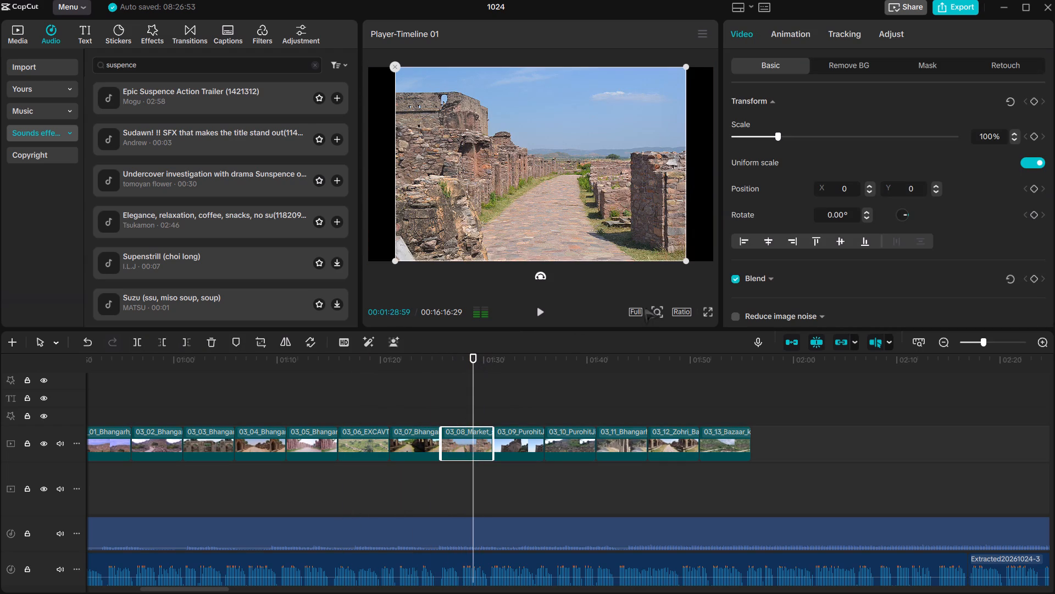
pyautogui.click(1036, 164)
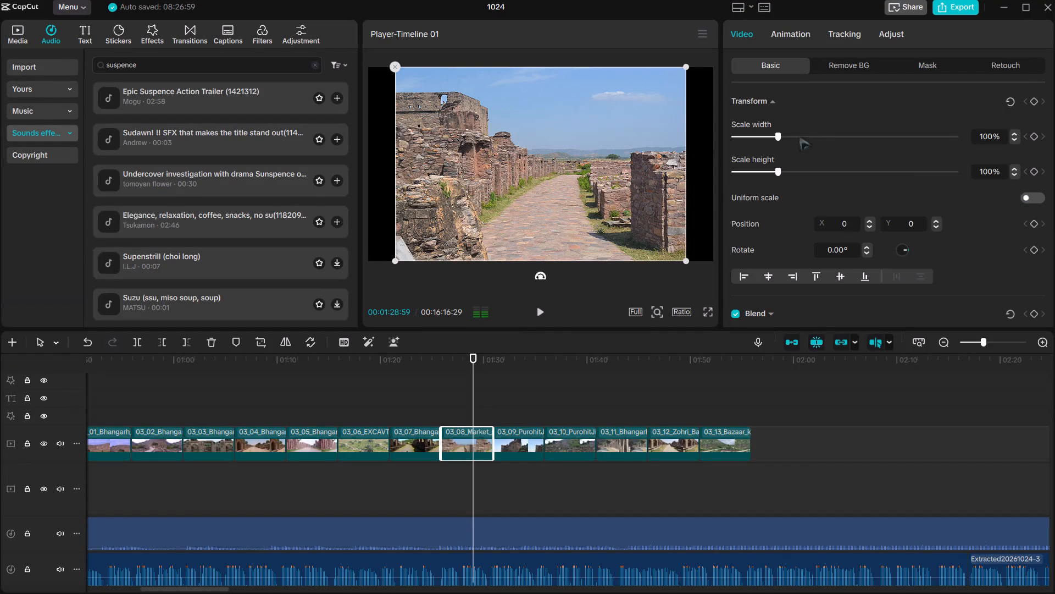
pyautogui.moveTo(779, 134); pyautogui.dragTo(785, 137)
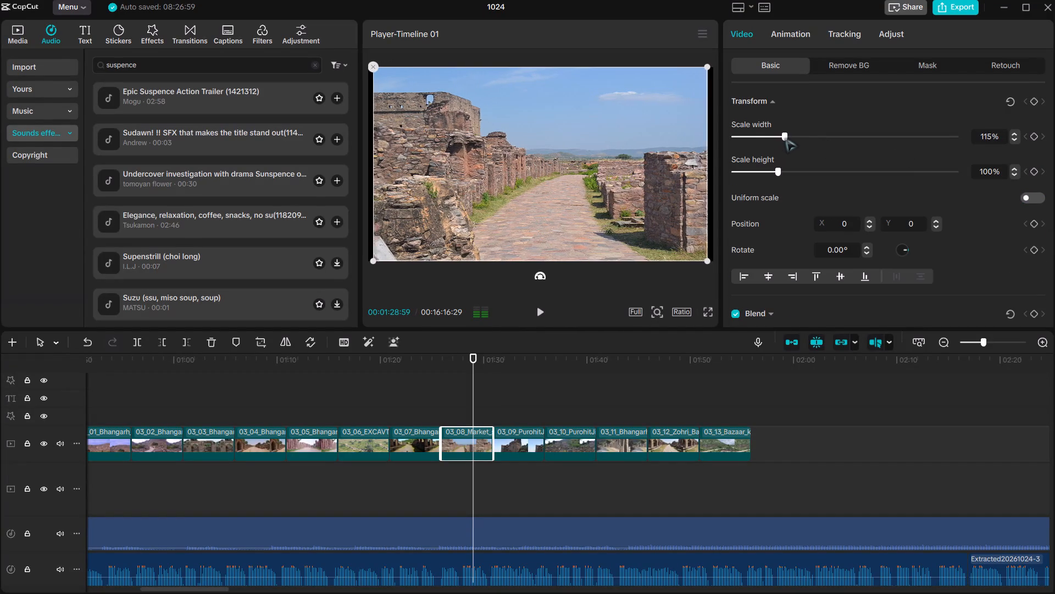
pyautogui.moveTo(785, 137); pyautogui.dragTo(788, 140)
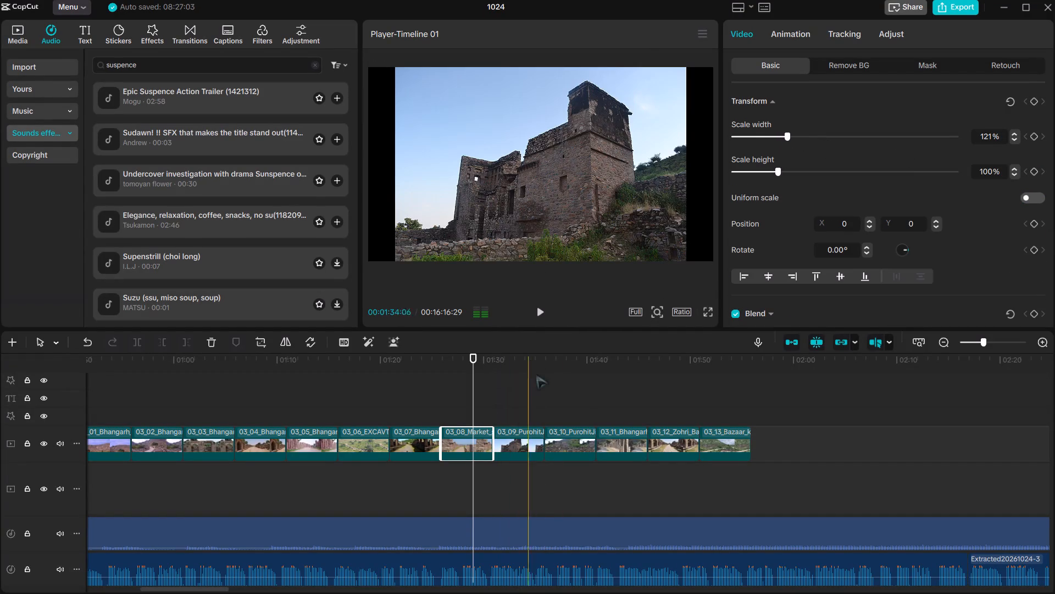
# Turn off uniform scale for clip 03_09_Purohit and set its scale width to 123% so it fills the frame.
pyautogui.click(544, 357)
pyautogui.click(523, 436)
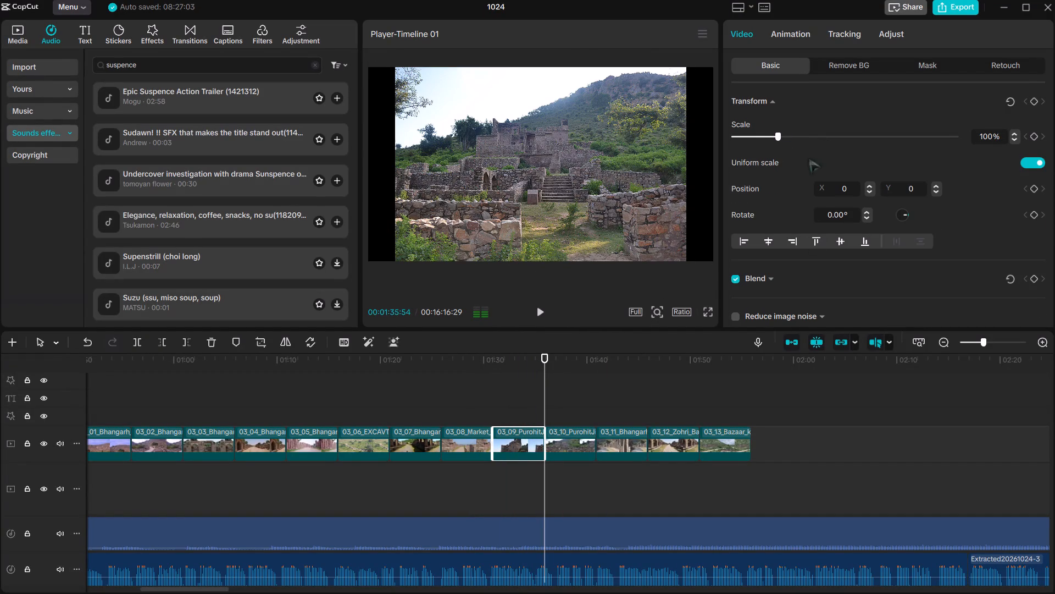
pyautogui.click(526, 365)
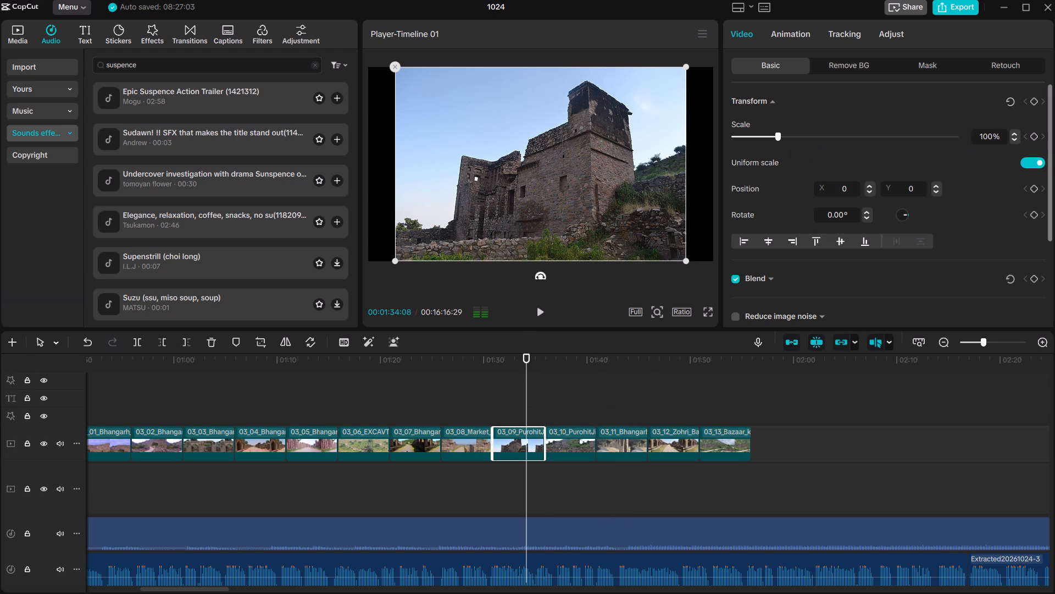
pyautogui.click(1054, 155)
pyautogui.click(1036, 166)
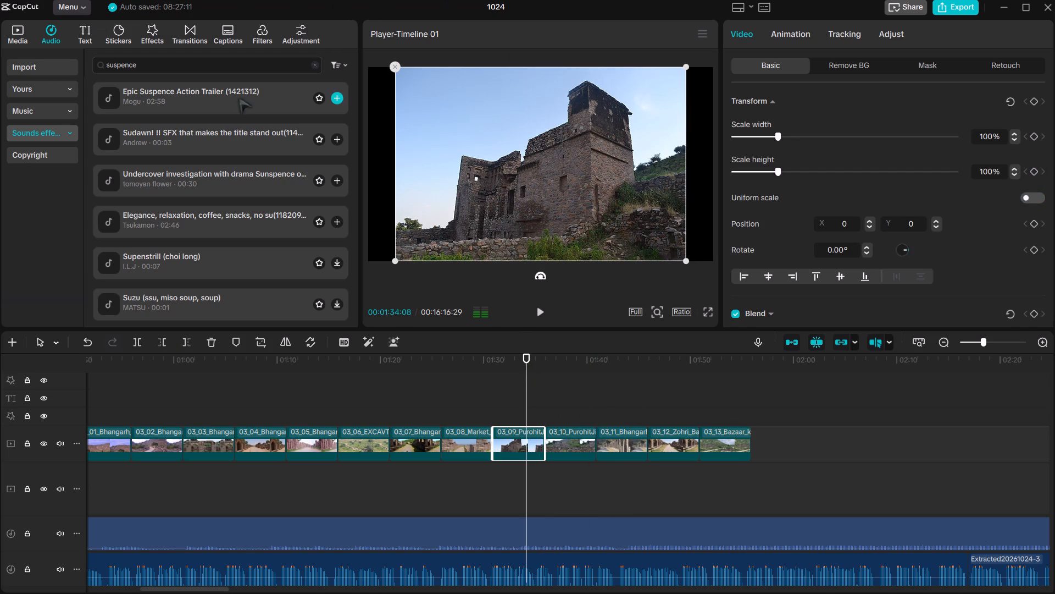
pyautogui.moveTo(780, 132); pyautogui.dragTo(788, 146)
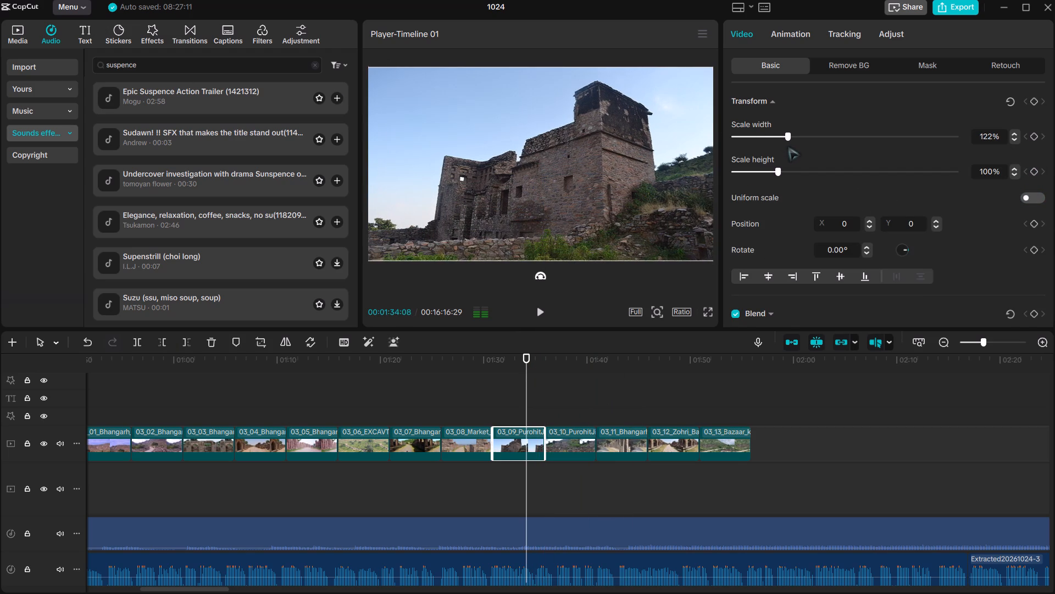
pyautogui.moveTo(788, 146); pyautogui.dragTo(782, 144)
pyautogui.click(786, 148)
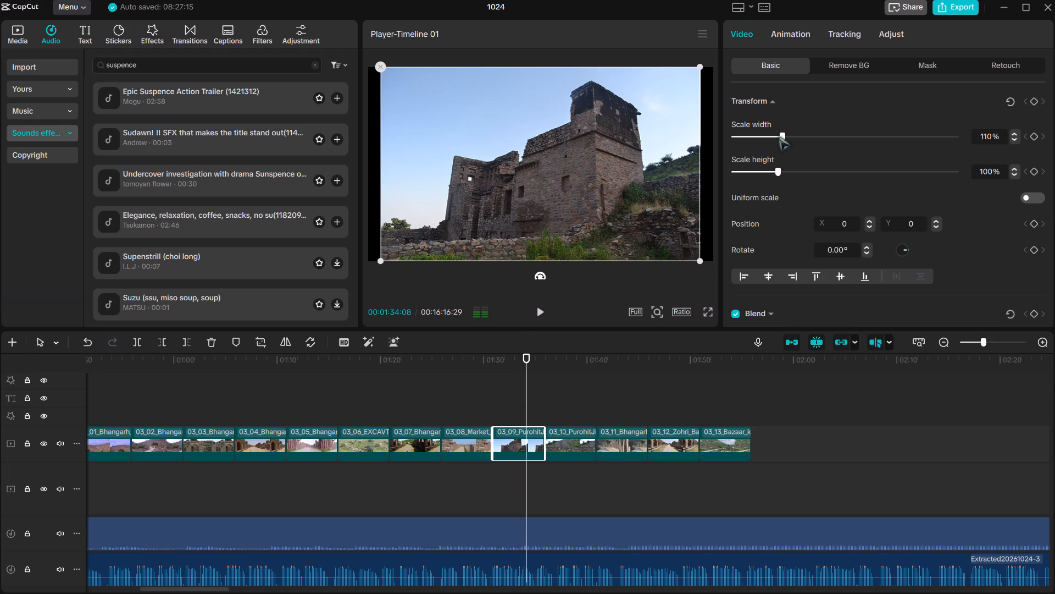
pyautogui.moveTo(780, 136); pyautogui.dragTo(786, 138)
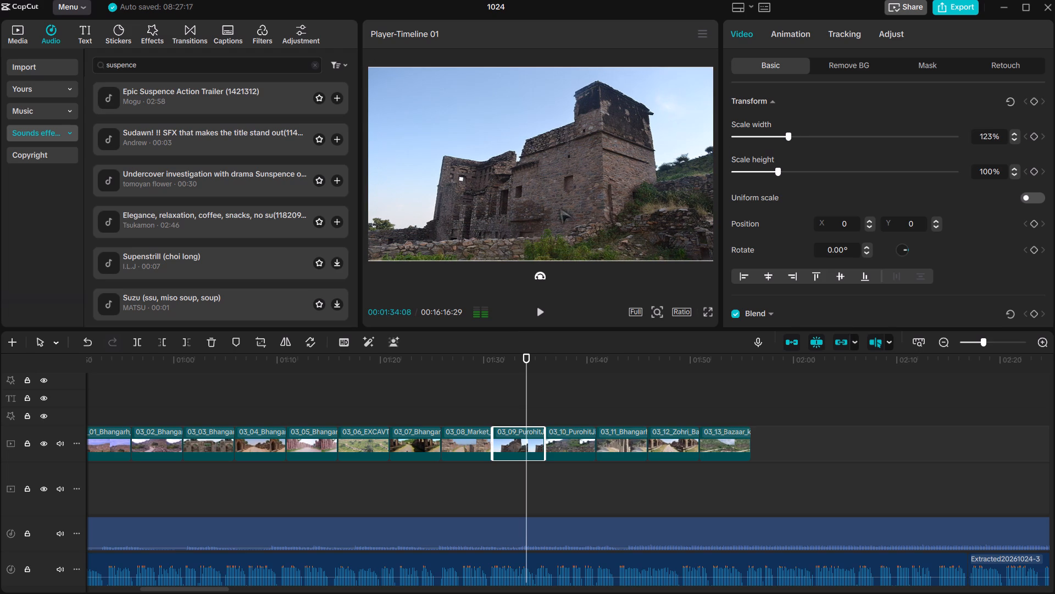
# Turn off uniform scale for clip 03_10_Purohit and set its scale width to 118%.
pyautogui.click(552, 422)
pyautogui.click(565, 371)
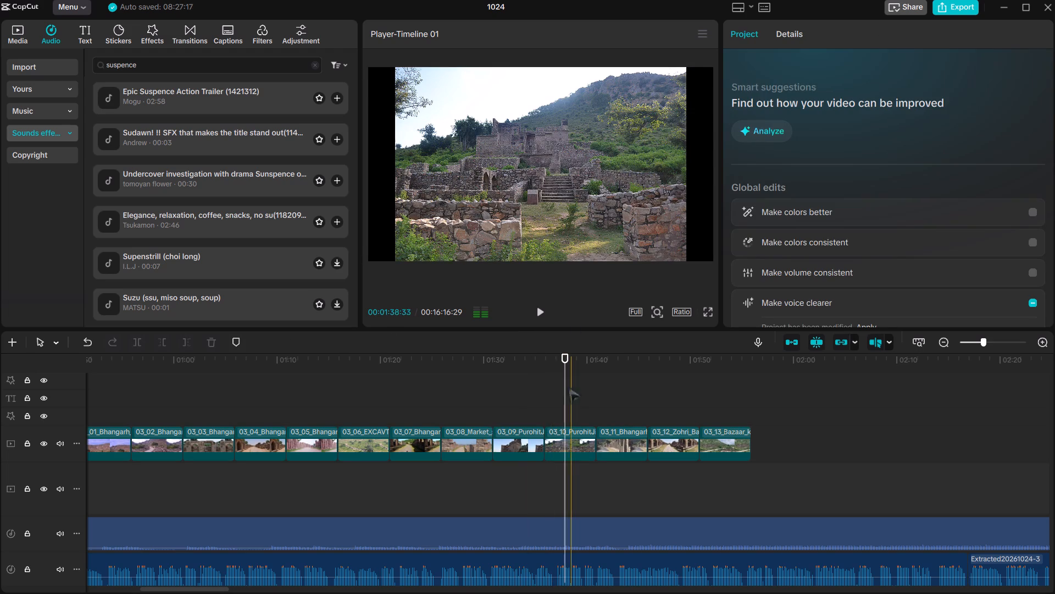
pyautogui.click(562, 454)
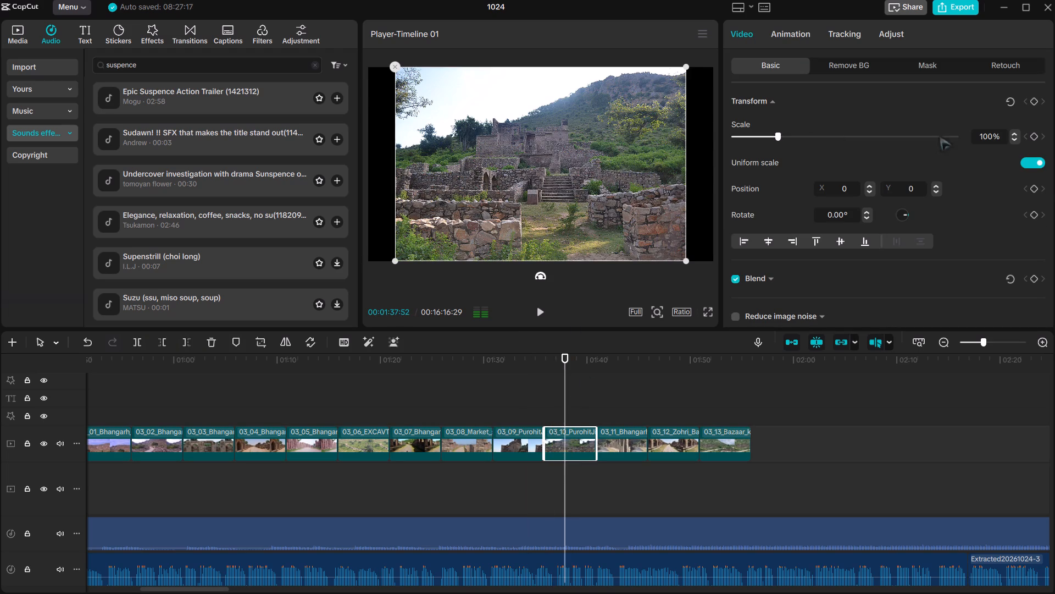
pyautogui.click(1034, 161)
pyautogui.moveTo(782, 135); pyautogui.dragTo(783, 138)
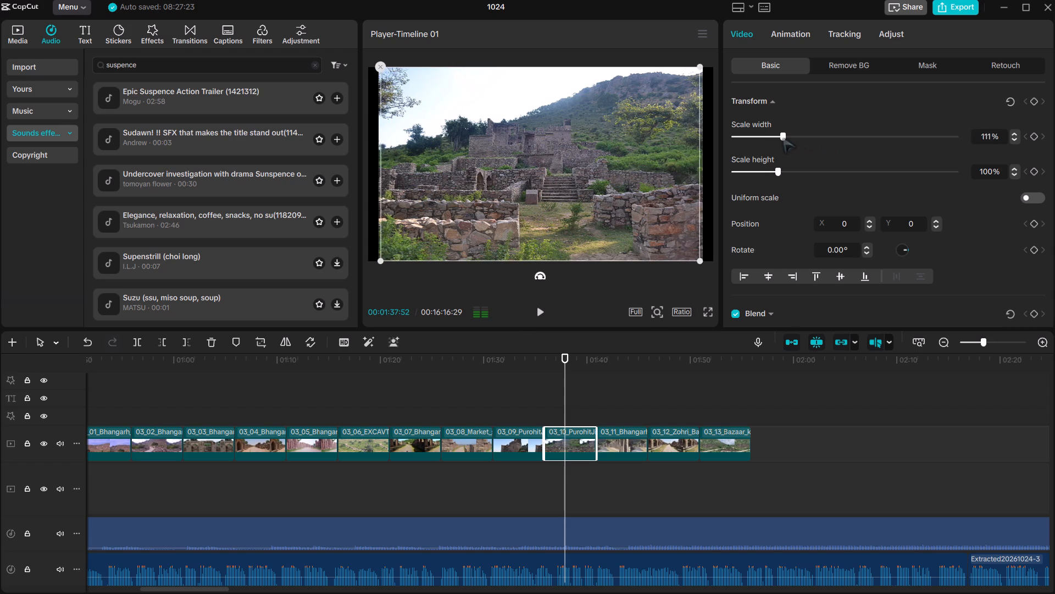
pyautogui.moveTo(783, 138); pyautogui.dragTo(786, 151)
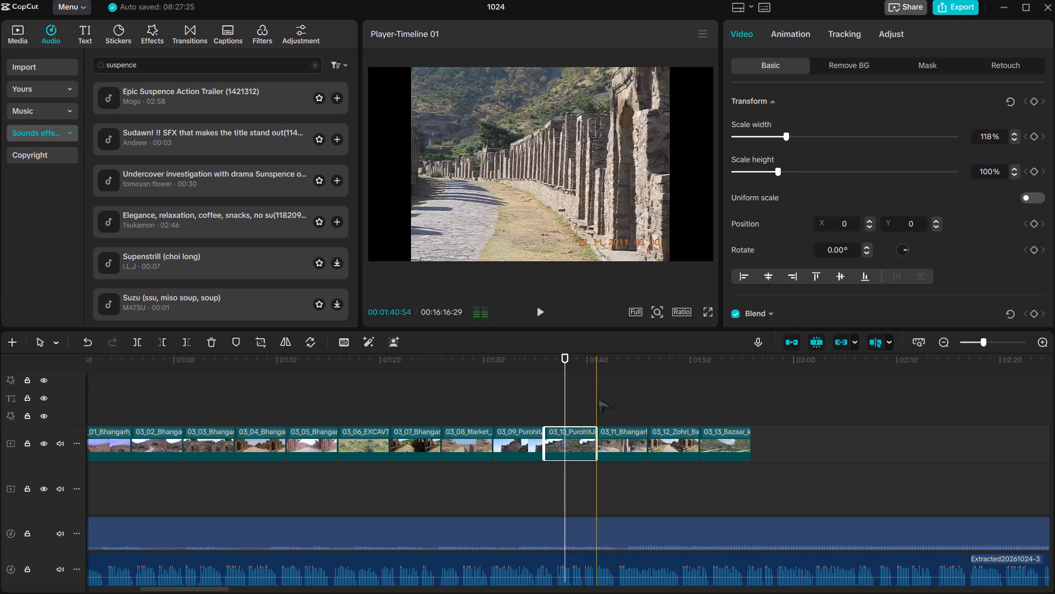
# Turn off uniform scale for clip 03_11_Bhangarh and set its scale width to 138% so it fills the frame.
pyautogui.click(605, 342)
pyautogui.click(614, 363)
pyautogui.click(608, 426)
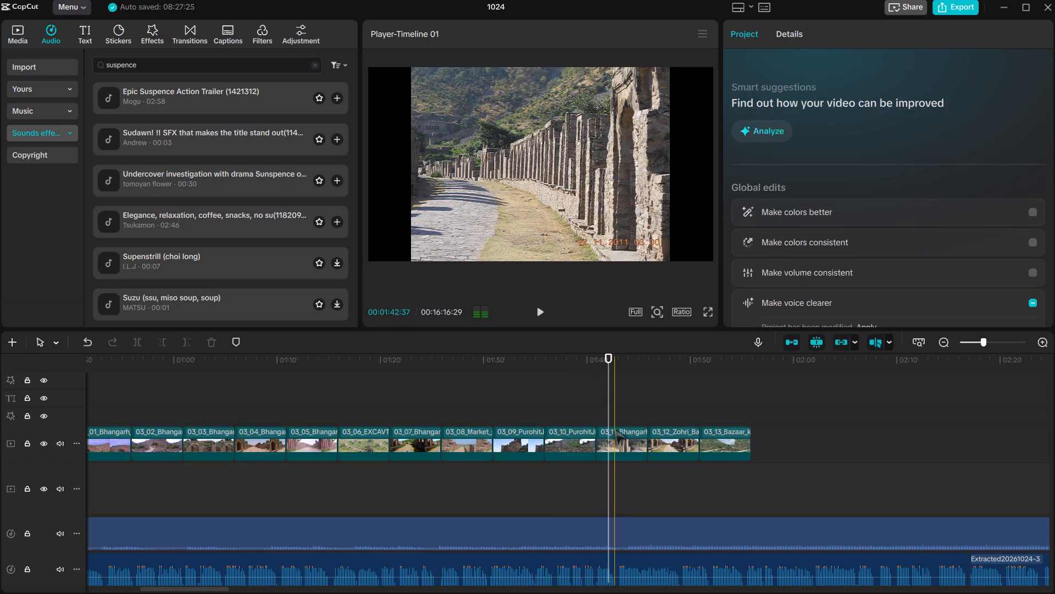
pyautogui.click(614, 430)
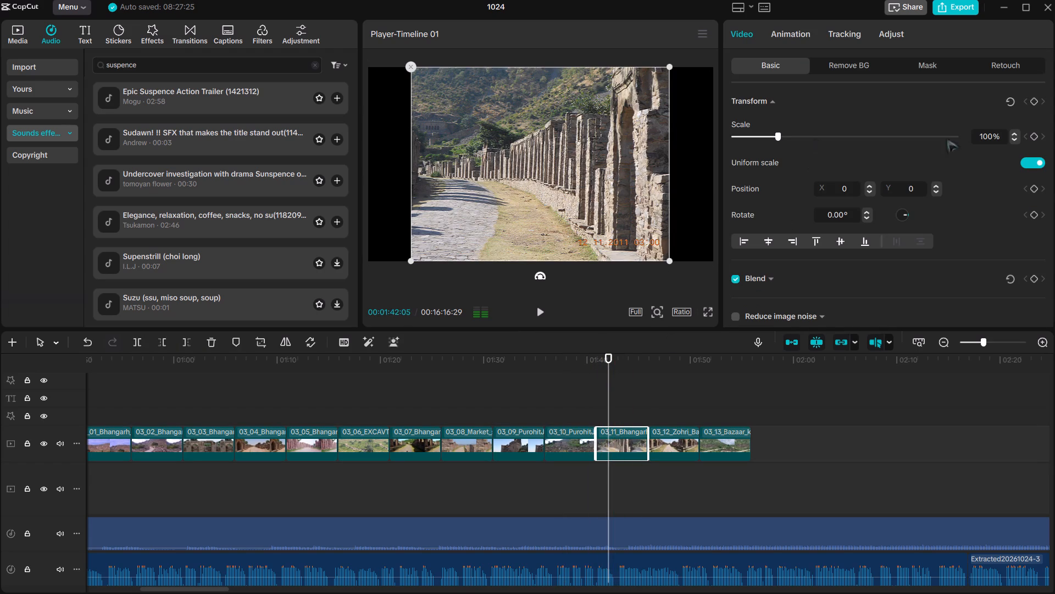
pyautogui.click(1040, 157)
pyautogui.moveTo(785, 131); pyautogui.dragTo(795, 139)
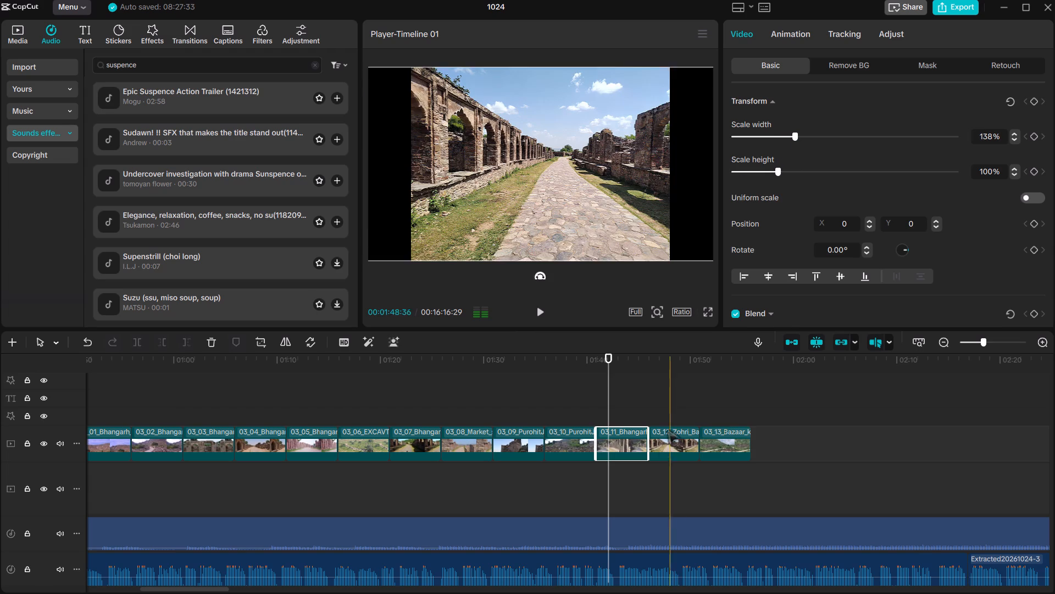
# Turn off uniform scale for clip 03_12_Zohri and set its scale width to 139% so it fills the frame.
pyautogui.click(656, 442)
pyautogui.click(664, 360)
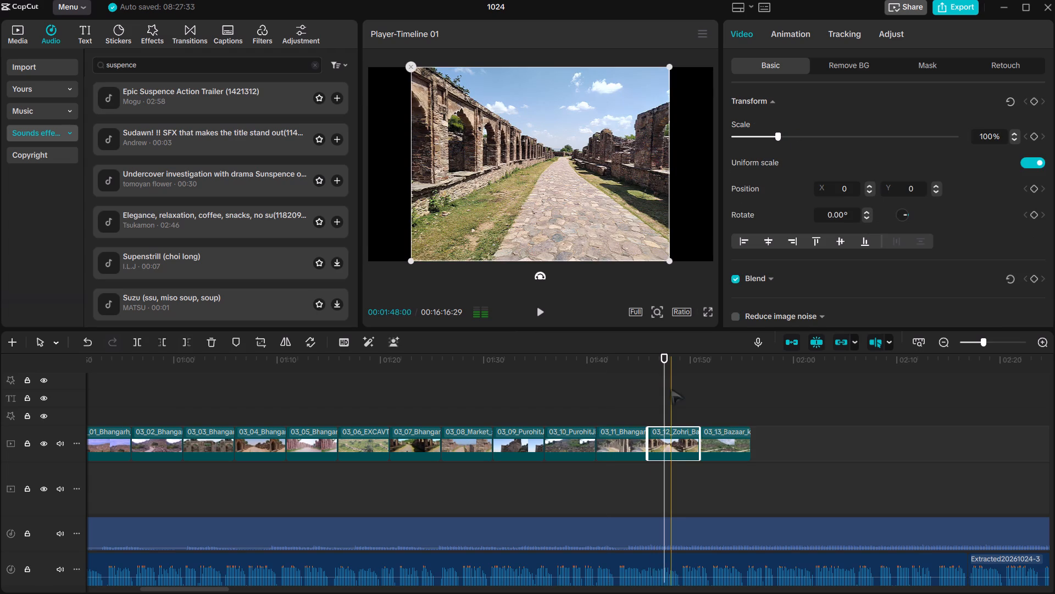
pyautogui.moveTo(781, 132); pyautogui.dragTo(785, 136)
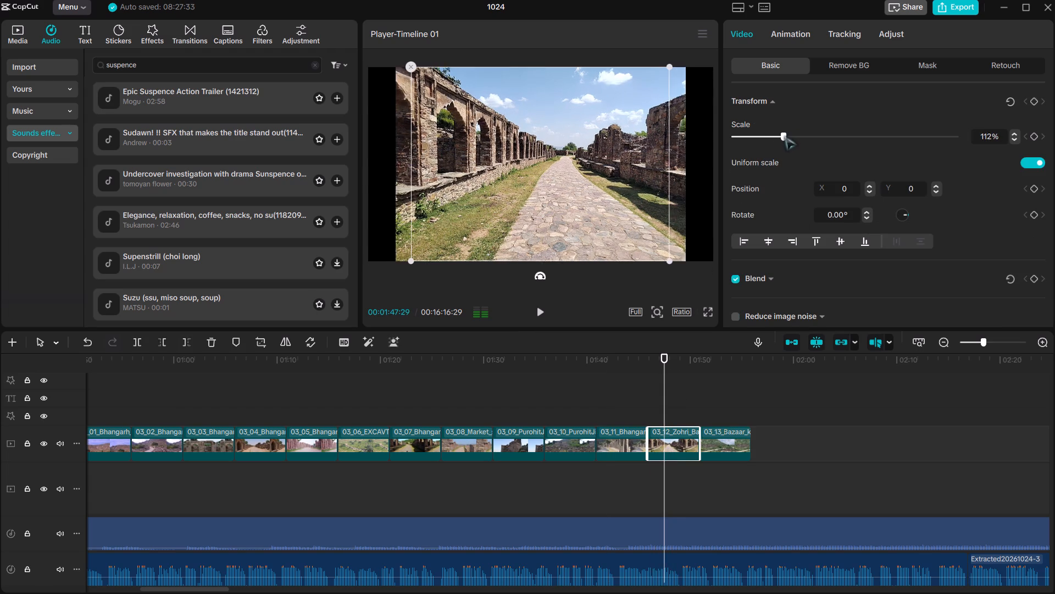
pyautogui.moveTo(785, 136); pyautogui.dragTo(773, 127)
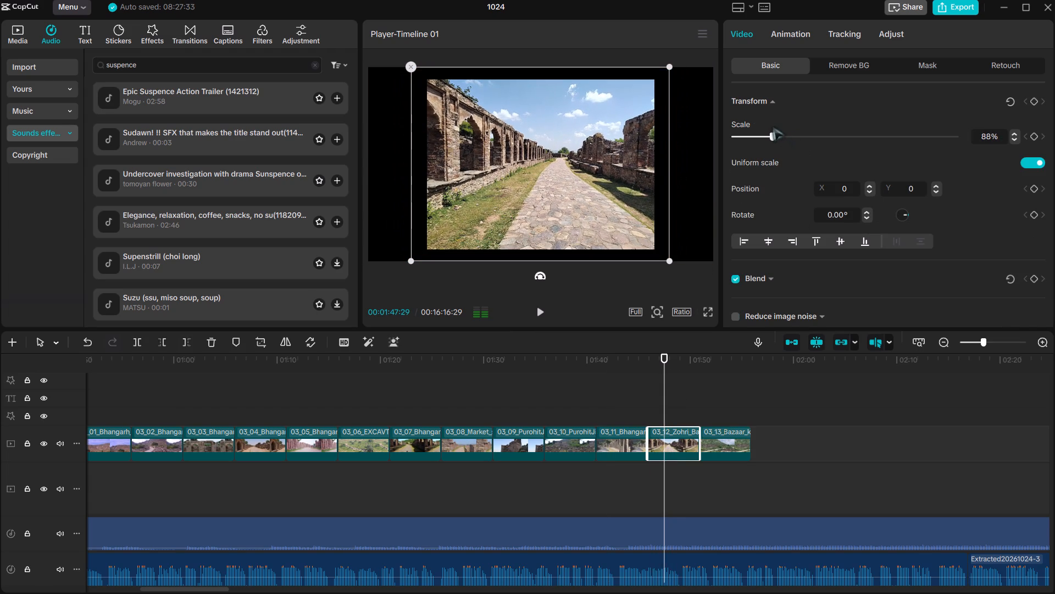
pyautogui.moveTo(773, 127); pyautogui.dragTo(777, 142)
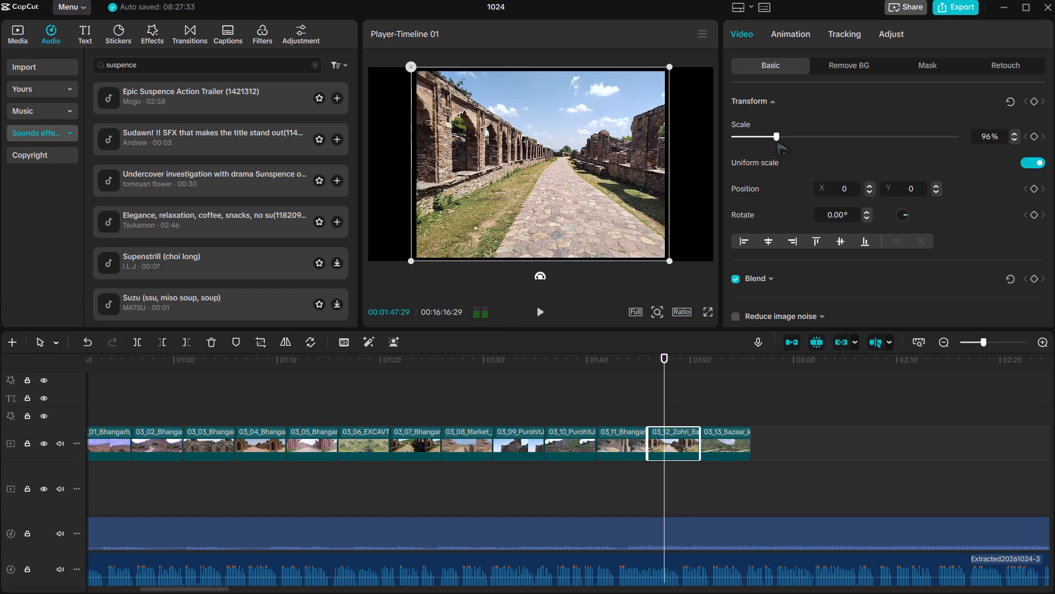
pyautogui.moveTo(777, 142); pyautogui.dragTo(778, 144)
pyautogui.click(1029, 166)
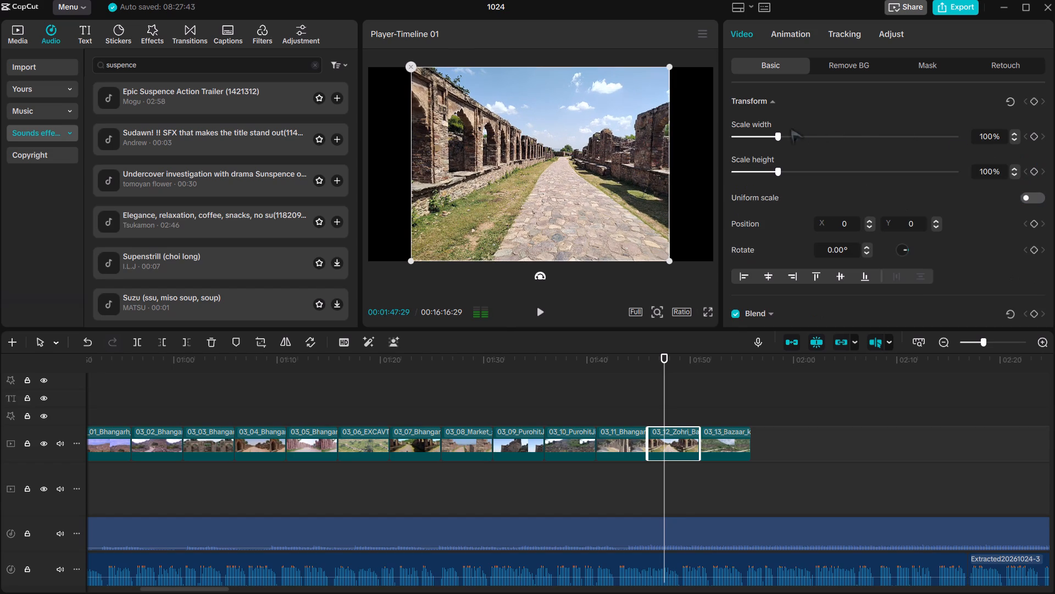
pyautogui.moveTo(778, 134); pyautogui.dragTo(799, 143)
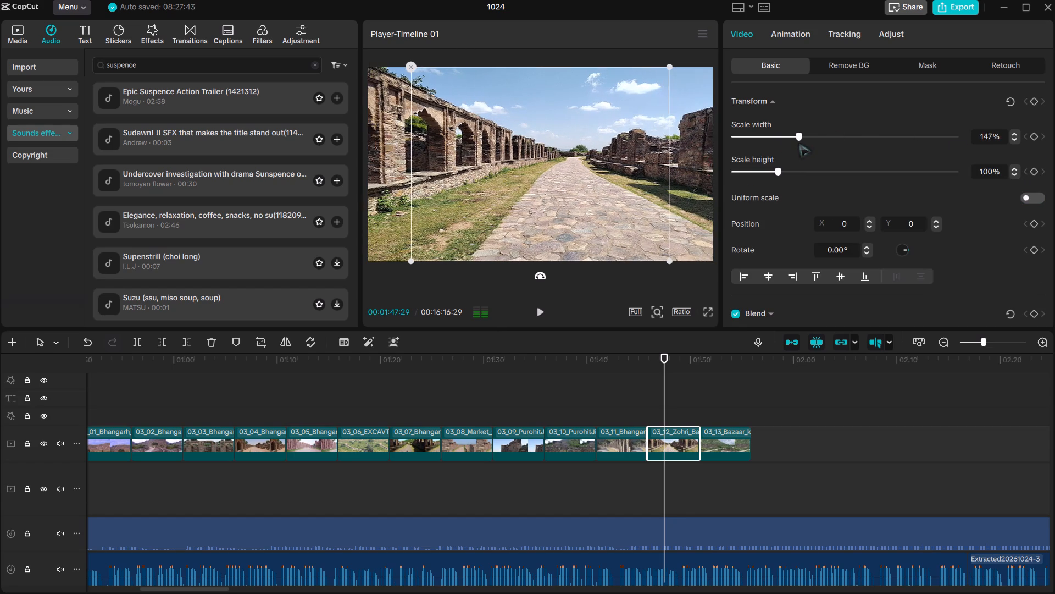
pyautogui.moveTo(799, 143); pyautogui.dragTo(796, 143)
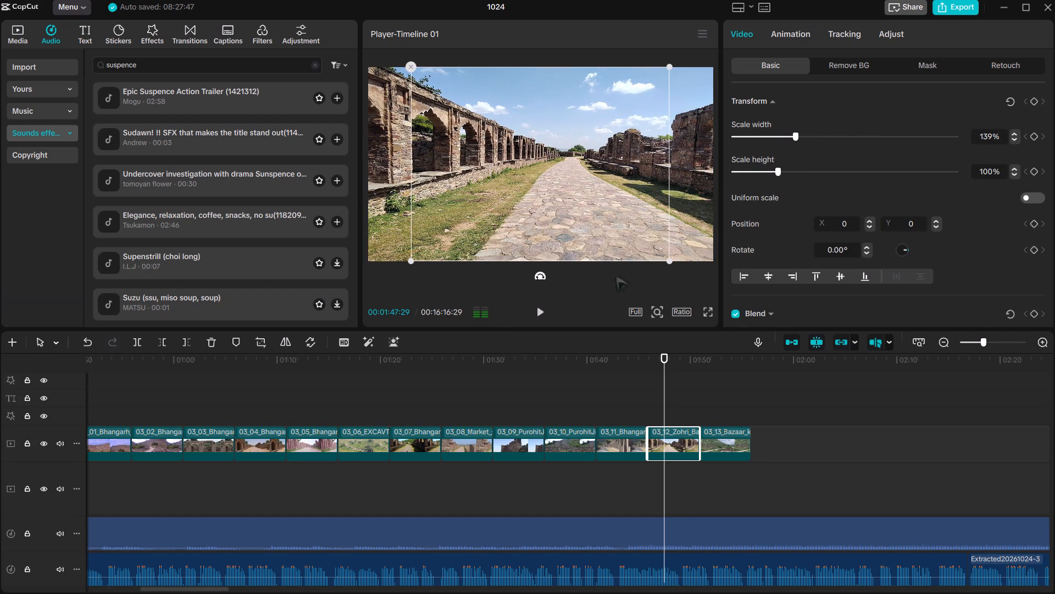
# Turn off uniform scale for the last clip, 03_13_Bazaar, and set its scale width to 137% so it fills the frame.
pyautogui.click(718, 448)
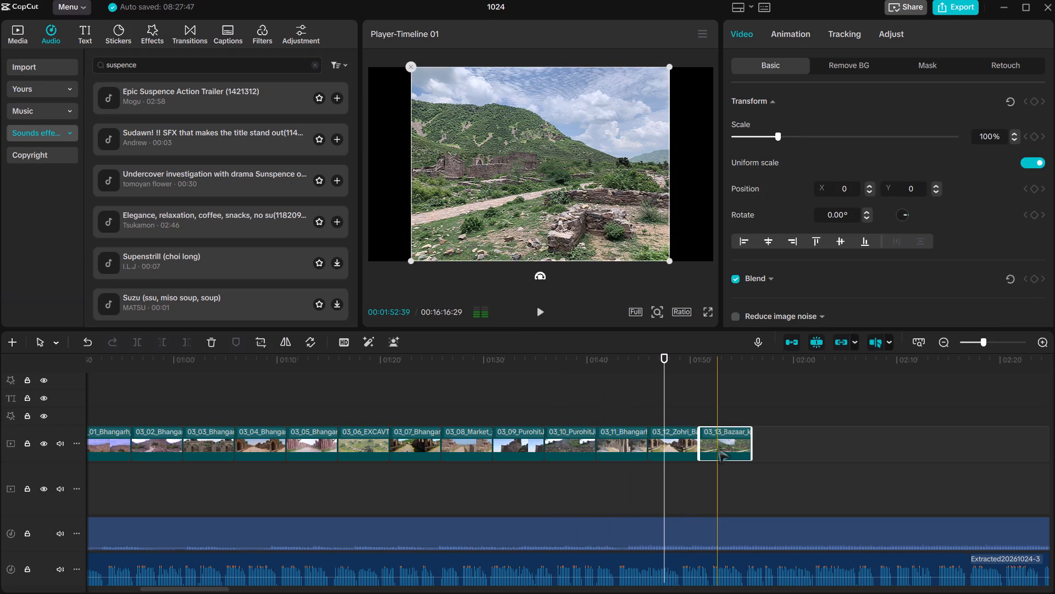
pyautogui.click(719, 356)
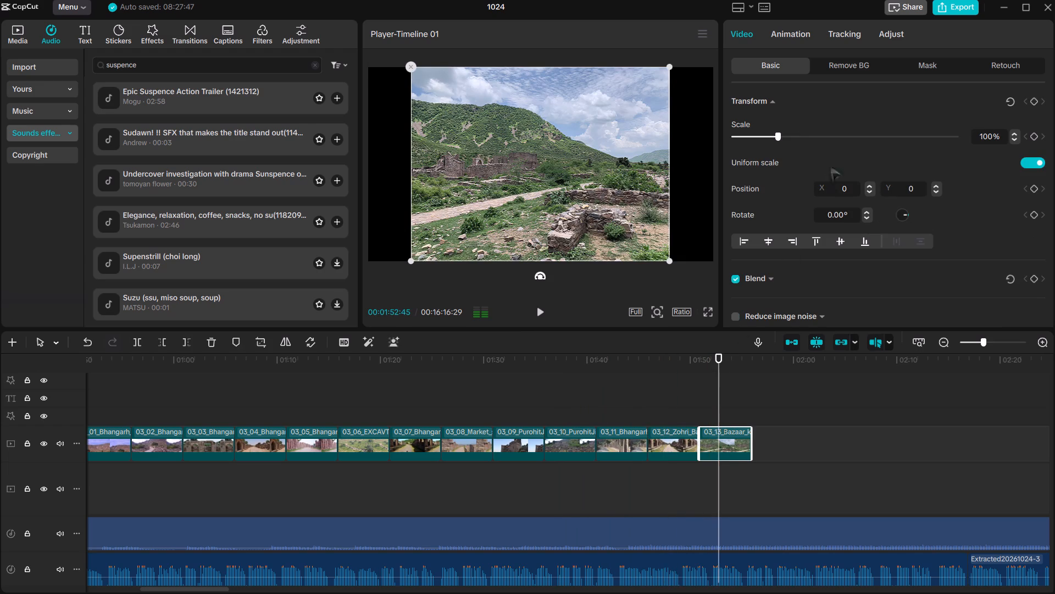
pyautogui.click(1041, 156)
pyautogui.click(1027, 162)
pyautogui.moveTo(774, 136); pyautogui.dragTo(780, 137)
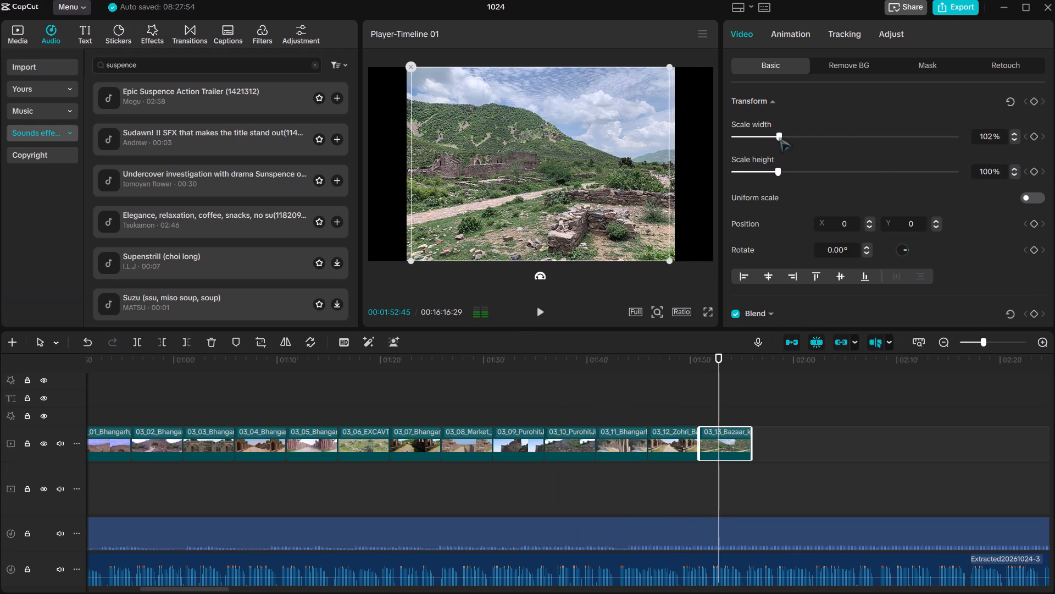
pyautogui.moveTo(780, 137); pyautogui.dragTo(792, 167)
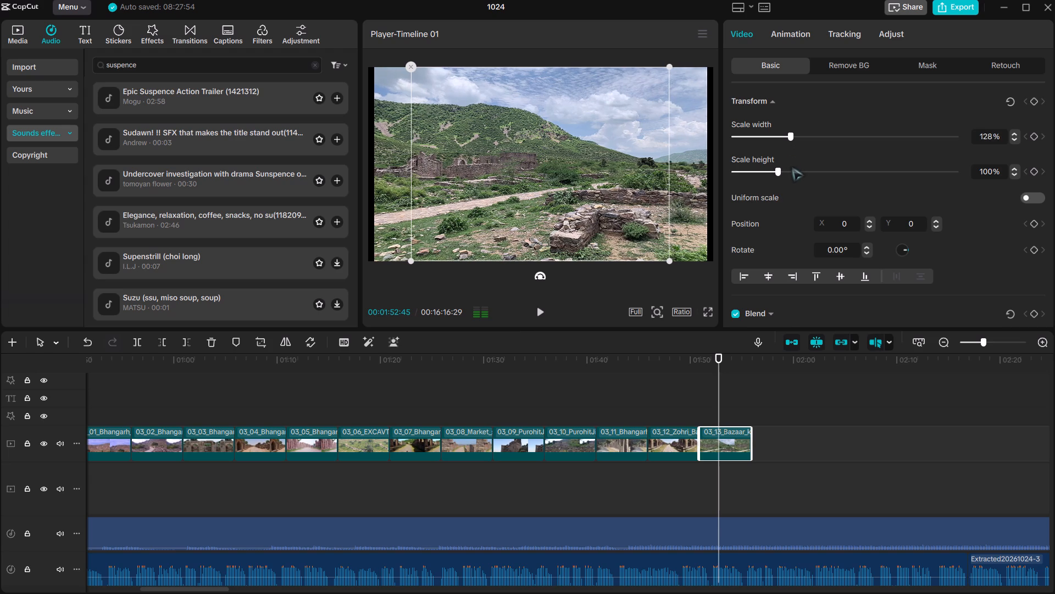
pyautogui.moveTo(792, 167); pyautogui.dragTo(795, 168)
# Scrub back through the rescaled Bhangarh clips to check how they fill the frame.
pyautogui.moveTo(534, 348); pyautogui.dragTo(524, 351)
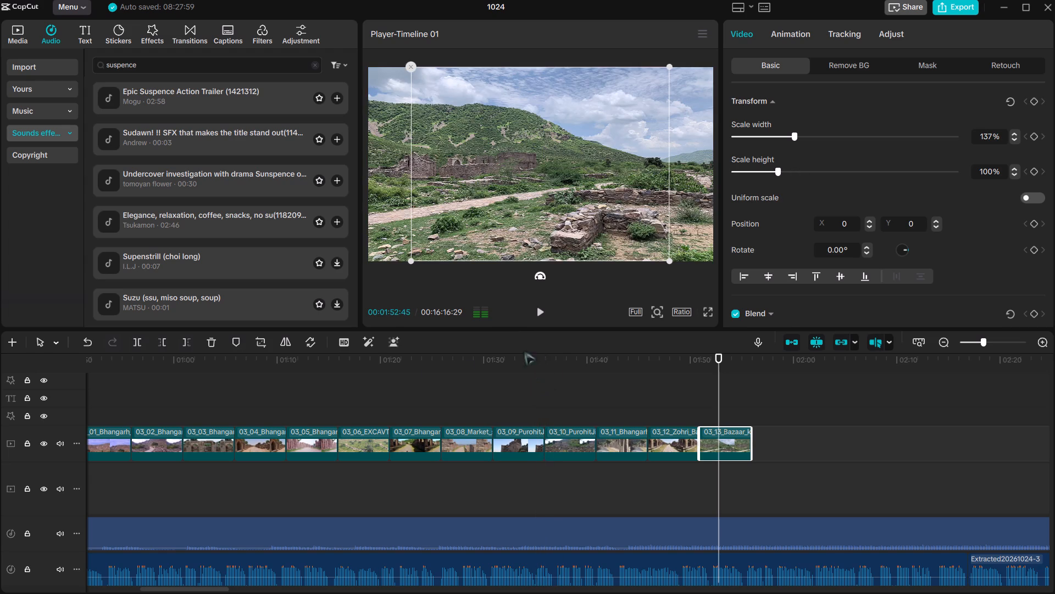
pyautogui.moveTo(524, 351); pyautogui.dragTo(411, 365)
pyautogui.click(411, 365)
pyautogui.click(340, 366)
pyautogui.click(283, 364)
pyautogui.click(270, 364)
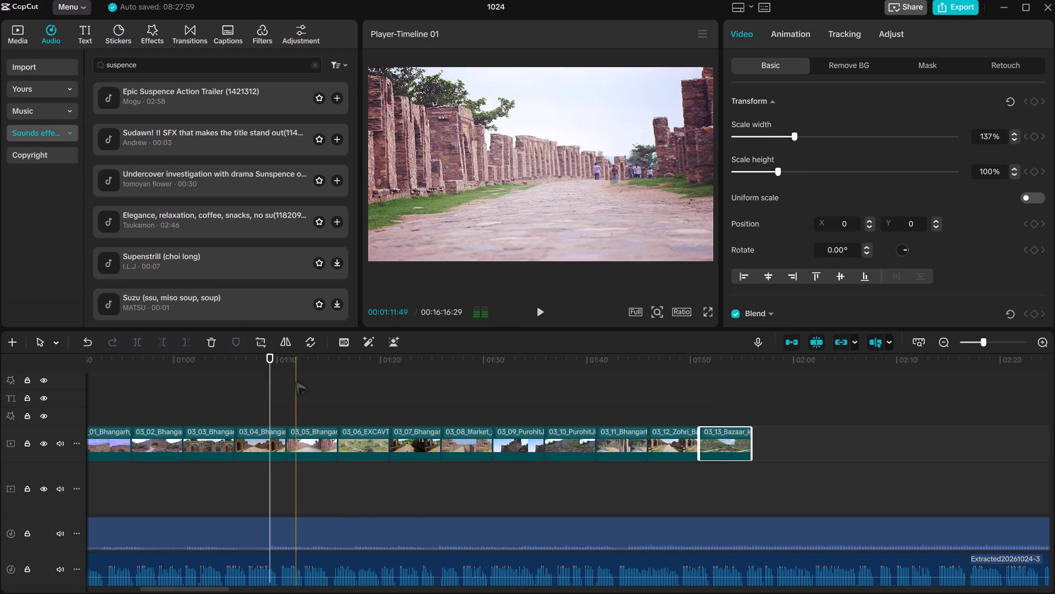
pyautogui.moveTo(296, 370); pyautogui.dragTo(374, 372, button='right')
pyautogui.moveTo(296, 370); pyautogui.dragTo(374, 372)
pyautogui.moveTo(352, 369); pyautogui.dragTo(386, 377, button='right')
pyautogui.moveTo(352, 369); pyautogui.dragTo(386, 377)
pyautogui.moveTo(293, 369); pyautogui.dragTo(321, 366, button='right')
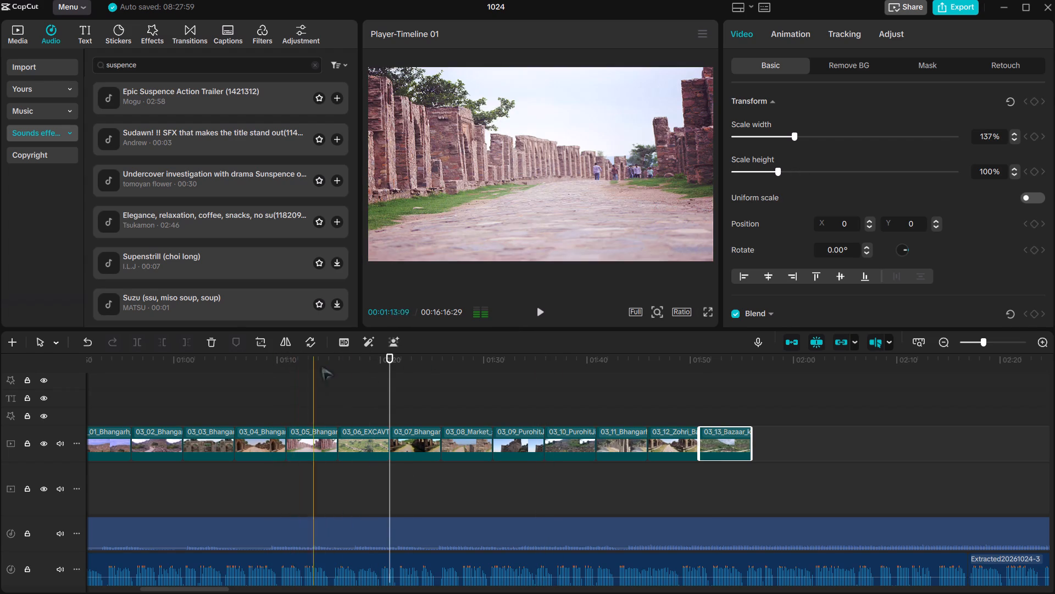
pyautogui.moveTo(321, 366); pyautogui.dragTo(363, 376, button='right')
pyautogui.moveTo(295, 360); pyautogui.dragTo(377, 360)
pyautogui.moveTo(206, 377); pyautogui.dragTo(242, 386)
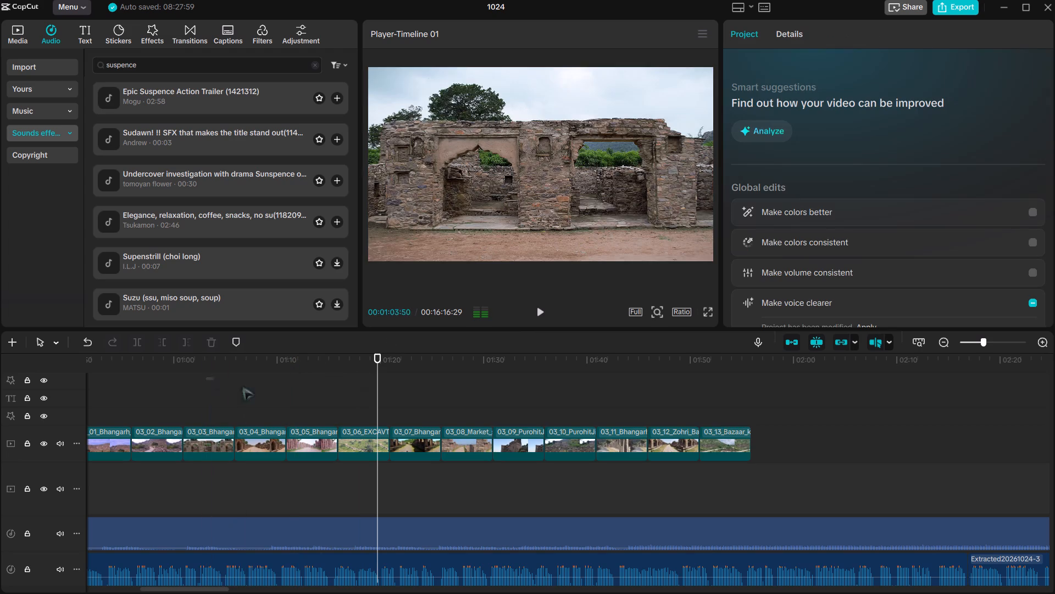
pyautogui.moveTo(242, 386); pyautogui.dragTo(277, 387)
pyautogui.moveTo(192, 389); pyautogui.dragTo(0, 409)
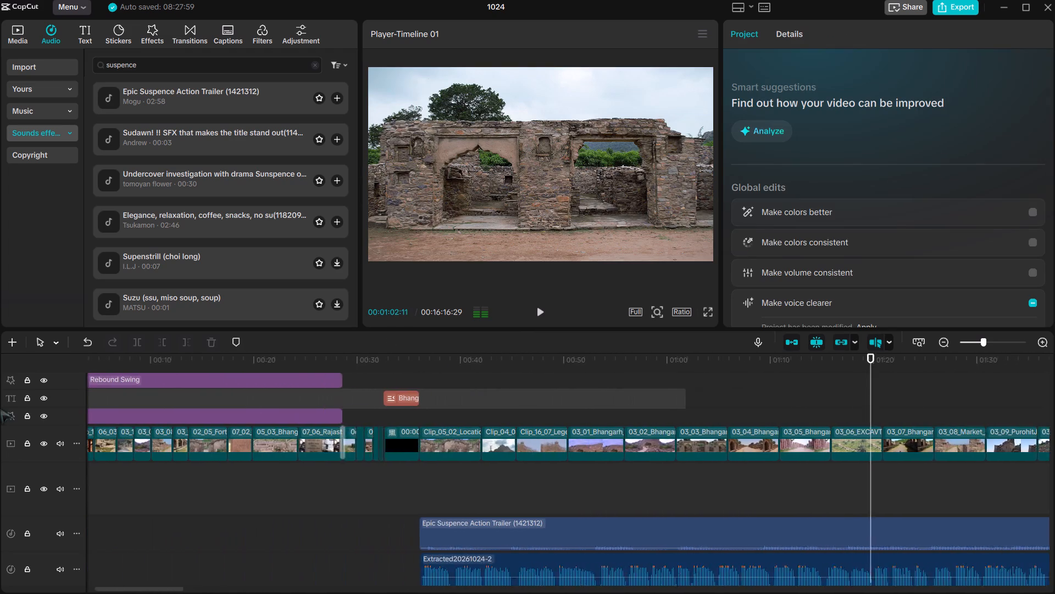
pyautogui.moveTo(0, 409); pyautogui.dragTo(3, 409)
# Play the section from about 40 seconds and set the Epic Suspence Action Trailer volume to -31.1 dB, checking the mix by playback.
pyautogui.click(525, 404)
pyautogui.click(460, 512)
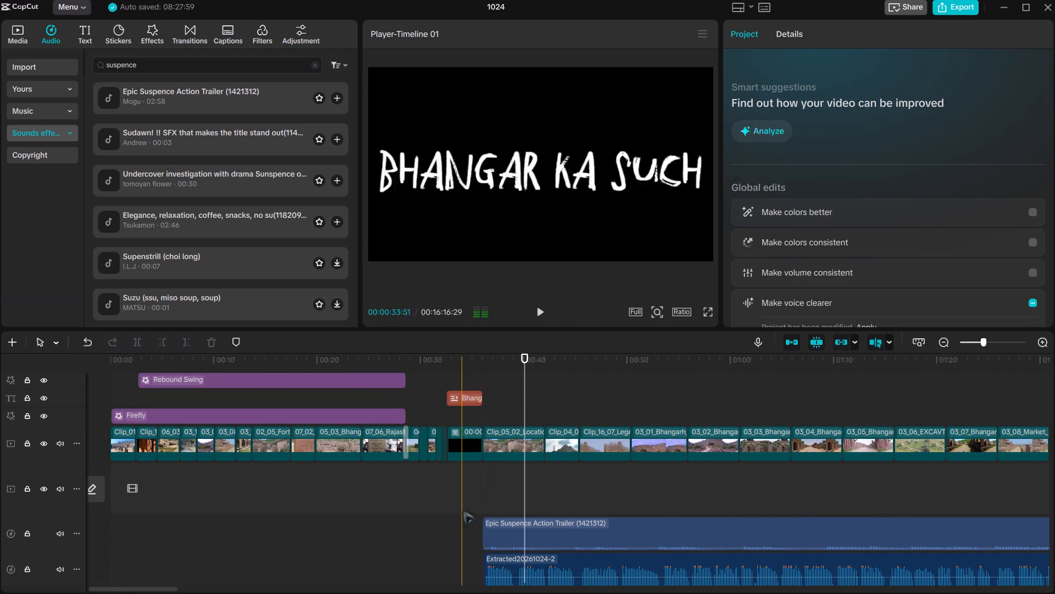
pyautogui.click(475, 497)
pyautogui.press('space')
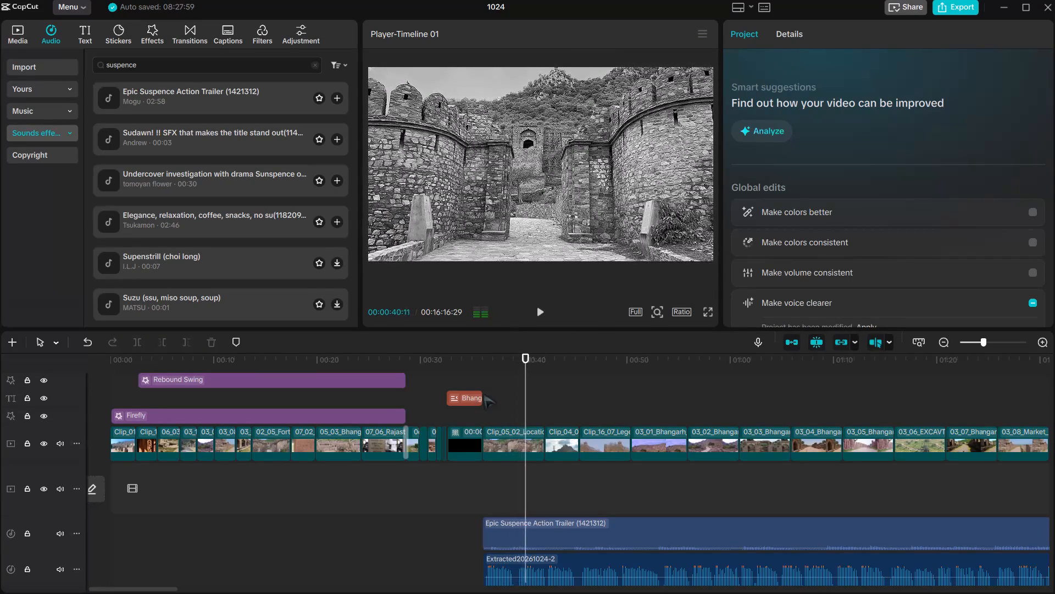
pyautogui.press('space')
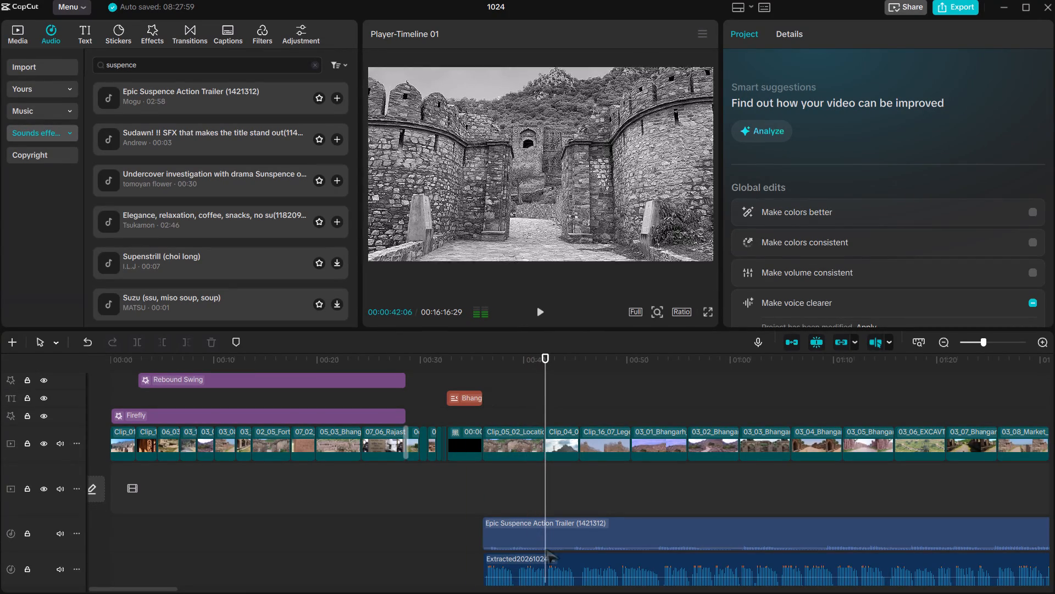
pyautogui.click(546, 542)
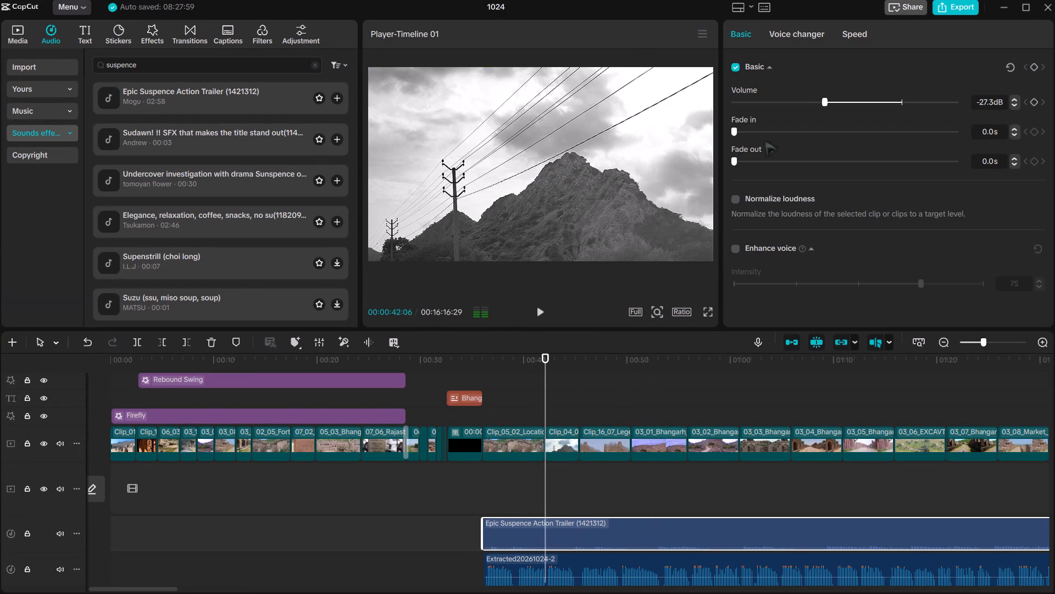
pyautogui.moveTo(821, 101); pyautogui.dragTo(812, 107)
pyautogui.press('space')
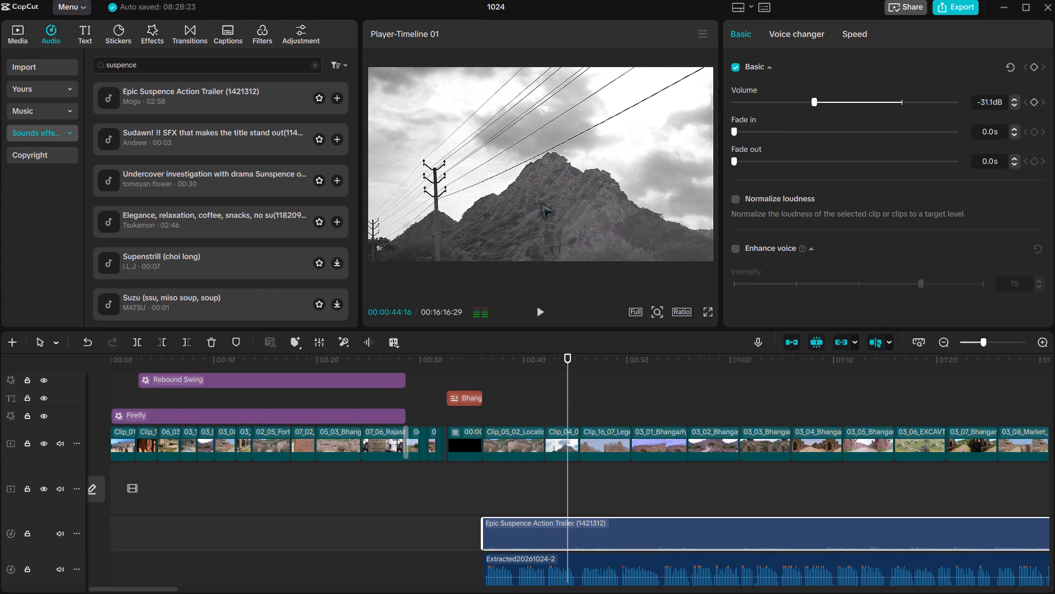
# Raise the Epic Suspence Action Trailer volume to -20.2 dB, checking the mix by playback.
pyautogui.press('space')
pyautogui.press('space')
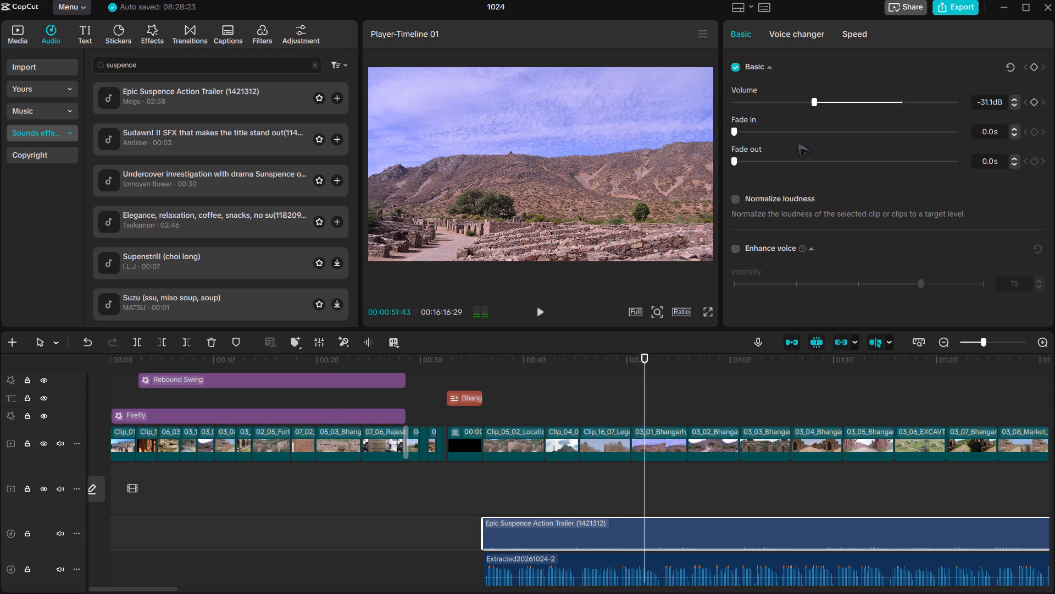
pyautogui.moveTo(813, 104); pyautogui.dragTo(852, 123)
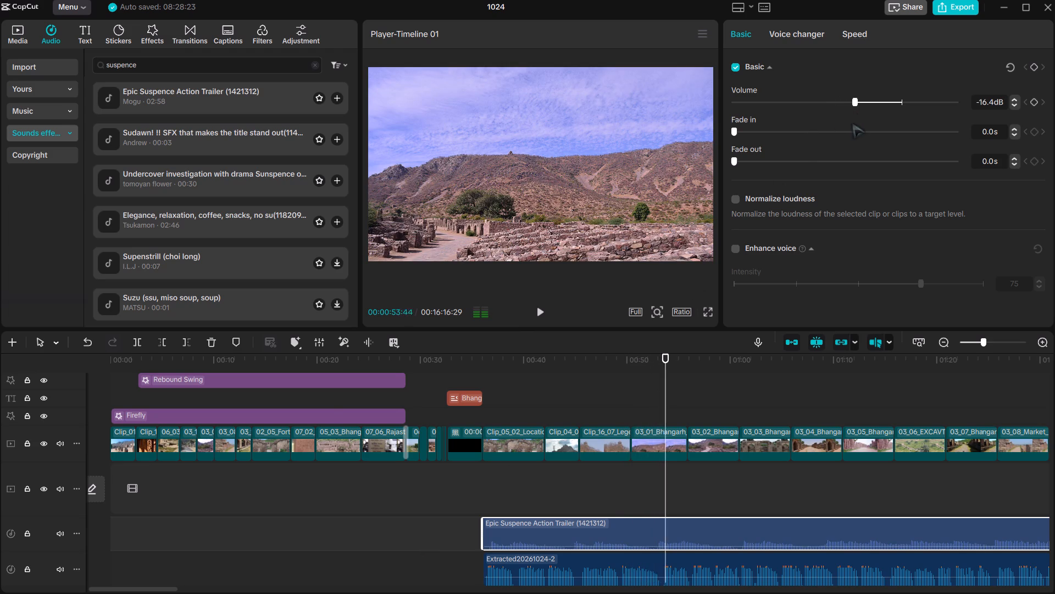
pyautogui.moveTo(852, 123); pyautogui.dragTo(842, 128)
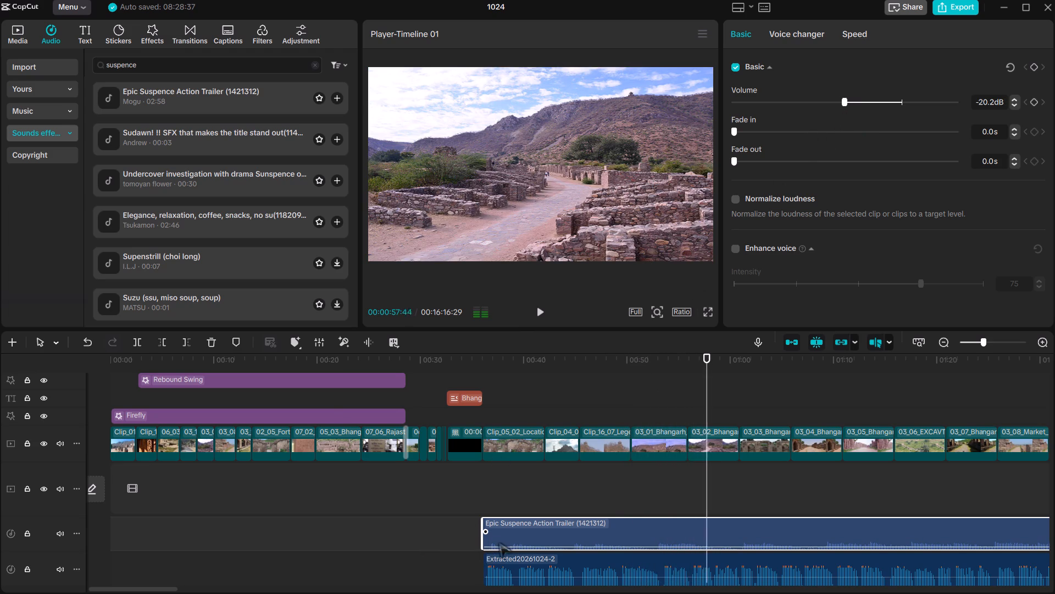
# Add a 10.0 s fade-in to the Epic Suspence Action Trailer audio clip.
pyautogui.moveTo(485, 531); pyautogui.dragTo(489, 534)
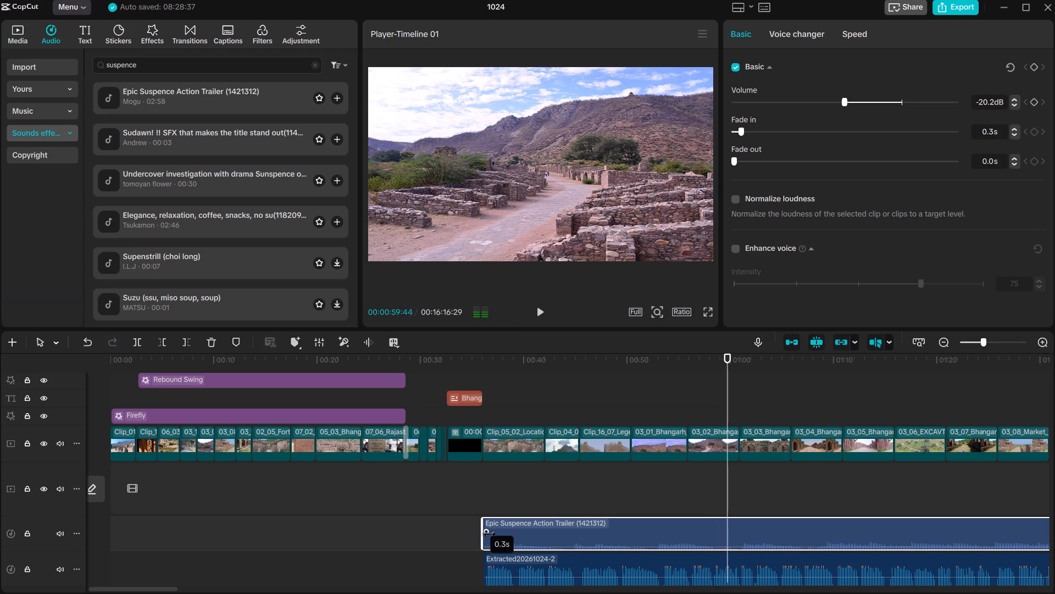
pyautogui.moveTo(489, 534); pyautogui.dragTo(614, 549)
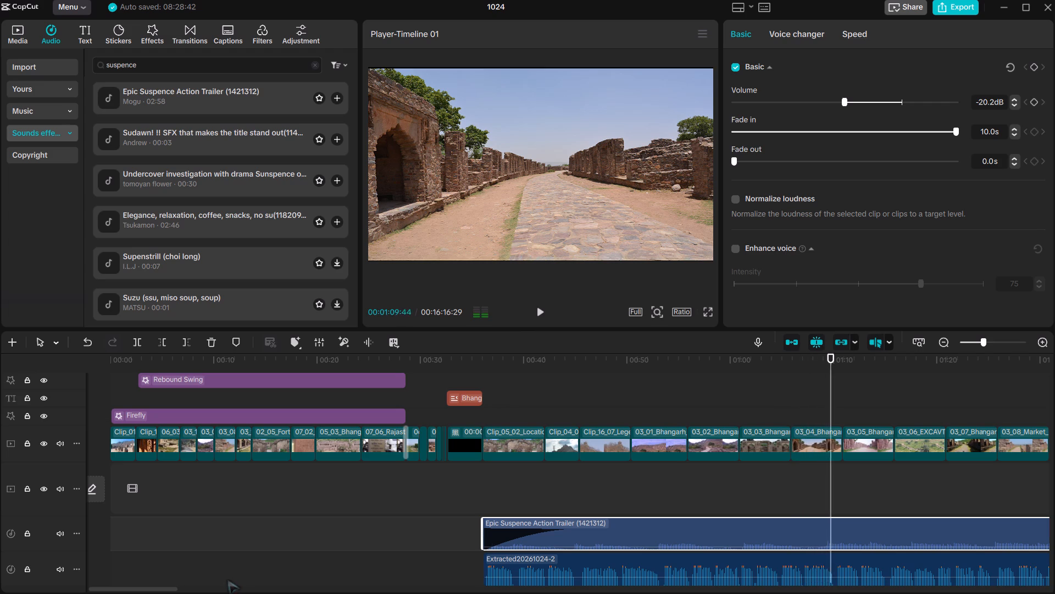
# Look through the imported media and the Bhangarh clips around 1:20 for a shot to swap.
pyautogui.click(35, 68)
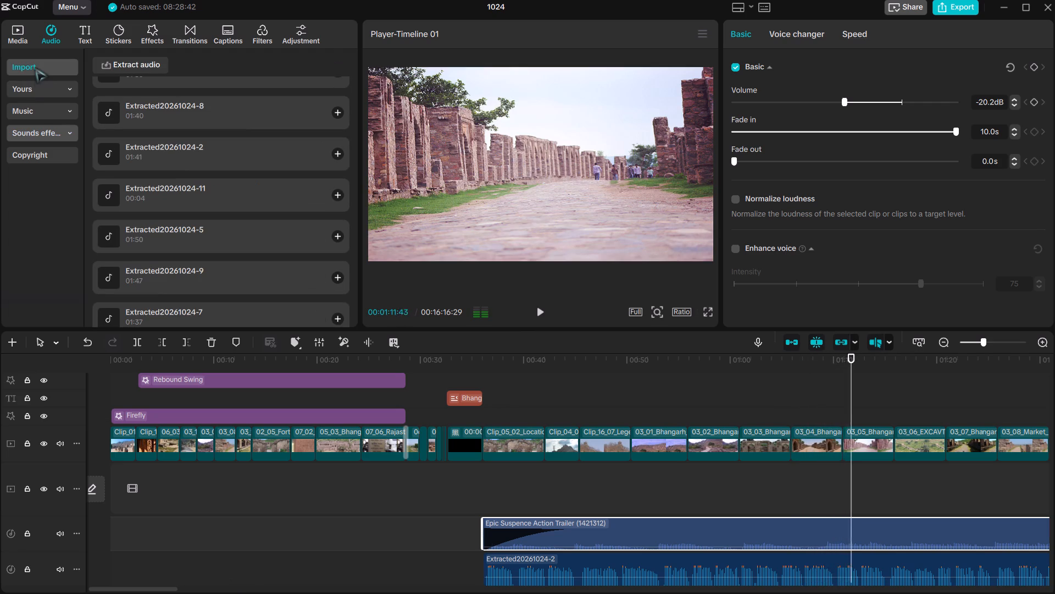
pyautogui.click(18, 31)
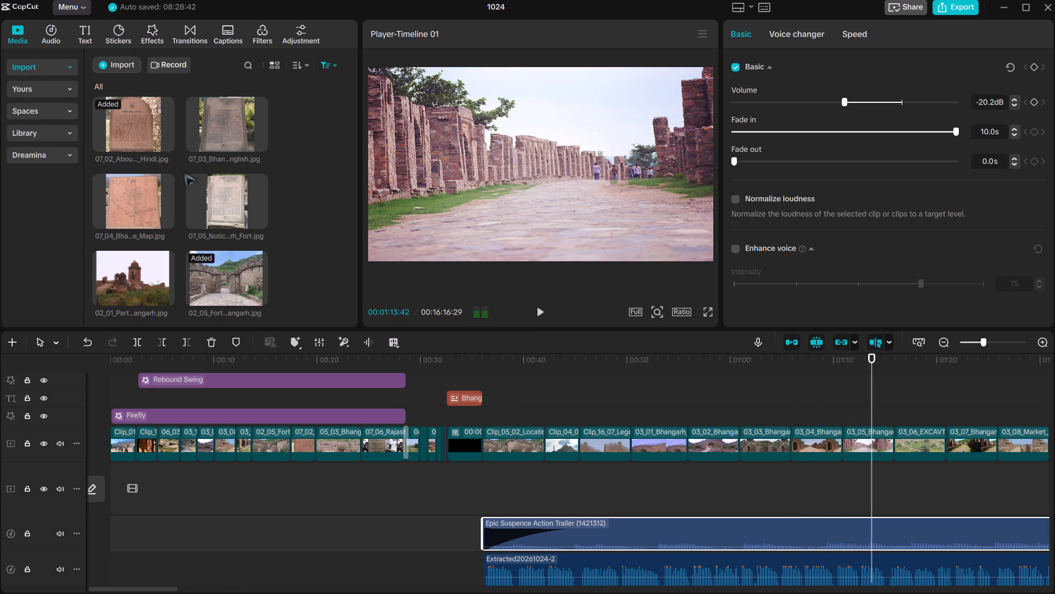
pyautogui.scroll(-5, 181, 215)
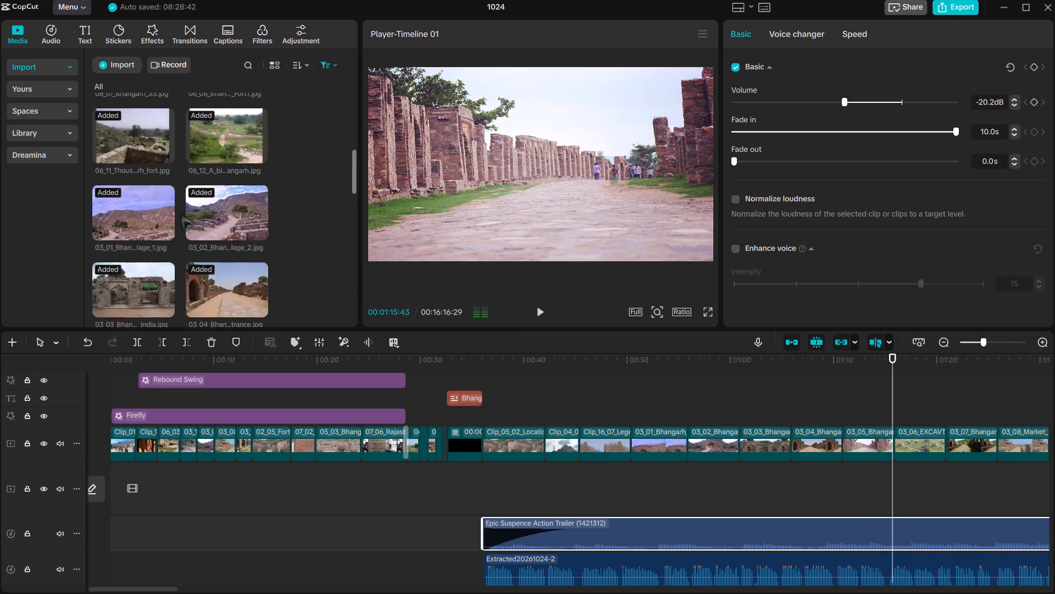
pyautogui.scroll(-2, 181, 215)
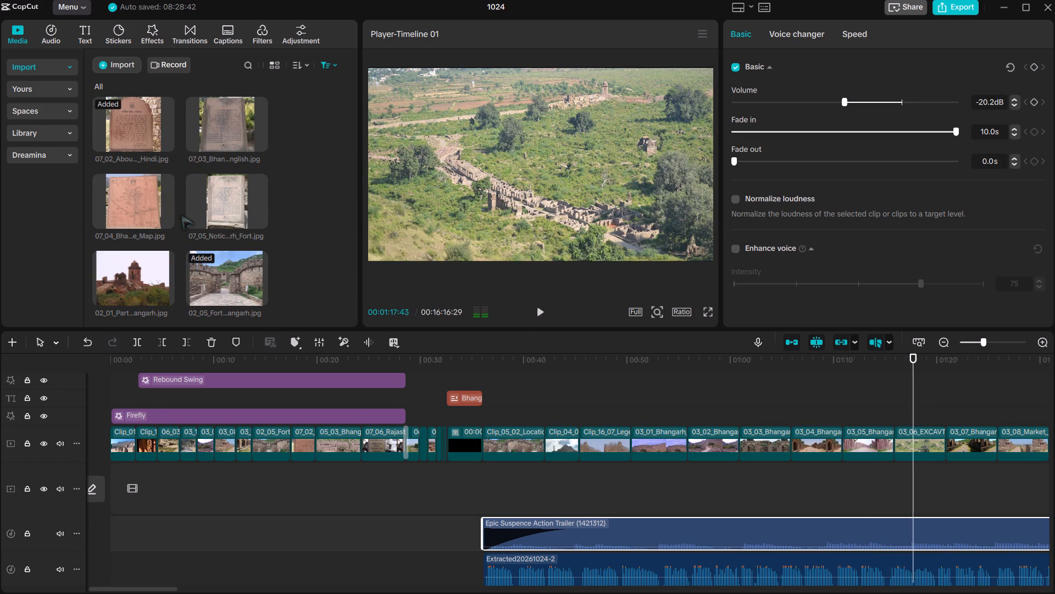
pyautogui.press('space')
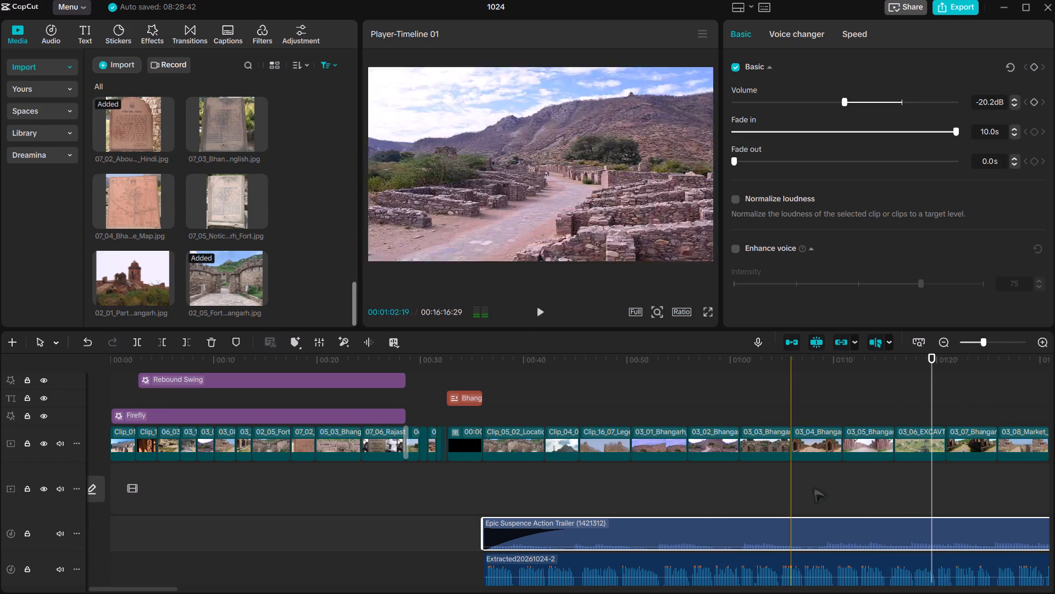
pyautogui.click(962, 444)
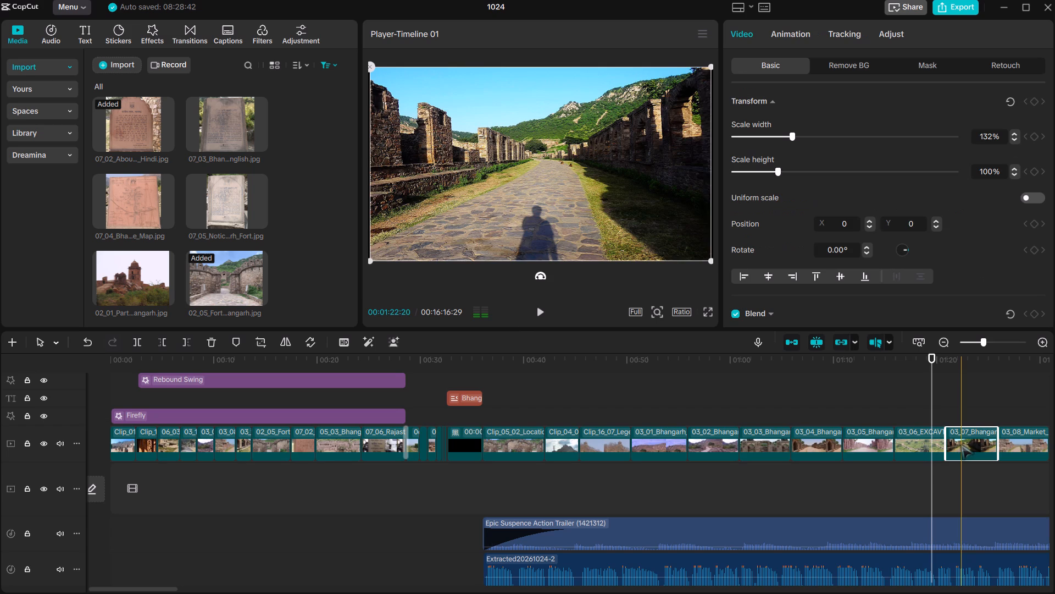
pyautogui.click(1023, 439)
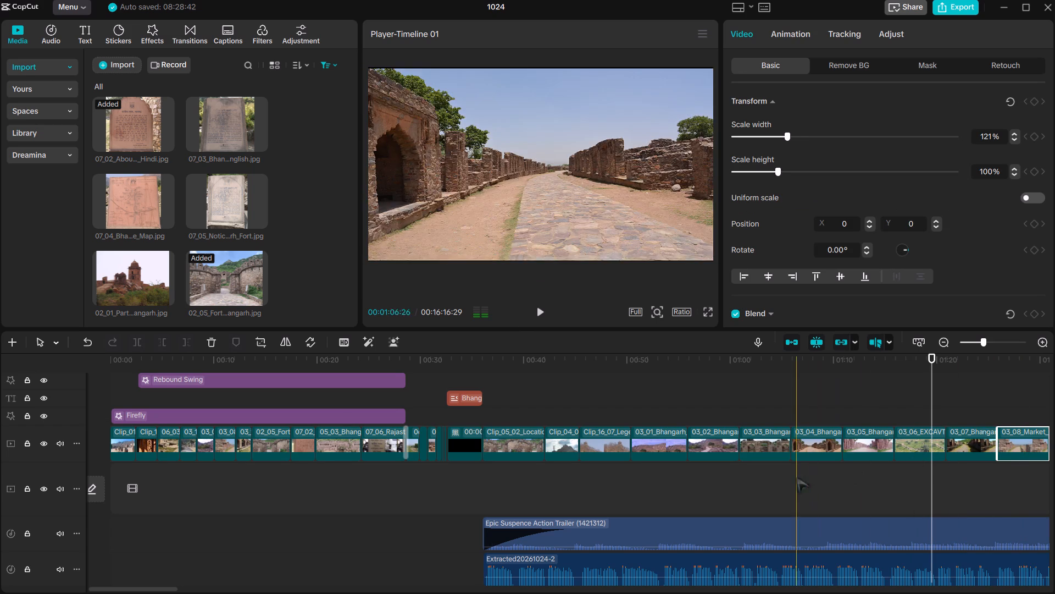
pyautogui.click(909, 450)
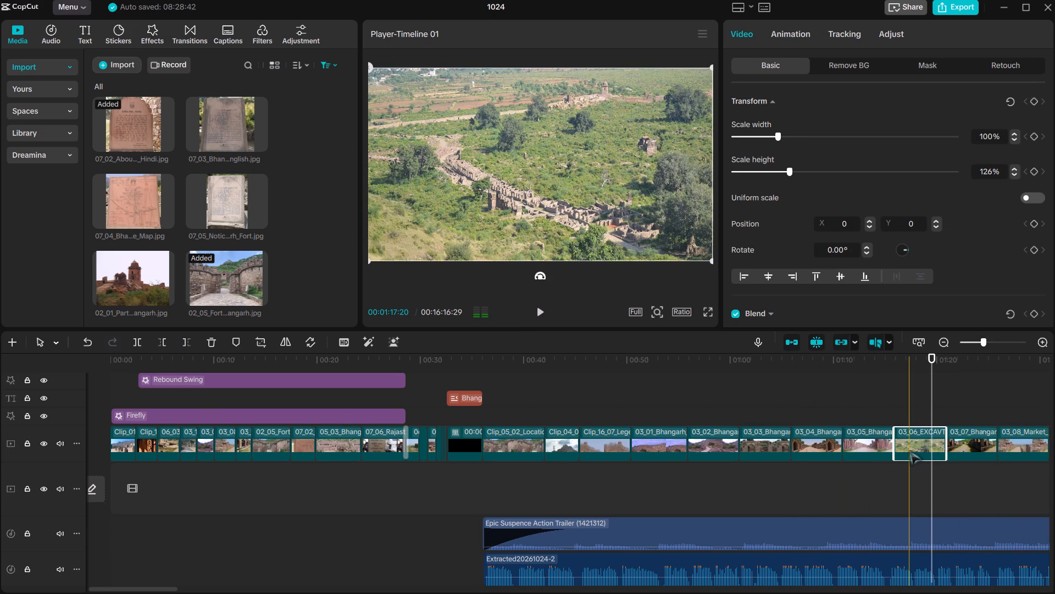
# Replace clip 03_07_Bhangarh on the main track with the 02_01_Part_of_Ancient image and delete the removed clip.
pyautogui.hscroll(-1, 929, 419)
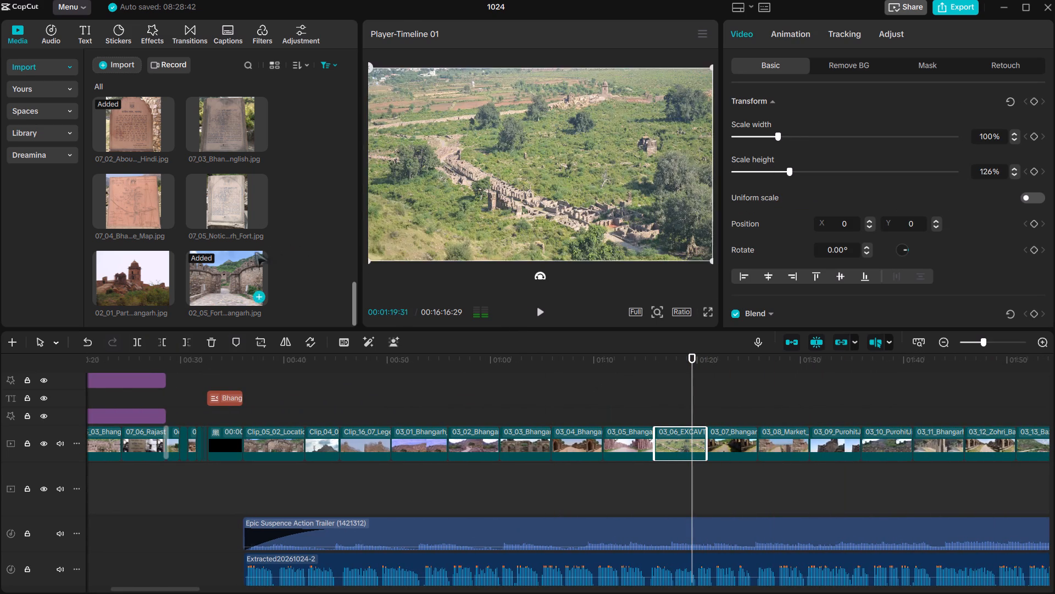
pyautogui.scroll(17, 242, 252)
pyautogui.scroll(-8, 242, 252)
pyautogui.scroll(-16, 238, 257)
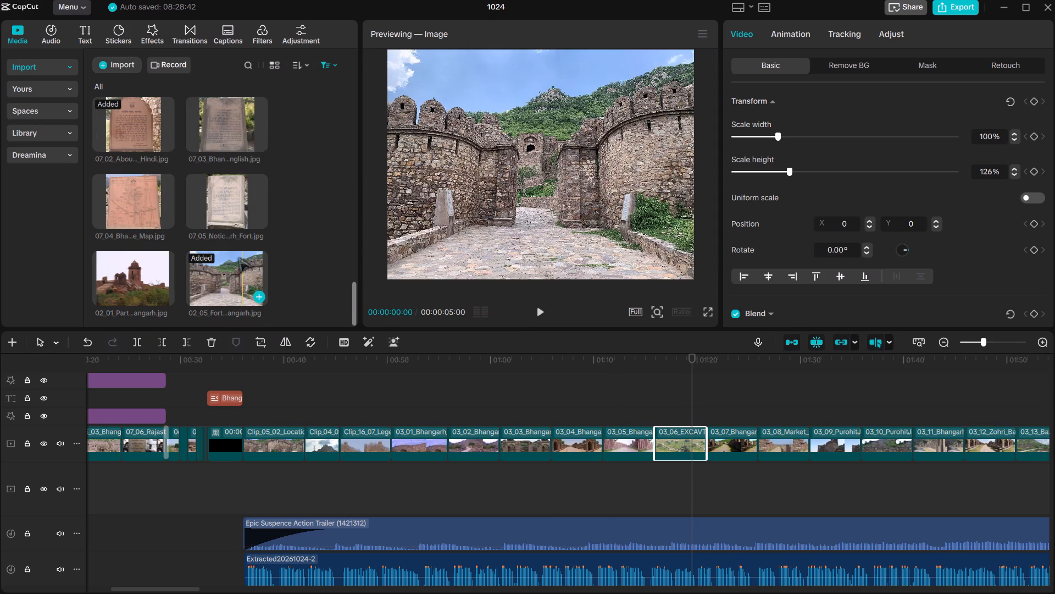
pyautogui.scroll(-3, 238, 257)
pyautogui.moveTo(119, 278); pyautogui.dragTo(239, 291)
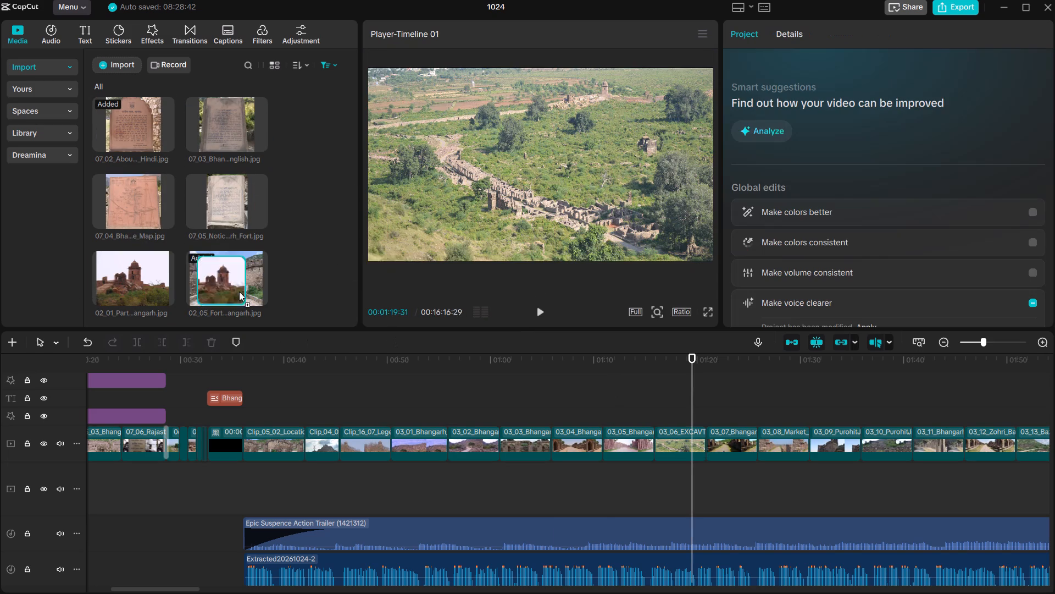
pyautogui.moveTo(239, 291); pyautogui.dragTo(711, 408)
pyautogui.moveTo(727, 480); pyautogui.dragTo(779, 439)
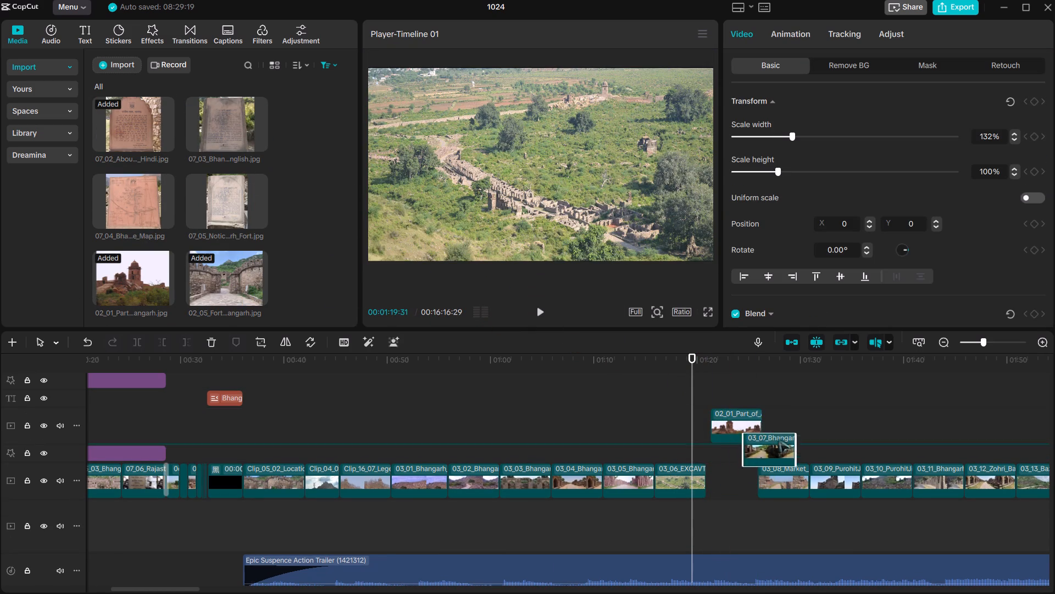
pyautogui.moveTo(779, 439); pyautogui.dragTo(786, 415)
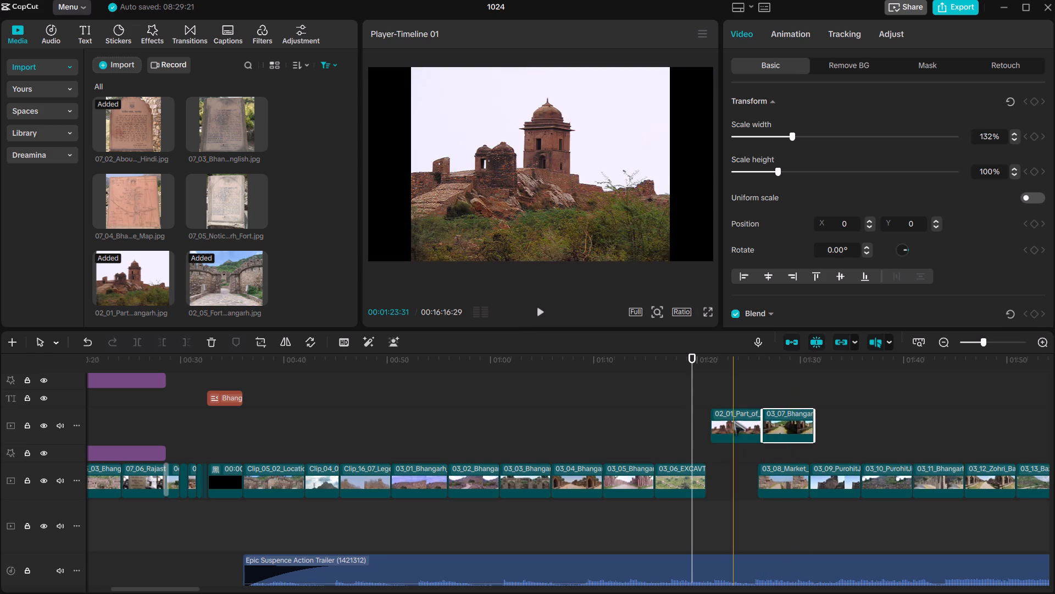
pyautogui.moveTo(734, 421); pyautogui.dragTo(733, 470)
pyautogui.click(792, 421)
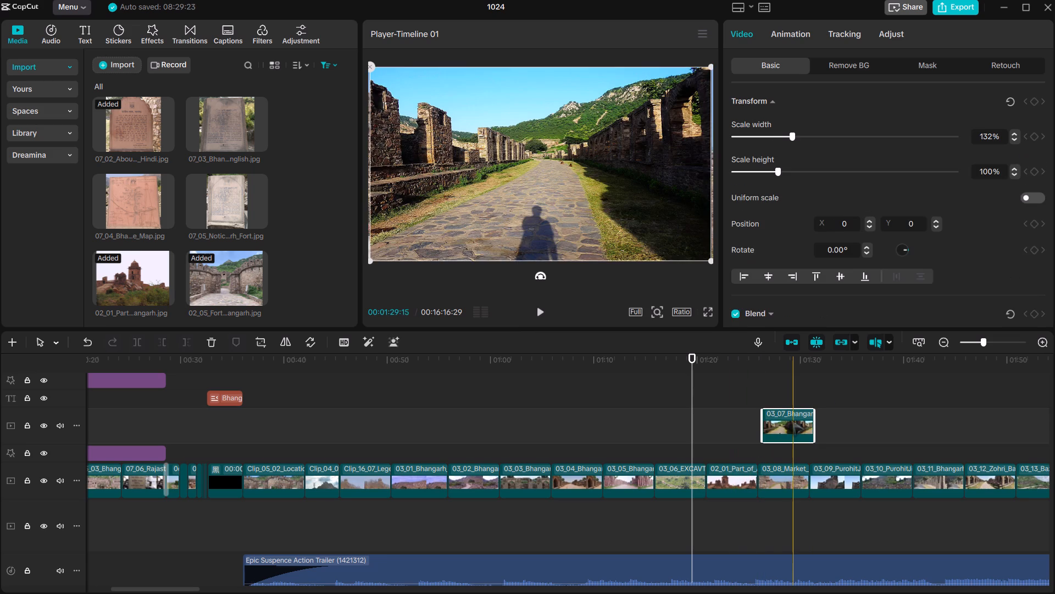
pyautogui.press('Delete')
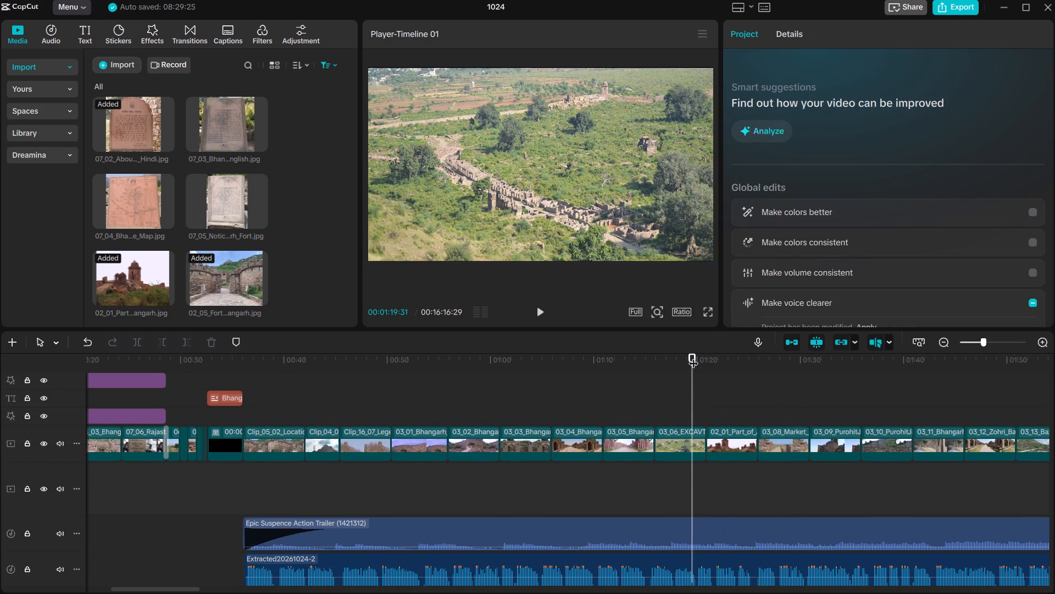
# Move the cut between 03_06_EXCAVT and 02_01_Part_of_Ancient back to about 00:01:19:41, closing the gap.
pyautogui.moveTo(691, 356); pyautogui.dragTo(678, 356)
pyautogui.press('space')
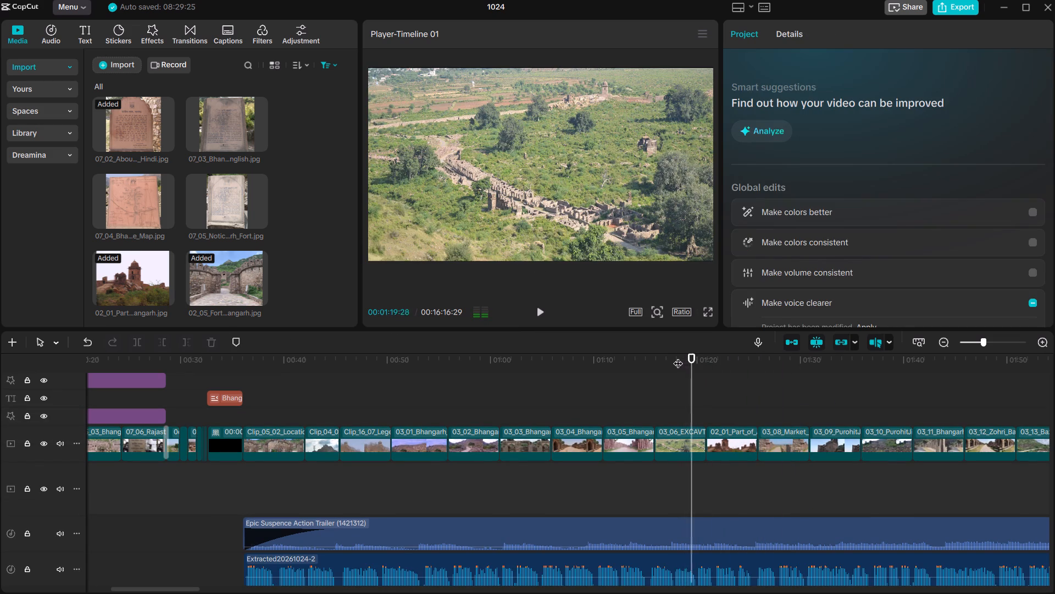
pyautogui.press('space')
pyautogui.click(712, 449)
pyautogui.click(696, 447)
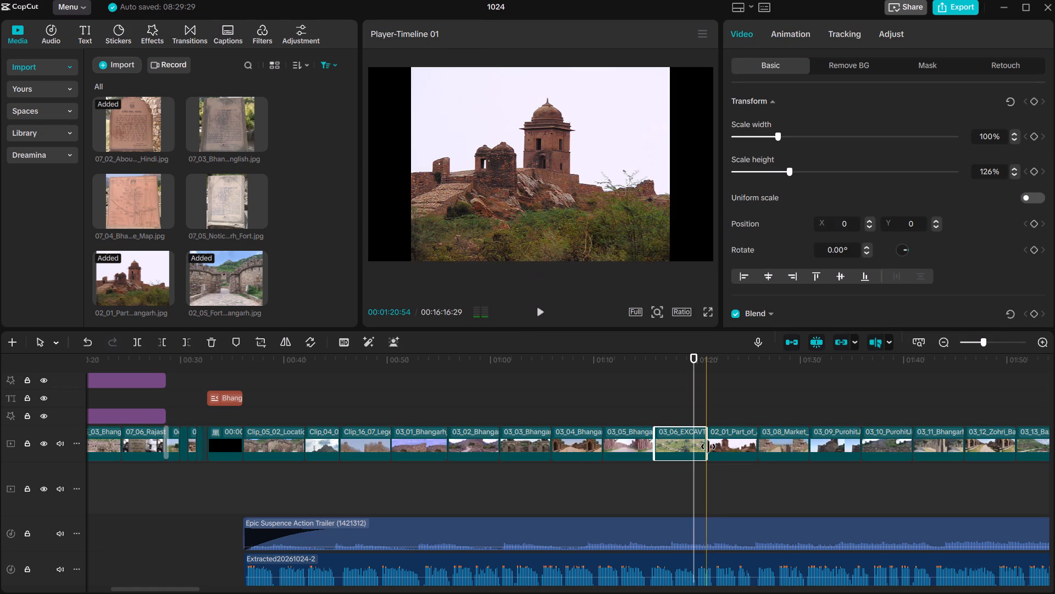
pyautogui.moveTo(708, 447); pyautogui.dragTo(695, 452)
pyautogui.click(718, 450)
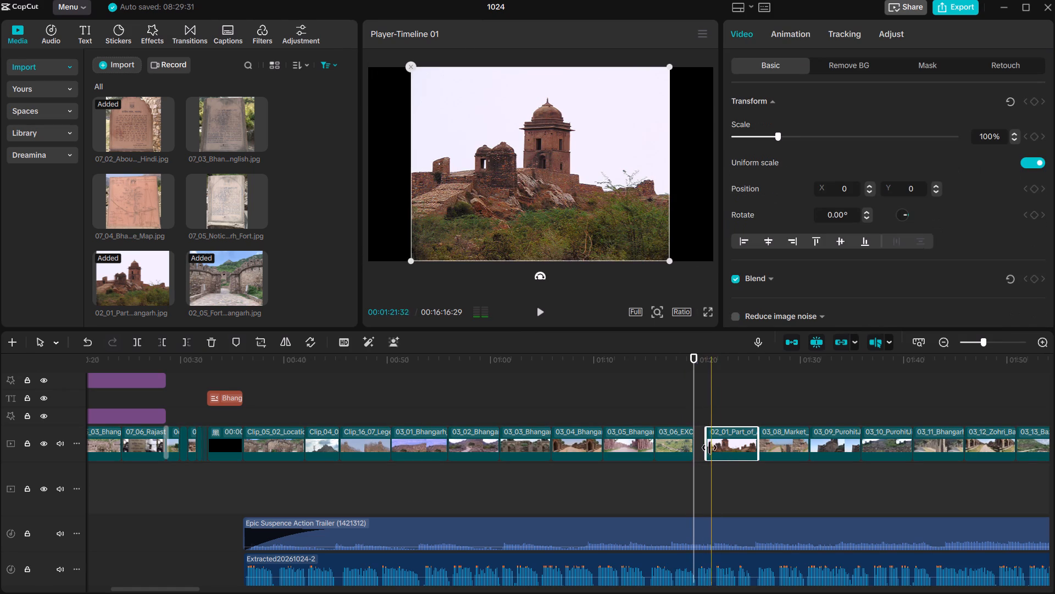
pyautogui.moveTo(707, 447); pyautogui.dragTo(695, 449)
# Play across the cut, shorten 03_06_EXCAVT to about 00:01:18:46, and extend 02_01_Part_of_Ancient back to meet it.
pyautogui.moveTo(693, 360); pyautogui.dragTo(687, 360)
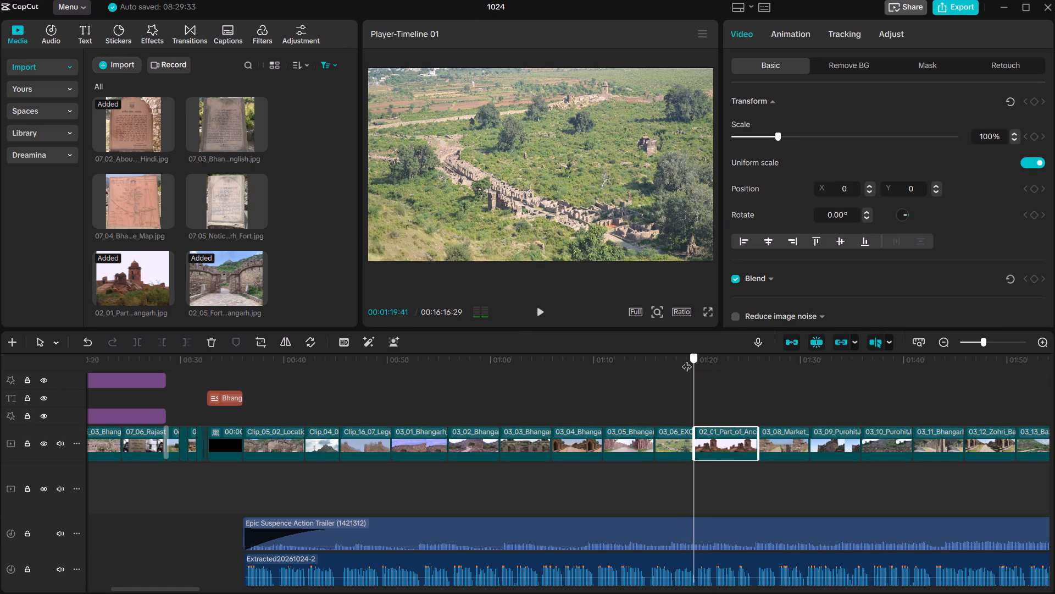
pyautogui.moveTo(687, 360); pyautogui.dragTo(682, 362)
pyautogui.press('space')
pyautogui.press('space')
pyautogui.press('space')
pyautogui.press('space')
pyautogui.press('space')
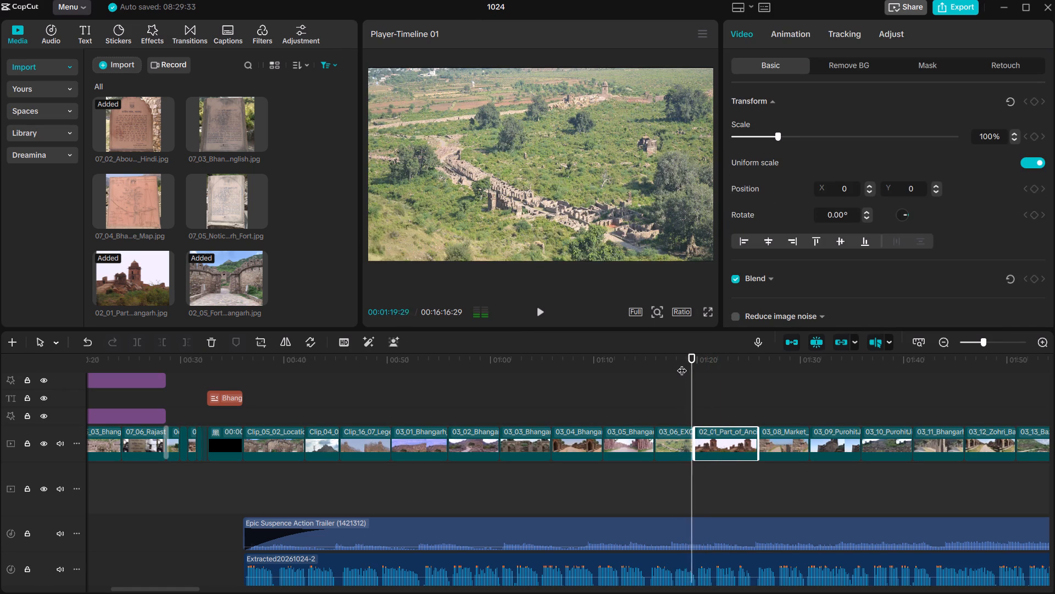
pyautogui.press('space')
pyautogui.click(666, 444)
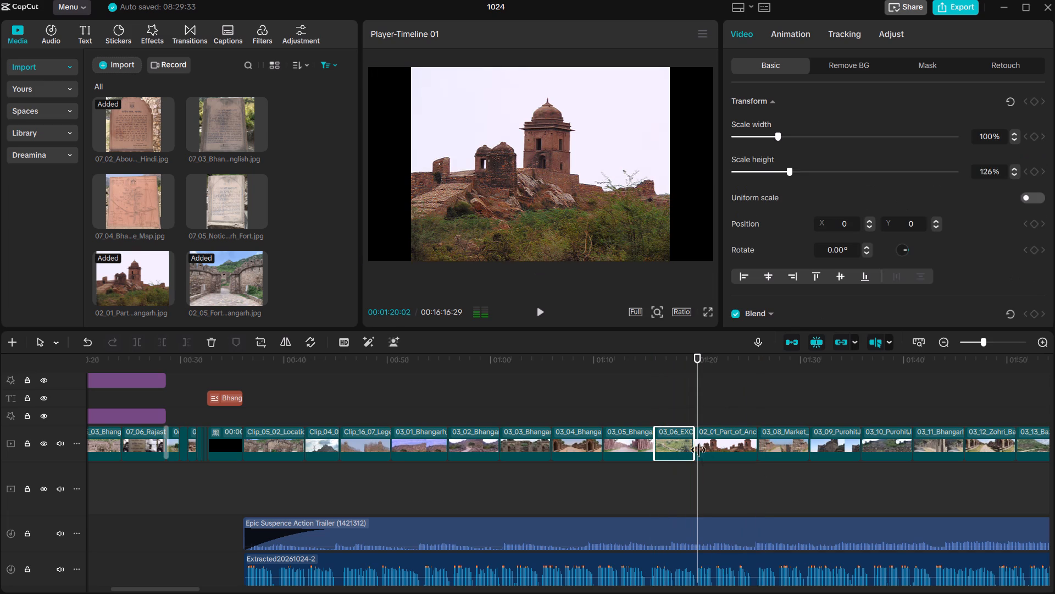
pyautogui.moveTo(694, 445); pyautogui.dragTo(681, 450)
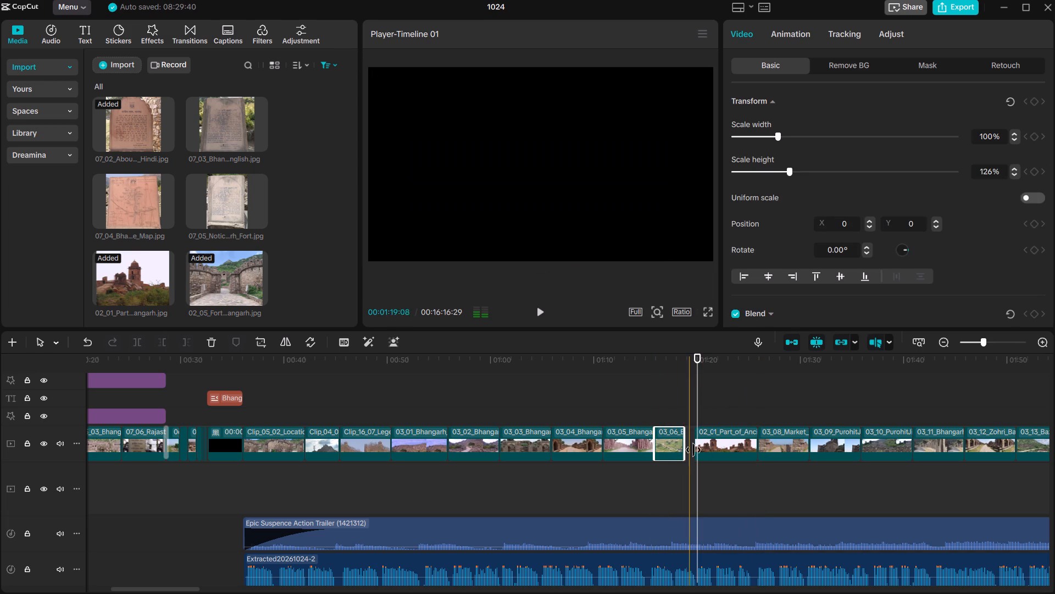
pyautogui.click(706, 448)
pyautogui.moveTo(695, 443); pyautogui.dragTo(686, 445)
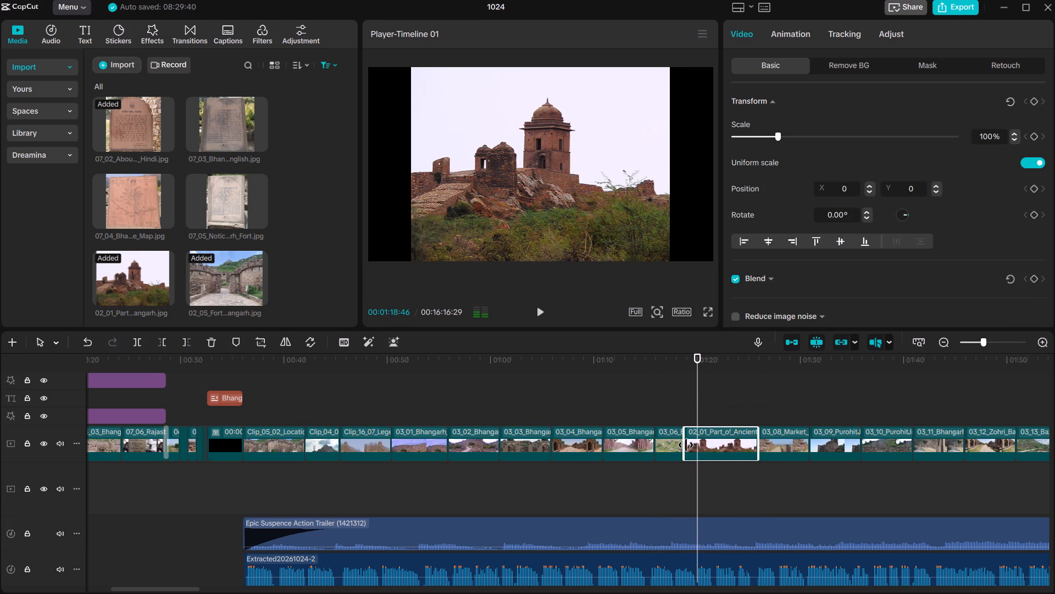
pyautogui.moveTo(686, 445); pyautogui.dragTo(685, 446)
# Check the clips from 03_08_Market through 03_12_Zohri and the audio tracks below them.
pyautogui.click(788, 443)
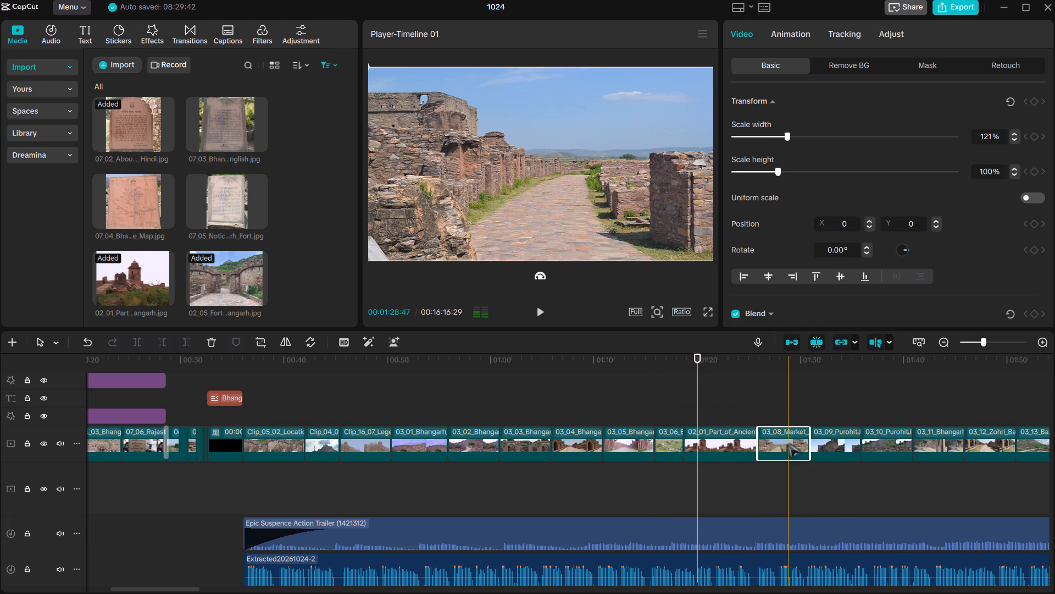
pyautogui.click(839, 444)
pyautogui.click(866, 447)
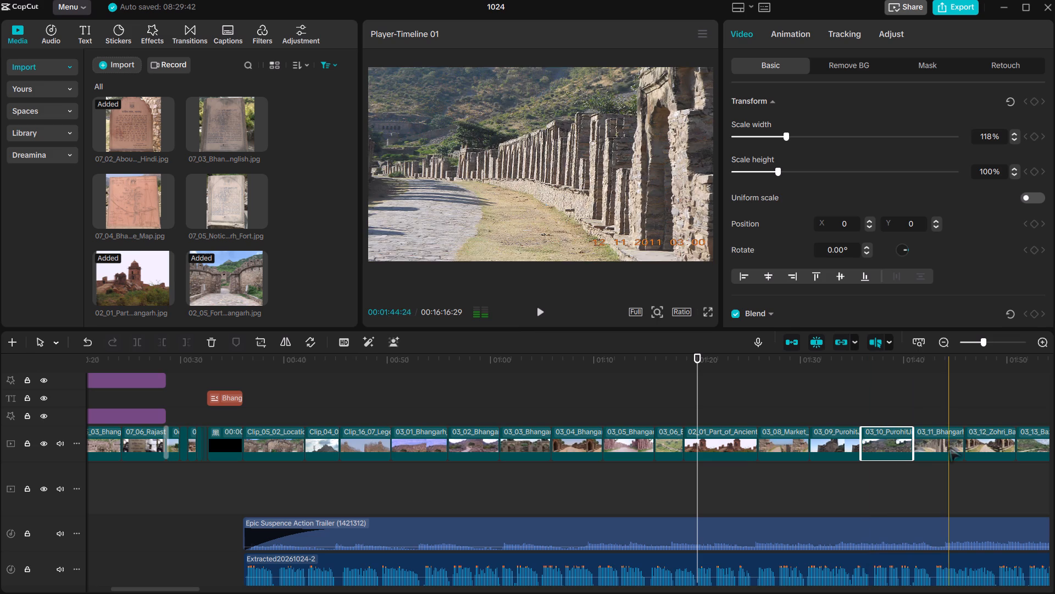
pyautogui.click(949, 447)
pyautogui.click(972, 447)
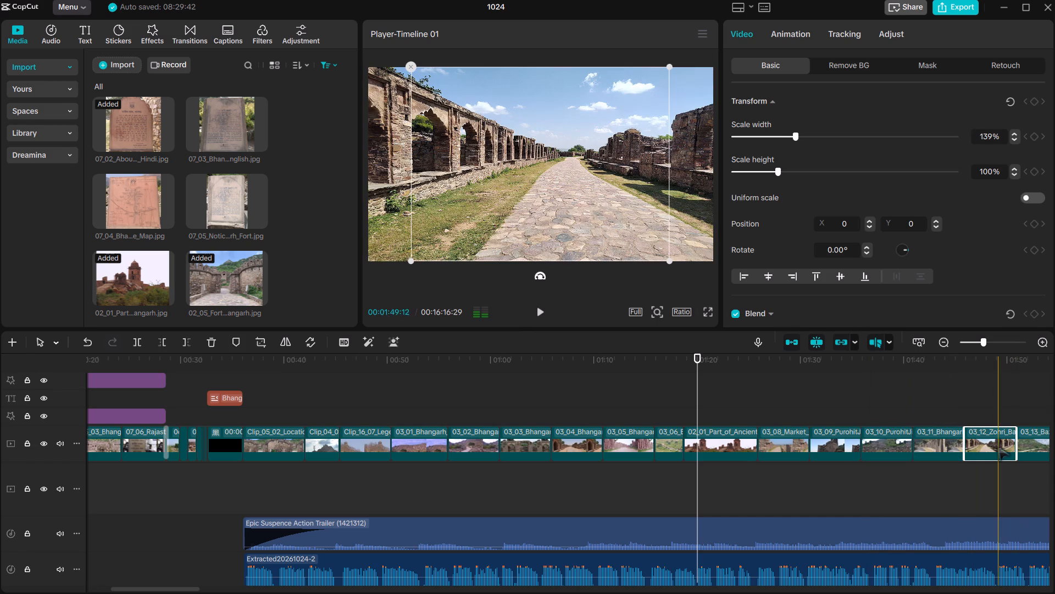
pyautogui.click(997, 446)
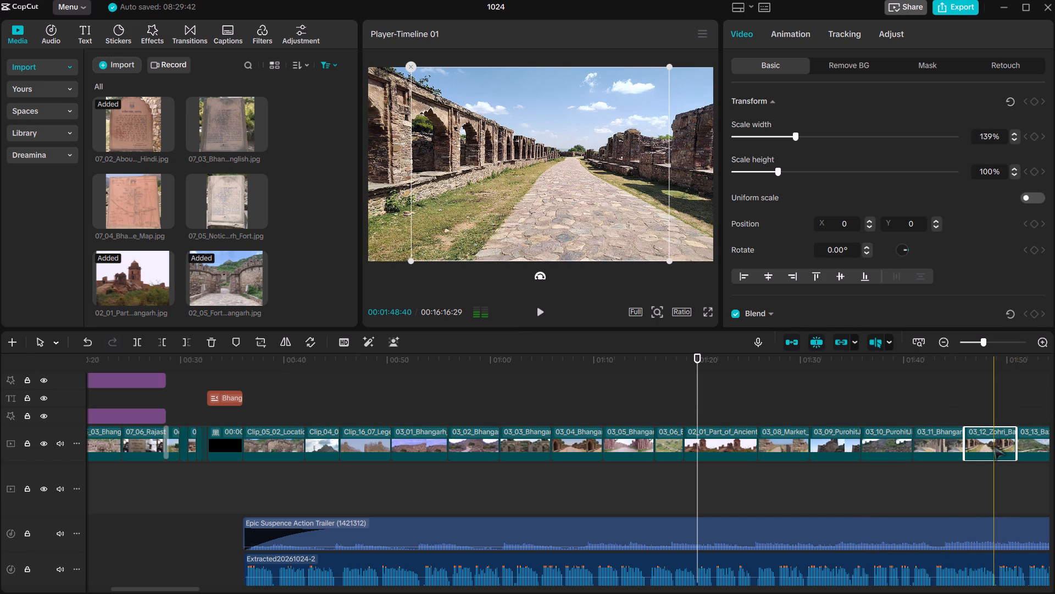
pyautogui.scroll(-6, 993, 446)
pyautogui.scroll(20, 993, 446)
pyautogui.scroll(3, 993, 446)
pyautogui.scroll(-13, 993, 446)
pyautogui.scroll(20, 993, 446)
pyautogui.scroll(20, 993, 446)
pyautogui.scroll(20, 993, 446)
pyautogui.scroll(-5, 993, 446)
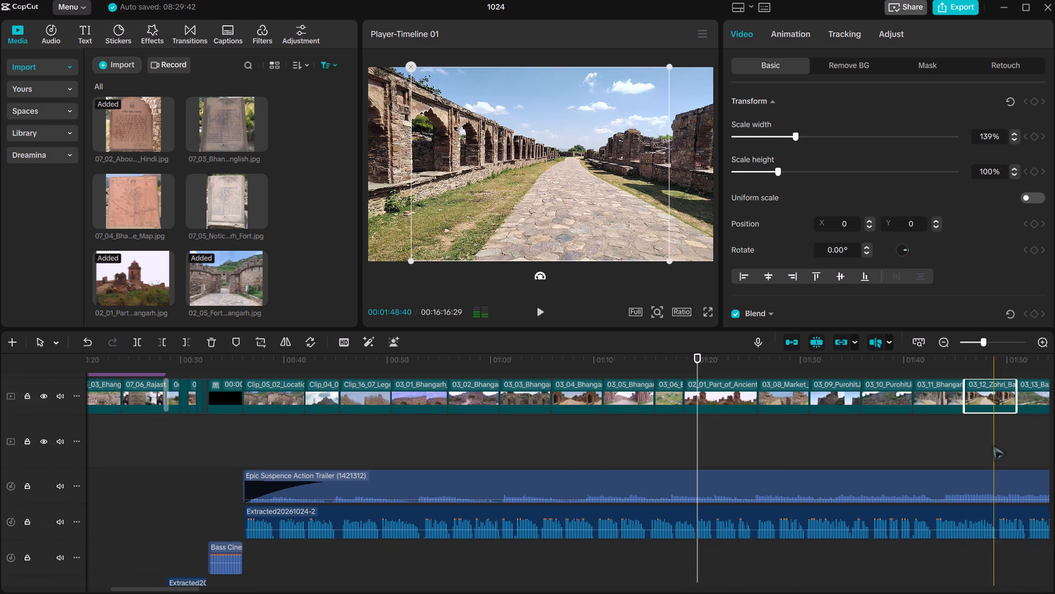
# Play from about 1:12 to check the timing of the cut to 02_01_Part_of_Ancient.
pyautogui.moveTo(695, 356); pyautogui.dragTo(668, 360)
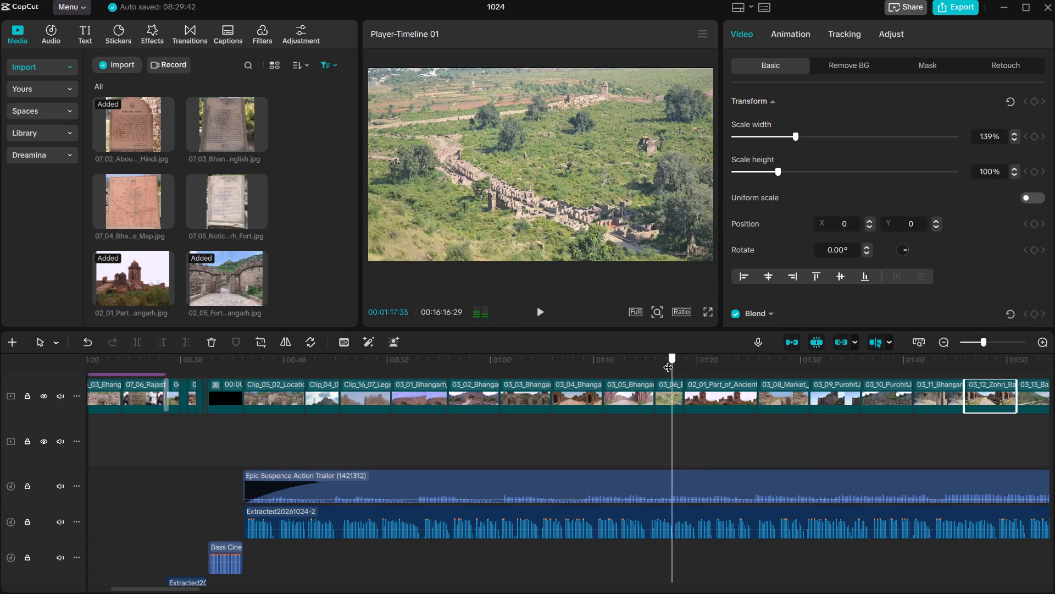
pyautogui.moveTo(668, 360); pyautogui.dragTo(669, 360)
pyautogui.click(614, 362)
pyautogui.press('space')
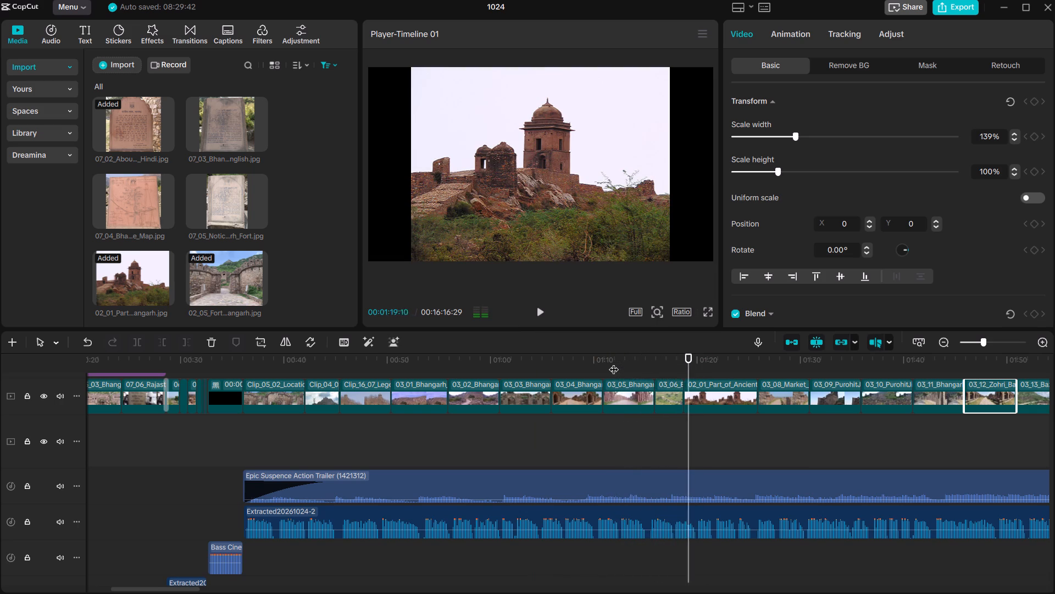
# Turn off uniform scaling for the 02_01_Part_of_Ancient clip and widen it to 136% so it fills the frame.
pyautogui.press('space')
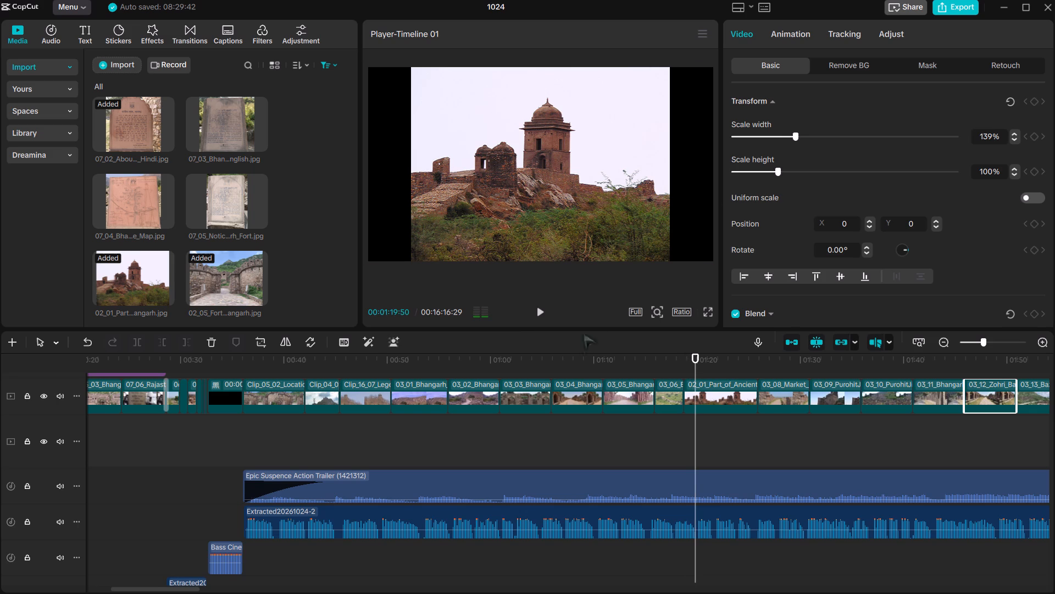
pyautogui.click(584, 229)
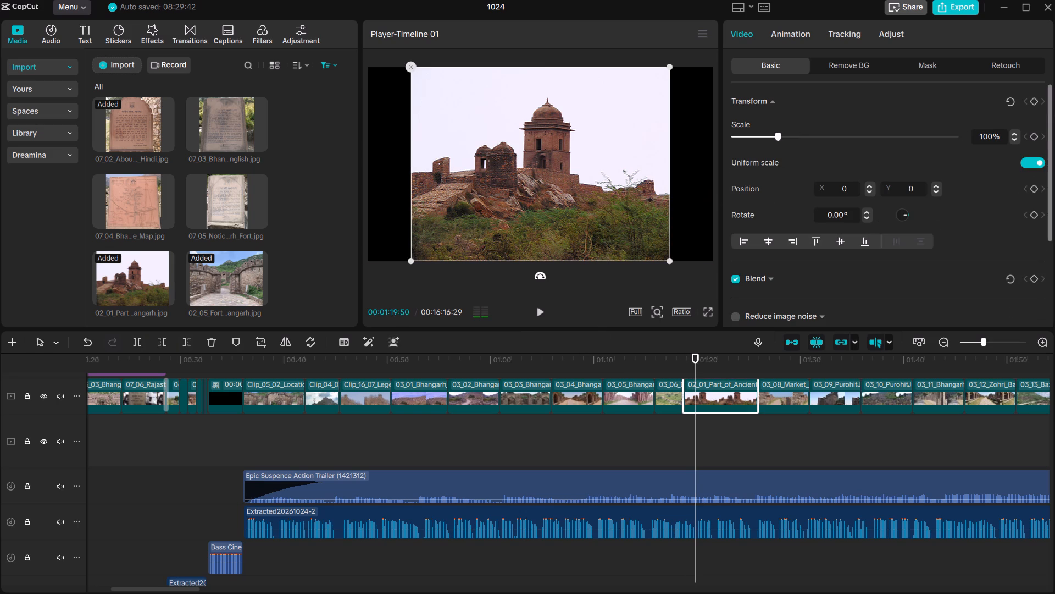
pyautogui.click(1048, 166)
pyautogui.click(1040, 159)
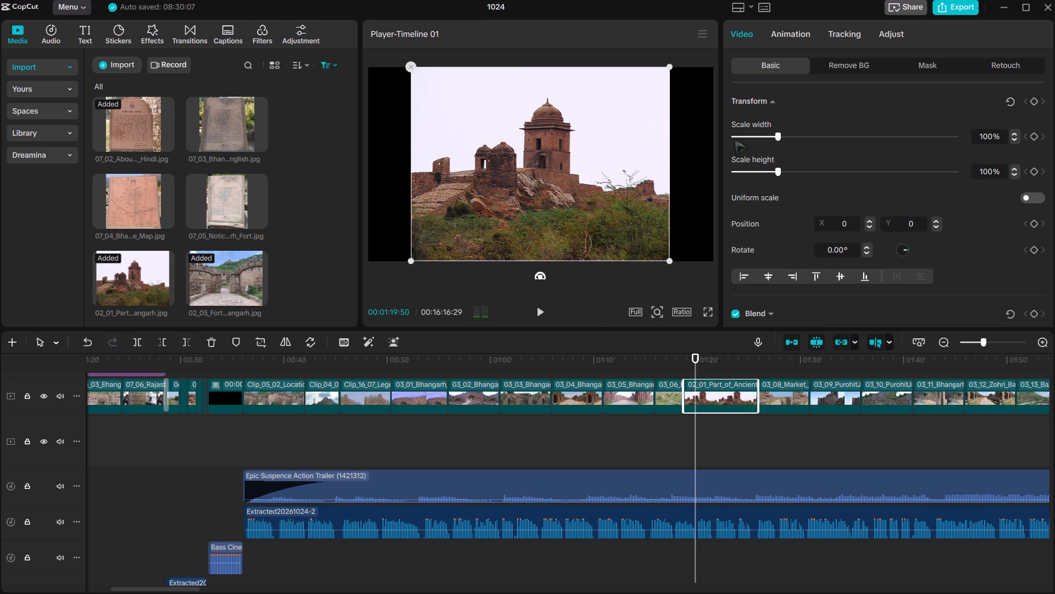
pyautogui.moveTo(779, 134); pyautogui.dragTo(795, 137)
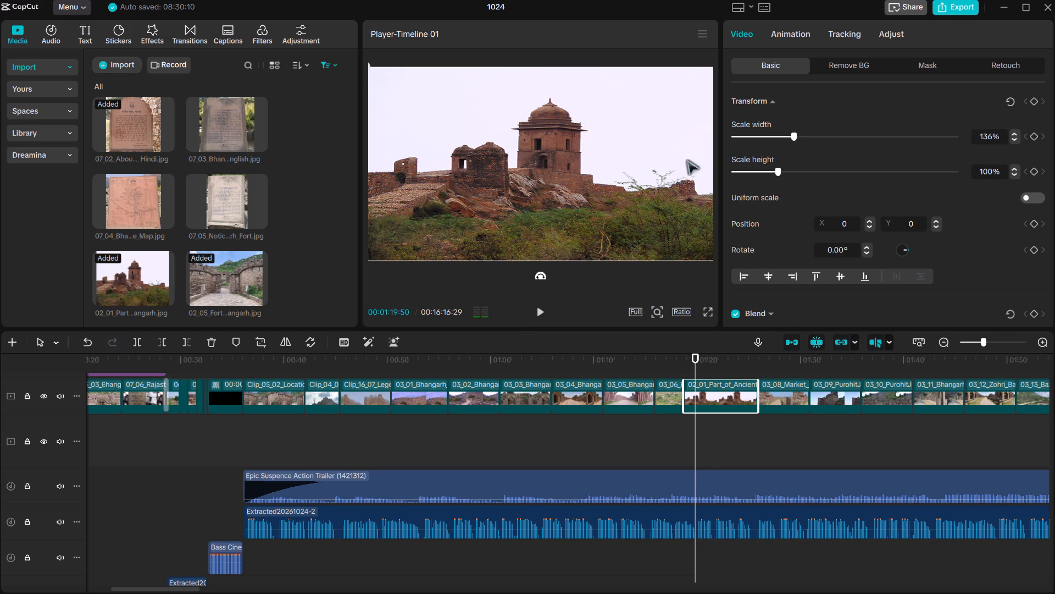
pyautogui.click(748, 10)
pyautogui.click(748, 7)
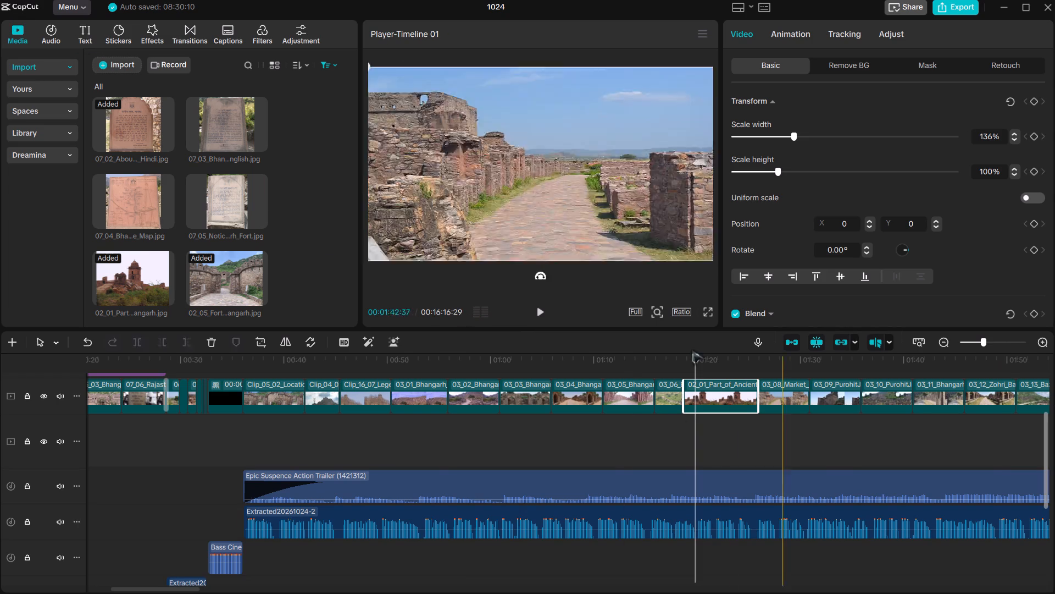
pyautogui.click(676, 400)
pyautogui.click(699, 400)
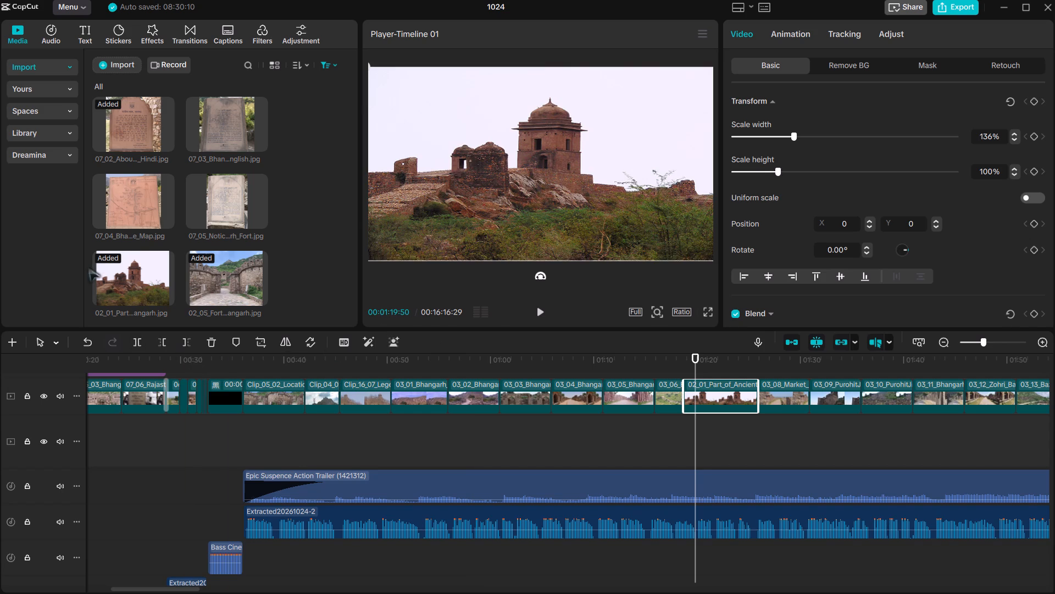
# Look through the project's imported images for a suitable fort picture.
pyautogui.scroll(-1, 232, 247)
pyautogui.scroll(-20, 231, 247)
pyautogui.scroll(-8, 231, 247)
pyautogui.scroll(17, 226, 245)
pyautogui.scroll(-3, 226, 244)
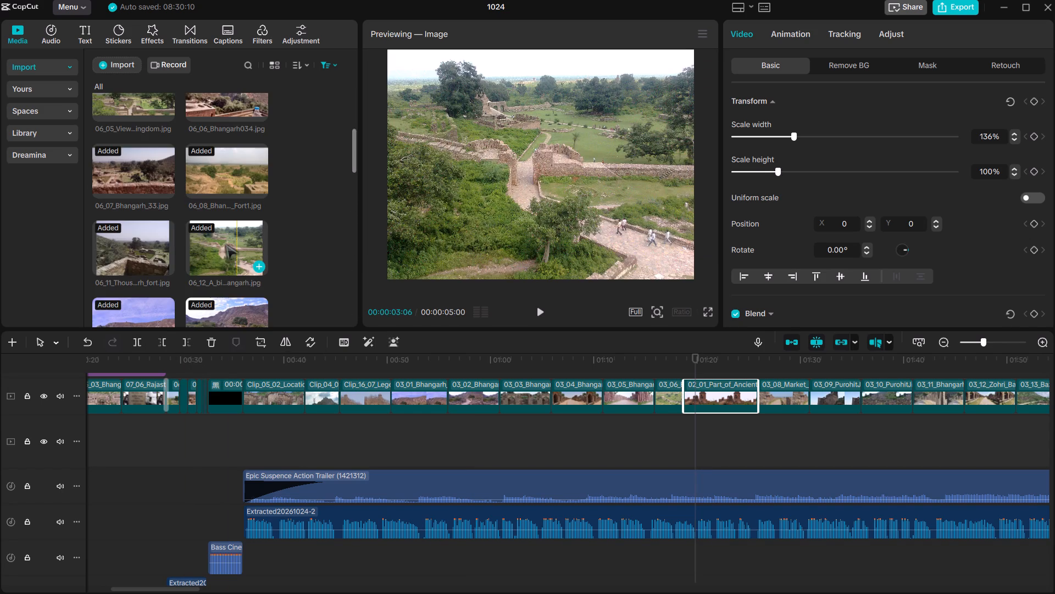
pyautogui.scroll(-1, 226, 244)
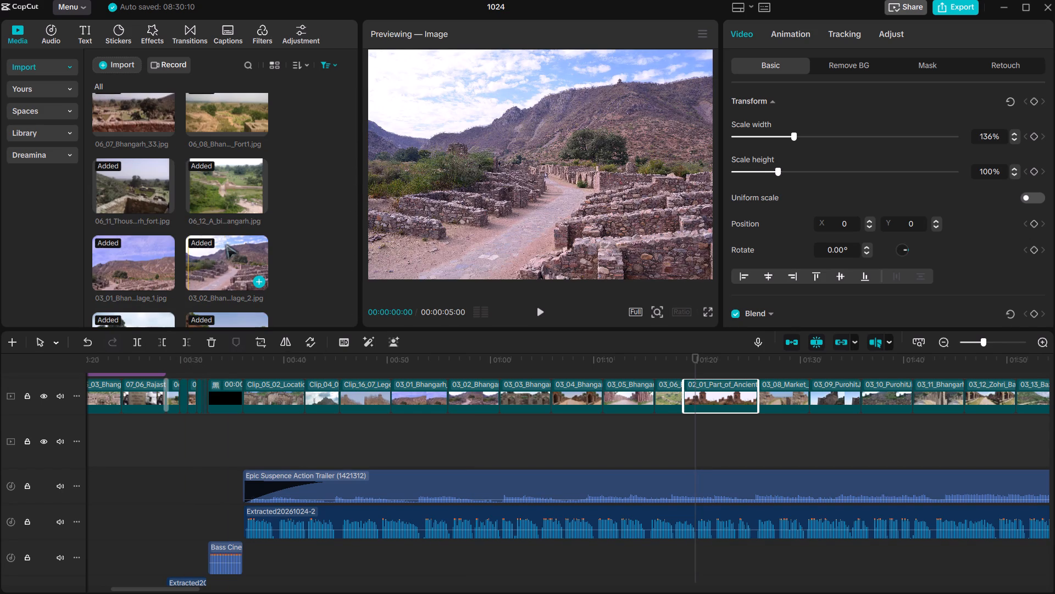
pyautogui.scroll(-3, 211, 243)
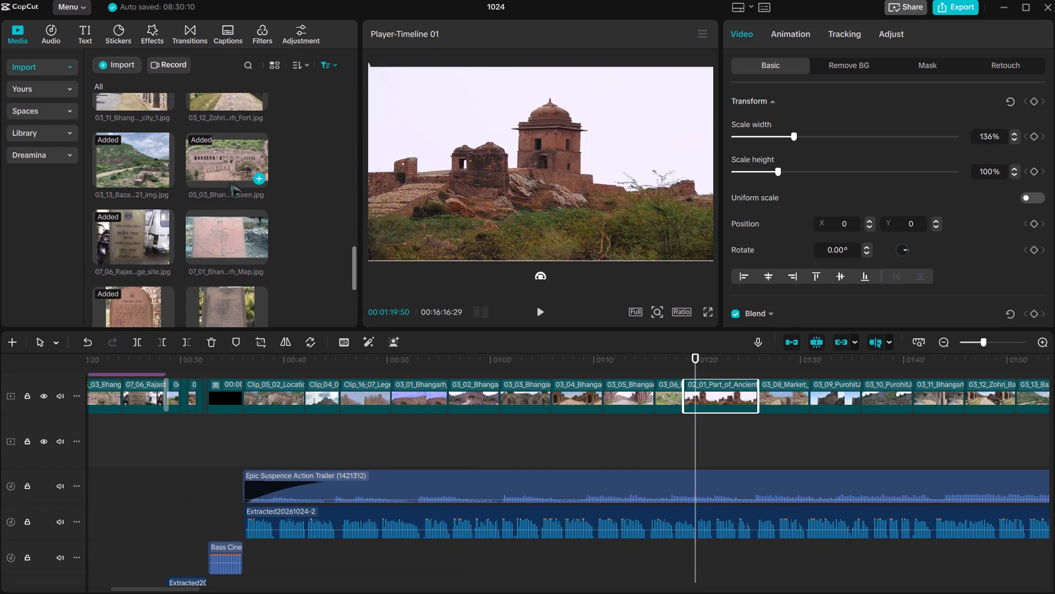
pyautogui.scroll(-1, 205, 204)
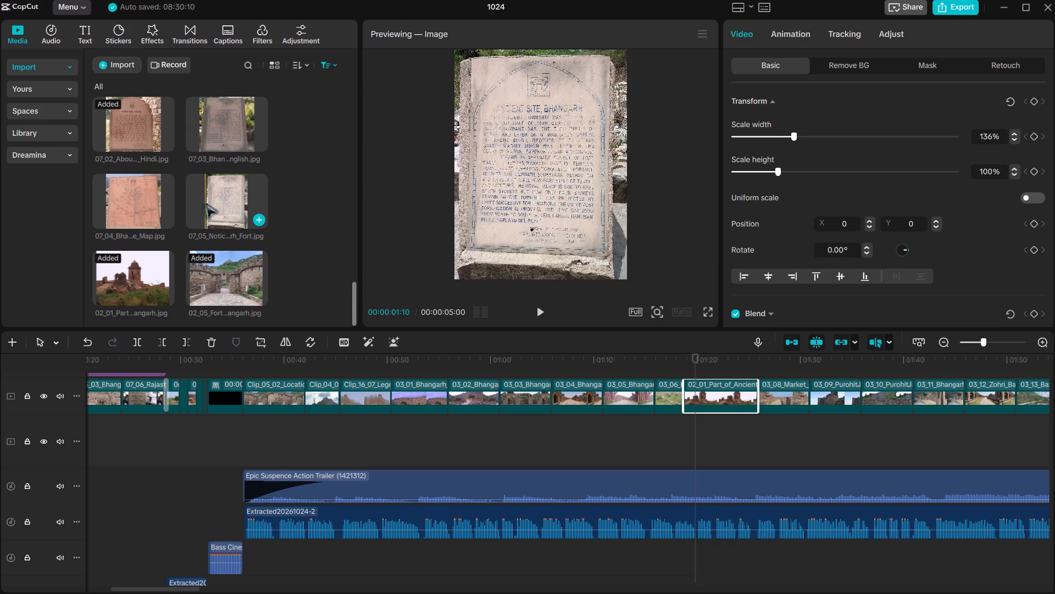
pyautogui.scroll(-1, 205, 204)
pyautogui.scroll(4, 171, 196)
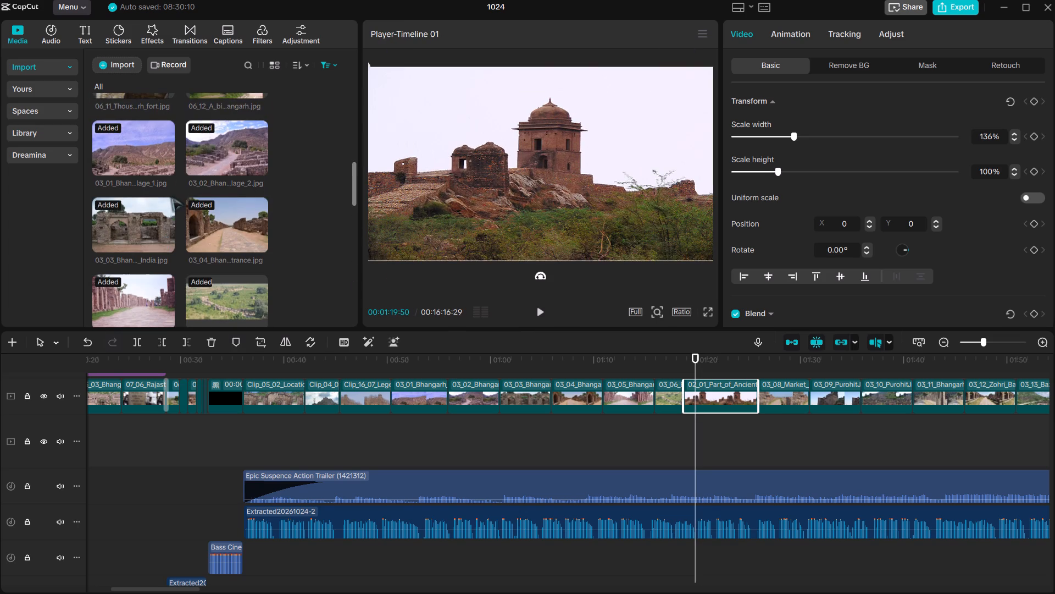
pyautogui.scroll(3, 171, 196)
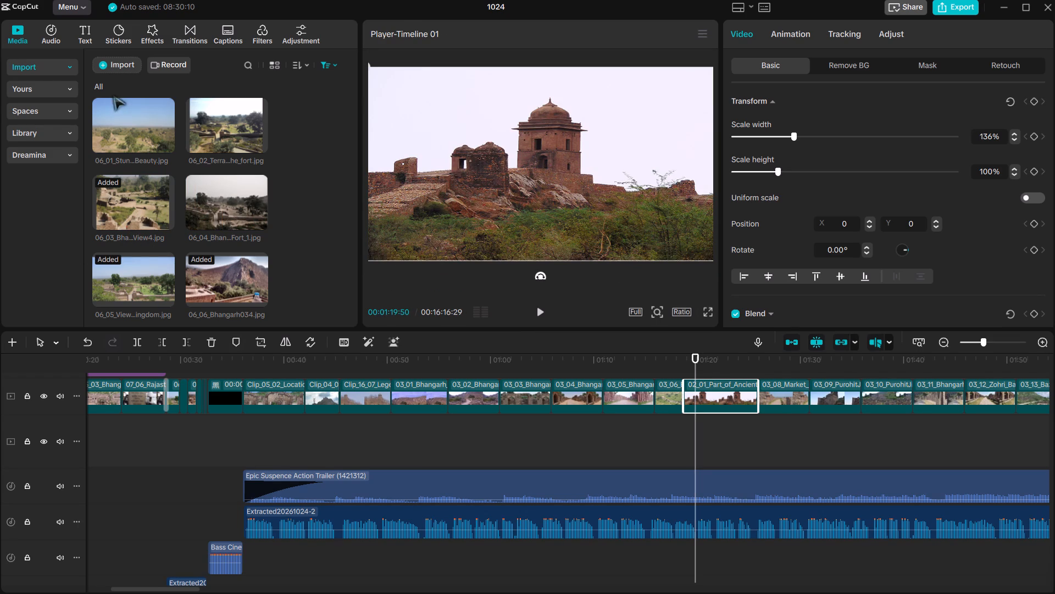
# Examine the pictures in the 02_Gates_Walls_Towers and 01_Fort_Overview folders for one to import from the device.
pyautogui.click(114, 62)
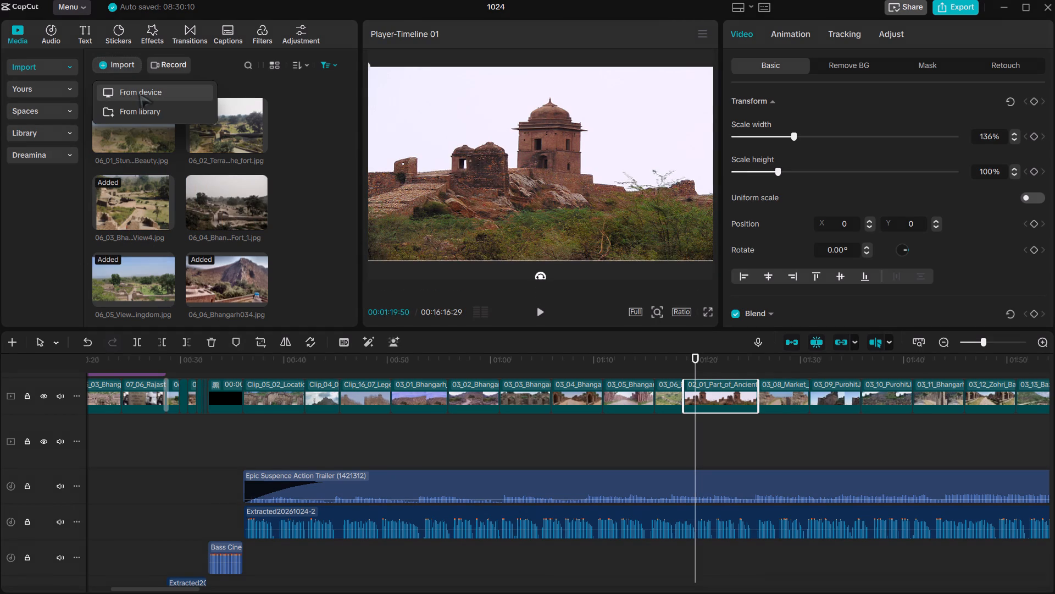
pyautogui.click(140, 94)
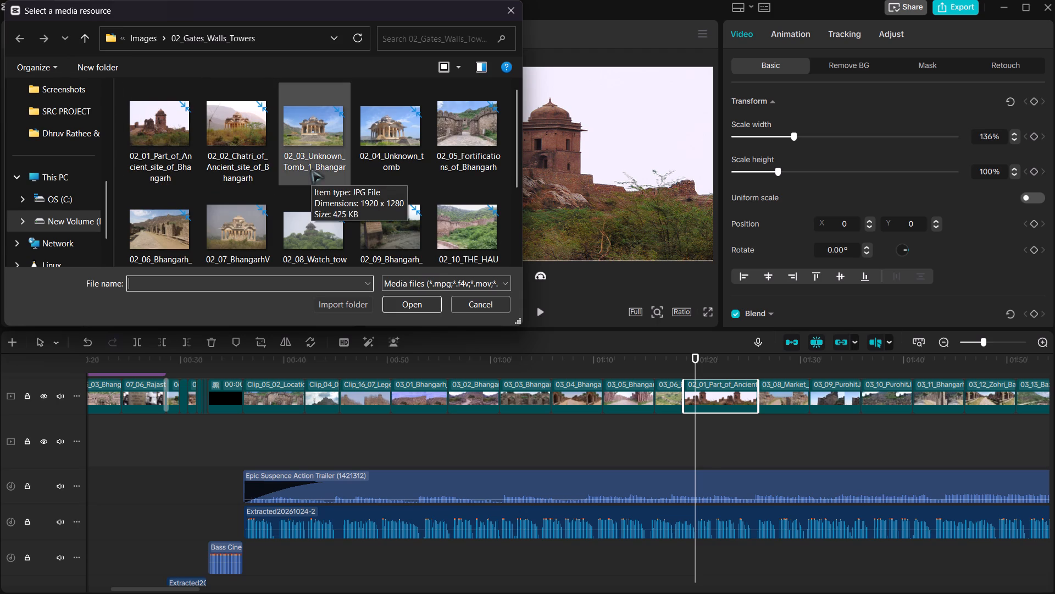
pyautogui.scroll(-1, 311, 169)
pyautogui.keyDown('ctrl'); pyautogui.scroll(1, 311, 169); pyautogui.keyUp('ctrl')
pyautogui.keyDown('ctrl'); pyautogui.scroll(-2, 311, 169); pyautogui.keyUp('ctrl')
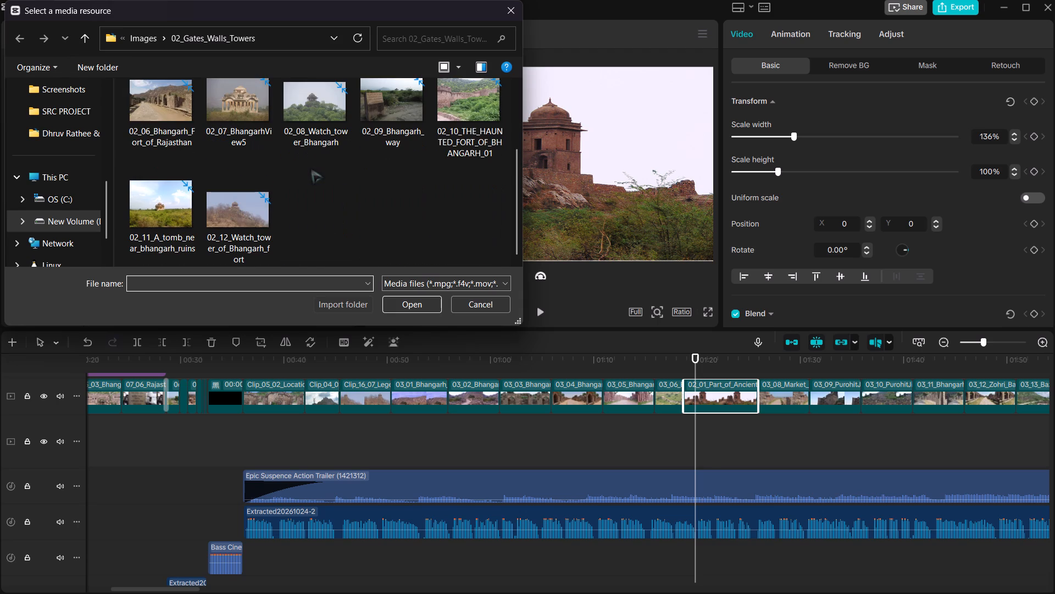
pyautogui.keyDown('ctrl'); pyautogui.scroll(-1, 311, 169); pyautogui.keyUp('ctrl')
pyautogui.click(130, 38)
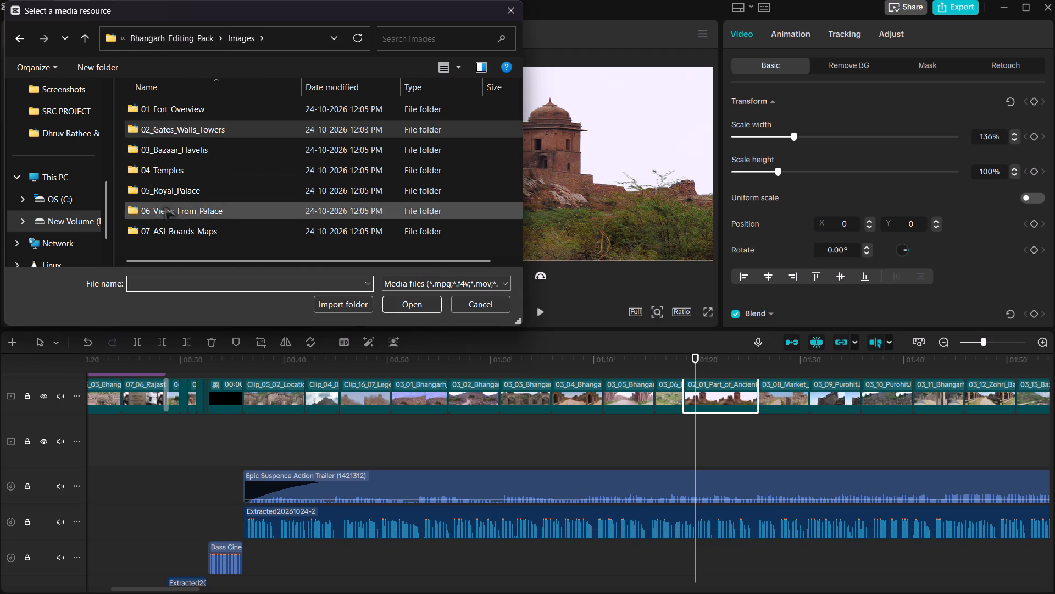
pyautogui.doubleClick(162, 105)
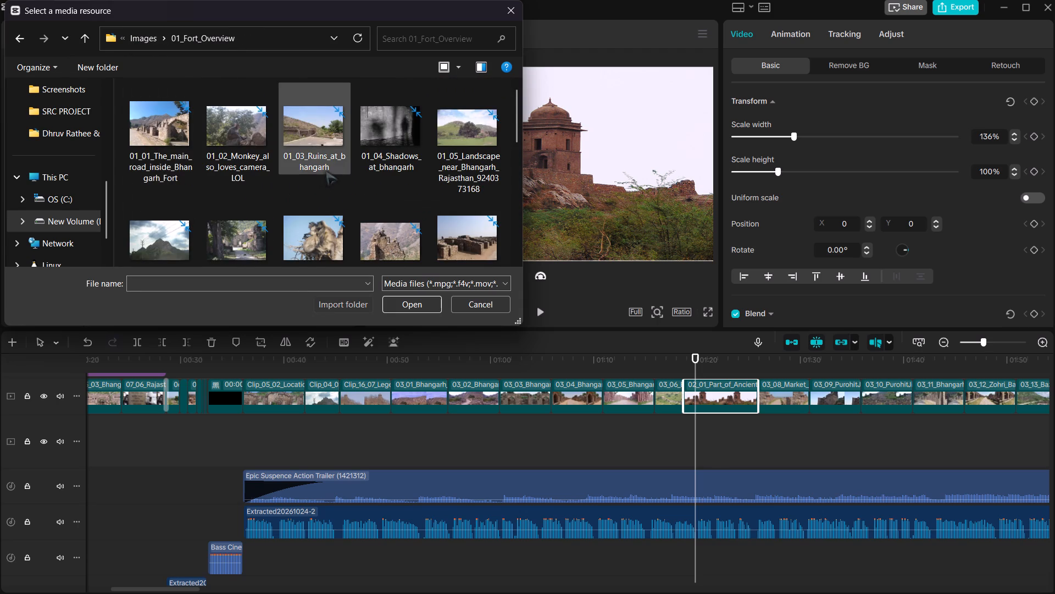
pyautogui.scroll(-1, 326, 171)
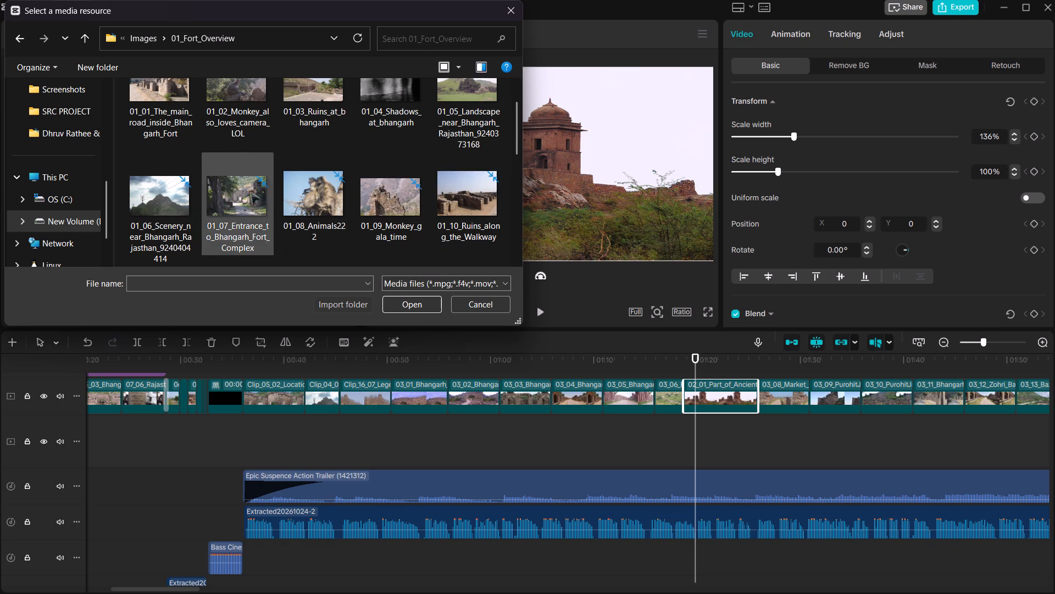
pyautogui.scroll(2, 247, 190)
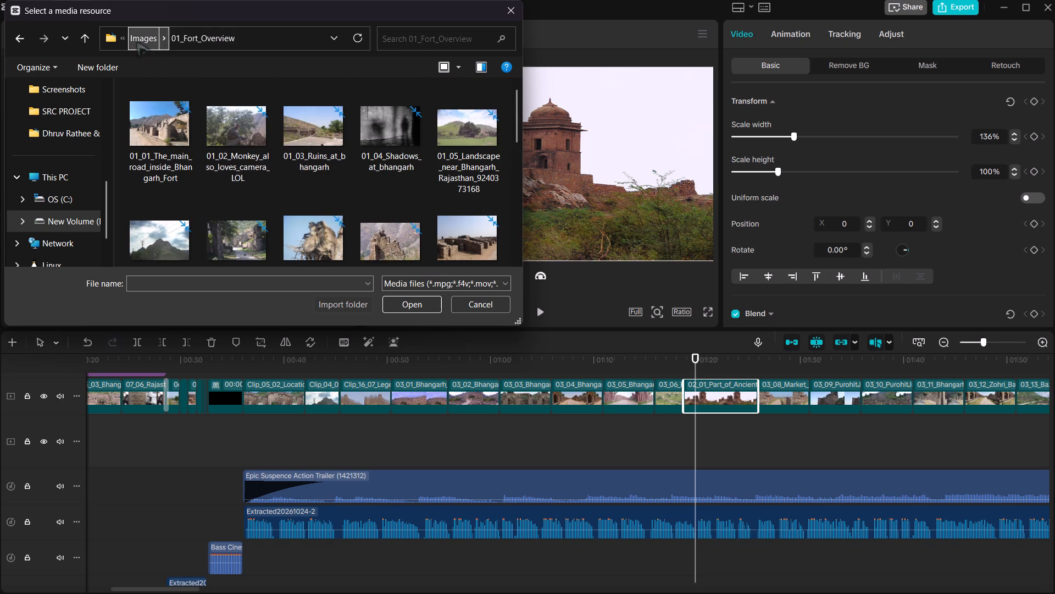
pyautogui.click(137, 42)
pyautogui.doubleClick(198, 135)
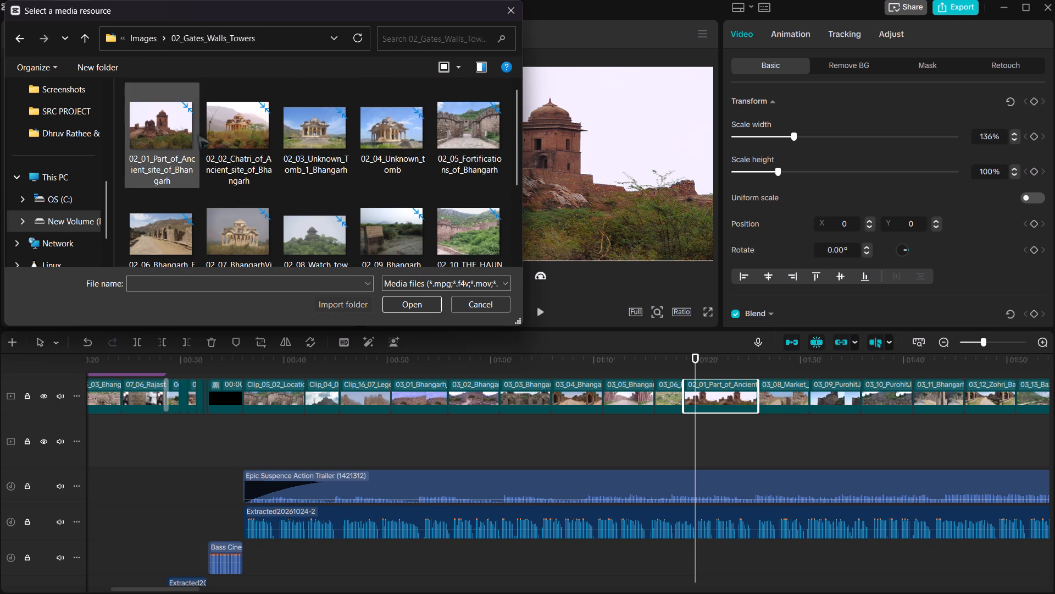
pyautogui.scroll(-1, 276, 176)
pyautogui.scroll(1, 276, 176)
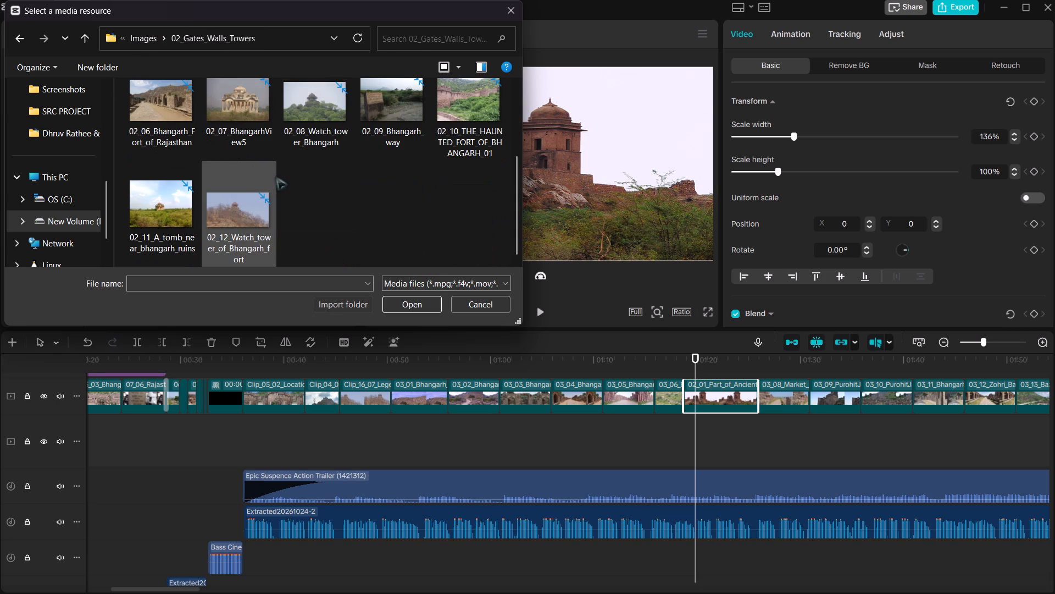
pyautogui.scroll(1, 276, 176)
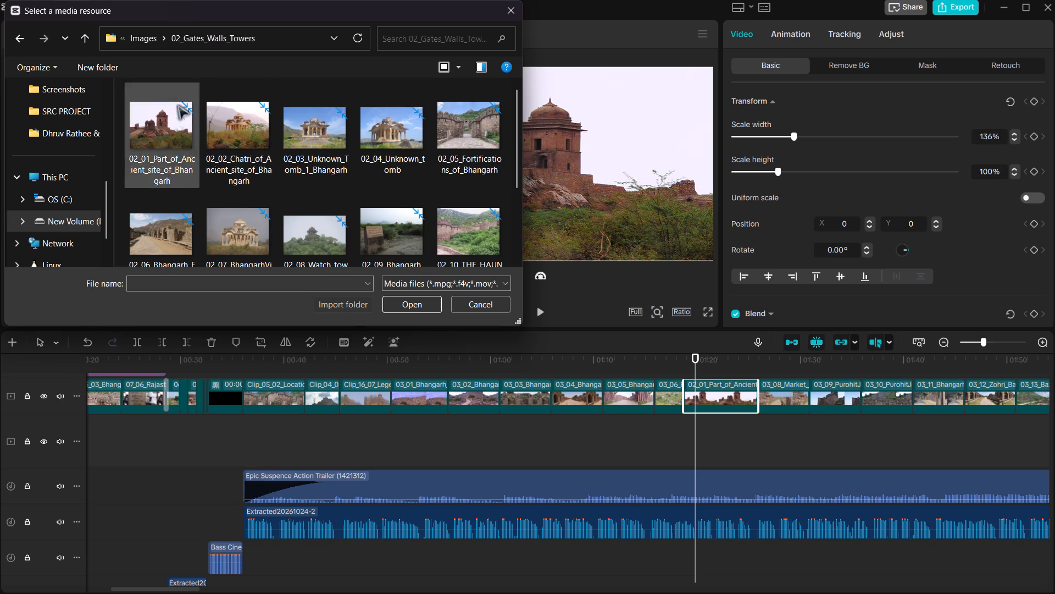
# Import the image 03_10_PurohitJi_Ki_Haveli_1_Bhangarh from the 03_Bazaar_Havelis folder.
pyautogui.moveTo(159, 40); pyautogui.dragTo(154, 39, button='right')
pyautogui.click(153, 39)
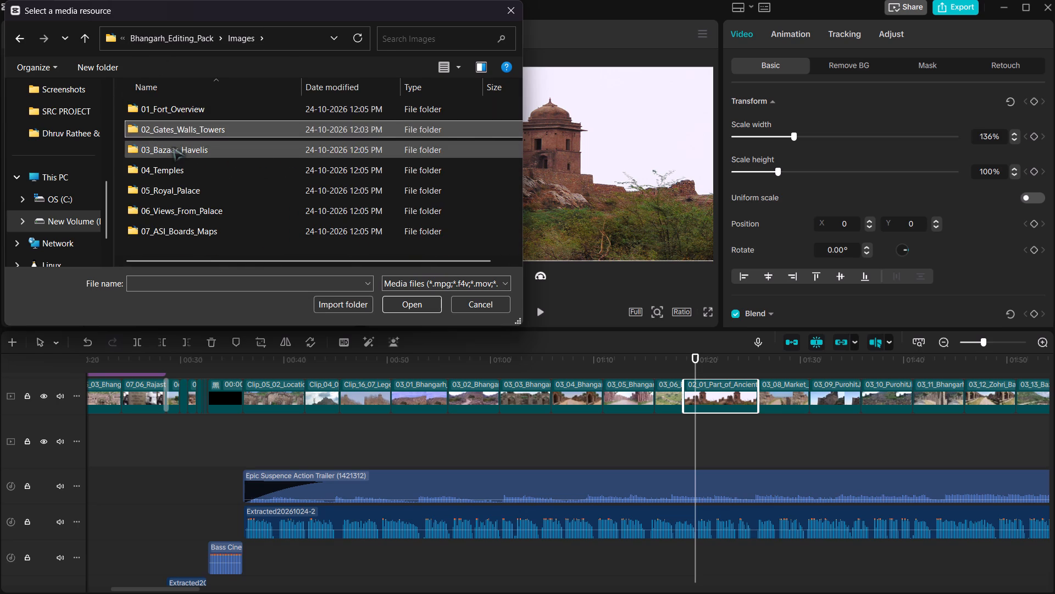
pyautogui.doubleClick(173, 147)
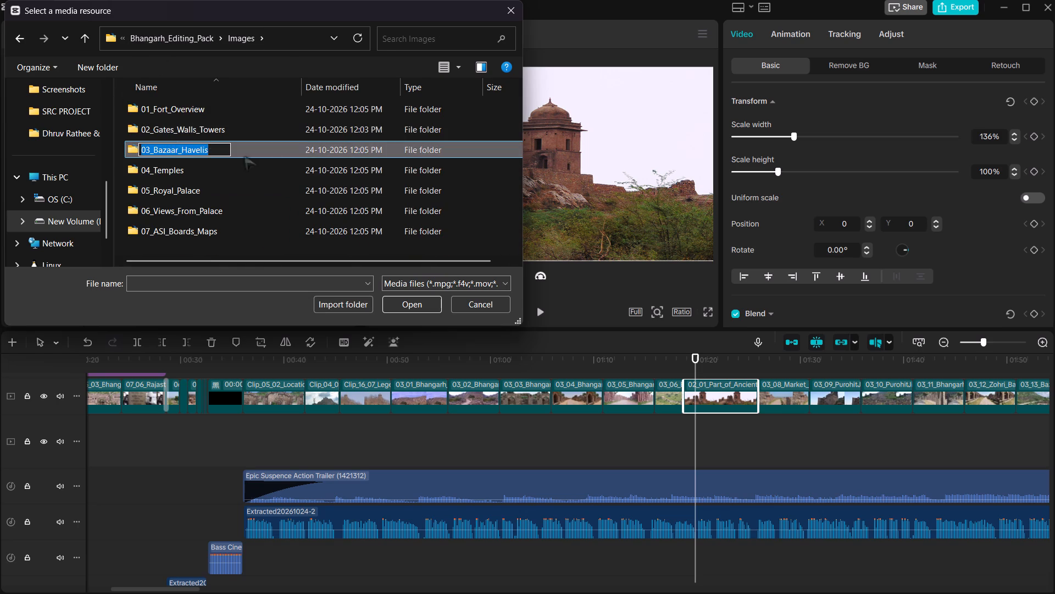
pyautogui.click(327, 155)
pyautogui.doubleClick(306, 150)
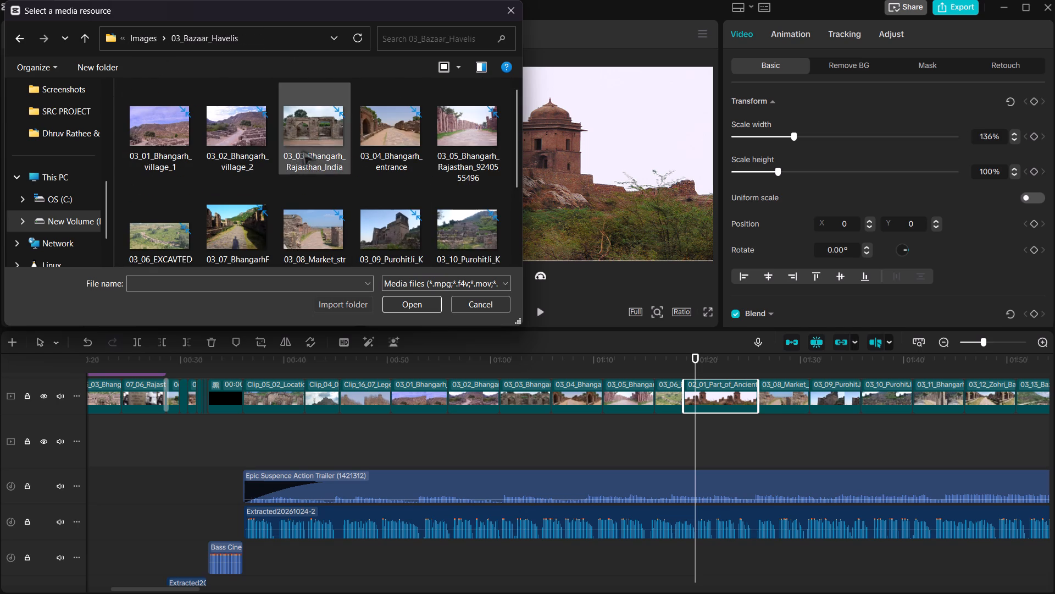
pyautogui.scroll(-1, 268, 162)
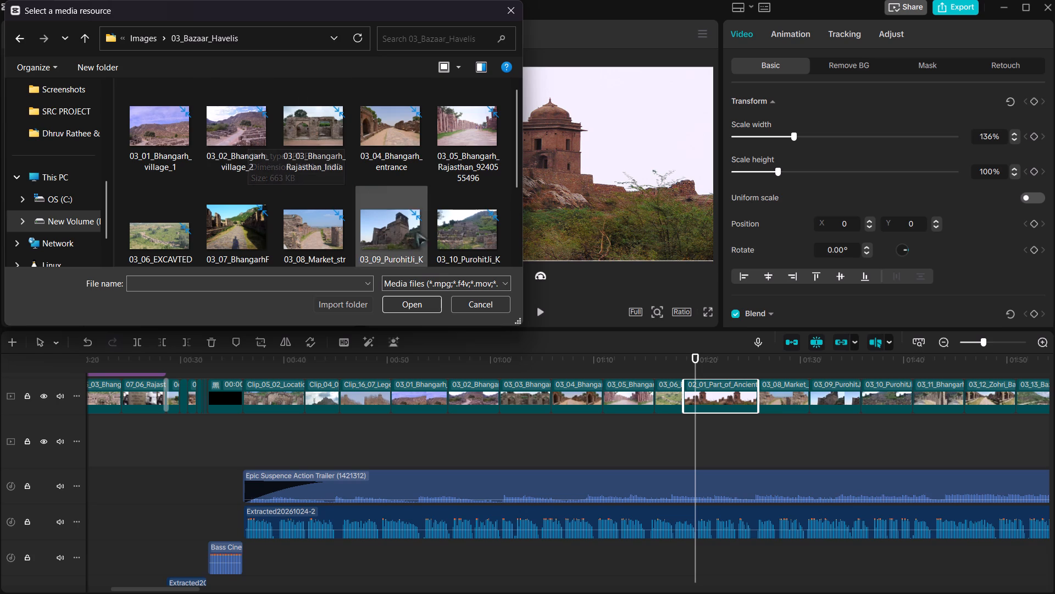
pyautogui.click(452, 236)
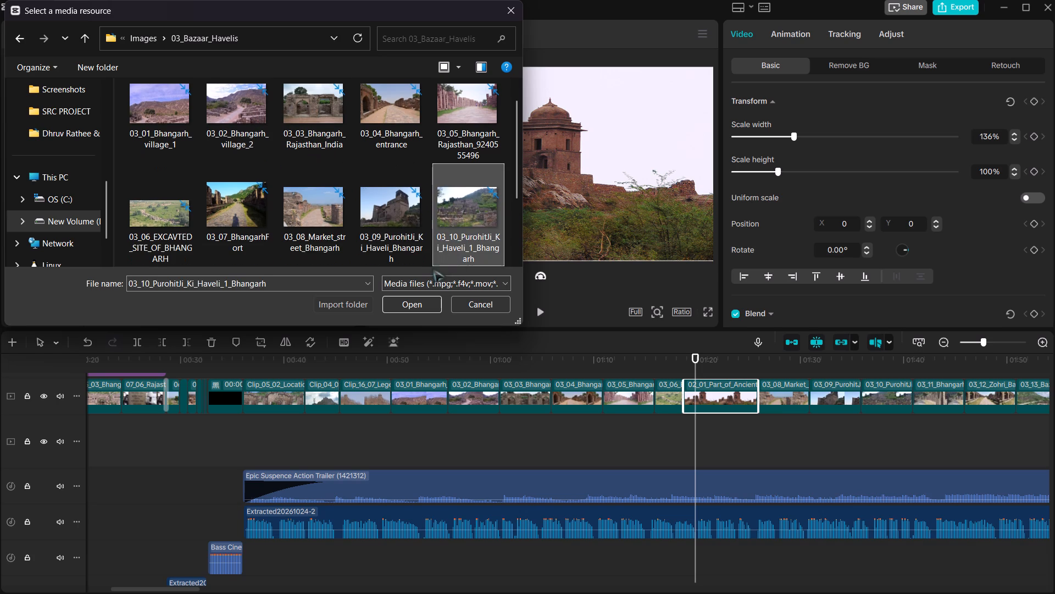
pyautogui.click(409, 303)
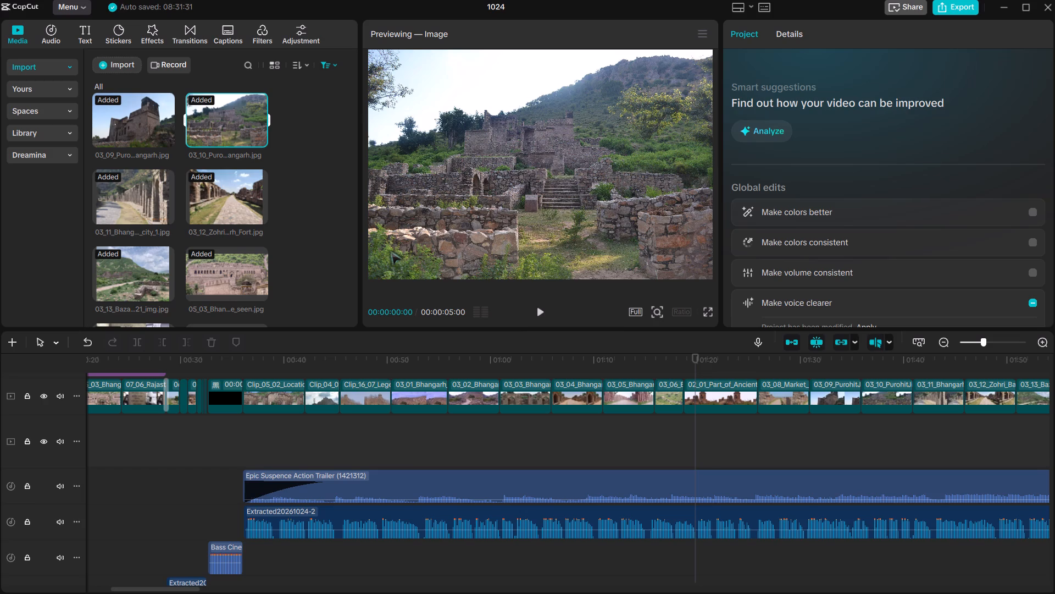
# Delete the 03_10_PurohitJi haveli image from the project media.
pyautogui.press('Delete')
pyautogui.click(473, 359)
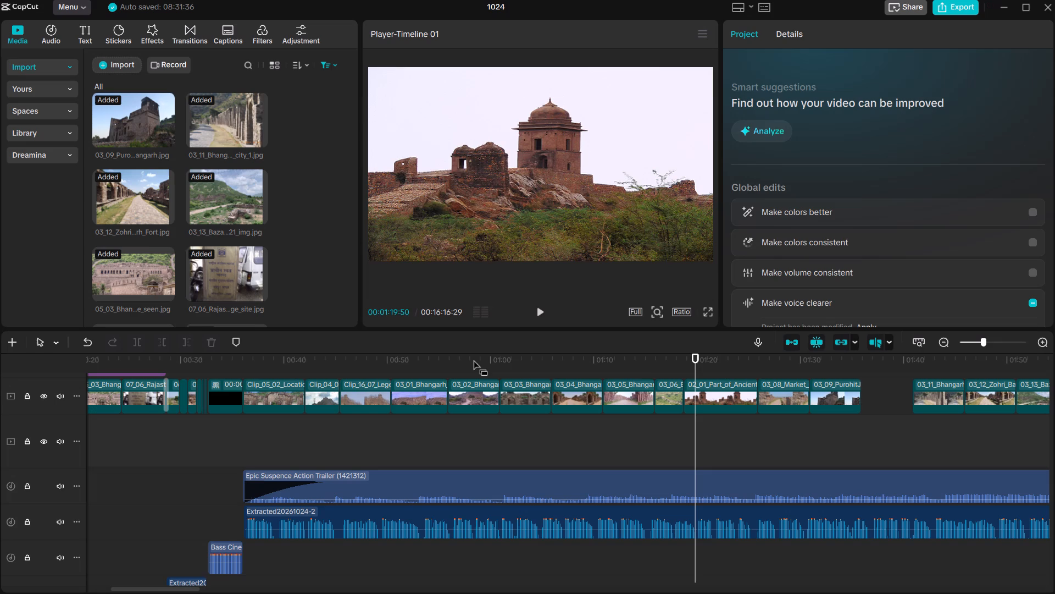
# Import the image 05_07_Perfect_view_of_bhangarh_the_royal_palace from the device's 05_Royal_Palace folder.
pyautogui.click(109, 62)
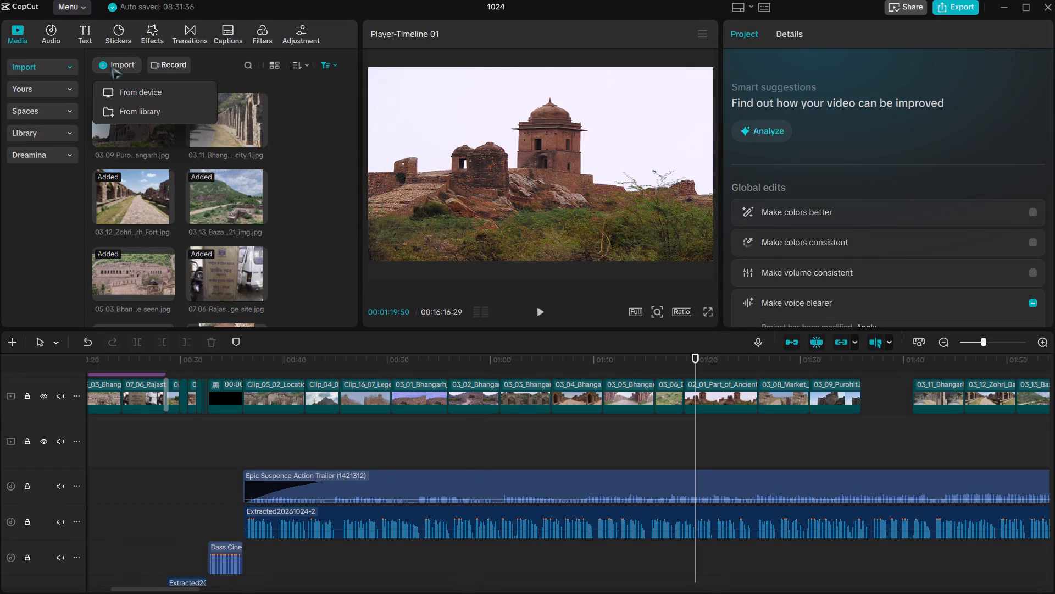
pyautogui.click(165, 97)
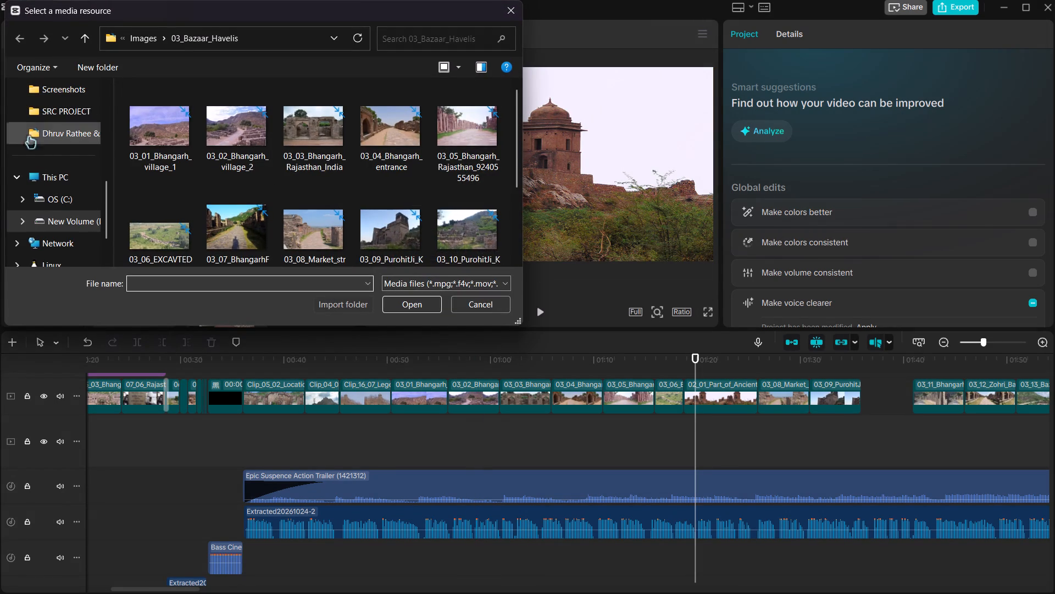
pyautogui.hscroll(1, 425, 208)
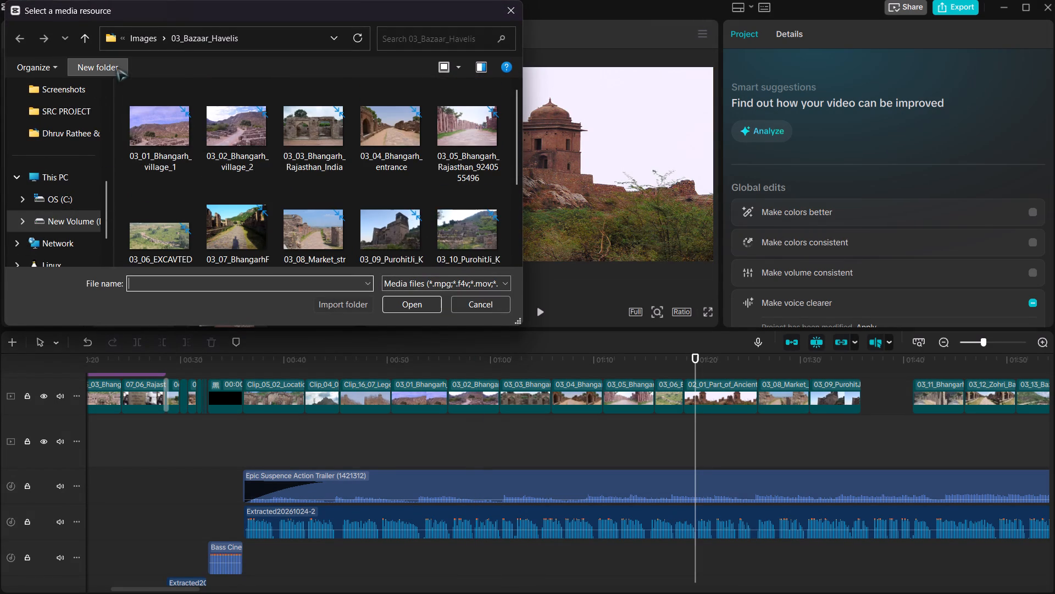
pyautogui.click(143, 35)
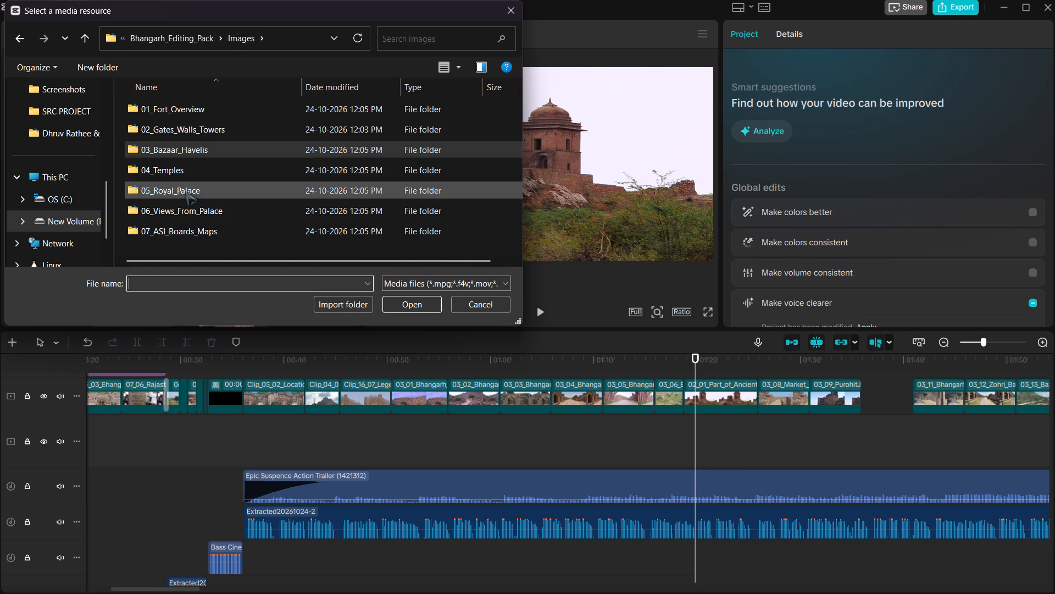
pyautogui.doubleClick(186, 191)
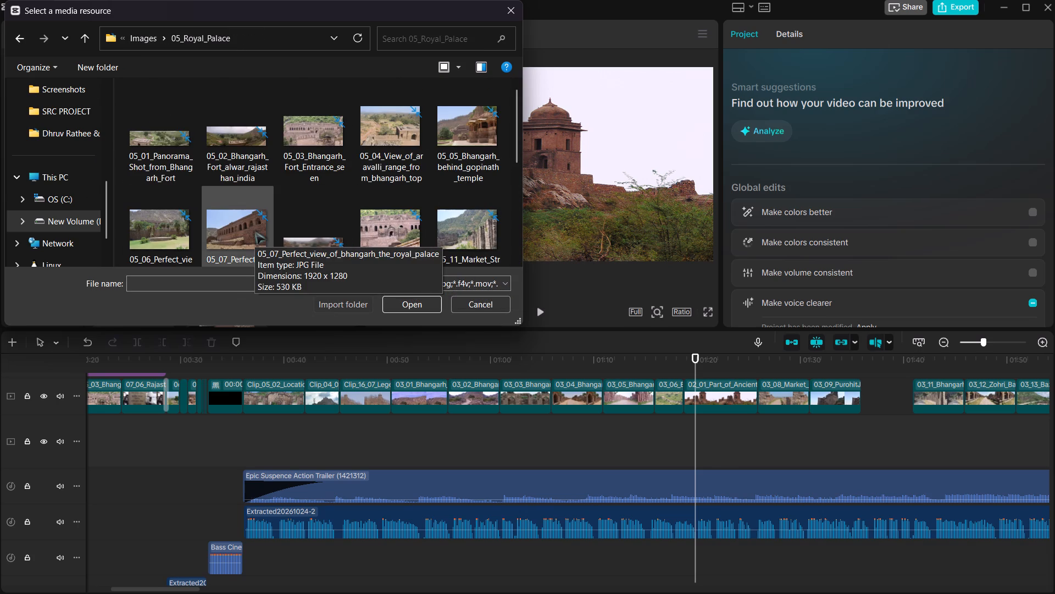
pyautogui.click(235, 228)
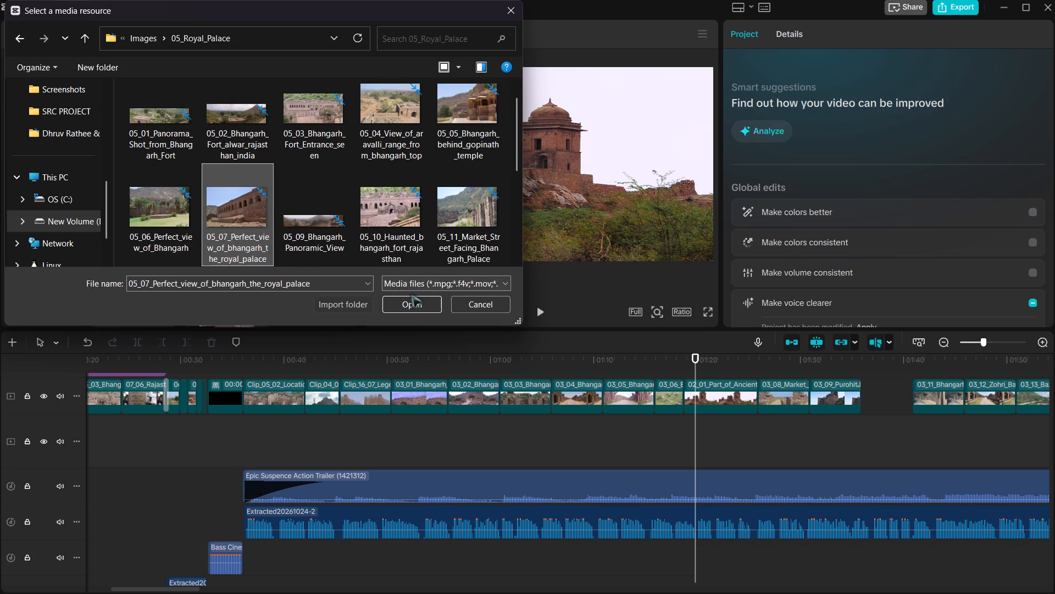
pyautogui.click(406, 298)
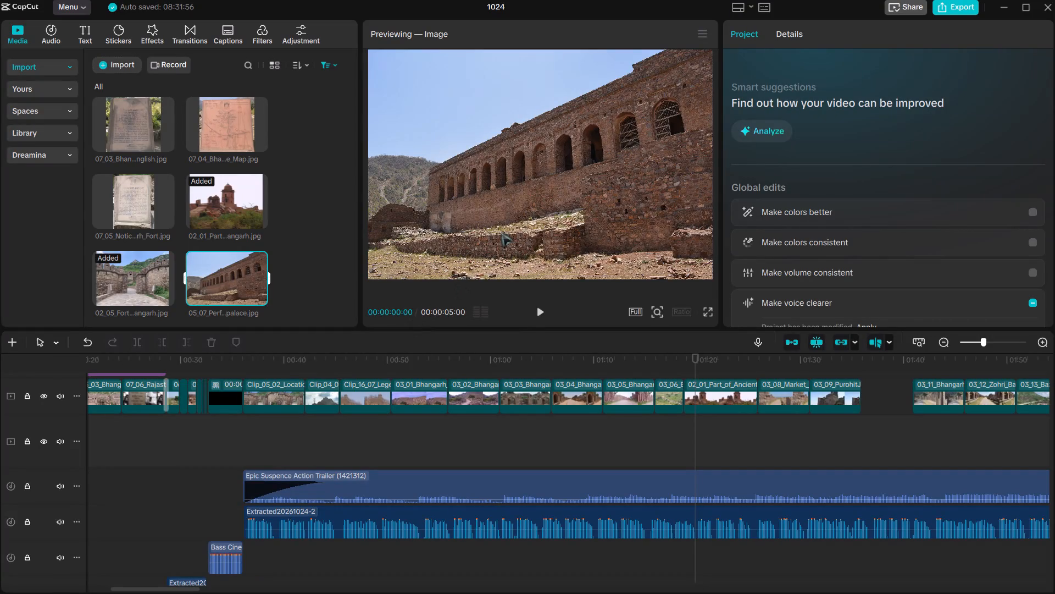
# Place the 05_07 royal palace image on a separate track at about 01:18 and trim its start to about 01:21 by the narration.
pyautogui.moveTo(215, 278); pyautogui.dragTo(695, 411)
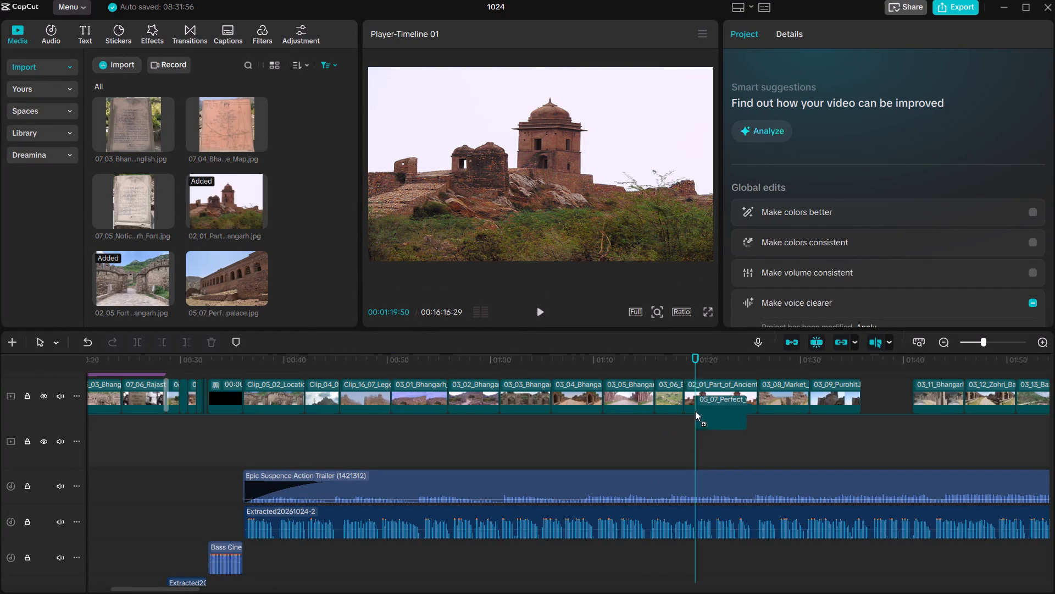
pyautogui.moveTo(695, 411); pyautogui.dragTo(683, 416)
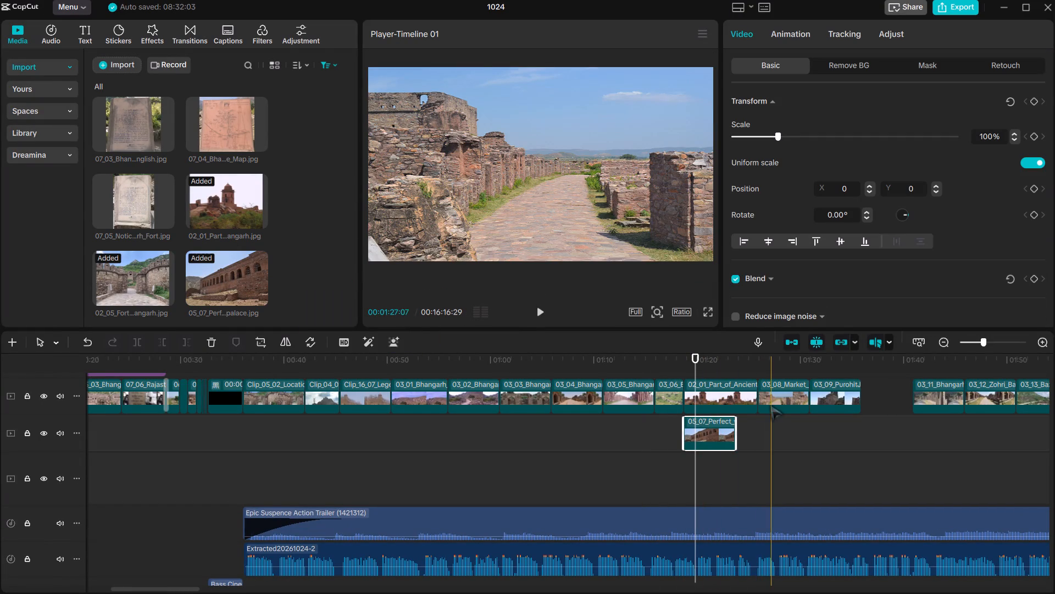
pyautogui.press('space')
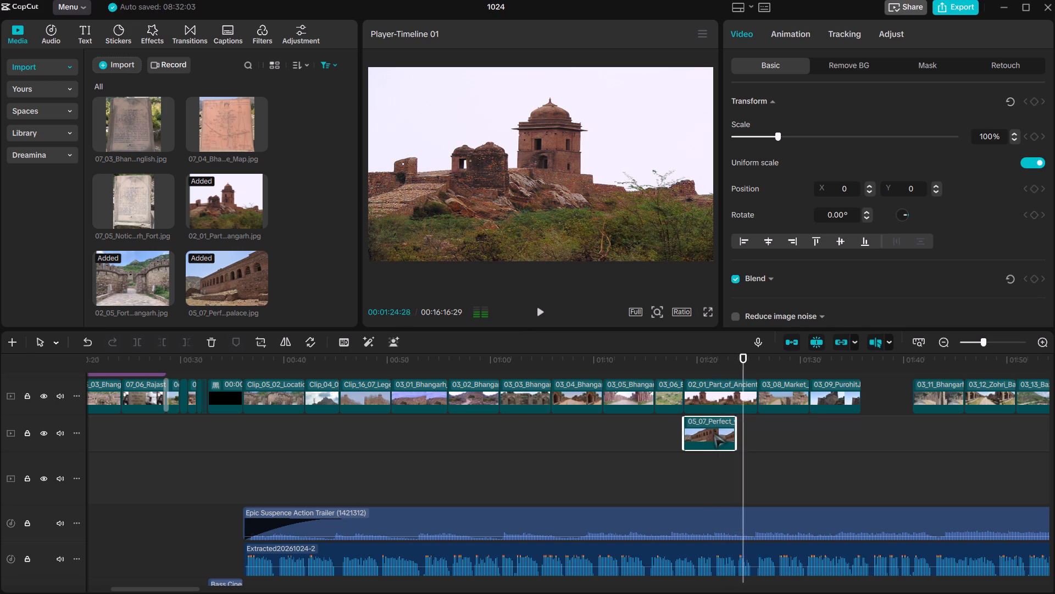
pyautogui.press('space')
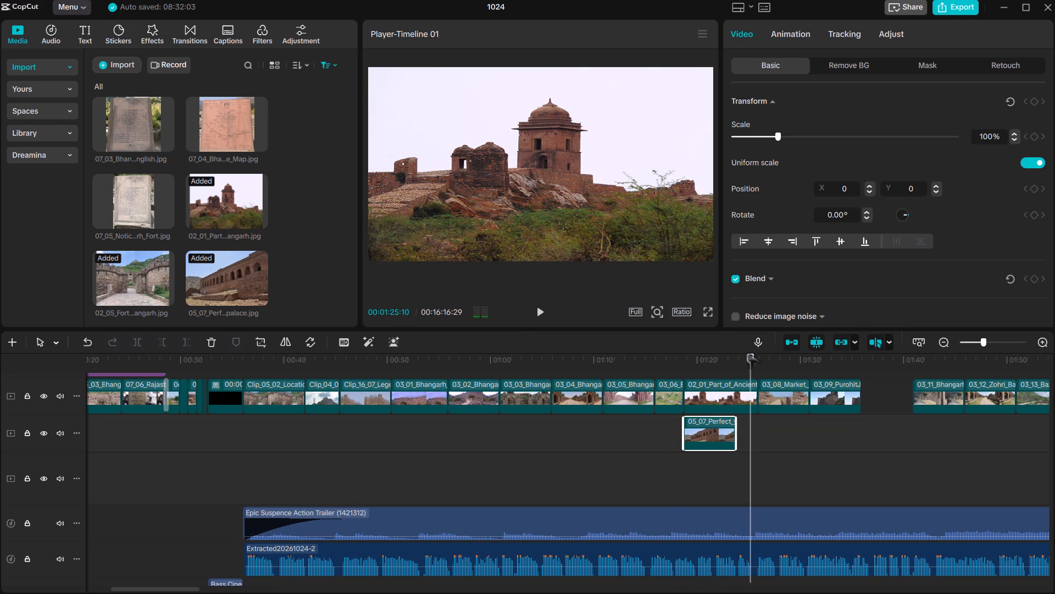
pyautogui.moveTo(749, 353); pyautogui.dragTo(660, 377)
pyautogui.press('space')
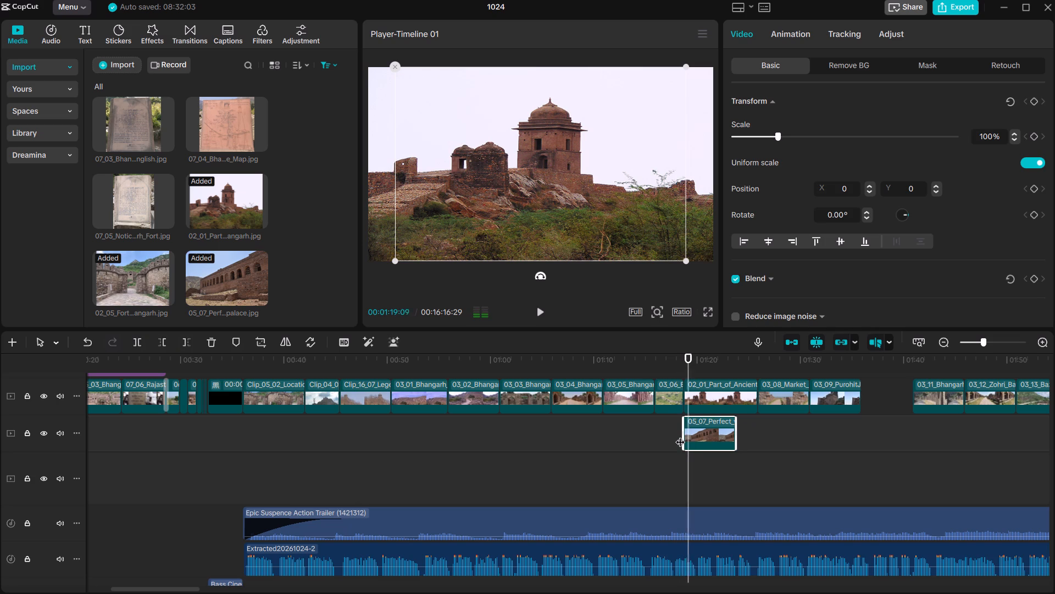
pyautogui.press('space')
pyautogui.moveTo(687, 433); pyautogui.dragTo(703, 433)
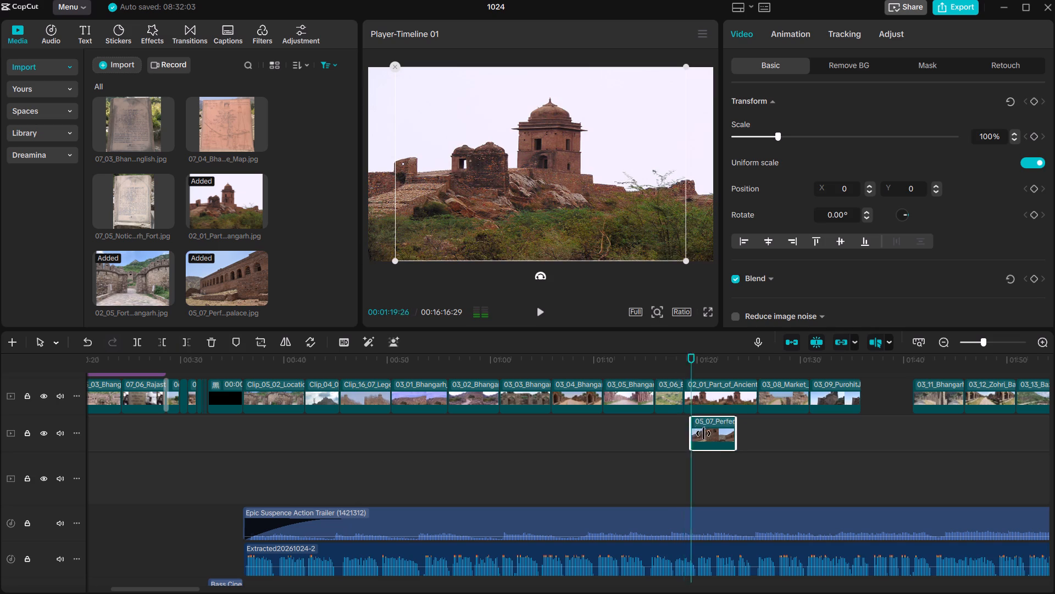
pyautogui.moveTo(703, 433); pyautogui.dragTo(715, 433)
# Trim the end of the 02_01 clip to about 01:21 and move the palace image directly after it on the main track.
pyautogui.click(732, 404)
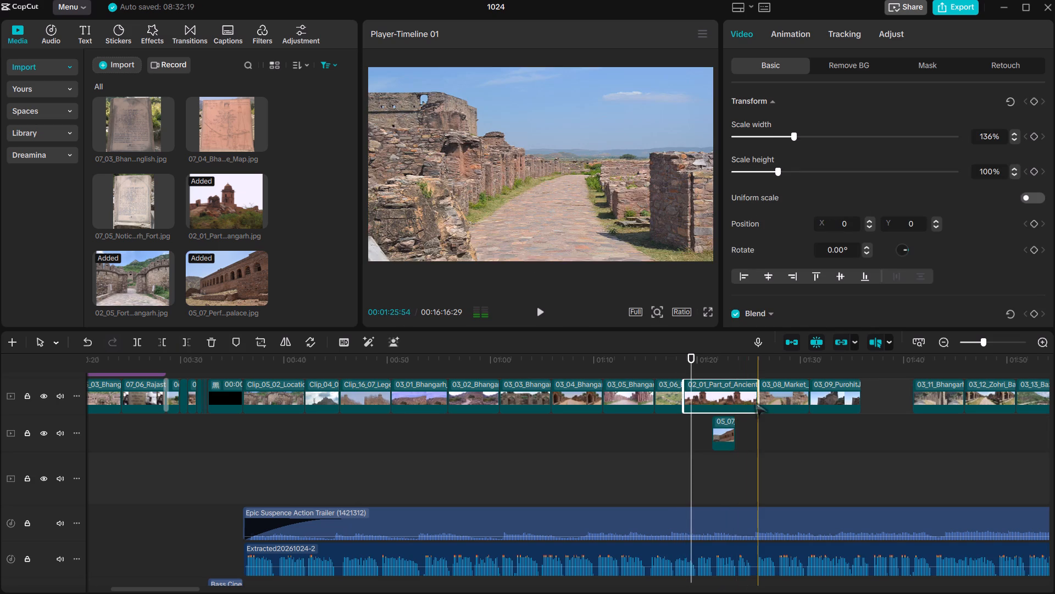
pyautogui.moveTo(757, 402); pyautogui.dragTo(715, 410)
pyautogui.moveTo(721, 431); pyautogui.dragTo(732, 405)
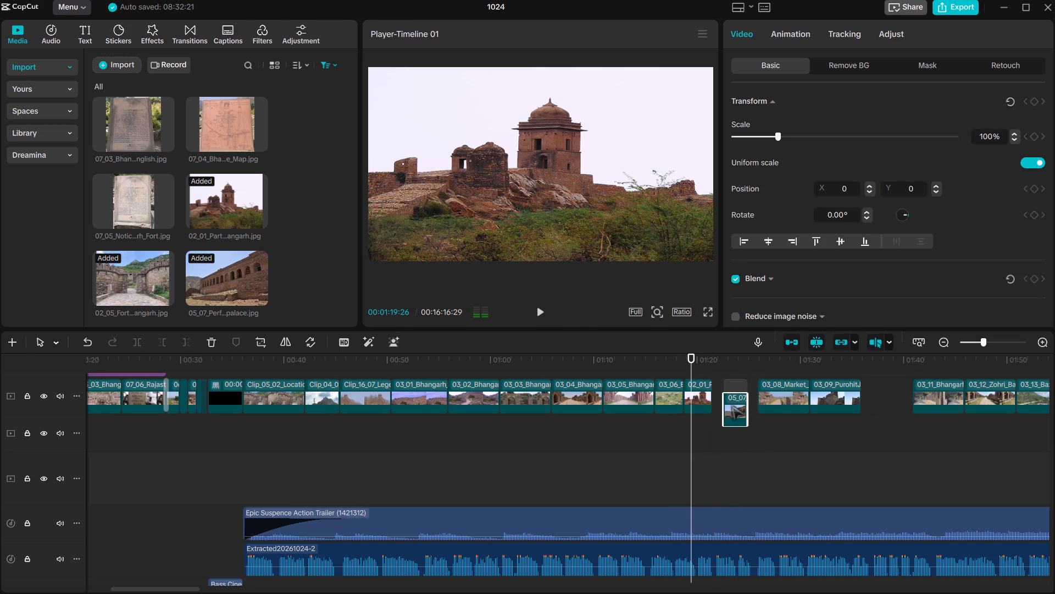
pyautogui.moveTo(732, 405); pyautogui.dragTo(721, 395)
# Replay the passage, shorten the 02_01 clip to end at about 01:20, extend the palace clip's start to meet it and shorten its end.
pyautogui.moveTo(689, 357); pyautogui.dragTo(658, 357)
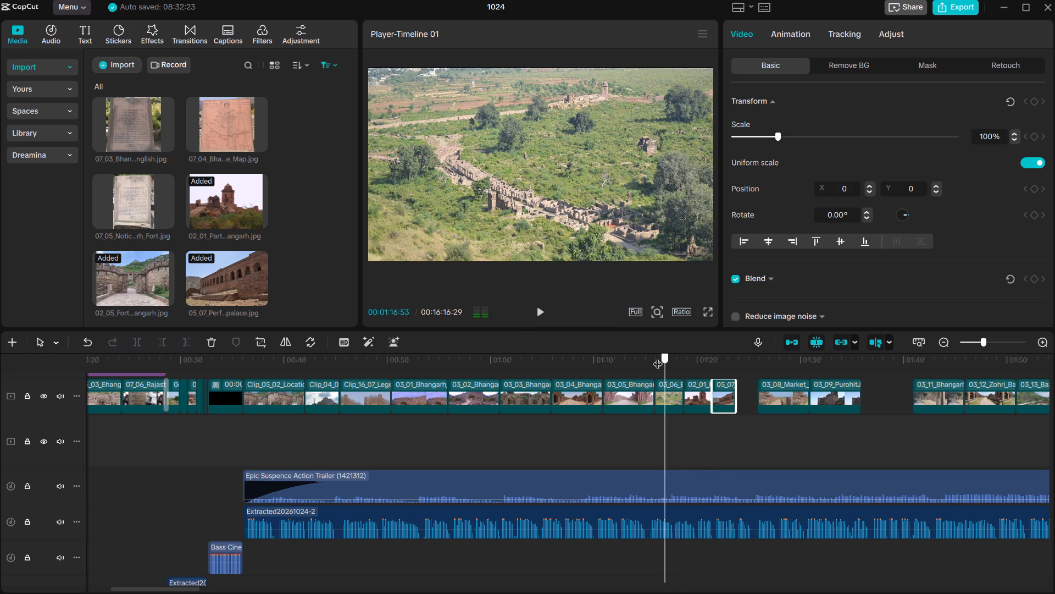
pyautogui.moveTo(658, 357); pyautogui.dragTo(655, 357)
pyautogui.press('space')
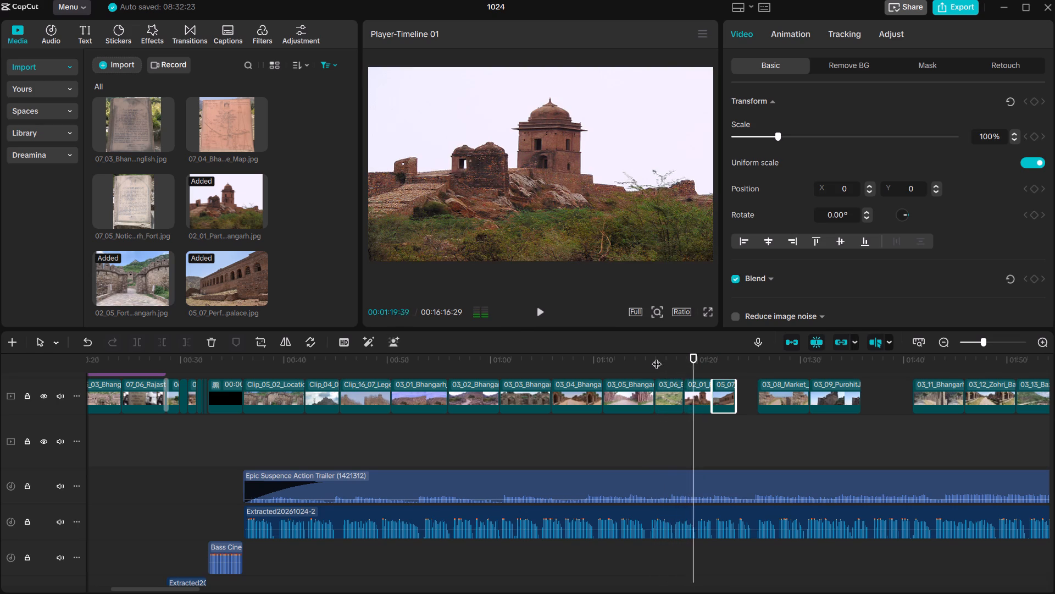
pyautogui.press('space')
pyautogui.click(691, 398)
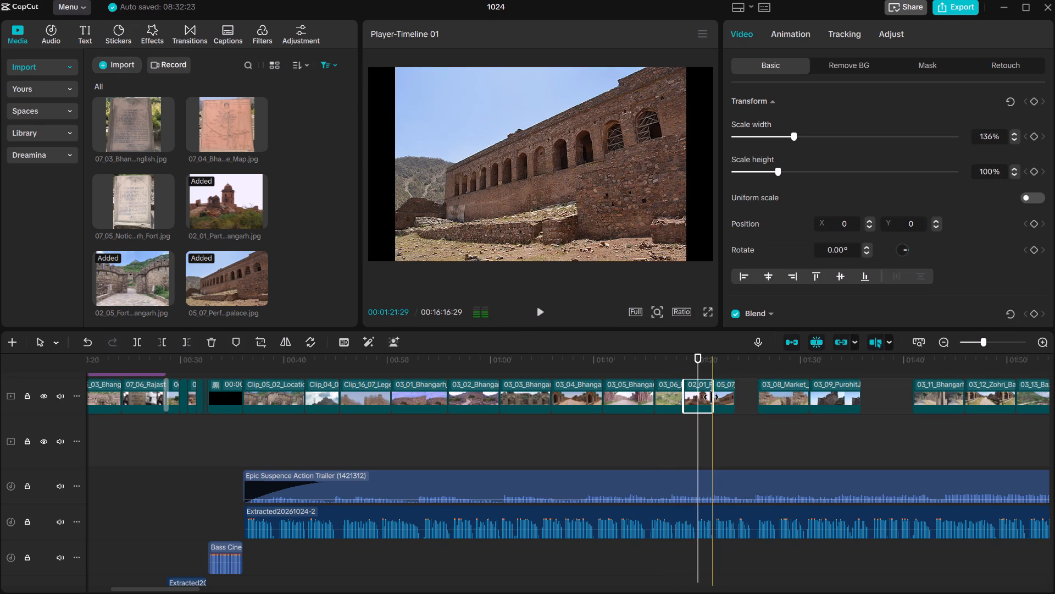
pyautogui.moveTo(711, 397); pyautogui.dragTo(702, 402)
pyautogui.click(724, 402)
pyautogui.moveTo(714, 397); pyautogui.dragTo(711, 399)
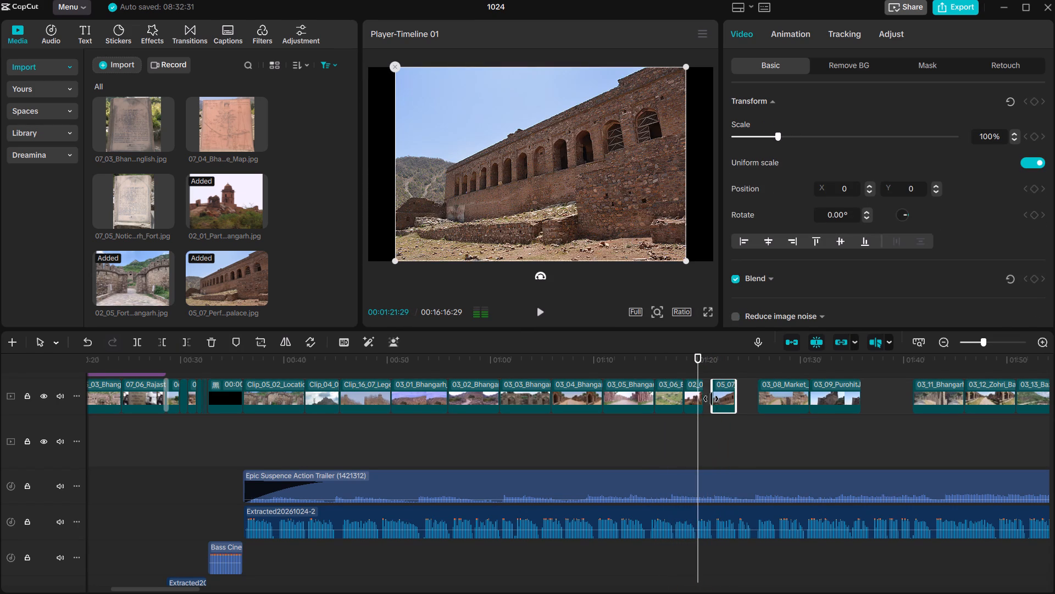
pyautogui.moveTo(711, 399); pyautogui.dragTo(704, 403)
pyautogui.moveTo(735, 401); pyautogui.dragTo(728, 408)
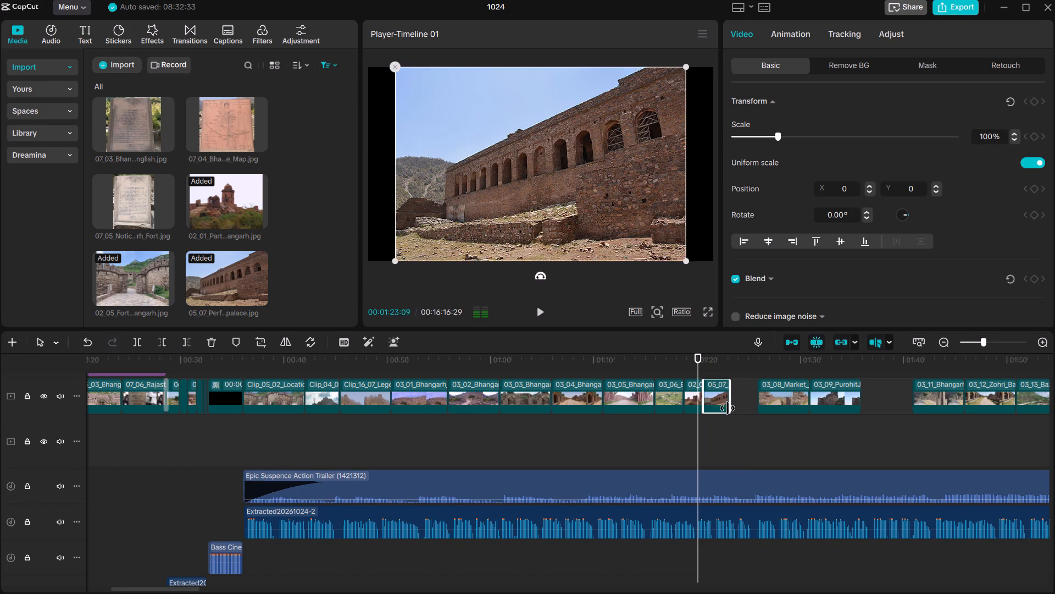
pyautogui.moveTo(728, 408); pyautogui.dragTo(724, 412)
# Shorten the 02_01 clip to end at about 01:19, move the palace clip directly after it, and play the cut against the narration.
pyautogui.press('space')
pyautogui.click(681, 360)
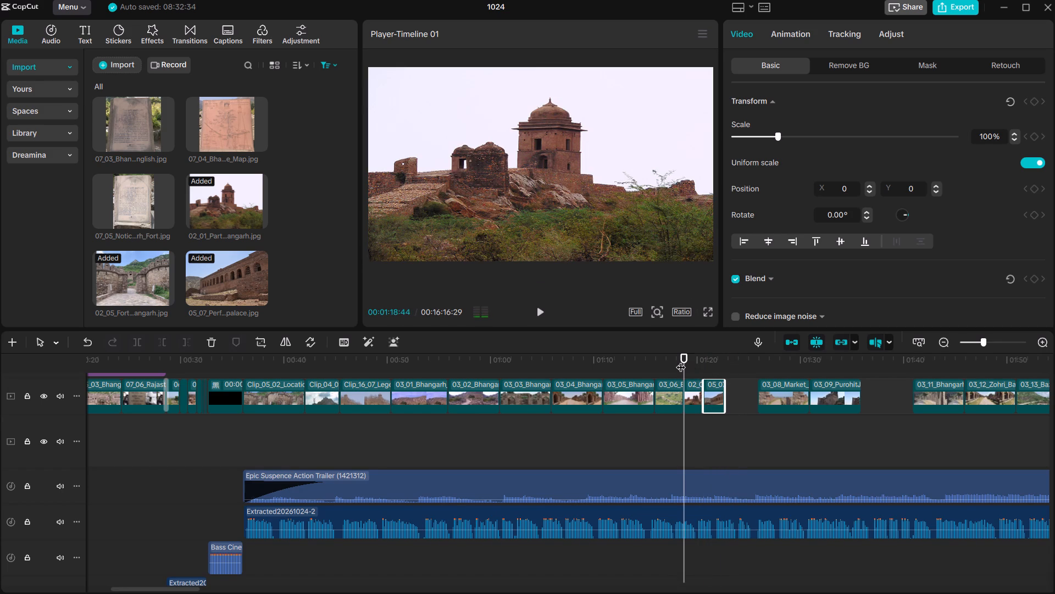
pyautogui.press('space')
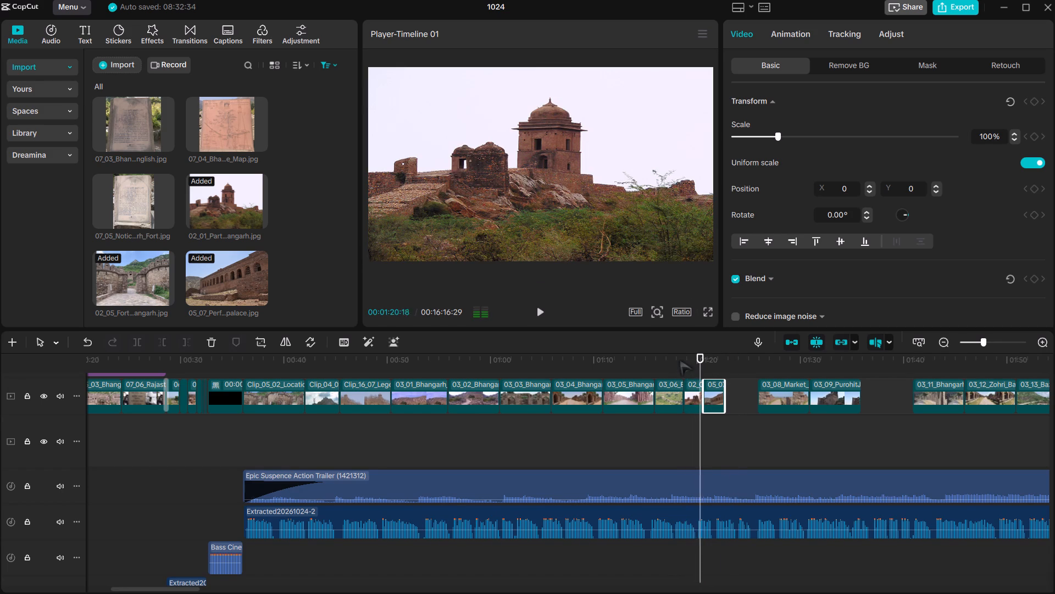
pyautogui.press('space')
pyautogui.click(693, 400)
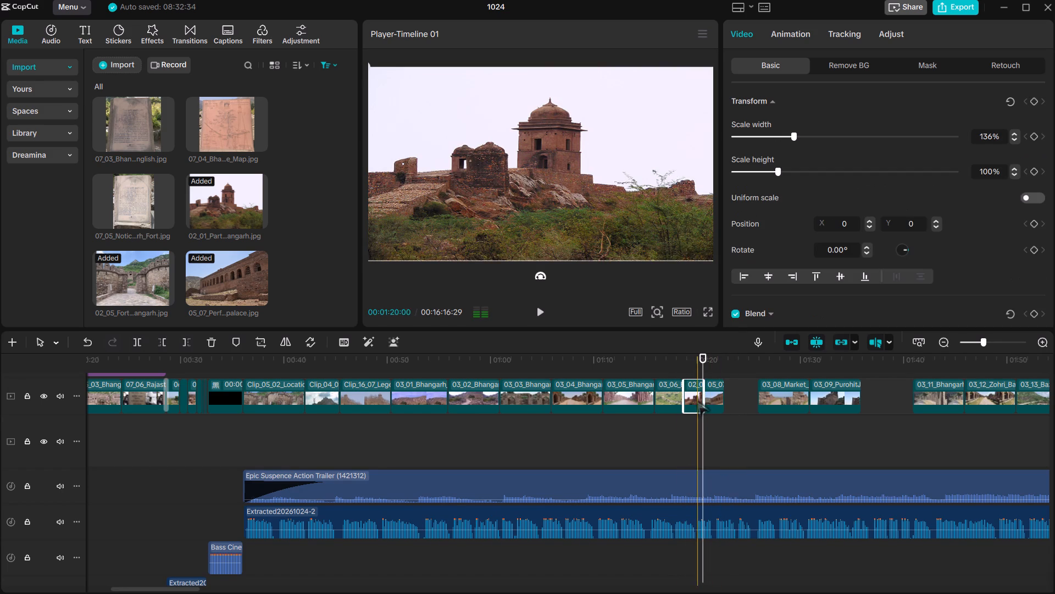
pyautogui.moveTo(704, 401); pyautogui.dragTo(692, 414)
pyautogui.moveTo(713, 404); pyautogui.dragTo(707, 406)
pyautogui.press('space')
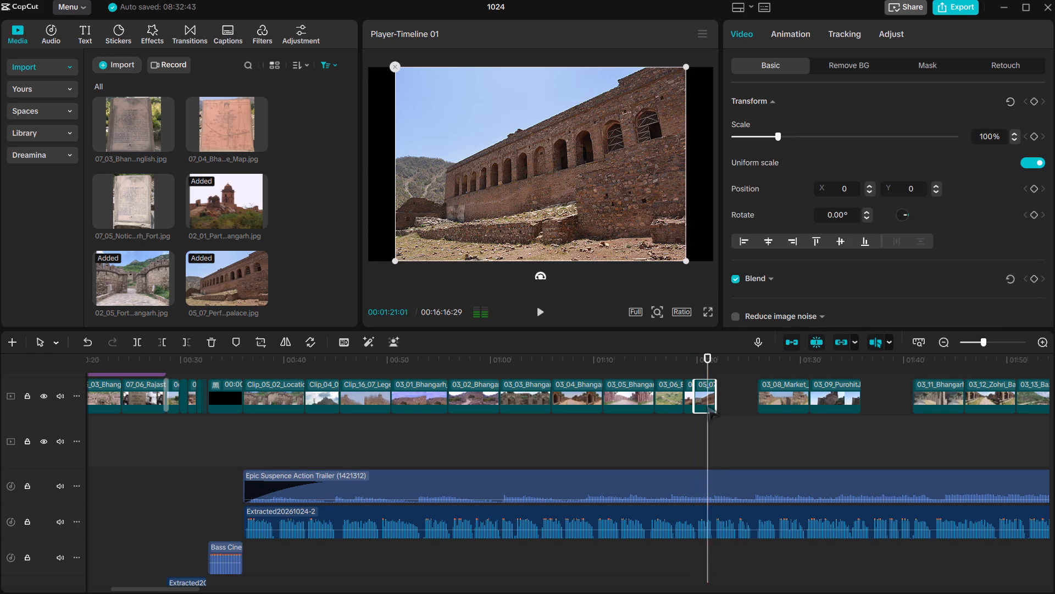
pyautogui.click(681, 366)
pyautogui.press('space')
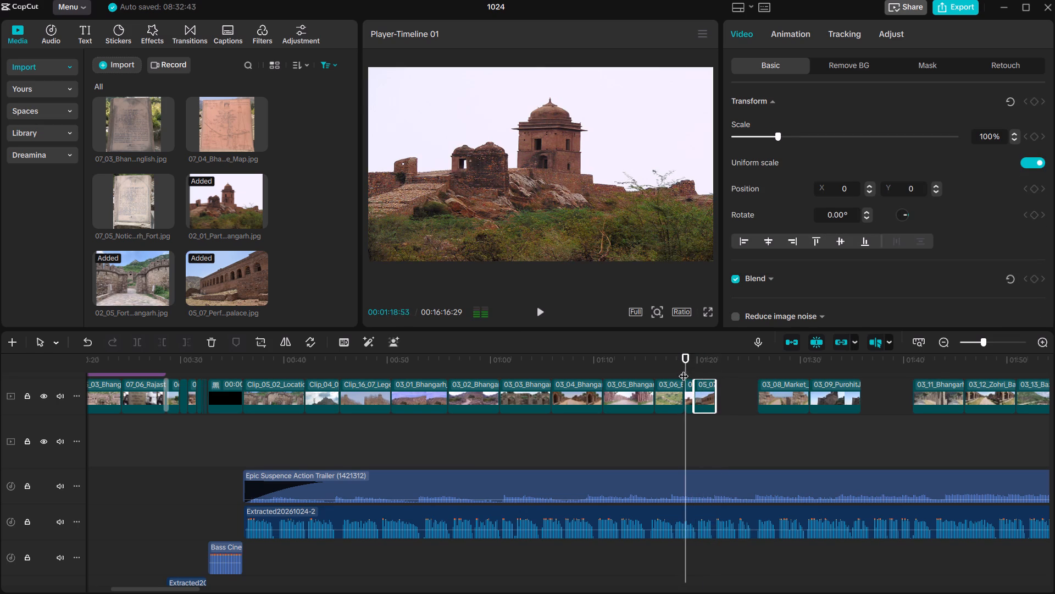
pyautogui.press('space')
pyautogui.press('space')
pyautogui.press('space')
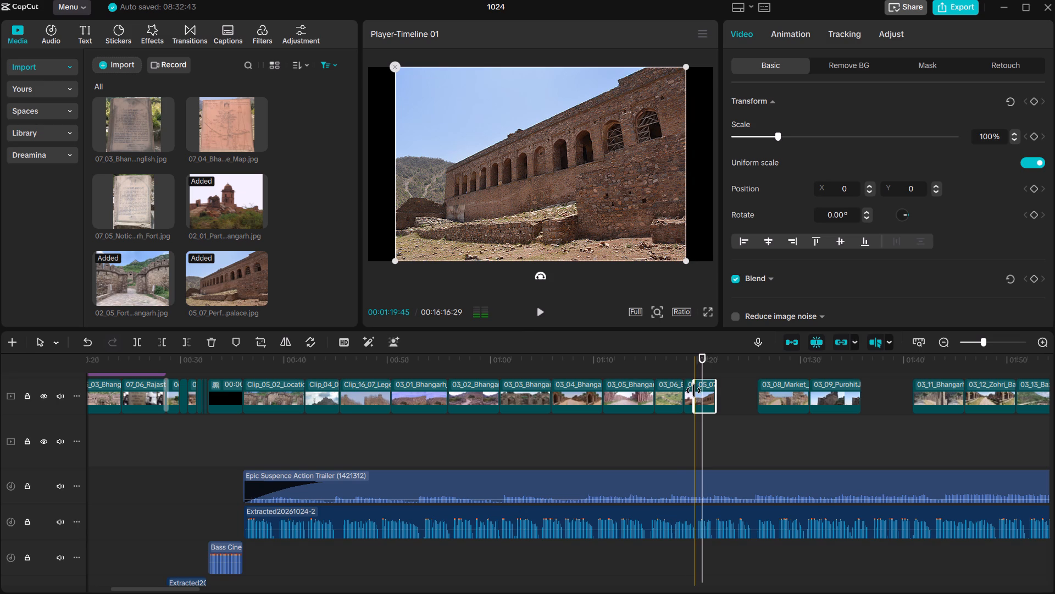
pyautogui.moveTo(693, 392); pyautogui.dragTo(685, 399)
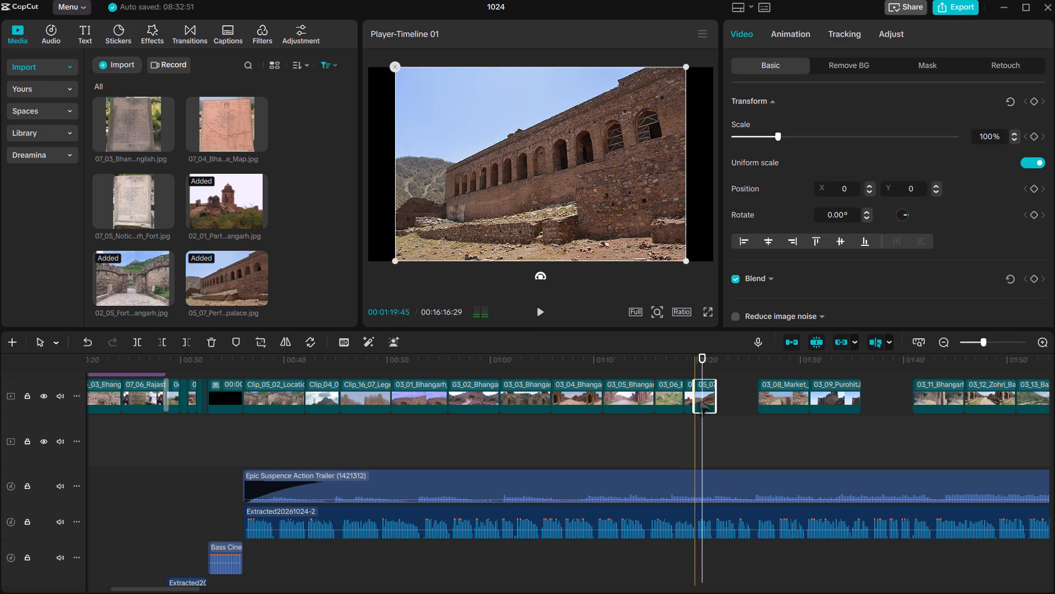
# Turn off uniform scale for the palace clip and set its scale width to 122% to fill the frame.
pyautogui.click(699, 401)
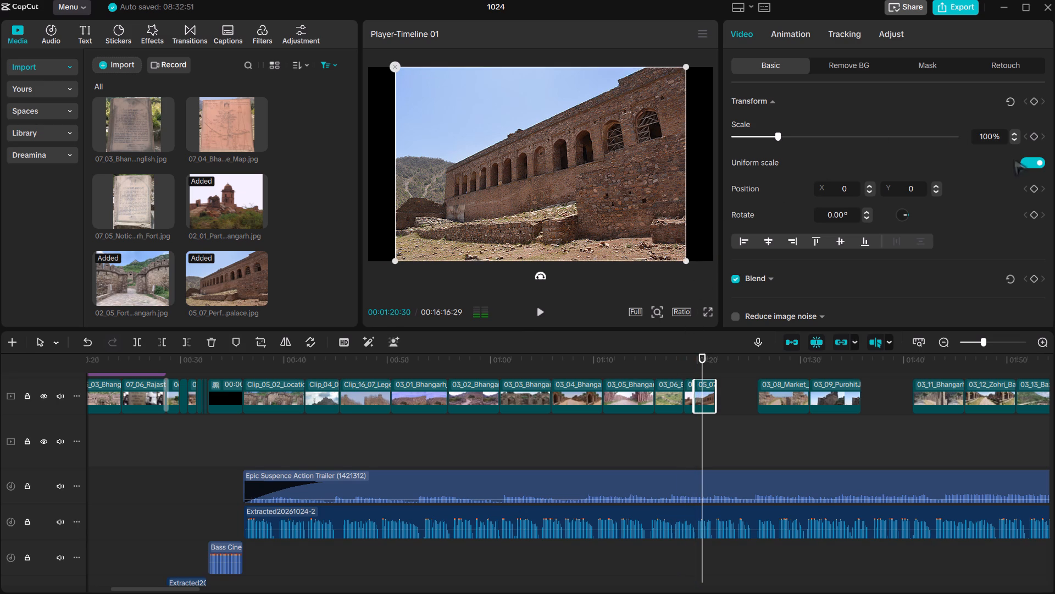
pyautogui.click(1028, 163)
pyautogui.moveTo(775, 135); pyautogui.dragTo(788, 136)
# Play the narration over the gap after the palace clip and look through the project media for an image to fill it.
pyautogui.press('space')
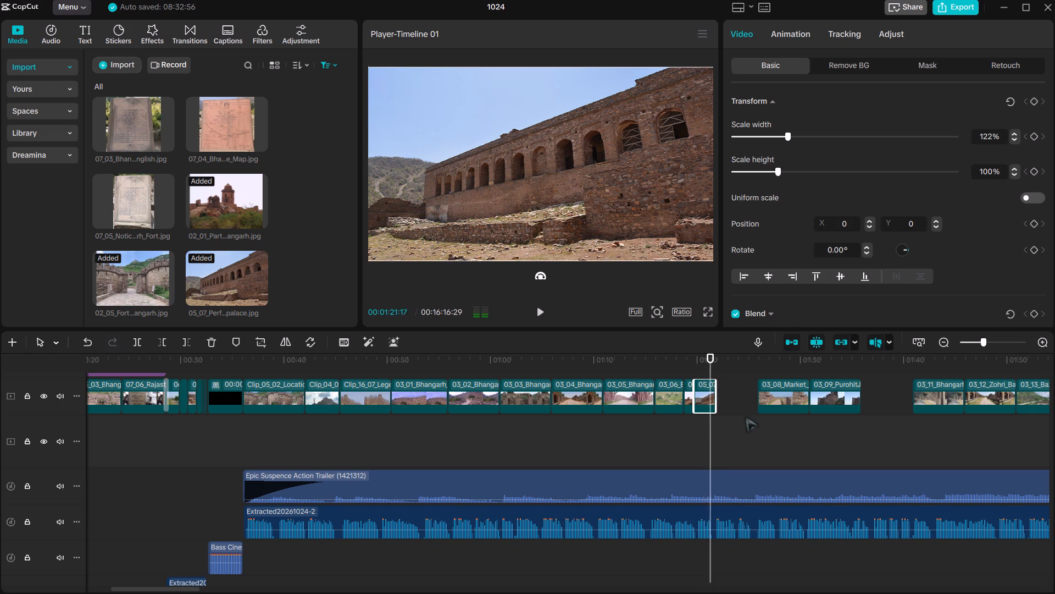
pyautogui.press('space')
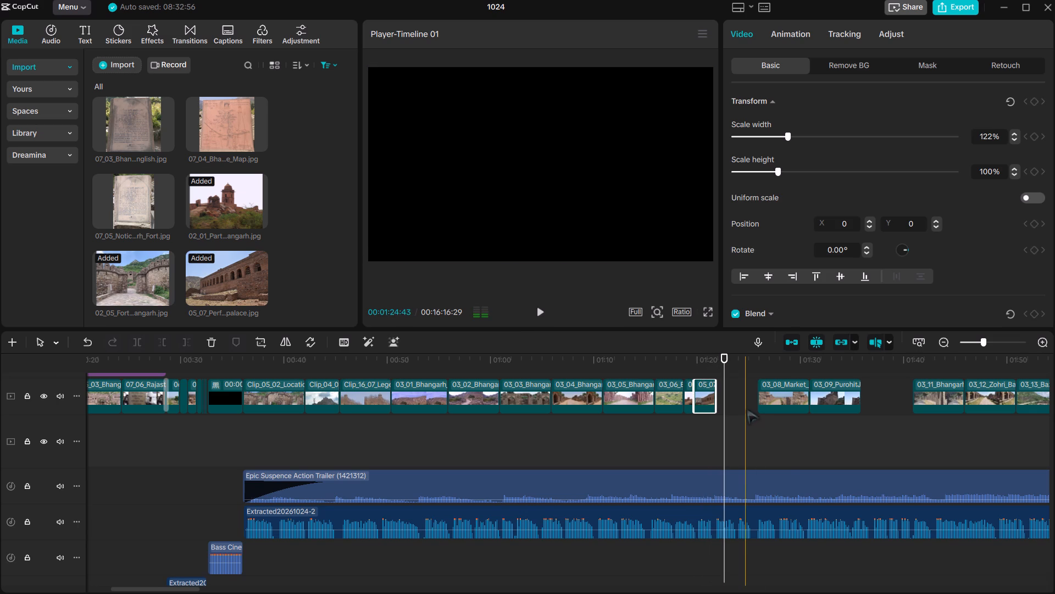
pyautogui.click(783, 398)
pyautogui.press('space')
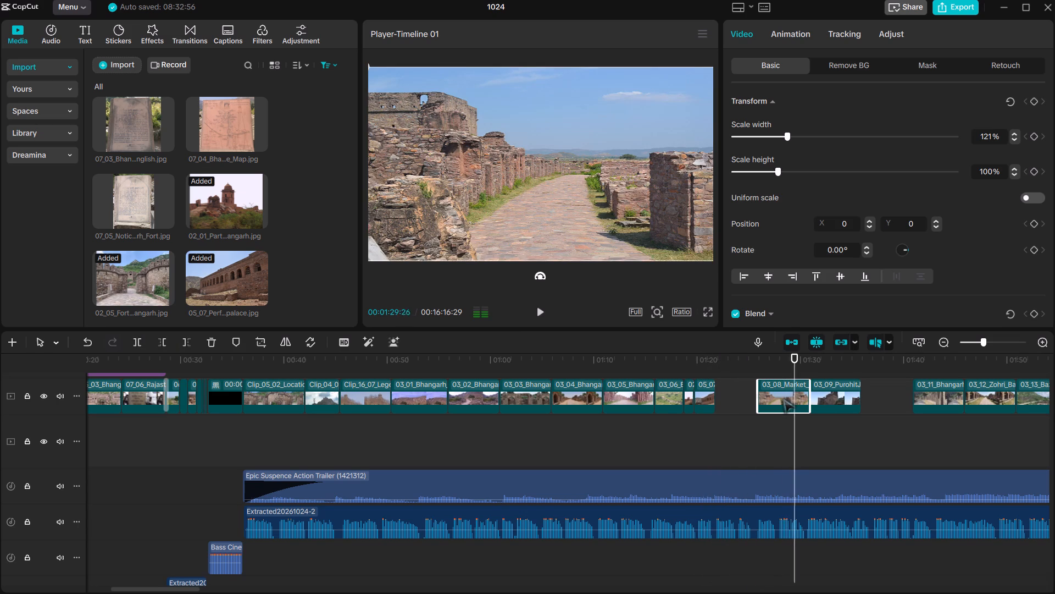
pyautogui.click(710, 357)
pyautogui.press('space')
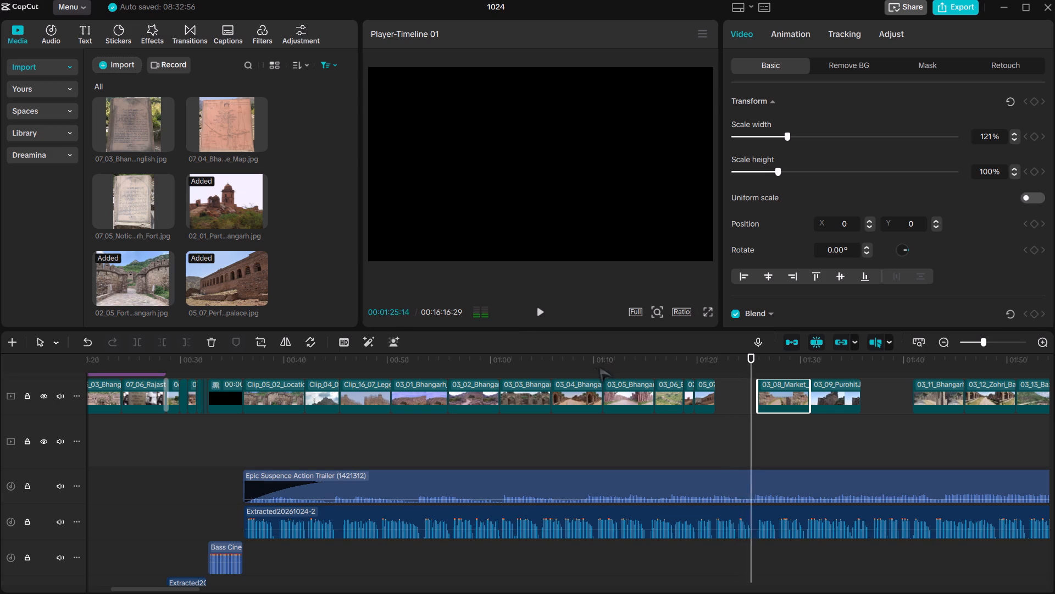
pyautogui.press('space')
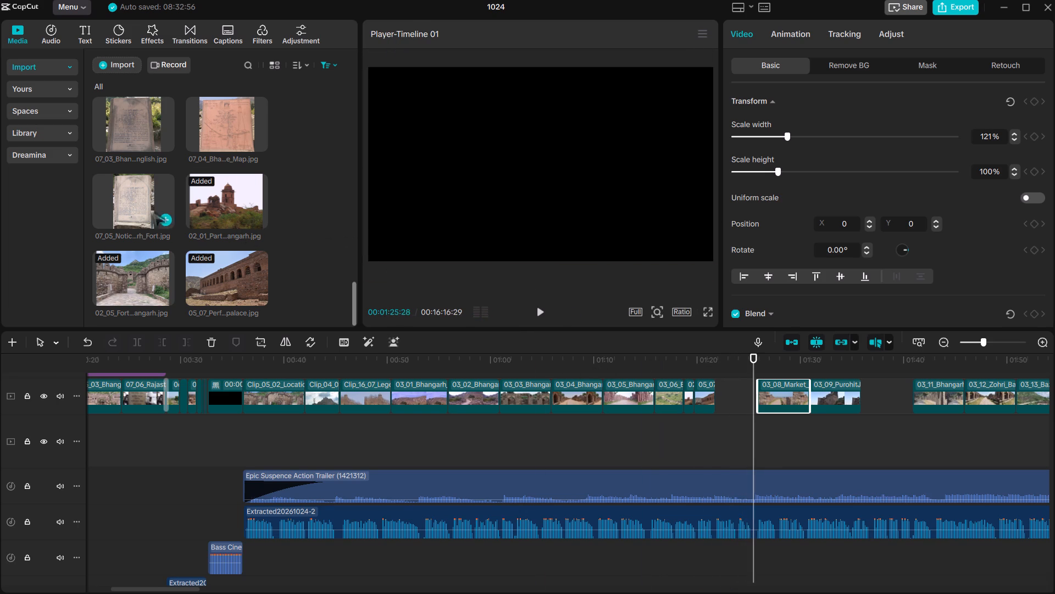
pyautogui.scroll(-20, 158, 230)
pyautogui.scroll(-20, 158, 230)
pyautogui.scroll(-20, 158, 230)
pyautogui.scroll(20, 159, 239)
pyautogui.scroll(20, 159, 239)
pyautogui.scroll(20, 159, 239)
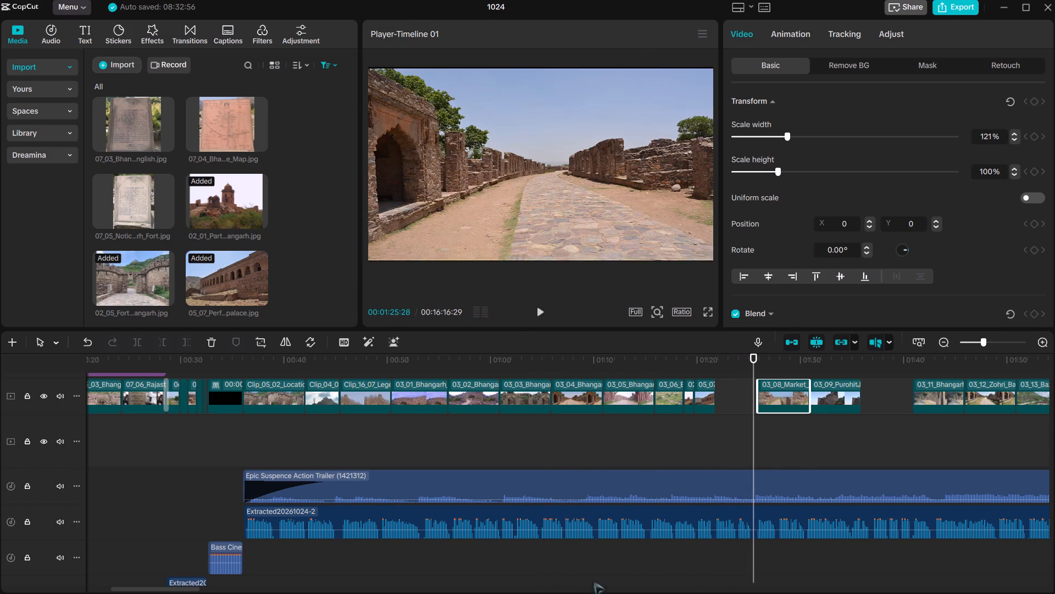
# Switch to File Explorer and open the Images folder inside Bhangarh_Editing_Pack (4) on the D: drive.
pyautogui.click(1009, 0)
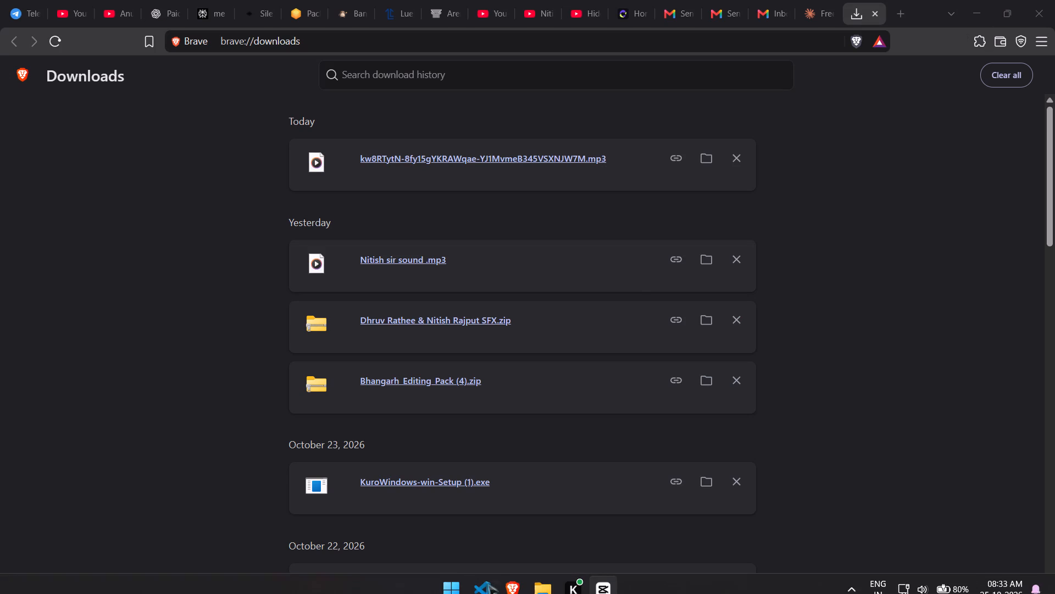
pyautogui.click(530, 584)
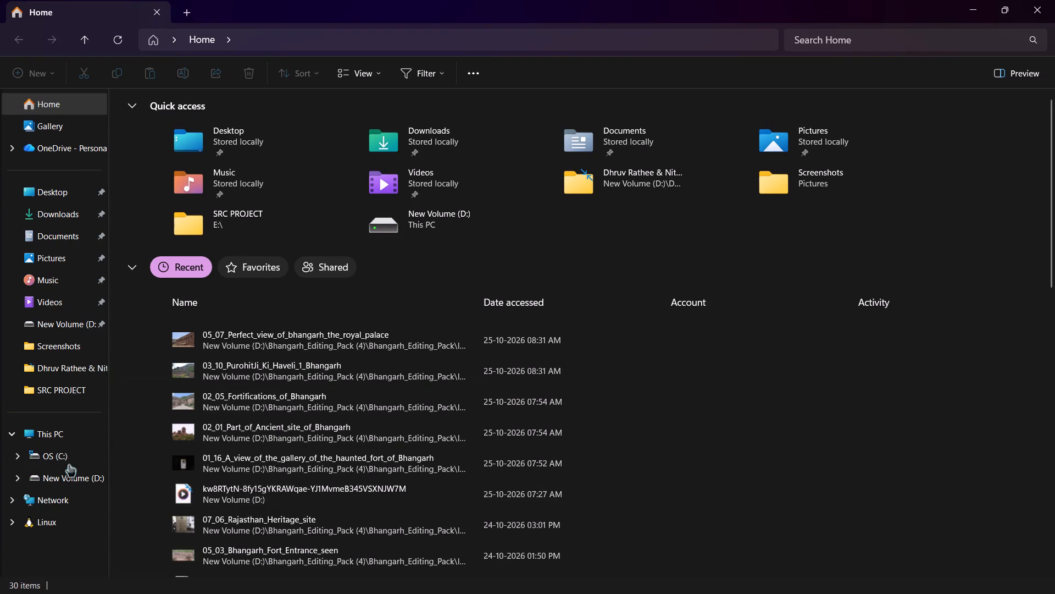
pyautogui.click(69, 464)
pyautogui.click(71, 468)
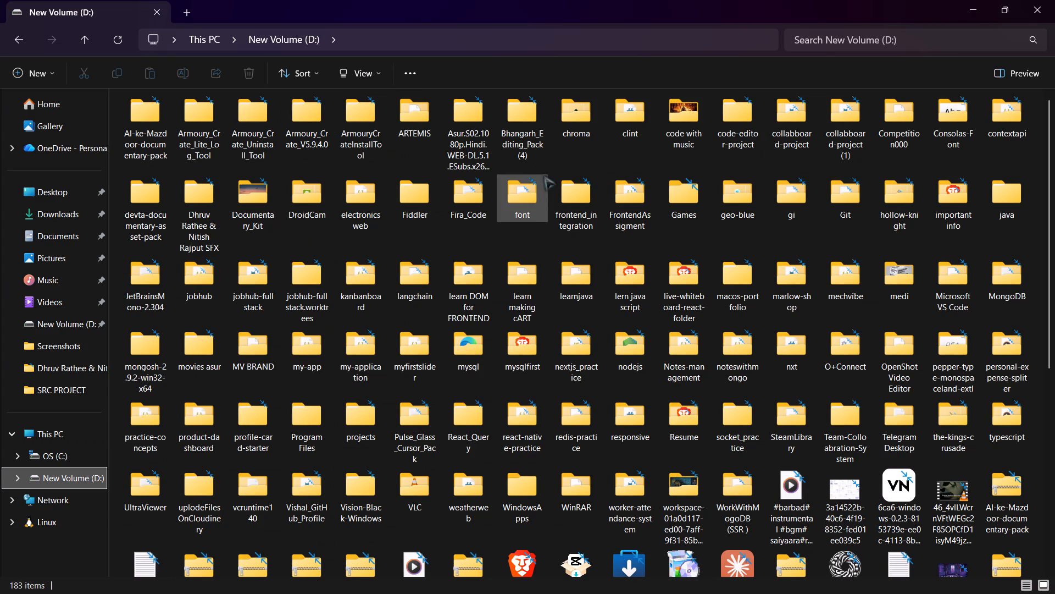
pyautogui.doubleClick(531, 117)
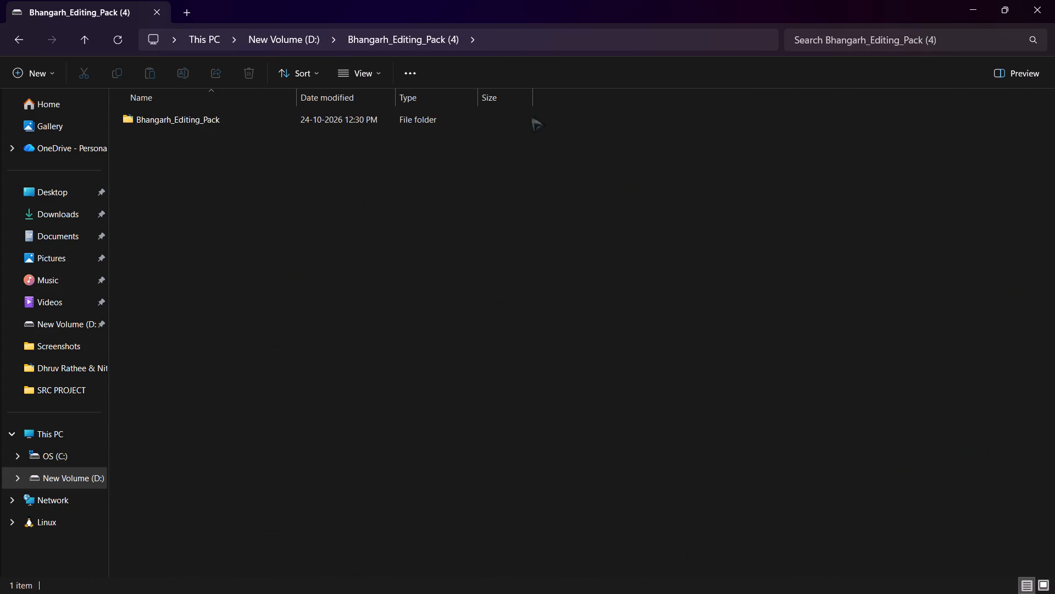
pyautogui.doubleClick(292, 116)
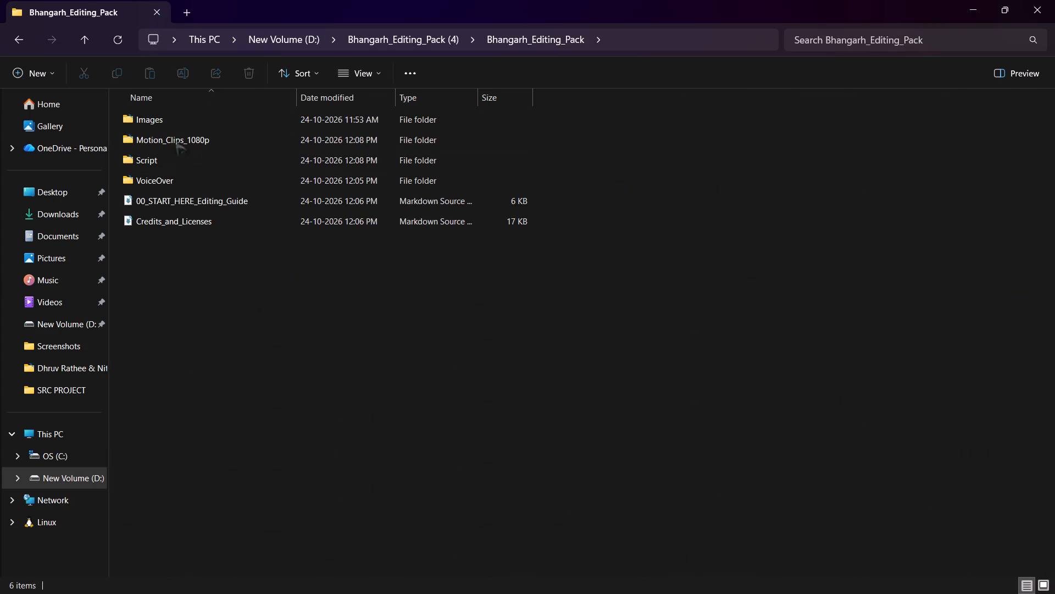
pyautogui.doubleClick(164, 124)
pyautogui.click(187, 298)
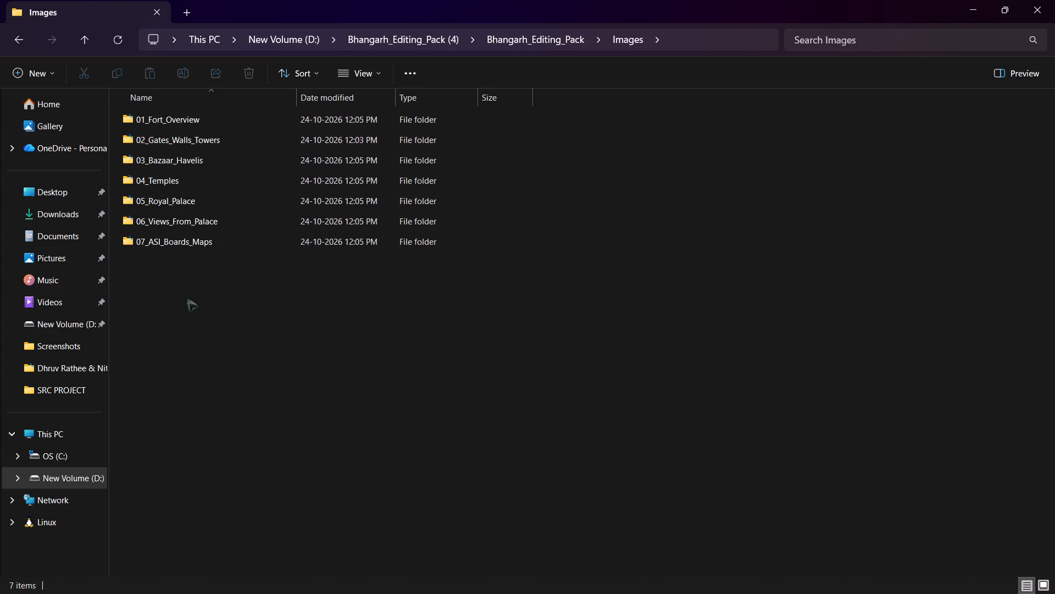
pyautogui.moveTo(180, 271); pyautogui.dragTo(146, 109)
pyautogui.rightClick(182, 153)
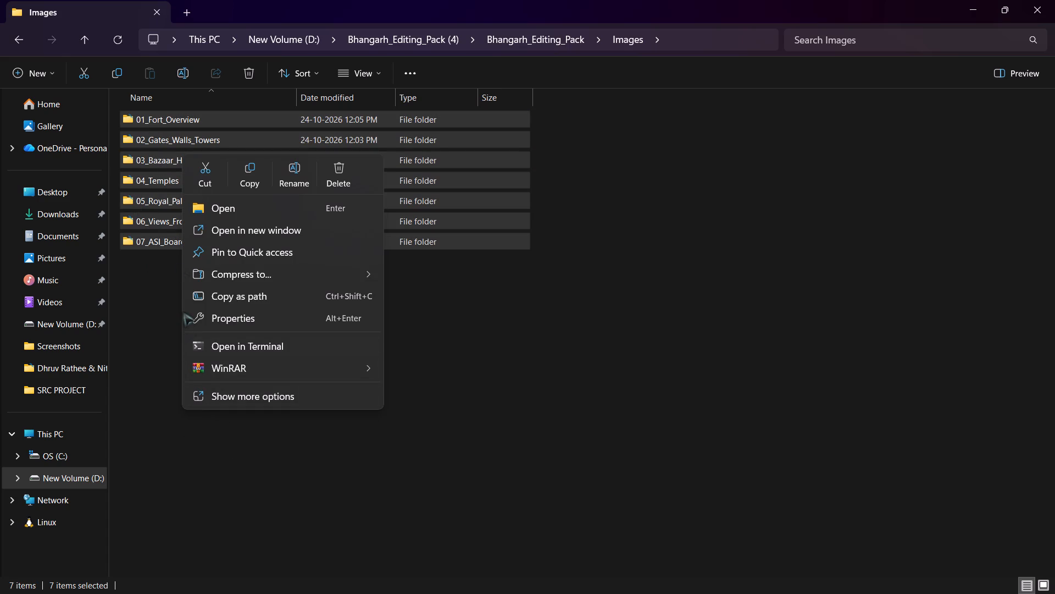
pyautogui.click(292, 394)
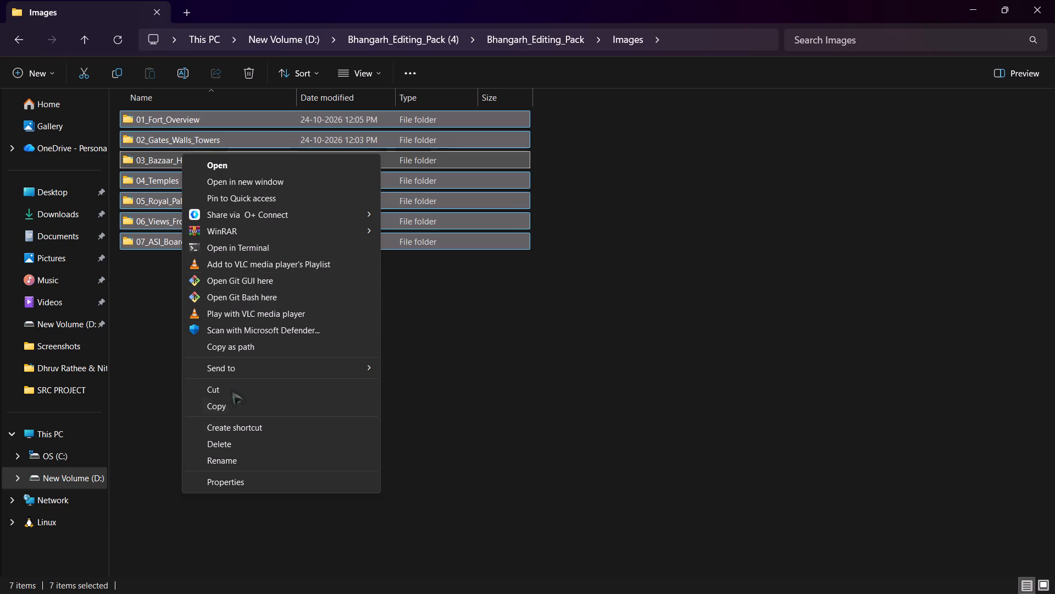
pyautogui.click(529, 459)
# Move all images except 01_11 and 01_12 from the 01_Fort_Overview folder up into the Images folder.
pyautogui.tripleClick(176, 119)
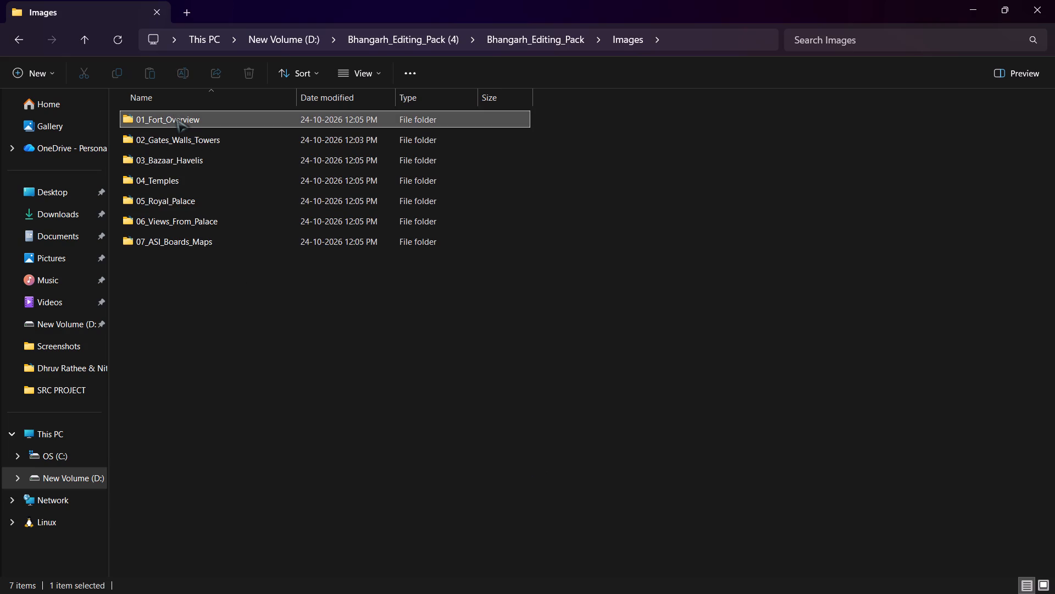
pyautogui.moveTo(866, 393); pyautogui.dragTo(675, 360)
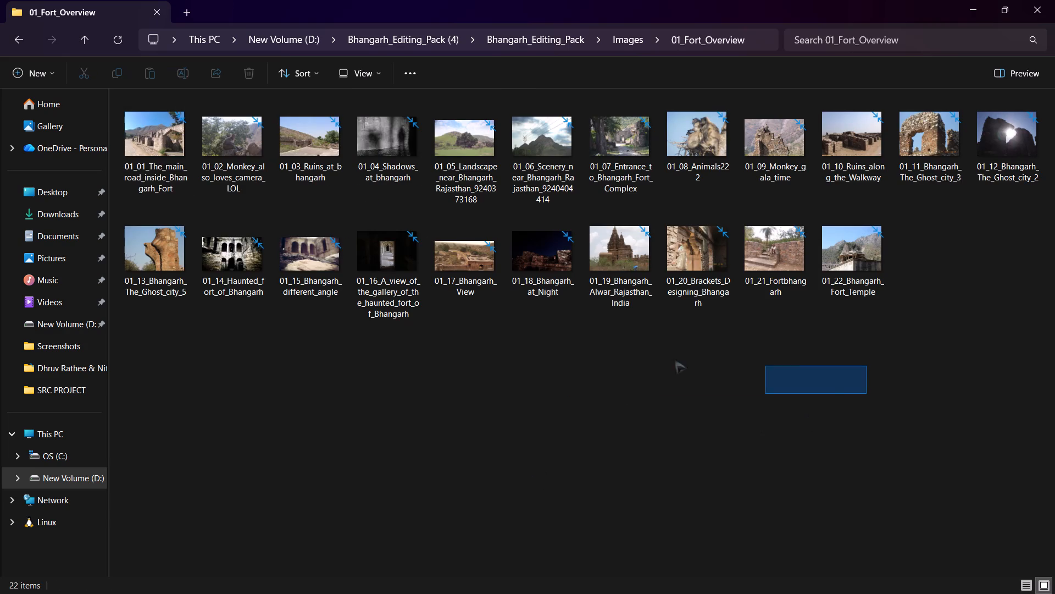
pyautogui.moveTo(675, 360); pyautogui.dragTo(154, 118)
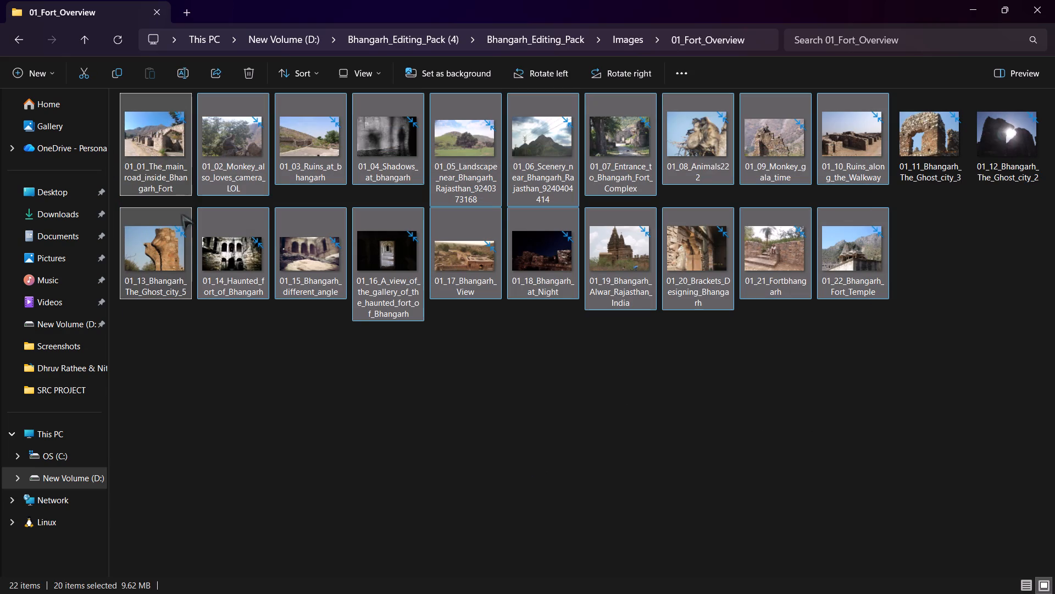
pyautogui.hotkey('ctrl', 'x')
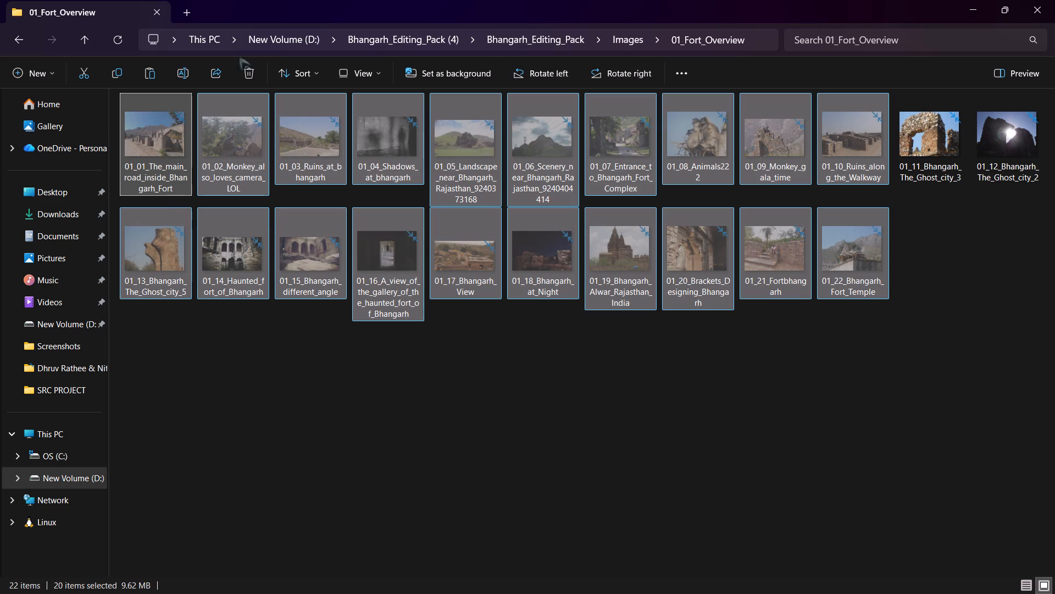
pyautogui.click(607, 39)
pyautogui.click(365, 417)
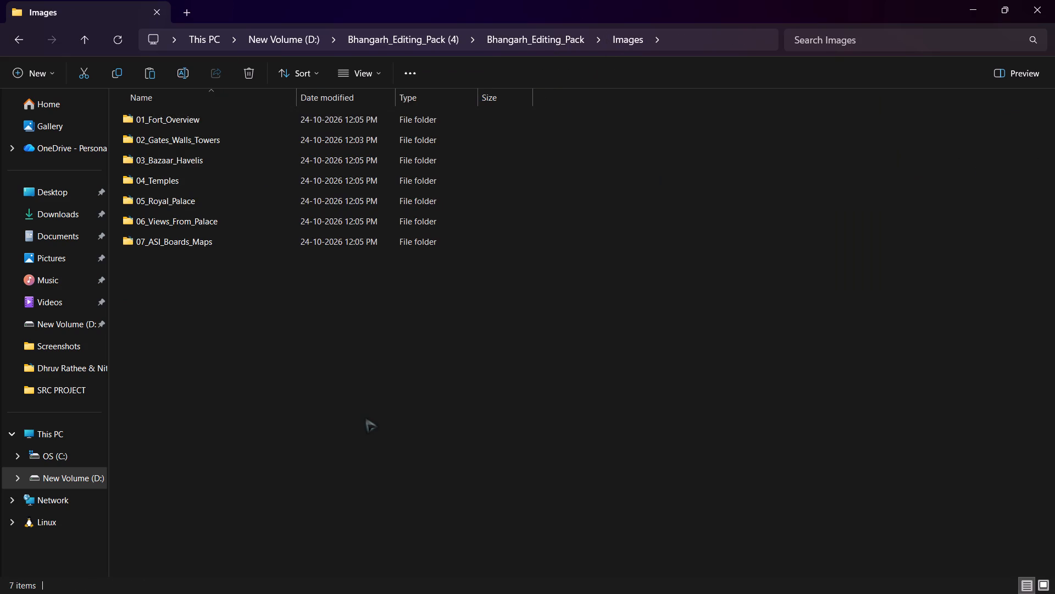
pyautogui.hotkey('ctrl', 'v')
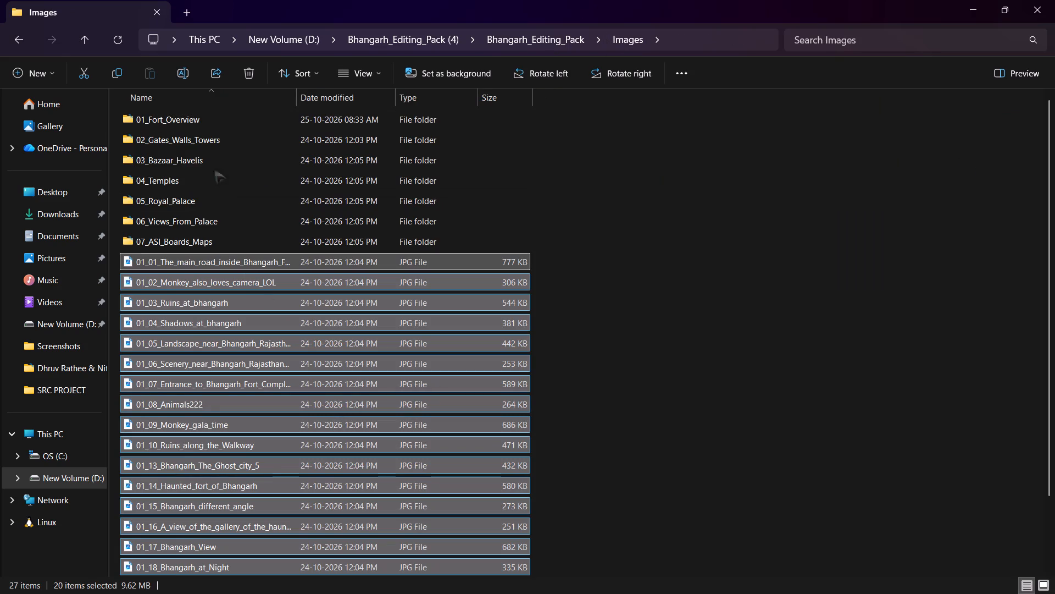
# Move the remaining 01_11 and 01_12 images from 01_Fort_Overview into the parent Images folder.
pyautogui.doubleClick(191, 116)
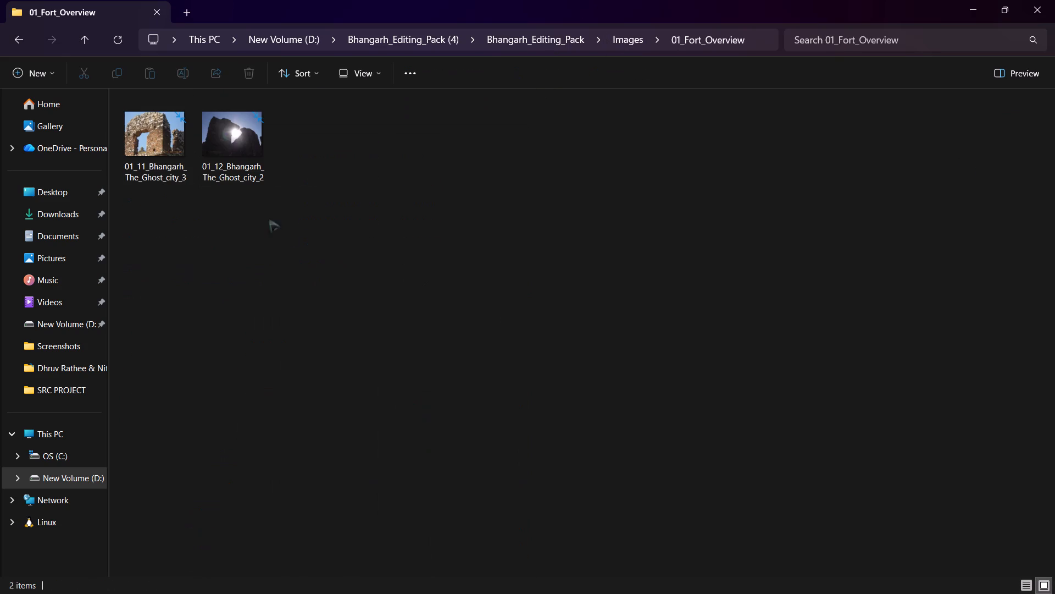
pyautogui.moveTo(290, 238); pyautogui.dragTo(130, 144)
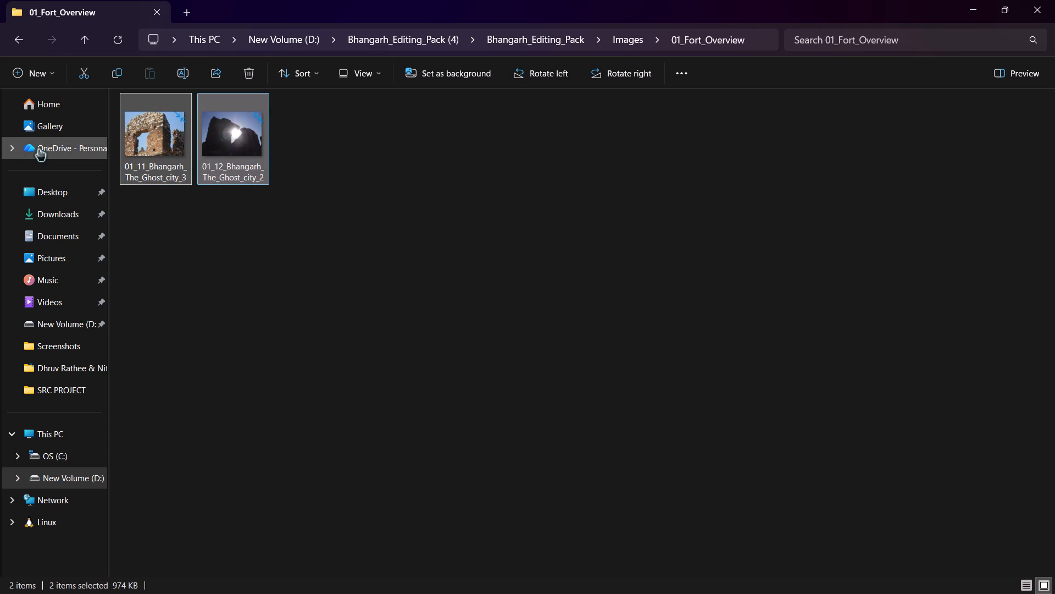
pyautogui.hotkey('ctrl', 'x')
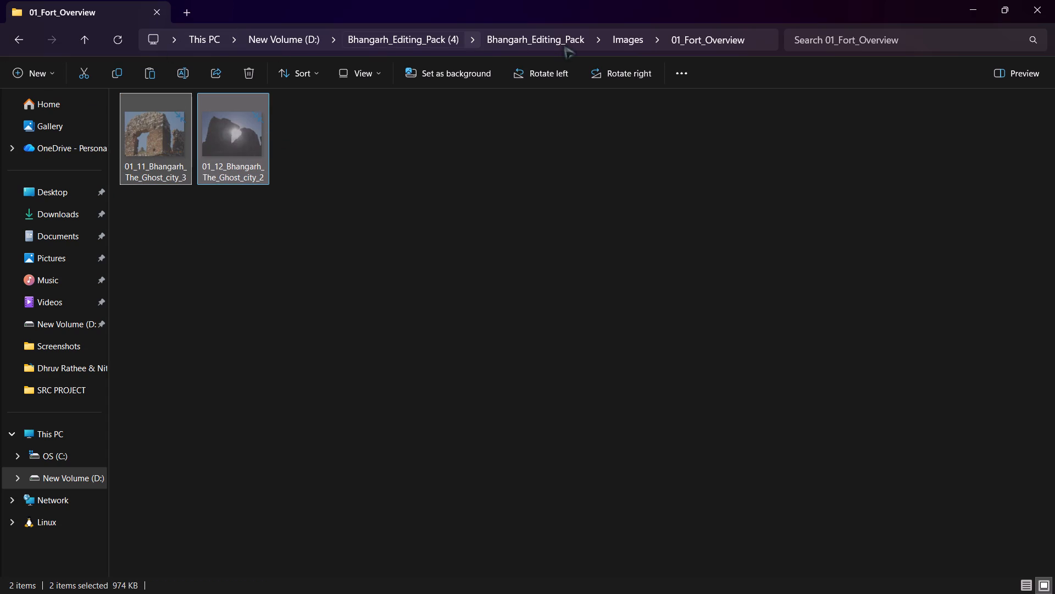
pyautogui.click(630, 41)
pyautogui.hotkey('ctrl', 'v')
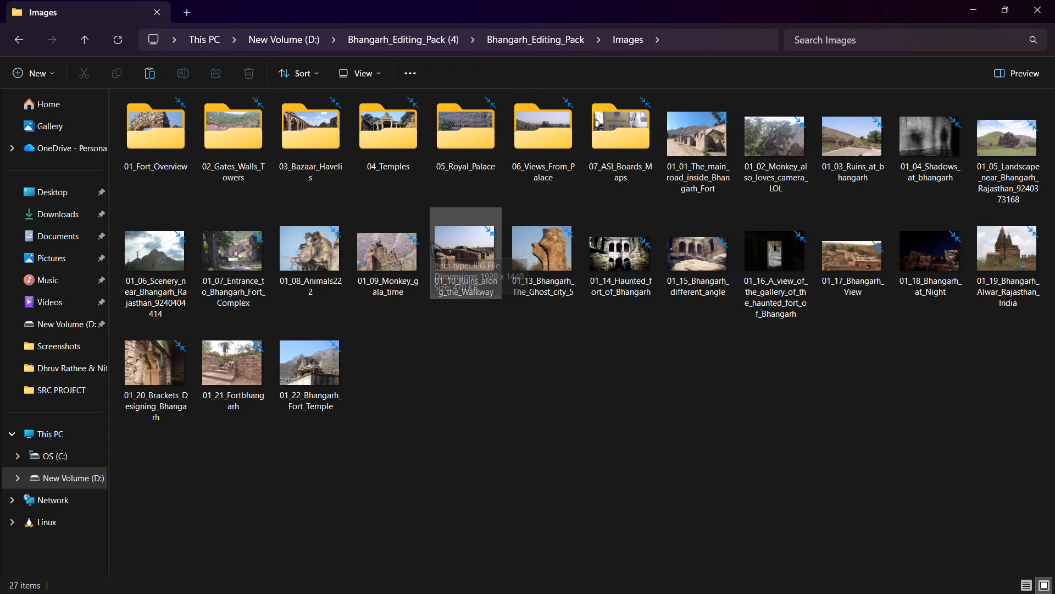
pyautogui.scroll(20, 432, 243)
pyautogui.scroll(4, 432, 243)
pyautogui.scroll(-20, 432, 243)
pyautogui.scroll(-20, 432, 243)
pyautogui.scroll(-20, 432, 243)
pyautogui.scroll(20, 204, 201)
pyautogui.scroll(20, 204, 201)
pyautogui.scroll(20, 204, 201)
pyautogui.scroll(-20, 229, 191)
pyautogui.scroll(-20, 229, 191)
pyautogui.scroll(-20, 229, 191)
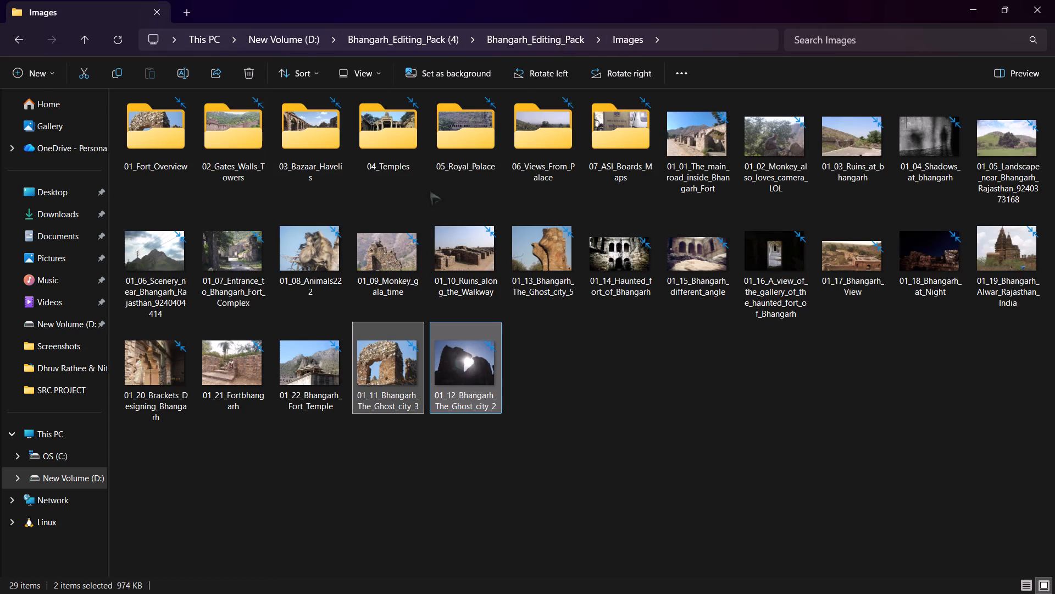
# Check the contents of the 01_Fort_Overview folder, return to Images and permanently delete that folder.
pyautogui.doubleClick(154, 126)
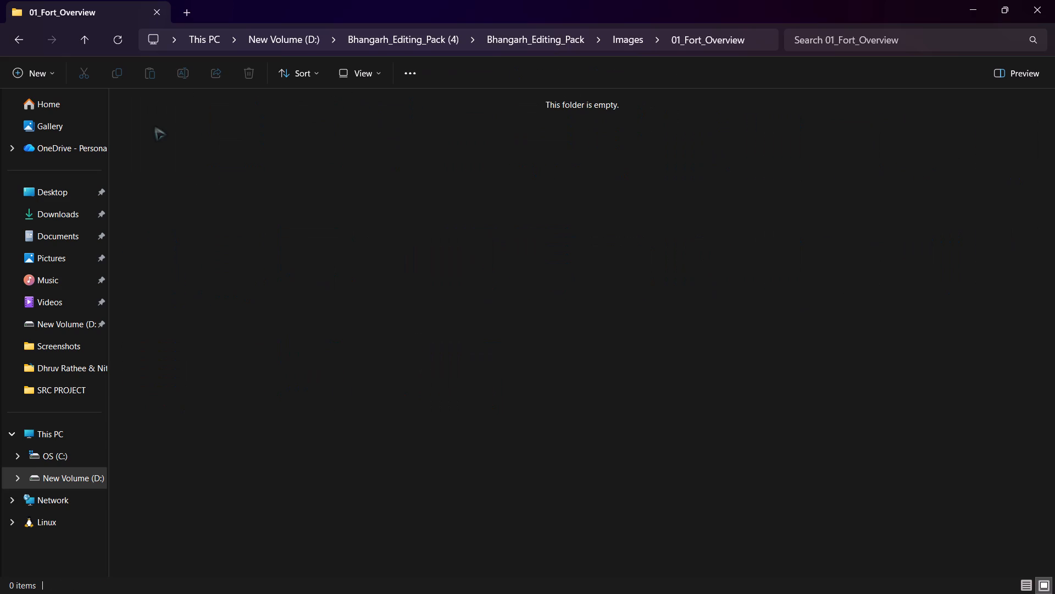
pyautogui.click(9, 34)
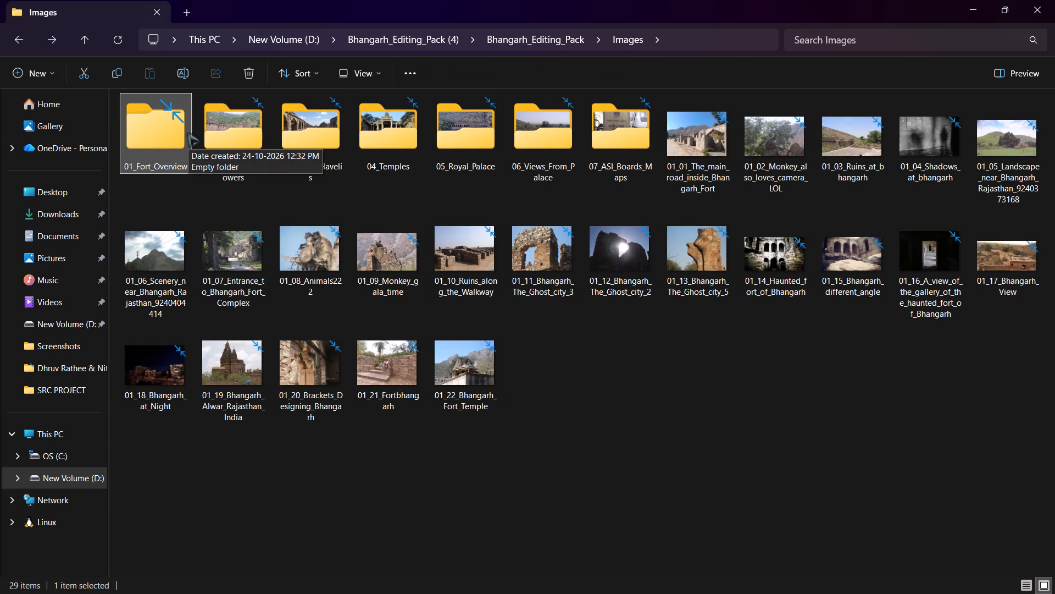
pyautogui.hotkey('shift', 'Delete')
pyautogui.press('Return')
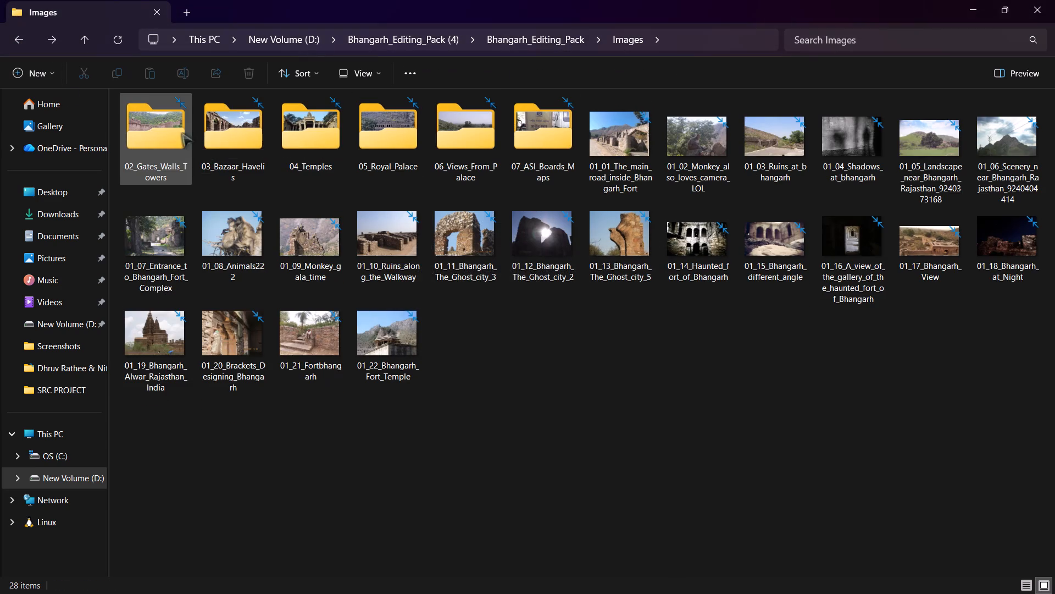
# Move all images from the 02_Gates_Walls_Towers folder into the parent Images folder.
pyautogui.doubleClick(171, 130)
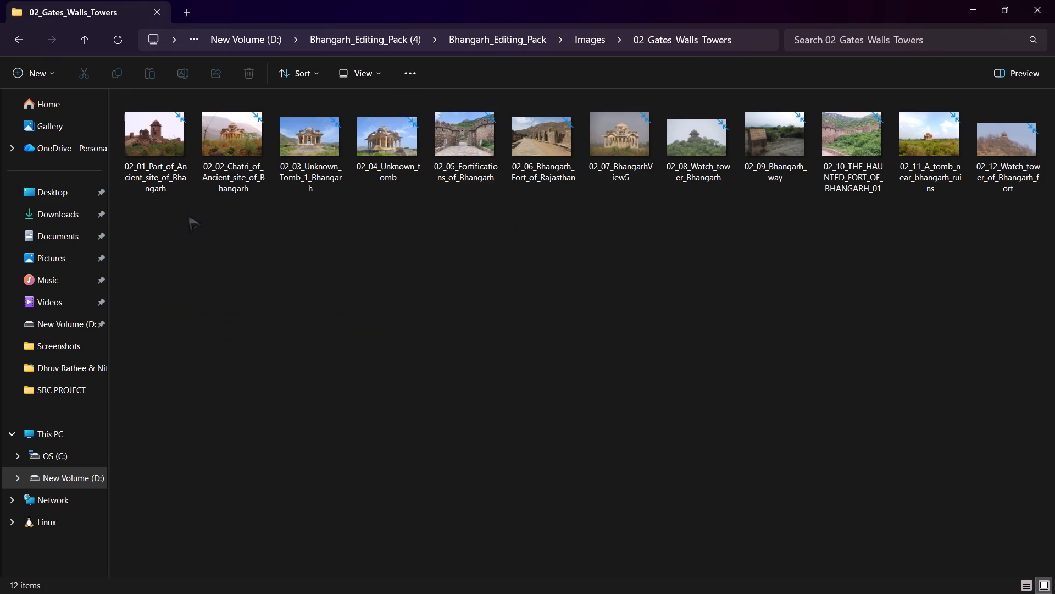
pyautogui.press('a')
pyautogui.hotkey('ctrl', 'a')
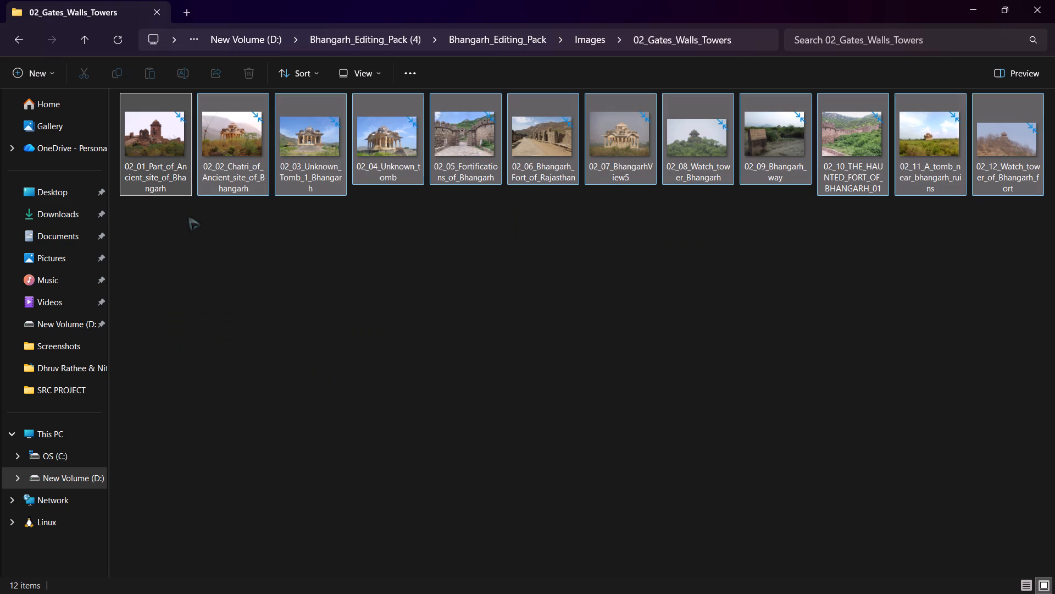
pyautogui.hotkey('ctrl', 'x')
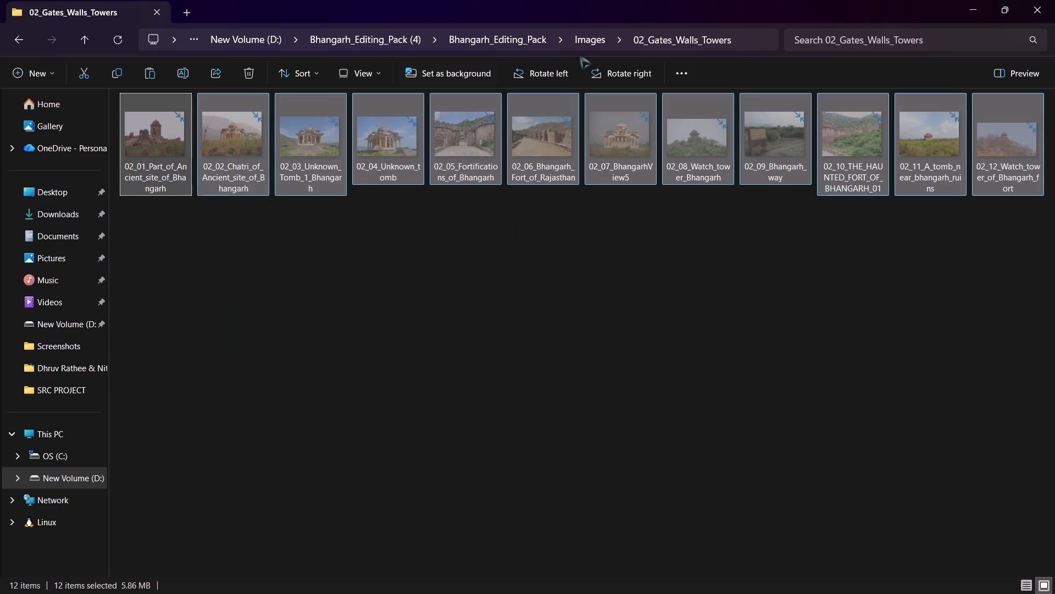
pyautogui.click(591, 46)
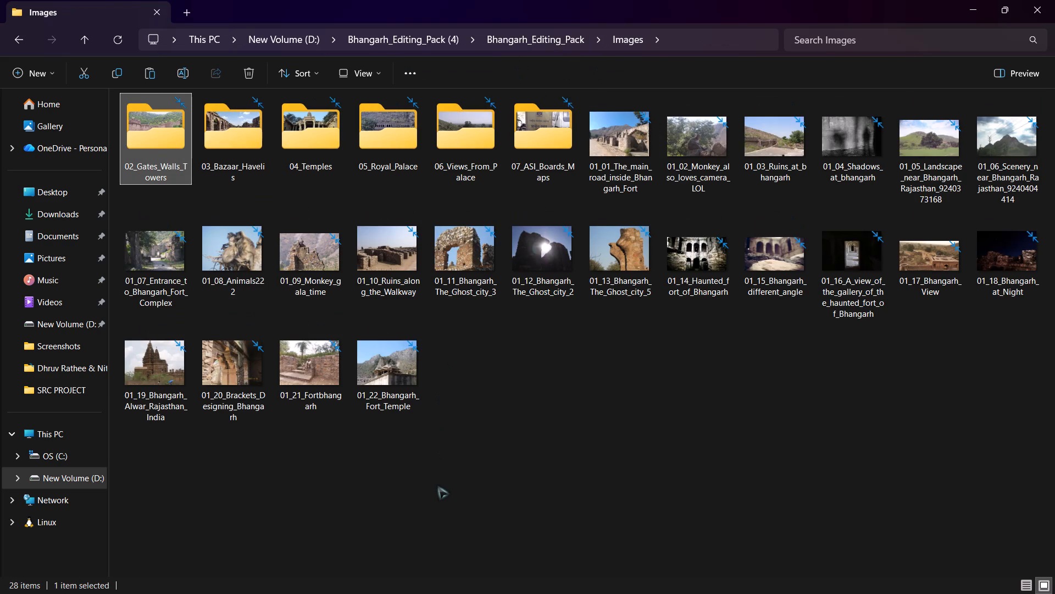
pyautogui.hotkey('ctrl', 'v')
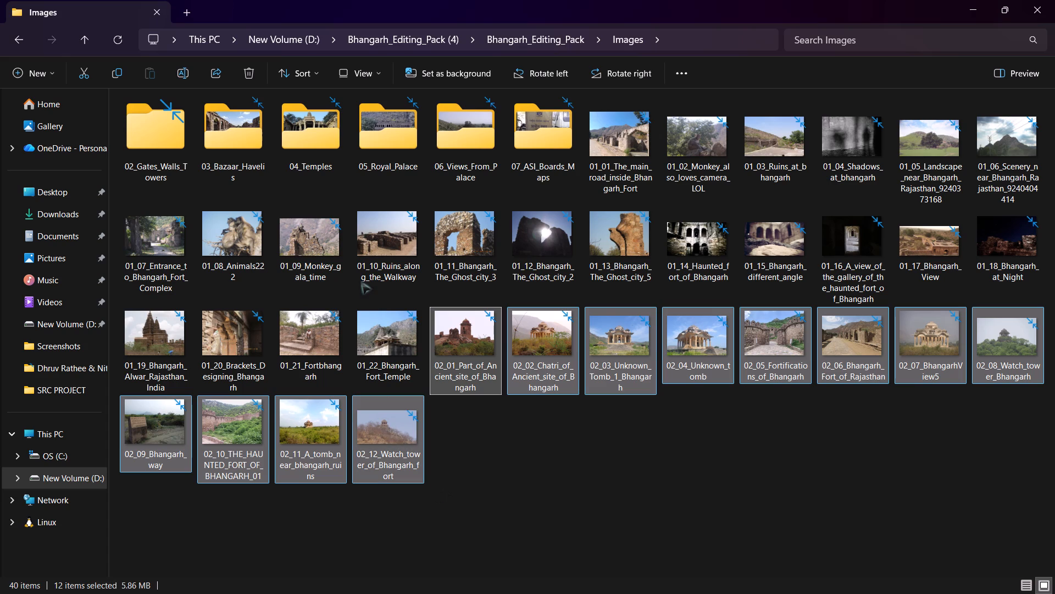
# Move all images from the 03_Bazaar_Havelis folder into the parent Images folder.
pyautogui.doubleClick(238, 125)
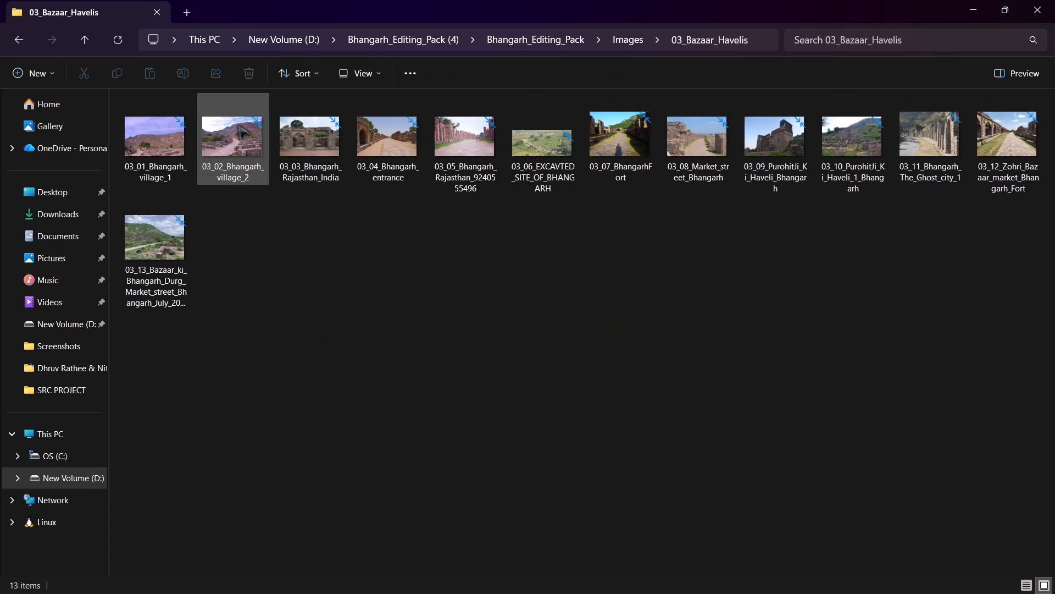
pyautogui.hotkey('ctrl', 'a')
pyautogui.hotkey('ctrl', 'x')
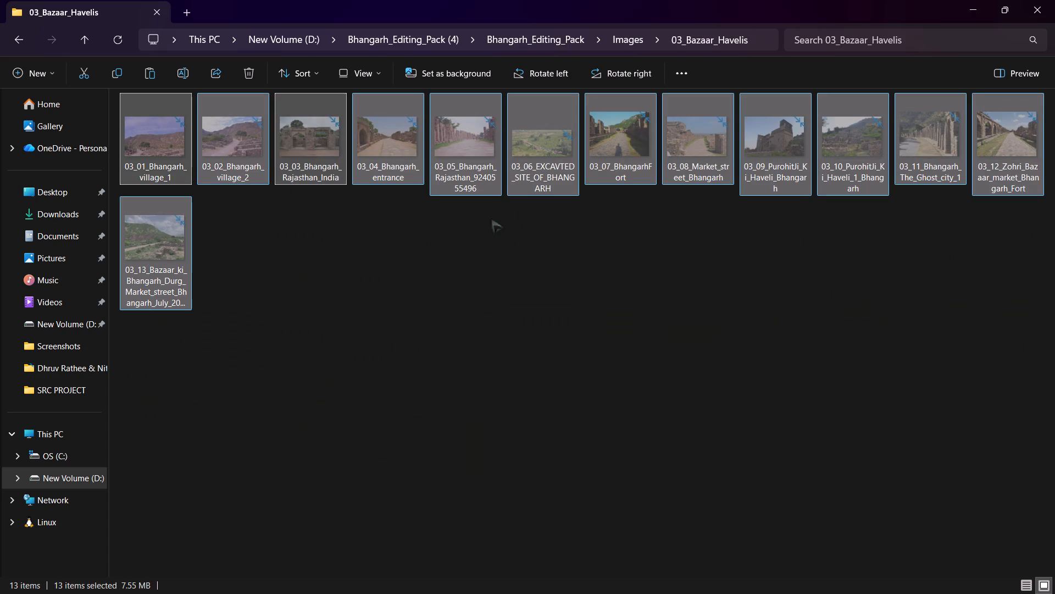
pyautogui.click(617, 46)
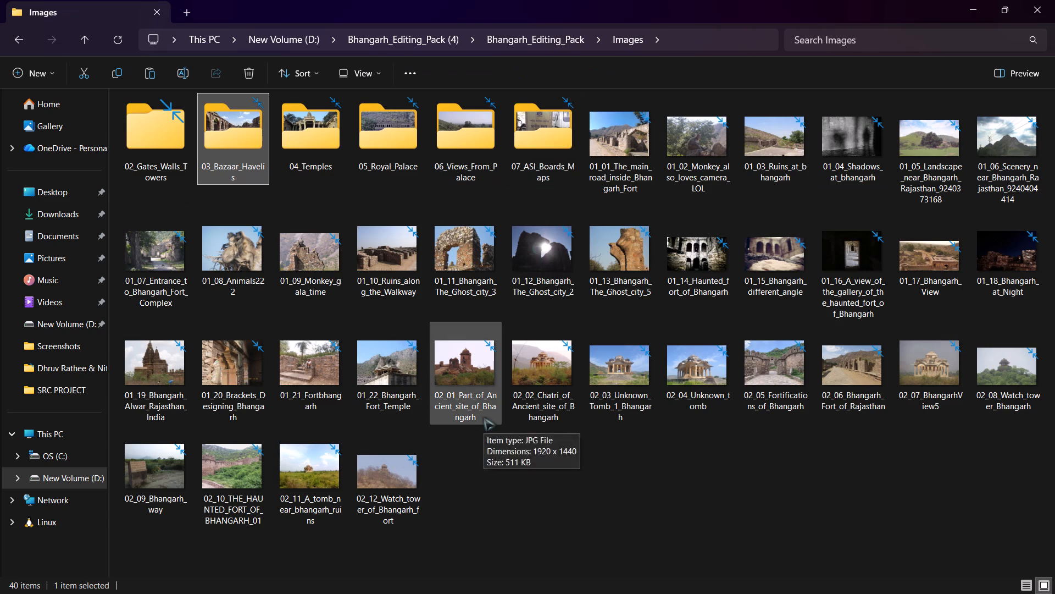
pyautogui.hotkey('ctrl', 'v')
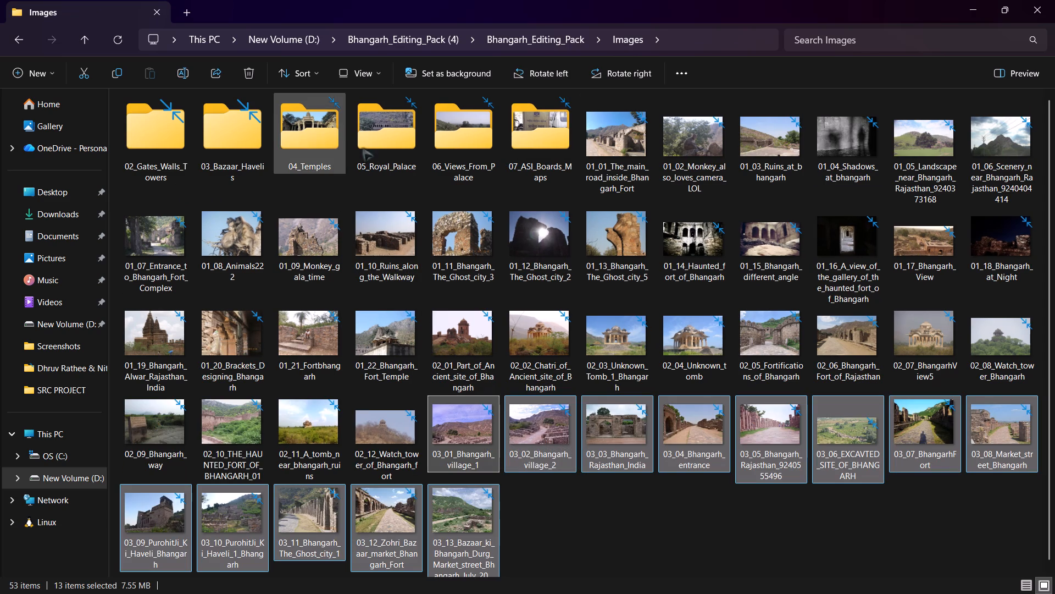
# Move all images from the 04_Temples folder into the parent Images folder.
pyautogui.doubleClick(318, 132)
pyautogui.hotkey('ctrl', 'a')
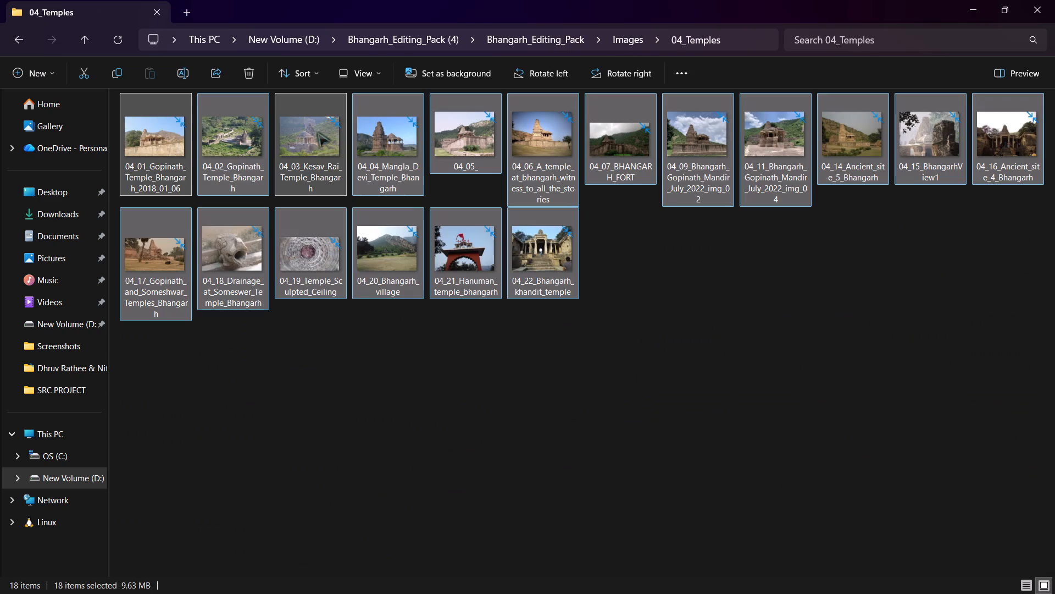
pyautogui.hotkey('ctrl', 'x')
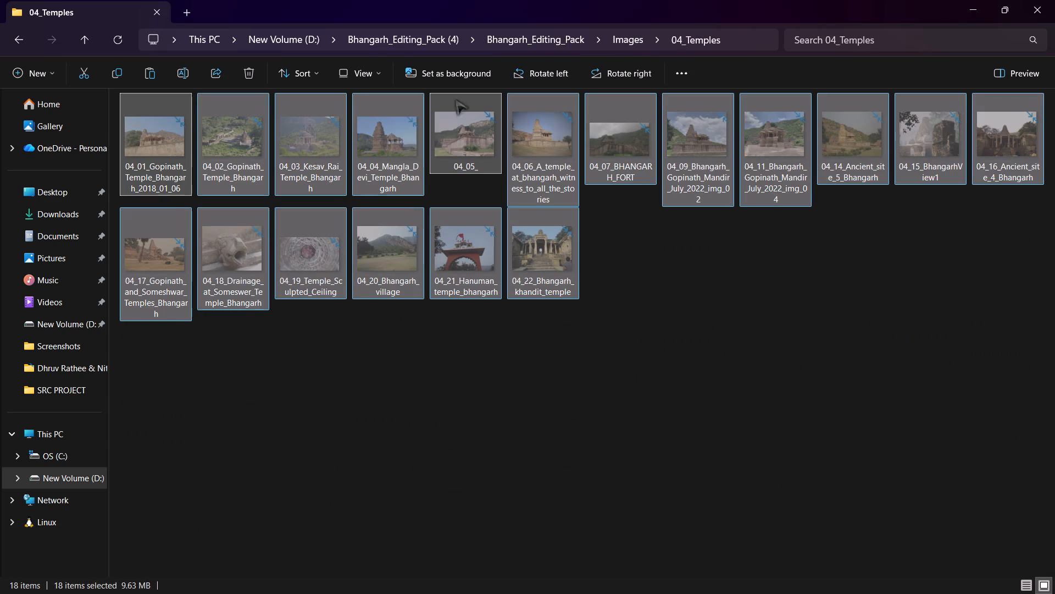
pyautogui.click(627, 38)
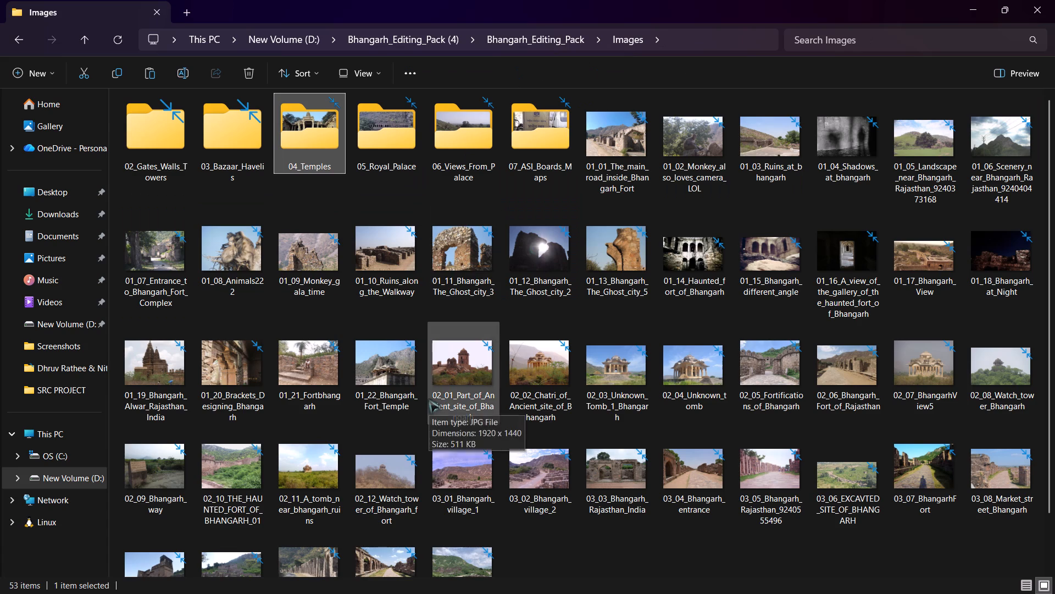
pyautogui.hotkey('ctrl', 'v')
pyautogui.keyDown('ctrl'); pyautogui.click(429, 399); pyautogui.keyUp('ctrl')
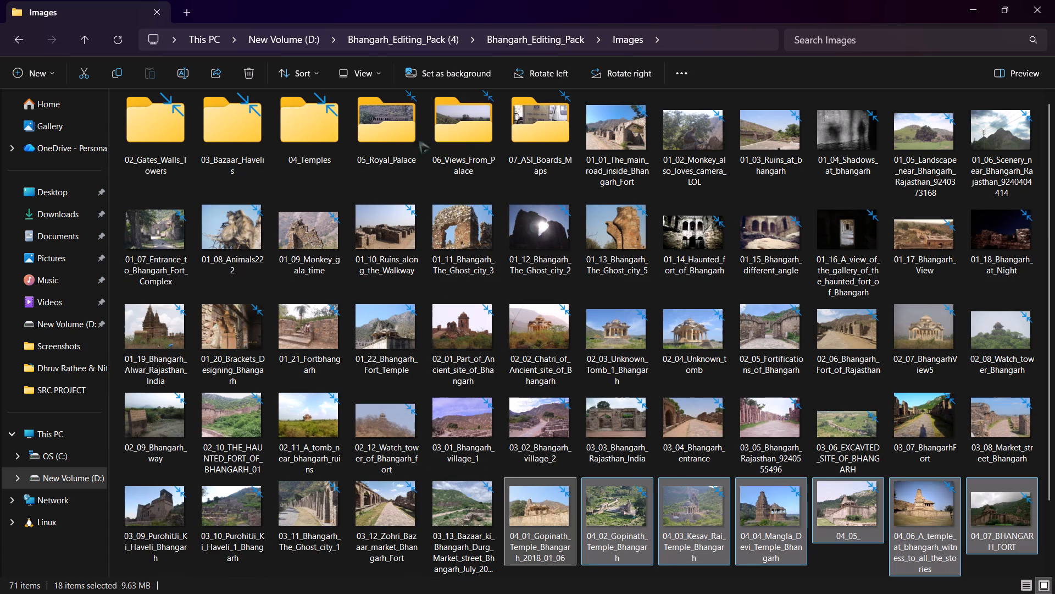
# Move all images from the 05_Royal_Palace folder into the parent Images folder.
pyautogui.doubleClick(369, 128)
pyautogui.hotkey('ctrl', 'a')
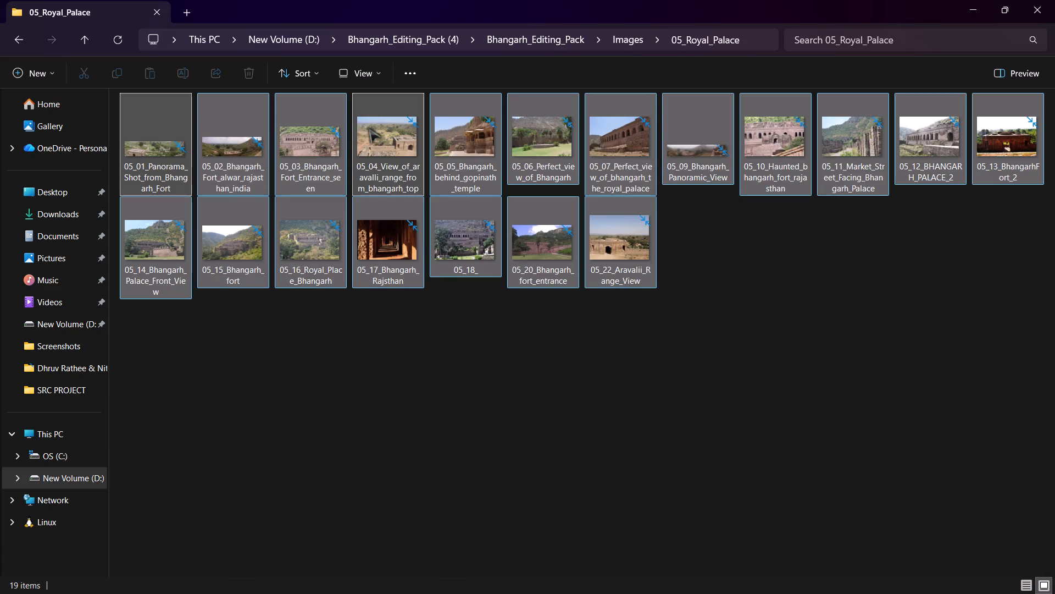
pyautogui.hotkey('ctrl', 'x')
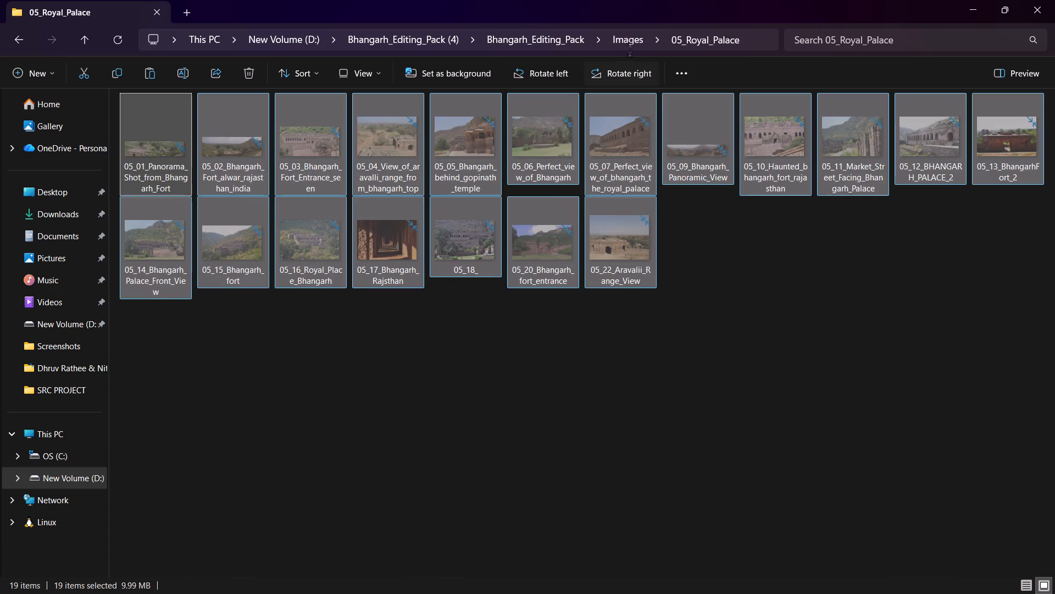
pyautogui.click(623, 43)
pyautogui.hotkey('ctrl', 'v')
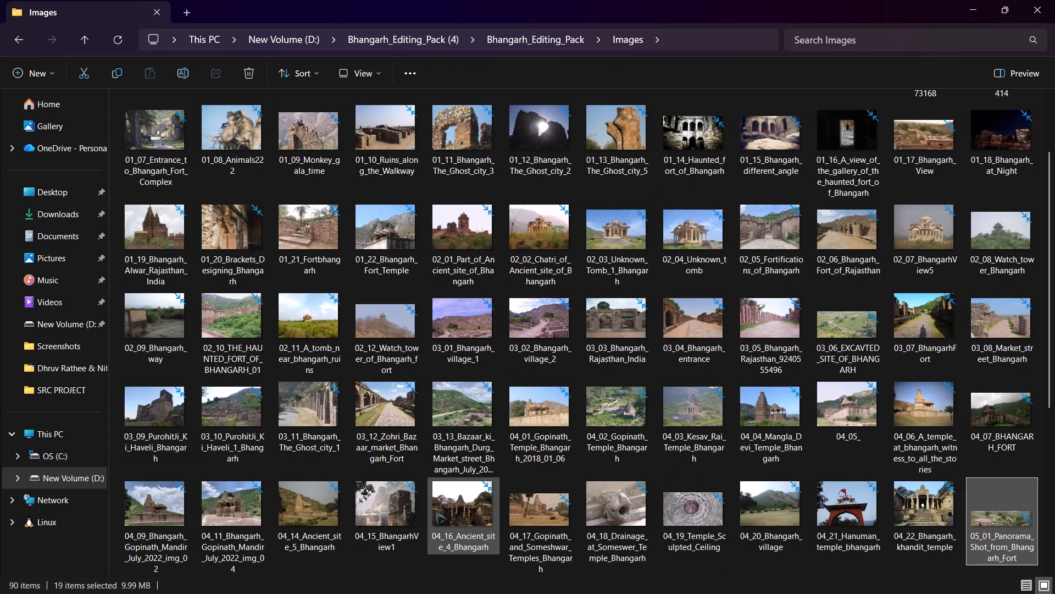
# Move all images from the 06_Views_From_Palace folder into the parent Images folder.
pyautogui.scroll(20, 482, 505)
pyautogui.scroll(20, 482, 505)
pyautogui.scroll(20, 482, 505)
pyautogui.doubleClick(448, 157)
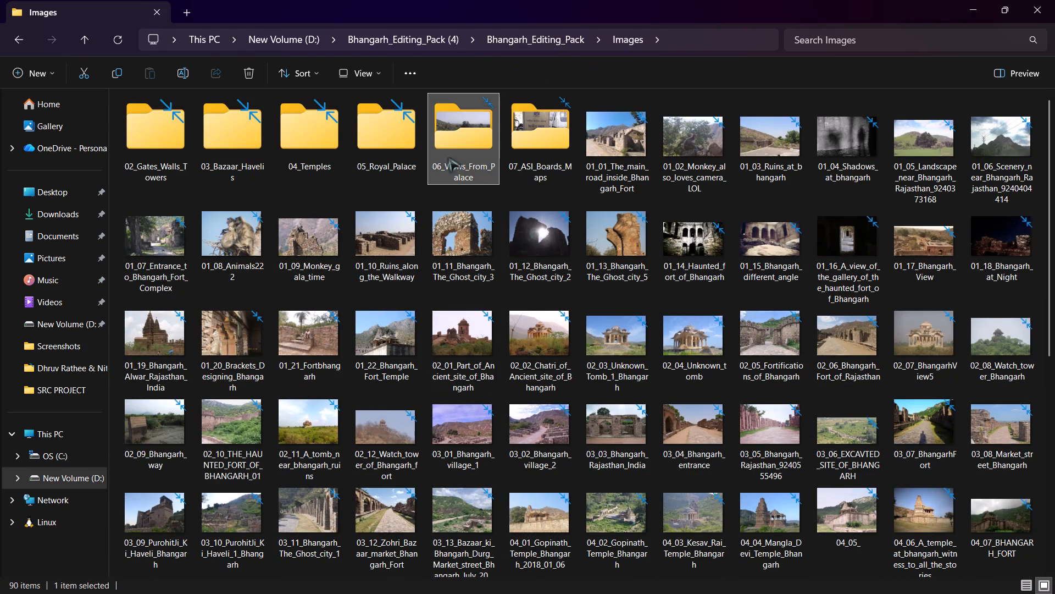
pyautogui.hotkey('ctrl', 'a')
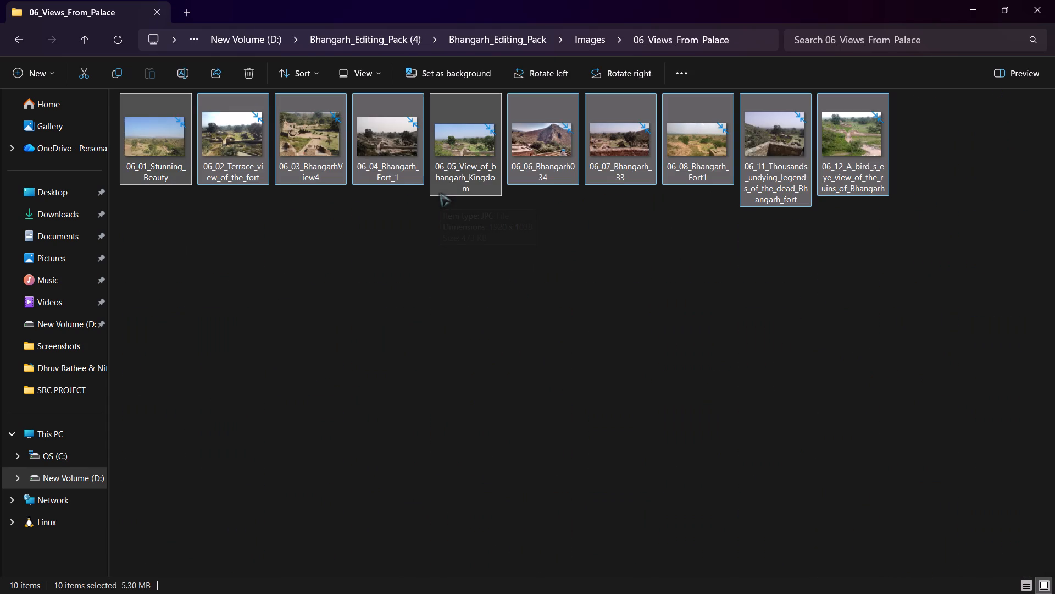
pyautogui.hotkey('ctrl', 'x')
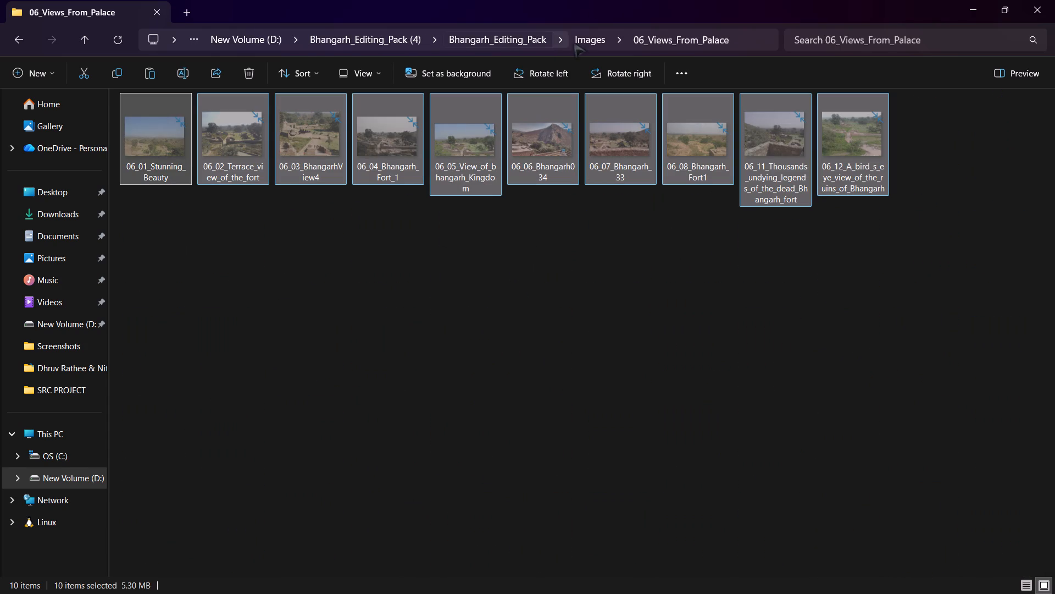
pyautogui.click(574, 43)
pyautogui.hotkey('ctrl', 'v')
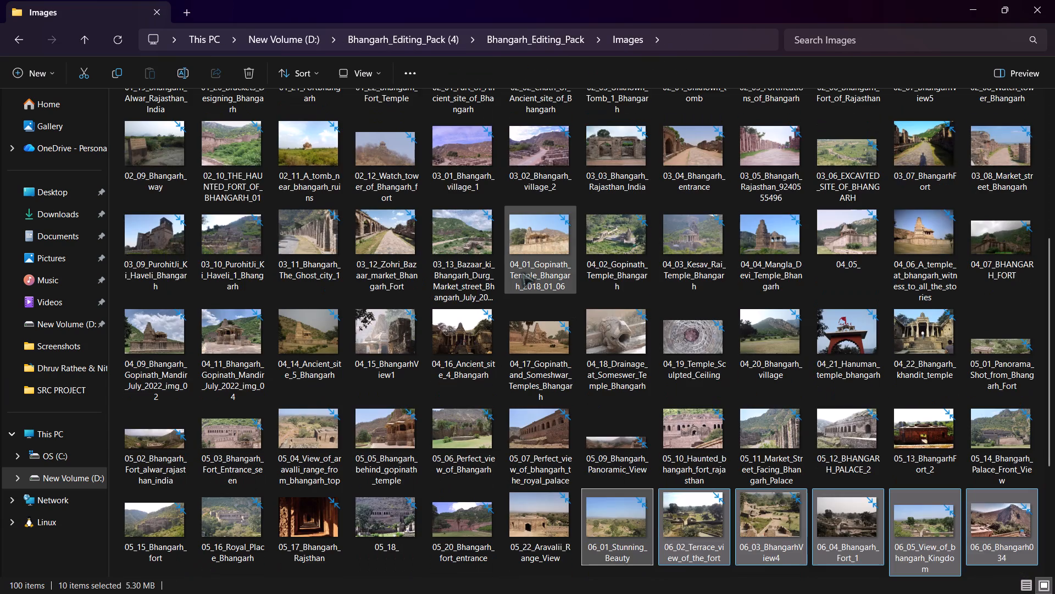
# Move all images from the 07_ASI_Boards_Maps folder into the parent Images folder.
pyautogui.scroll(15, 522, 272)
pyautogui.scroll(-20, 522, 268)
pyautogui.scroll(-20, 522, 268)
pyautogui.scroll(-20, 522, 268)
pyautogui.scroll(20, 523, 268)
pyautogui.scroll(20, 523, 268)
pyautogui.scroll(20, 523, 268)
pyautogui.doubleClick(543, 118)
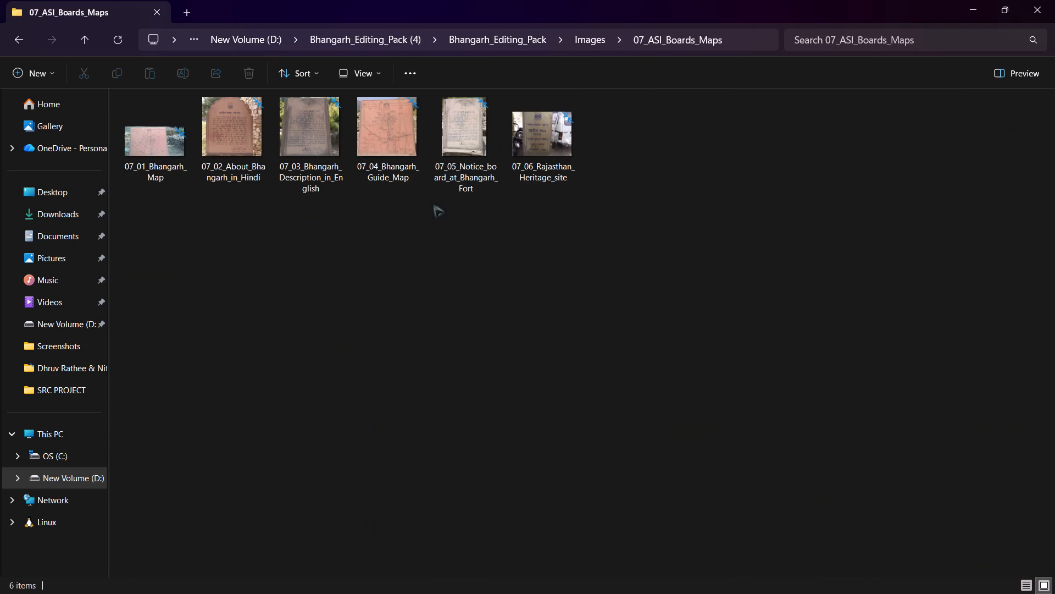
pyautogui.hotkey('ctrl', 'a')
pyautogui.hotkey('ctrl', 'x')
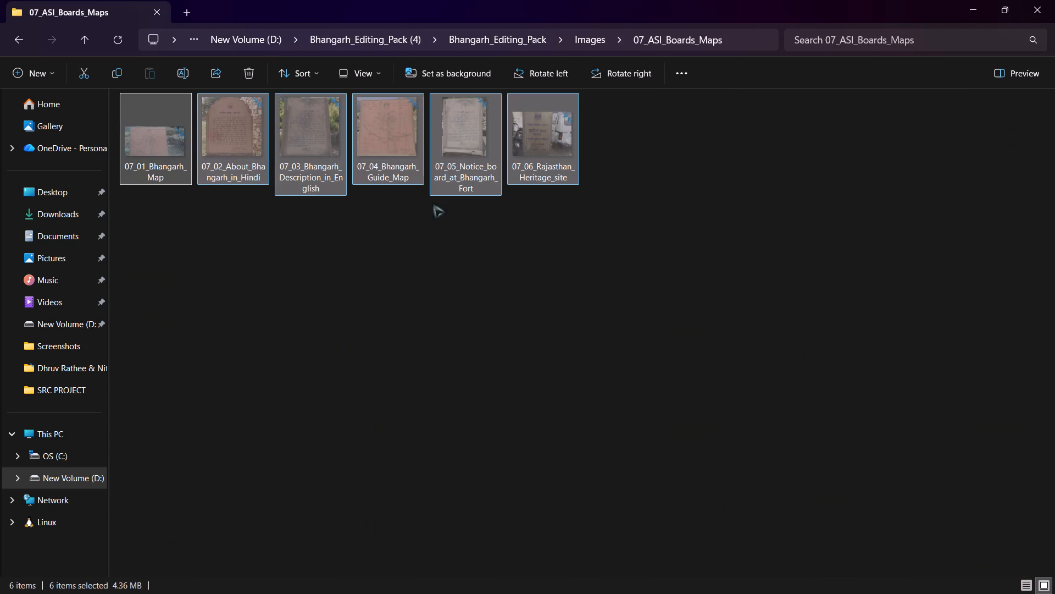
pyautogui.click(585, 36)
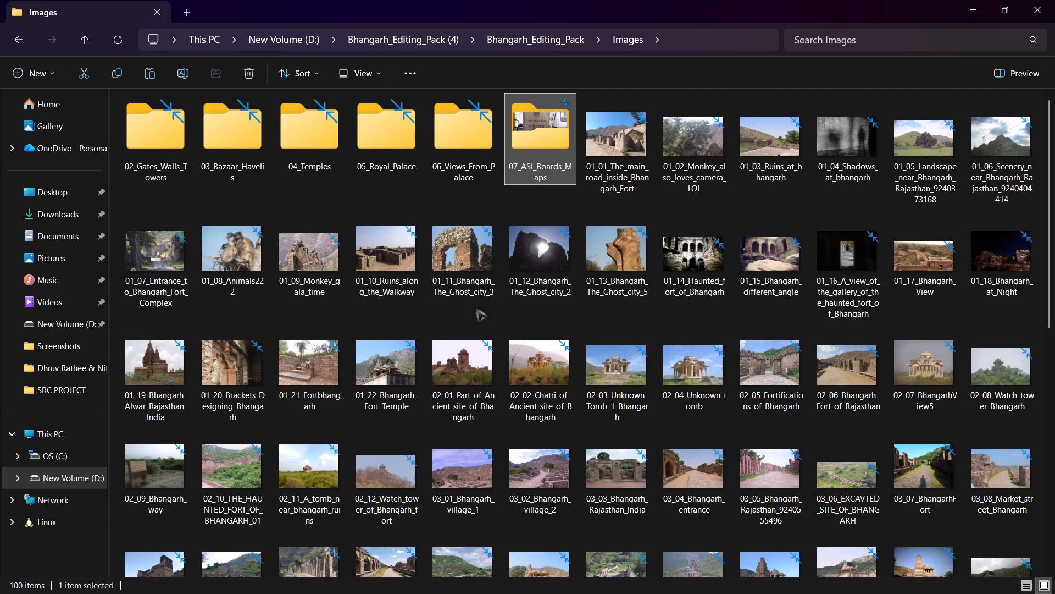
pyautogui.hotkey('ctrl', 'v')
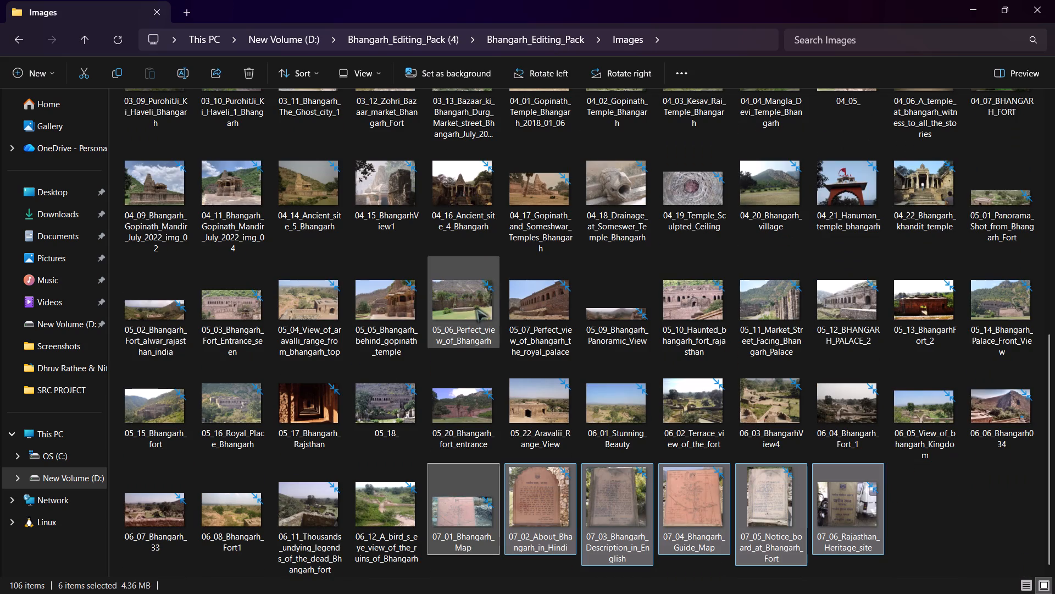
# Check the contents of 07_ASI_Boards_Maps, return to Images and permanently delete the six subfolders from 02_Gates_Walls_Towers through 07_ASI_Boards_Maps.
pyautogui.scroll(20, 499, 305)
pyautogui.scroll(20, 499, 305)
pyautogui.scroll(20, 499, 305)
pyautogui.scroll(-20, 502, 300)
pyautogui.scroll(-20, 502, 300)
pyautogui.scroll(-20, 502, 300)
pyautogui.scroll(20, 502, 300)
pyautogui.scroll(20, 502, 300)
pyautogui.scroll(8, 502, 300)
pyautogui.scroll(-20, 502, 300)
pyautogui.scroll(-20, 502, 300)
pyautogui.scroll(-18, 502, 300)
pyautogui.scroll(20, 502, 300)
pyautogui.scroll(20, 502, 300)
pyautogui.scroll(20, 502, 300)
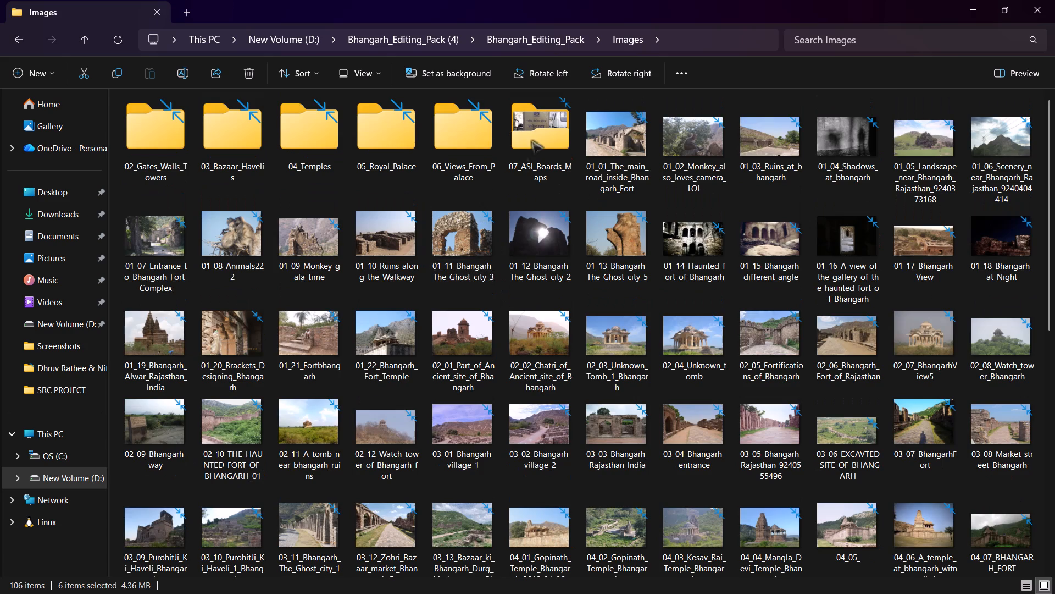
pyautogui.doubleClick(543, 111)
pyautogui.click(10, 43)
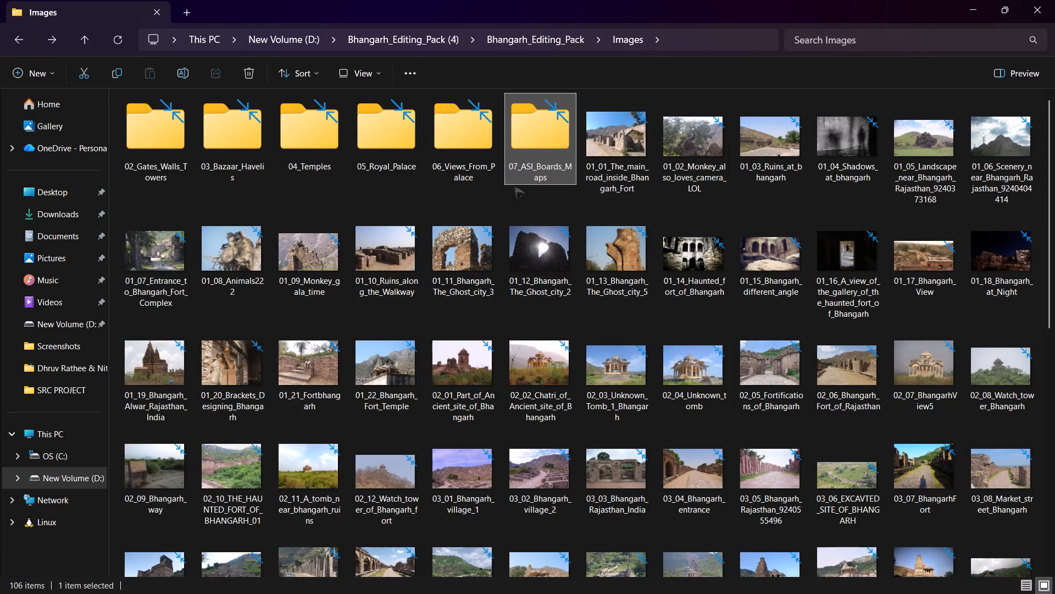
pyautogui.moveTo(537, 193); pyautogui.dragTo(171, 158)
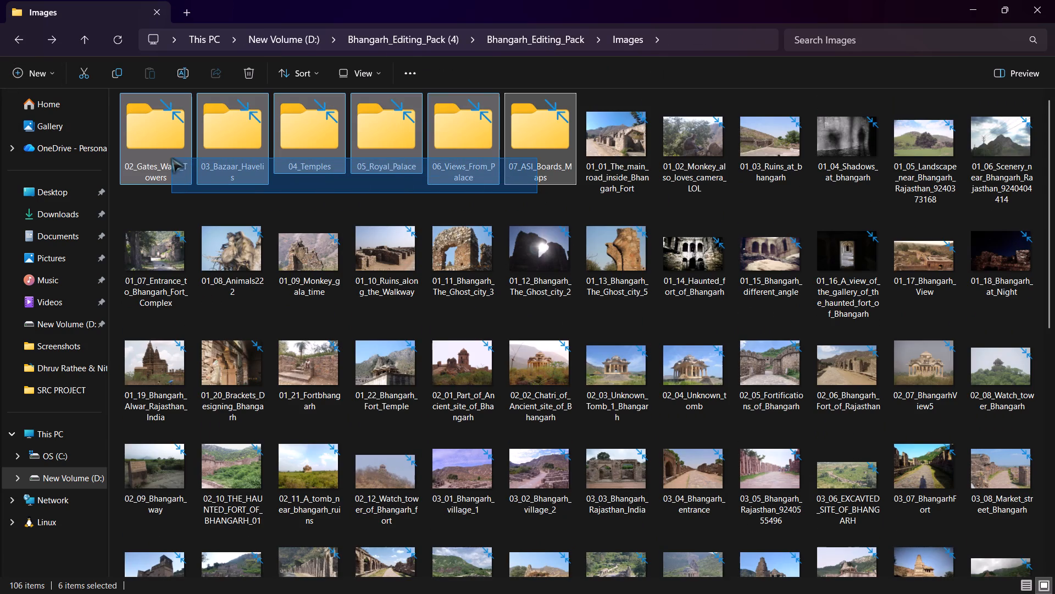
pyautogui.hotkey('shift', 'Delete')
pyautogui.press('Return')
# Look over the gathered images and minimise the Images folder window.
pyautogui.scroll(1, 171, 158)
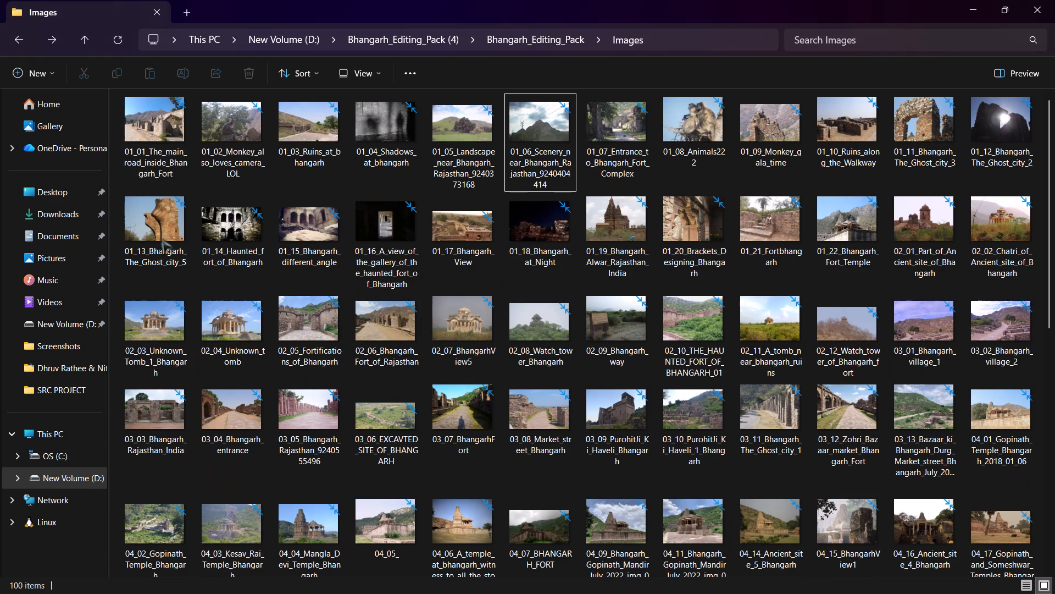
pyautogui.scroll(-20, 512, 277)
pyautogui.scroll(-20, 512, 277)
pyautogui.scroll(-20, 512, 277)
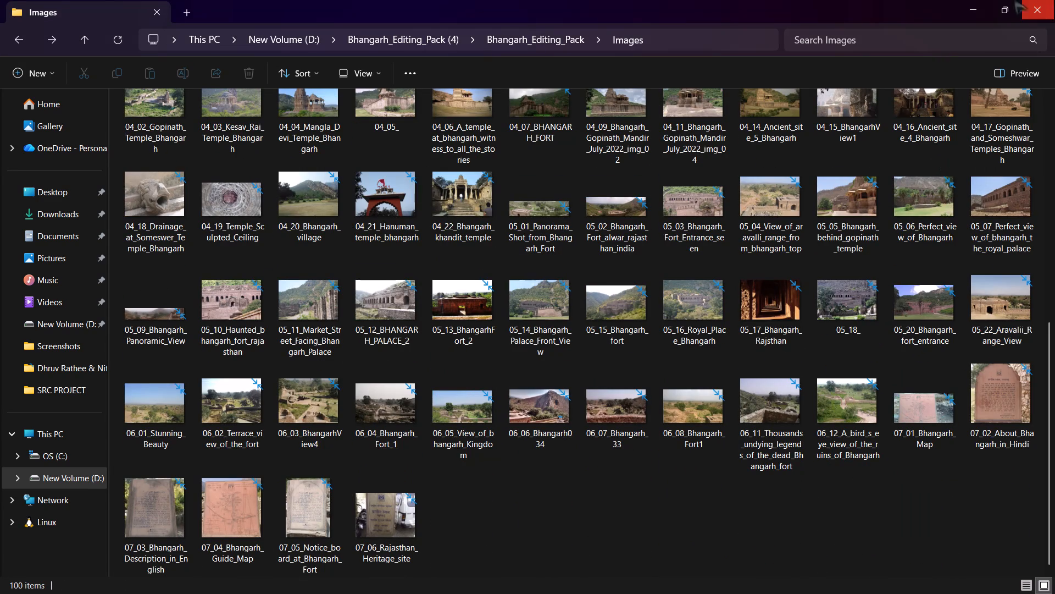
pyautogui.click(970, 0)
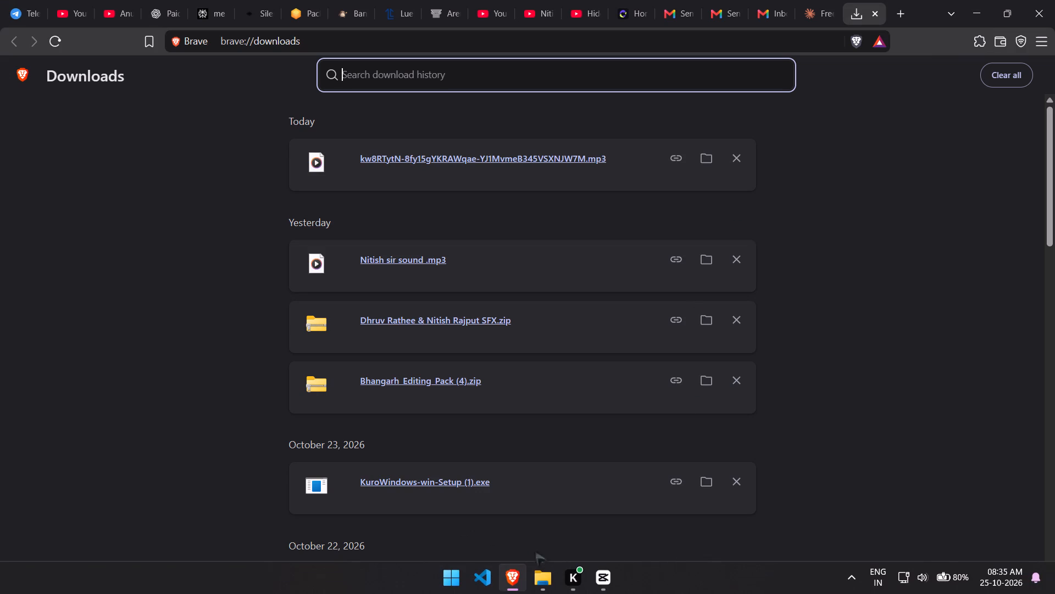
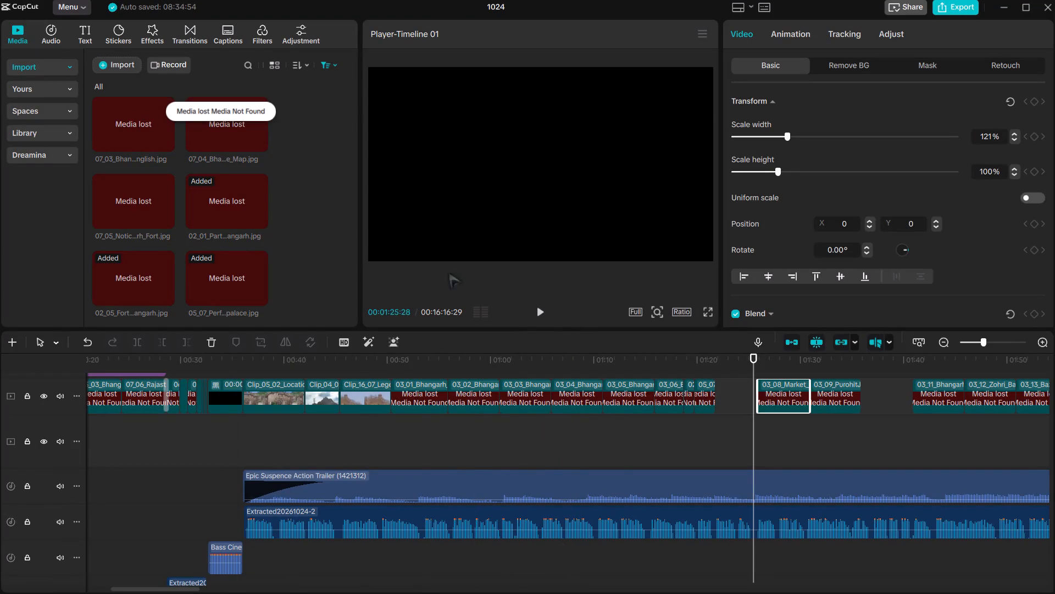
# Play back the timeline around 41 seconds and from the start to check which clips have lost their media.
pyautogui.moveTo(754, 355); pyautogui.dragTo(670, 371)
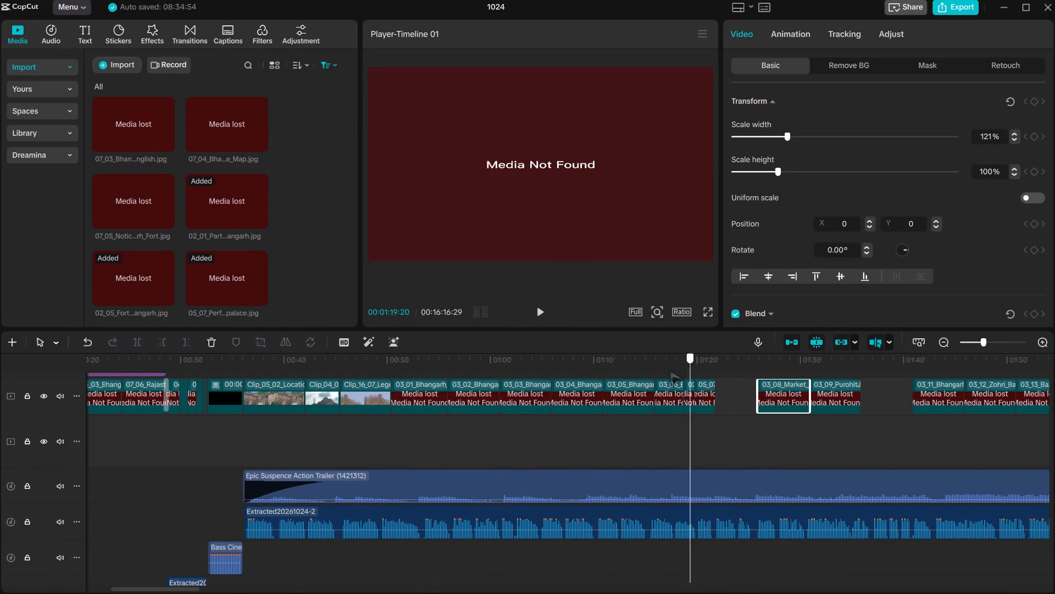
pyautogui.moveTo(670, 371); pyautogui.dragTo(300, 433)
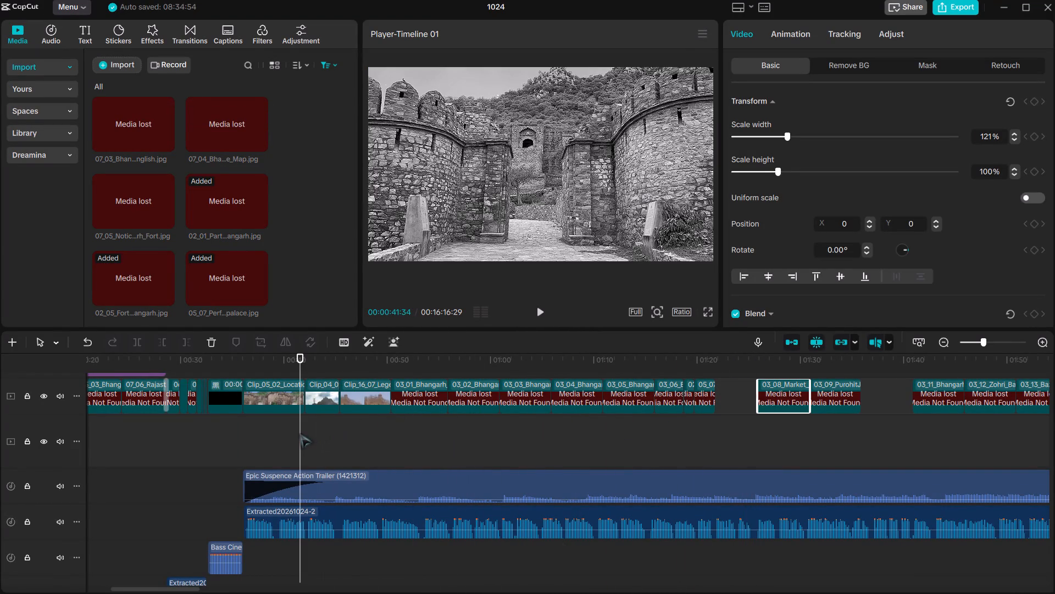
pyautogui.press('space')
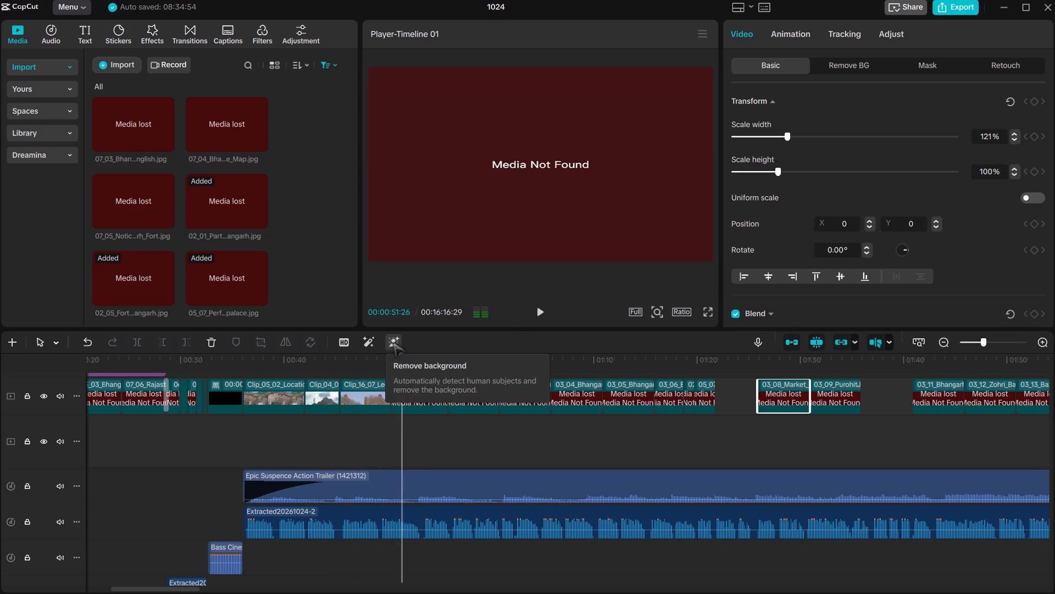
pyautogui.press('space')
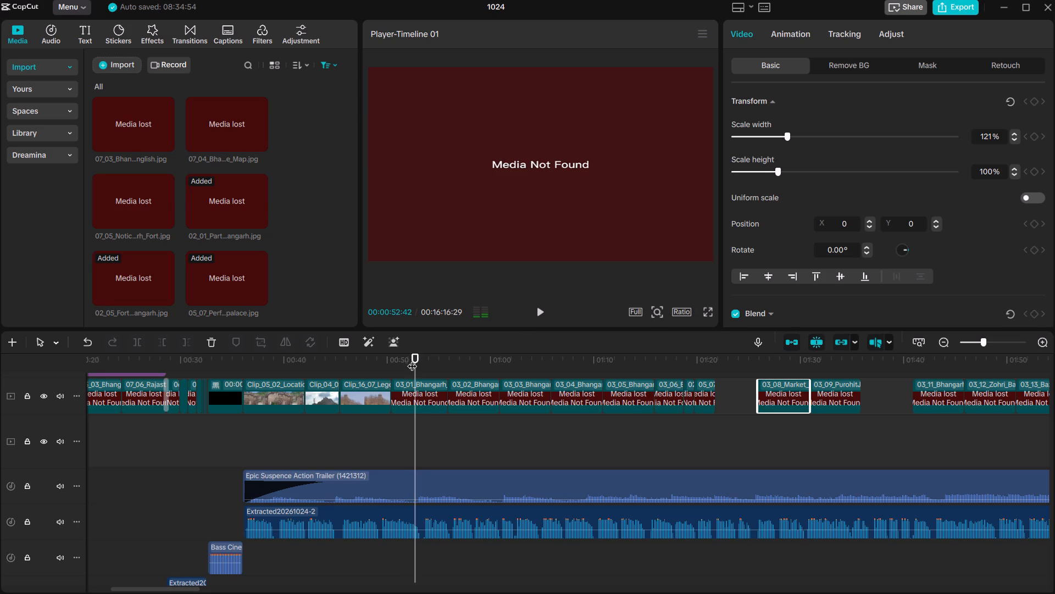
pyautogui.moveTo(412, 359); pyautogui.dragTo(38, 388)
pyautogui.press('space')
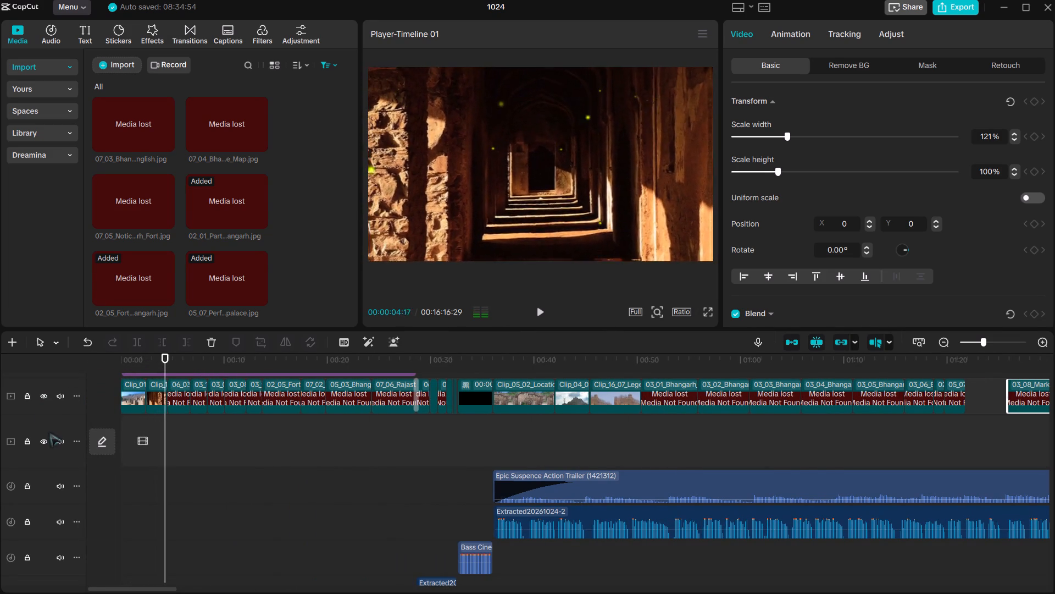
pyautogui.press('space')
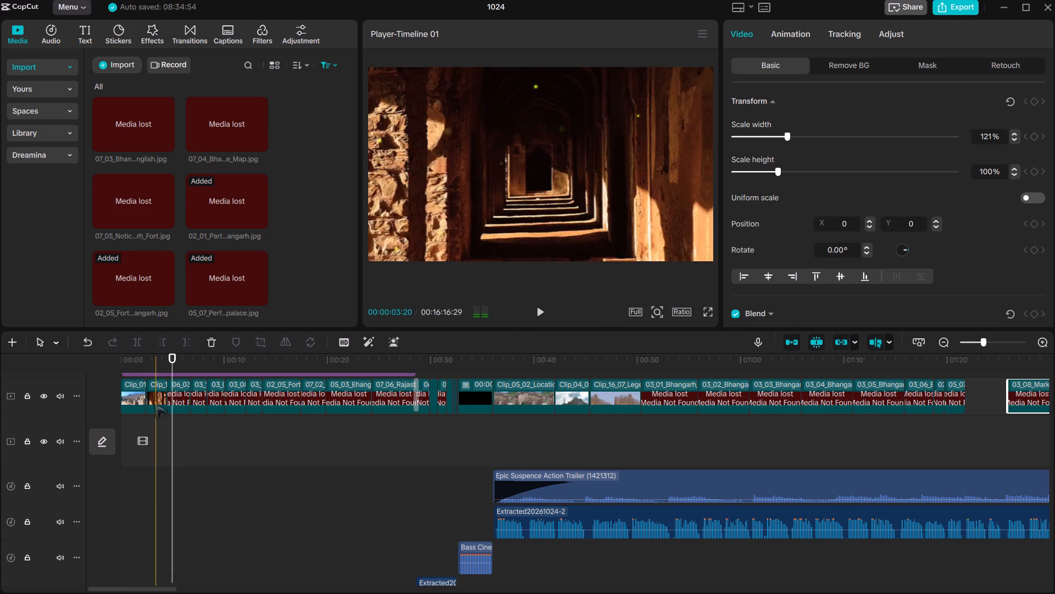
# Select the 06_03 image clip near the start of the timeline and look through the media library for its source.
pyautogui.click(183, 398)
pyautogui.scroll(-20, 183, 276)
pyautogui.scroll(-20, 183, 276)
pyautogui.scroll(-20, 183, 276)
pyautogui.scroll(20, 187, 289)
pyautogui.scroll(20, 187, 289)
pyautogui.scroll(20, 187, 289)
pyautogui.scroll(-20, 187, 289)
pyautogui.scroll(-20, 187, 289)
pyautogui.scroll(-20, 187, 289)
pyautogui.scroll(20, 187, 289)
pyautogui.scroll(20, 187, 289)
pyautogui.scroll(20, 187, 289)
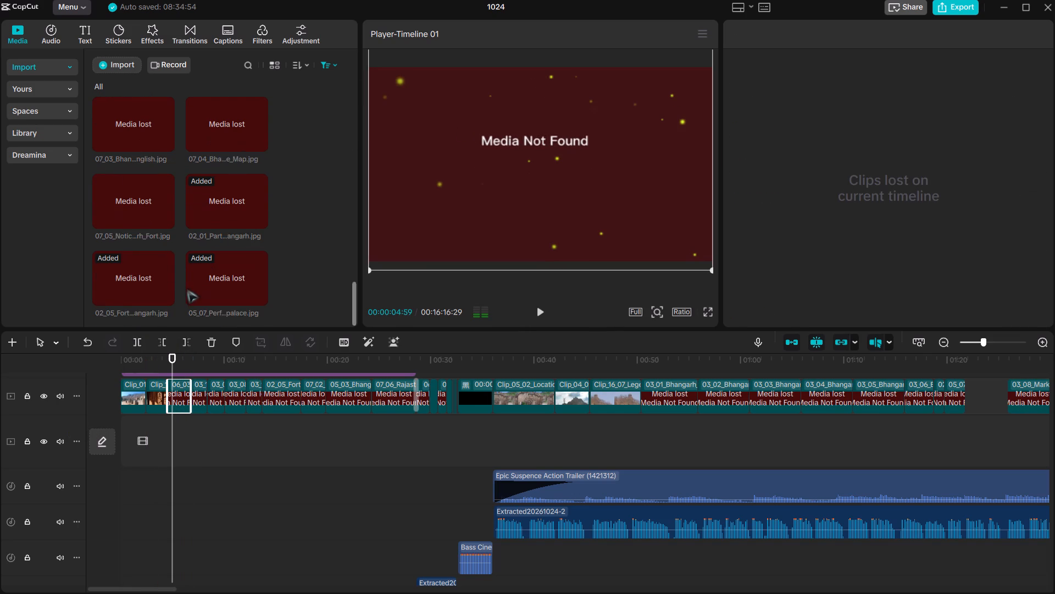
pyautogui.scroll(20, 187, 289)
pyautogui.scroll(20, 187, 289)
pyautogui.scroll(5, 187, 289)
pyautogui.scroll(-20, 187, 289)
pyautogui.scroll(-15, 187, 289)
pyautogui.scroll(20, 187, 289)
pyautogui.scroll(20, 187, 289)
pyautogui.scroll(14, 187, 289)
pyautogui.scroll(-20, 187, 289)
pyautogui.scroll(-20, 187, 289)
pyautogui.scroll(-20, 187, 289)
# Set the media library filter to All so every media type is listed.
pyautogui.moveTo(148, 92); pyautogui.dragTo(159, 127)
pyautogui.doubleClick(156, 123)
pyautogui.click(115, 82)
pyautogui.rightClick(115, 82)
pyautogui.rightClick(115, 82)
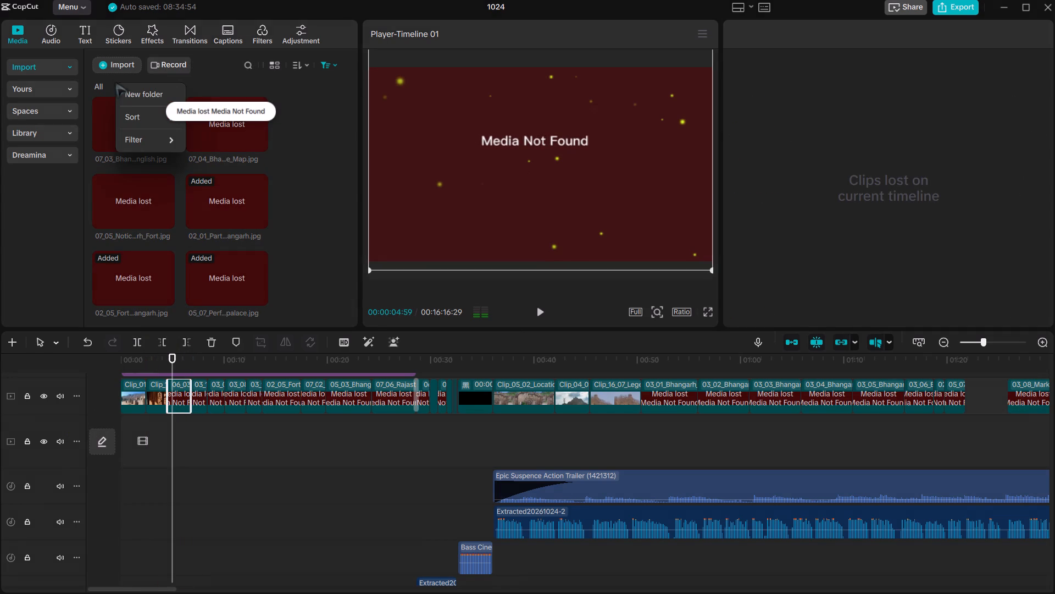
pyautogui.click(307, 118)
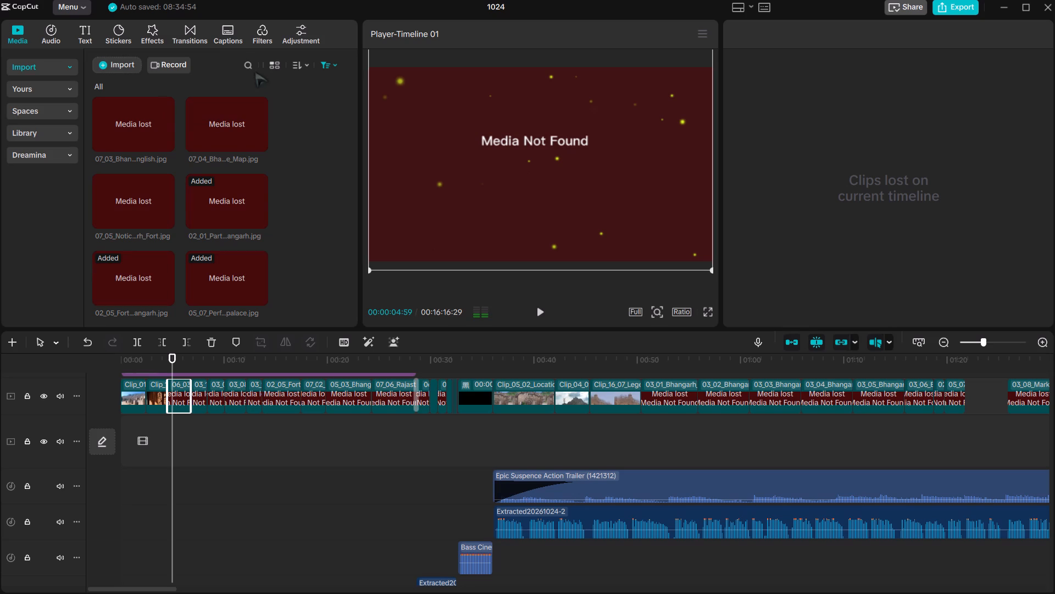
pyautogui.click(249, 70)
pyautogui.click(284, 95)
pyautogui.rightClick(282, 99)
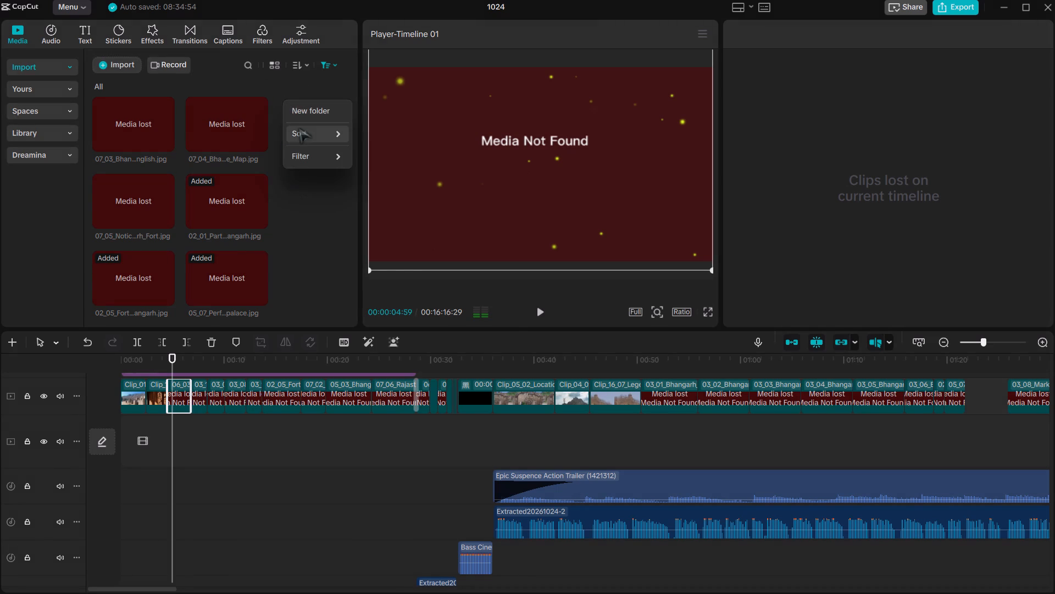
pyautogui.click(299, 128)
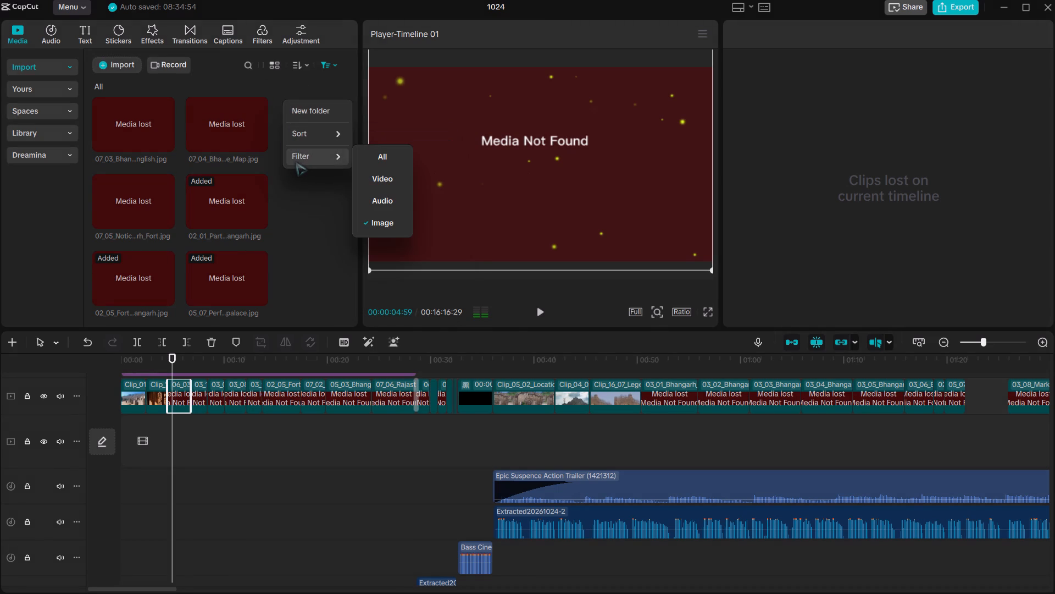
pyautogui.click(393, 157)
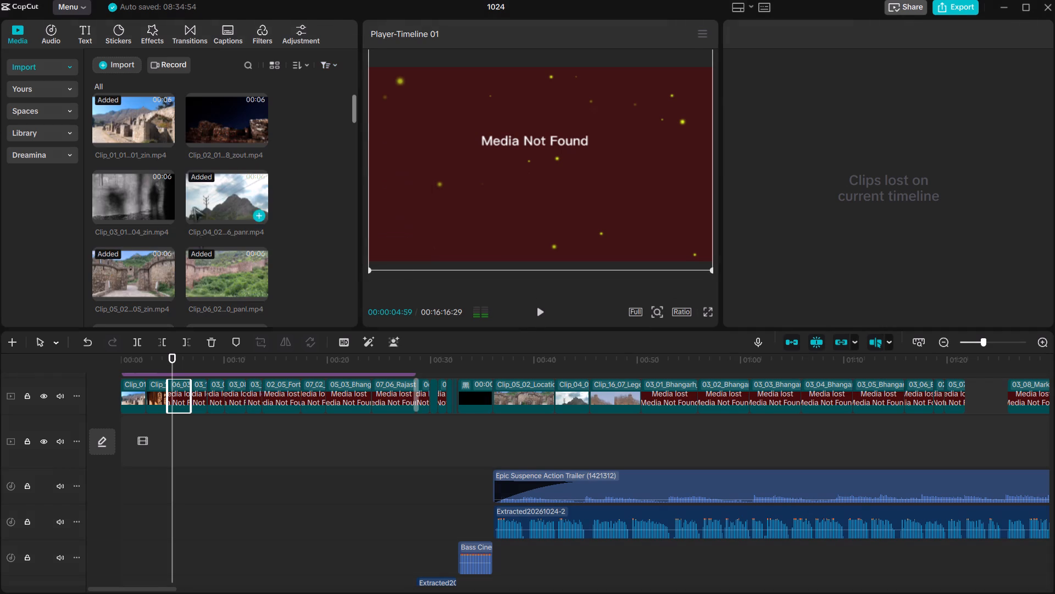
# Look through the full media library to examine which video clips and images have lost their source files.
pyautogui.scroll(-7, 204, 262)
pyautogui.scroll(20, 204, 262)
pyautogui.scroll(20, 204, 262)
pyautogui.scroll(20, 204, 262)
pyautogui.scroll(-20, 204, 262)
pyautogui.scroll(-20, 204, 262)
pyautogui.scroll(-20, 204, 262)
pyautogui.scroll(-3, 204, 262)
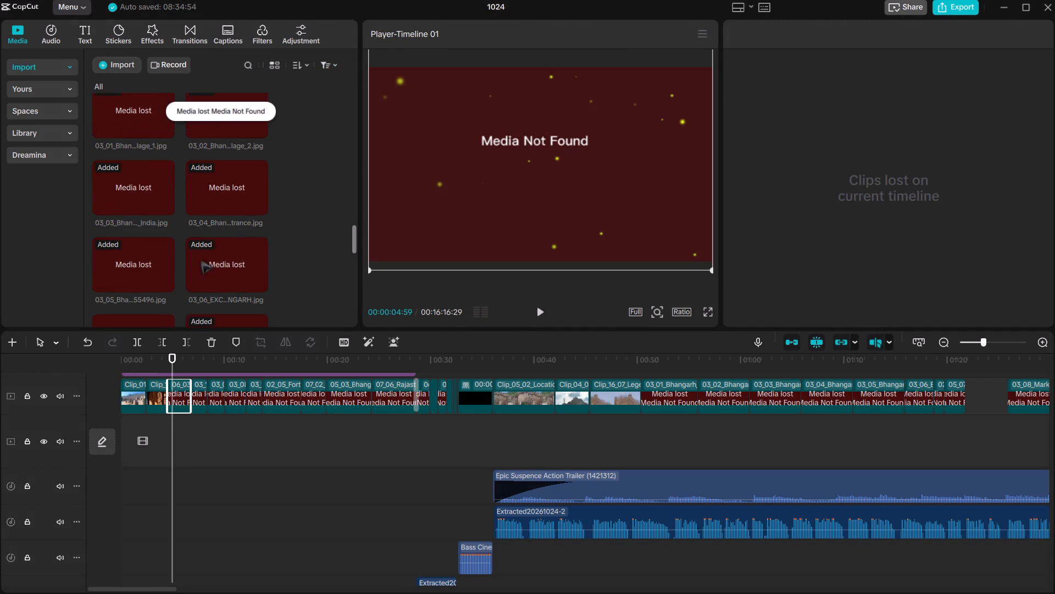
pyautogui.moveTo(135, 205); pyautogui.dragTo(231, 271)
pyautogui.tripleClick(217, 242)
pyautogui.click(217, 242)
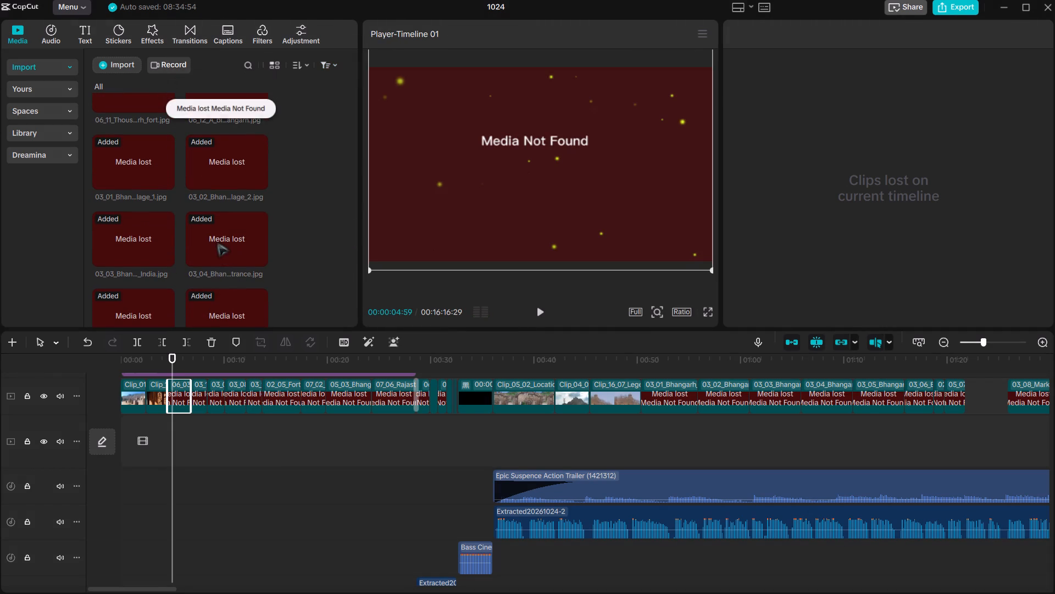
pyautogui.scroll(-4, 217, 242)
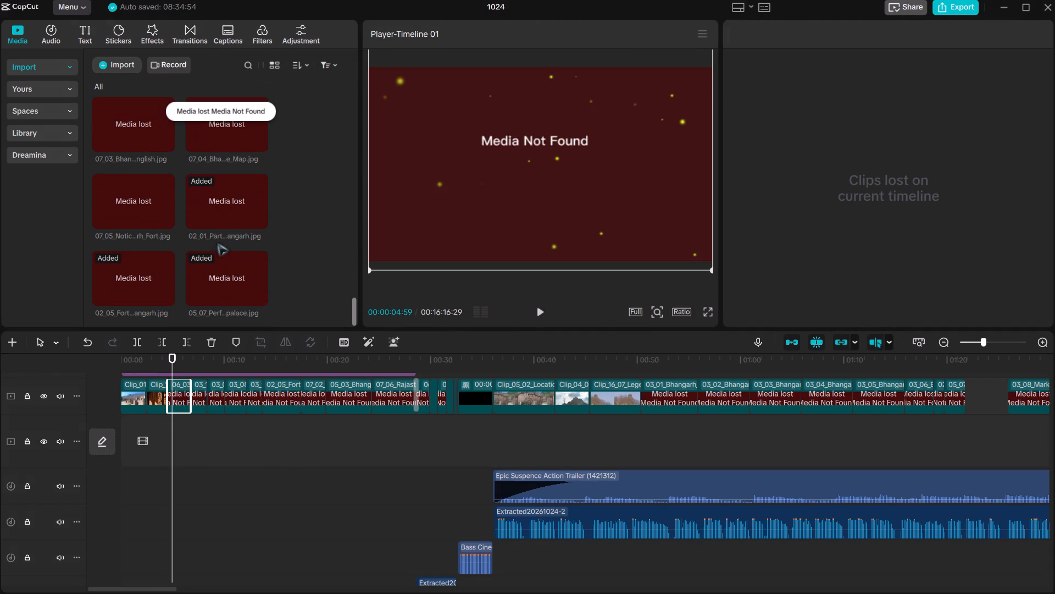
pyautogui.scroll(17, 217, 242)
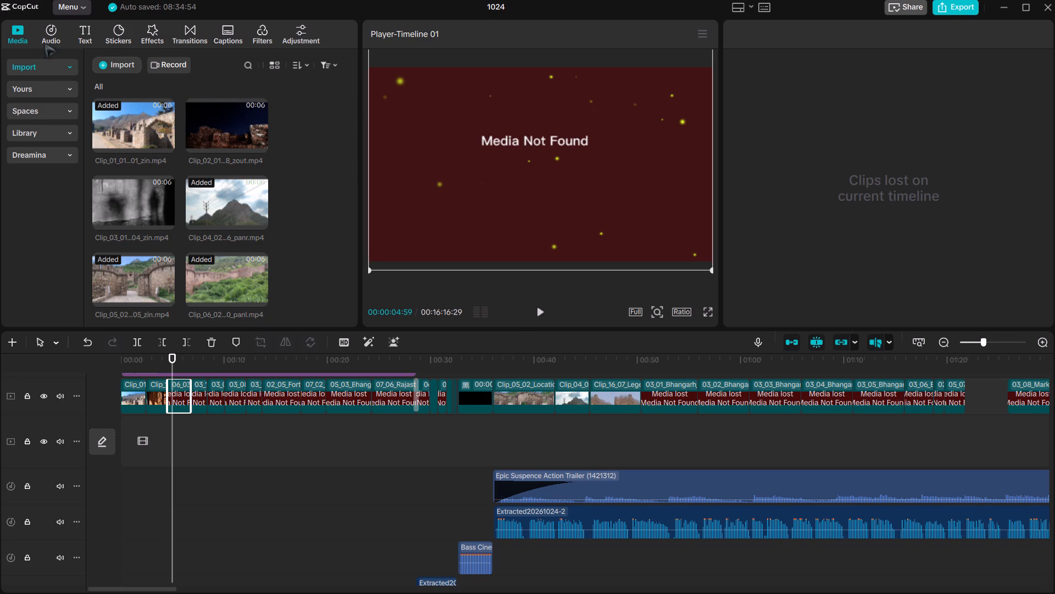
# Import all images from Bhangarh_Editing_Pack (4) > Bhangarh_Editing_Pack > Images on drive D: into the project.
pyautogui.click(107, 62)
pyautogui.click(120, 85)
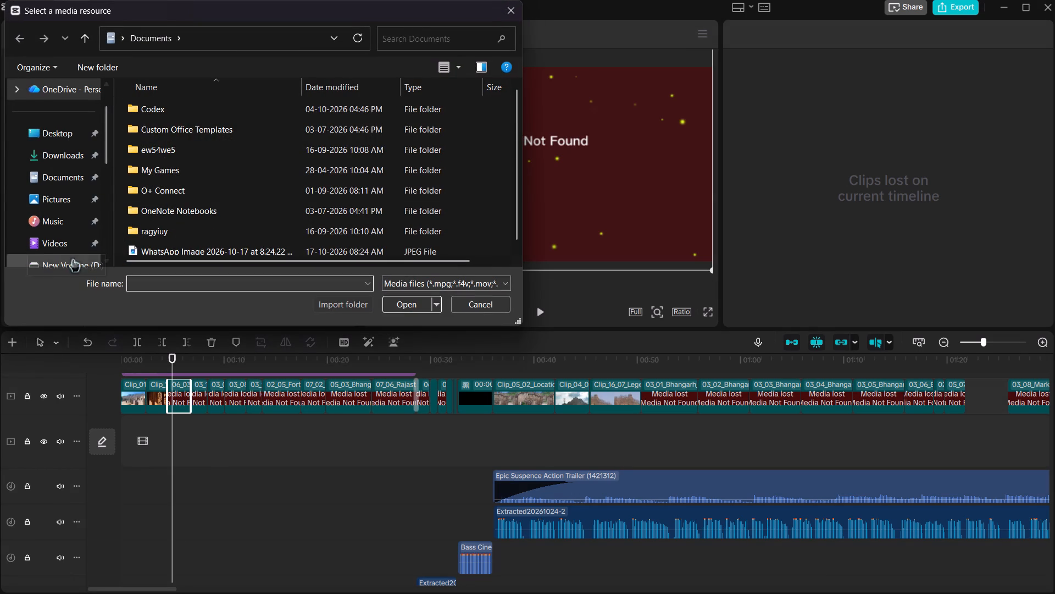
pyautogui.scroll(-20, 64, 227)
pyautogui.scroll(-19, 64, 227)
pyautogui.click(65, 213)
pyautogui.scroll(-14, 65, 213)
pyautogui.click(66, 174)
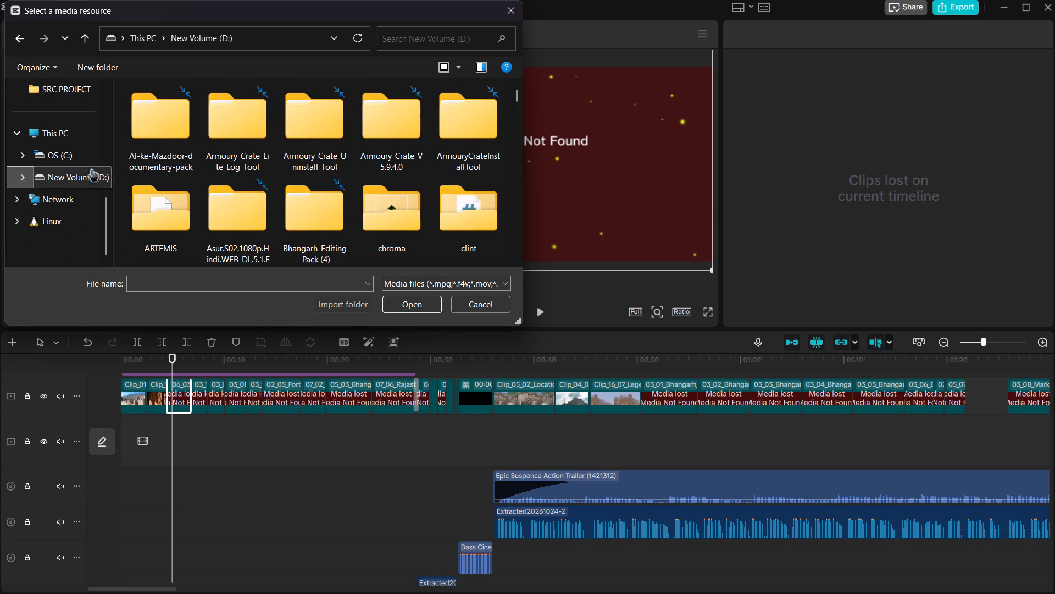
pyautogui.doubleClick(314, 196)
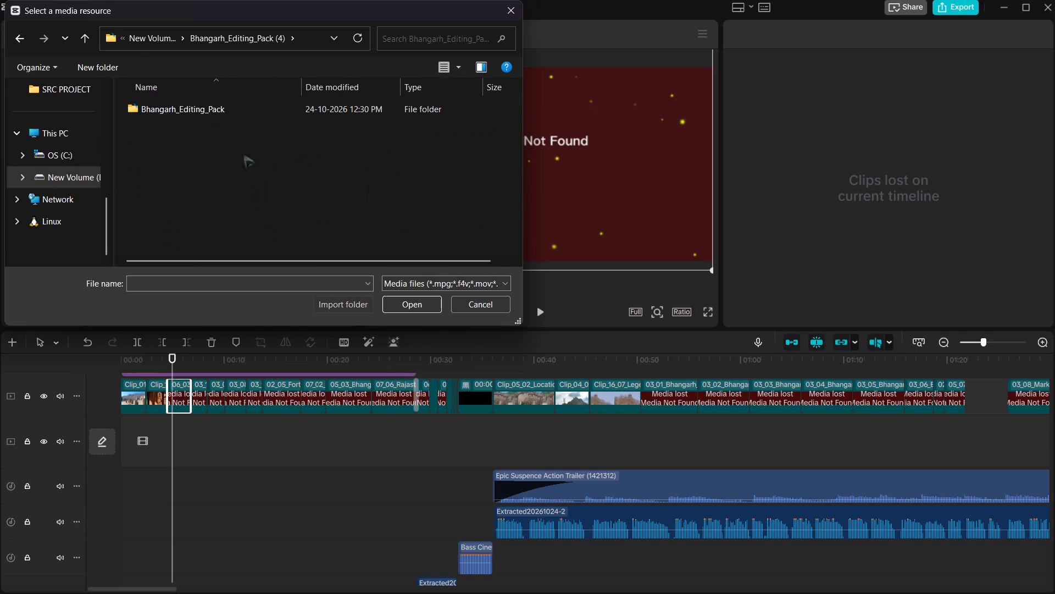
pyautogui.doubleClick(182, 102)
pyautogui.doubleClick(184, 116)
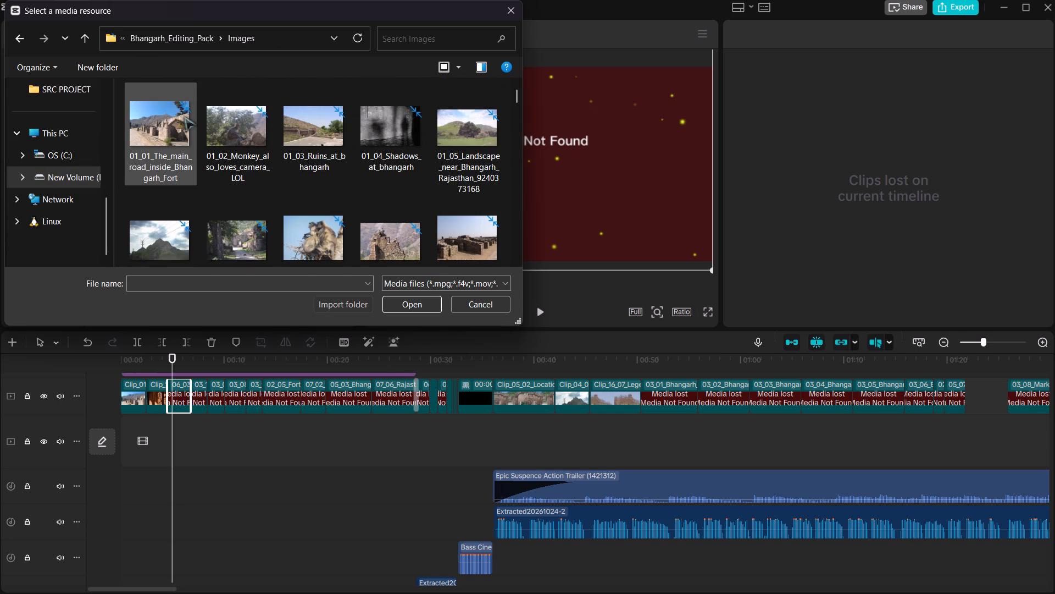
pyautogui.hotkey('ctrl', 'a')
pyautogui.press('Return')
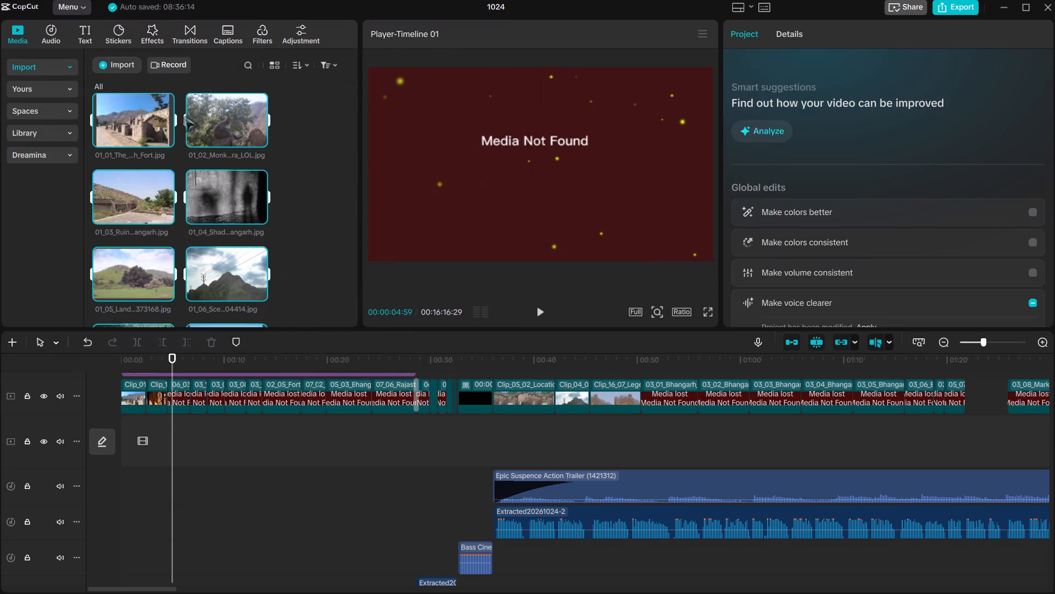
# Look through the media library to compare the newly imported images with the old entries marked Media lost.
pyautogui.scroll(-20, 170, 43)
pyautogui.scroll(-20, 170, 43)
pyautogui.scroll(-20, 170, 43)
pyautogui.scroll(20, 171, 53)
pyautogui.scroll(20, 171, 53)
pyautogui.scroll(4, 171, 53)
pyautogui.scroll(-20, 212, 160)
pyautogui.scroll(-20, 212, 160)
pyautogui.scroll(-20, 212, 160)
pyautogui.scroll(20, 212, 168)
pyautogui.scroll(20, 212, 168)
pyautogui.scroll(20, 212, 168)
pyautogui.scroll(-20, 211, 169)
pyautogui.scroll(-20, 211, 169)
pyautogui.scroll(-8, 211, 169)
pyautogui.scroll(-20, 217, 215)
pyautogui.scroll(-16, 217, 215)
pyautogui.scroll(20, 217, 227)
pyautogui.scroll(20, 217, 227)
pyautogui.scroll(20, 217, 227)
pyautogui.scroll(-20, 217, 227)
pyautogui.scroll(-20, 217, 227)
pyautogui.scroll(-20, 217, 227)
pyautogui.scroll(20, 217, 227)
pyautogui.scroll(20, 217, 227)
pyautogui.scroll(20, 217, 227)
pyautogui.scroll(-20, 217, 227)
pyautogui.scroll(-20, 217, 227)
pyautogui.scroll(-16, 217, 227)
pyautogui.scroll(20, 217, 227)
pyautogui.scroll(20, 217, 227)
pyautogui.scroll(20, 217, 227)
pyautogui.scroll(-20, 216, 230)
pyautogui.scroll(-20, 216, 230)
pyautogui.scroll(-20, 216, 230)
pyautogui.scroll(20, 275, 291)
pyautogui.scroll(20, 275, 291)
pyautogui.scroll(20, 275, 291)
pyautogui.scroll(-20, 180, 219)
pyautogui.scroll(-20, 180, 219)
pyautogui.scroll(-1, 180, 219)
pyautogui.scroll(20, 180, 219)
pyautogui.scroll(20, 180, 219)
pyautogui.scroll(20, 180, 219)
pyautogui.scroll(-16, 181, 219)
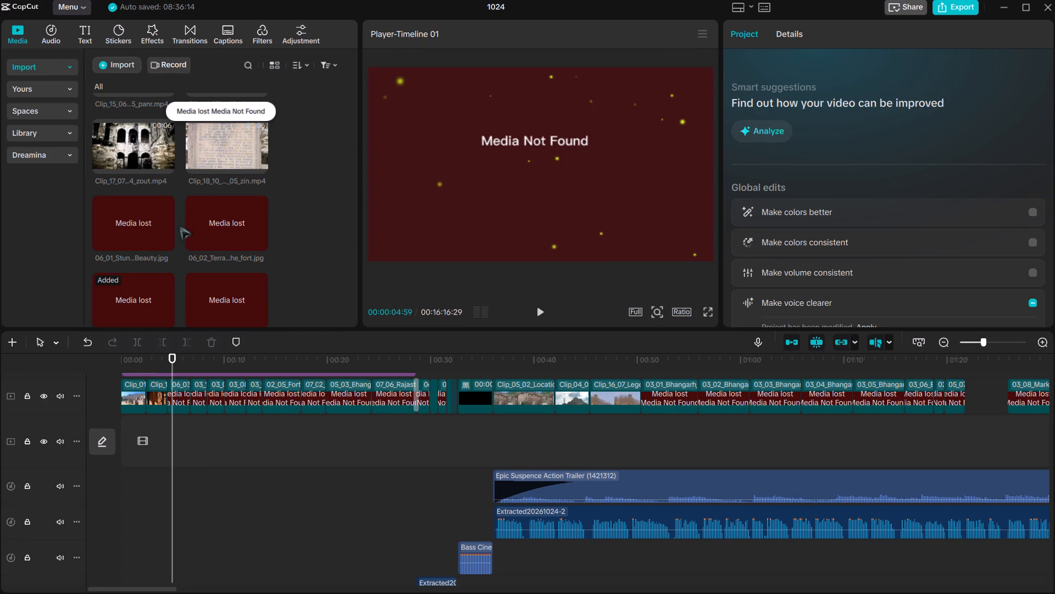
pyautogui.scroll(-20, 180, 226)
pyautogui.scroll(-20, 180, 226)
pyautogui.scroll(-6, 180, 226)
pyautogui.scroll(2, 177, 233)
pyautogui.scroll(-20, 177, 233)
pyautogui.scroll(-4, 177, 233)
pyautogui.scroll(4, 177, 233)
pyautogui.click(307, 227)
pyautogui.scroll(20, 213, 223)
pyautogui.scroll(20, 213, 223)
pyautogui.scroll(20, 213, 223)
pyautogui.scroll(-20, 197, 219)
pyautogui.scroll(-9, 197, 219)
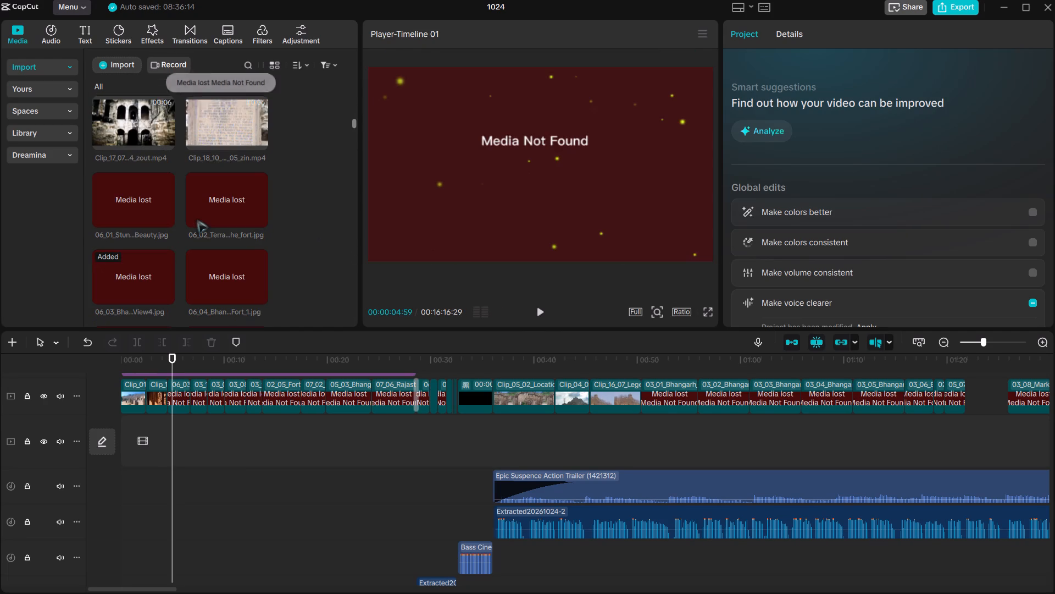
pyautogui.scroll(-20, 197, 219)
pyautogui.scroll(-14, 197, 219)
pyautogui.scroll(-15, 197, 219)
pyautogui.scroll(20, 197, 219)
pyautogui.scroll(20, 197, 219)
pyautogui.scroll(20, 197, 219)
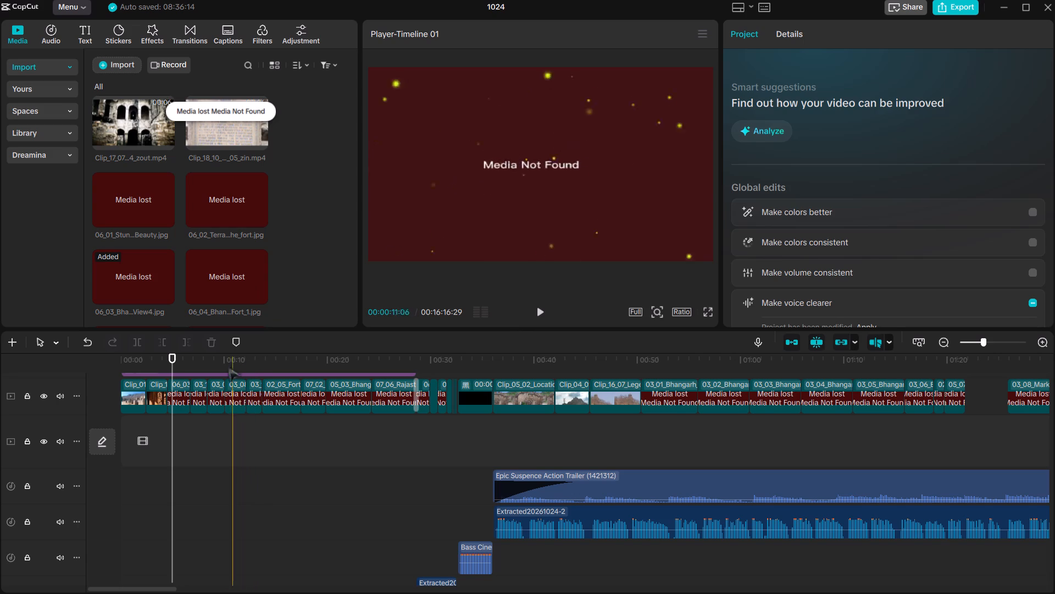
# Play the opening seconds of the timeline again to check whether its image clips show their pictures.
pyautogui.moveTo(171, 355); pyautogui.dragTo(113, 359)
pyautogui.press('space')
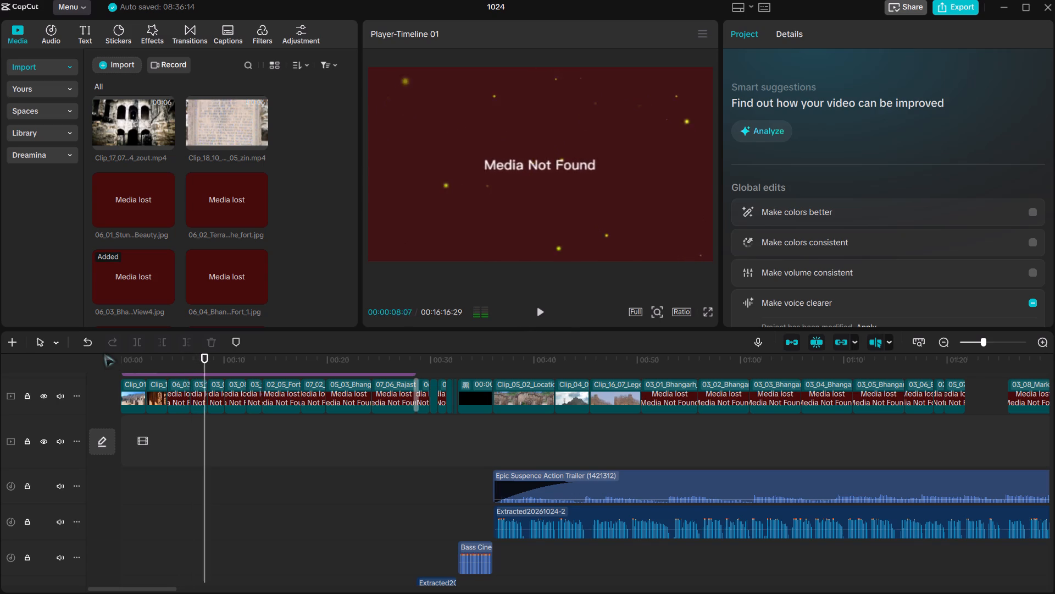
pyautogui.moveTo(197, 431); pyautogui.dragTo(212, 437)
pyautogui.press('space')
pyautogui.press('space')
pyautogui.press('space')
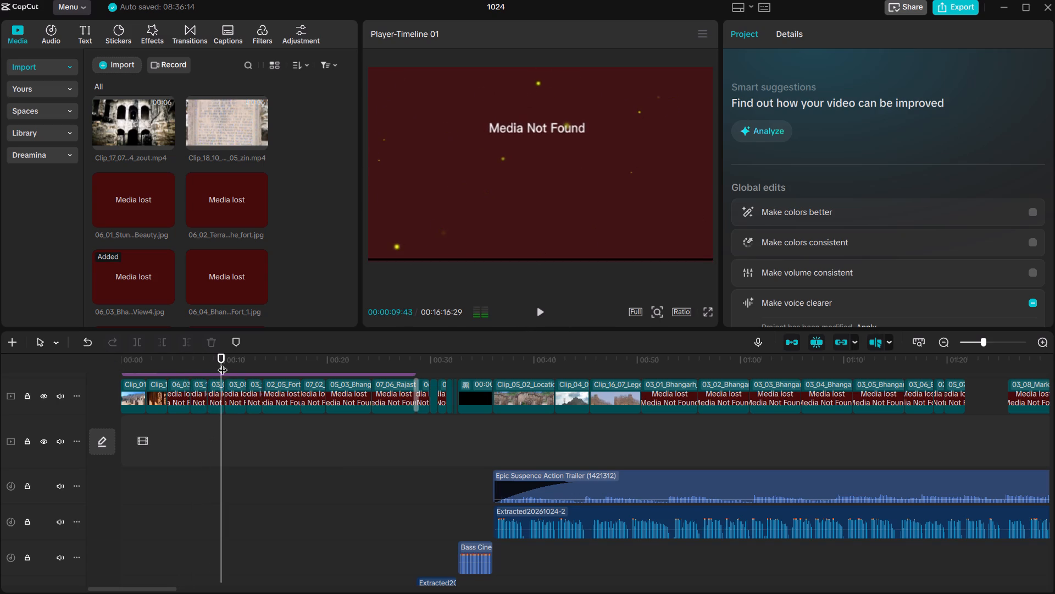
pyautogui.moveTo(220, 353); pyautogui.dragTo(179, 356)
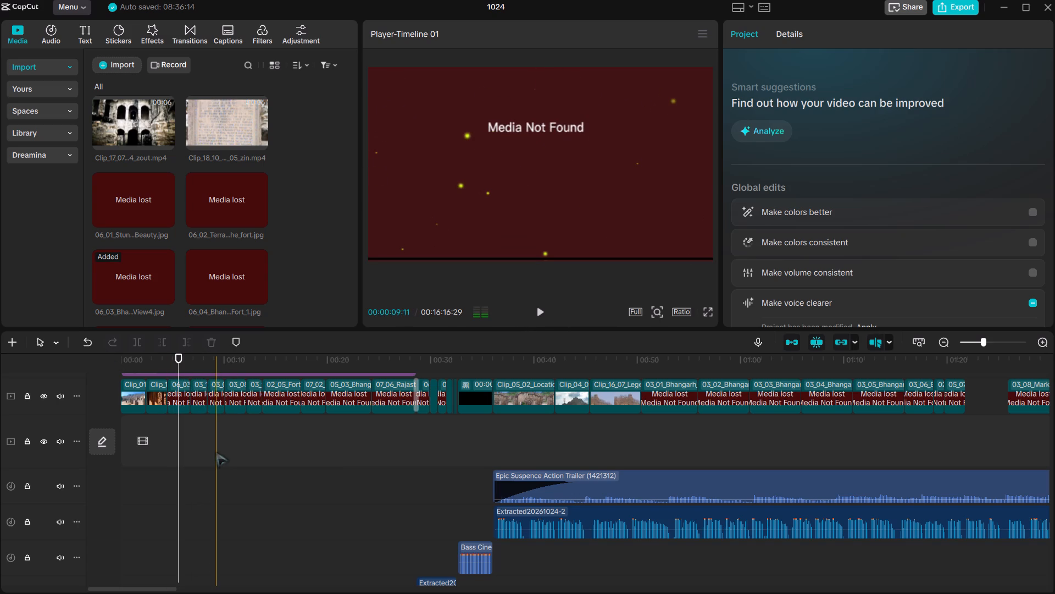
# Inspect the lost 06_03_BhangarhView4.jpg clip on the timeline and look through the media library's video clips for usable footage.
pyautogui.keyDown('ctrl'); pyautogui.scroll(11, 216, 452); pyautogui.keyUp('ctrl')
pyautogui.keyDown('ctrl'); pyautogui.scroll(13, 216, 452); pyautogui.keyUp('ctrl')
pyautogui.hscroll(8, 216, 452)
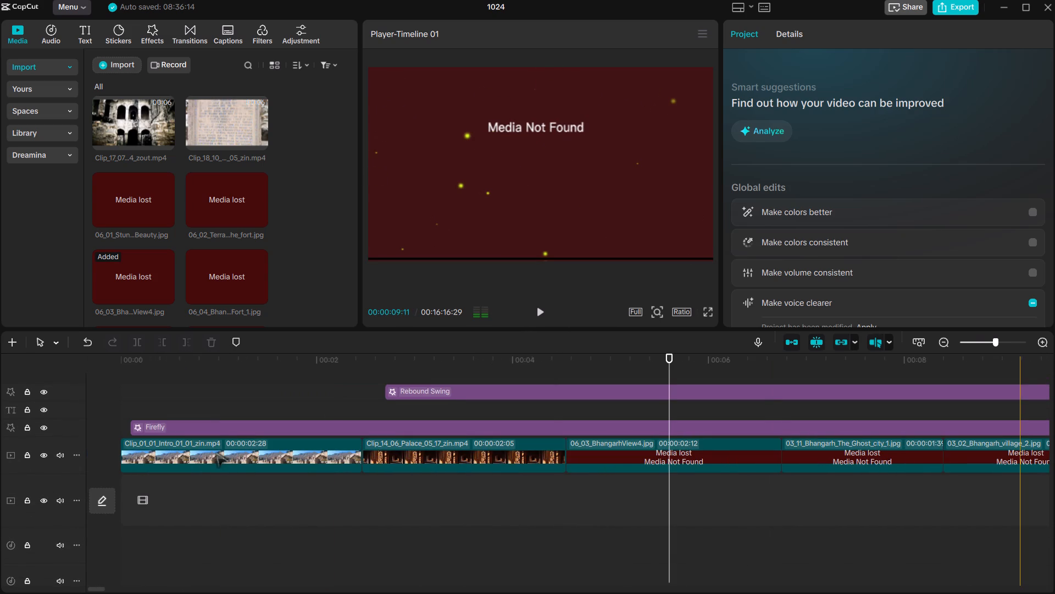
pyautogui.hscroll(-1, 215, 454)
pyautogui.click(504, 440)
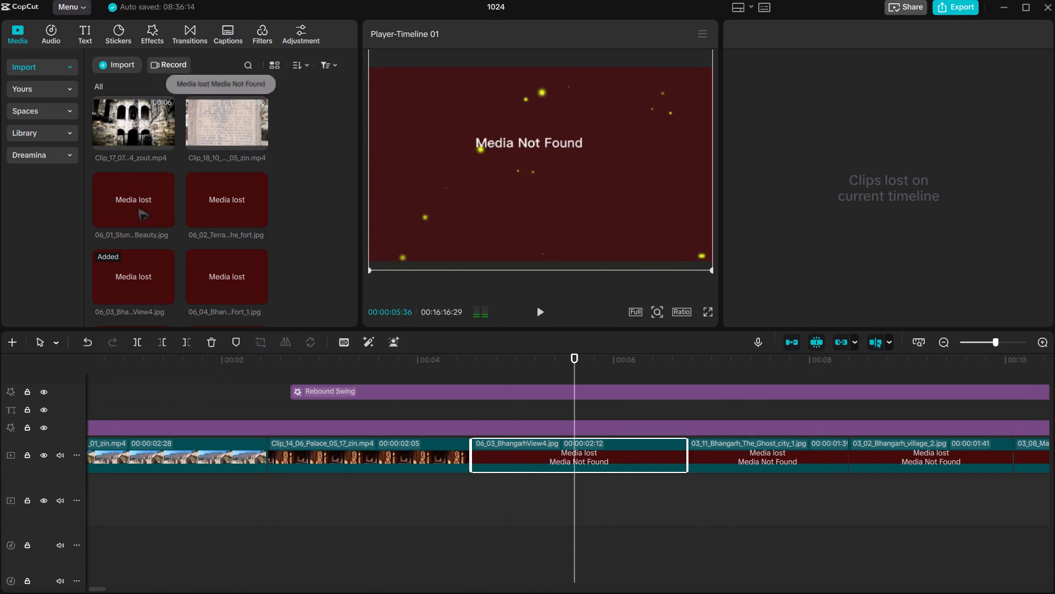
pyautogui.scroll(5, 156, 208)
pyautogui.scroll(-20, 156, 208)
pyautogui.scroll(-13, 156, 208)
pyautogui.scroll(1, 156, 208)
pyautogui.scroll(20, 156, 208)
pyautogui.scroll(2, 156, 208)
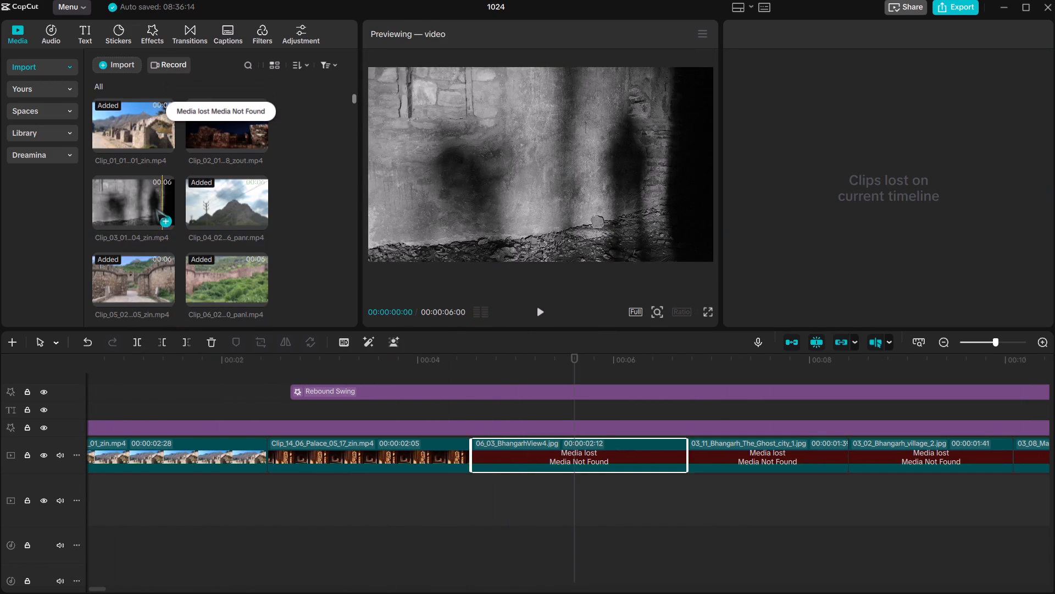
pyautogui.scroll(1, 284, 302)
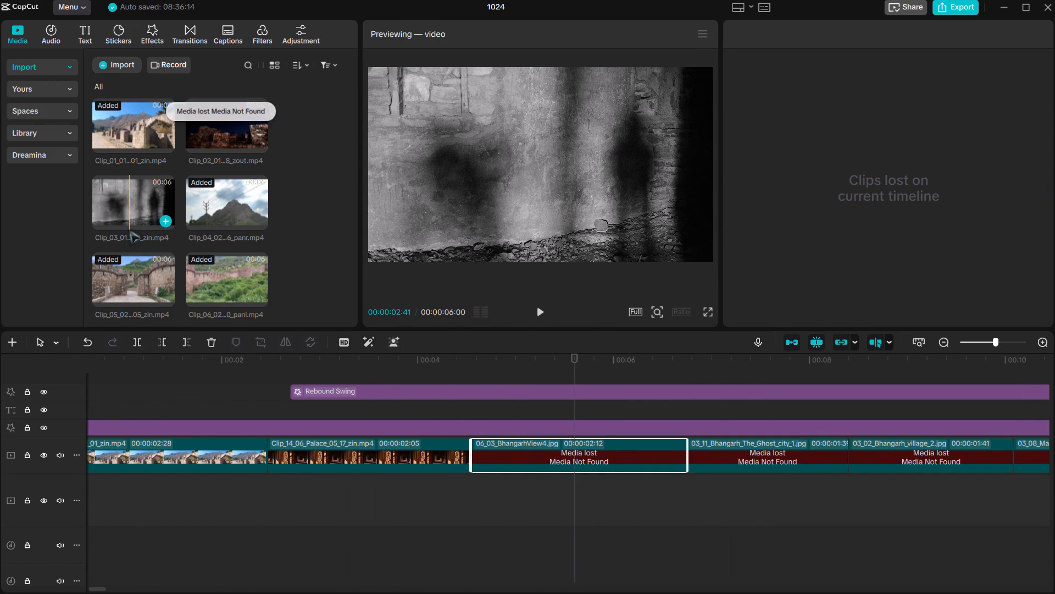
pyautogui.click(513, 443)
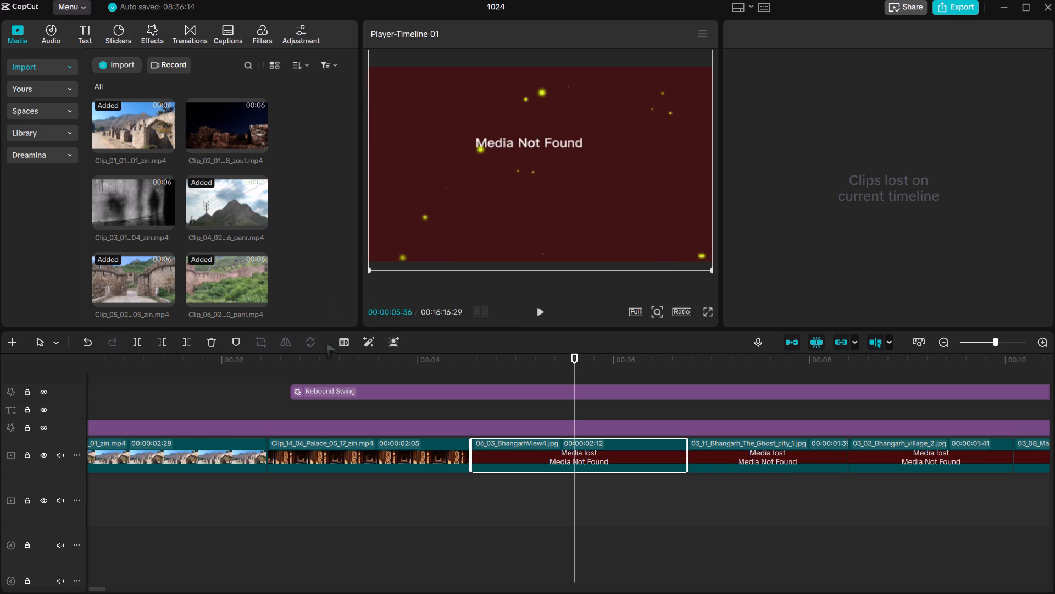
# Replace the timeline clip Clip_14_06_Palace_05_17_zin.mp4 with Clip_02_01_Intro_01_18_zout.mp4, trimmed to 00:00:02:05 to fill the gap on the main track.
pyautogui.click(354, 458)
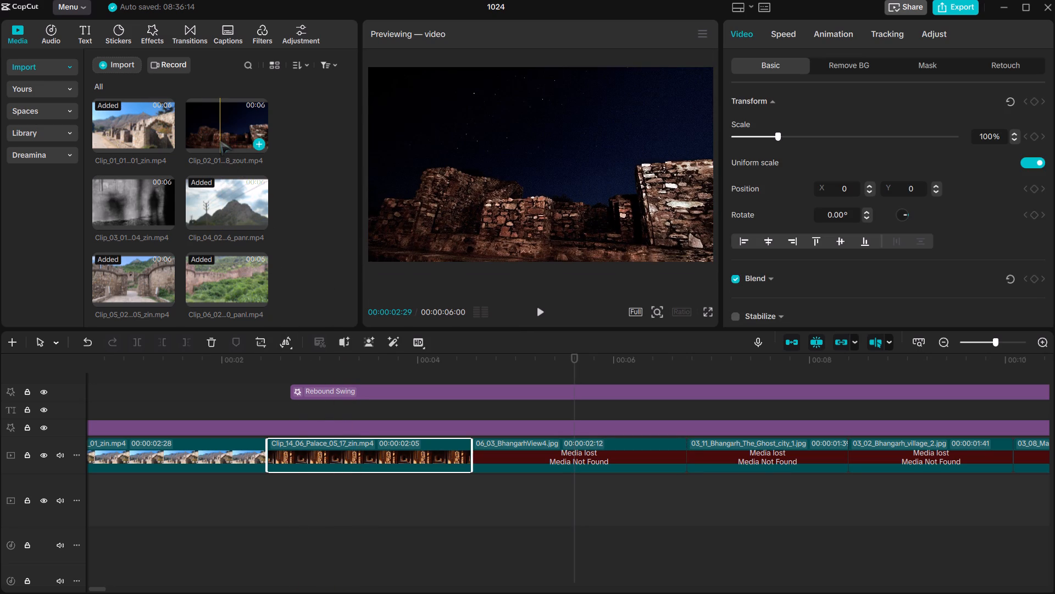
pyautogui.press('Delete')
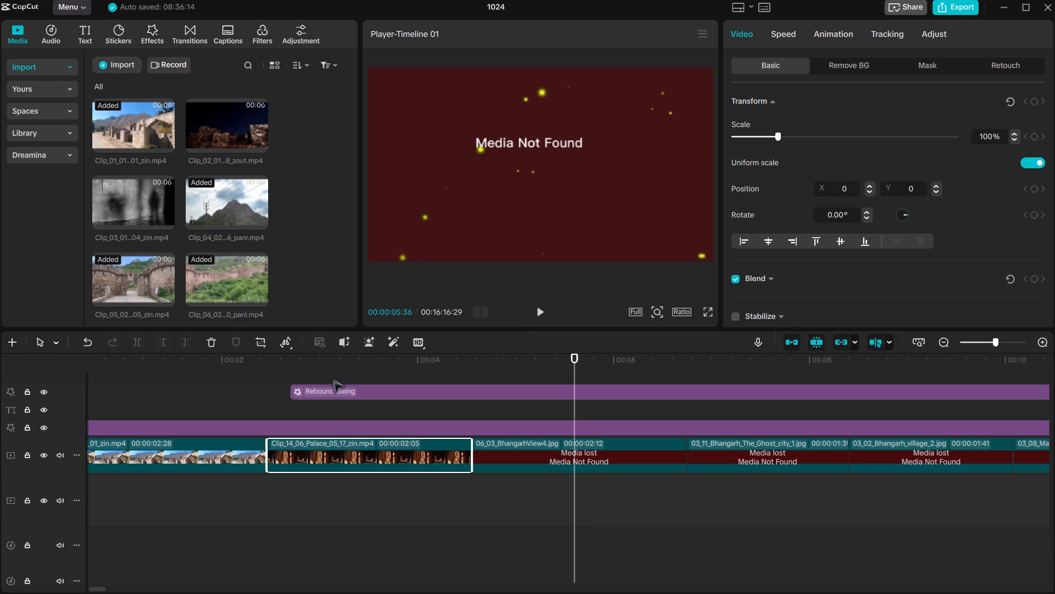
pyautogui.click(362, 446)
pyautogui.press('Delete')
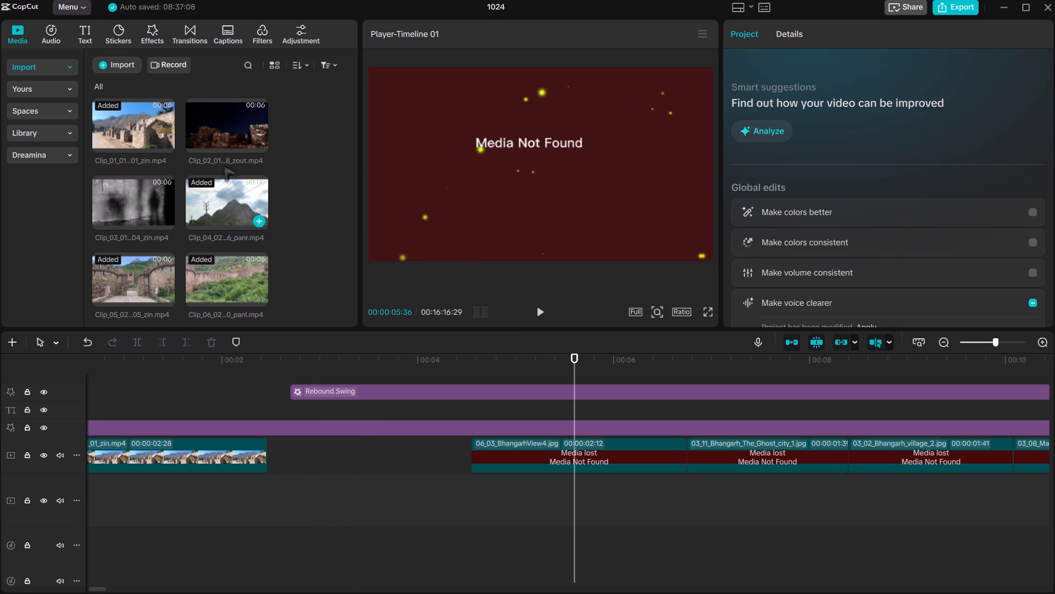
pyautogui.moveTo(223, 128); pyautogui.dragTo(268, 455)
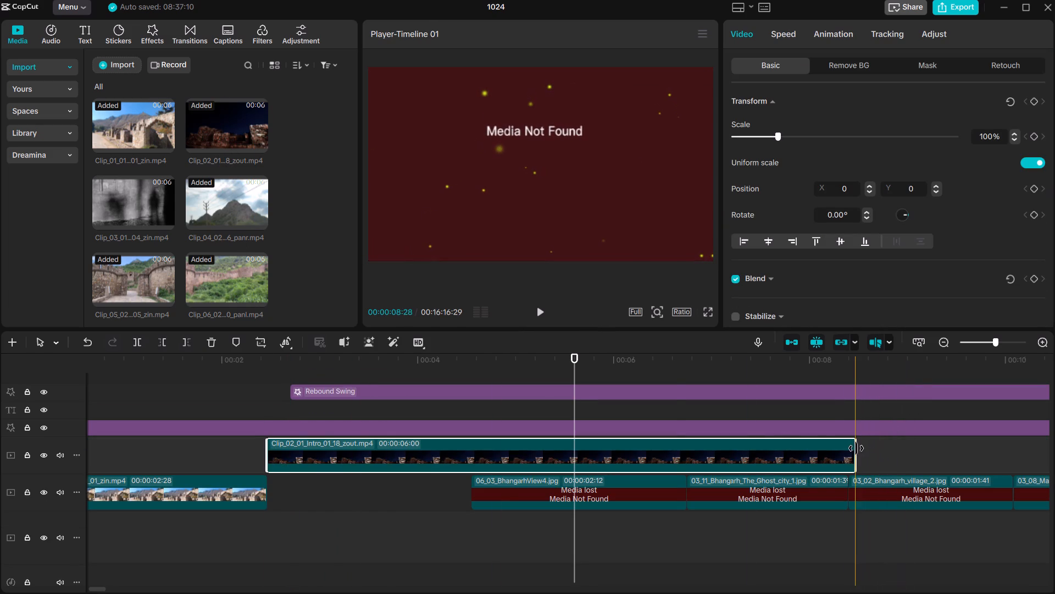
pyautogui.moveTo(856, 448); pyautogui.dragTo(472, 544)
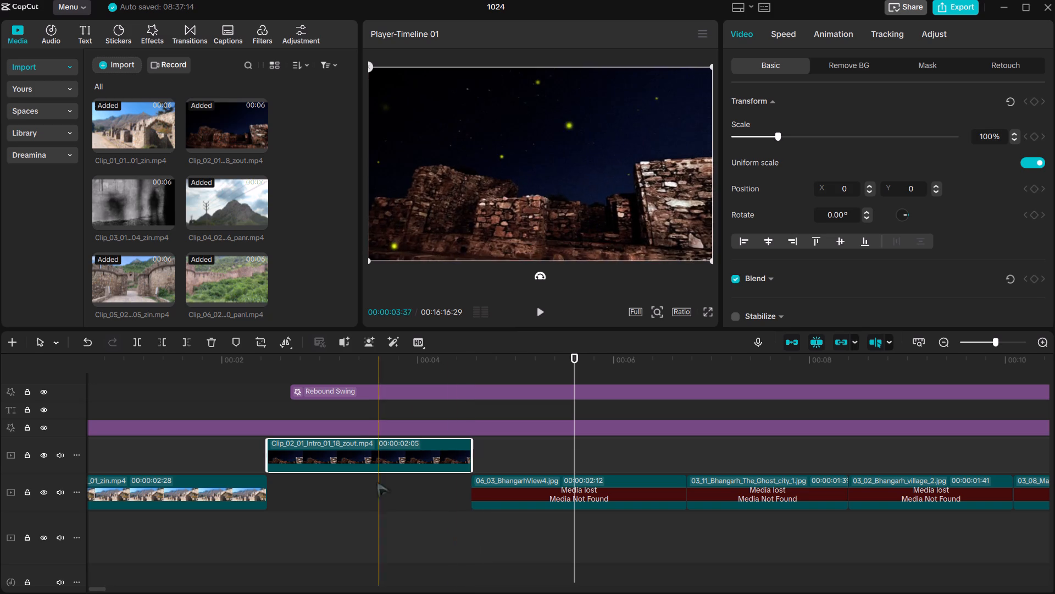
pyautogui.moveTo(369, 465); pyautogui.dragTo(367, 504)
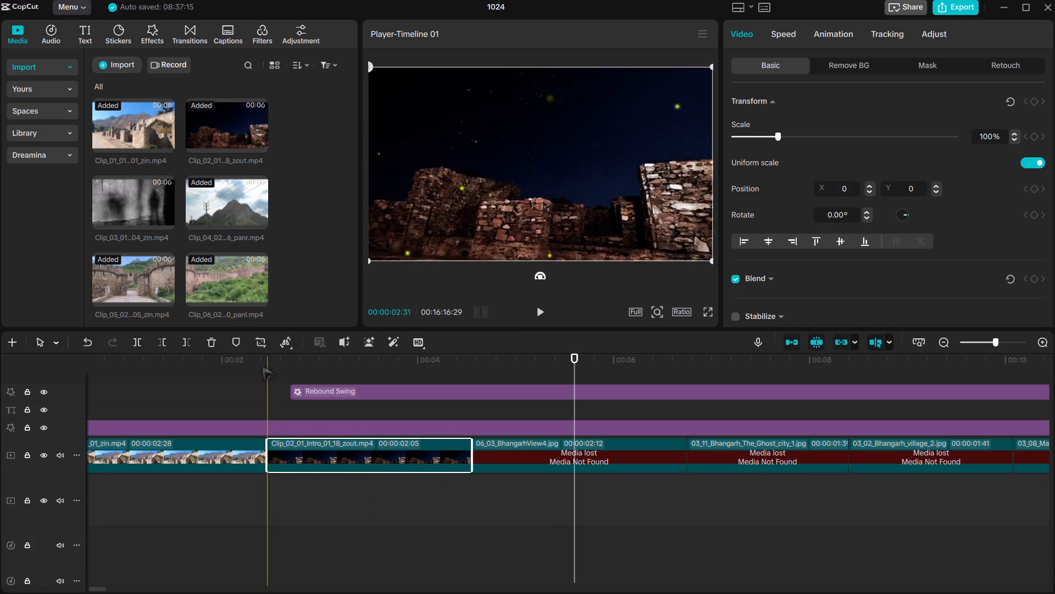
# Play the timeline from just before the new night ruins clip to check how it fits.
pyautogui.click(258, 370)
pyautogui.press('space')
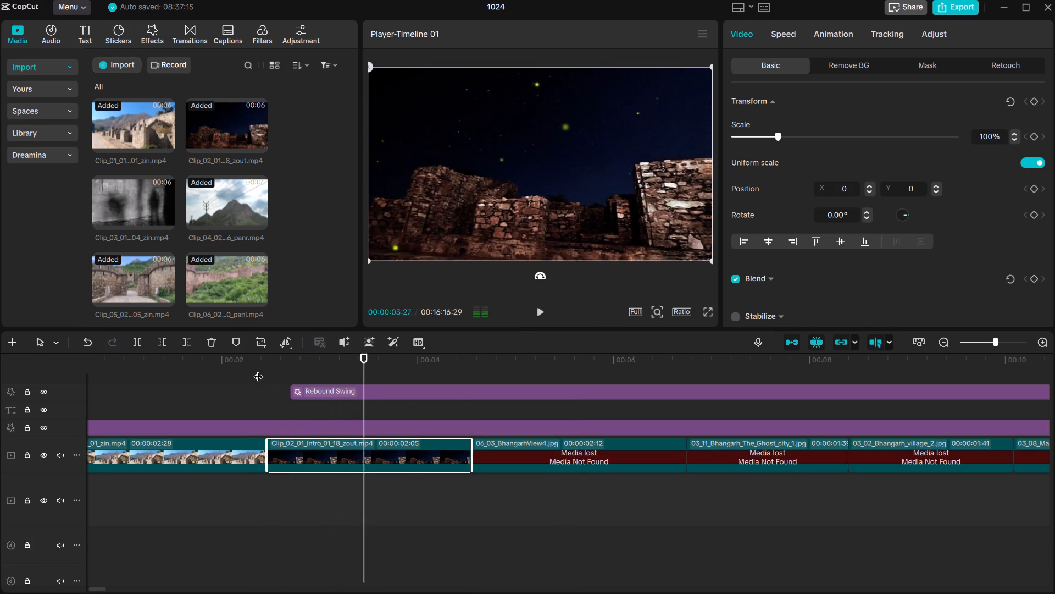
pyautogui.press('space')
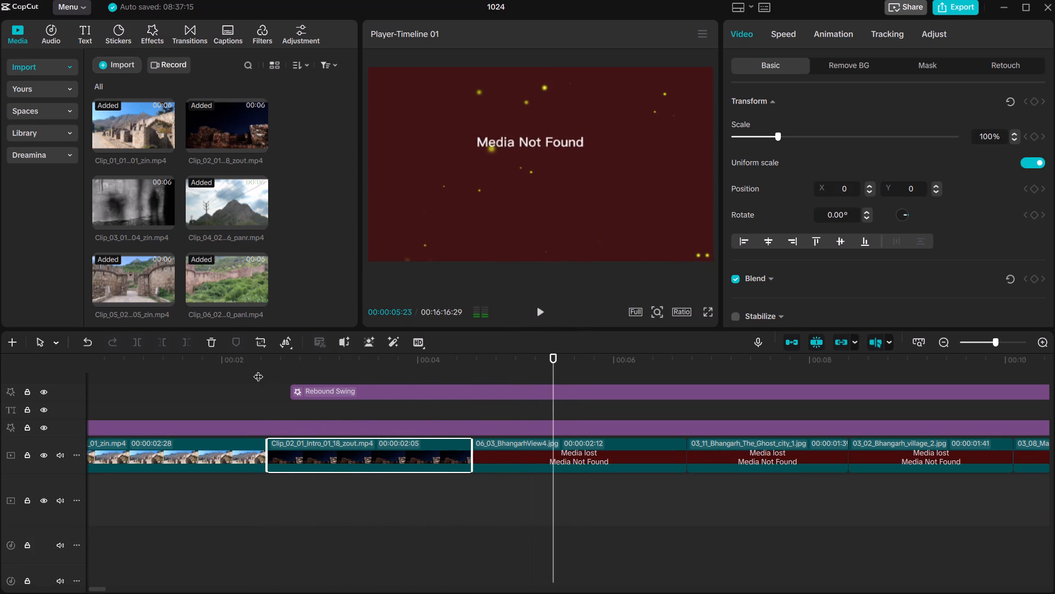
# Delete the lost image whose name starts with 06_02_Terra from the media library.
pyautogui.click(528, 462)
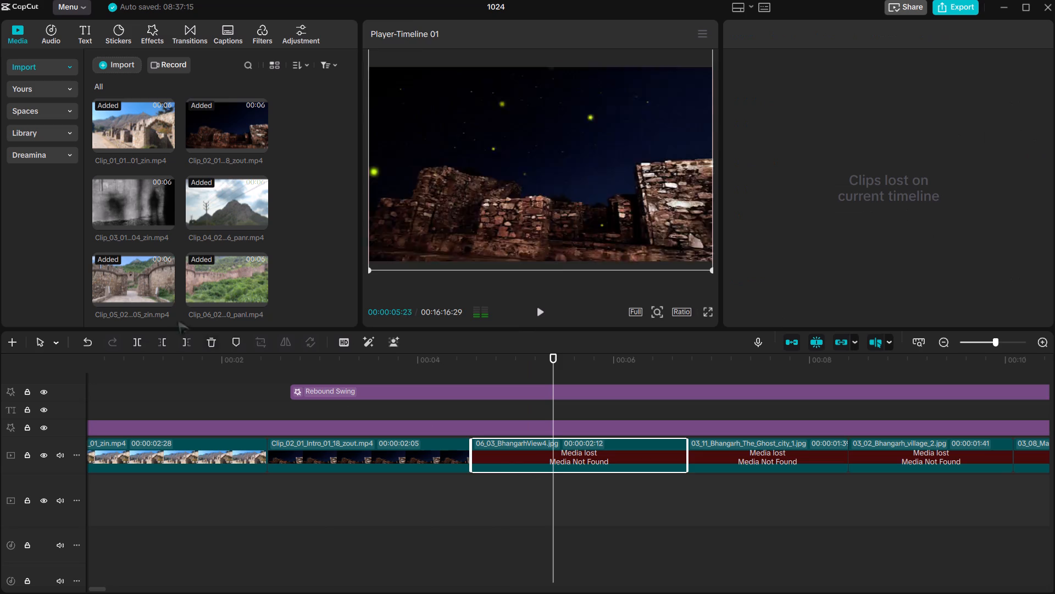
pyautogui.scroll(-2, 136, 198)
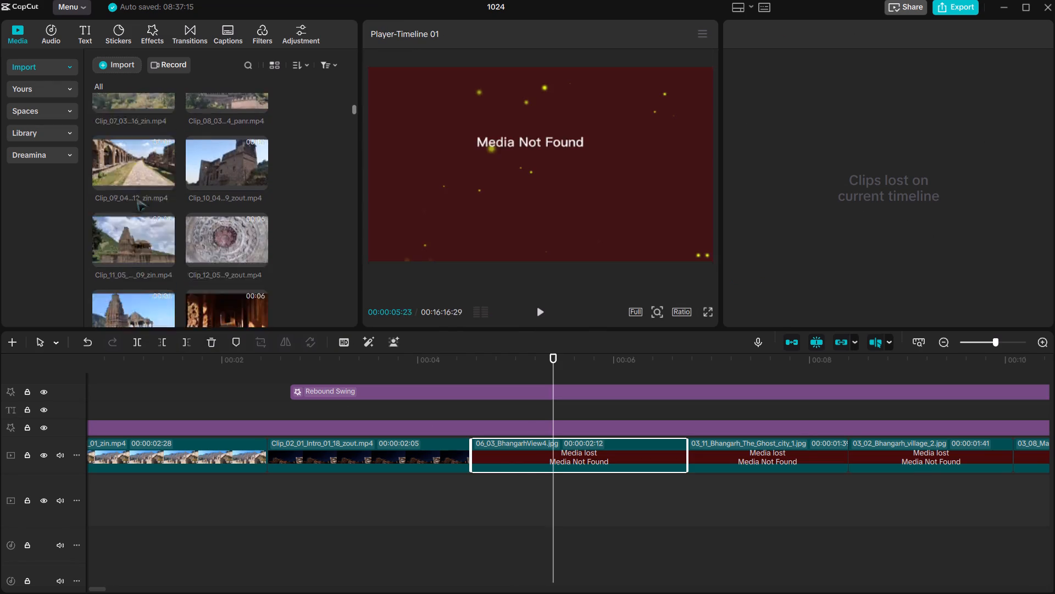
pyautogui.scroll(-1, 136, 198)
pyautogui.scroll(-2, 212, 165)
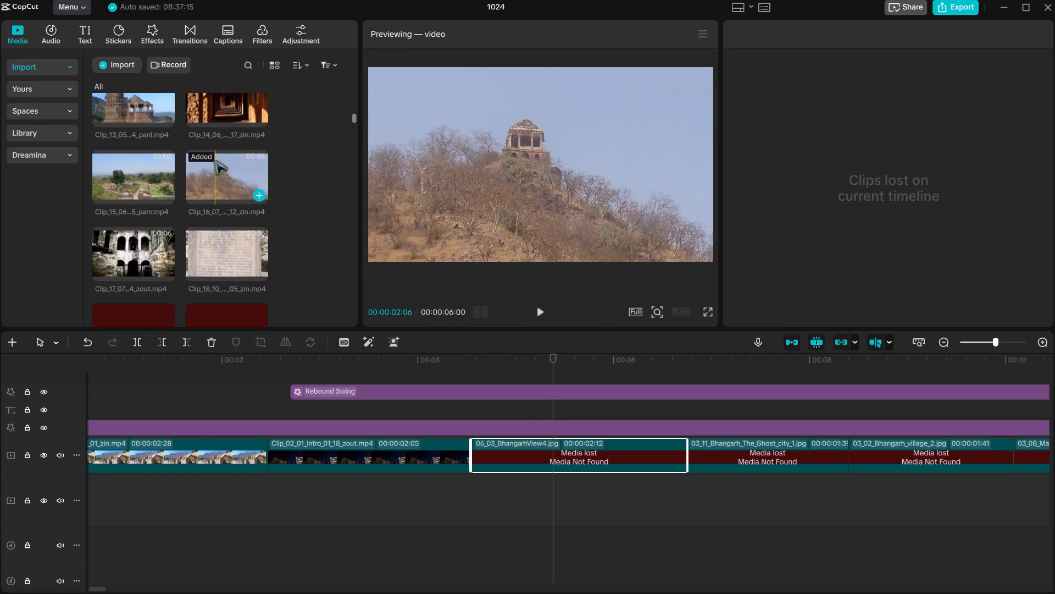
pyautogui.scroll(-1, 202, 170)
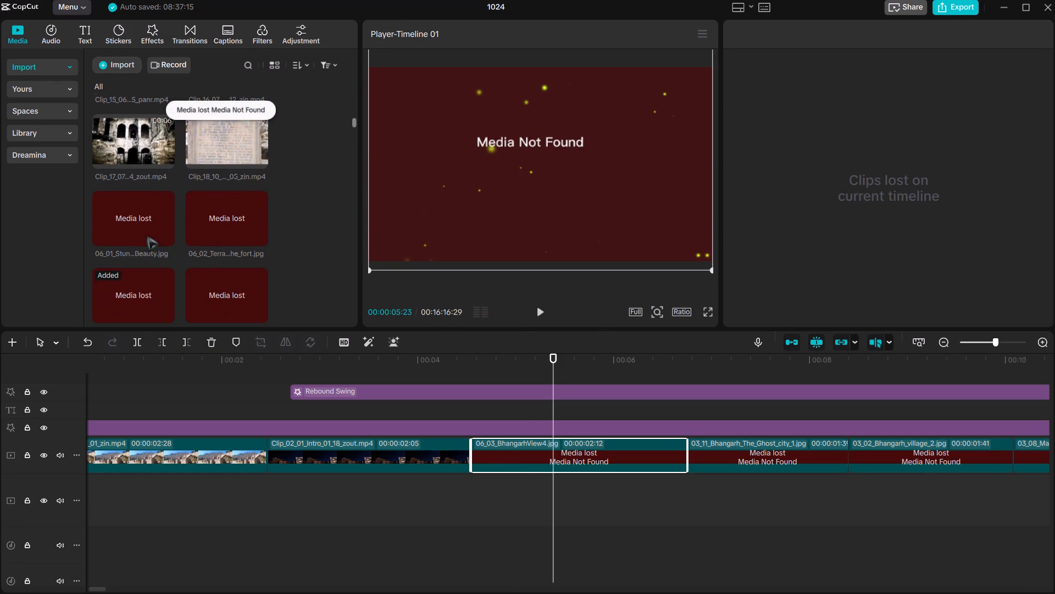
pyautogui.scroll(-1, 147, 235)
pyautogui.moveTo(110, 219); pyautogui.dragTo(201, 248)
pyautogui.doubleClick(201, 248)
pyautogui.rightClick(201, 248)
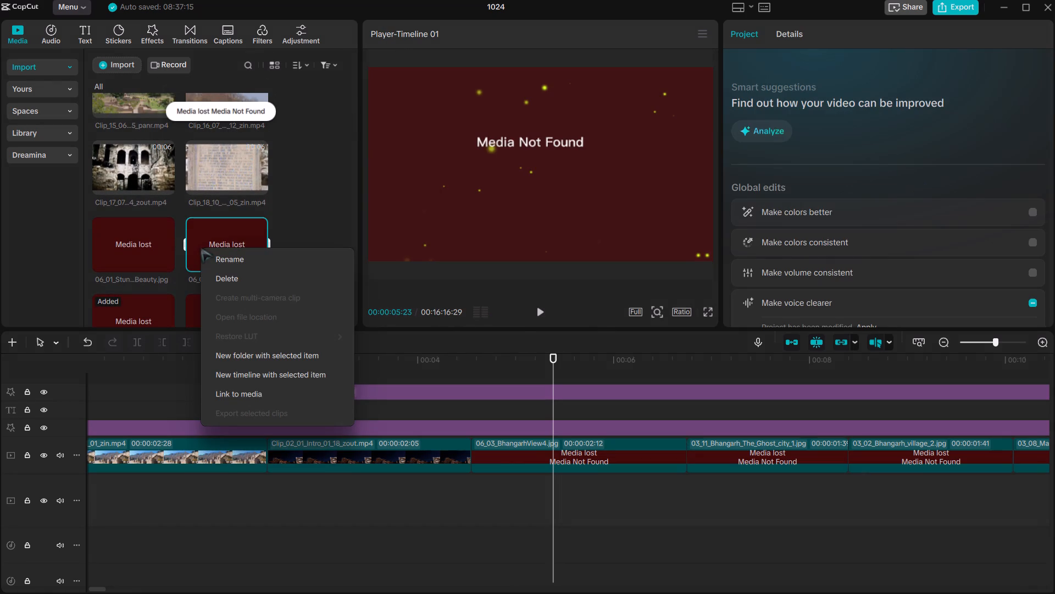
pyautogui.click(209, 274)
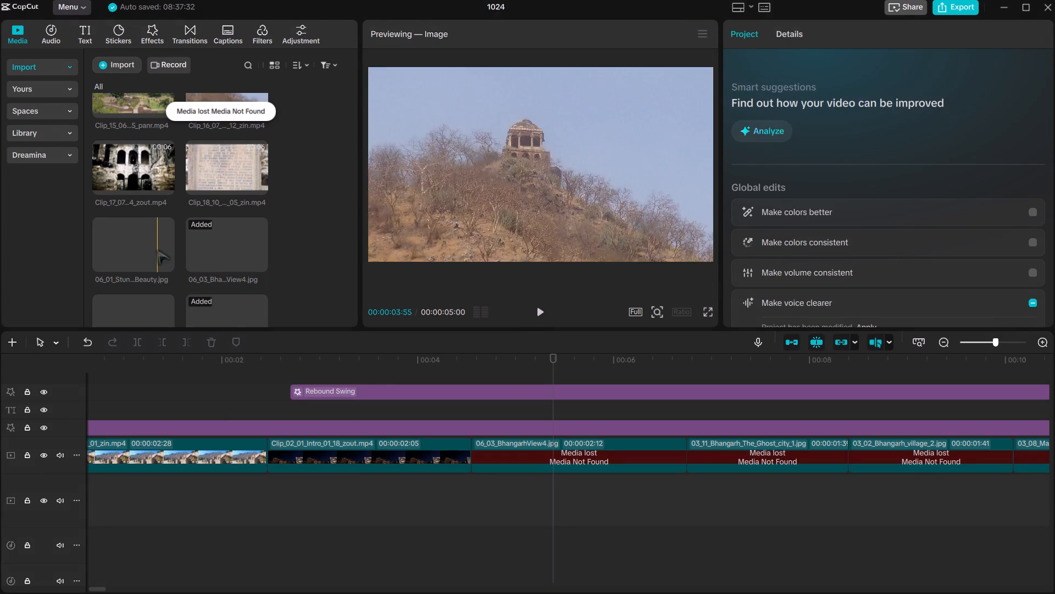
# Delete the lost image whose name starts with 06_05_View from the media library, including its use on the track.
pyautogui.scroll(-1, 162, 257)
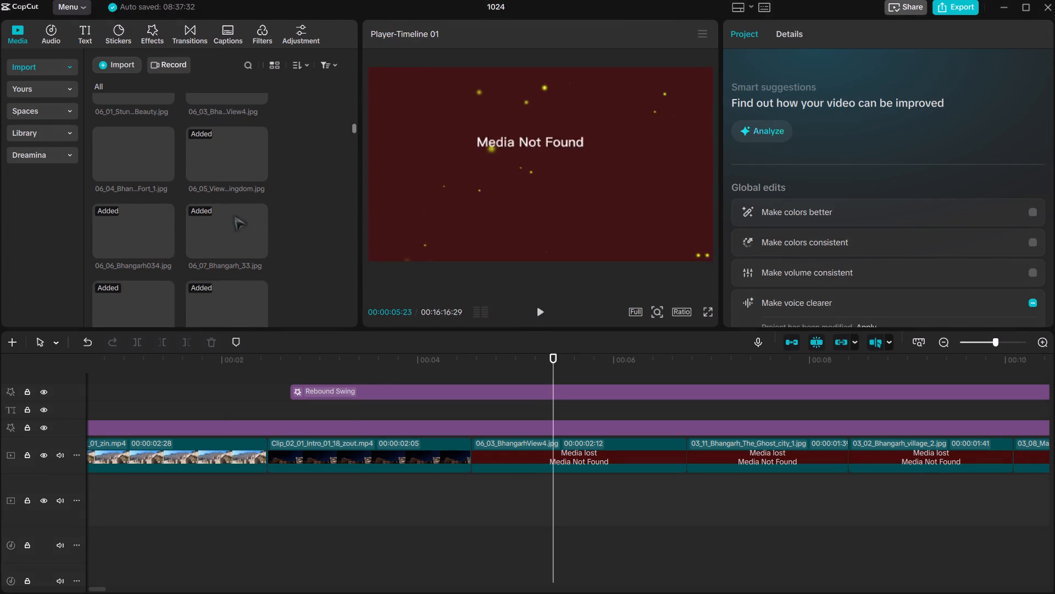
pyautogui.click(239, 229)
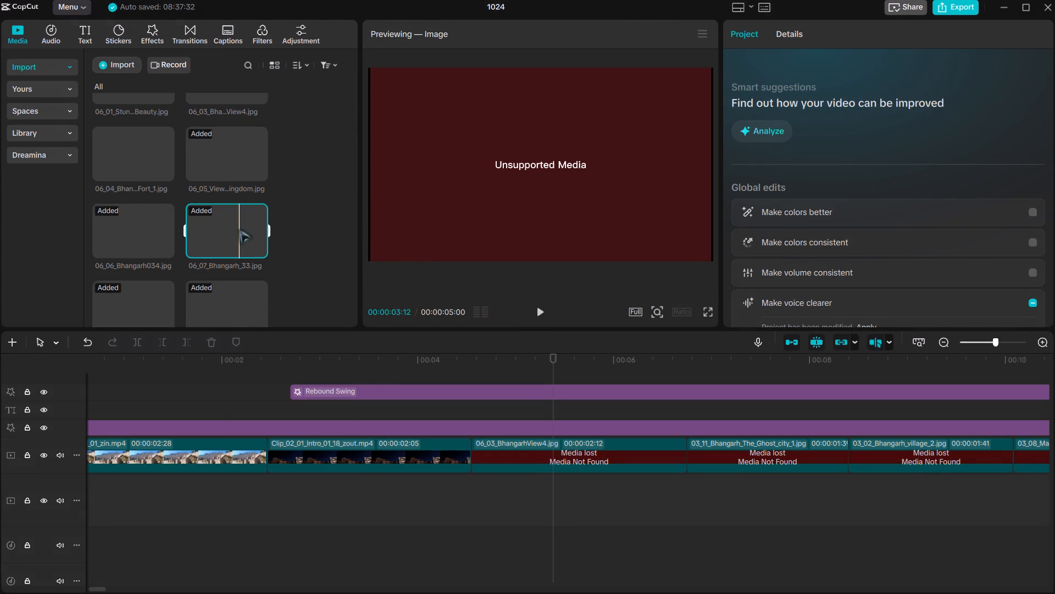
pyautogui.doubleClick(229, 227)
pyautogui.click(229, 227)
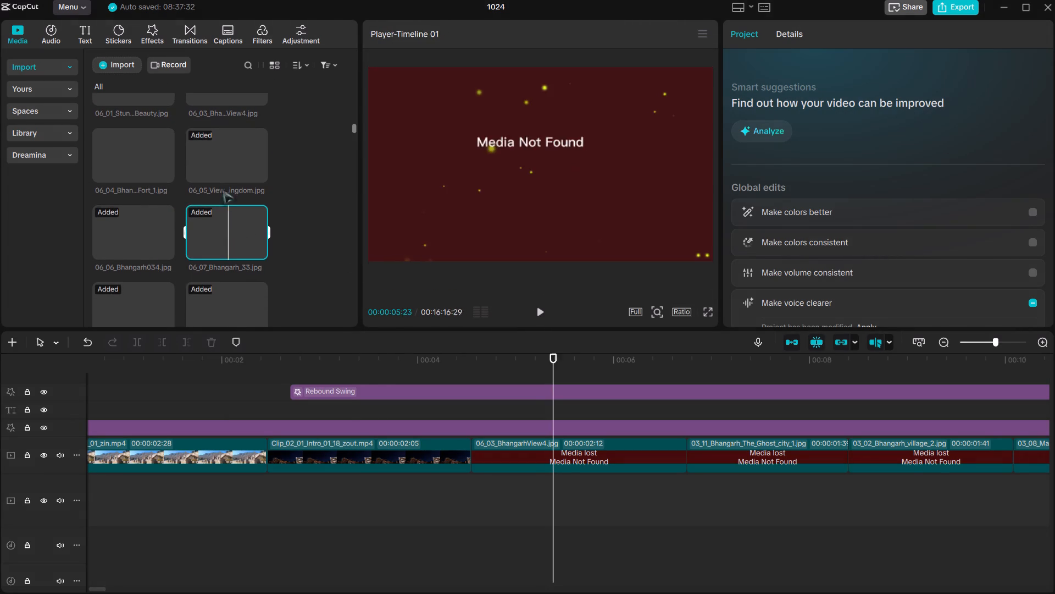
pyautogui.click(221, 164)
pyautogui.click(102, 180)
pyautogui.rightClick(218, 175)
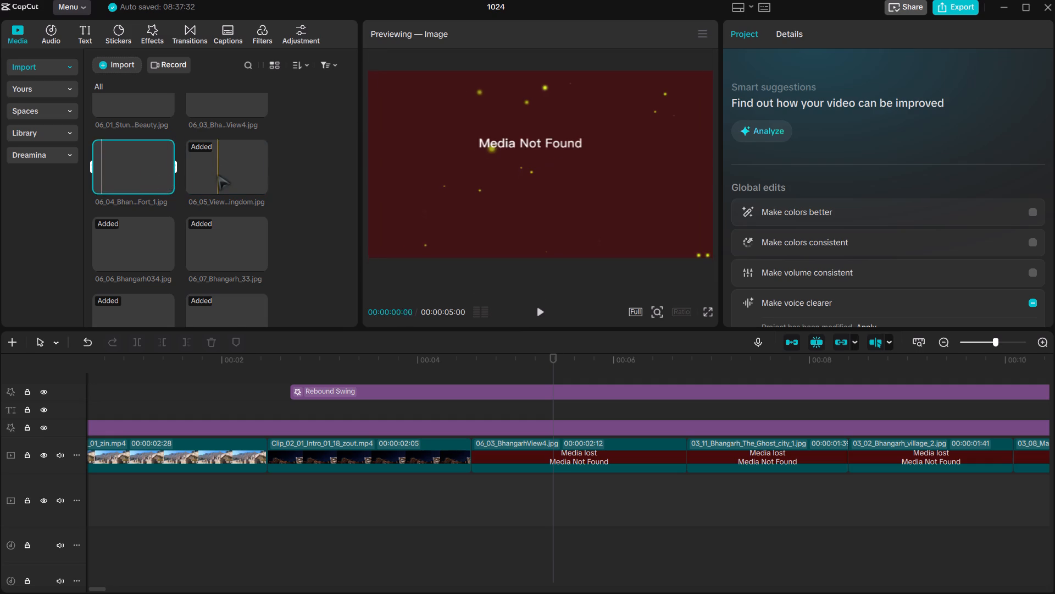
pyautogui.rightClick(218, 175)
pyautogui.click(230, 218)
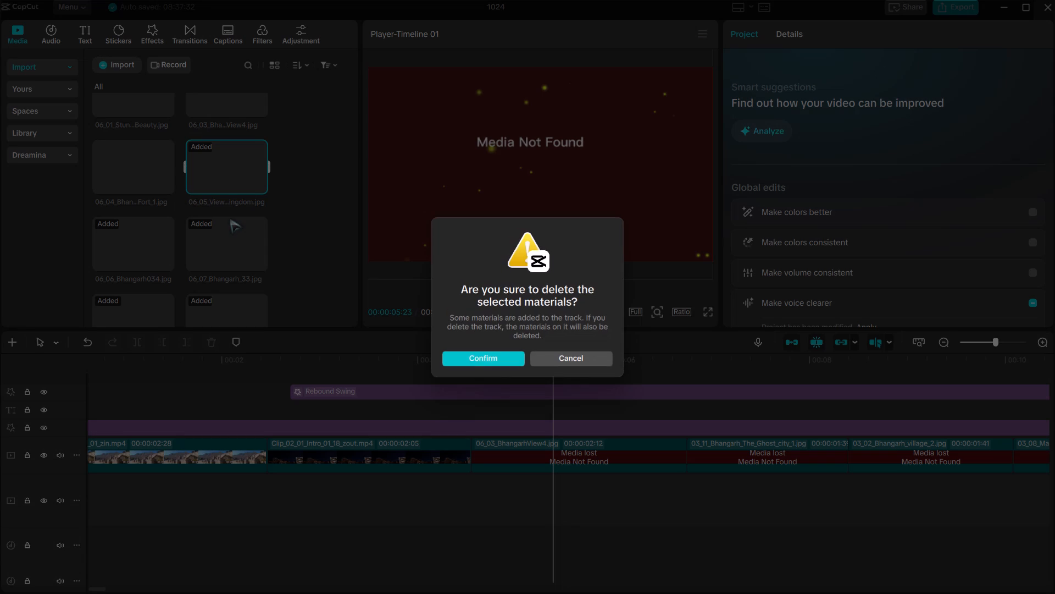
pyautogui.click(493, 354)
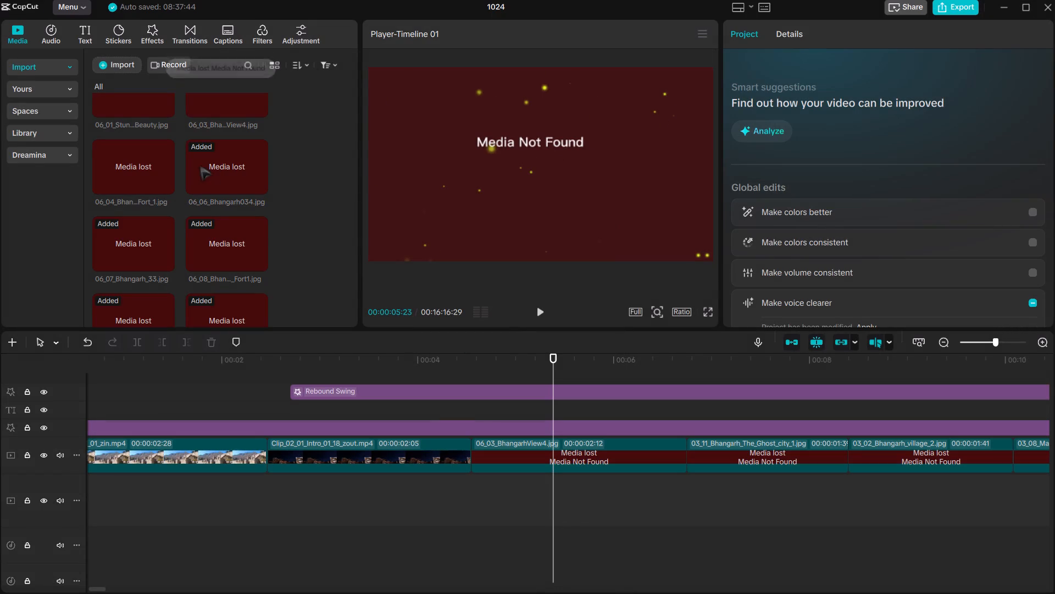
# Look through the media library to compare the remaining lost images with the newly imported pictures.
pyautogui.scroll(1, 203, 166)
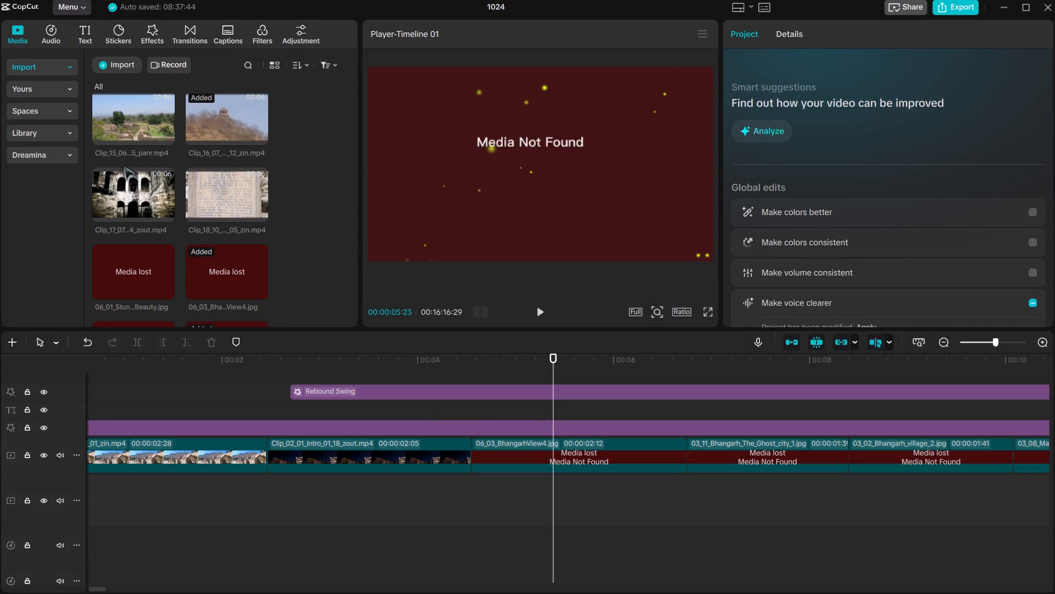
pyautogui.scroll(-1, 125, 207)
pyautogui.scroll(-1, 168, 230)
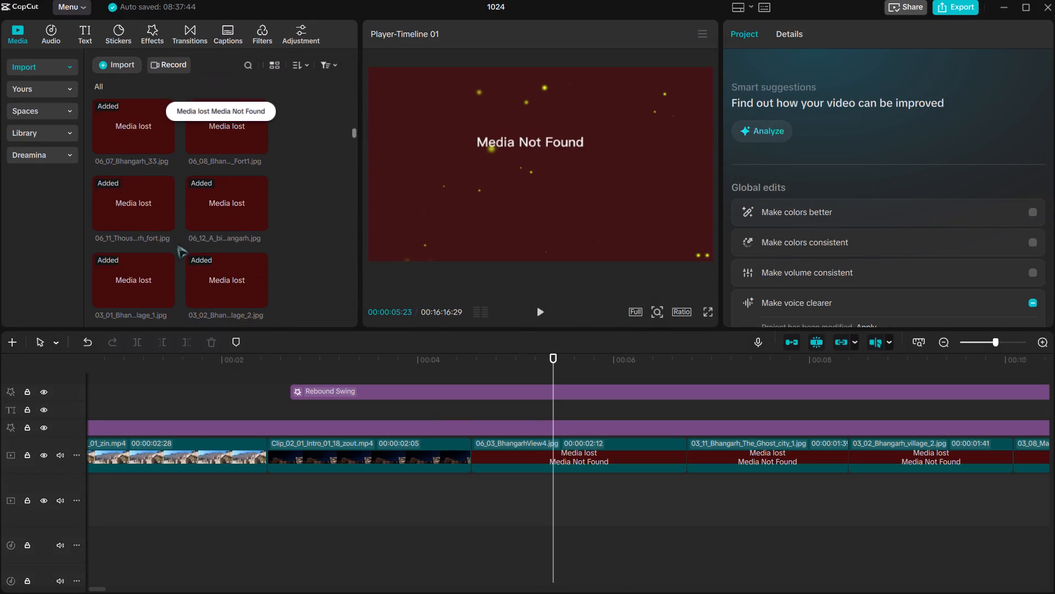
pyautogui.scroll(-10, 182, 250)
pyautogui.hscroll(1, 182, 250)
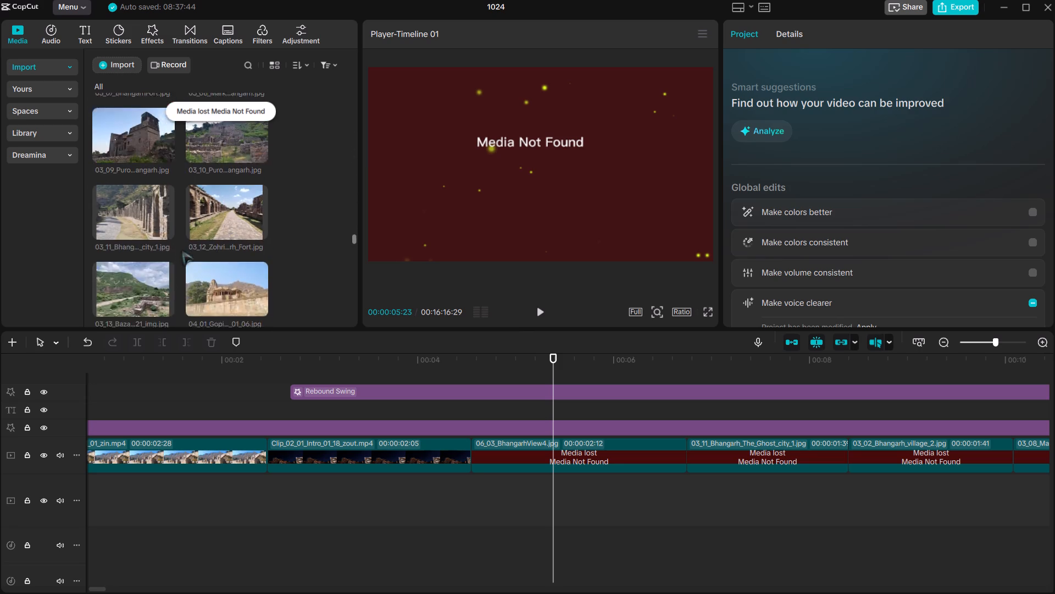
pyautogui.hscroll(1, 182, 250)
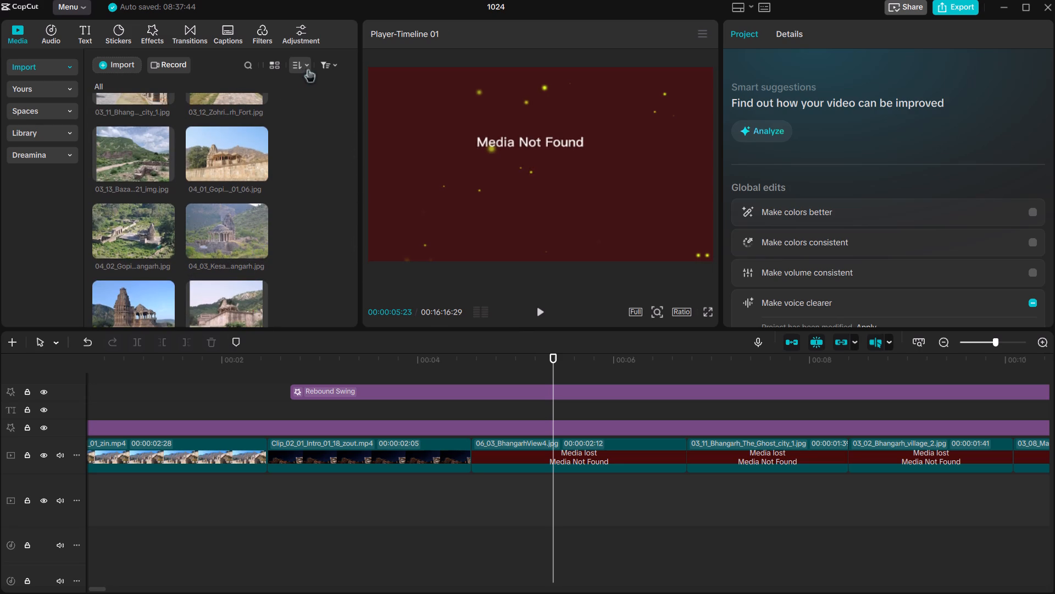
# Filter the media library to show only images.
pyautogui.click(331, 71)
pyautogui.click(307, 157)
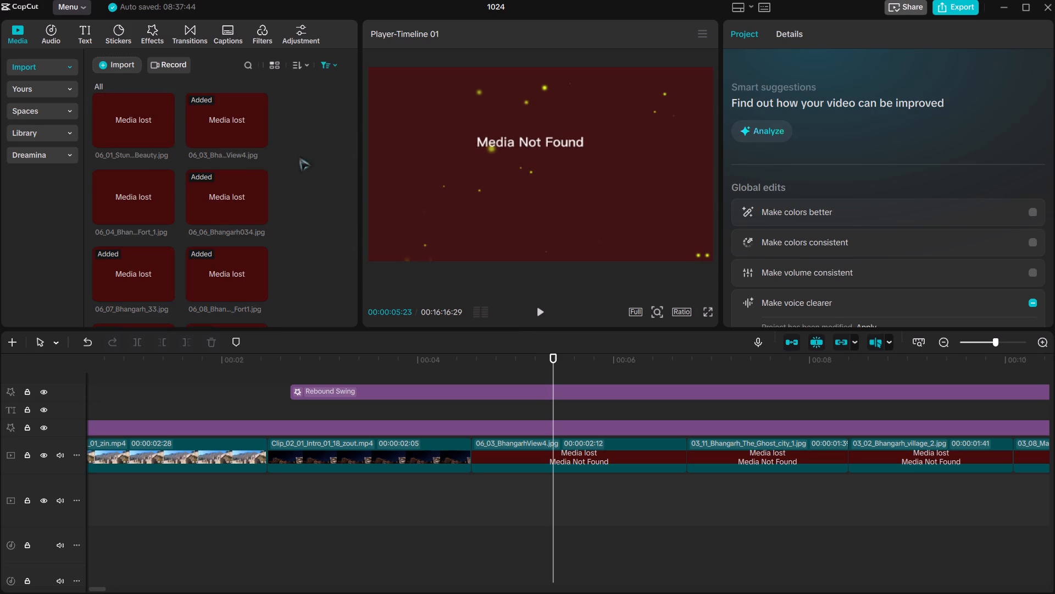
pyautogui.scroll(1, 287, 84)
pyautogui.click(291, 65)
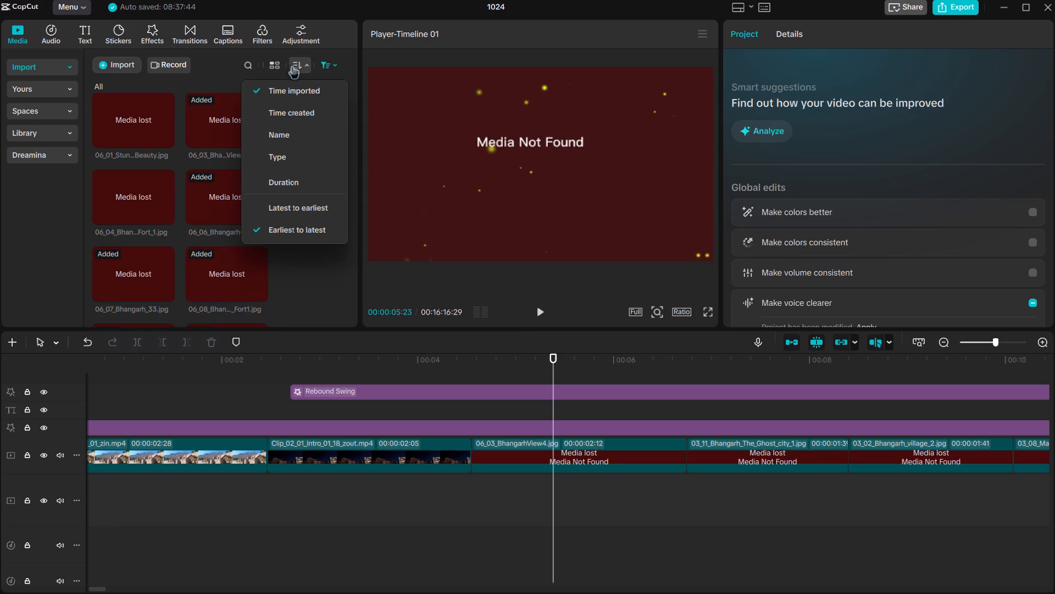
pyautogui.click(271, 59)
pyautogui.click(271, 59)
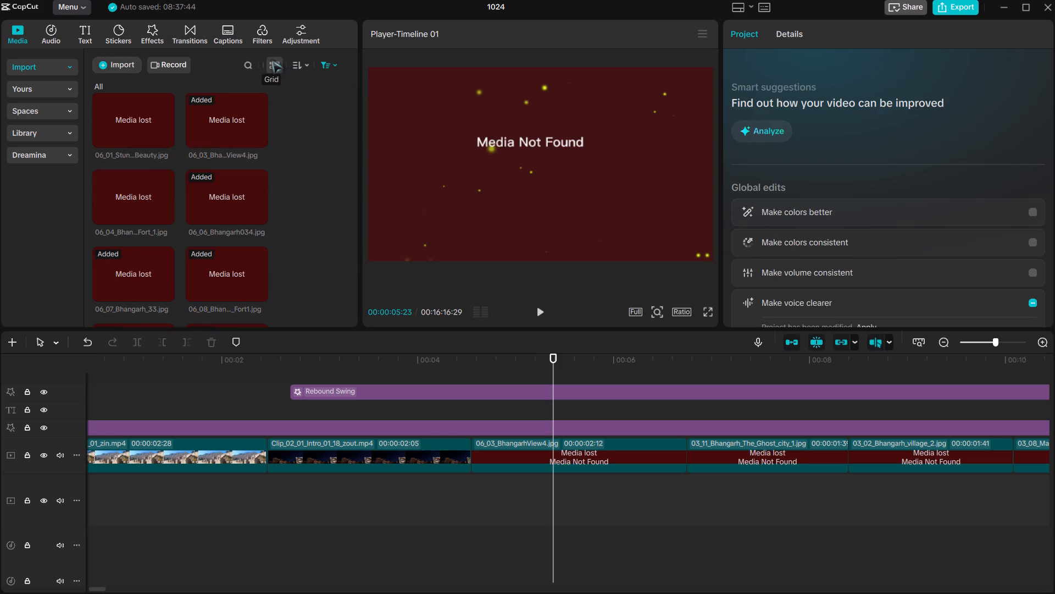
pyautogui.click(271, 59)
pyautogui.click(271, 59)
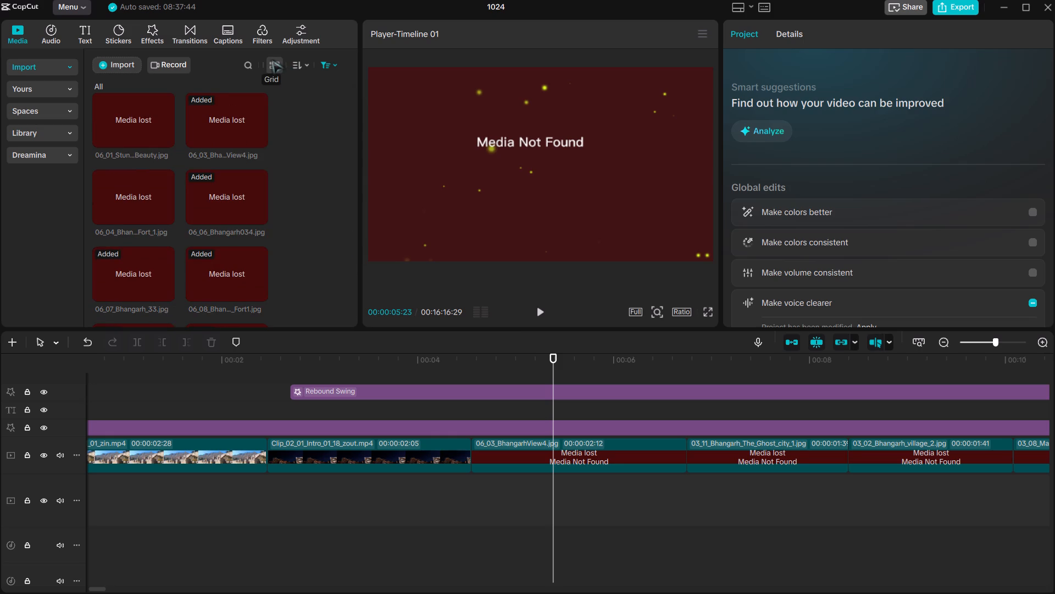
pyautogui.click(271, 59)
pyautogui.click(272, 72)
# Look through the available 02 to 05 series fort images for a replacement for the lost 06_03_BhangarhView4.jpg clip.
pyautogui.scroll(-4, 187, 219)
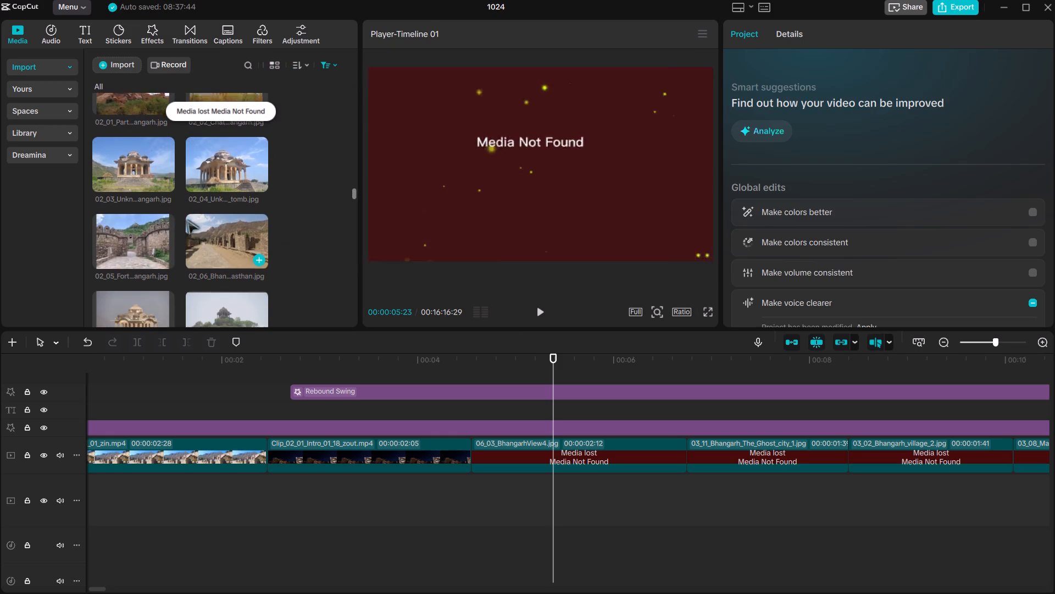
pyautogui.scroll(-1, 187, 219)
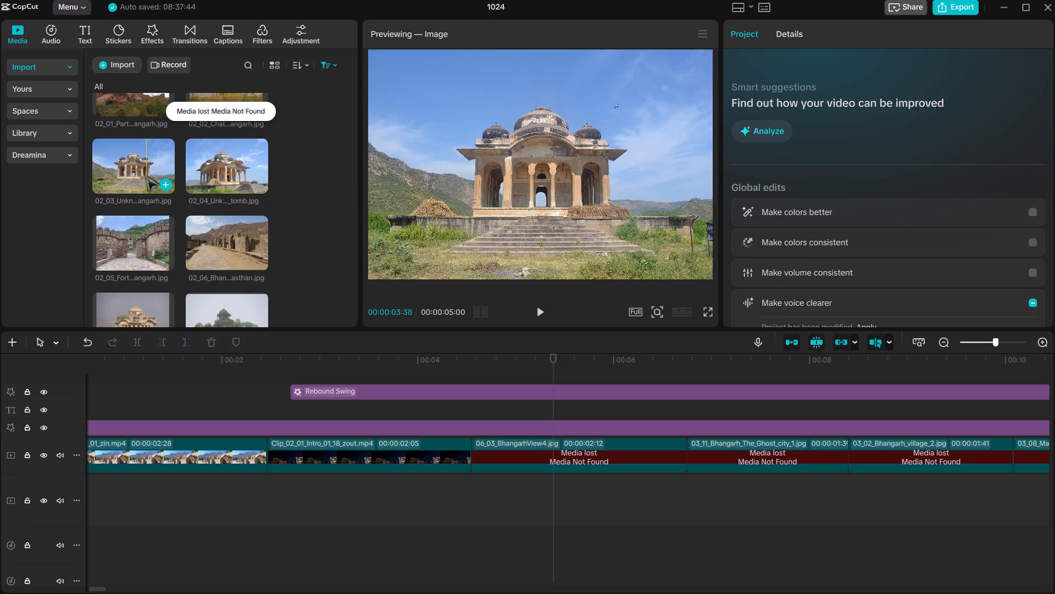
pyautogui.click(184, 165)
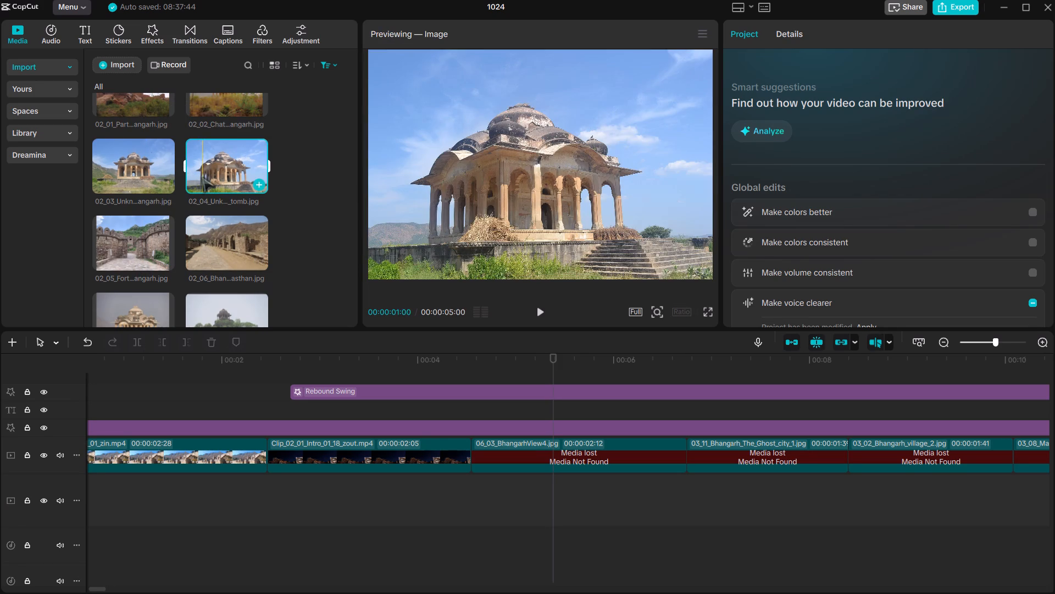
pyautogui.scroll(-1, 125, 246)
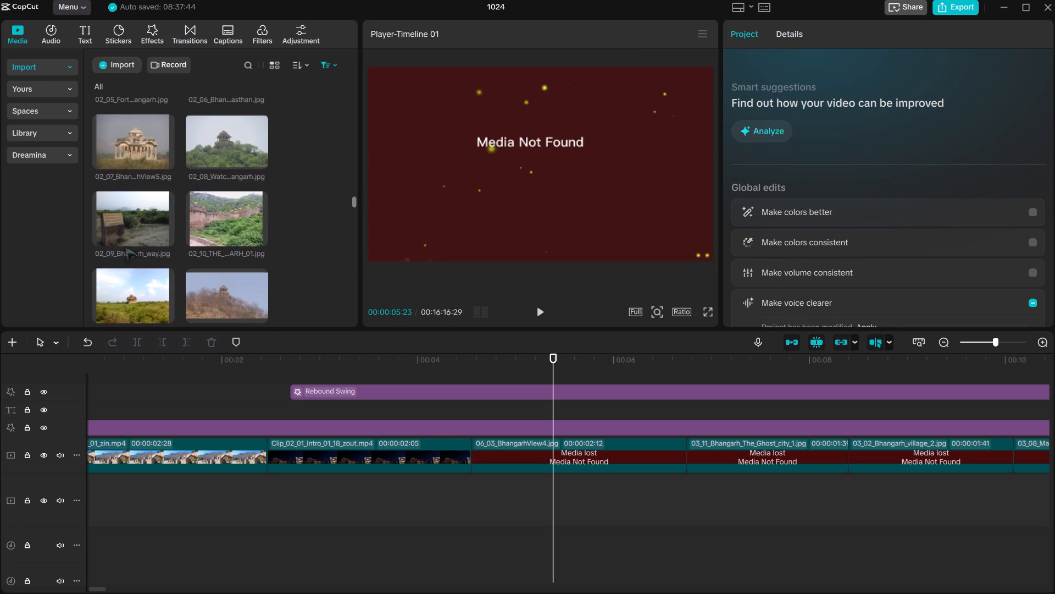
pyautogui.scroll(-1, 125, 246)
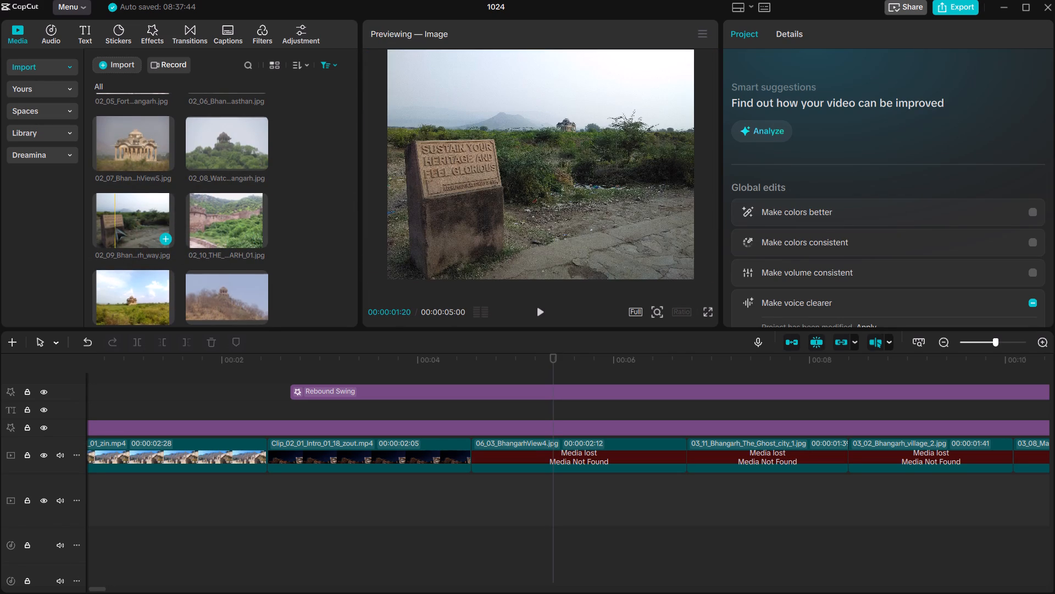
pyautogui.click(126, 224)
pyautogui.scroll(-1, 126, 224)
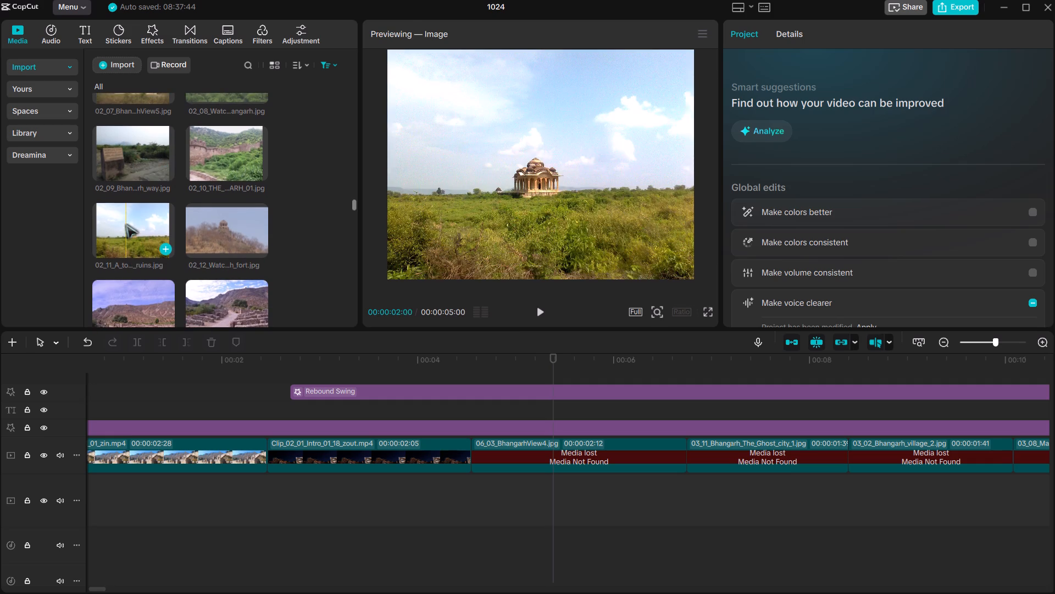
pyautogui.scroll(-1, 126, 224)
pyautogui.scroll(-2, 93, 283)
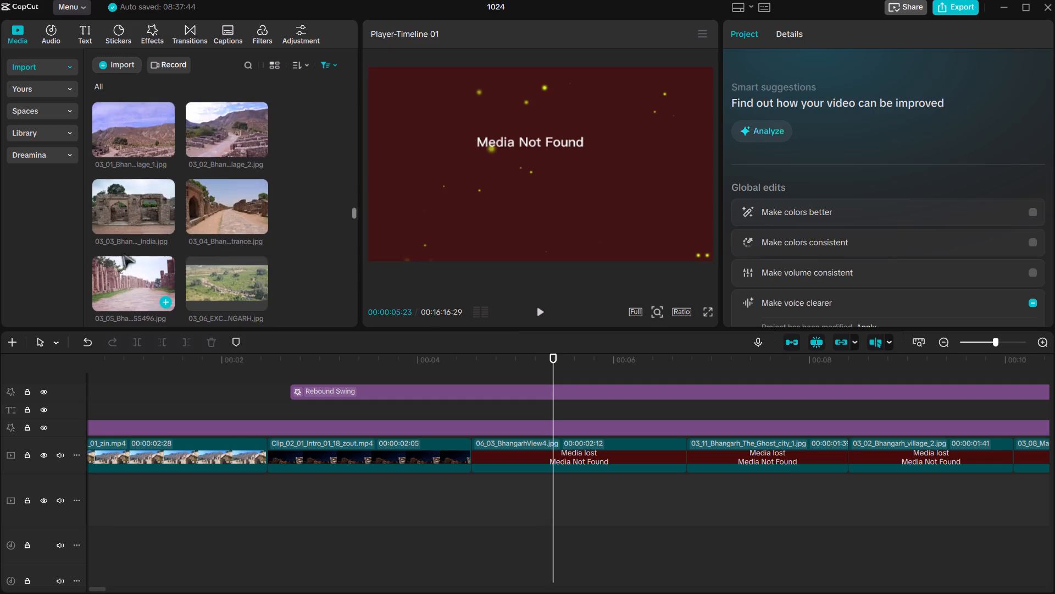
pyautogui.scroll(-2, 123, 253)
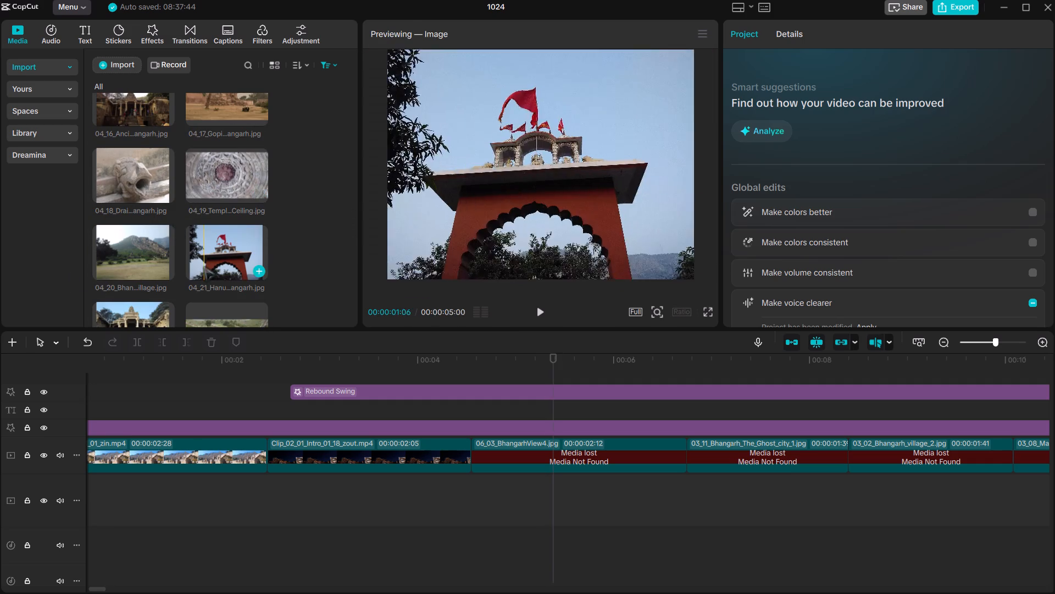
pyautogui.scroll(-1, 129, 237)
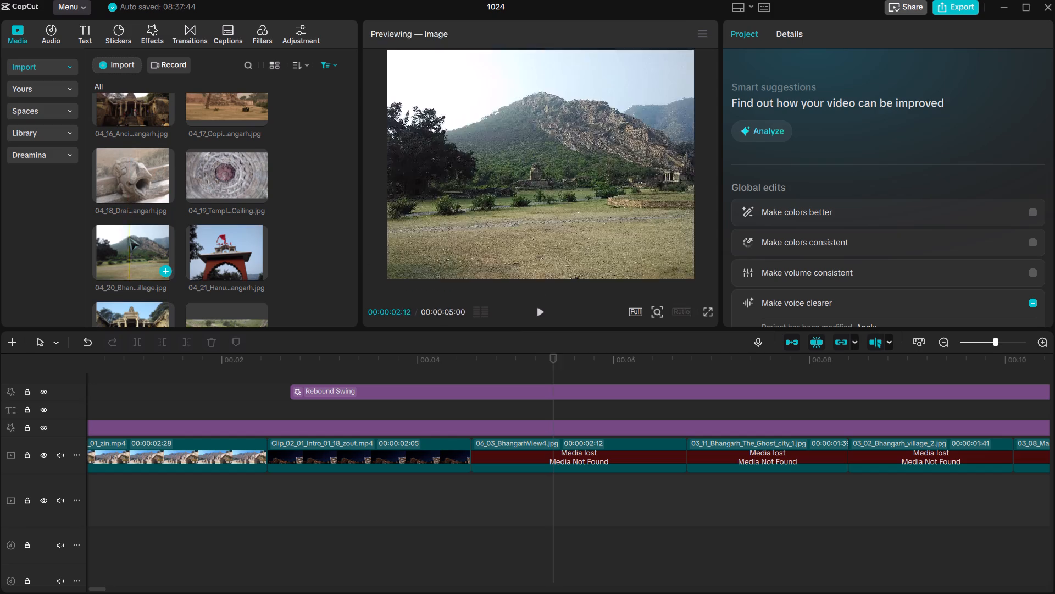
pyautogui.scroll(-1, 129, 237)
pyautogui.scroll(-1, 177, 247)
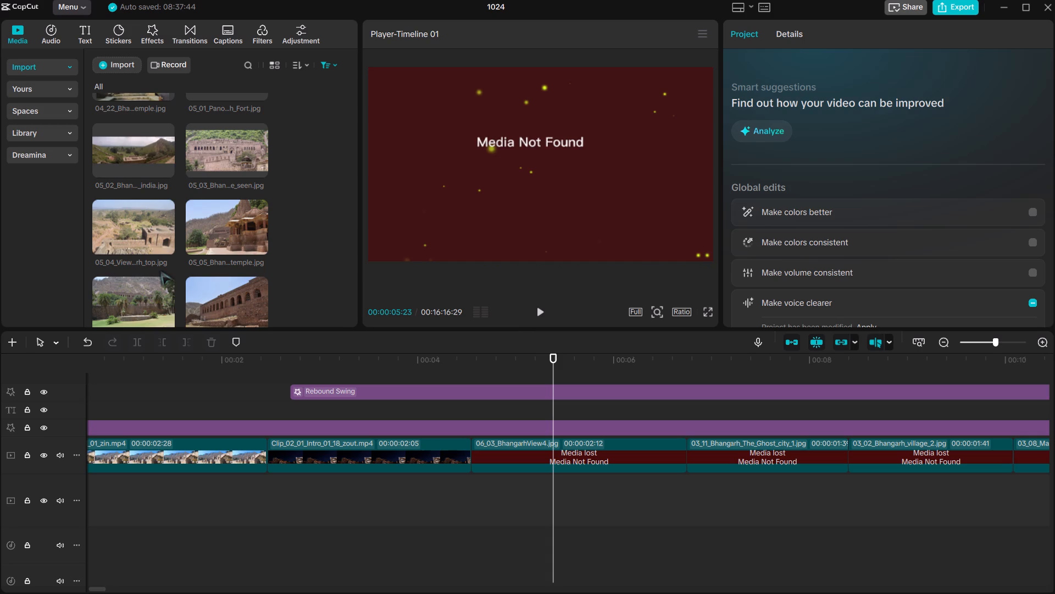
pyautogui.scroll(-1, 160, 271)
pyautogui.scroll(-1, 210, 250)
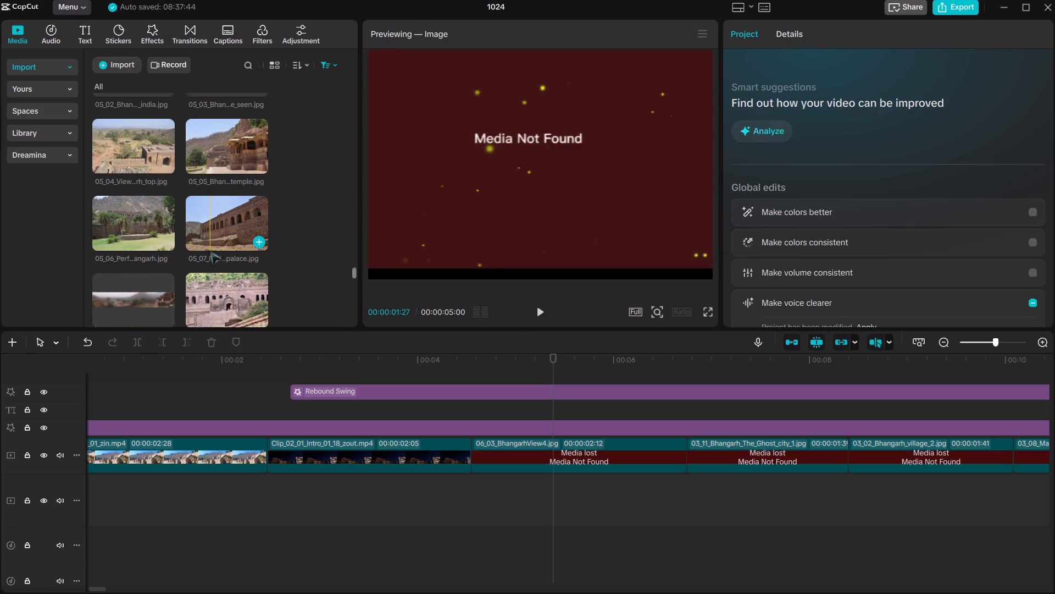
pyautogui.scroll(-1, 210, 250)
# Preview the panoramic 05_09 image and look through the remaining 05 and 06 series pictures.
pyautogui.click(419, 403)
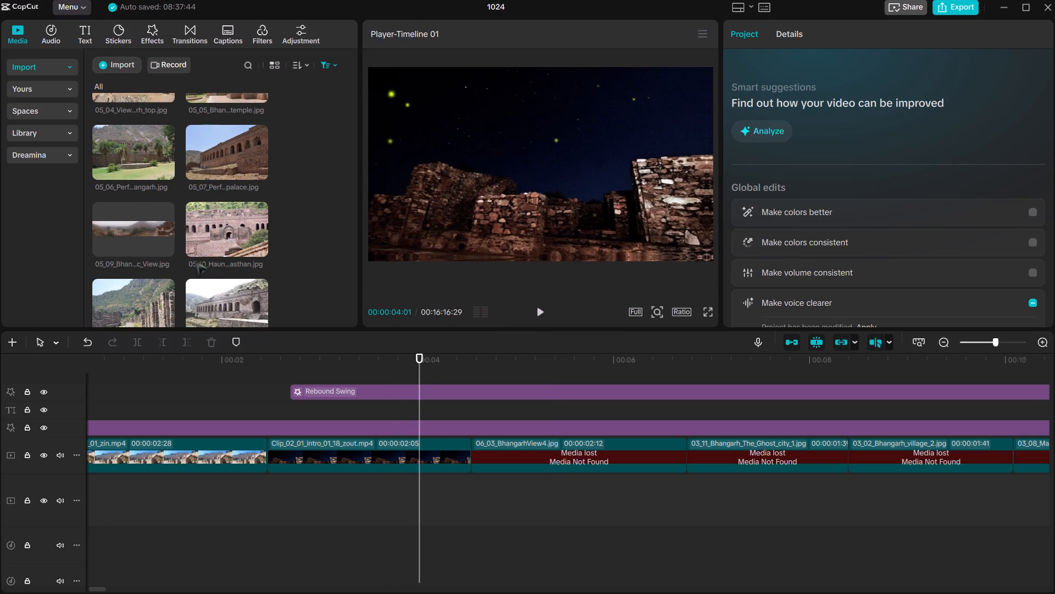
pyautogui.click(113, 235)
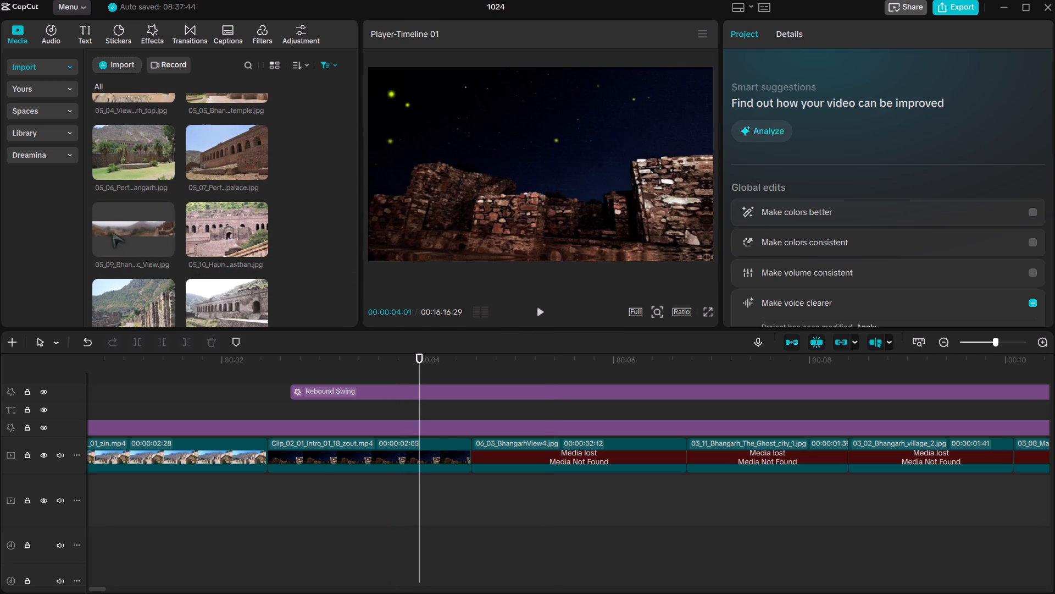
pyautogui.click(118, 241)
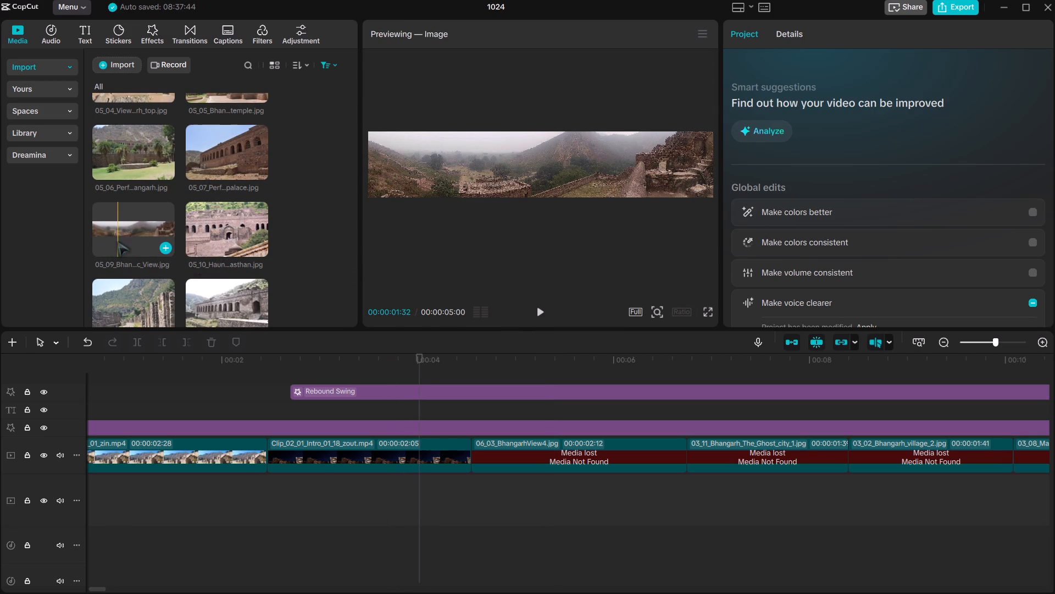
pyautogui.press('space')
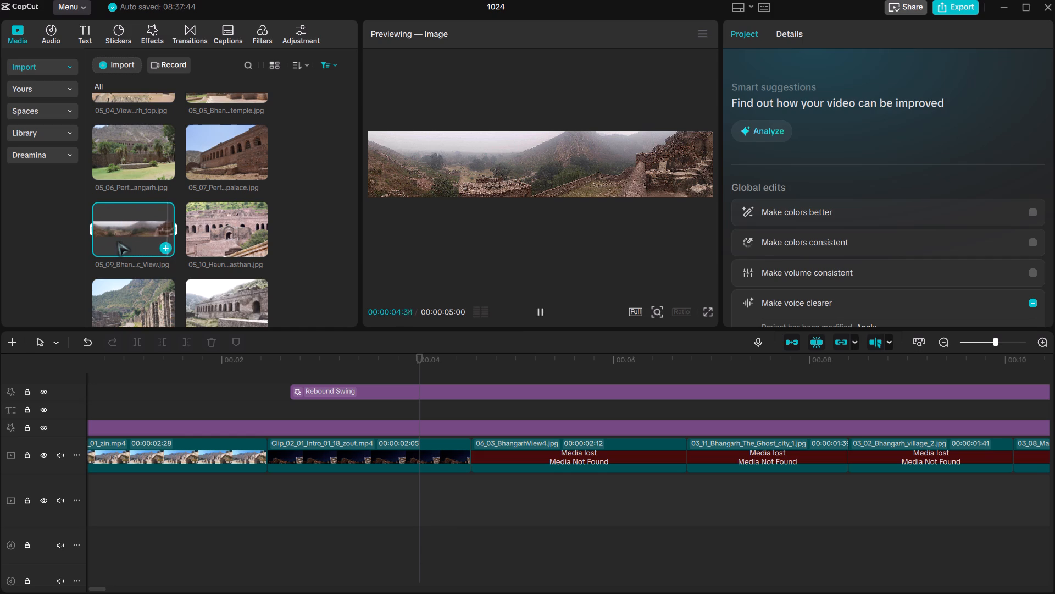
pyautogui.scroll(-2, 118, 241)
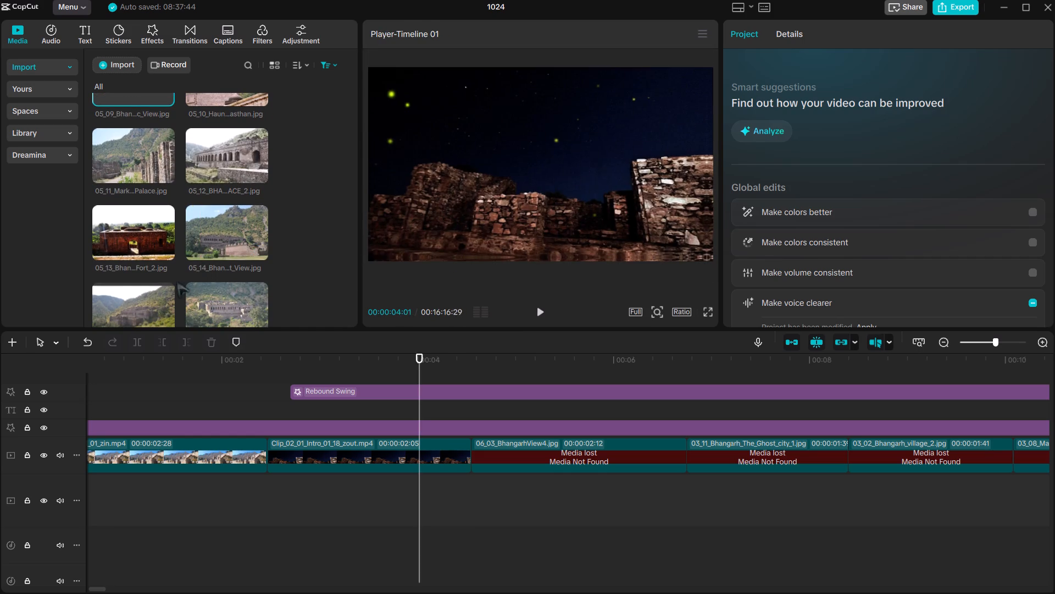
pyautogui.scroll(-2, 127, 288)
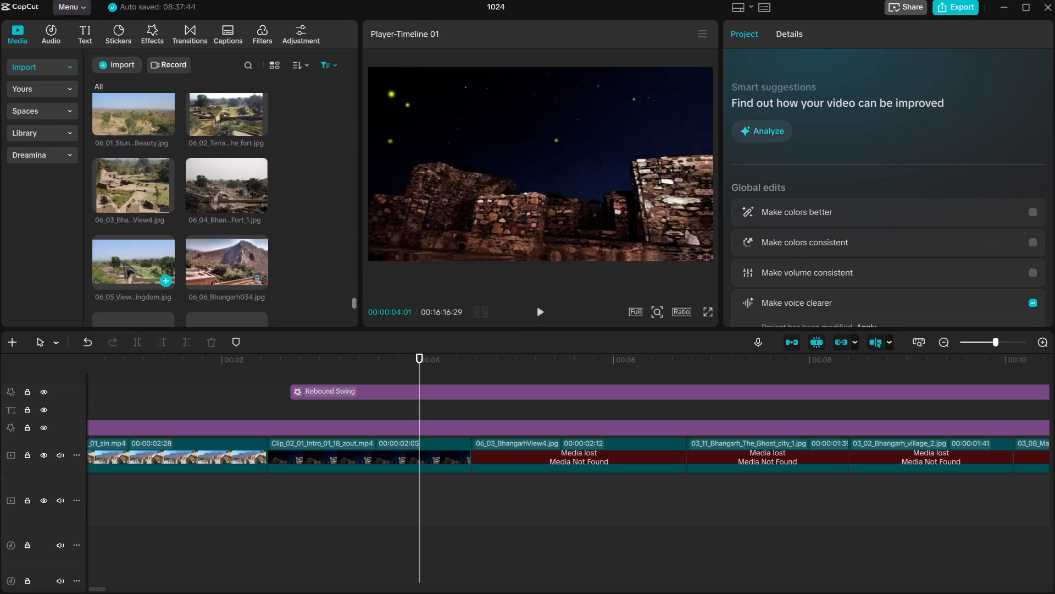
pyautogui.scroll(-1, 124, 263)
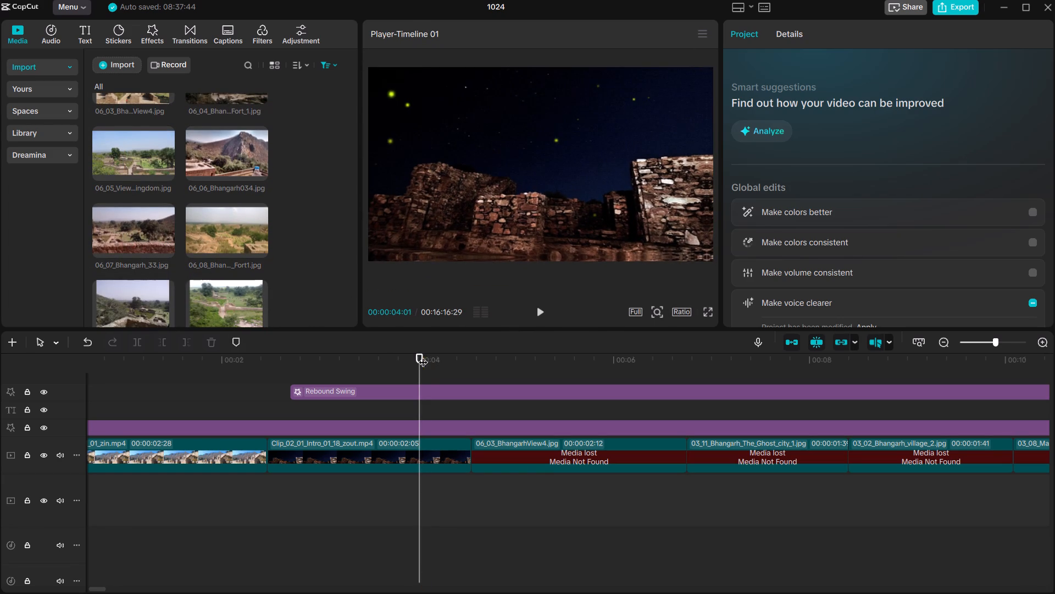
# Play the narration leading into the lost 06_03_BhangarhView4.jpg clip and compare the 07 series map and notice board pictures.
pyautogui.moveTo(416, 355); pyautogui.dragTo(203, 389)
pyautogui.press('space')
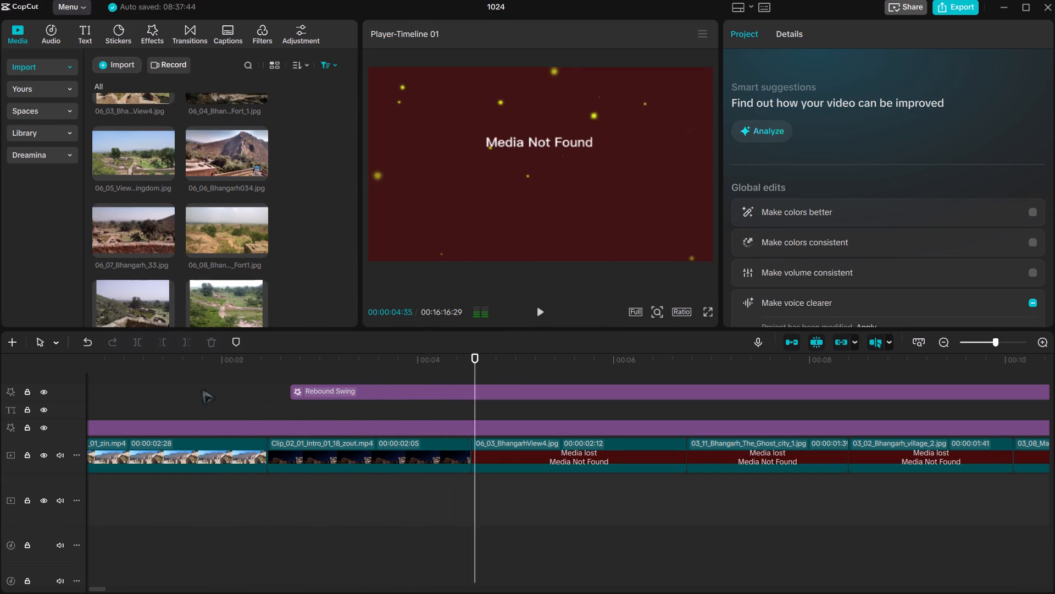
pyautogui.press('space')
pyautogui.scroll(-1, 187, 261)
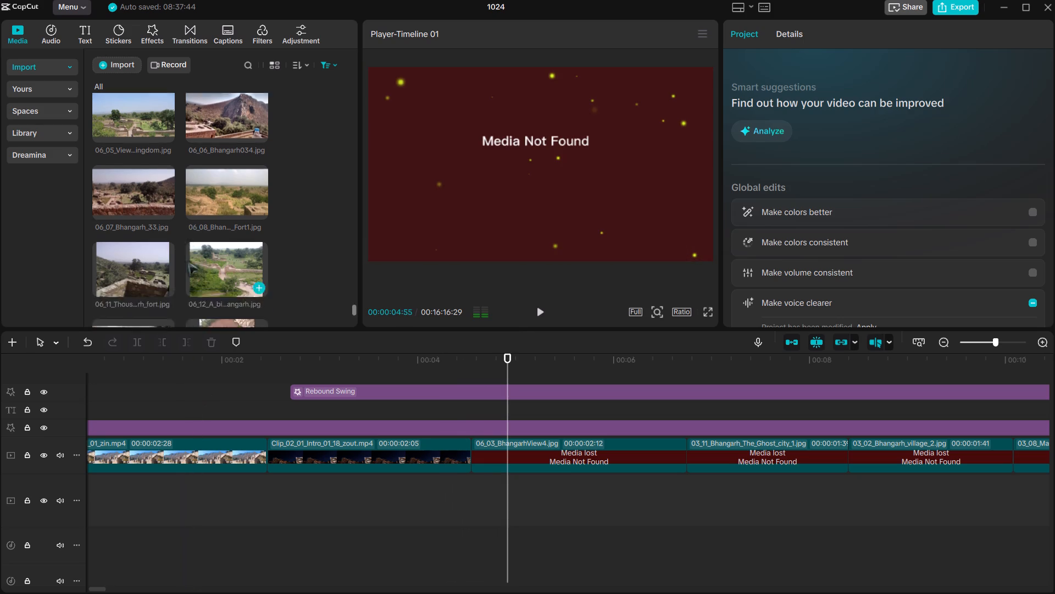
pyautogui.scroll(-1, 187, 261)
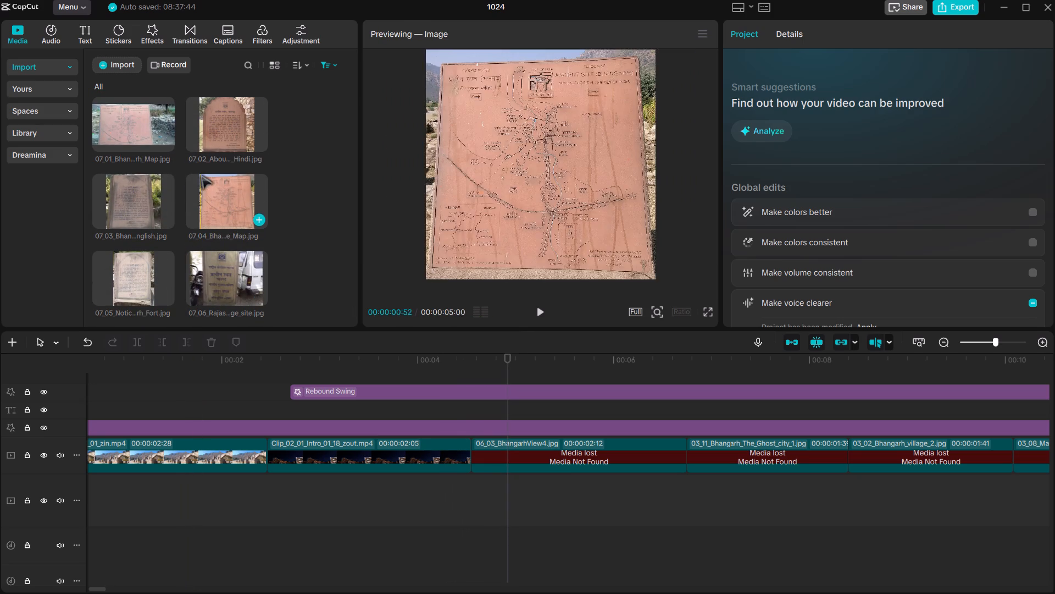
pyautogui.click(384, 432)
pyautogui.click(383, 343)
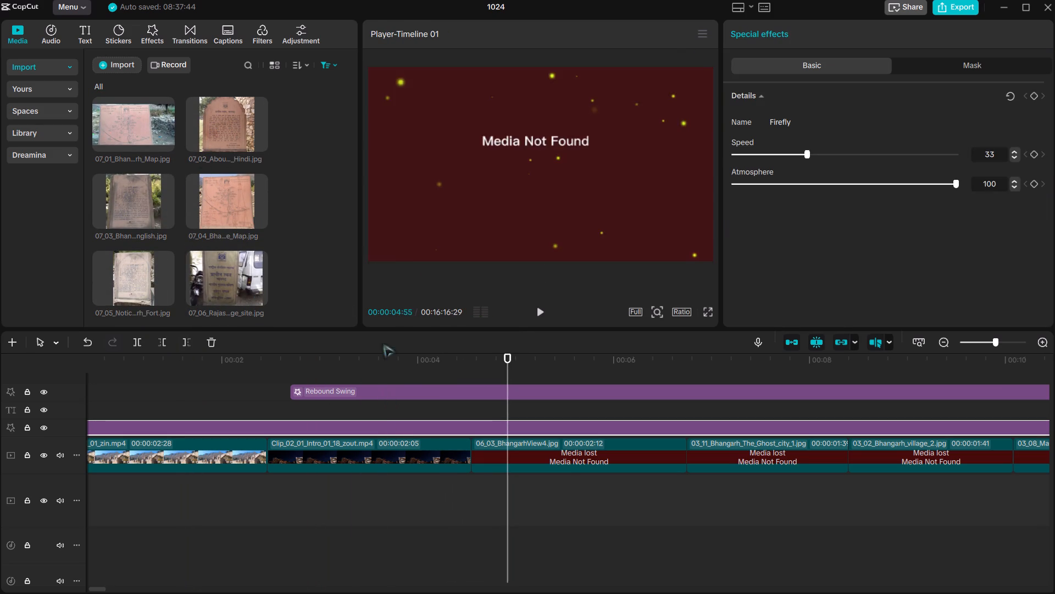
pyautogui.click(386, 364)
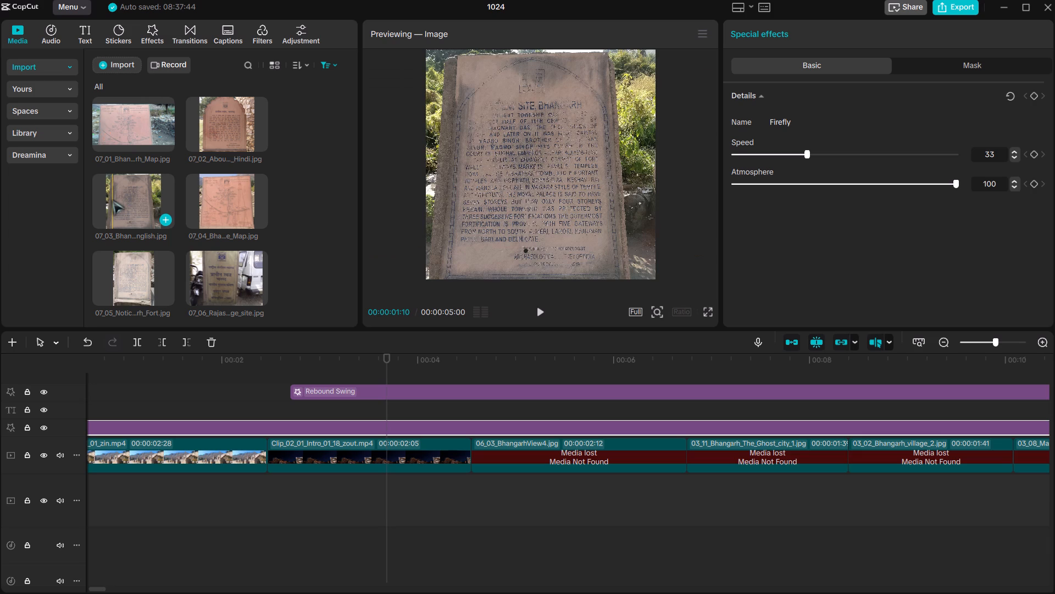
pyautogui.click(111, 269)
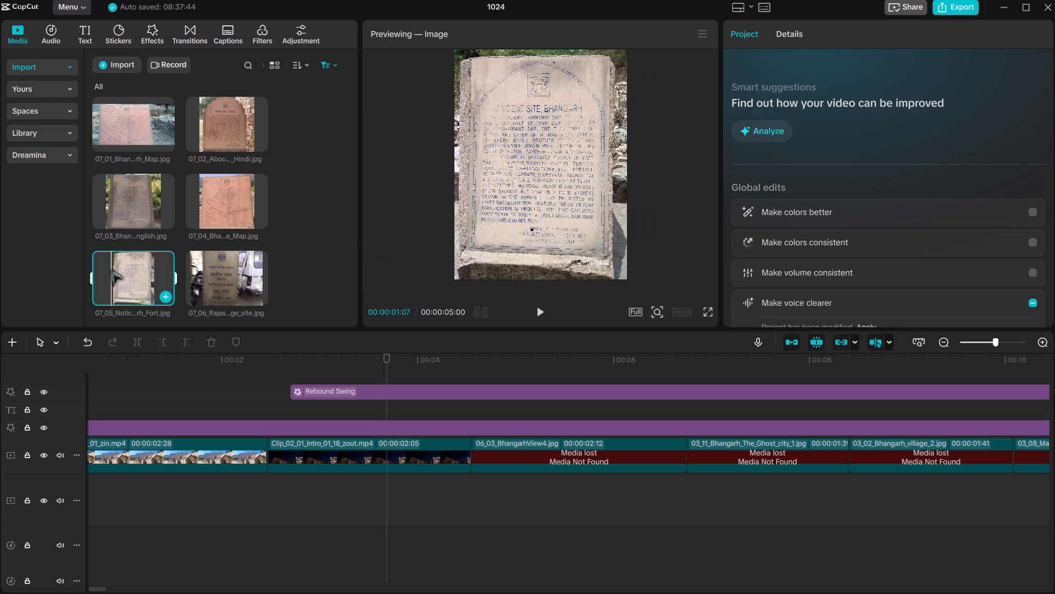
# Replace the lost 06_03_BhangarhView4.jpg clip on the main track with 07_05_Notice_board_at_Bhangarh_Fort.jpg, trimmed to 00:00:02:12.
pyautogui.click(522, 445)
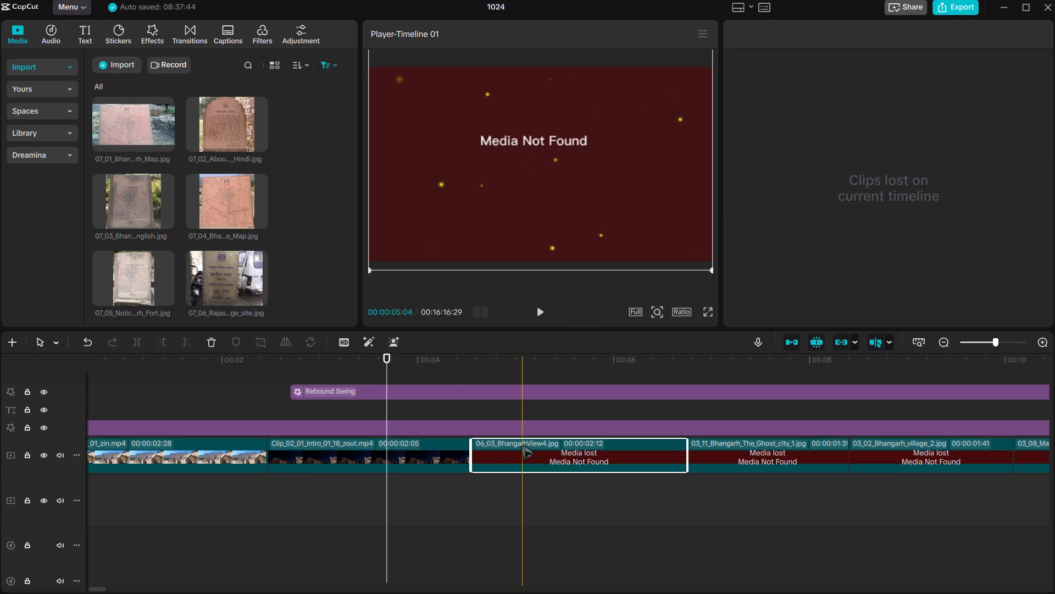
pyautogui.press('Delete')
pyautogui.moveTo(129, 278); pyautogui.dragTo(129, 279)
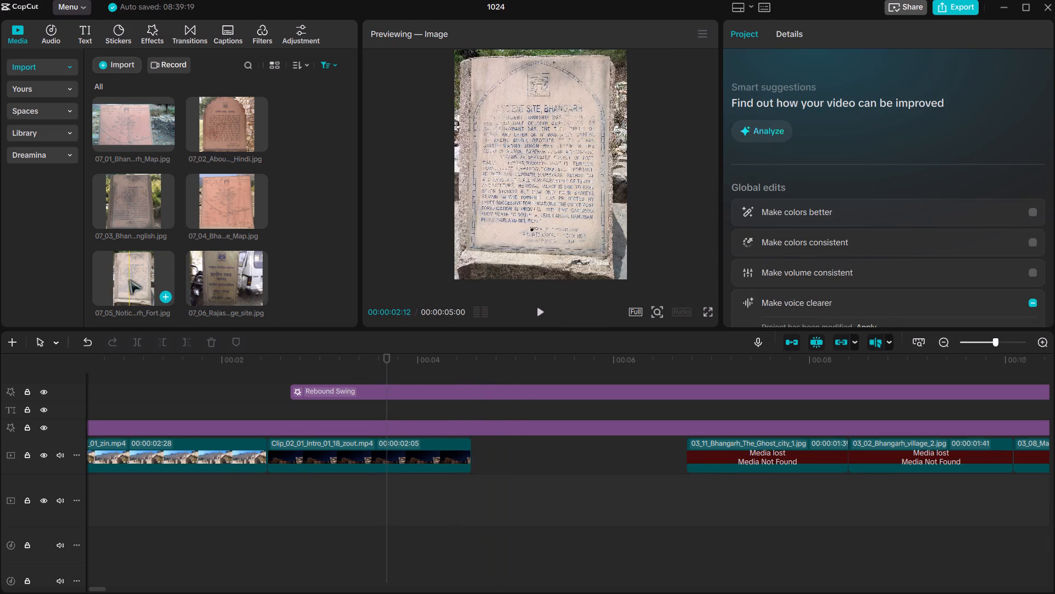
pyautogui.moveTo(129, 279); pyautogui.dragTo(471, 456)
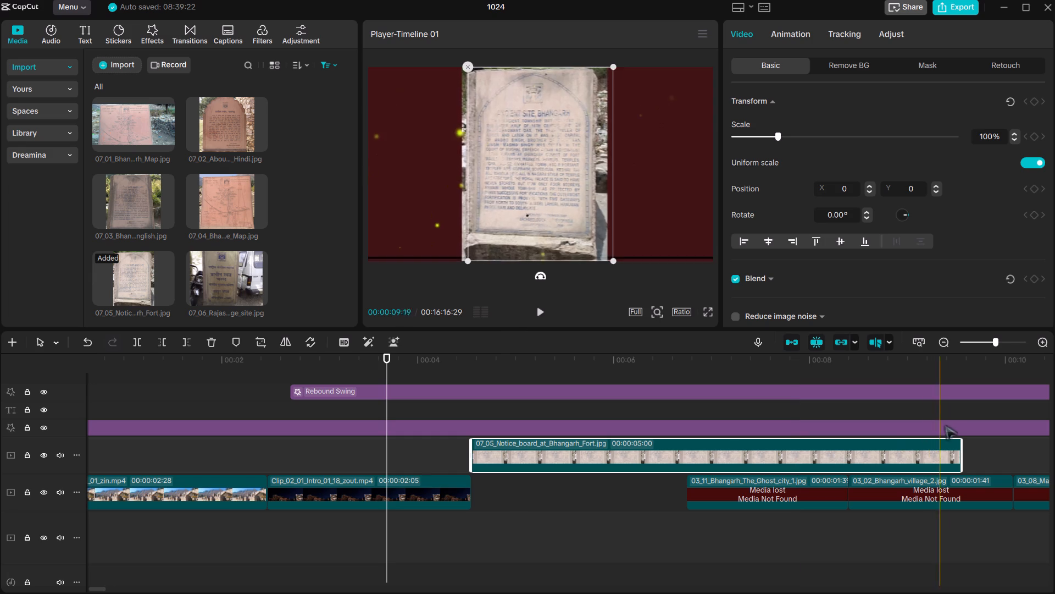
pyautogui.moveTo(961, 445); pyautogui.dragTo(682, 515)
pyautogui.moveTo(565, 473); pyautogui.dragTo(564, 504)
pyautogui.moveTo(537, 444); pyautogui.dragTo(541, 479)
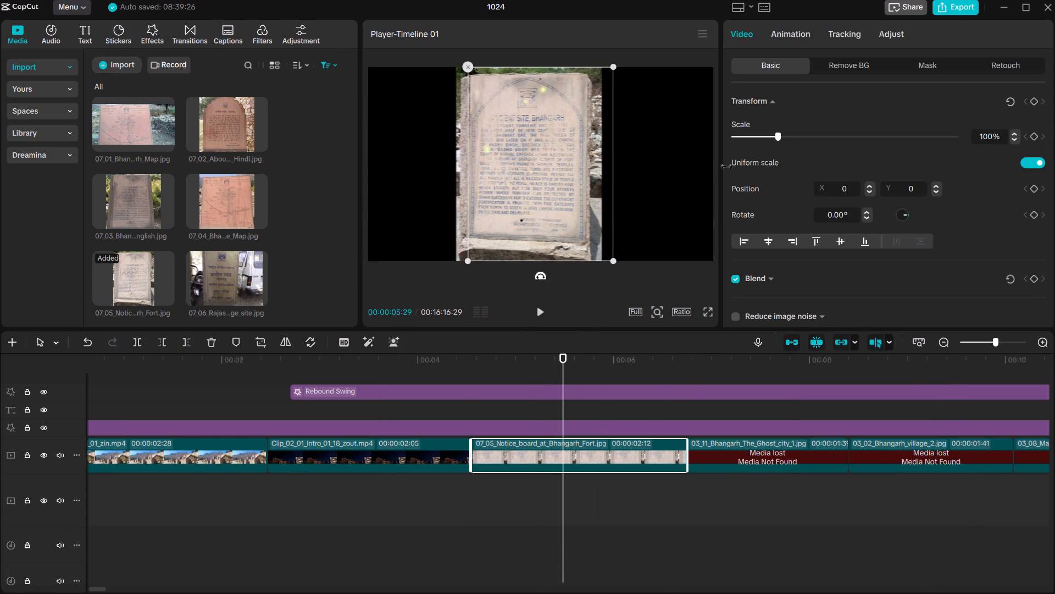
# Turn off uniform scaling for the notice board clip and stretch it to 284% width and 141% height to fill the frame.
pyautogui.click(1018, 155)
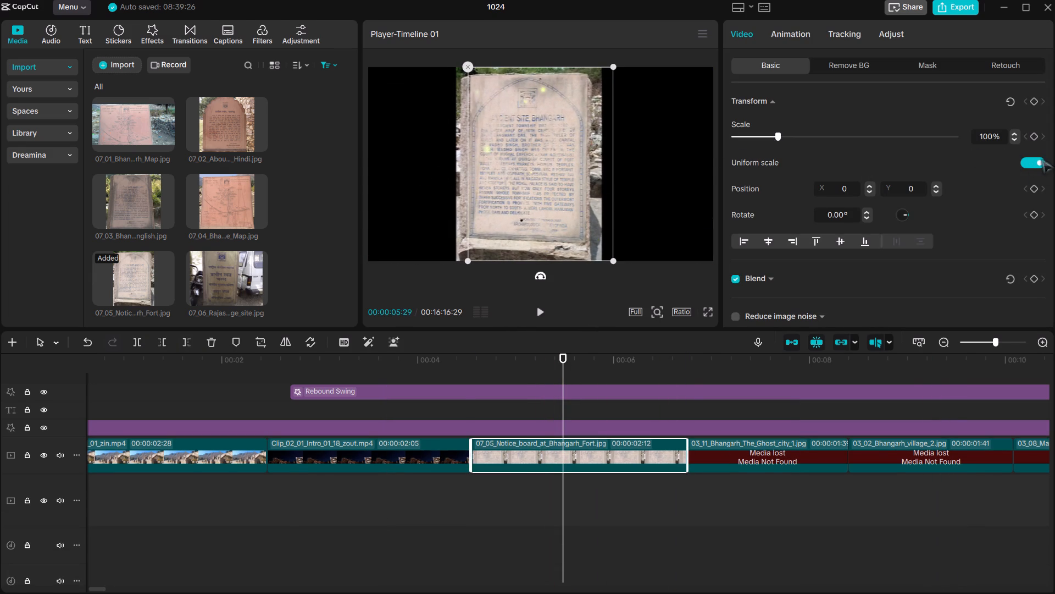
pyautogui.click(1042, 159)
pyautogui.moveTo(784, 135); pyautogui.dragTo(841, 144)
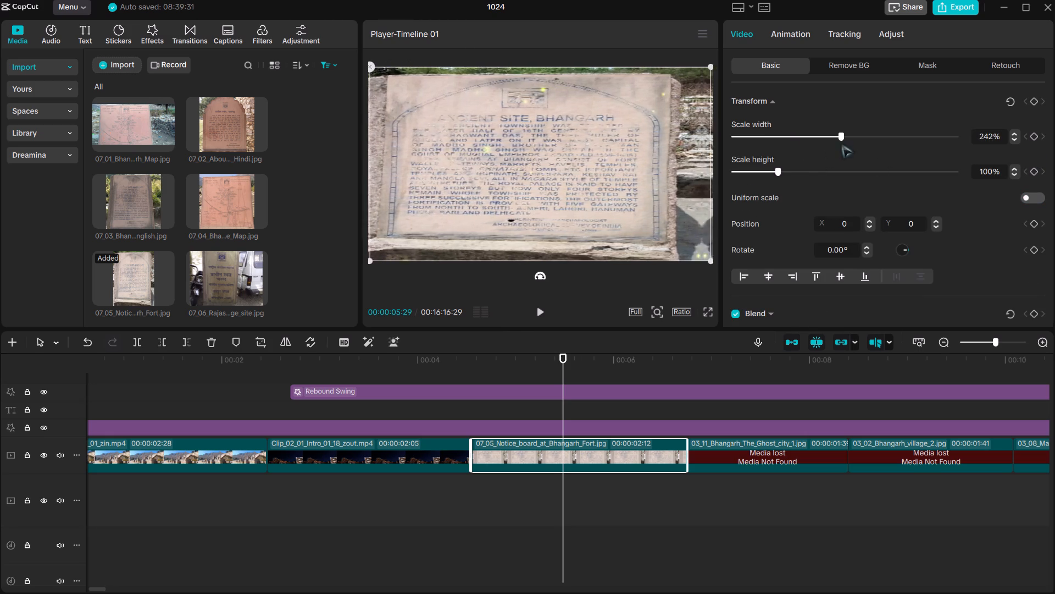
pyautogui.moveTo(841, 144); pyautogui.dragTo(828, 149)
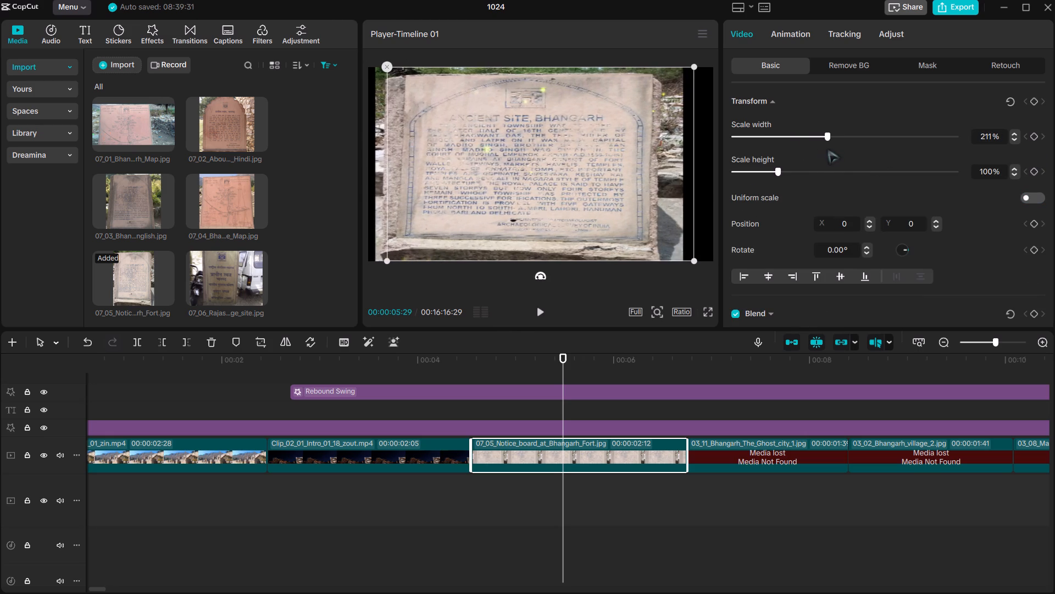
pyautogui.moveTo(828, 149); pyautogui.dragTo(860, 151)
pyautogui.moveTo(774, 173); pyautogui.dragTo(776, 173)
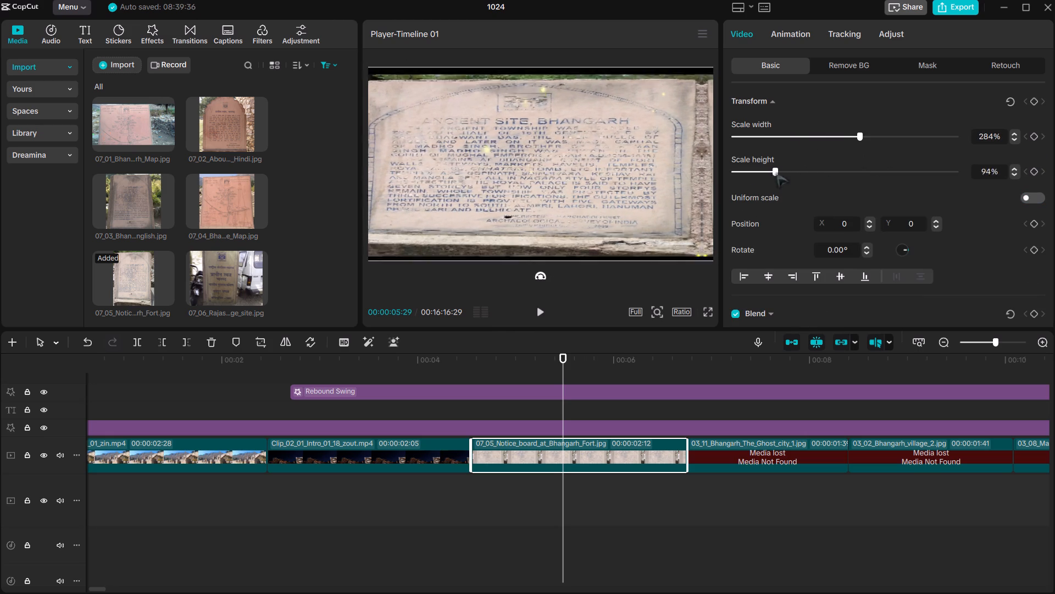
pyautogui.moveTo(776, 173); pyautogui.dragTo(796, 175)
pyautogui.moveTo(657, 174); pyautogui.dragTo(681, 174)
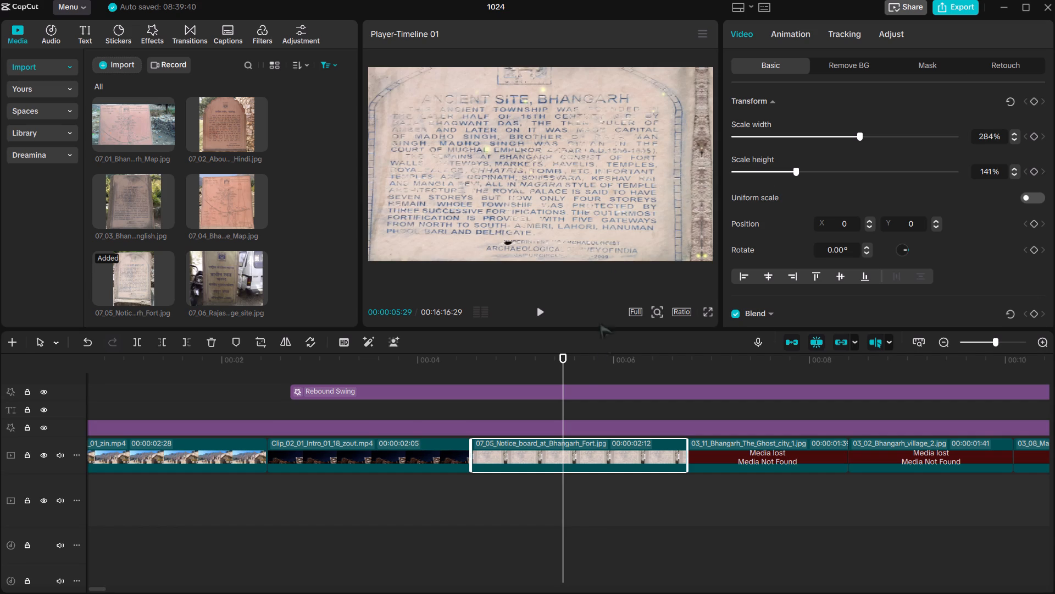
# Play the narration up to the lost 03_11_Bhangarh_The_Ghost_city_1.jpg clip and look through the 07 and 06 series pictures.
pyautogui.moveTo(563, 358); pyautogui.dragTo(346, 358)
pyautogui.press('space')
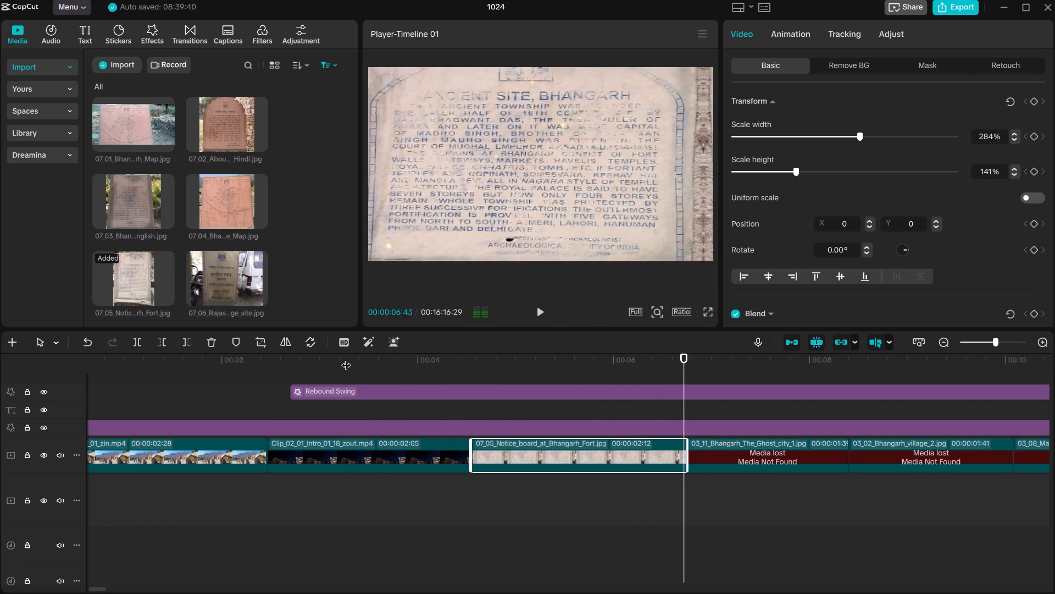
pyautogui.press('space')
pyautogui.scroll(-1, 223, 295)
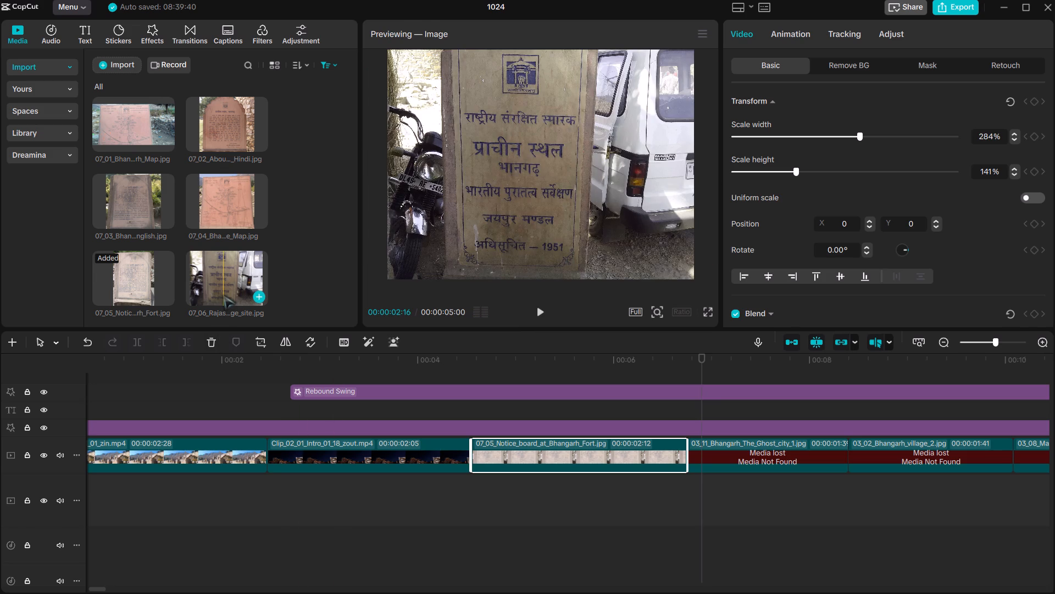
pyautogui.scroll(-1, 223, 295)
pyautogui.scroll(1, 212, 224)
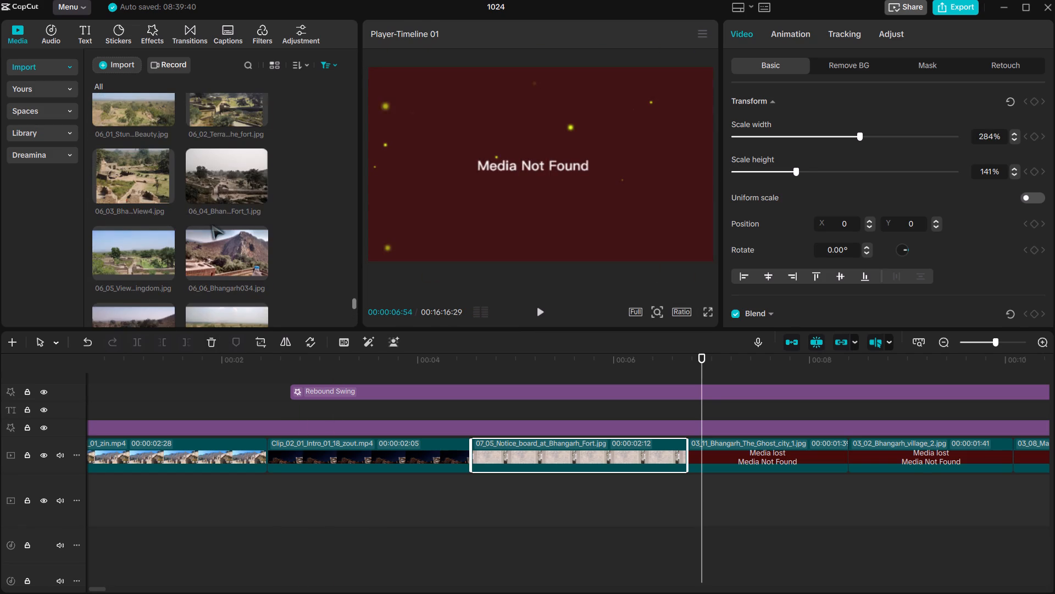
pyautogui.scroll(1, 212, 224)
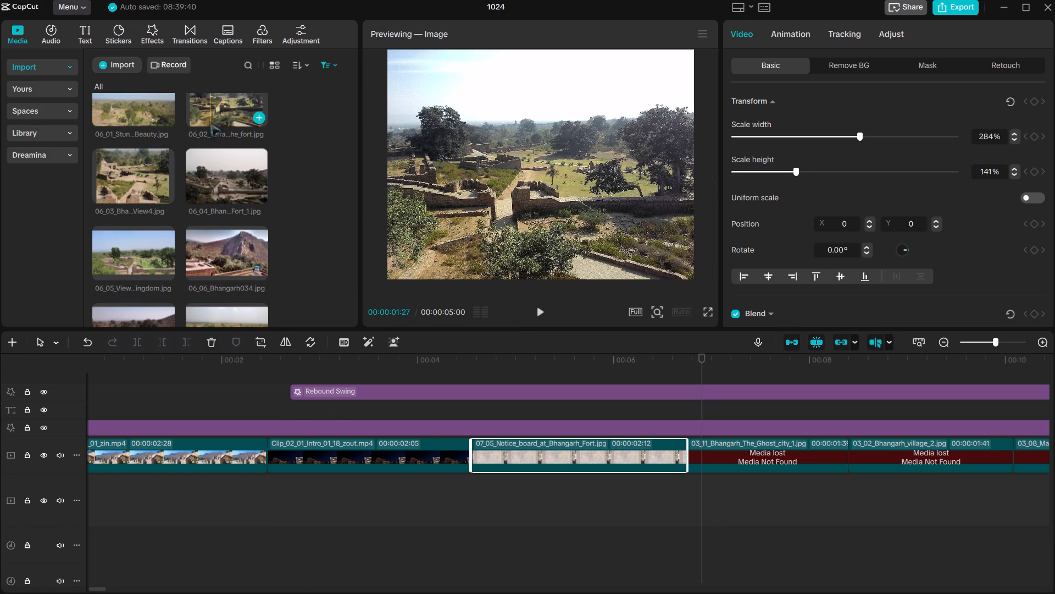
pyautogui.scroll(1, 210, 123)
# Replace the lost 03_11_Bhangarh_The_Ghost_city_1.jpg clip on the main track with 06_02_Terrace_view_of_the_fort.jpg, trimmed to 00:00:01:38.
pyautogui.moveTo(210, 123); pyautogui.dragTo(503, 344)
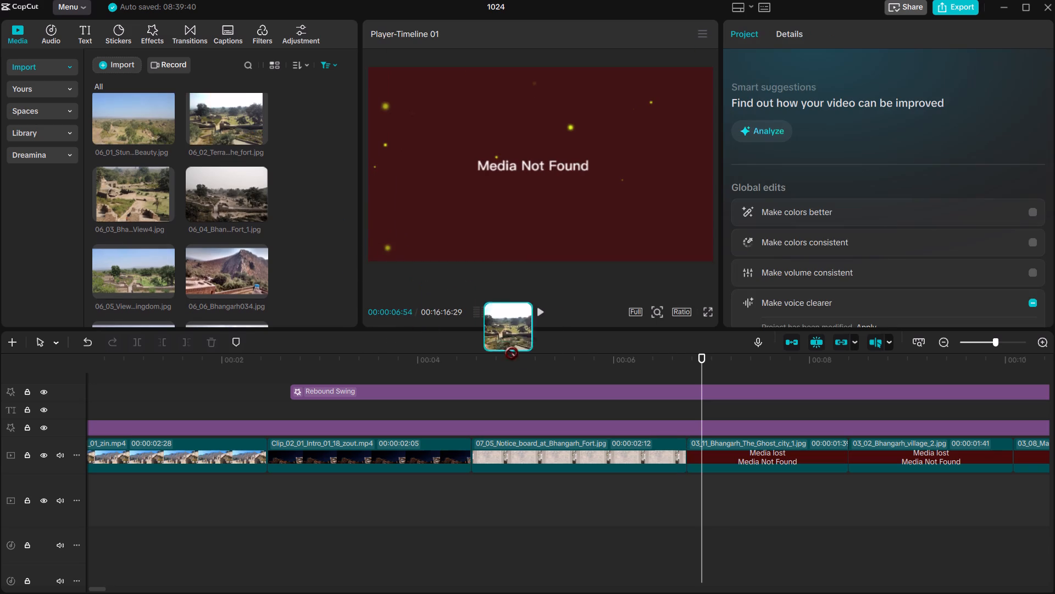
pyautogui.moveTo(503, 344); pyautogui.dragTo(682, 409)
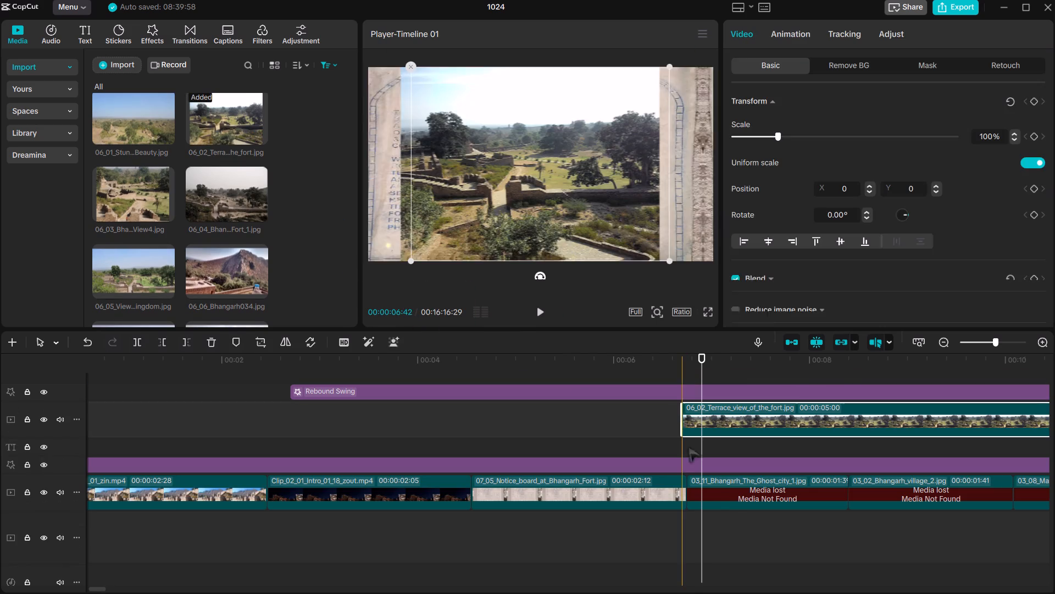
pyautogui.click(723, 509)
pyautogui.press('Delete')
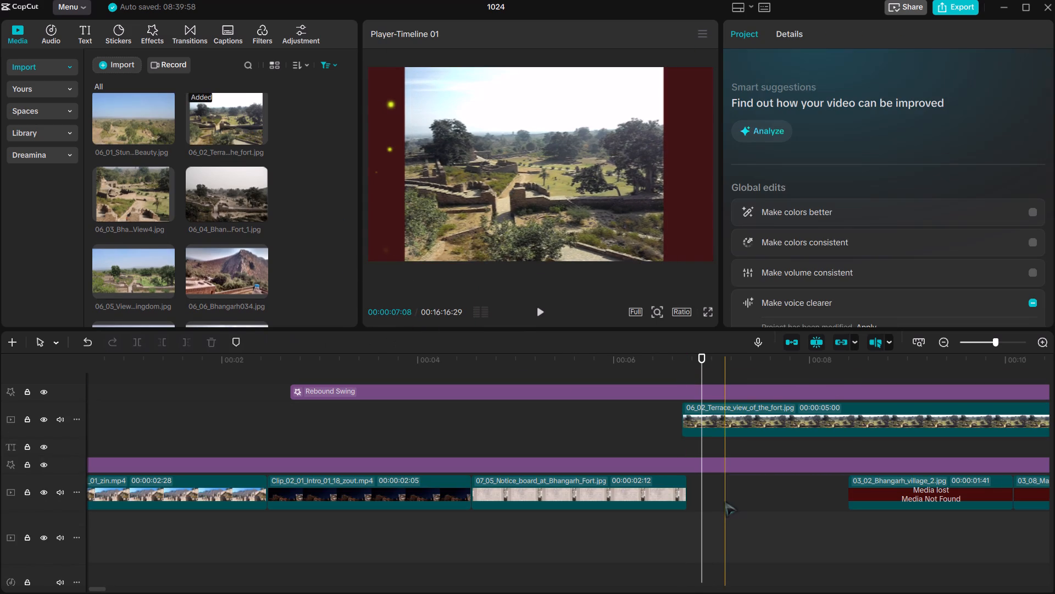
pyautogui.click(790, 404)
pyautogui.moveTo(790, 406); pyautogui.dragTo(691, 423)
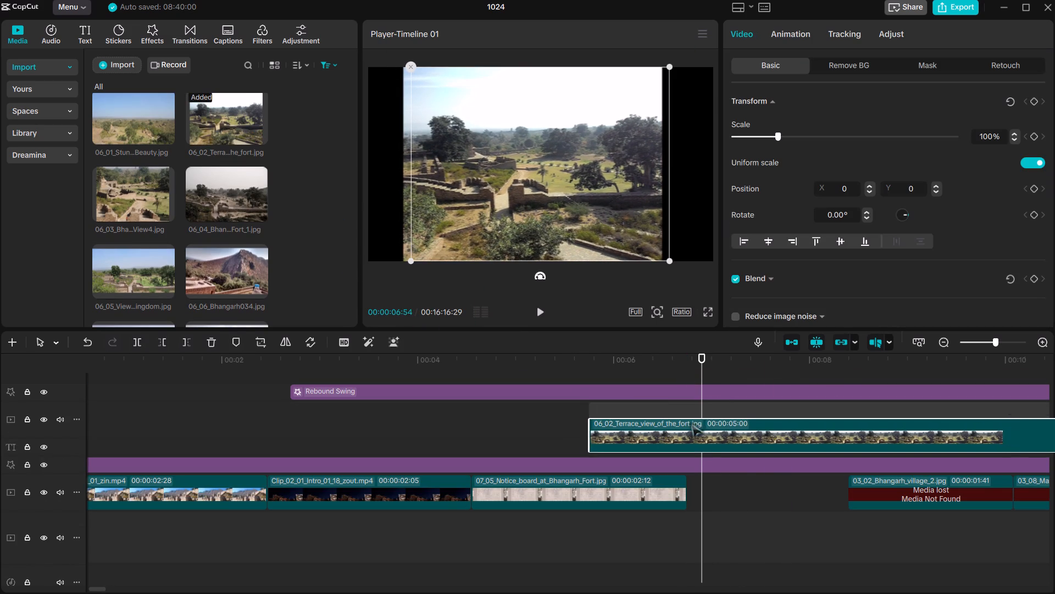
pyautogui.moveTo(691, 423); pyautogui.dragTo(531, 416)
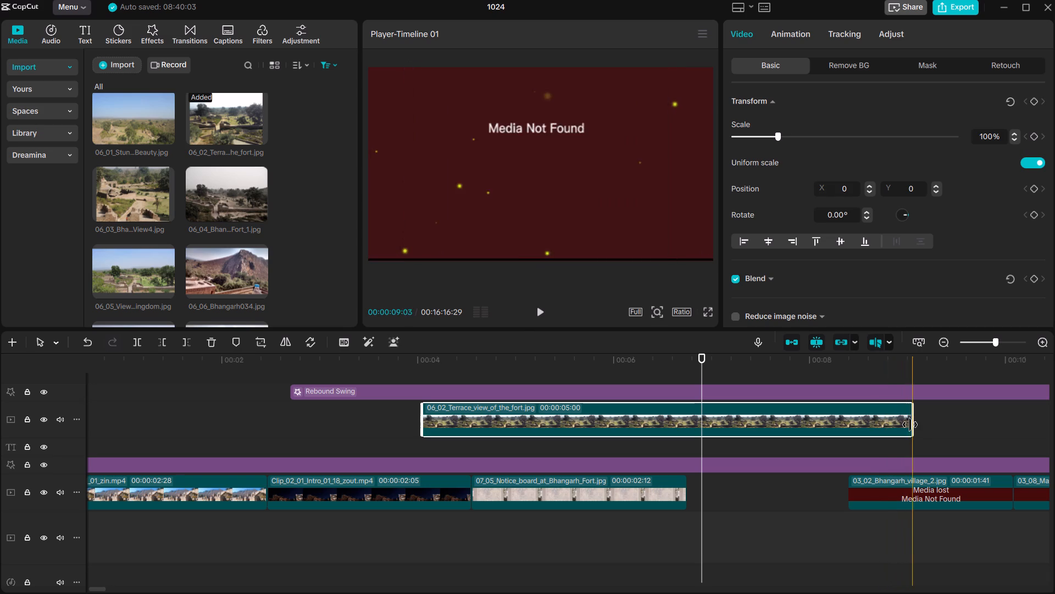
pyautogui.moveTo(910, 425); pyautogui.dragTo(551, 434)
pyautogui.moveTo(491, 431); pyautogui.dragTo(734, 499)
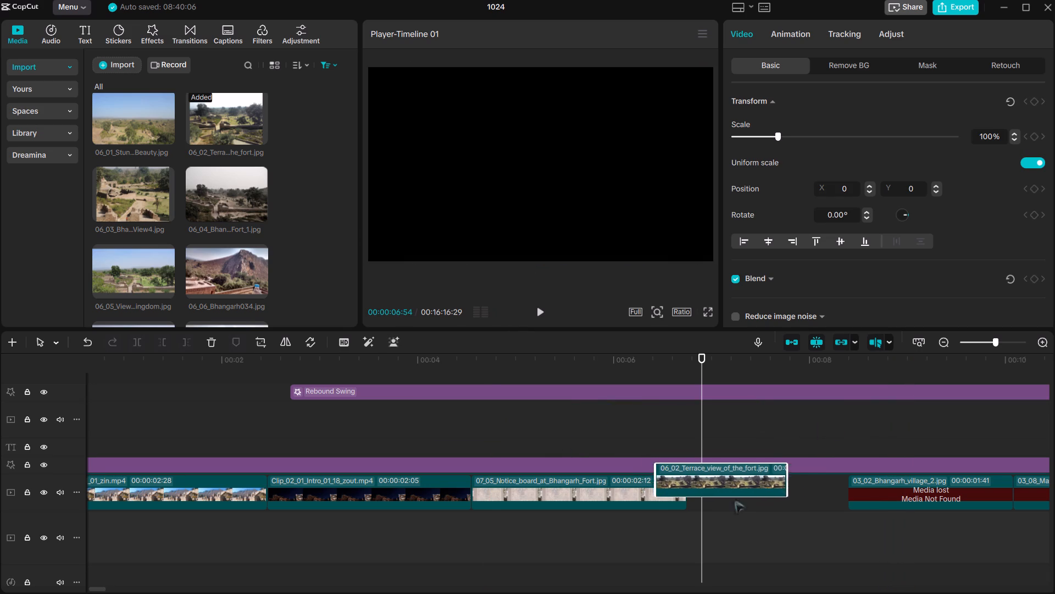
pyautogui.moveTo(734, 499); pyautogui.dragTo(752, 501)
pyautogui.moveTo(816, 462); pyautogui.dragTo(831, 465)
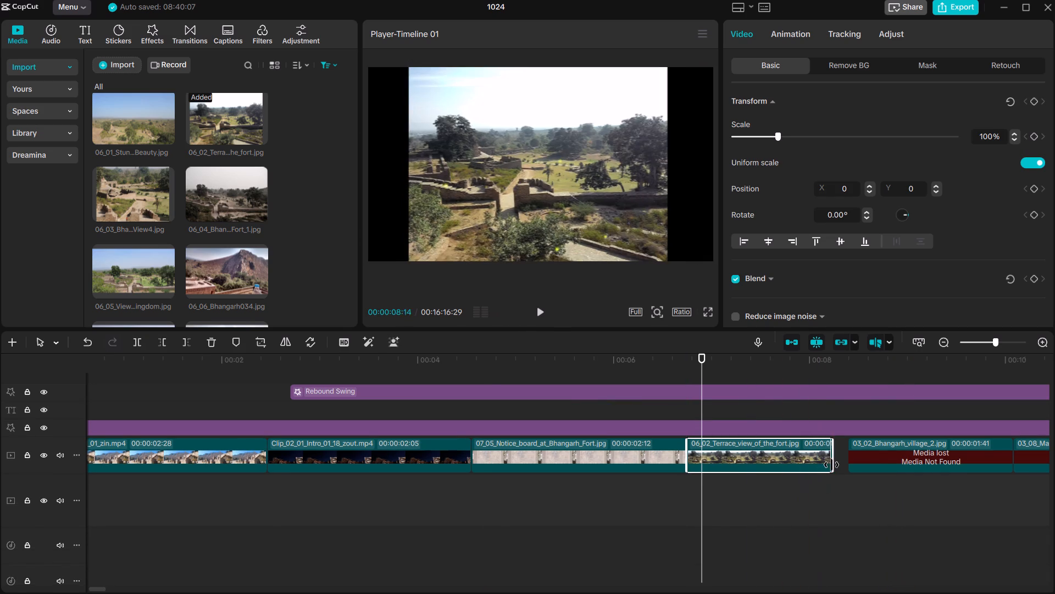
pyautogui.moveTo(831, 465); pyautogui.dragTo(846, 468)
# Turn off uniform scaling for the terrace view clip and stretch it to 137% width to fill the frame.
pyautogui.click(798, 458)
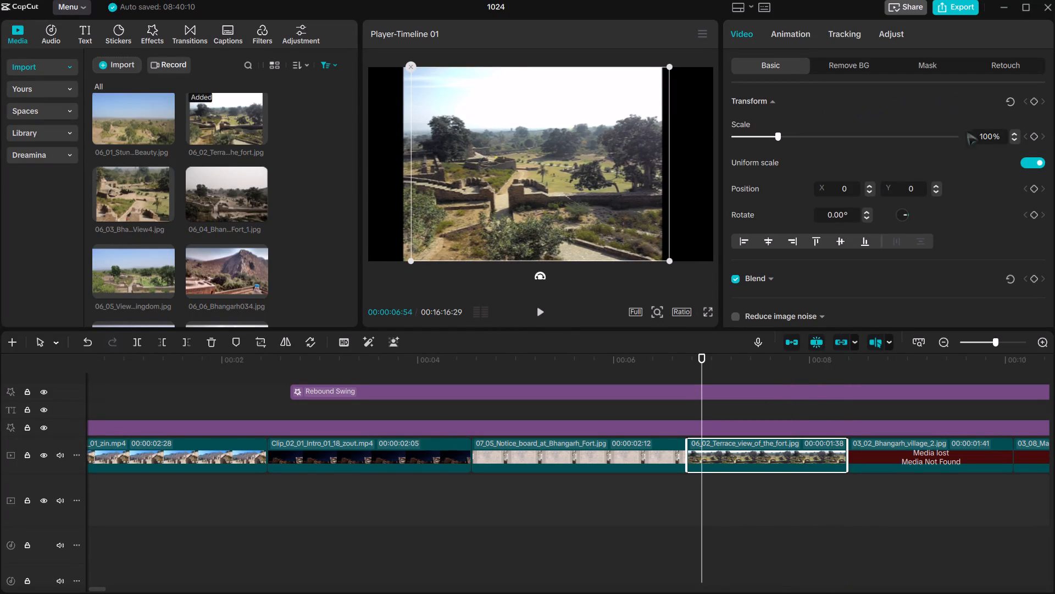
pyautogui.click(1025, 162)
pyautogui.moveTo(780, 133); pyautogui.dragTo(790, 134)
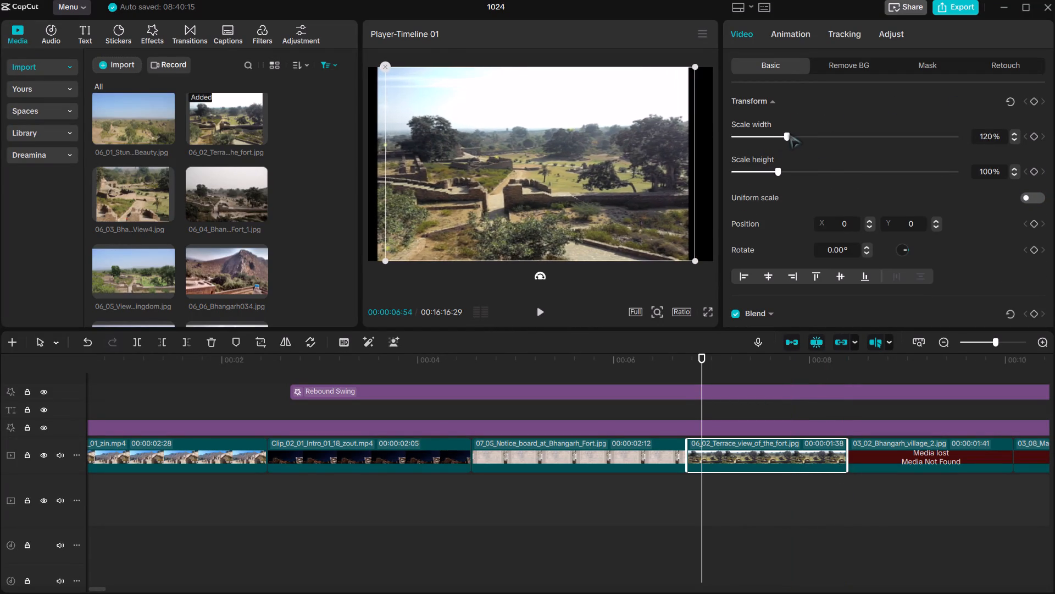
pyautogui.moveTo(790, 134); pyautogui.dragTo(796, 137)
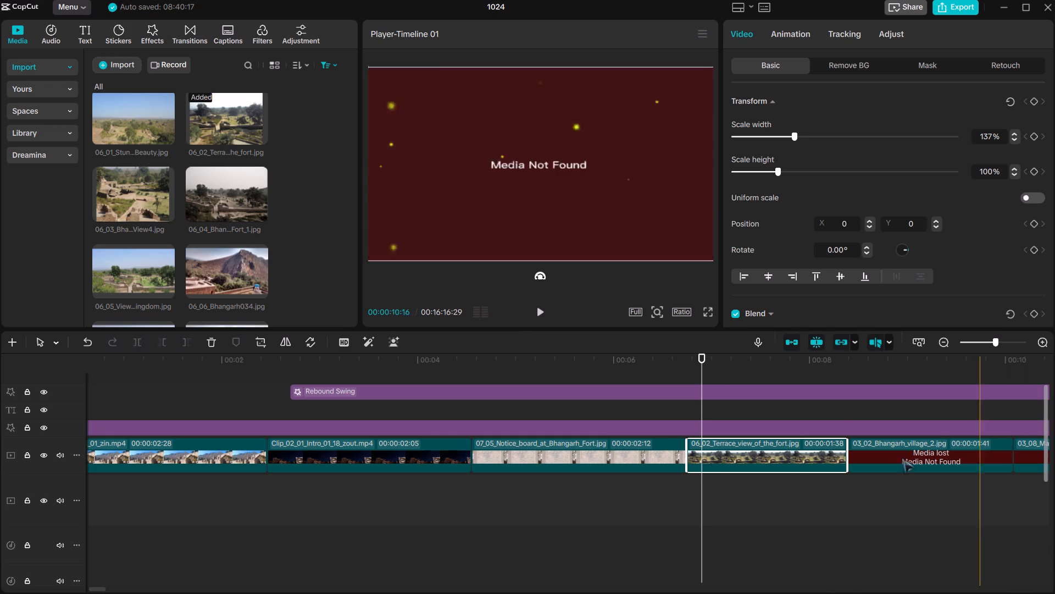
# Play the narration into the lost 03_02_Bhangarh_village_2.jpg clip and look through the 06 and 05 series pictures for a match.
pyautogui.scroll(-1, 778, 341)
pyautogui.moveTo(699, 362); pyautogui.dragTo(767, 372)
pyautogui.click(767, 372)
pyautogui.press('space')
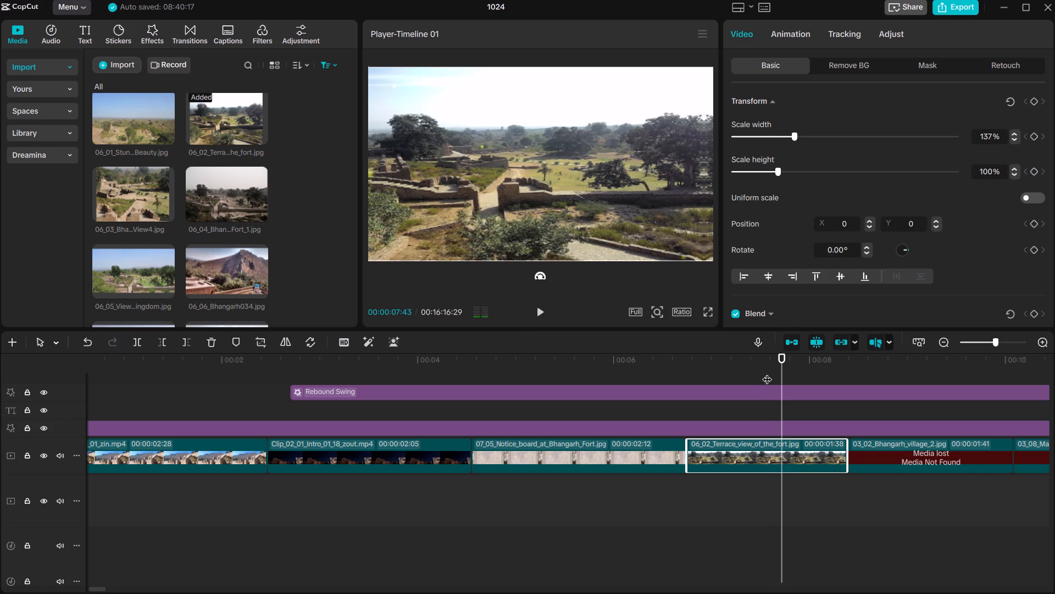
pyautogui.press('space')
pyautogui.press('space')
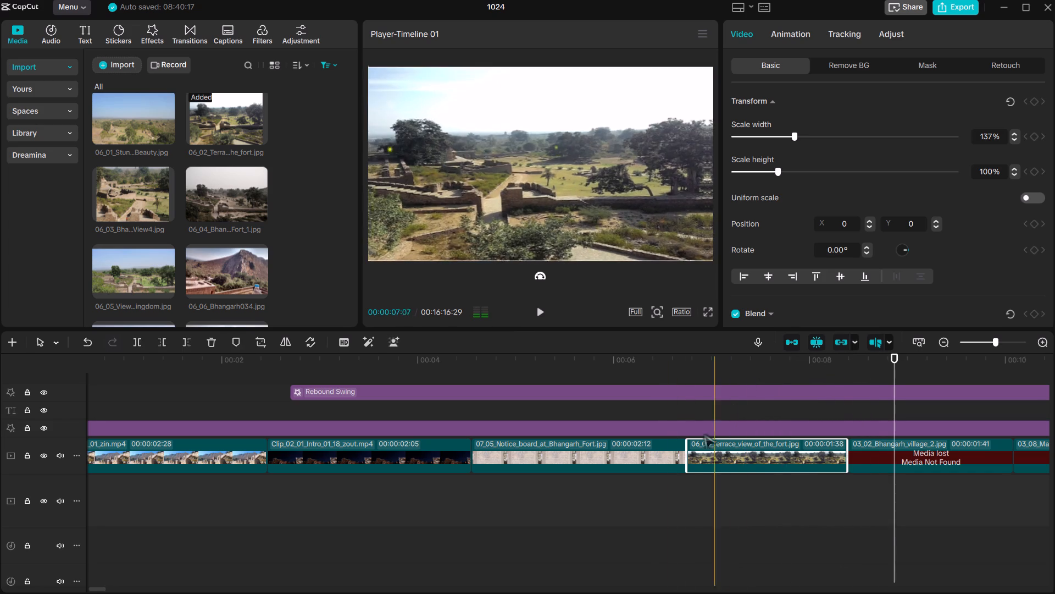
pyautogui.click(851, 449)
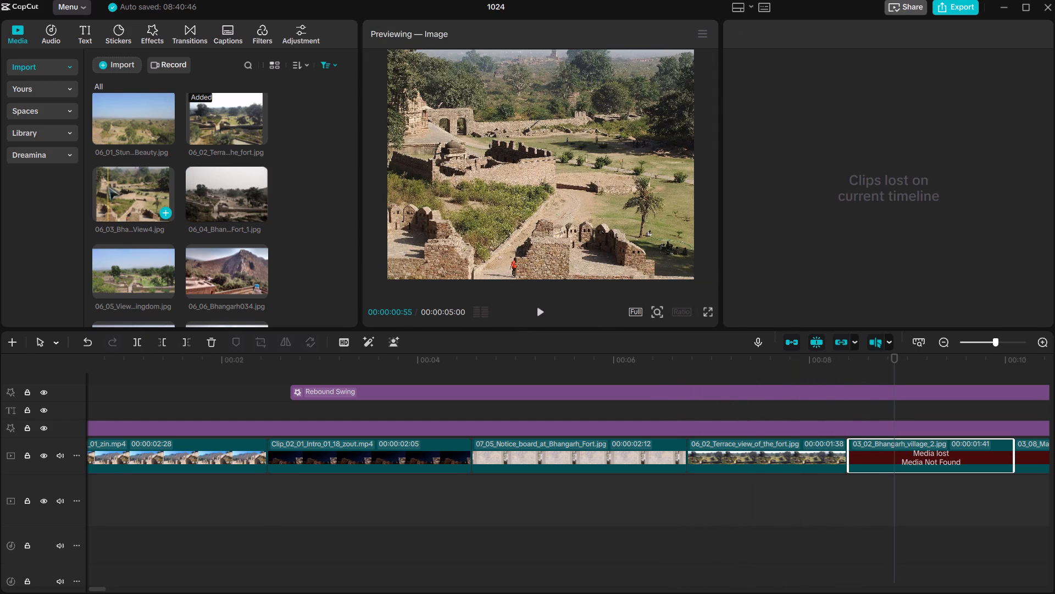
pyautogui.scroll(1, 108, 195)
pyautogui.scroll(1, 227, 207)
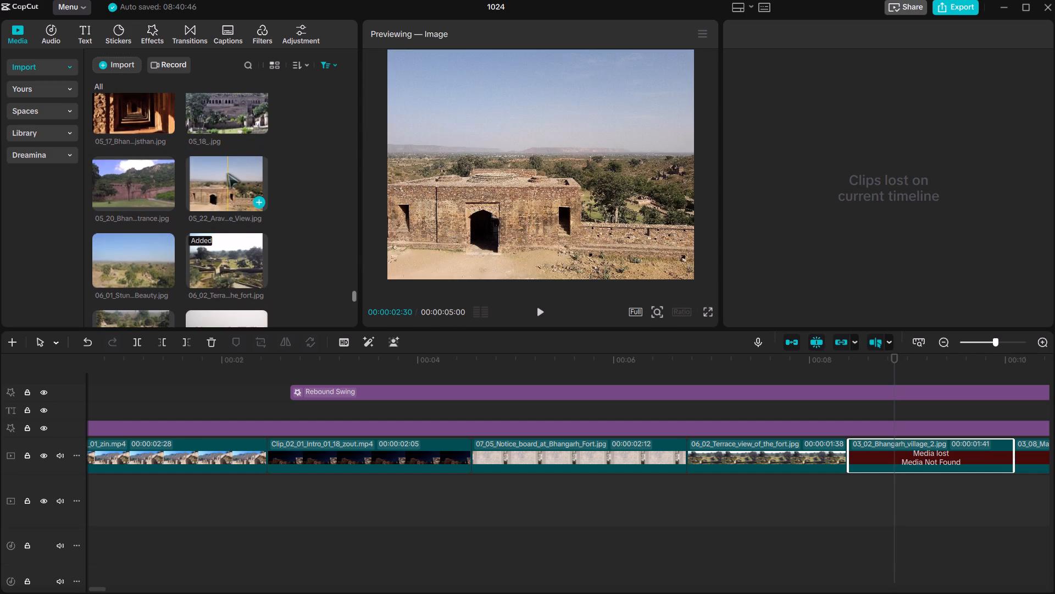
pyautogui.scroll(1, 227, 173)
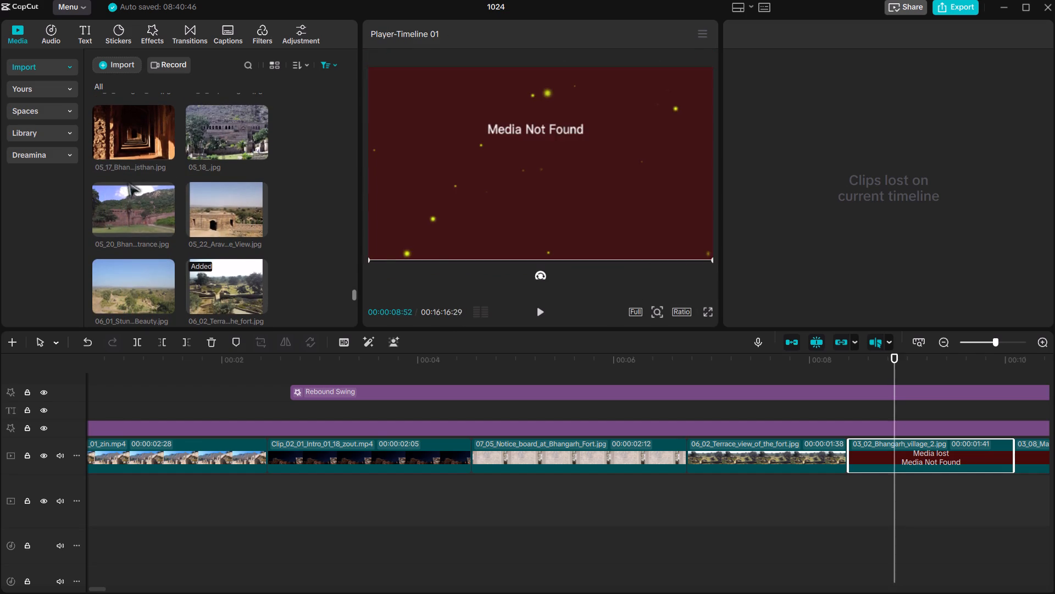
pyautogui.click(134, 218)
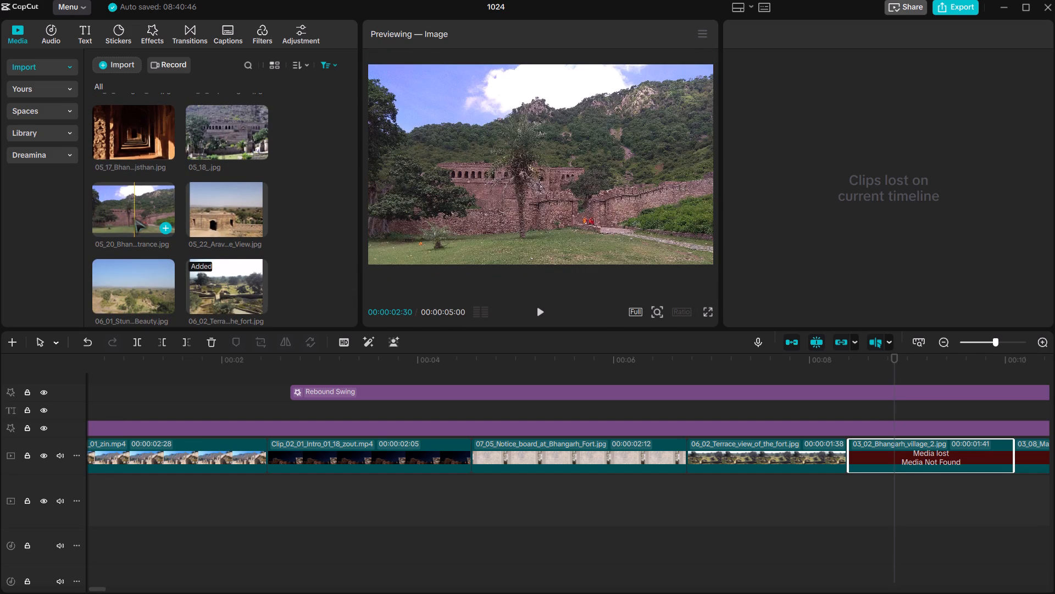
pyautogui.scroll(1, 133, 215)
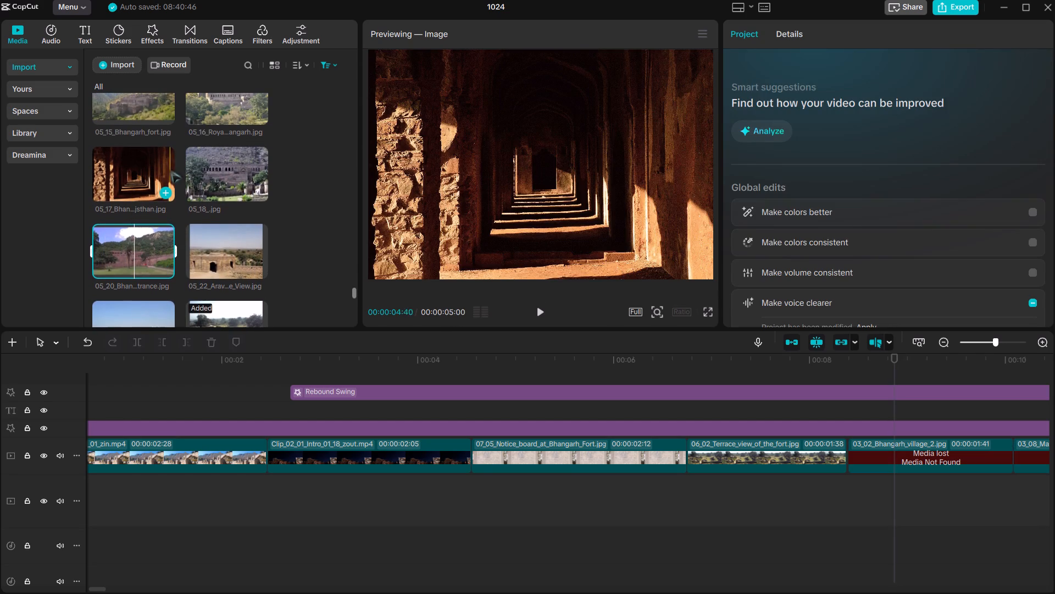
pyautogui.scroll(1, 197, 172)
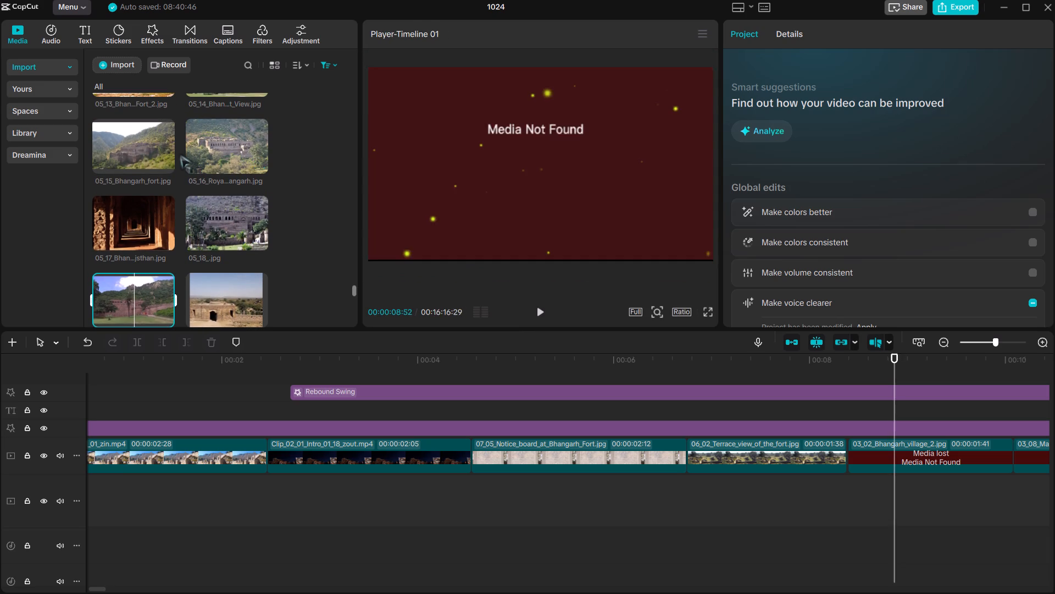
pyautogui.scroll(1, 172, 153)
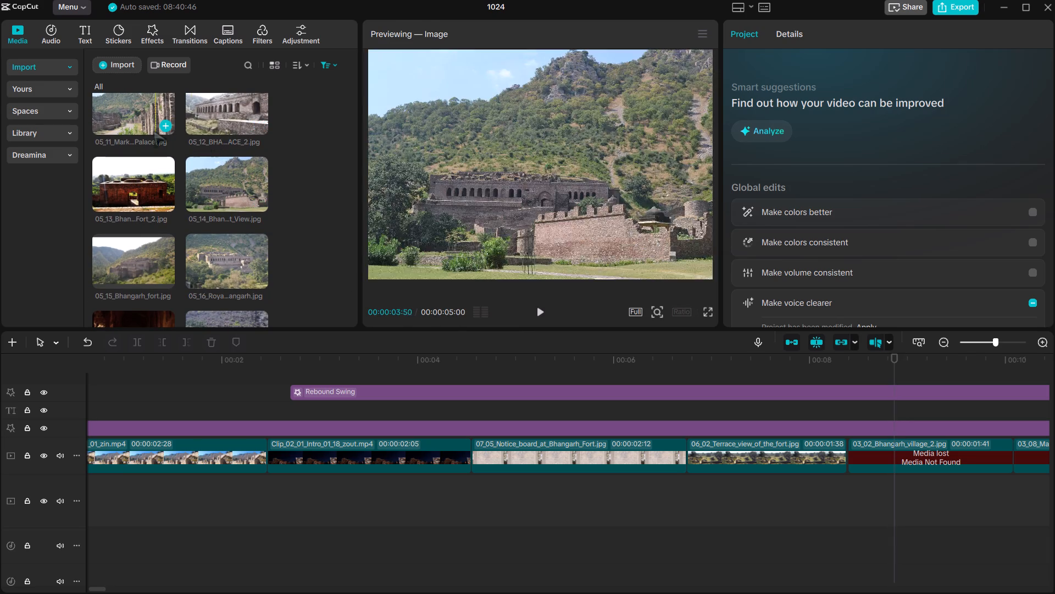
pyautogui.scroll(1, 153, 131)
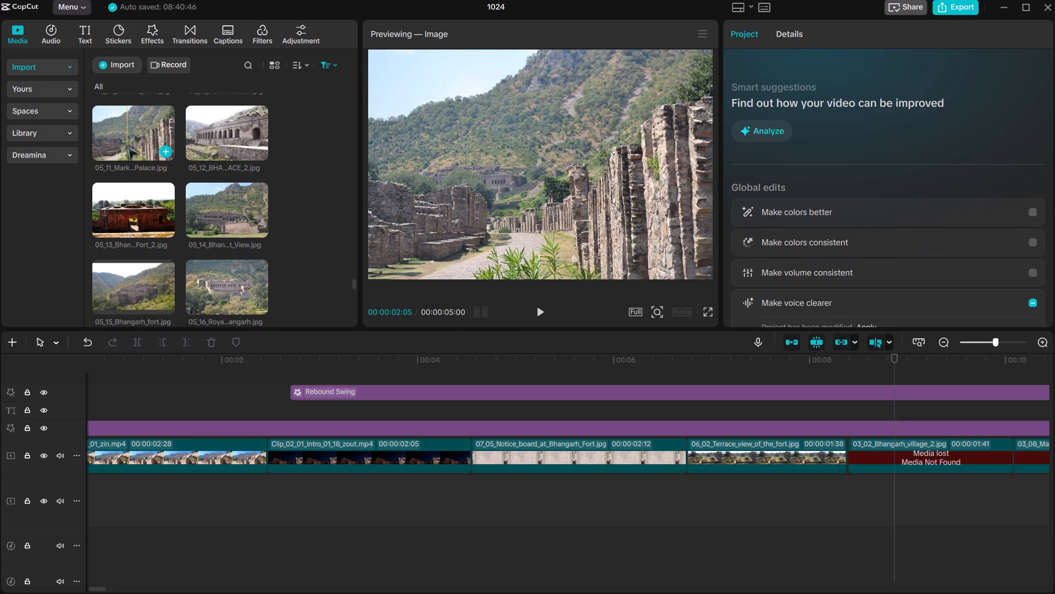
# Replace the lost 03_02_Bhangarh_village_2.jpg clip on the main track with 05_11_Market_Street_Facing_Bhangarh_Palace.jpg, trimmed to fill the gap.
pyautogui.doubleClick(126, 142)
pyautogui.moveTo(126, 142); pyautogui.dragTo(839, 403)
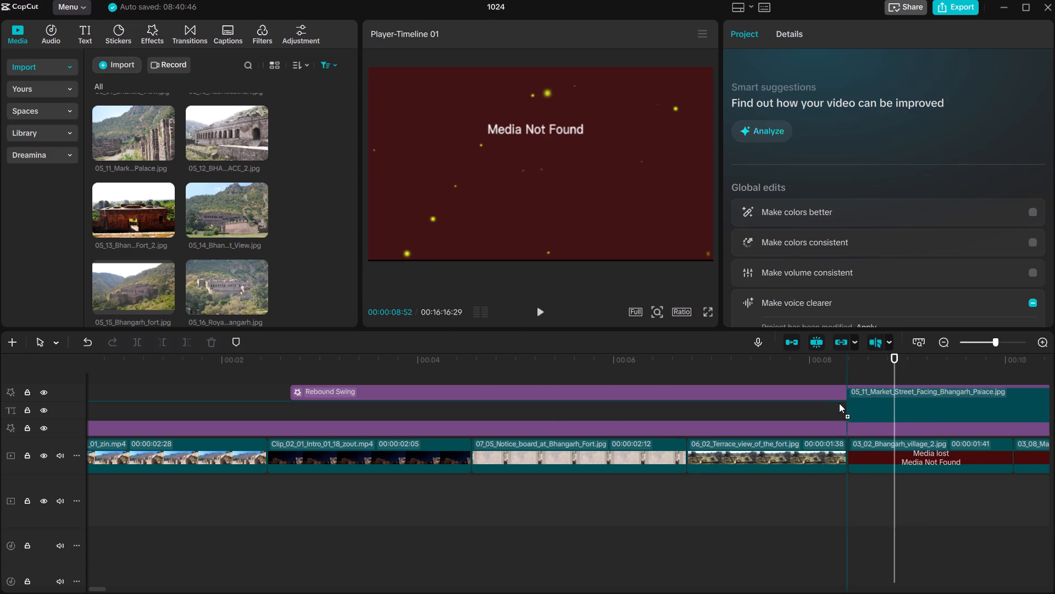
pyautogui.moveTo(839, 403); pyautogui.dragTo(842, 404)
pyautogui.hscroll(-1, 797, 443)
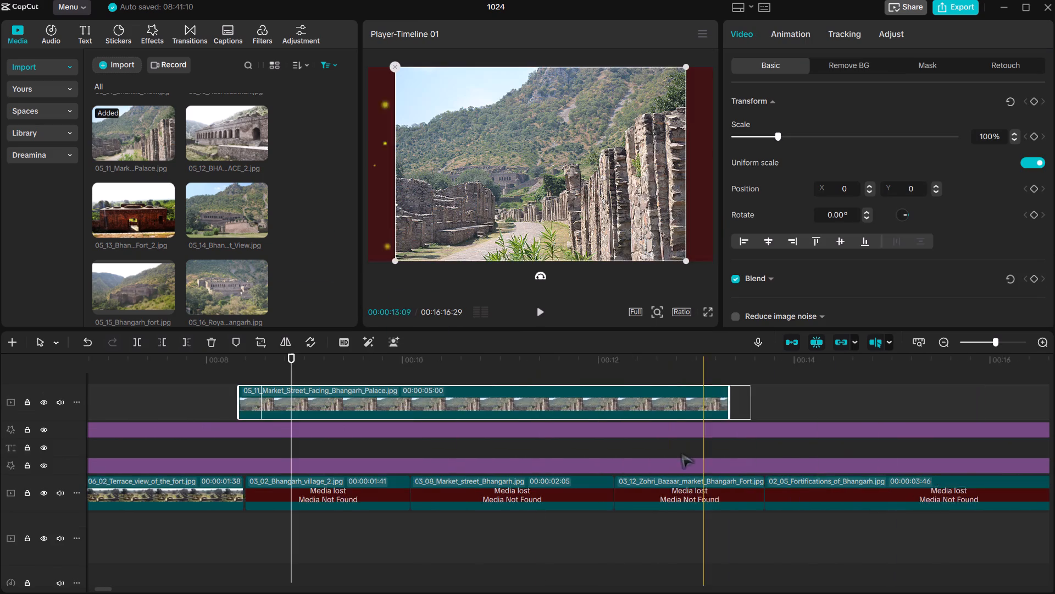
pyautogui.hscroll(-1, 681, 453)
pyautogui.hscroll(1, 505, 465)
pyautogui.click(449, 493)
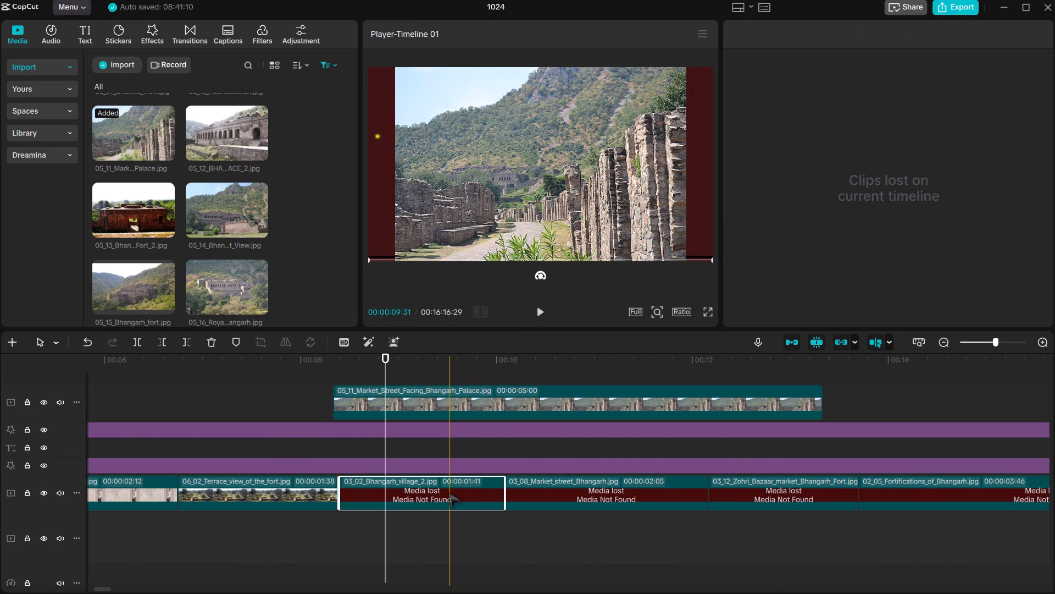
pyautogui.press('Delete')
pyautogui.click(813, 399)
pyautogui.moveTo(820, 402); pyautogui.dragTo(502, 416)
pyautogui.moveTo(451, 402); pyautogui.dragTo(461, 491)
pyautogui.moveTo(515, 453); pyautogui.dragTo(503, 459)
pyautogui.moveTo(457, 456); pyautogui.dragTo(458, 485)
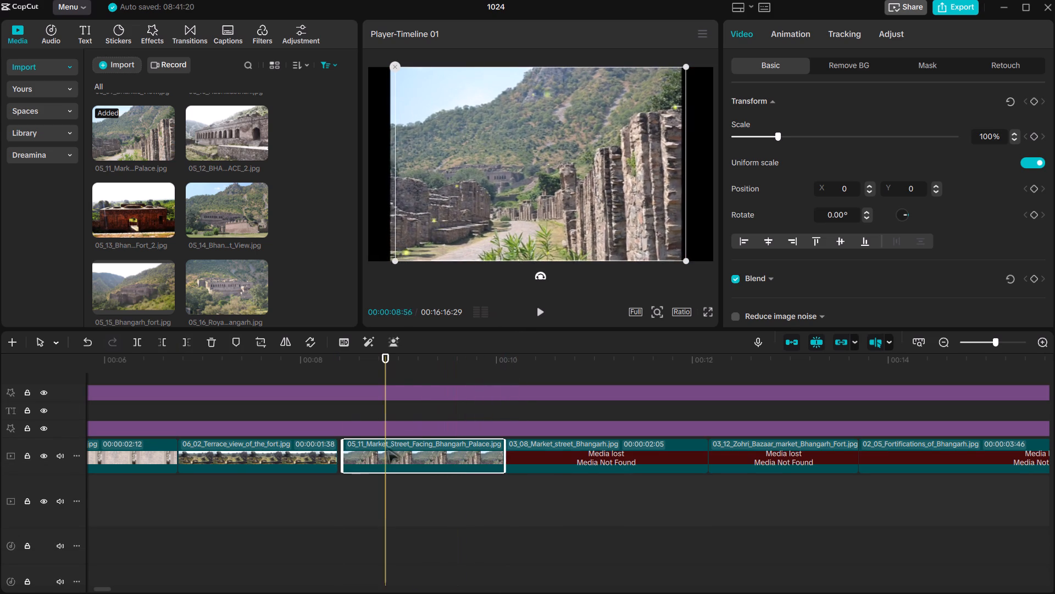
pyautogui.moveTo(341, 455); pyautogui.dragTo(333, 455)
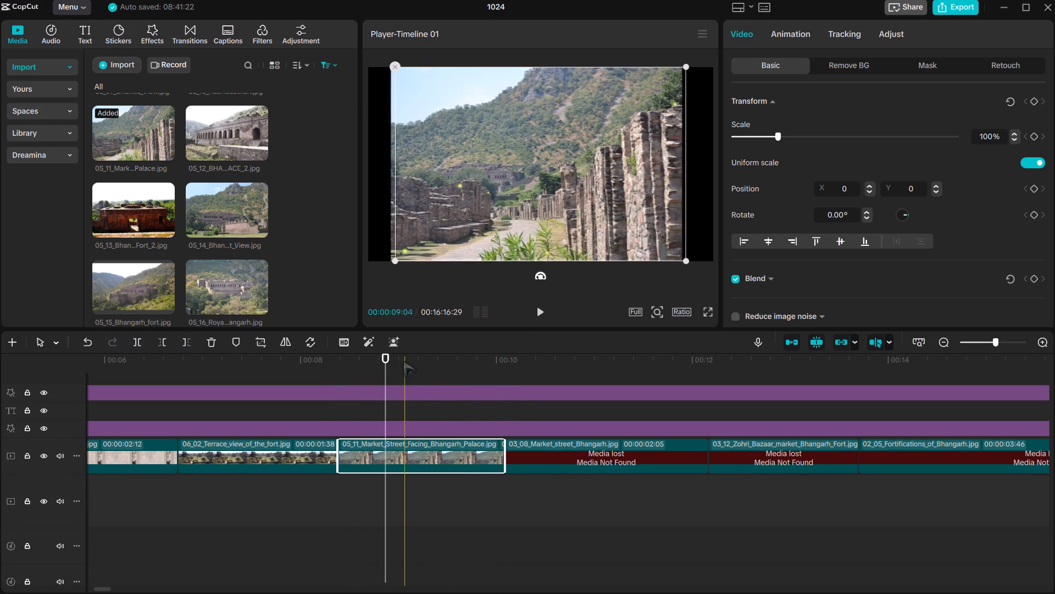
# Play the narration into the lost 03_08_Market_street_Bhangarh.jpg clip and look through the 03 to 07 series pictures for a match.
pyautogui.click(475, 371)
pyautogui.press('space')
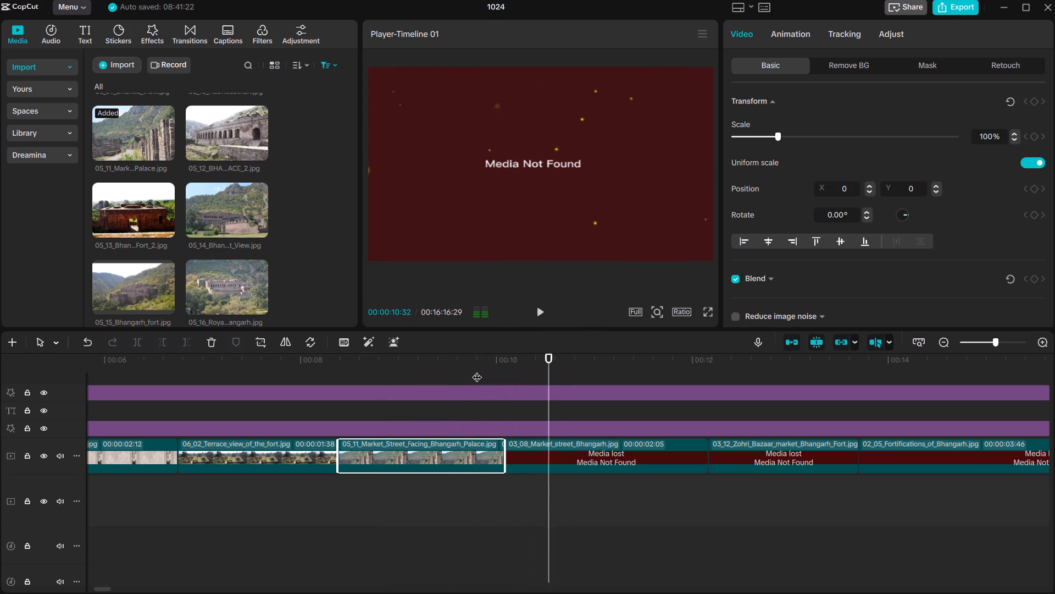
pyautogui.press('space')
pyautogui.click(552, 446)
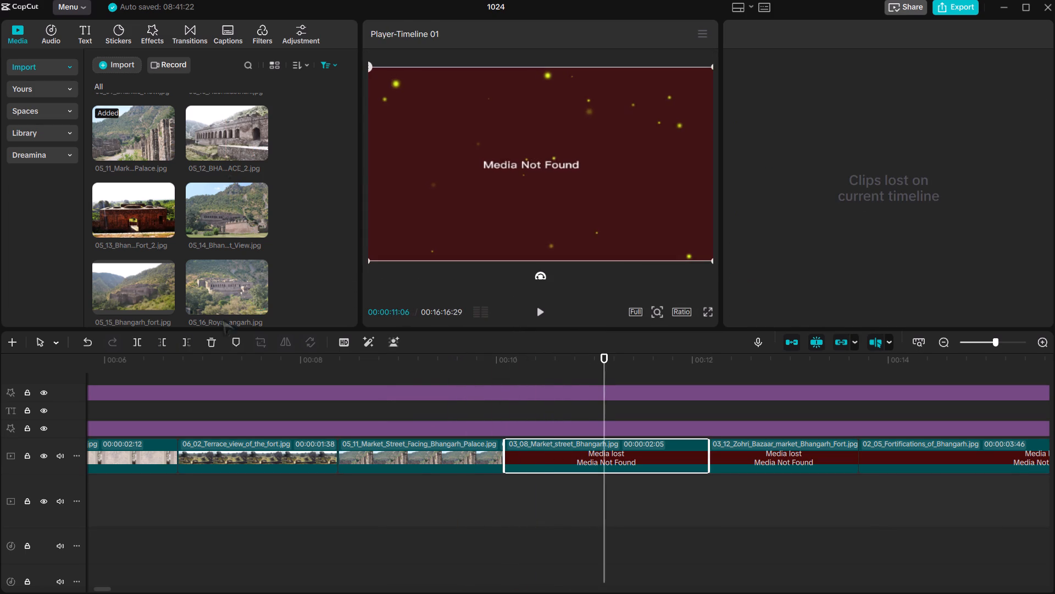
pyautogui.scroll(-1, 198, 269)
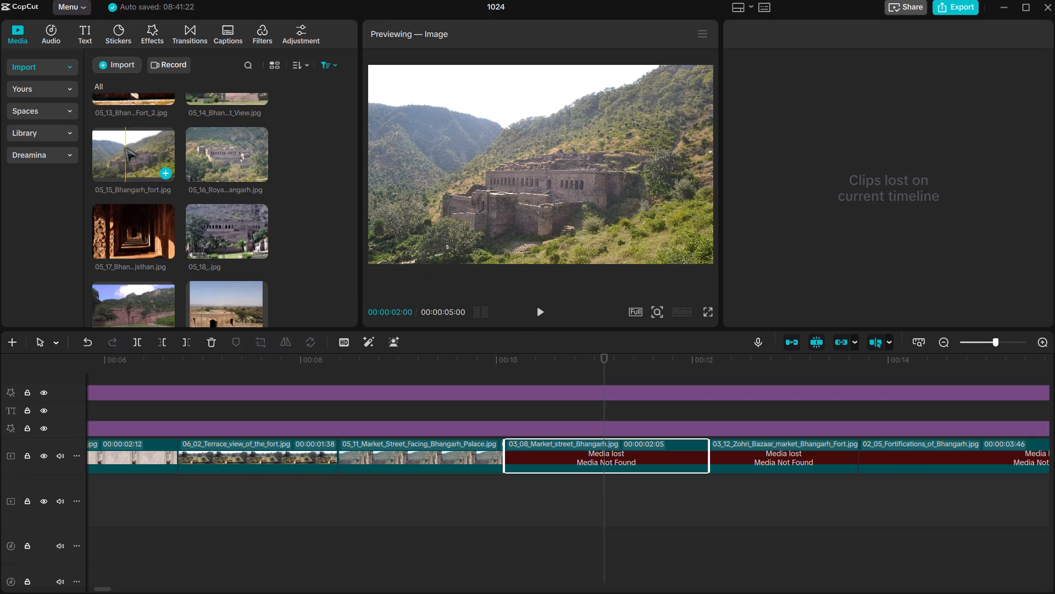
pyautogui.scroll(-1, 125, 147)
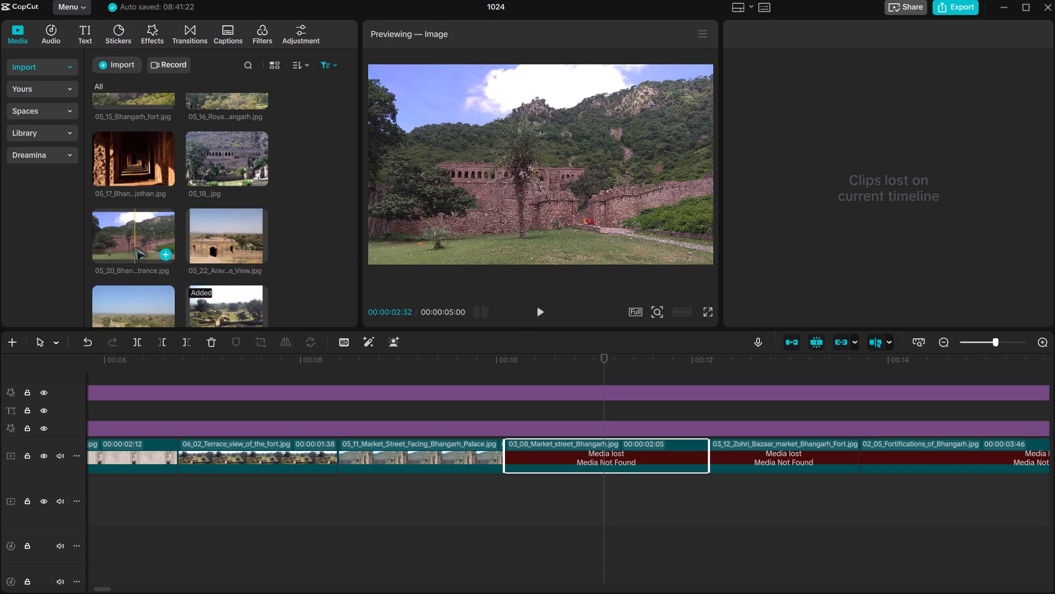
pyautogui.scroll(-1, 135, 247)
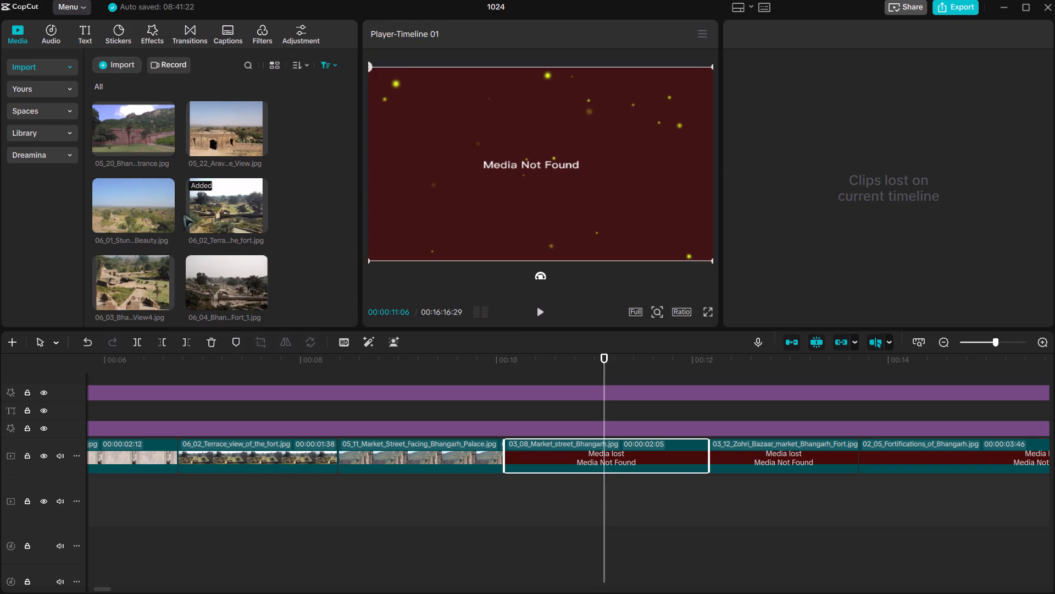
pyautogui.click(432, 436)
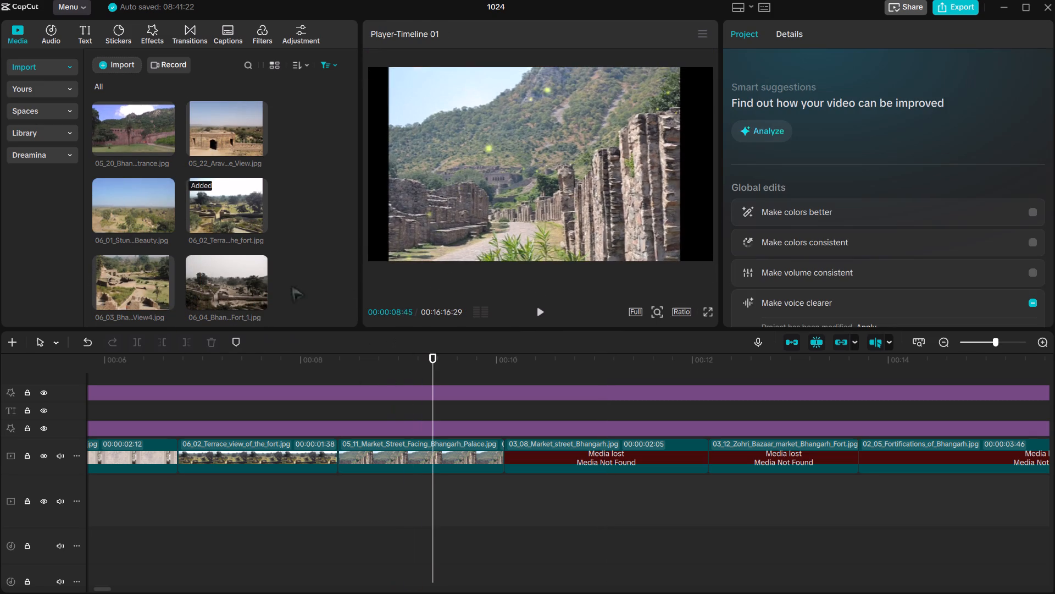
pyautogui.moveTo(232, 288); pyautogui.dragTo(218, 251)
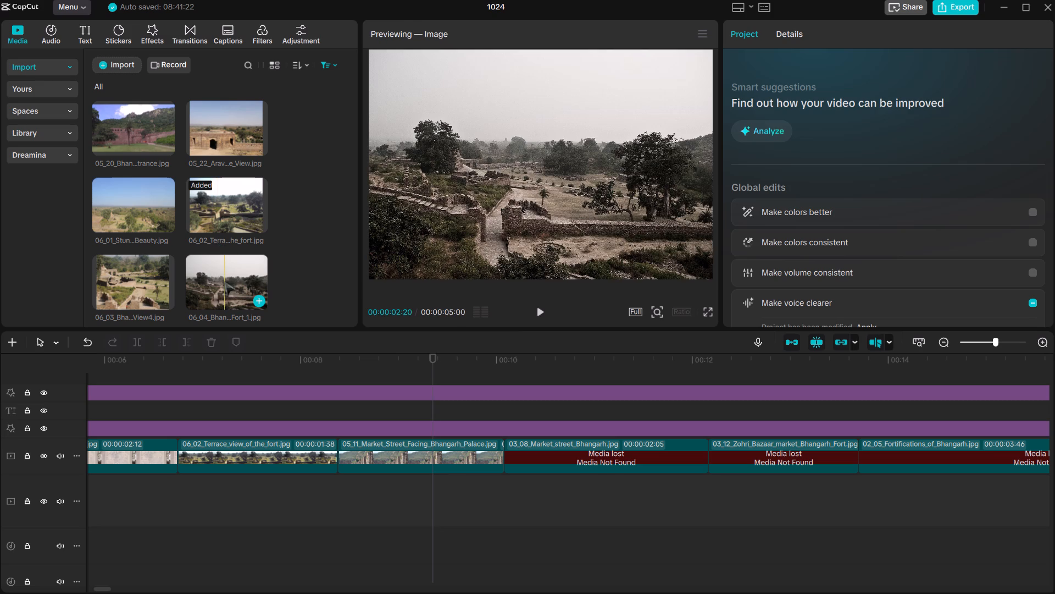
pyautogui.scroll(-1, 141, 279)
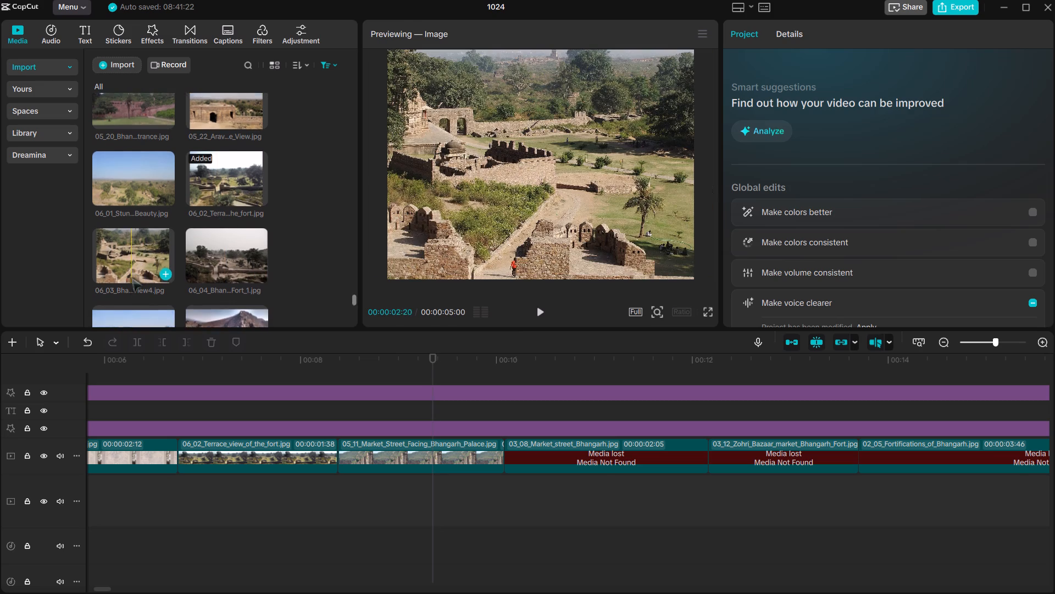
pyautogui.scroll(-1, 131, 277)
pyautogui.scroll(-1, 181, 277)
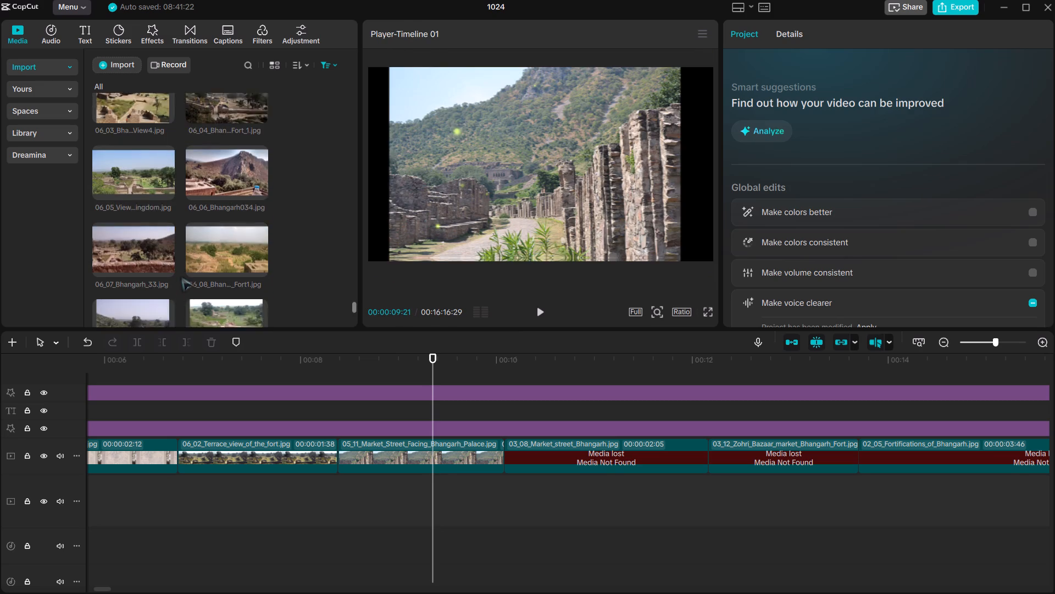
pyautogui.scroll(-1, 181, 277)
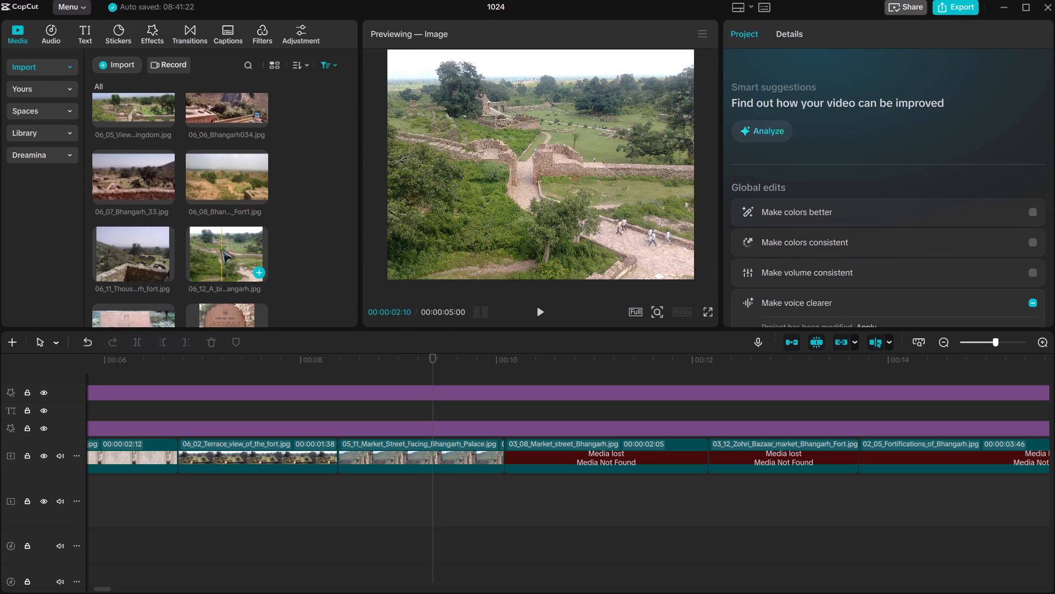
pyautogui.scroll(-1, 140, 258)
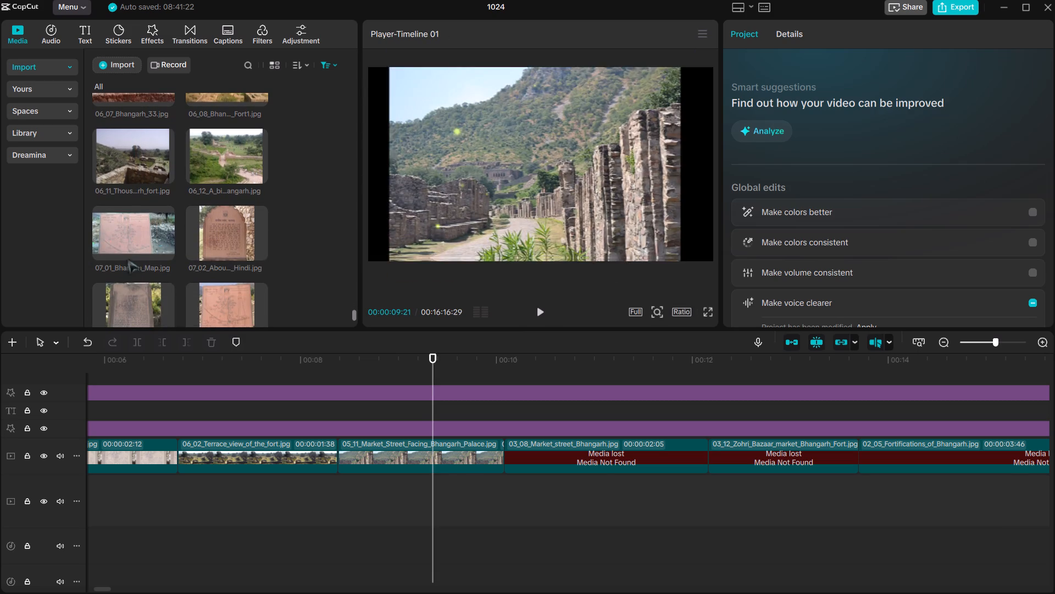
pyautogui.scroll(-4, 131, 257)
pyautogui.scroll(2, 171, 263)
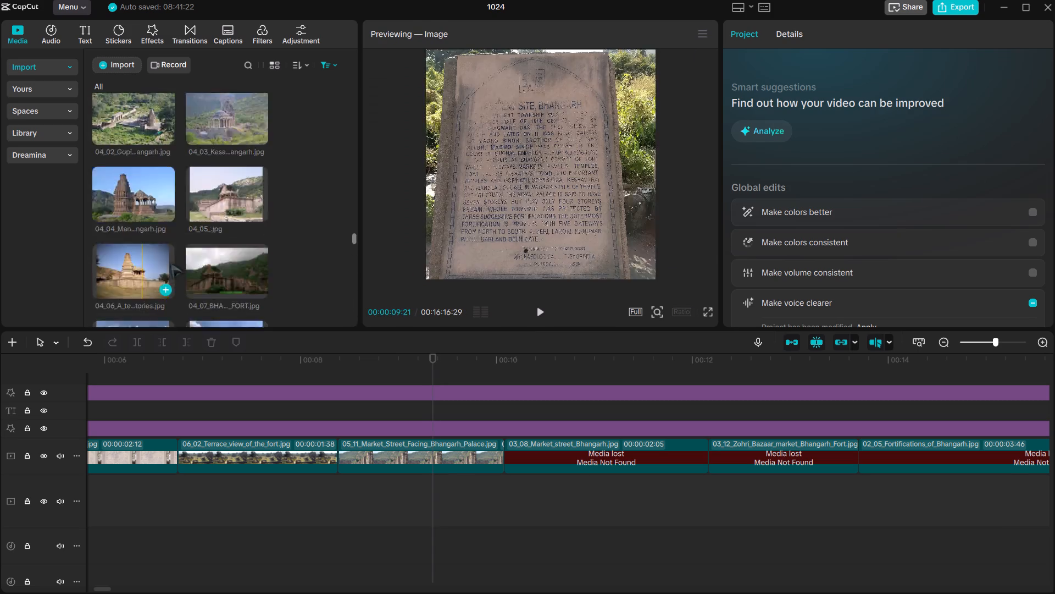
pyautogui.scroll(3, 171, 263)
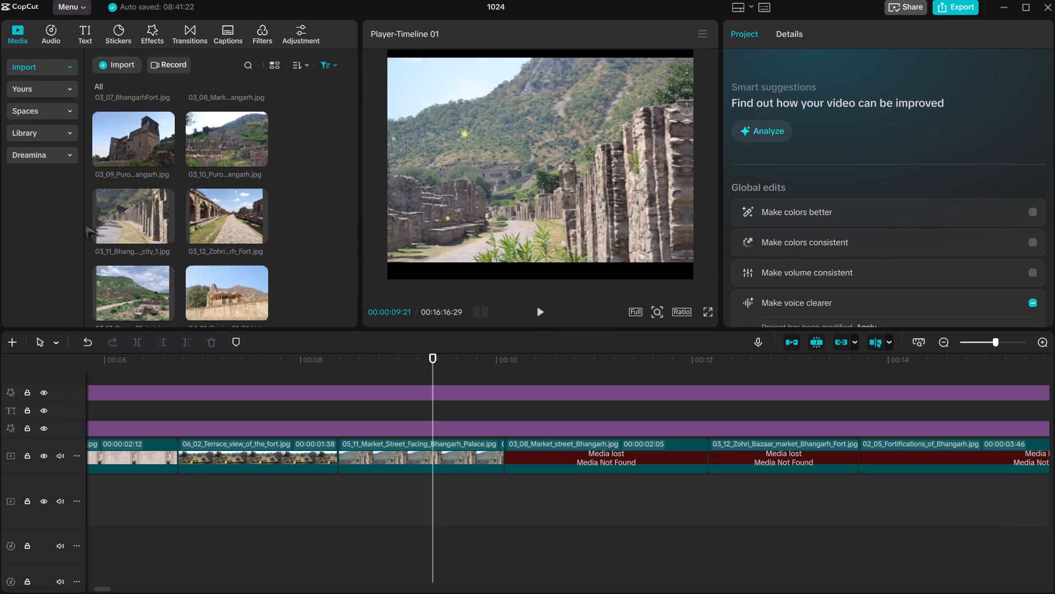
# Replace the lost 03_08_Market_street_Bhangarh.jpg clip on the main track with 03_11_Bhangarh_The_Ghost_city_1.jpg.
pyautogui.rightClick(190, 223)
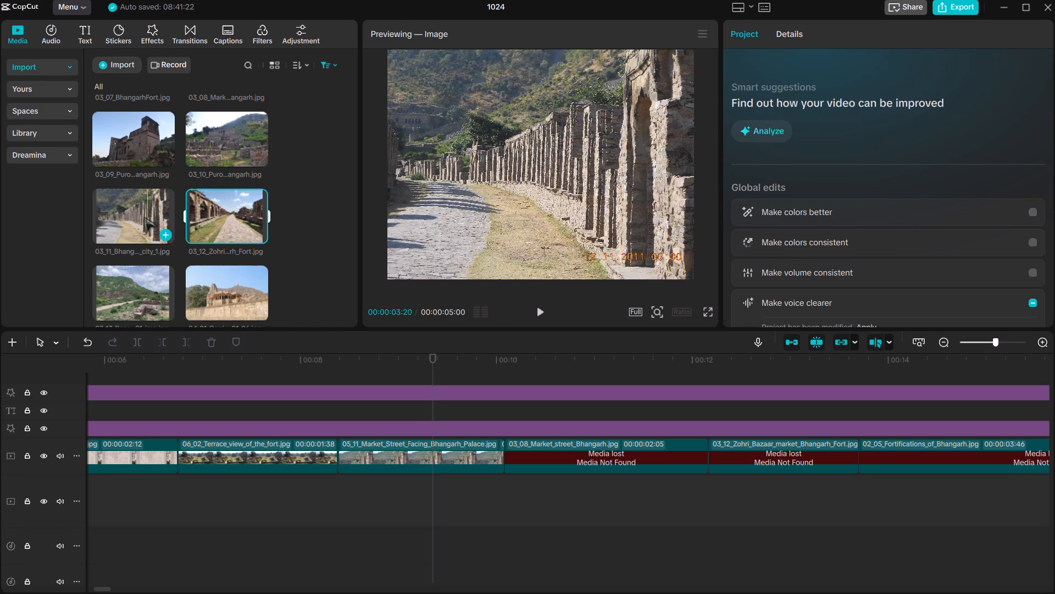
pyautogui.moveTo(144, 217); pyautogui.dragTo(507, 418)
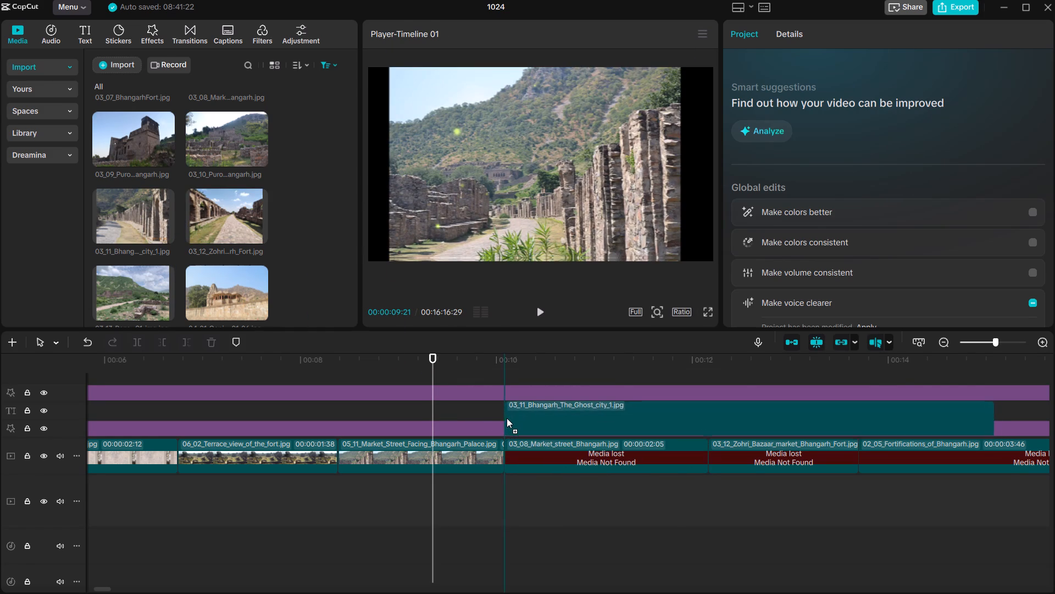
pyautogui.moveTo(507, 418); pyautogui.dragTo(510, 441)
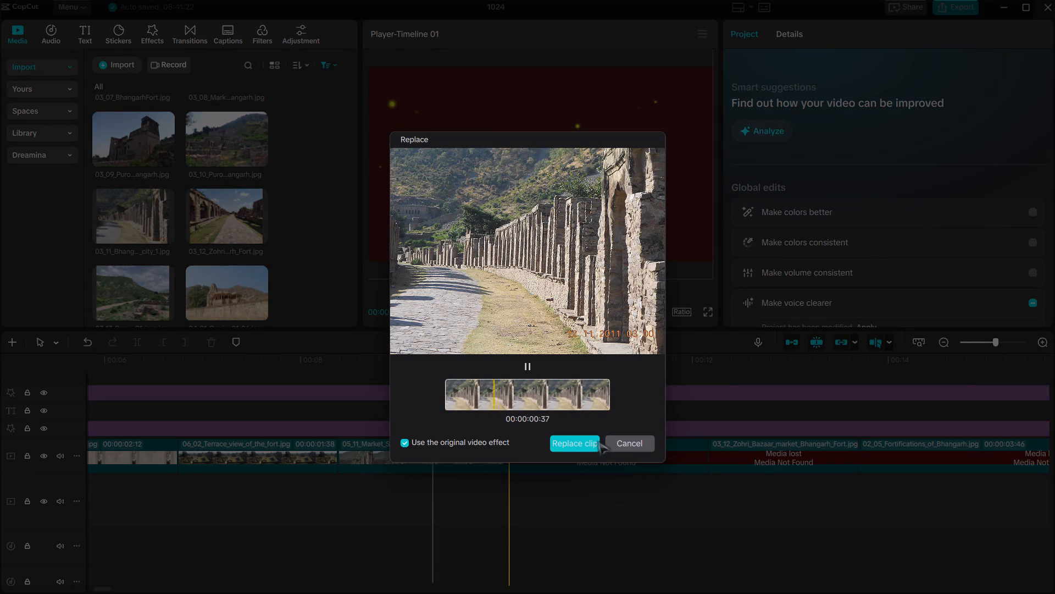
pyautogui.click(580, 438)
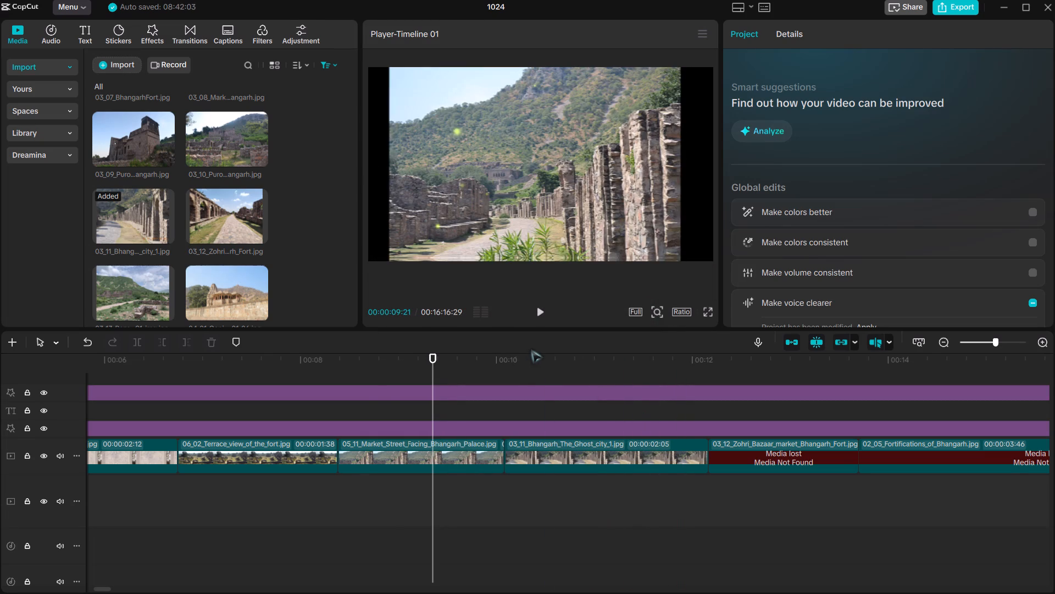
# Review the market street and ghost city clips with the narration, continuing through the lost 03_12_Zohri_Bazaar_market_Bhangarh_Fort.jpg clip.
pyautogui.hscroll(-1, 534, 387)
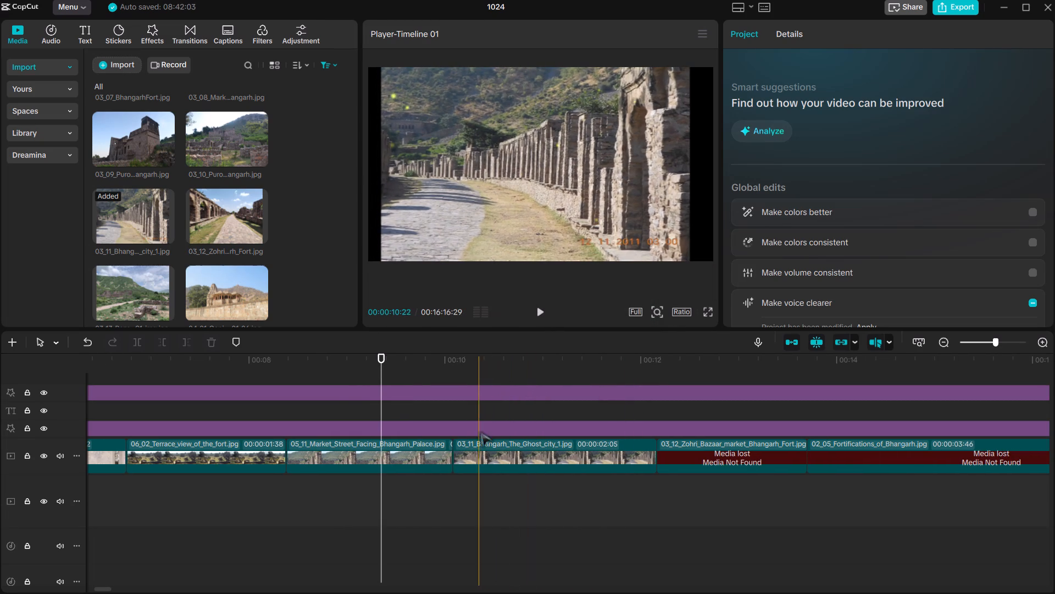
pyautogui.hscroll(-1, 477, 447)
pyautogui.hscroll(1, 477, 447)
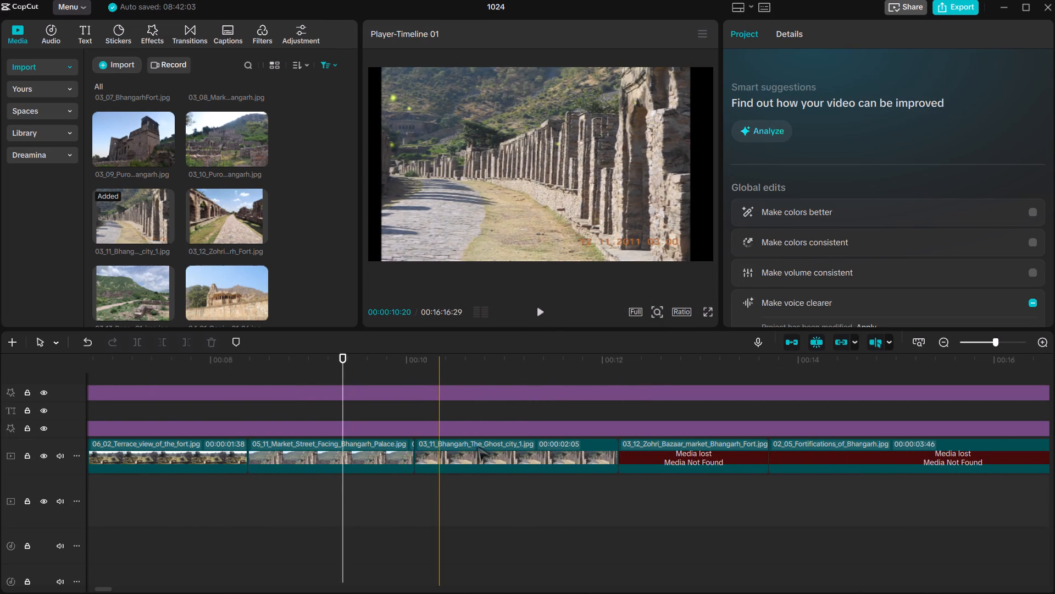
pyautogui.press('space')
pyautogui.click(269, 411)
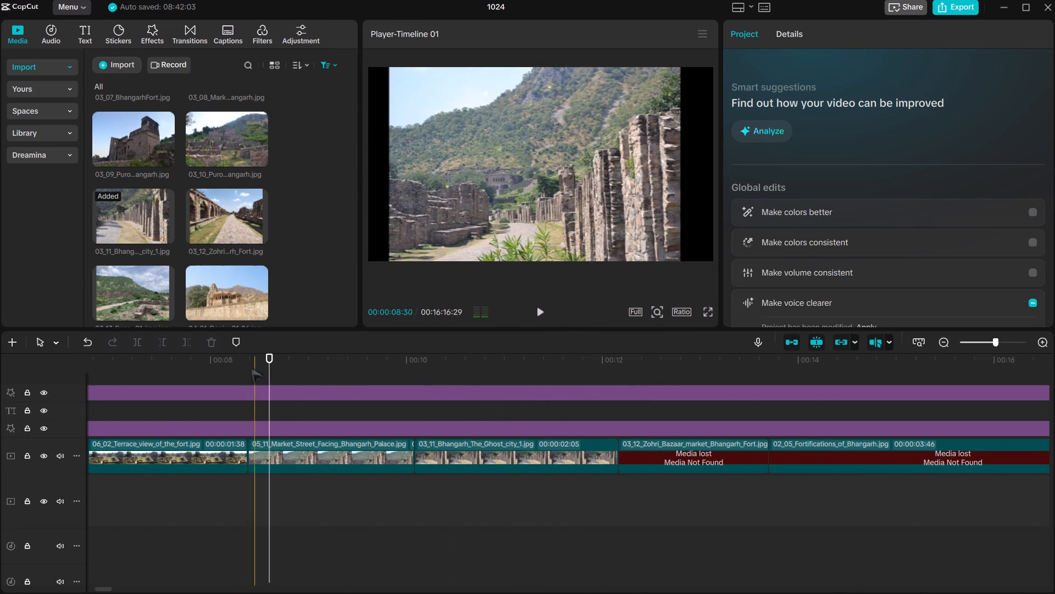
pyautogui.press('space')
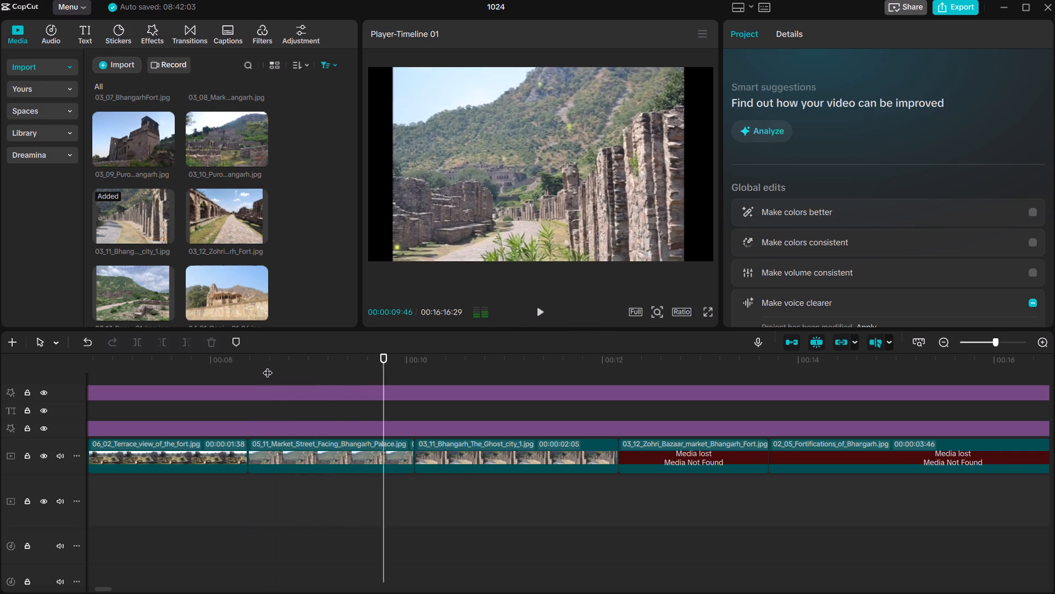
pyautogui.press('space')
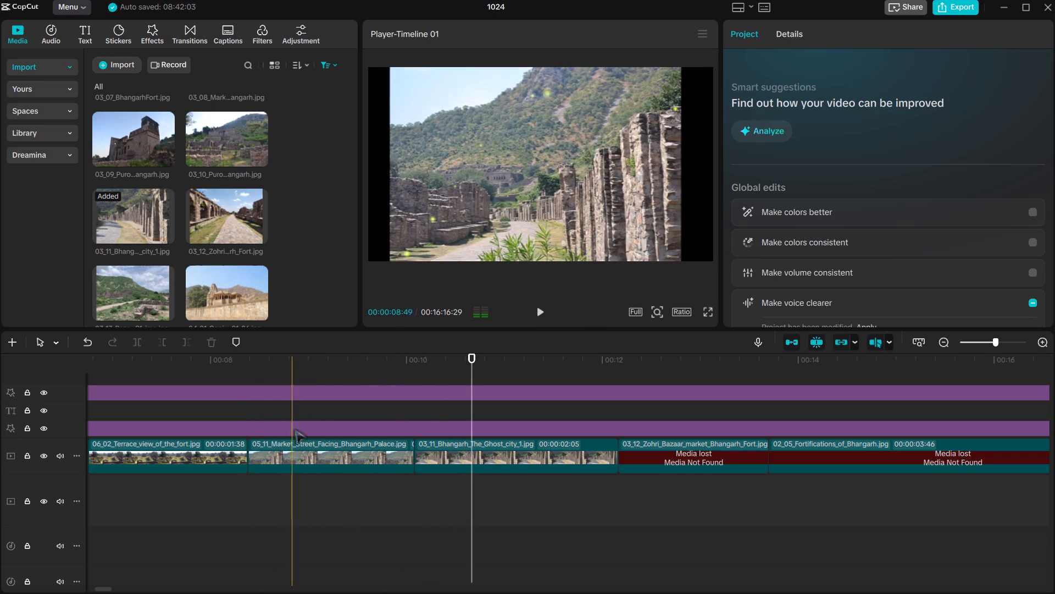
pyautogui.click(299, 395)
pyautogui.click(304, 364)
pyautogui.moveTo(304, 362); pyautogui.dragTo(397, 370)
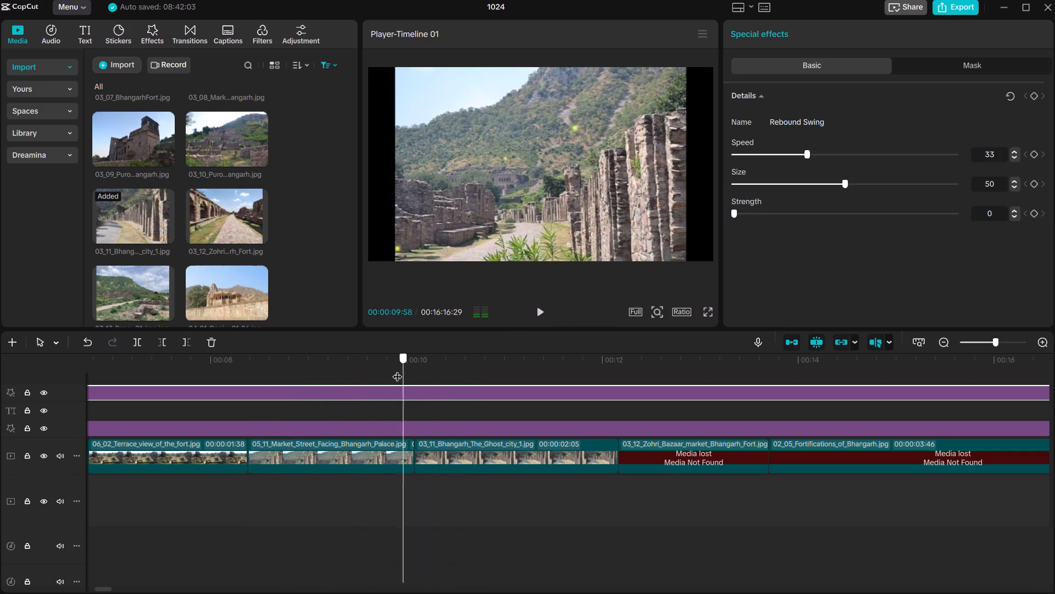
pyautogui.moveTo(397, 370); pyautogui.dragTo(467, 373)
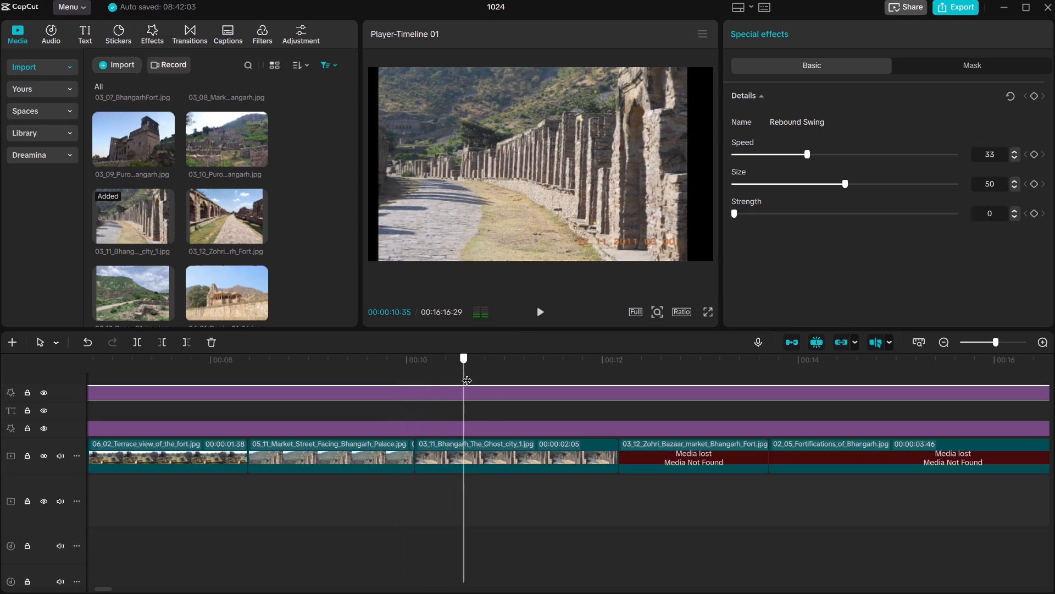
pyautogui.moveTo(467, 373); pyautogui.dragTo(585, 366)
pyautogui.press('space')
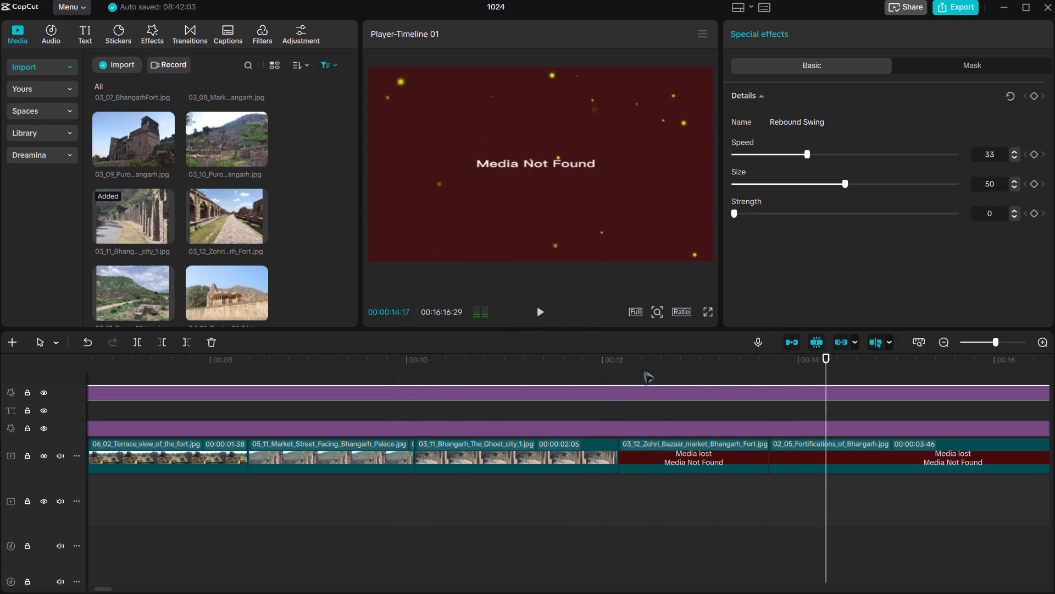
pyautogui.press('space')
# Replace the lost 03_12_Zohri_Bazaar_market_Bhangarh_Fort.jpg clip on the main track with 03_09_PurohitJi_Ki_Haveli_Bhangarh.jpg.
pyautogui.click(688, 458)
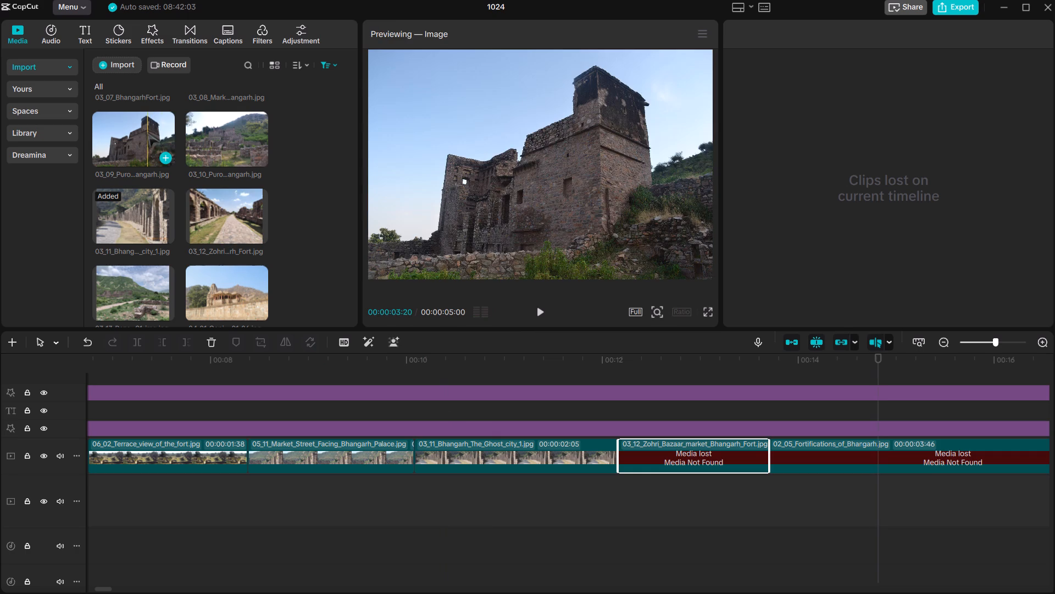
pyautogui.moveTo(147, 133); pyautogui.dragTo(651, 442)
pyautogui.click(580, 428)
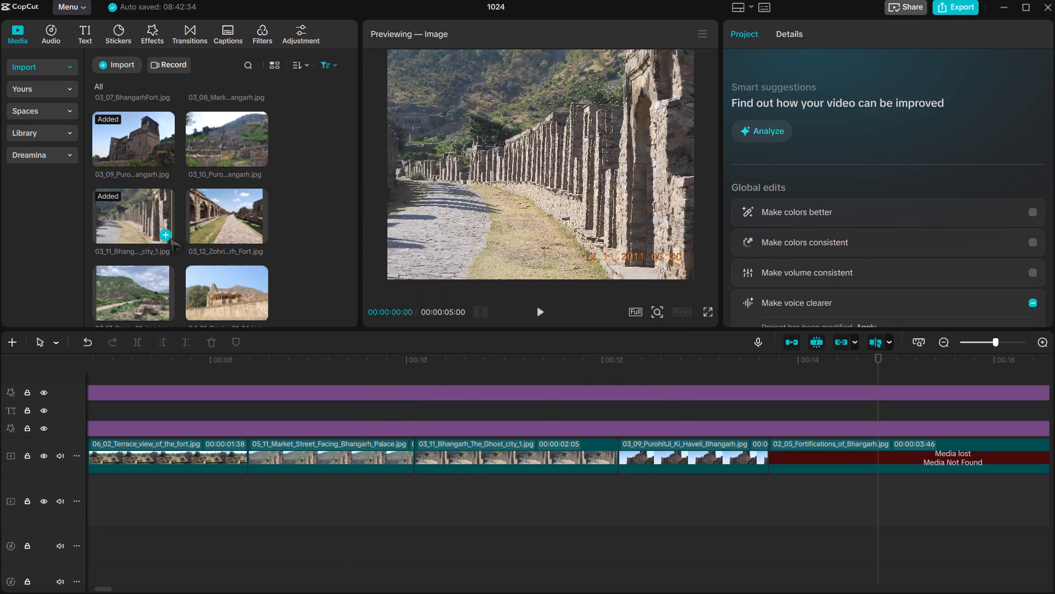
# Play the narration from just before the PurohitJi Ki Haveli clip through the lost 02_05 clip into 07_02, looking over the 04 series pictures.
pyautogui.scroll(-1, 230, 266)
pyautogui.click(579, 366)
pyautogui.rightClick(579, 366)
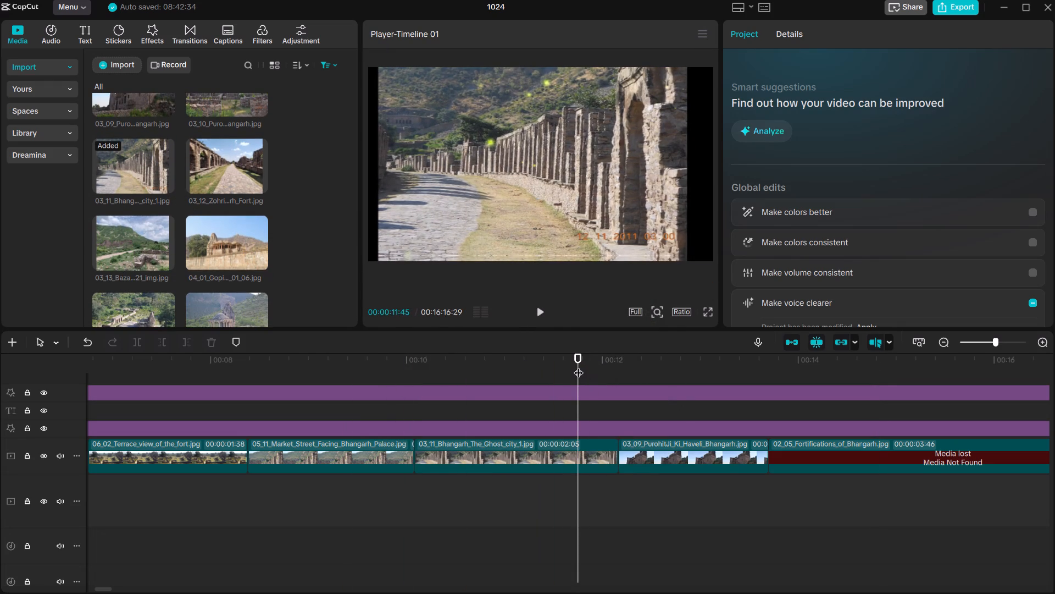
pyautogui.press('space')
pyautogui.scroll(-1, 333, 304)
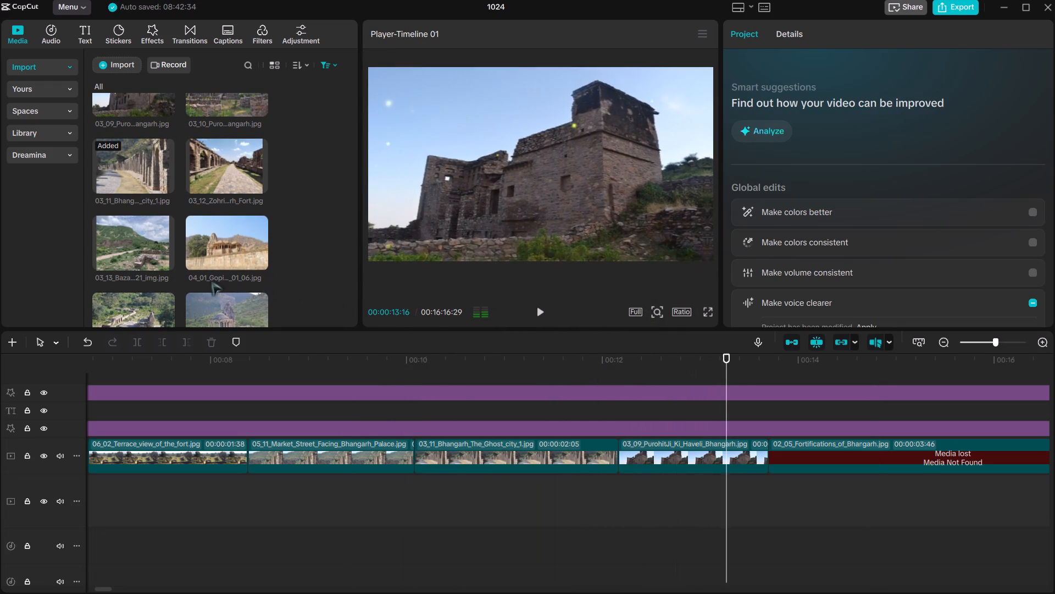
pyautogui.scroll(-1, 211, 280)
pyautogui.press('space')
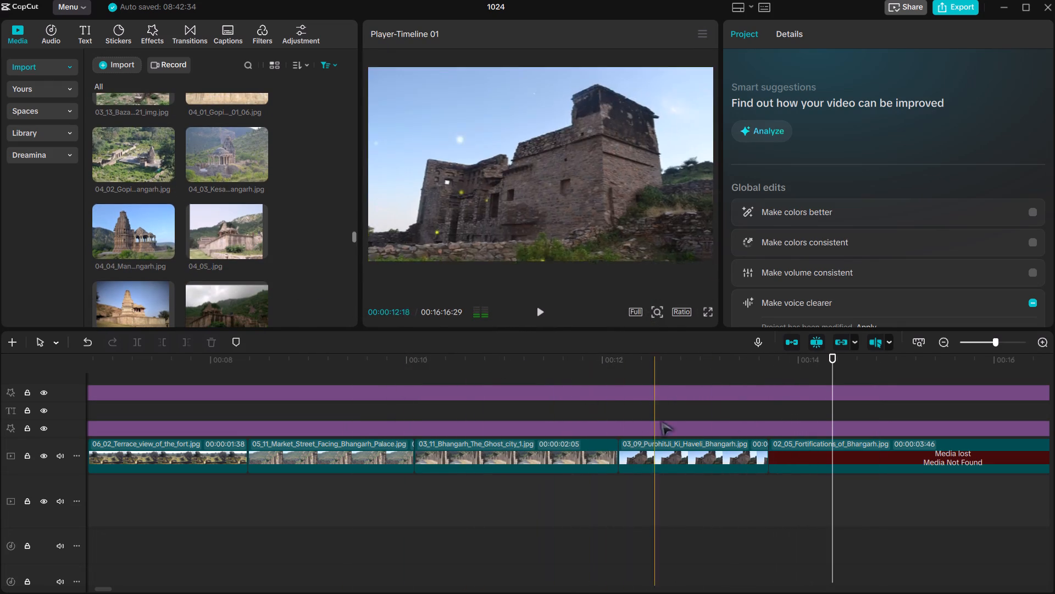
pyautogui.press('space')
pyautogui.hscroll(-1, 769, 430)
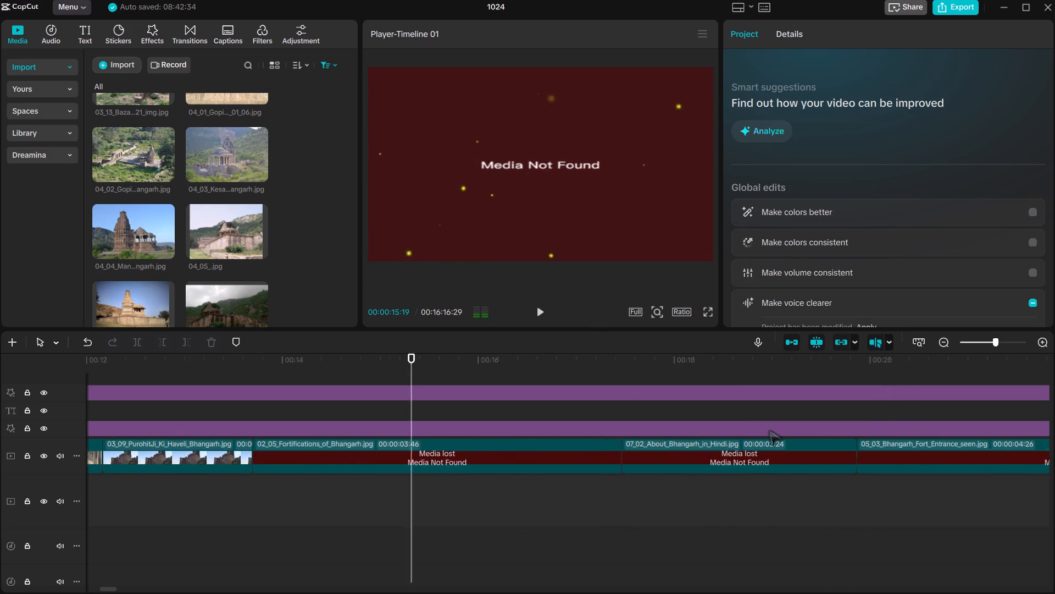
pyautogui.hscroll(-1, 769, 430)
pyautogui.hscroll(1, 734, 438)
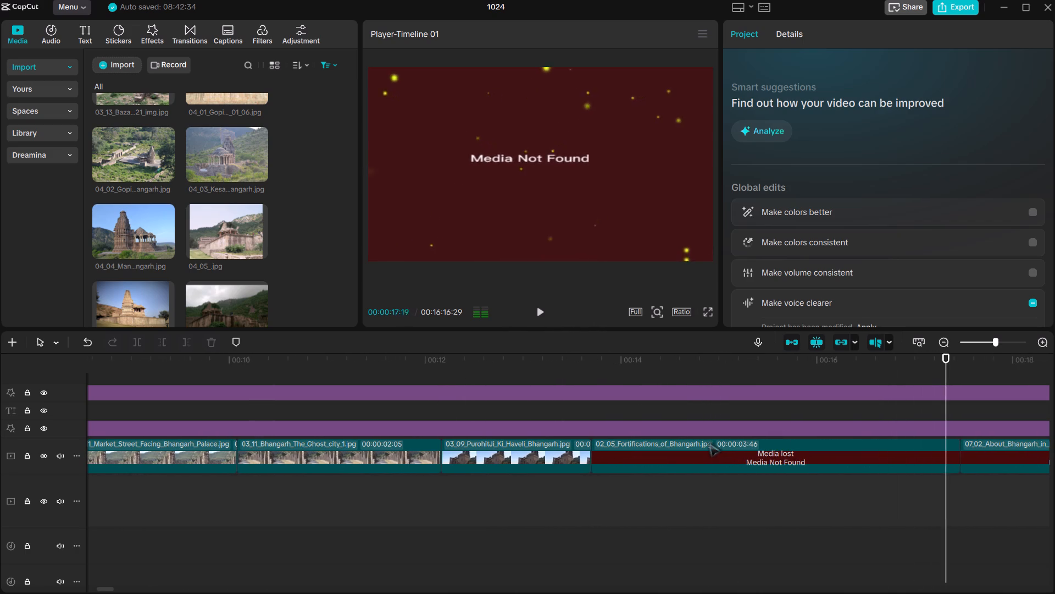
pyautogui.hscroll(1, 709, 443)
pyautogui.click(707, 445)
pyautogui.click(707, 445)
pyautogui.rightClick(706, 445)
pyautogui.press('space')
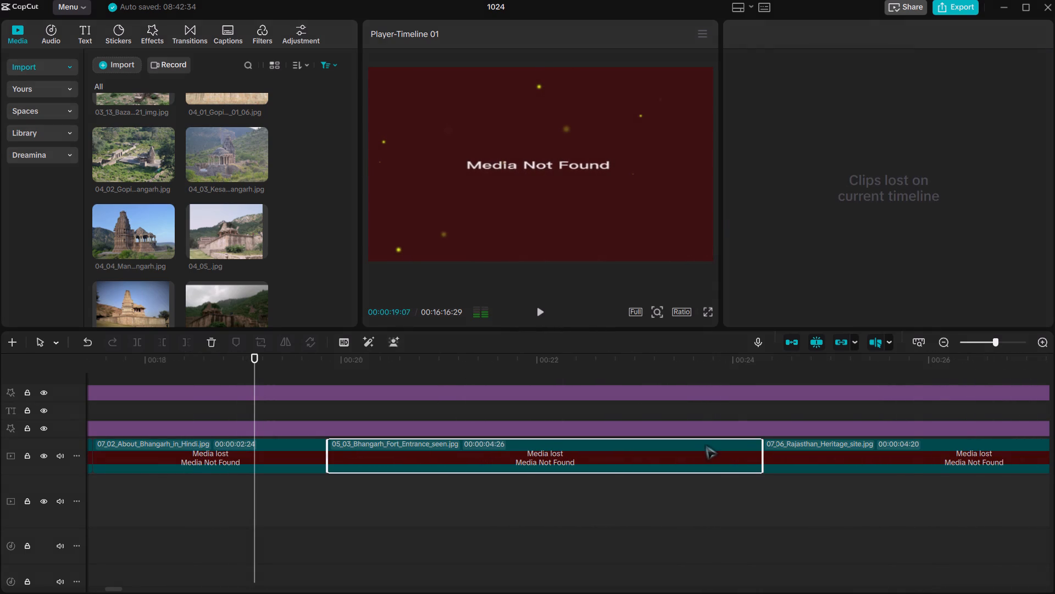
# Replace the lost 02_05_Fortifications_of_Bhangarh.jpg clip on the main track with 04_02_Gopinath_Temple_Bhangarh.jpg.
pyautogui.hscroll(1, 696, 445)
pyautogui.click(615, 445)
pyautogui.hscroll(2, 423, 468)
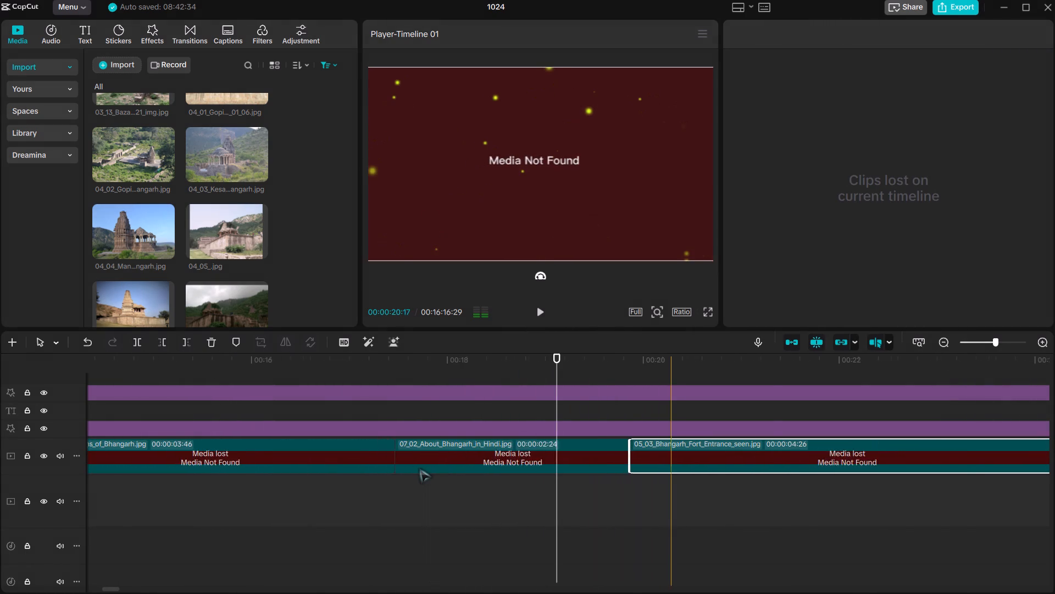
pyautogui.hscroll(2, 419, 468)
pyautogui.hscroll(-1, 419, 468)
pyautogui.rightClick(533, 468)
pyautogui.click(533, 468)
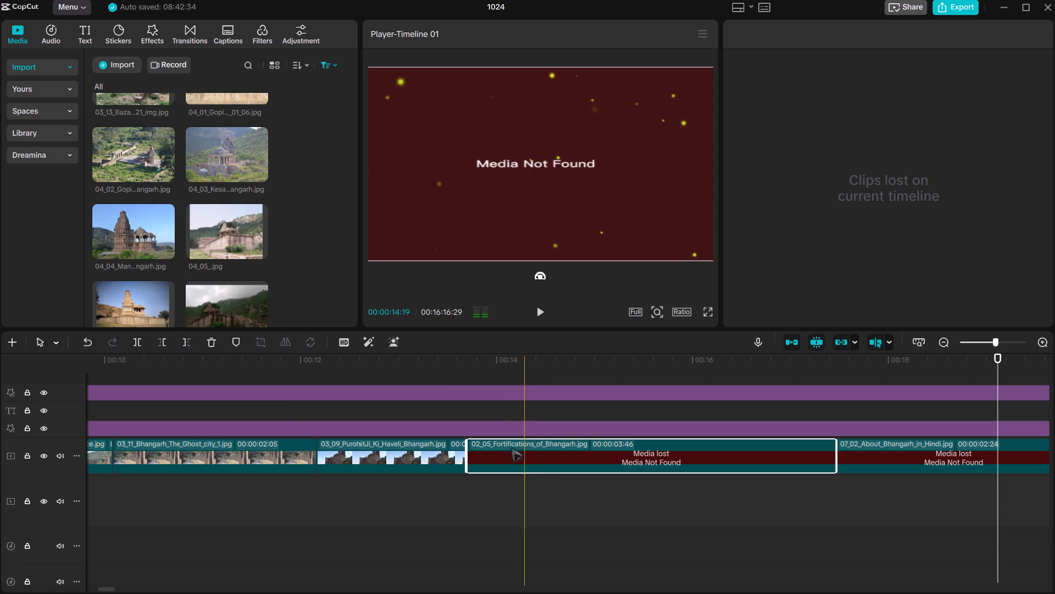
pyautogui.moveTo(225, 185); pyautogui.dragTo(236, 164)
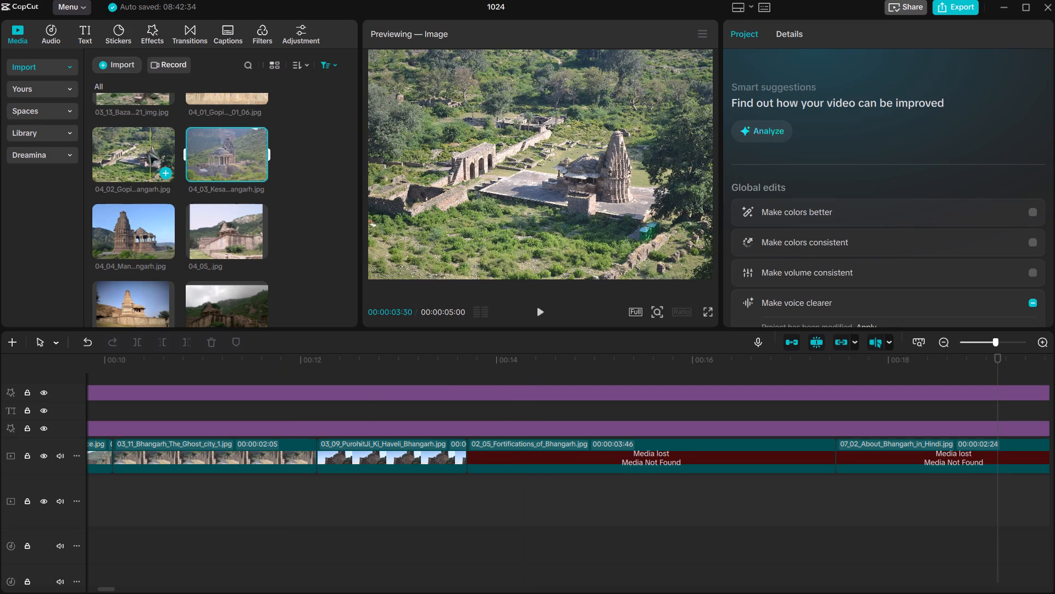
pyautogui.moveTo(140, 149); pyautogui.dragTo(538, 450)
pyautogui.click(575, 432)
# Play the narration from the end of the Gopinath Temple clip through the lost 07_02, 05_03 and 07_06 clips.
pyautogui.hscroll(-1, 614, 448)
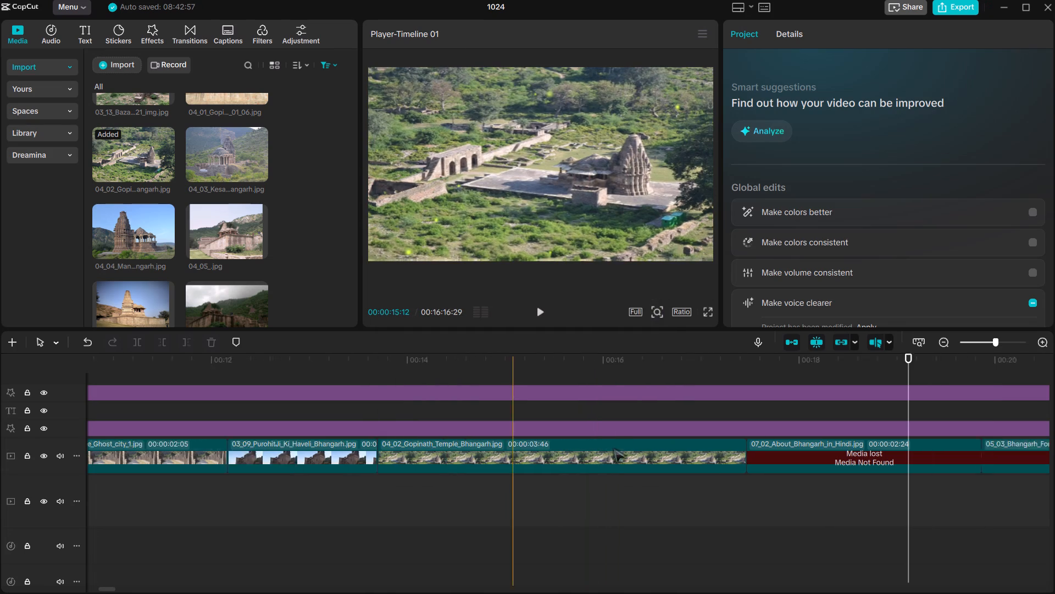
pyautogui.hscroll(-1, 614, 448)
pyautogui.click(607, 449)
pyautogui.click(434, 401)
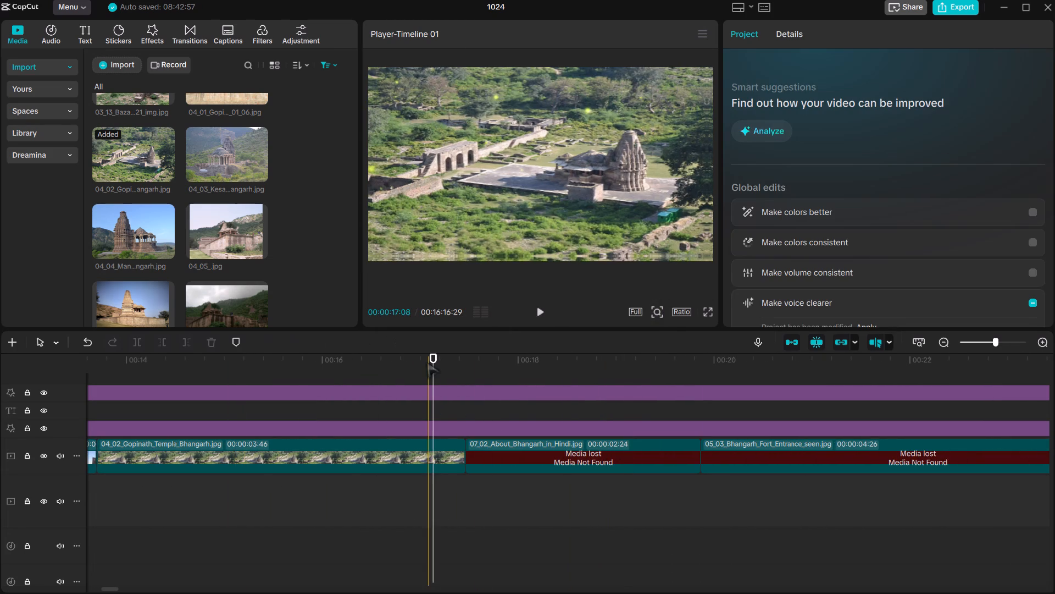
pyautogui.rightClick(427, 363)
pyautogui.press('space')
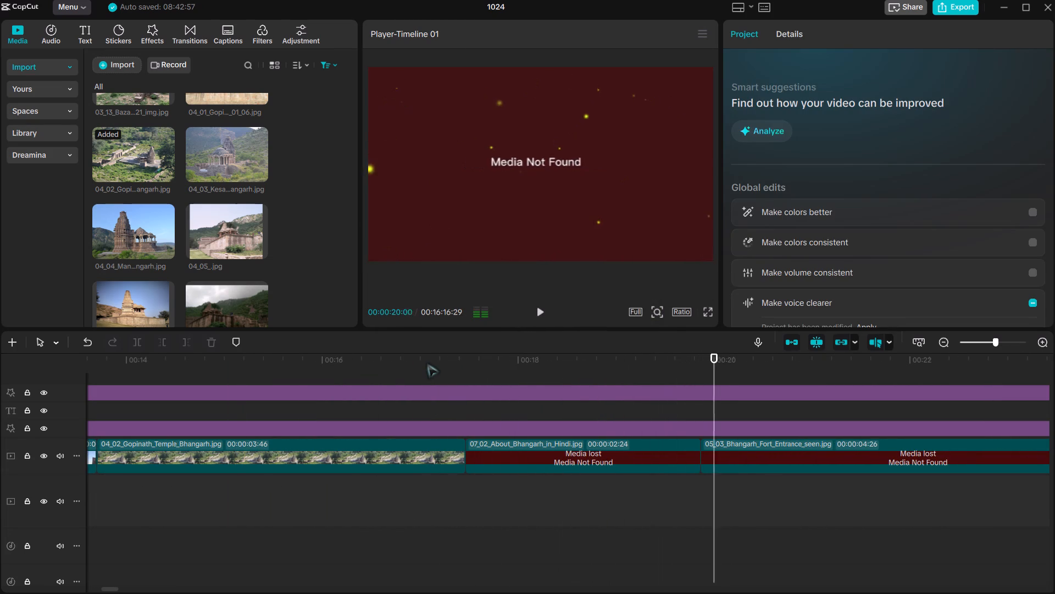
pyautogui.hscroll(-1, 427, 363)
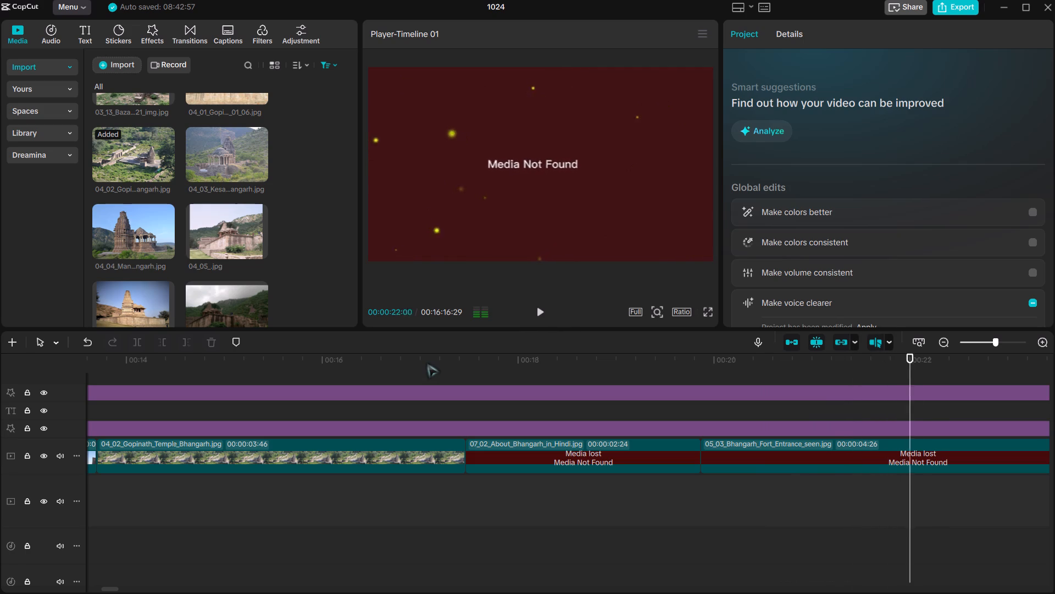
pyautogui.hscroll(-4, 427, 363)
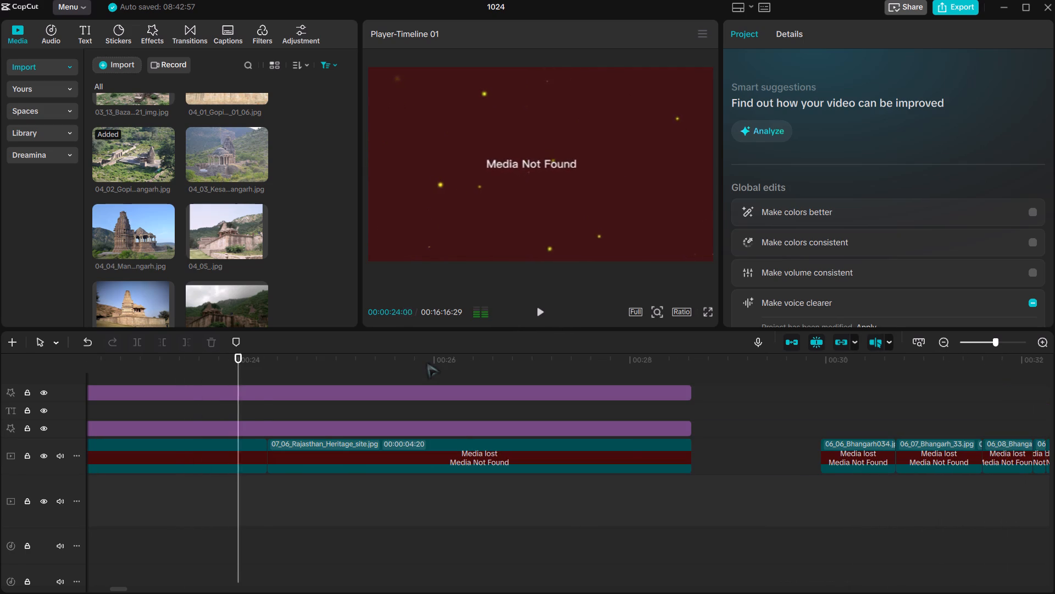
pyautogui.keyDown('ctrl'); pyautogui.scroll(-8, 484, 338); pyautogui.keyUp('ctrl')
pyautogui.keyDown('ctrl'); pyautogui.scroll(-1, 510, 435); pyautogui.keyUp('ctrl')
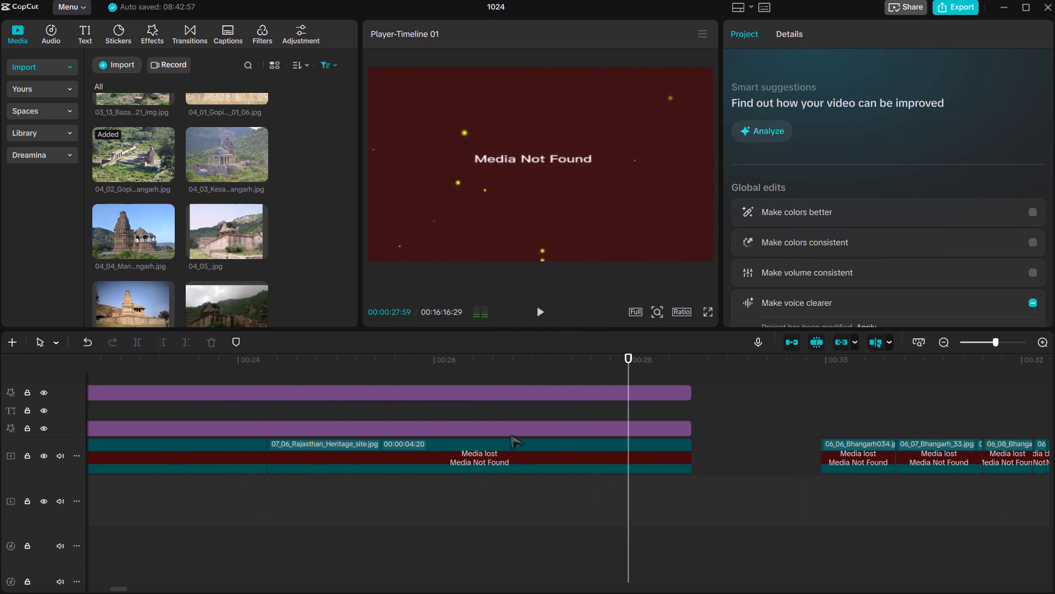
pyautogui.keyDown('ctrl'); pyautogui.scroll(-8, 510, 435); pyautogui.keyUp('ctrl')
pyautogui.press('space')
# Find the Rajasthan Heritage site picture among the media and replace the lost 07_06_Rajasthan_Heritage_site.jpg clip with it.
pyautogui.hscroll(1, 510, 435)
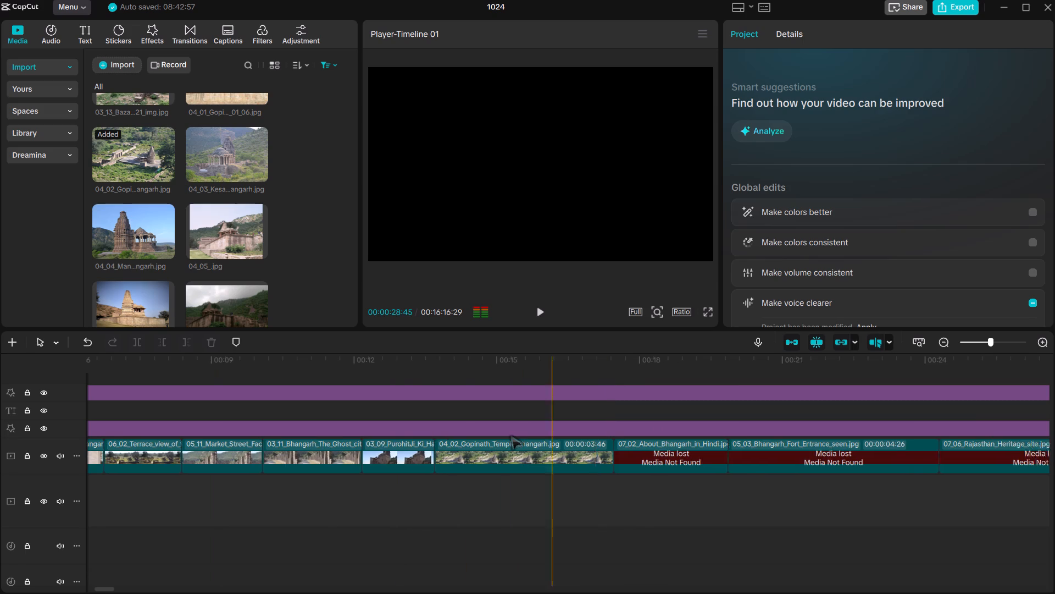
pyautogui.hscroll(1, 510, 435)
pyautogui.click(526, 455)
pyautogui.scroll(-2, 149, 215)
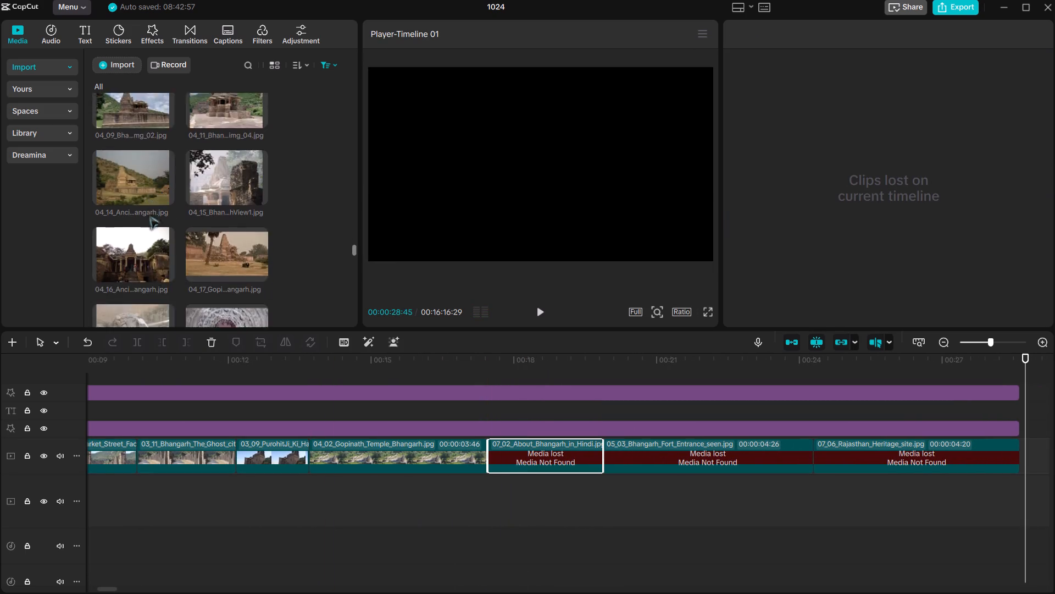
pyautogui.scroll(-4, 149, 215)
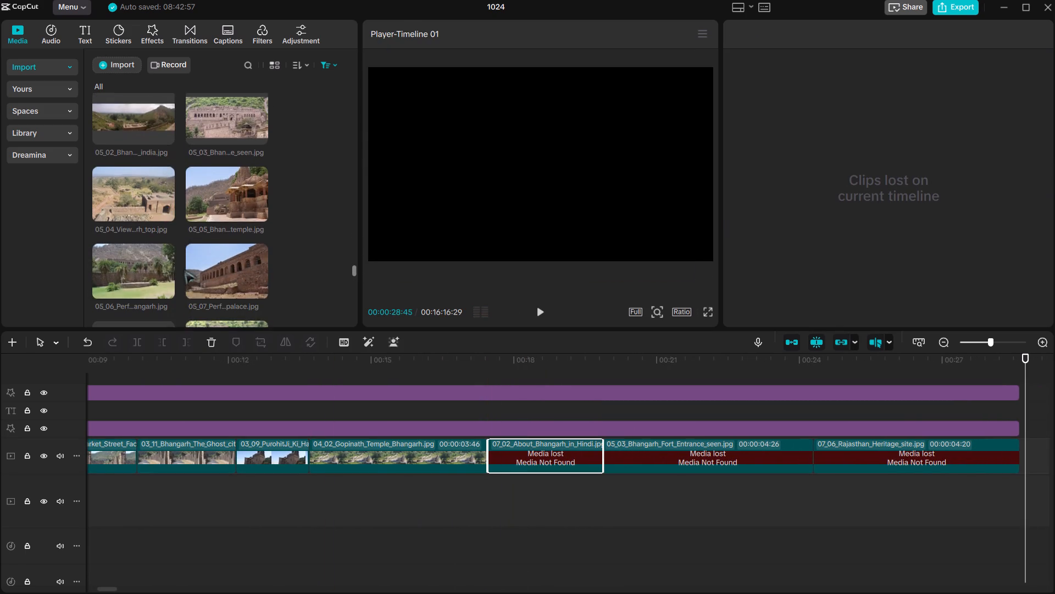
pyautogui.scroll(-4, 184, 269)
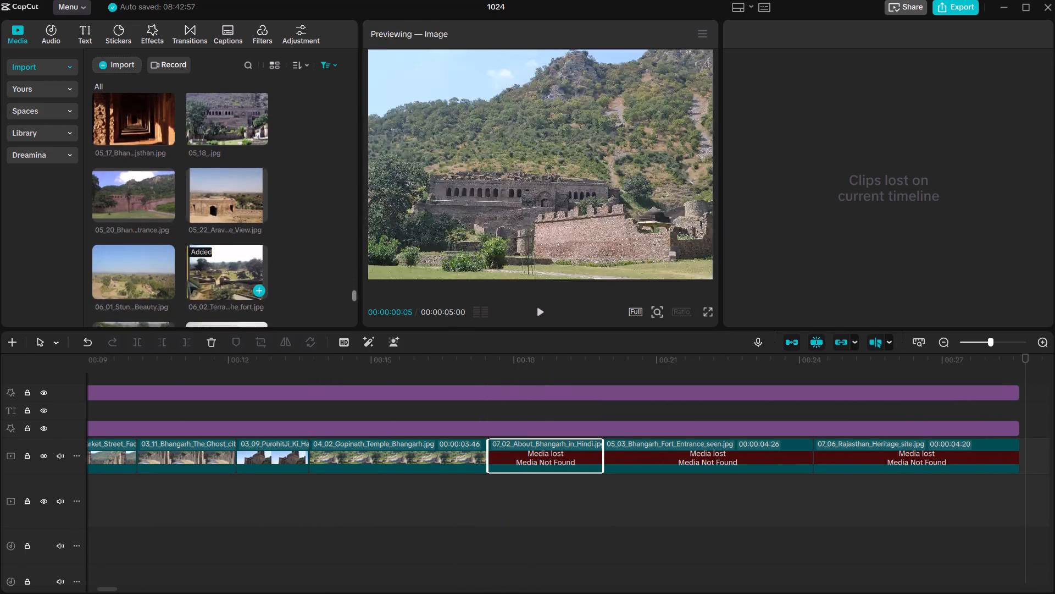
pyautogui.scroll(-6, 187, 280)
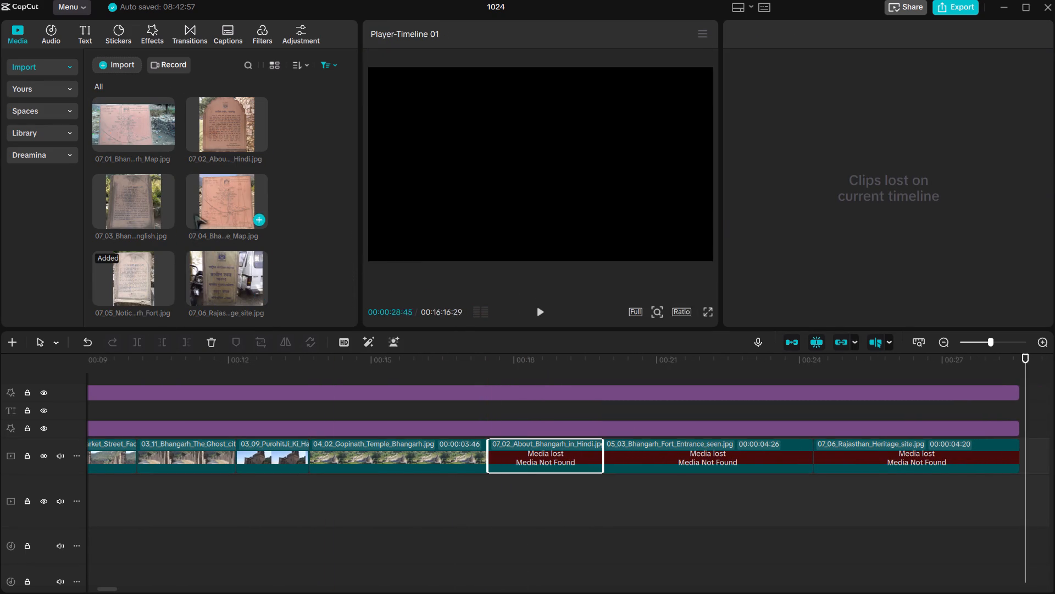
pyautogui.hscroll(-2, 232, 176)
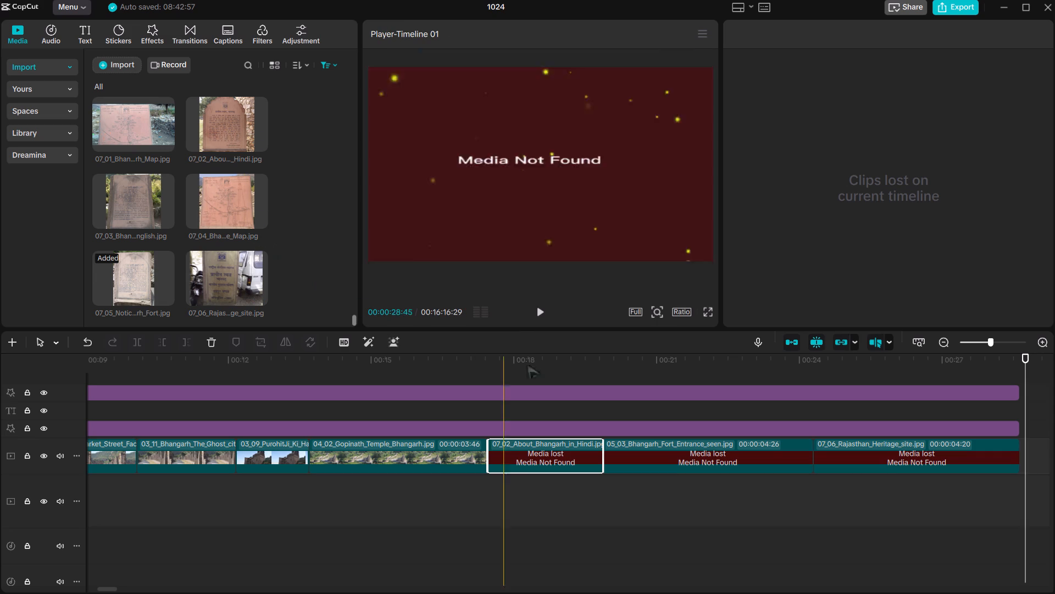
pyautogui.hscroll(-1, 1054, 394)
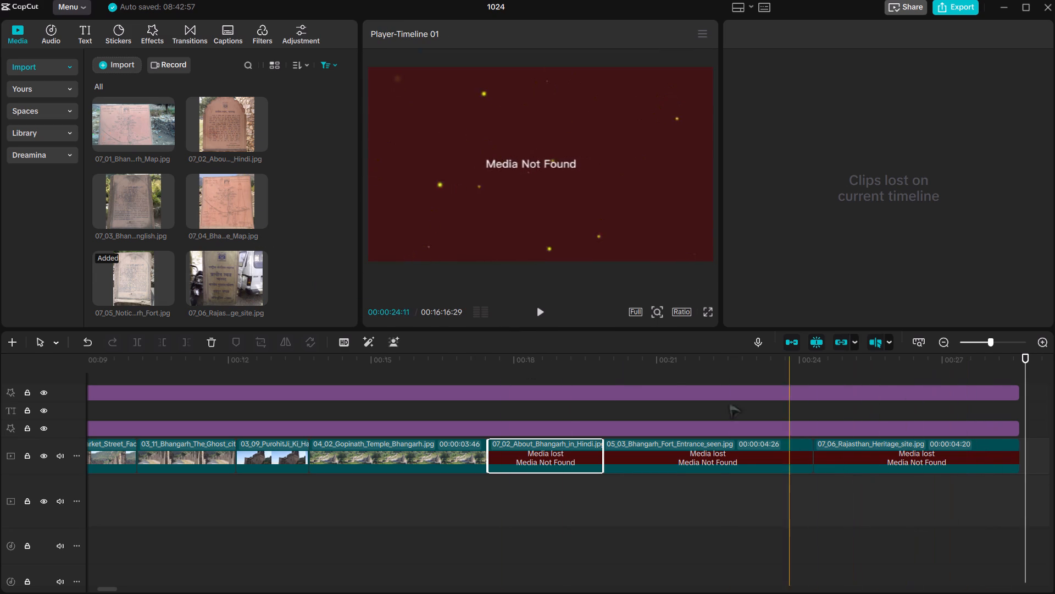
pyautogui.moveTo(217, 270); pyautogui.dragTo(370, 335)
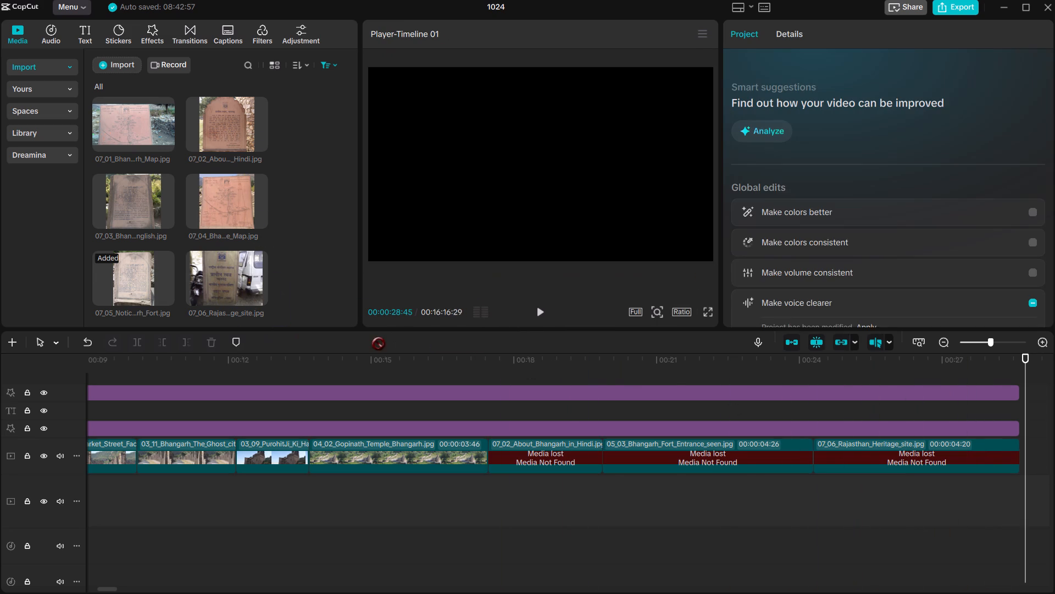
pyautogui.moveTo(370, 335); pyautogui.dragTo(876, 457)
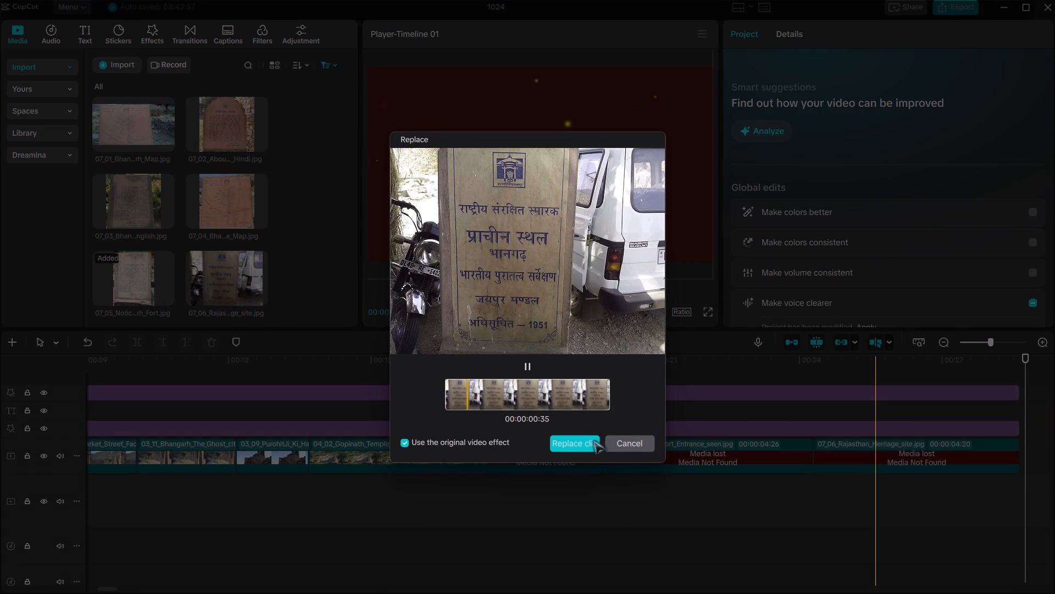
pyautogui.click(593, 440)
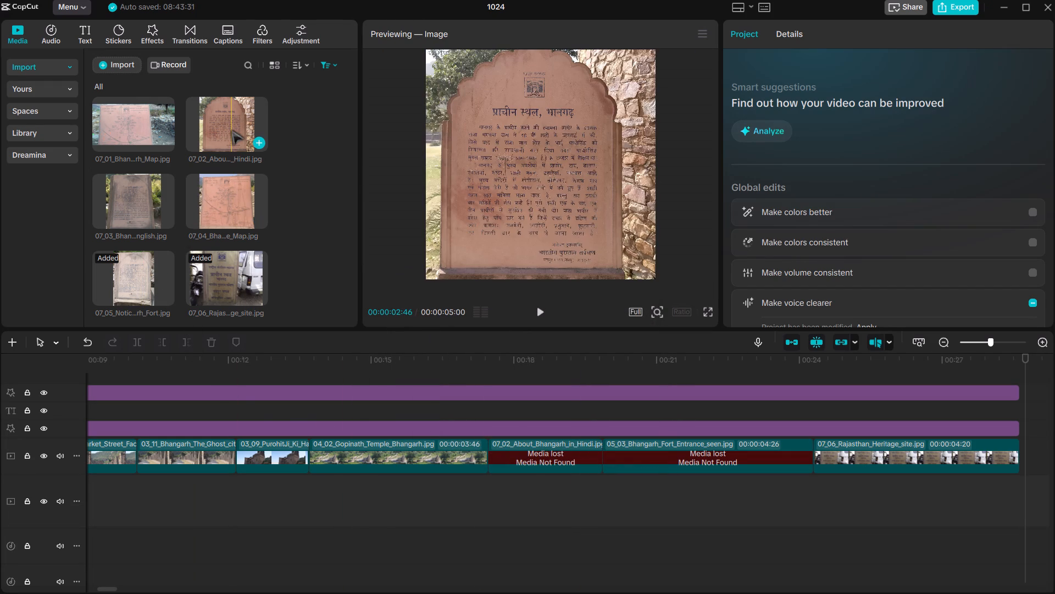
# Replace the lost 05_03_Bhangarh_Fort_Entrance_seen.jpg clip on the main track with 07_02_About_Bhangarh_in_Hindi.jpg.
pyautogui.moveTo(225, 123); pyautogui.dragTo(646, 450)
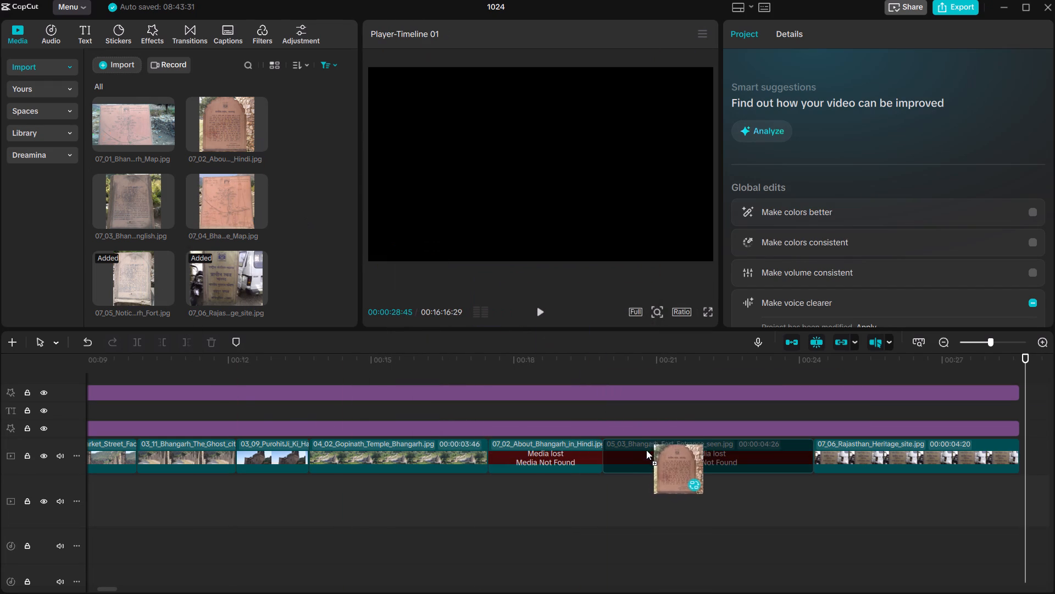
pyautogui.moveTo(646, 450); pyautogui.dragTo(645, 447)
pyautogui.click(588, 437)
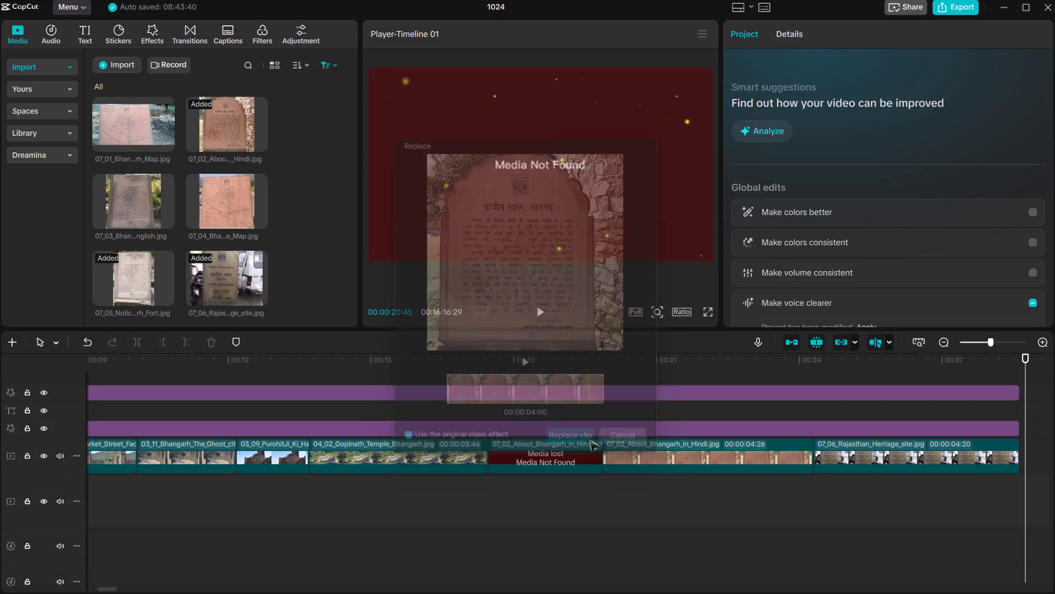
# Play the narration over the remaining lost 07_02_About_Bhangarh_in_Hindi.jpg clip after the Gopinath Temple clip.
pyautogui.hscroll(-2, 549, 410)
pyautogui.hscroll(1, 549, 410)
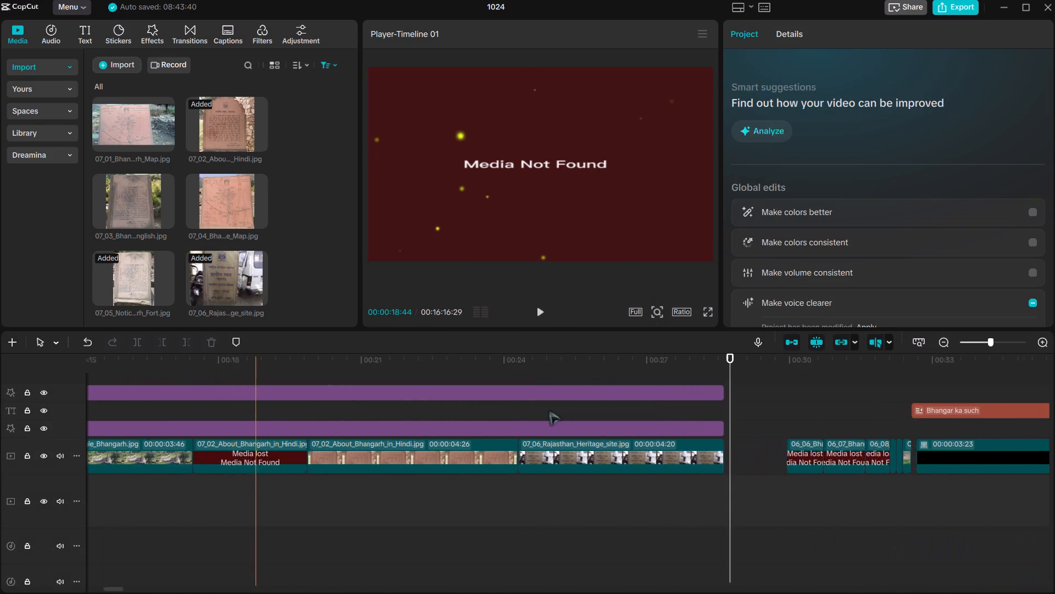
pyautogui.hscroll(1, 549, 410)
pyautogui.hscroll(1, 509, 436)
pyautogui.click(449, 450)
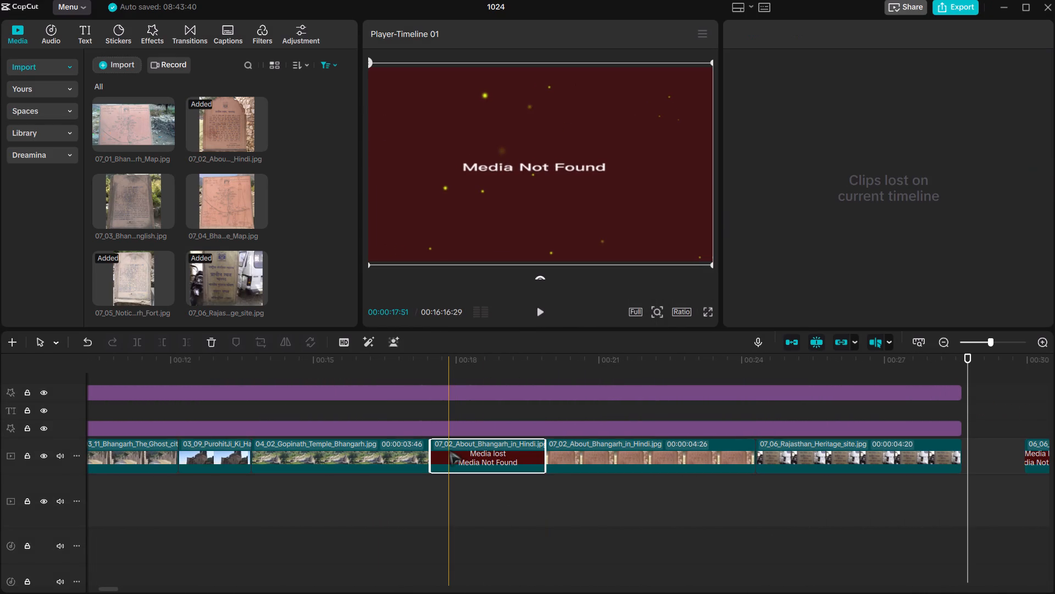
pyautogui.click(449, 450)
pyautogui.press('space')
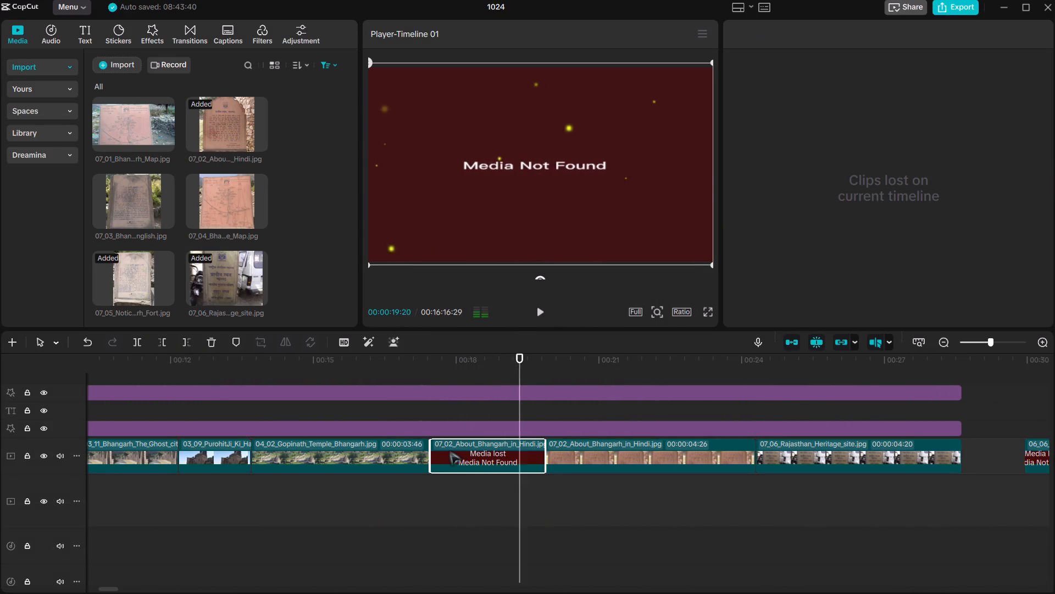
pyautogui.press('space')
# Look through the 06 and 05 series pictures and replace the lost 07_02_About_Bhangarh_in_Hindi.jpg clip with 05_16_Royal_Place_Bhangarh.jpg.
pyautogui.hscroll(2, 449, 450)
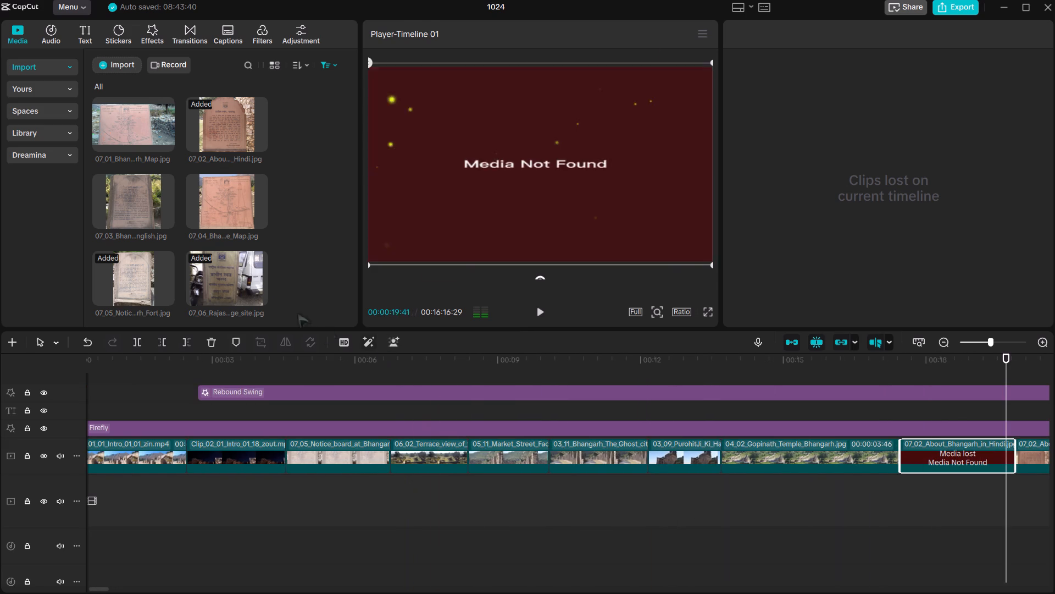
pyautogui.scroll(1, 238, 274)
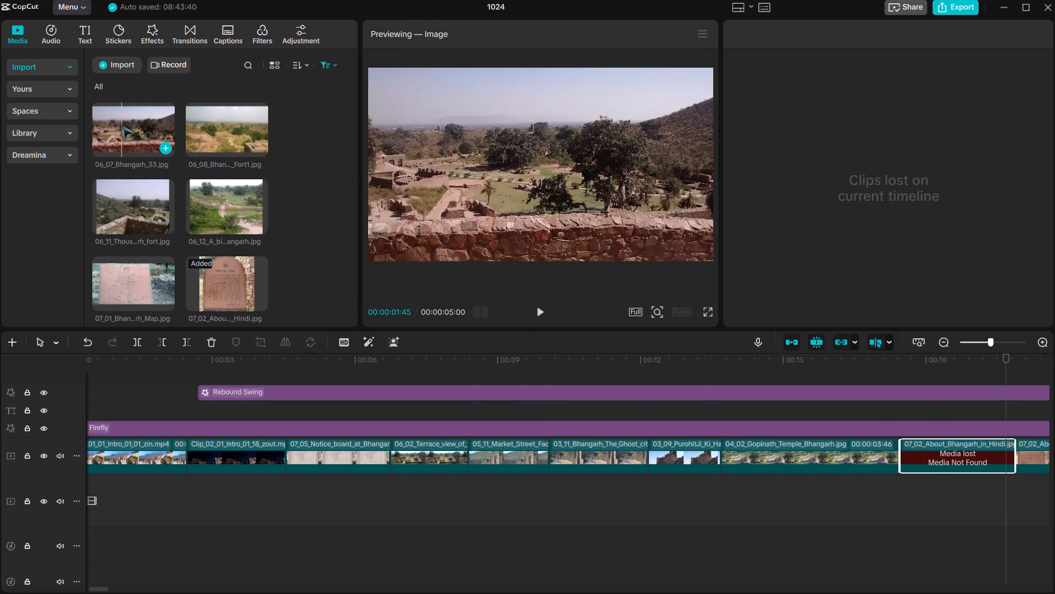
pyautogui.scroll(1, 121, 124)
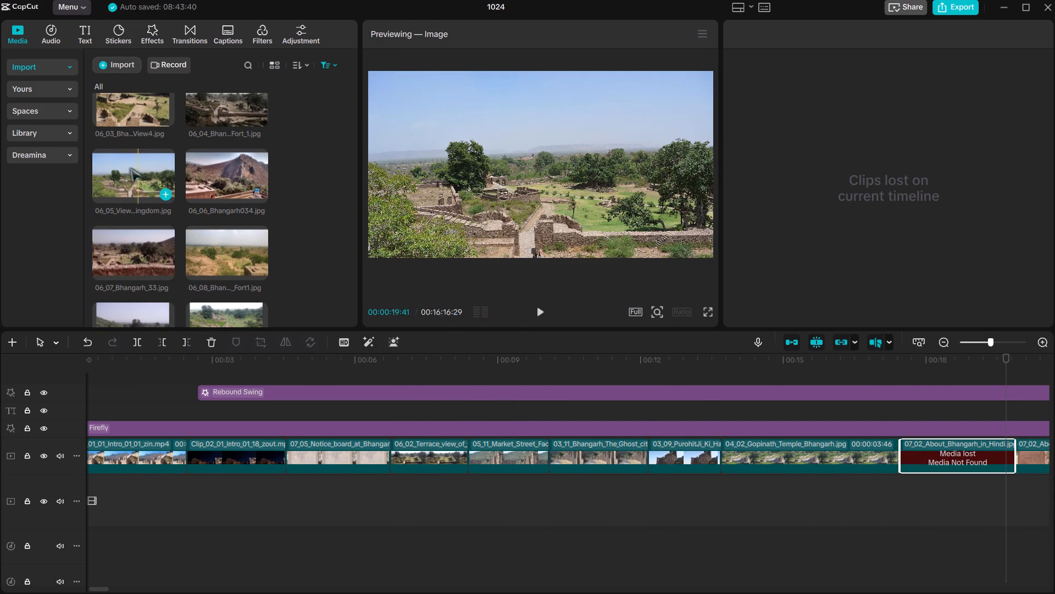
pyautogui.scroll(1, 113, 158)
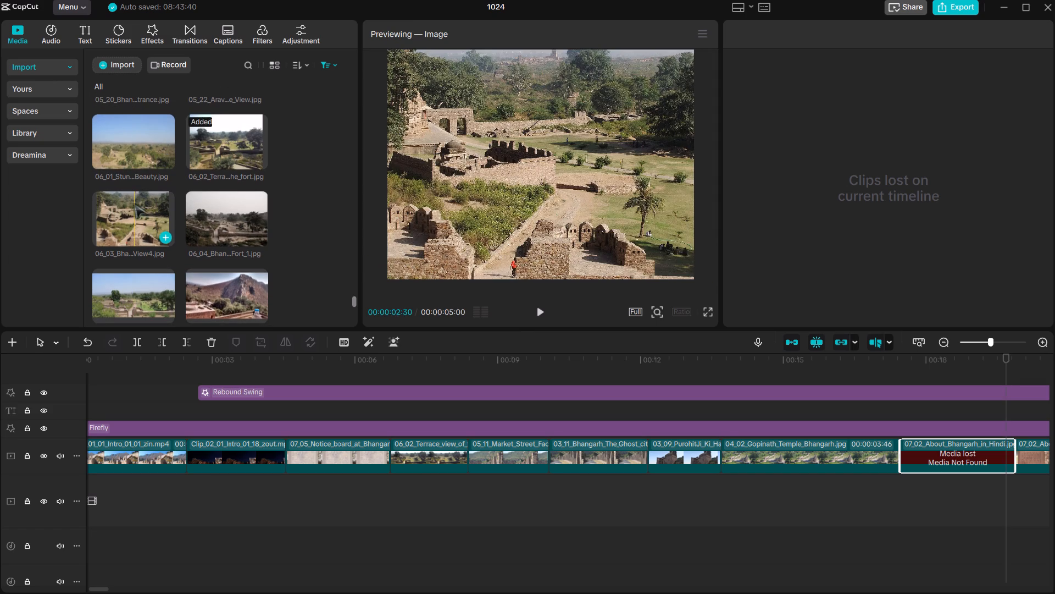
pyautogui.scroll(1, 121, 158)
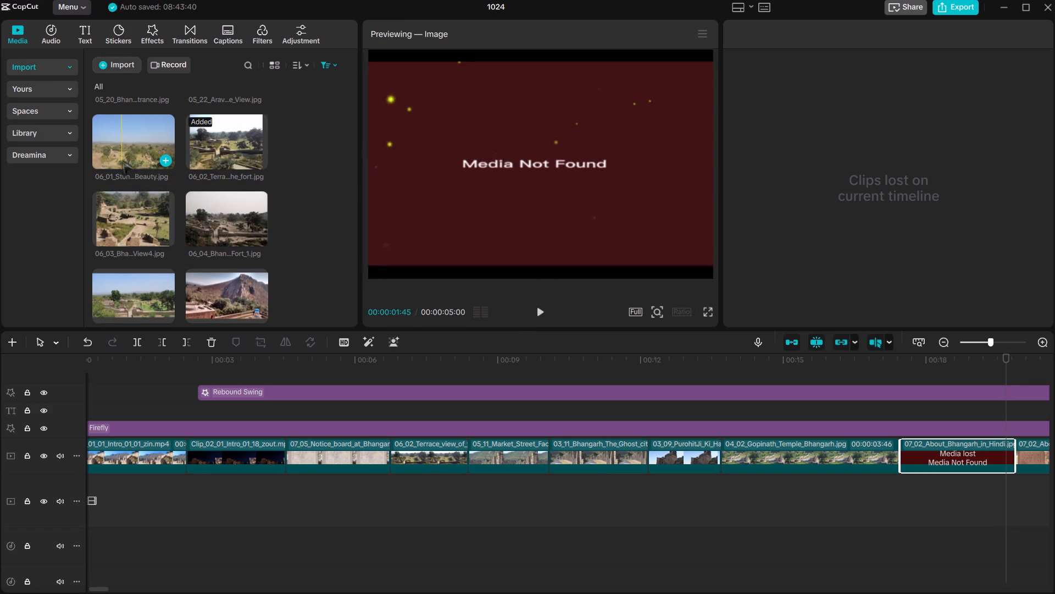
pyautogui.scroll(1, 122, 161)
pyautogui.scroll(1, 234, 157)
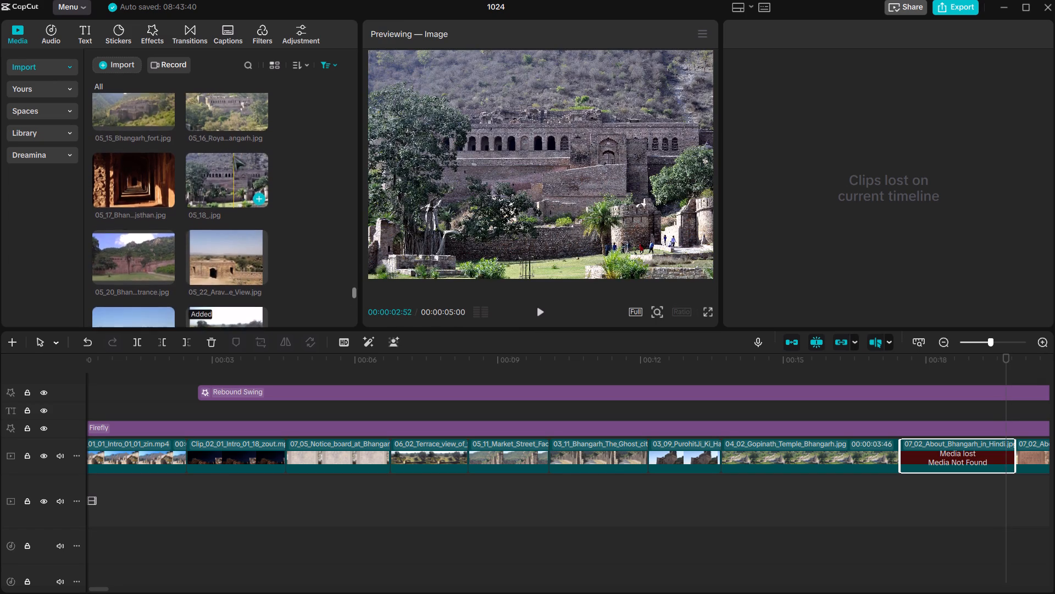
pyautogui.scroll(1, 234, 156)
pyautogui.moveTo(226, 146); pyautogui.dragTo(901, 443)
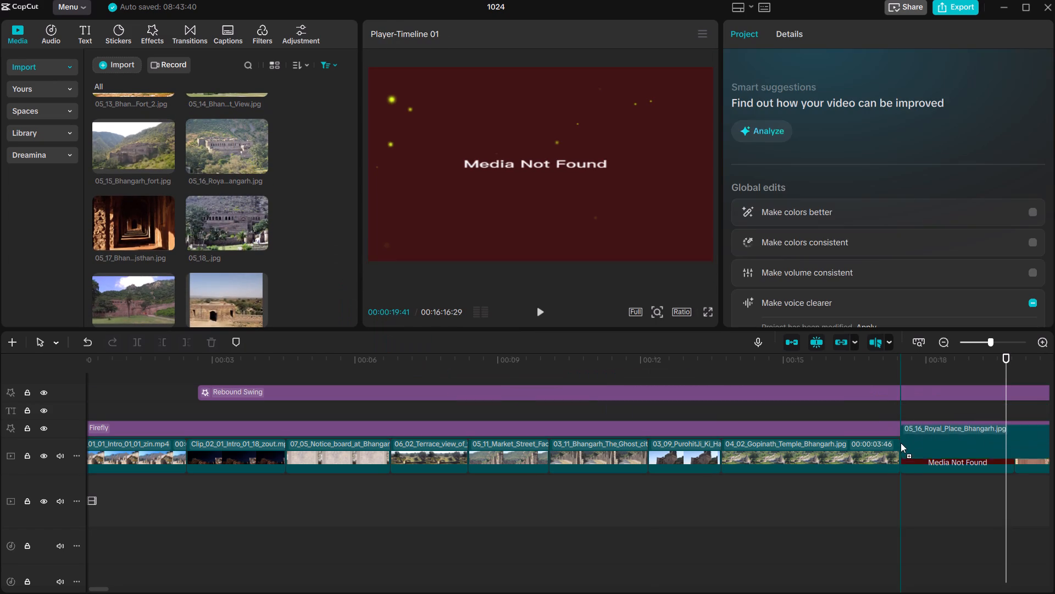
pyautogui.moveTo(901, 443); pyautogui.dragTo(914, 451)
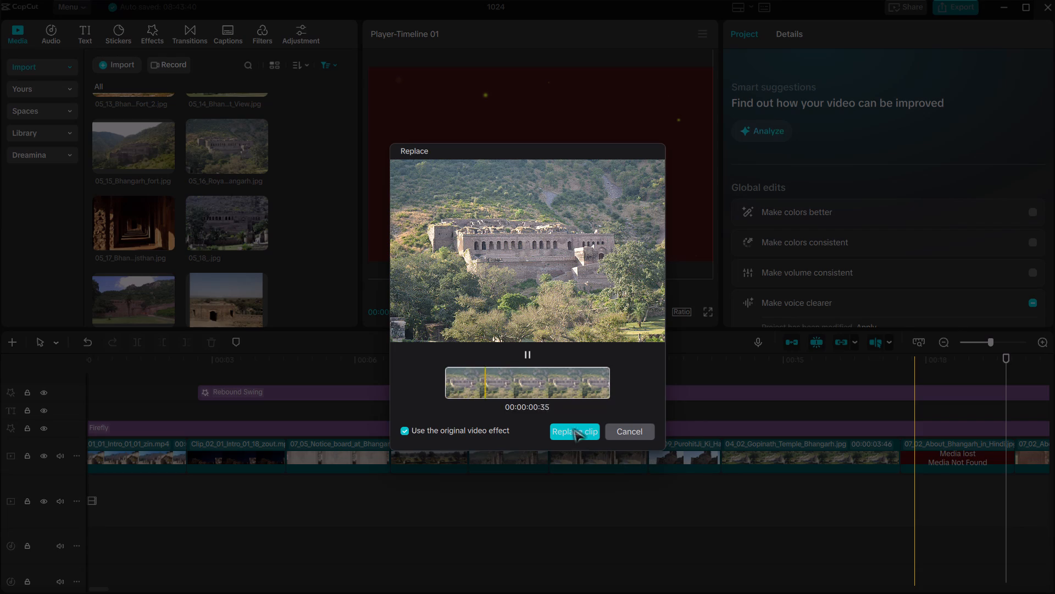
pyautogui.click(573, 428)
# Locate the lost clips around 00:30 on the main track and replace 06_06_Bhangarh034.jpg with the 05_18_.jpg picture.
pyautogui.hscroll(-5, 643, 439)
pyautogui.hscroll(1, 643, 439)
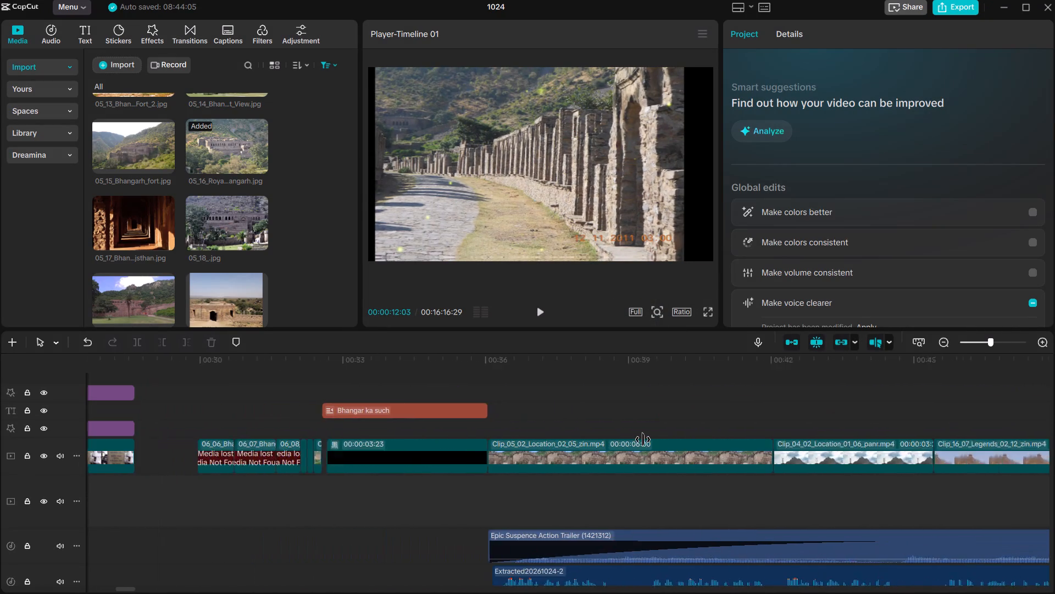
pyautogui.hscroll(1, 643, 439)
pyautogui.keyDown('ctrl'); pyautogui.scroll(3, 515, 477); pyautogui.keyUp('ctrl')
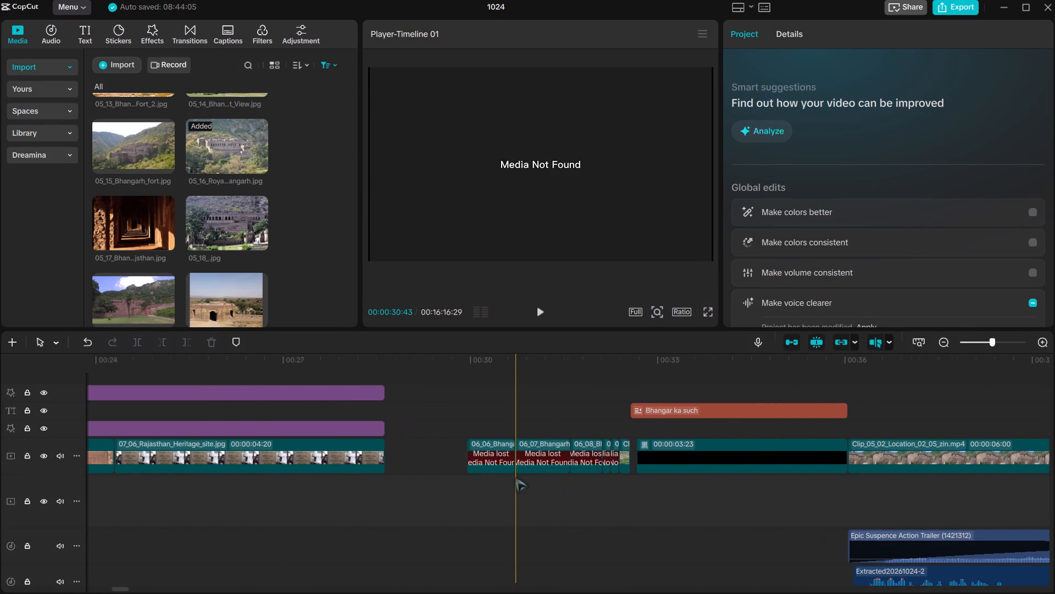
pyautogui.keyDown('ctrl'); pyautogui.scroll(10, 515, 477); pyautogui.keyUp('ctrl')
pyautogui.hscroll(-1, 515, 477)
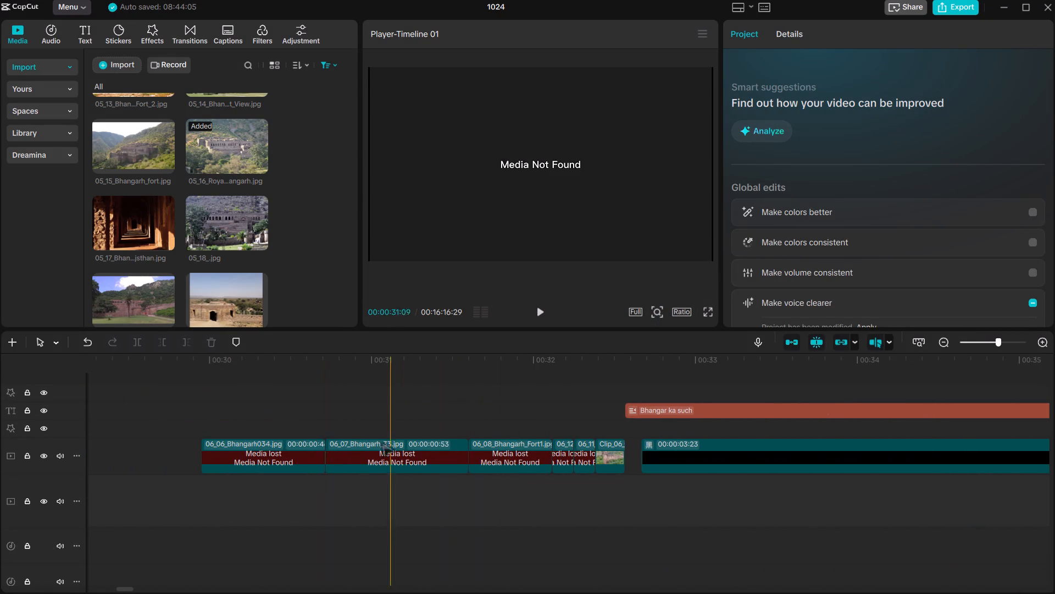
pyautogui.click(190, 364)
pyautogui.click(197, 389)
pyautogui.press('space')
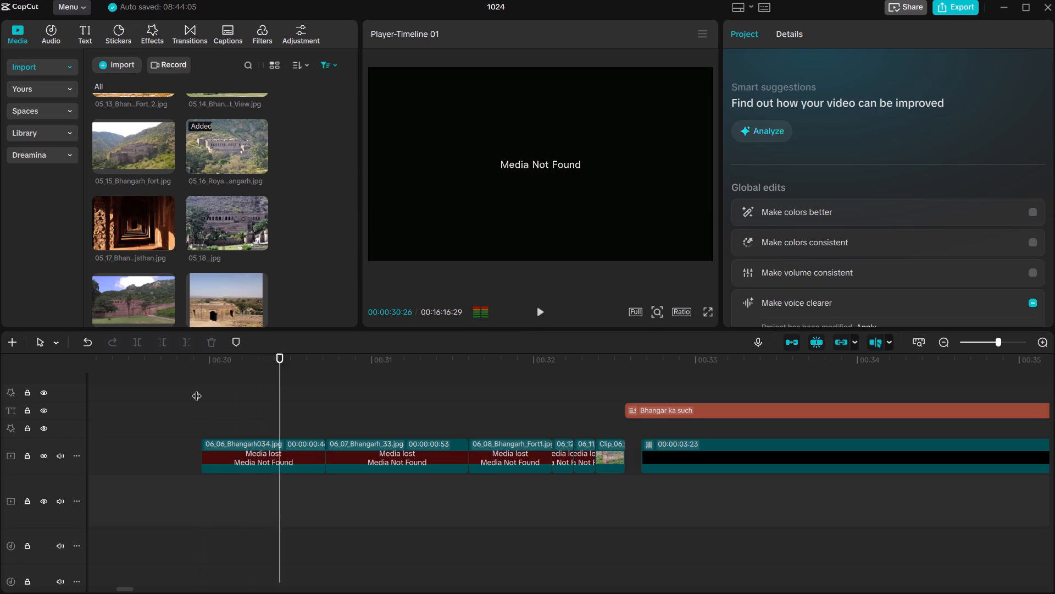
pyautogui.press('space')
pyautogui.click(241, 448)
pyautogui.hscroll(1, 198, 378)
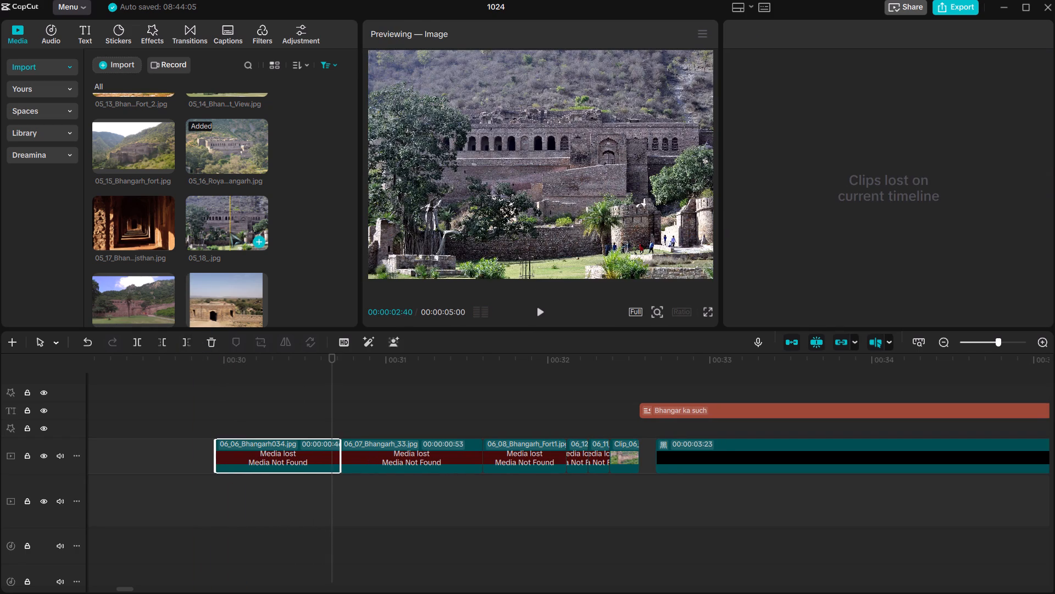
pyautogui.moveTo(224, 227); pyautogui.dragTo(254, 449)
pyautogui.click(569, 424)
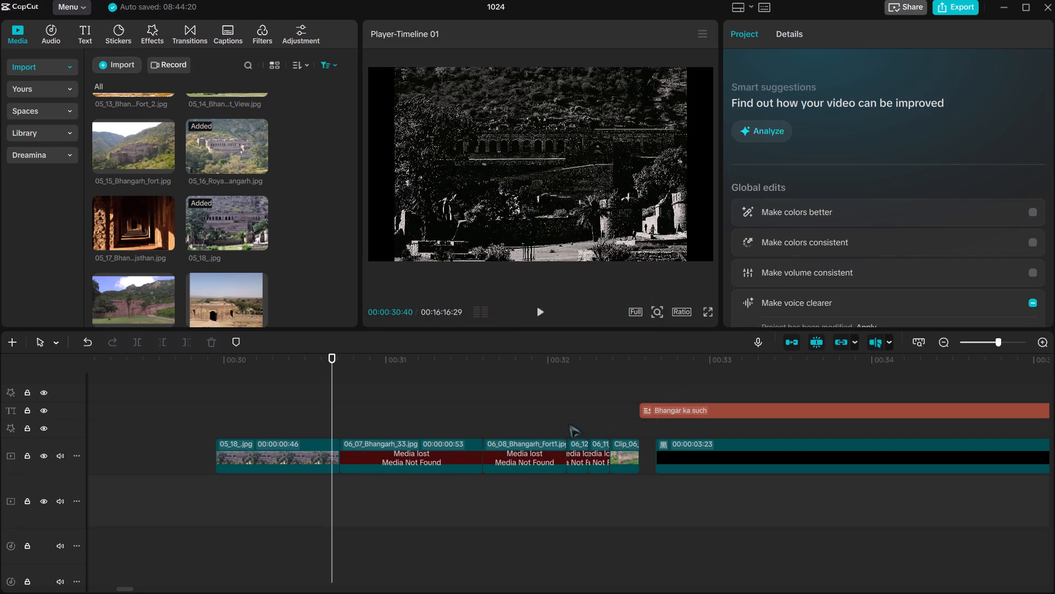
# Play the 05_18_.jpg clip, turn off its uniform scale and set its scale width to 120%.
pyautogui.moveTo(332, 353); pyautogui.dragTo(250, 360)
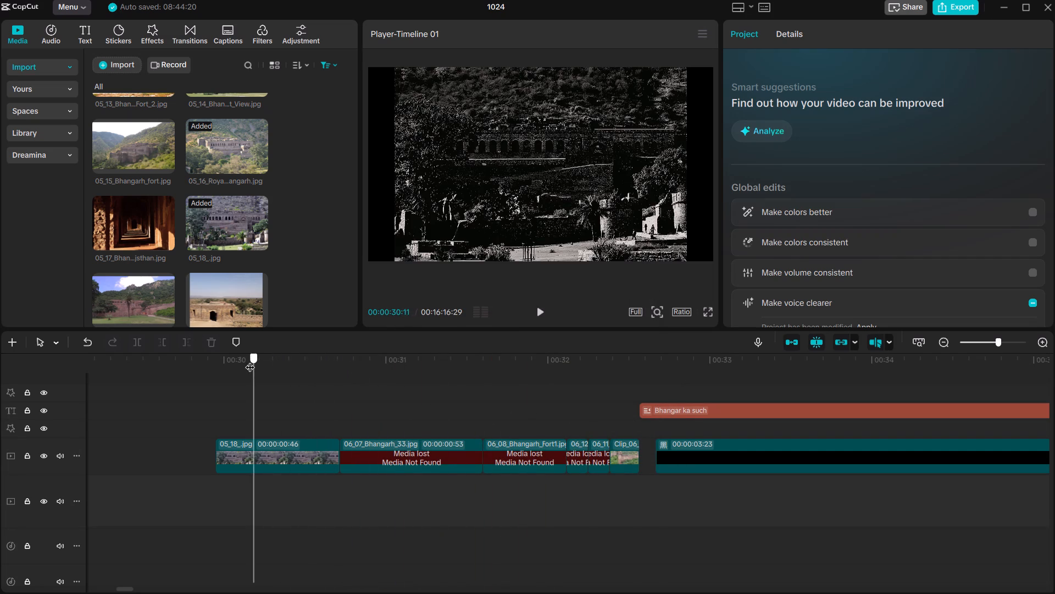
pyautogui.moveTo(250, 360); pyautogui.dragTo(238, 361)
pyautogui.press('space')
pyautogui.press('space')
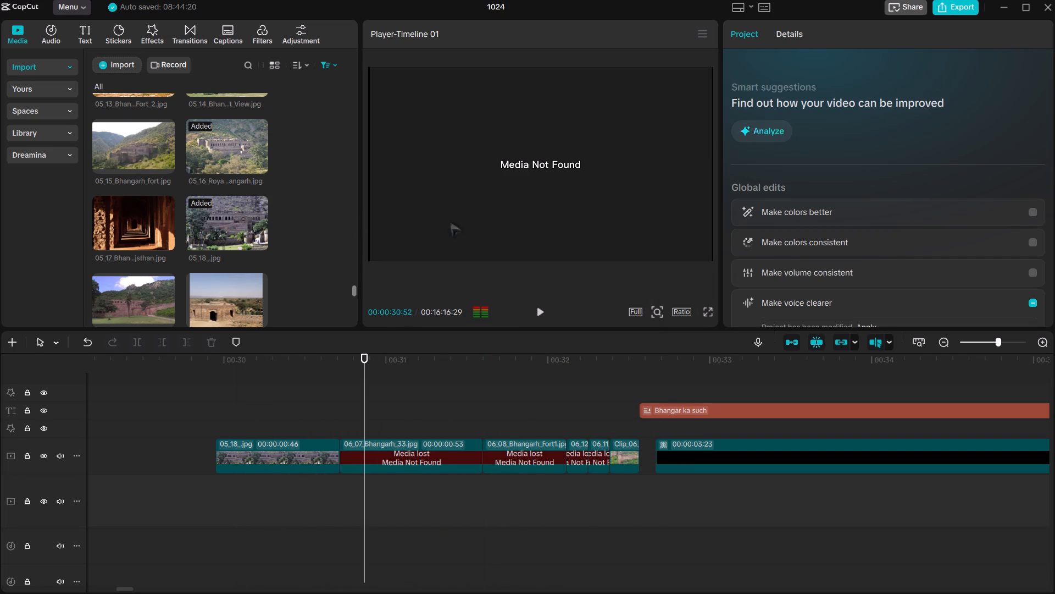
pyautogui.click(563, 218)
pyautogui.click(287, 436)
pyautogui.click(290, 454)
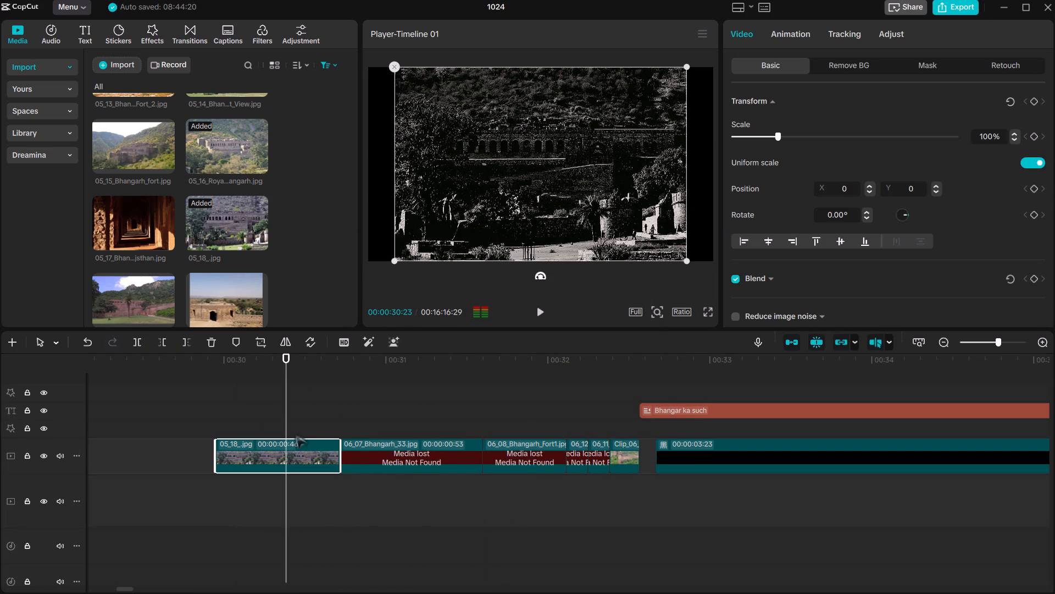
pyautogui.click(1034, 161)
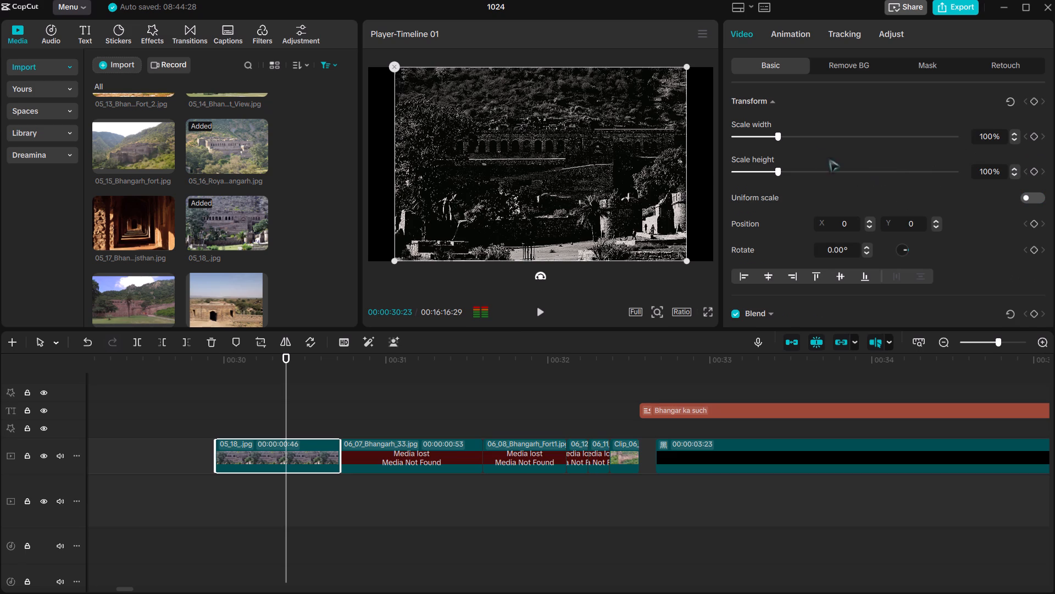
pyautogui.click(787, 136)
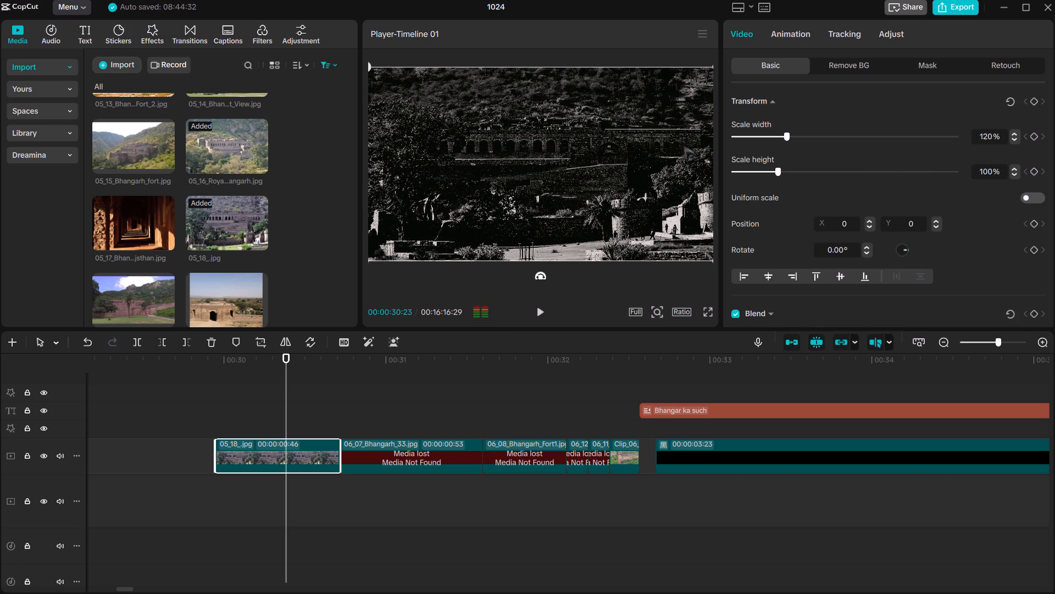
# Replace the lost 06_07_Bhangarh_33.jpg clip with the 05_10_Haunted_bhangarh_fort_rajasthan.jpg picture.
pyautogui.hscroll(1, 214, 276)
pyautogui.scroll(1, 216, 152)
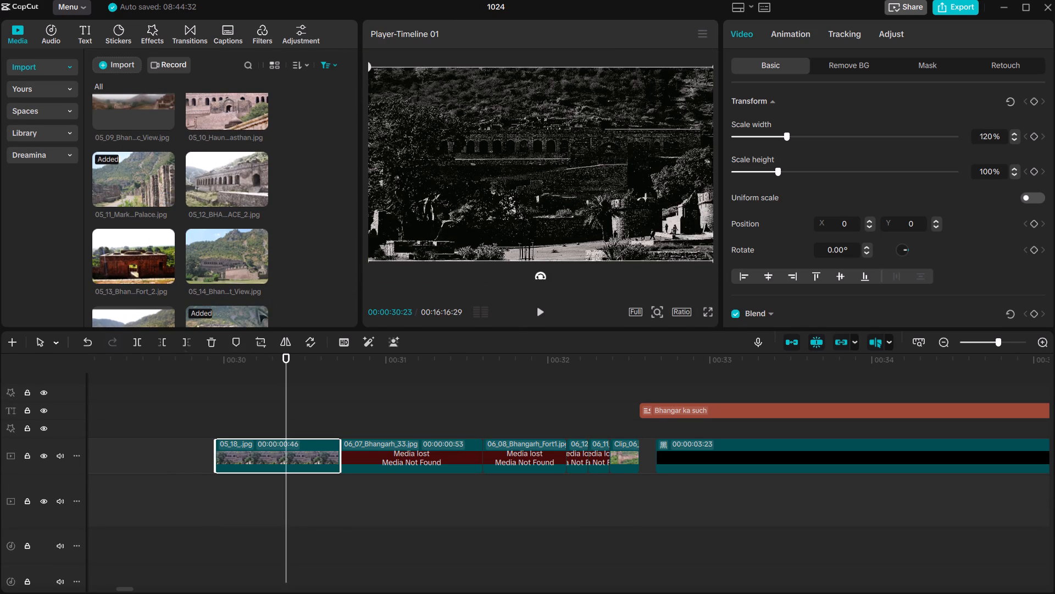
pyautogui.scroll(1, 251, 311)
pyautogui.scroll(1, 8, 282)
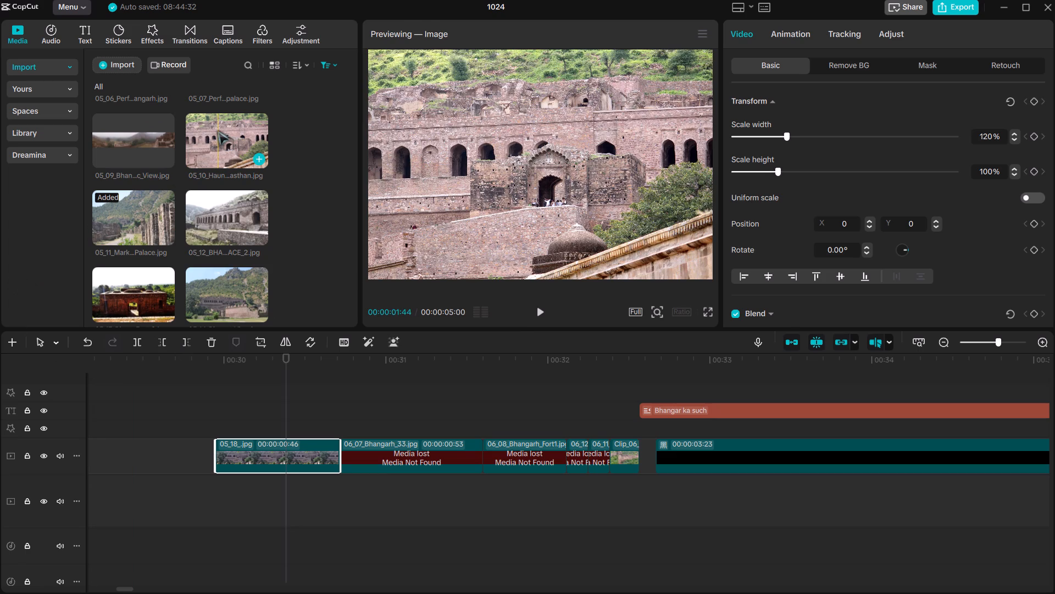
pyautogui.moveTo(218, 130); pyautogui.dragTo(353, 448)
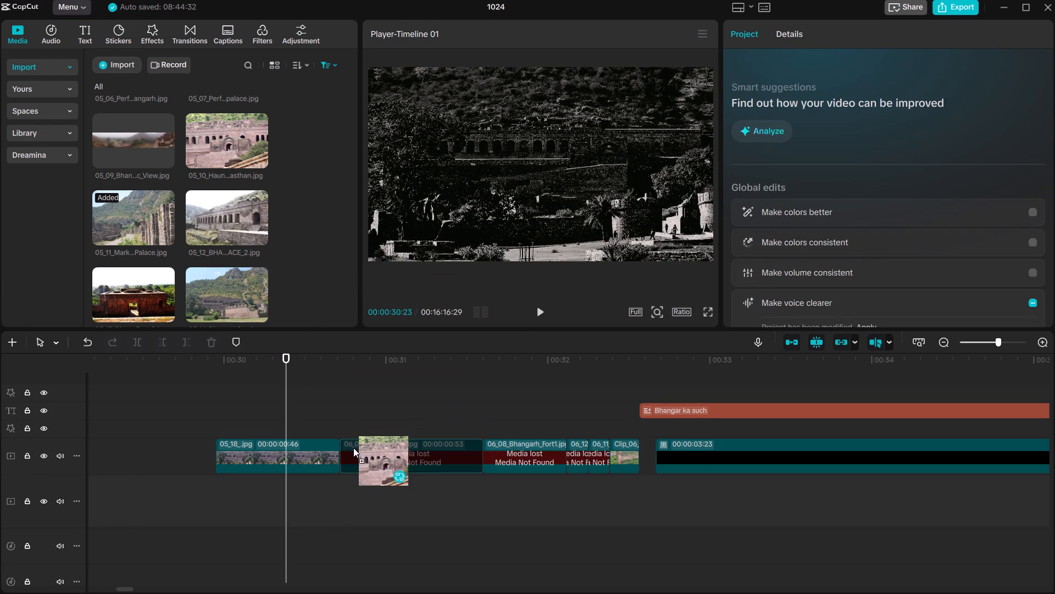
pyautogui.moveTo(353, 448); pyautogui.dragTo(356, 452)
pyautogui.click(553, 430)
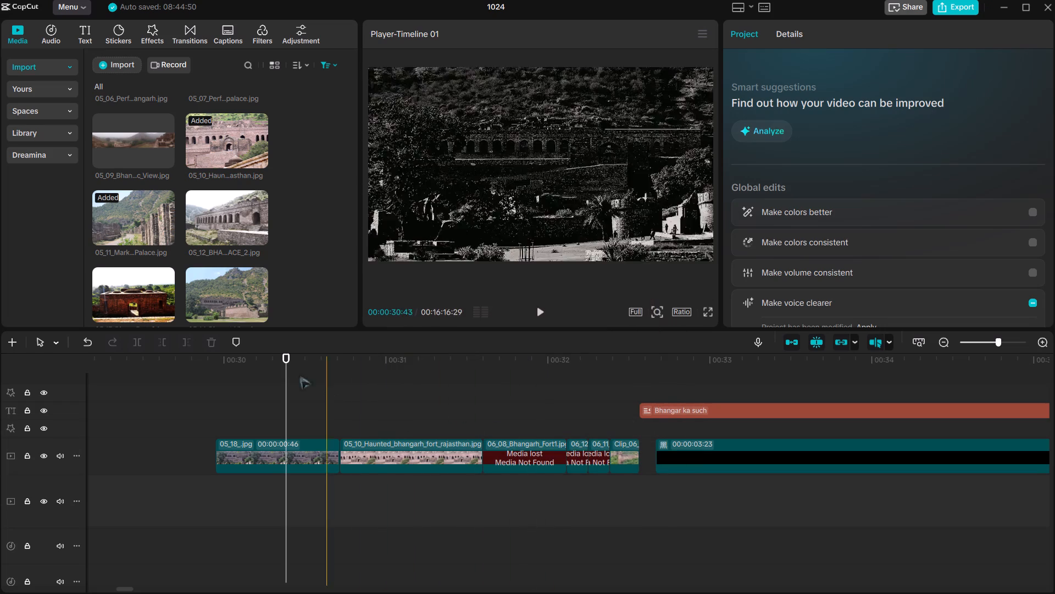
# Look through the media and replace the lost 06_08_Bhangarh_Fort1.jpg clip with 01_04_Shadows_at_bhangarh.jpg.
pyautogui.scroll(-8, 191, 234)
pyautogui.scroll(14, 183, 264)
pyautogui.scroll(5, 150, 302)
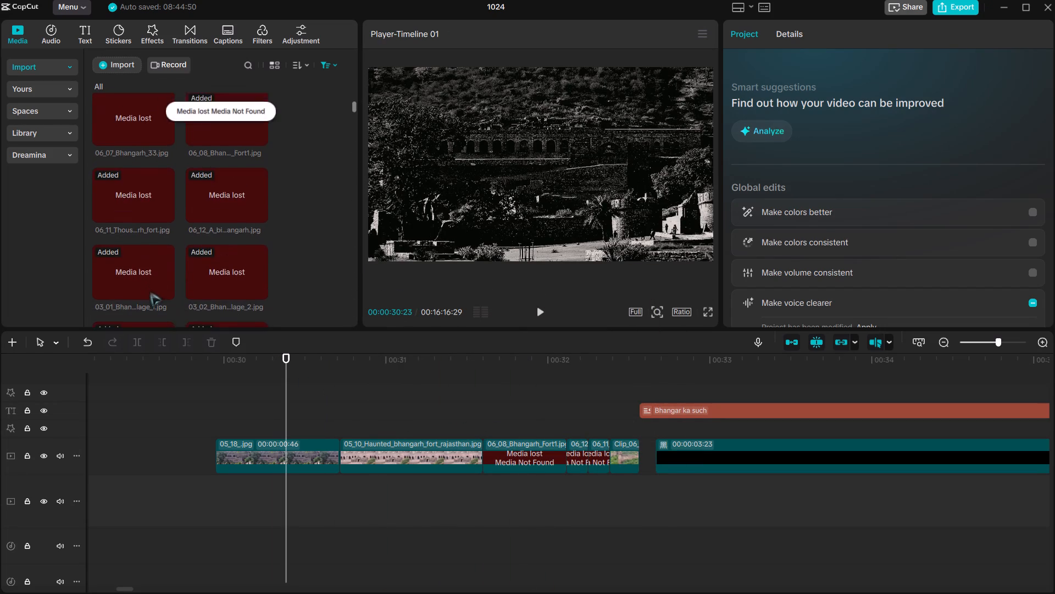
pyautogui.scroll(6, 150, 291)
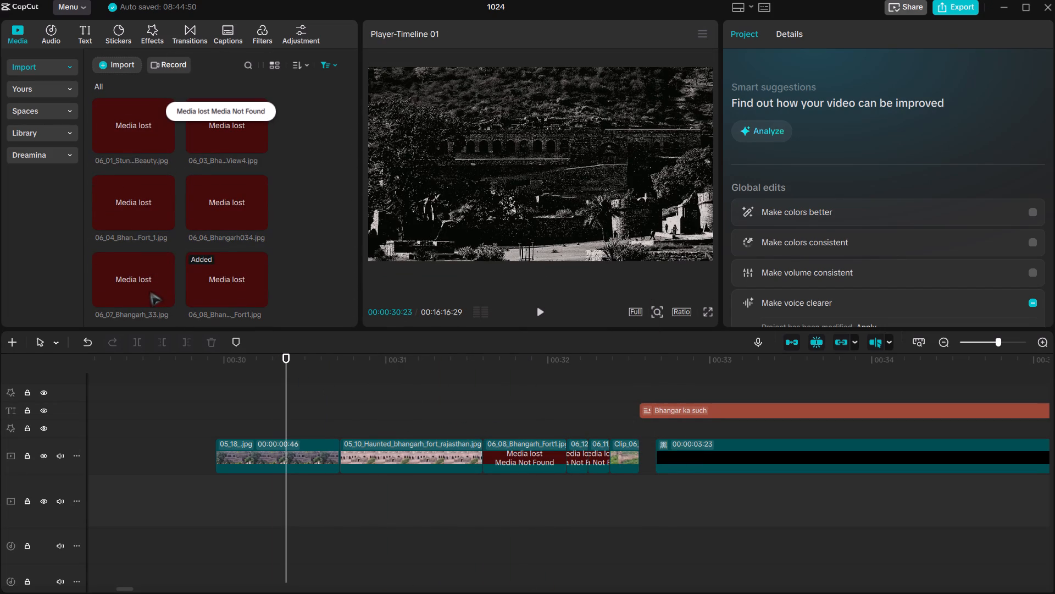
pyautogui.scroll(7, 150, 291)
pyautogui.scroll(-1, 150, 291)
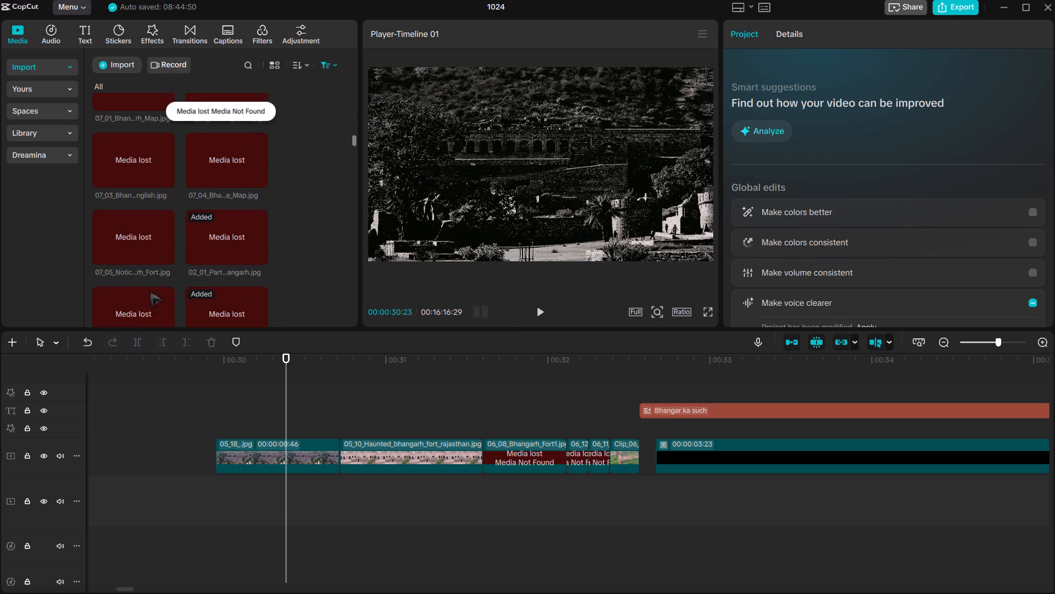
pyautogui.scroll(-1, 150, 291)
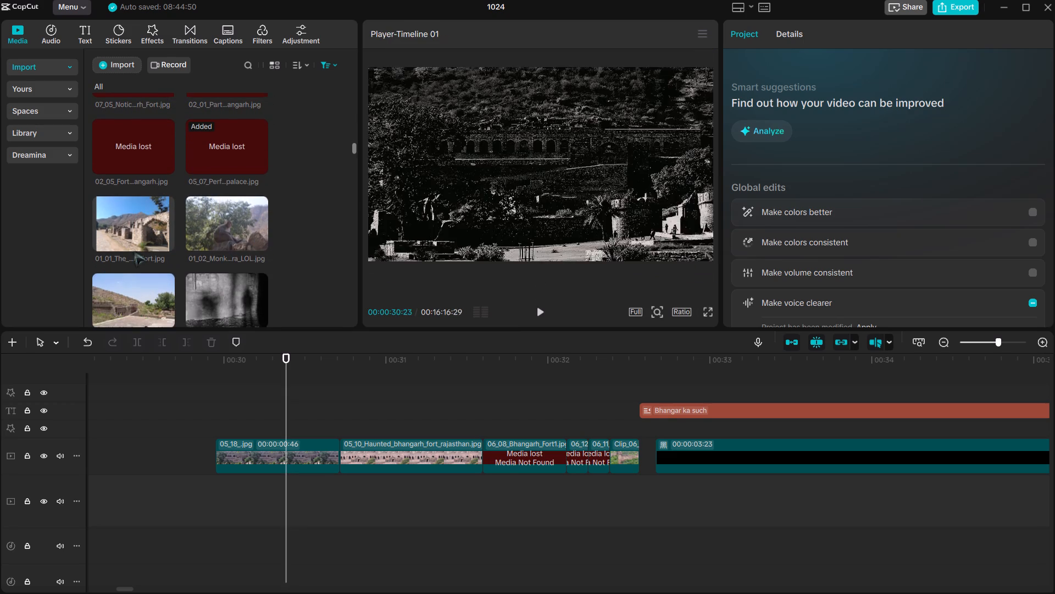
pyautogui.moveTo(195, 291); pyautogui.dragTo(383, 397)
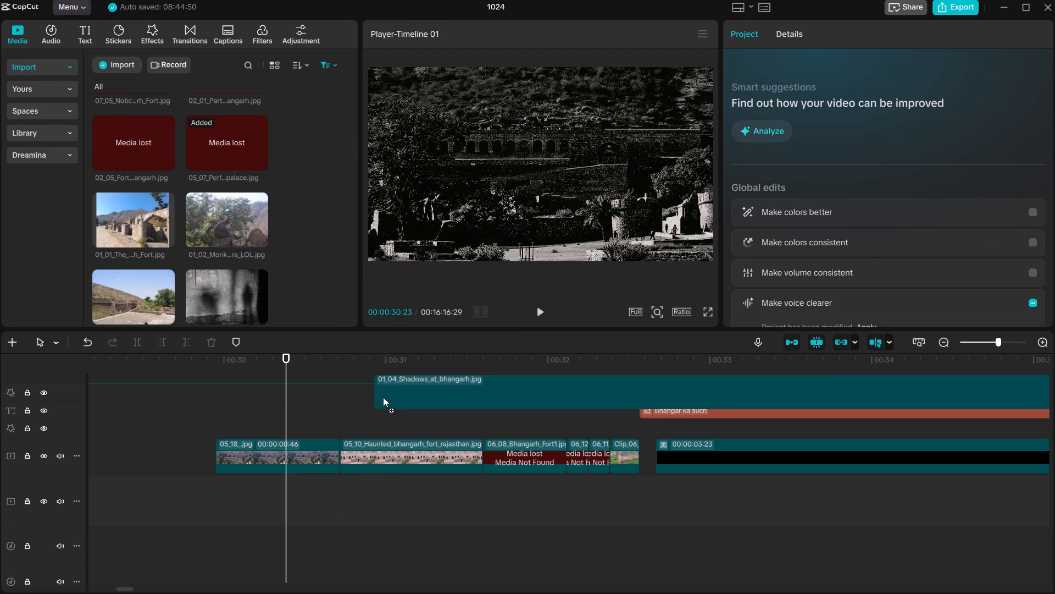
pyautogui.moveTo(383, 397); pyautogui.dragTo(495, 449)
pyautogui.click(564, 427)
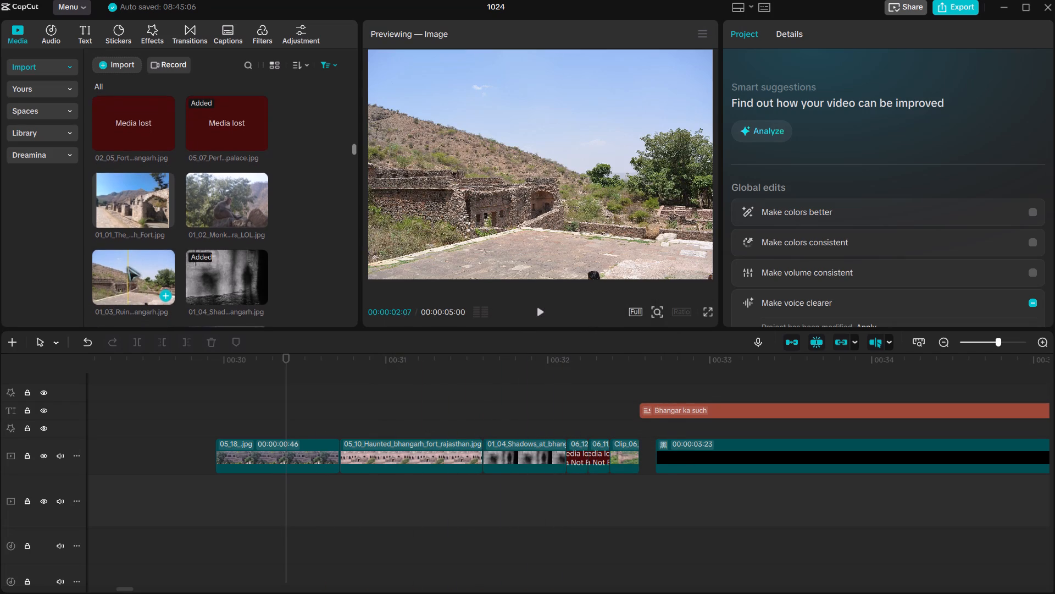
# Replace the clip following 05_10_Haunted_bhangarh_fort_rajasthan.jpg with the 01_14_Haunted_fort_of_Bhangarh.jpg picture.
pyautogui.scroll(-1, 127, 267)
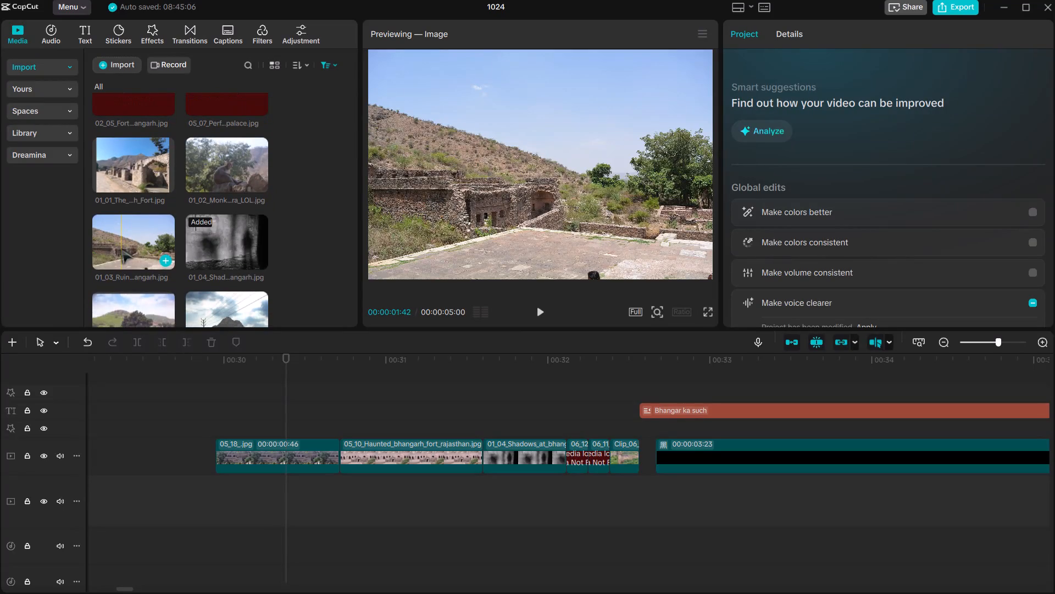
pyautogui.scroll(-1, 134, 306)
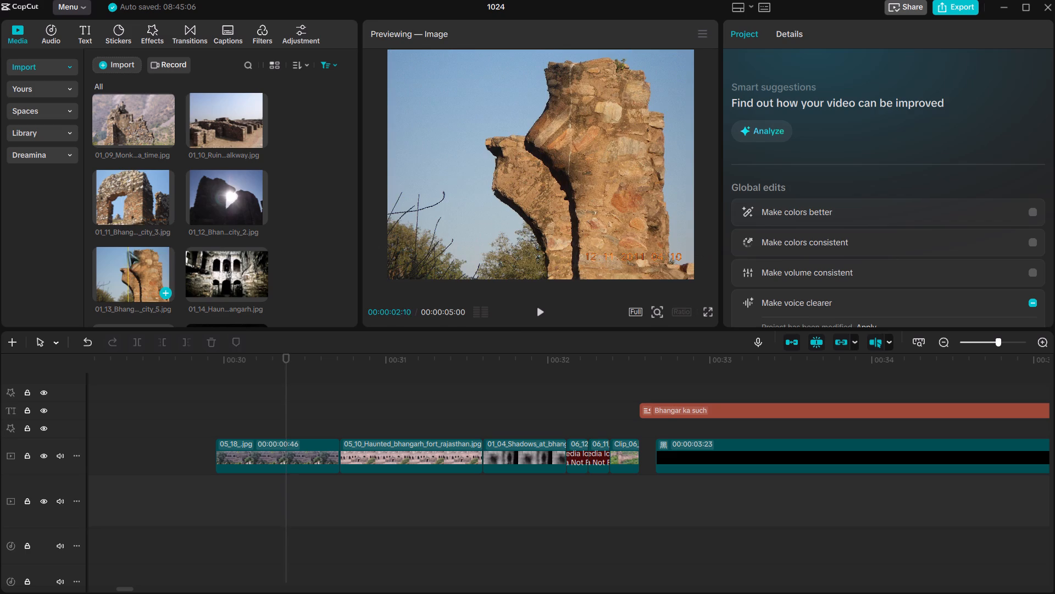
pyautogui.scroll(-1, 128, 251)
pyautogui.moveTo(199, 209); pyautogui.dragTo(341, 301)
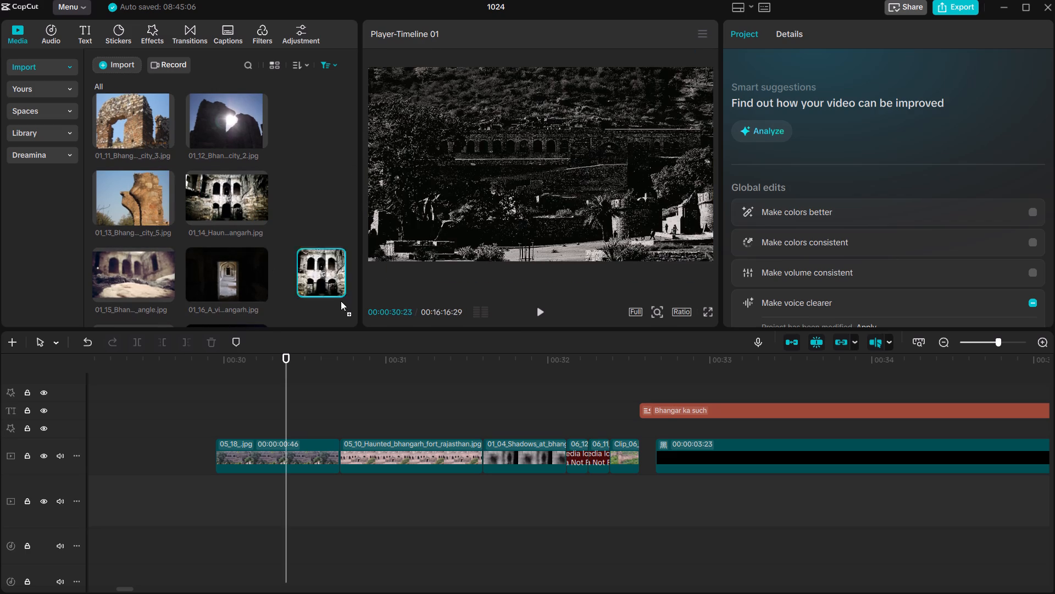
pyautogui.moveTo(341, 301); pyautogui.dragTo(558, 455)
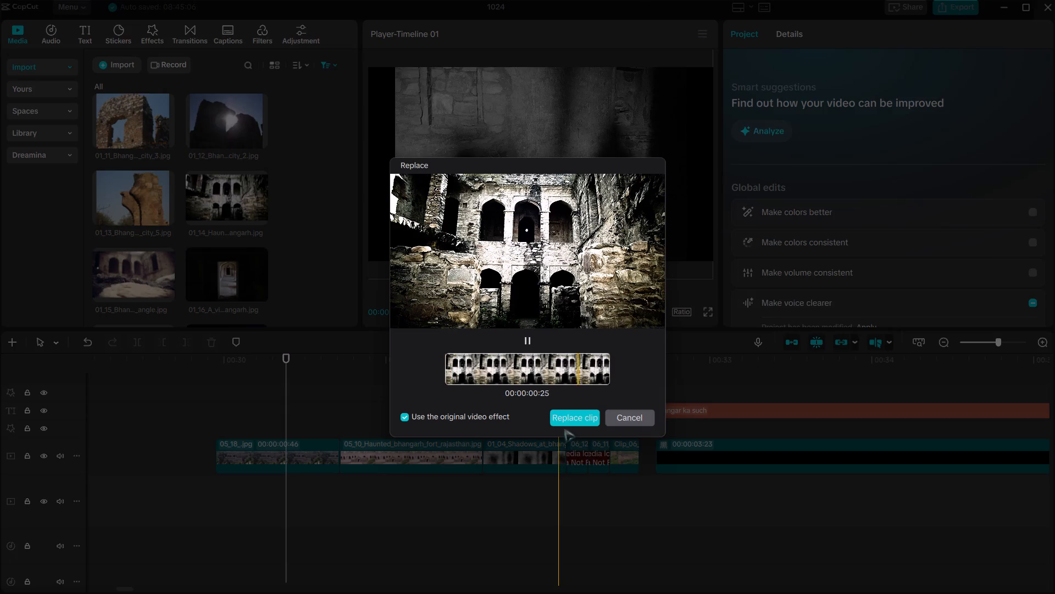
pyautogui.click(564, 416)
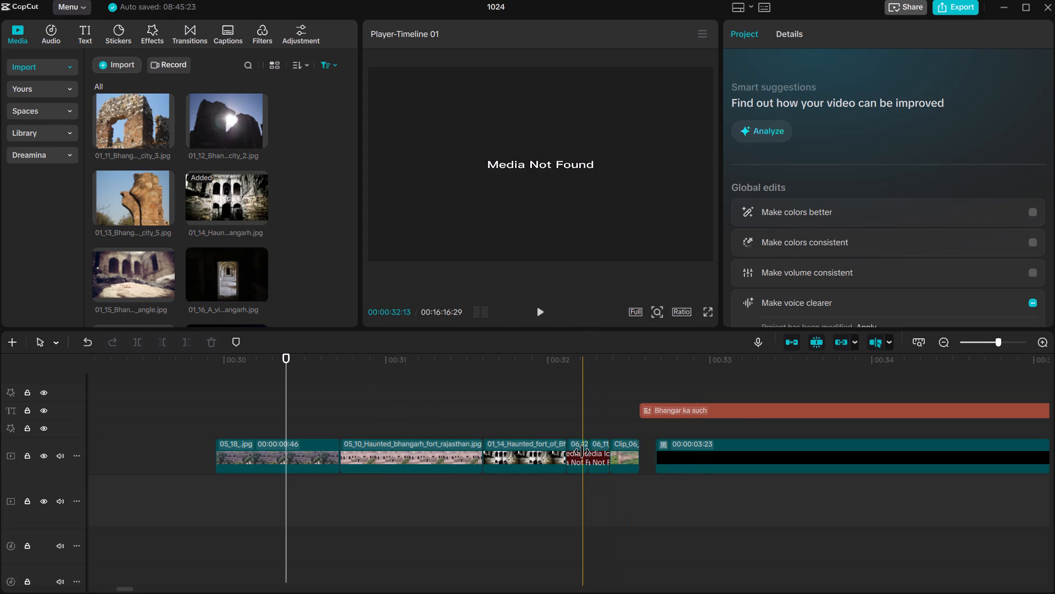
# Find 01_04_Shadows_at_bhangarh.jpg among the media and replace the lost 06_12 bird's-view clip with it.
pyautogui.keyDown('ctrl'); pyautogui.scroll(8, 582, 452); pyautogui.keyUp('ctrl')
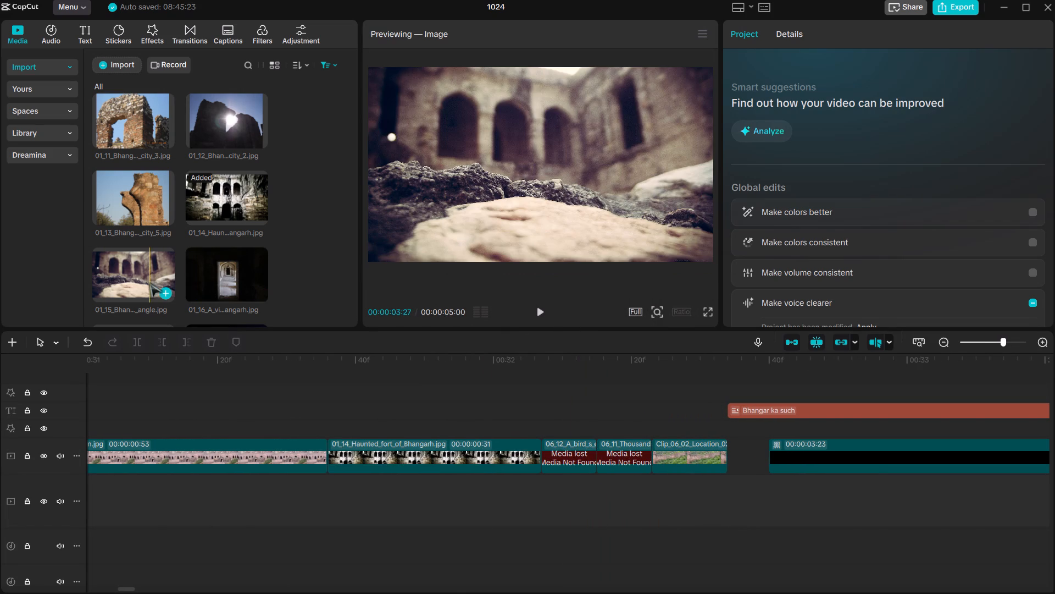
pyautogui.scroll(1, 119, 194)
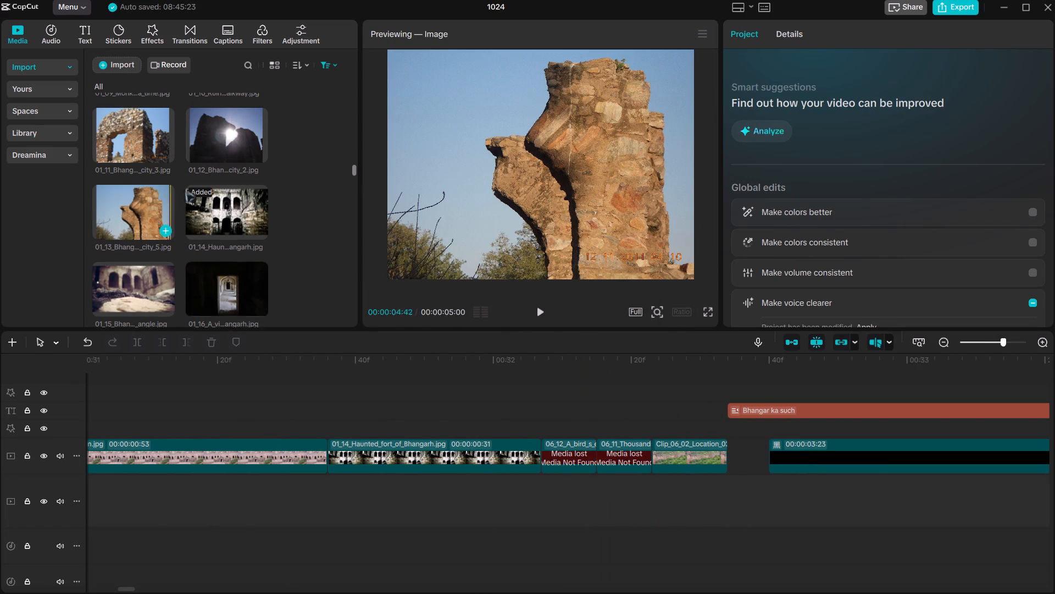
pyautogui.scroll(2, 185, 189)
pyautogui.scroll(2, 231, 212)
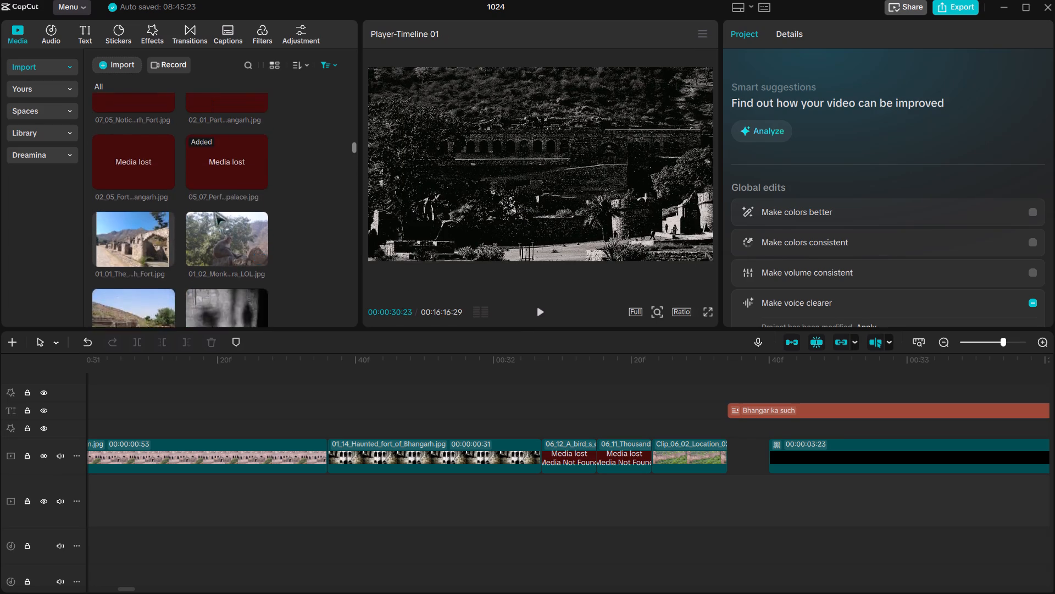
pyautogui.scroll(1, 214, 211)
pyautogui.scroll(-1, 214, 211)
pyautogui.scroll(1, 214, 175)
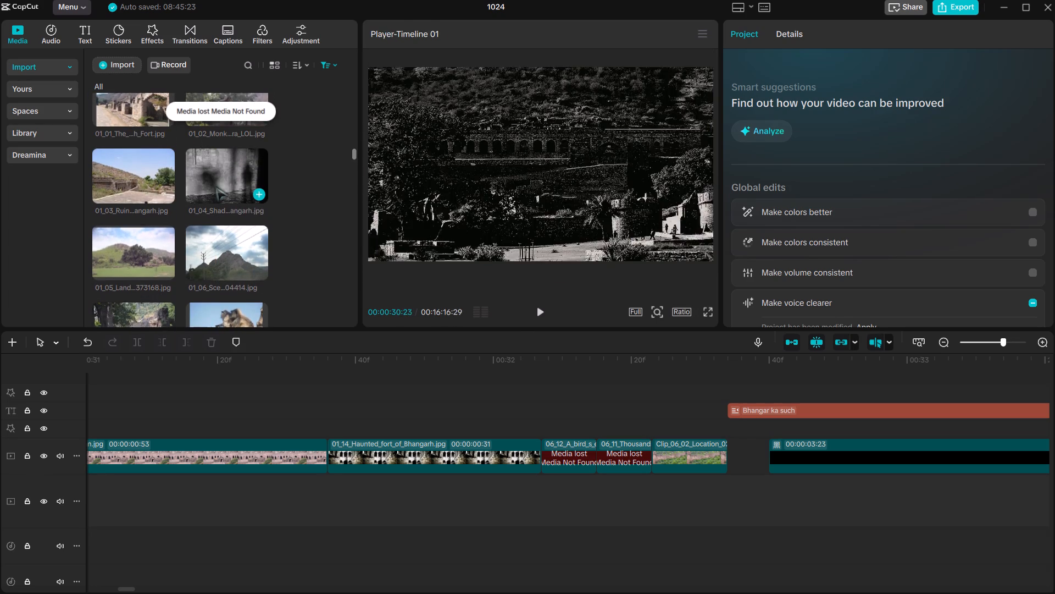
pyautogui.scroll(1, 215, 186)
pyautogui.moveTo(215, 170); pyautogui.dragTo(558, 448)
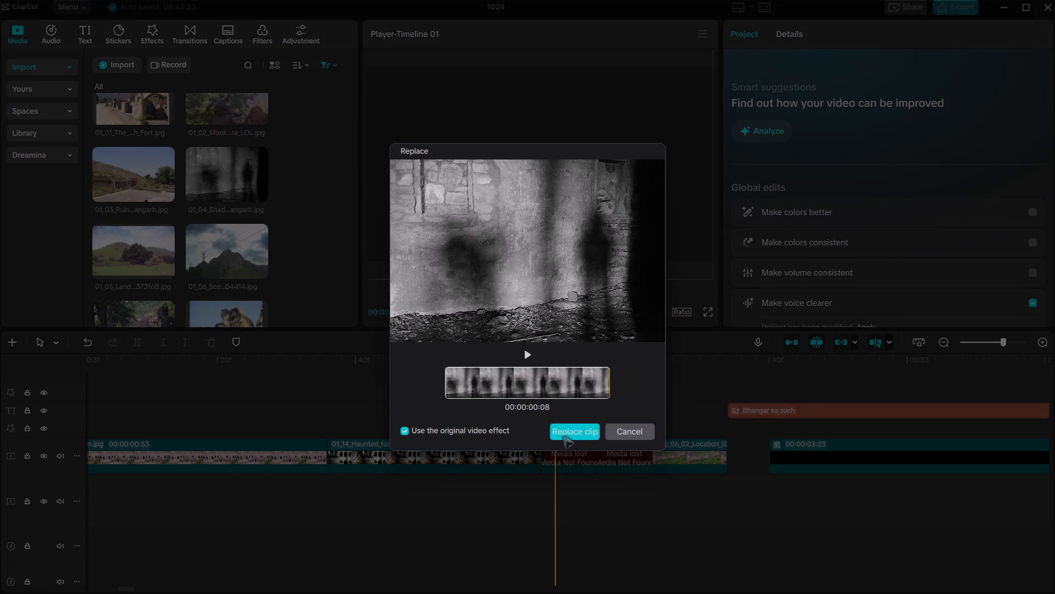
pyautogui.click(563, 435)
# Look through the media and replace the Clip_06_02_Location clip before the title with the 02_09 Bhangarh way picture.
pyautogui.scroll(-2, 247, 322)
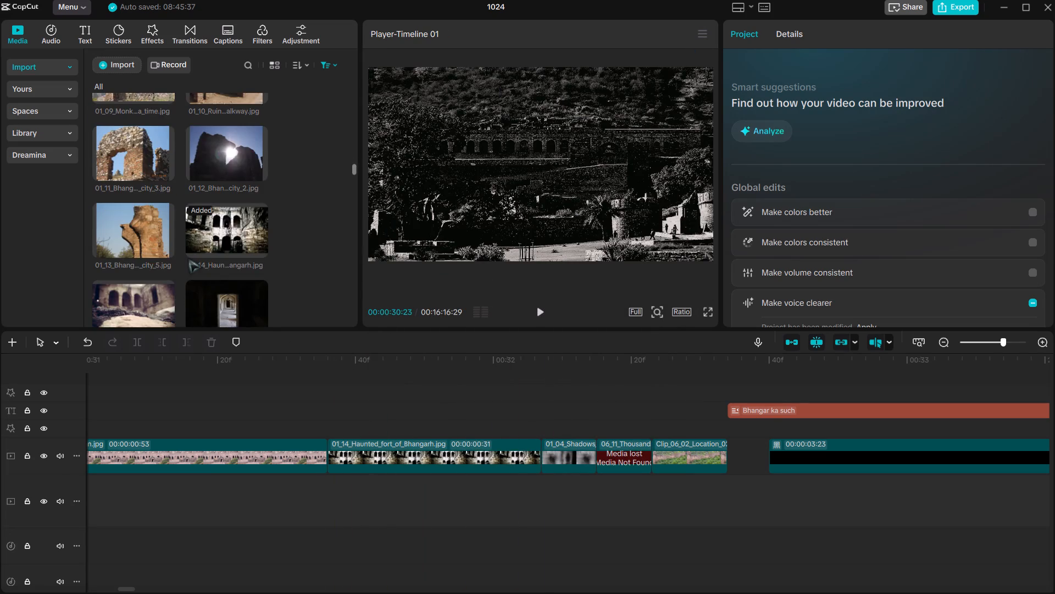
pyautogui.scroll(-1, 188, 258)
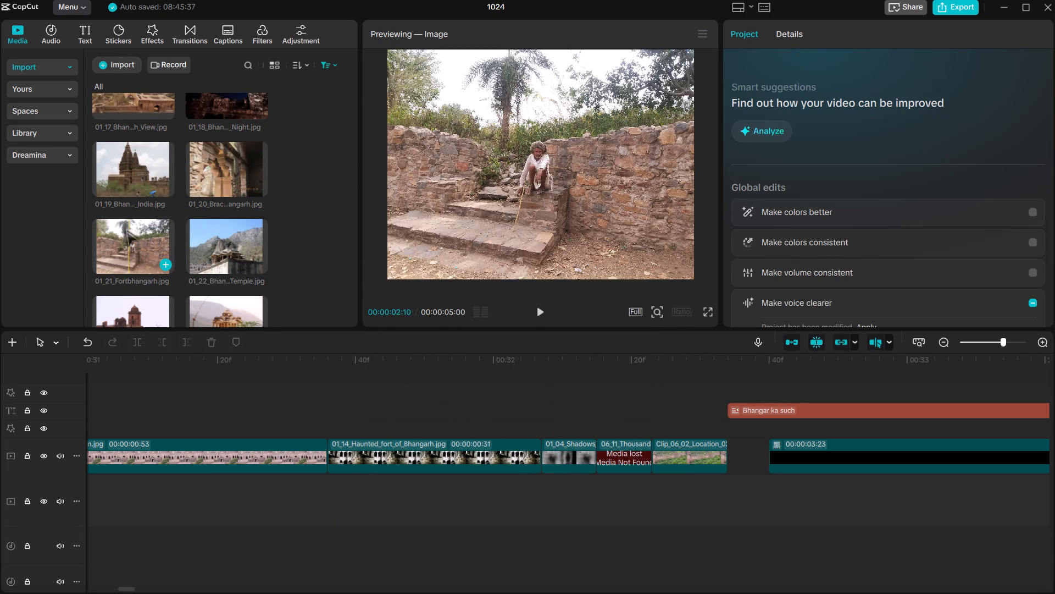
pyautogui.scroll(-1, 123, 184)
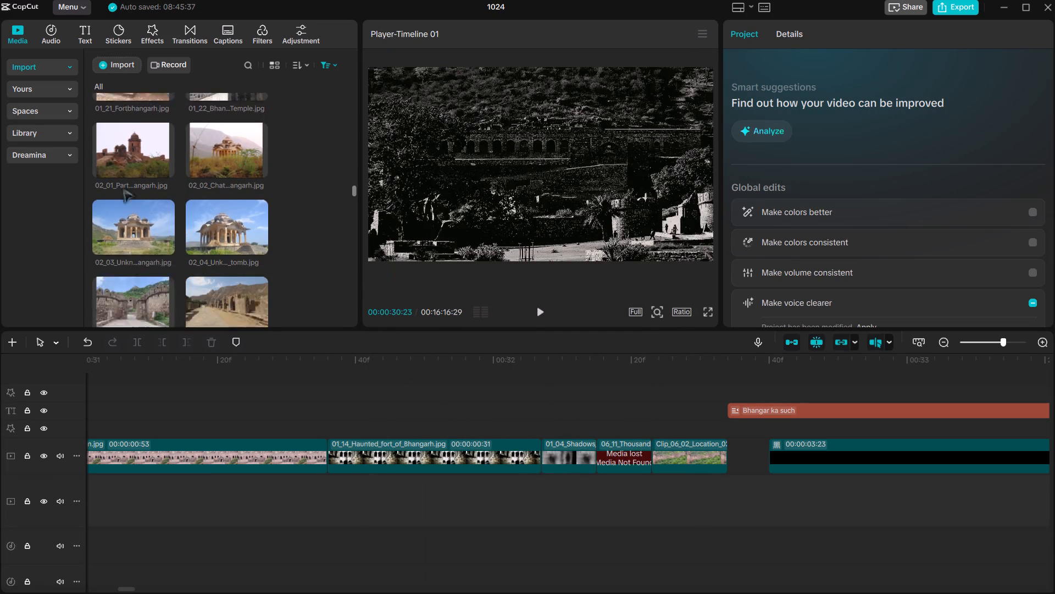
pyautogui.scroll(-1, 123, 188)
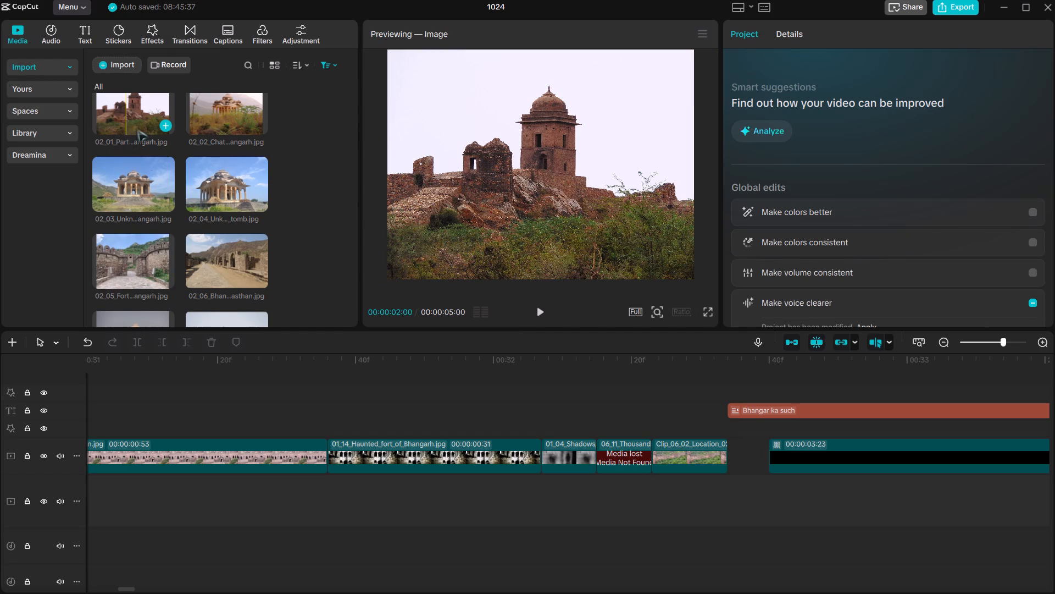
pyautogui.scroll(-1, 210, 266)
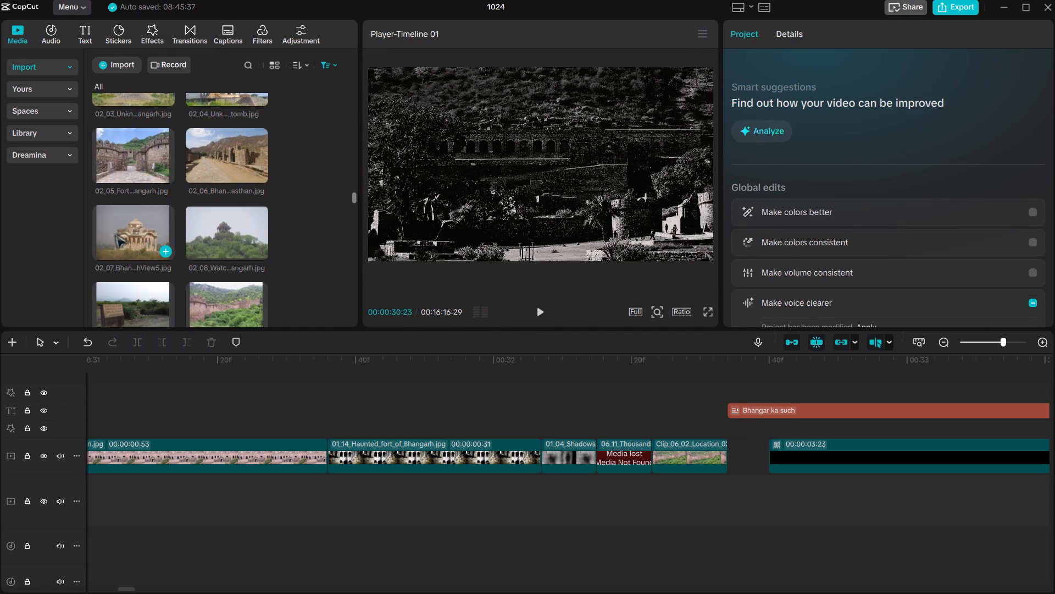
pyautogui.scroll(-1, 227, 235)
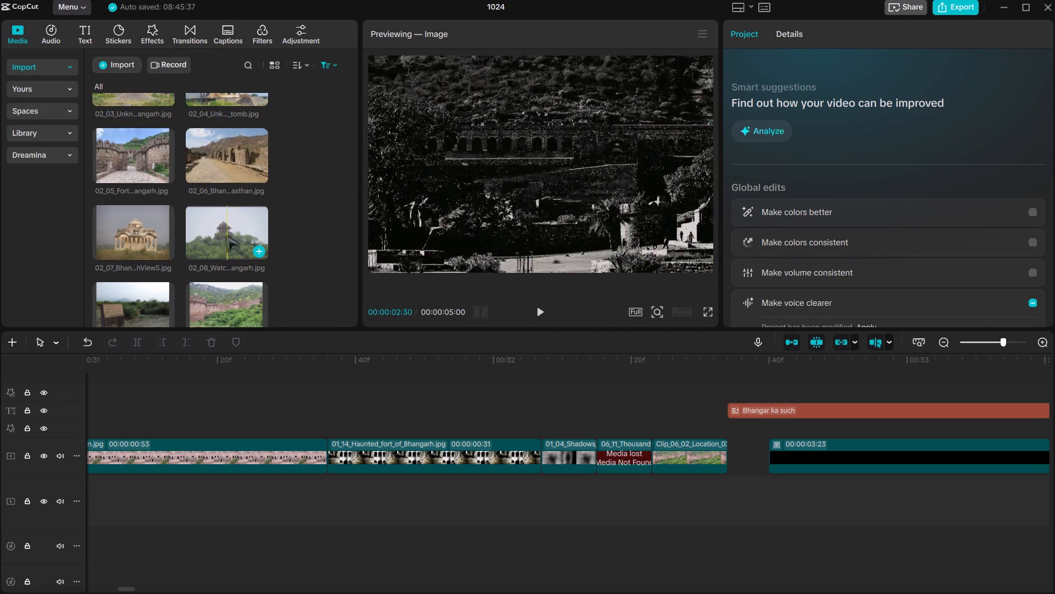
pyautogui.scroll(-1, 226, 236)
pyautogui.scroll(-1, 136, 237)
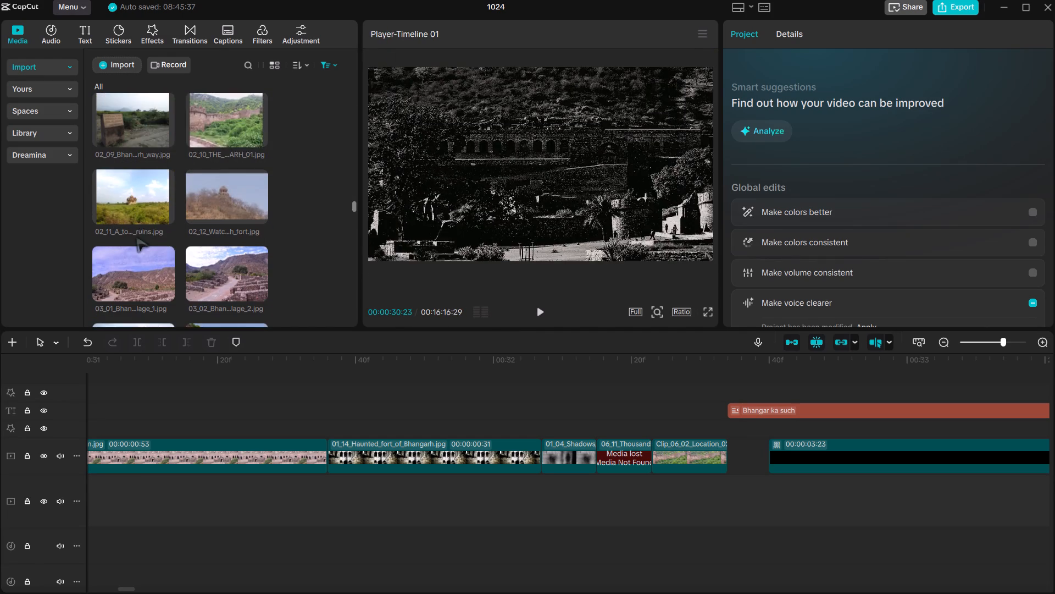
pyautogui.scroll(-1, 136, 237)
pyautogui.scroll(1, 136, 237)
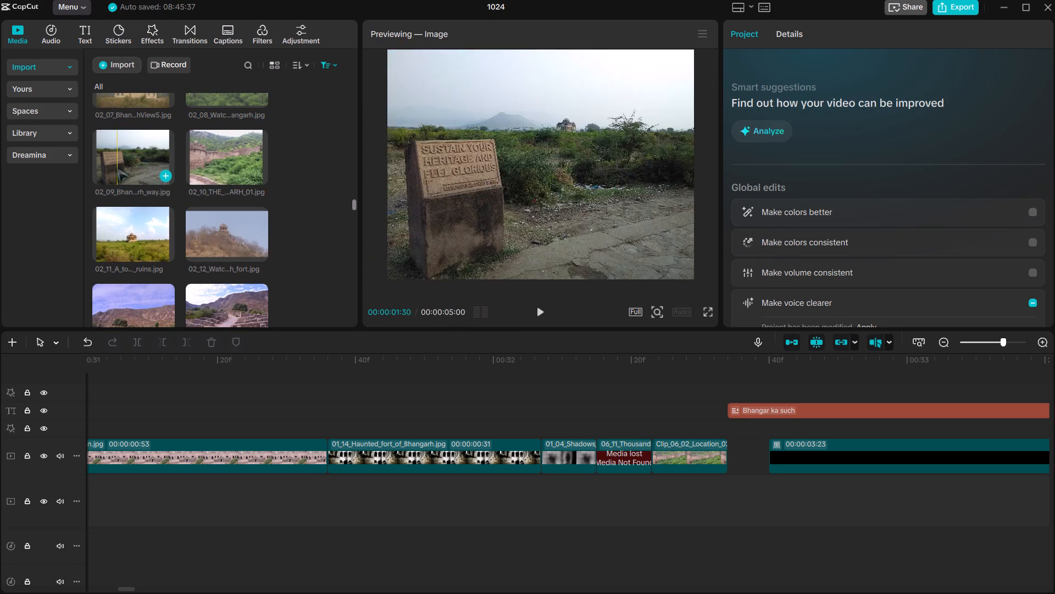
pyautogui.moveTo(117, 168); pyautogui.dragTo(647, 448)
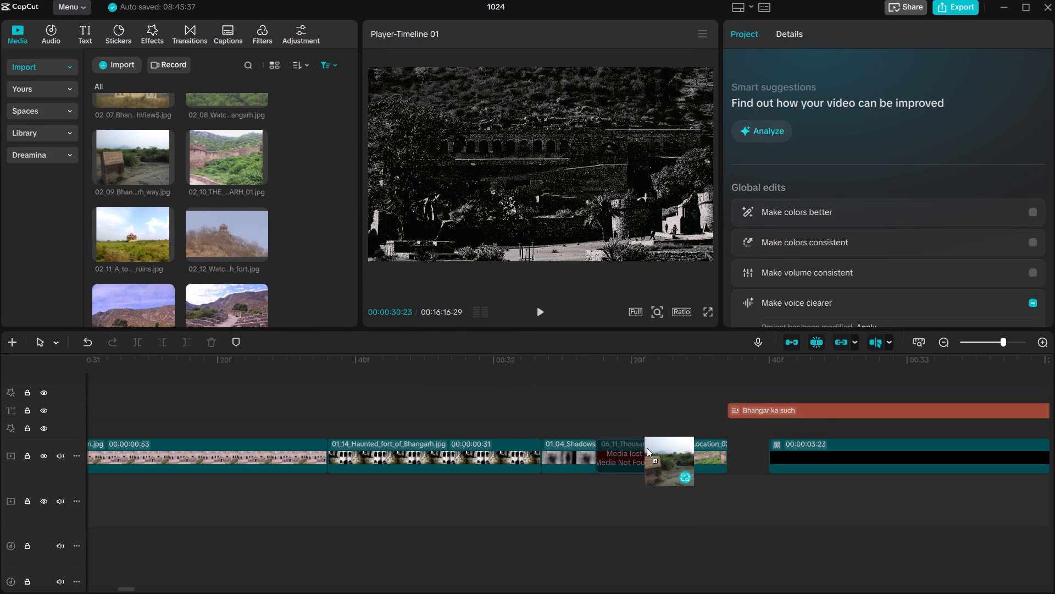
pyautogui.moveTo(647, 448); pyautogui.dragTo(663, 444)
pyautogui.click(567, 440)
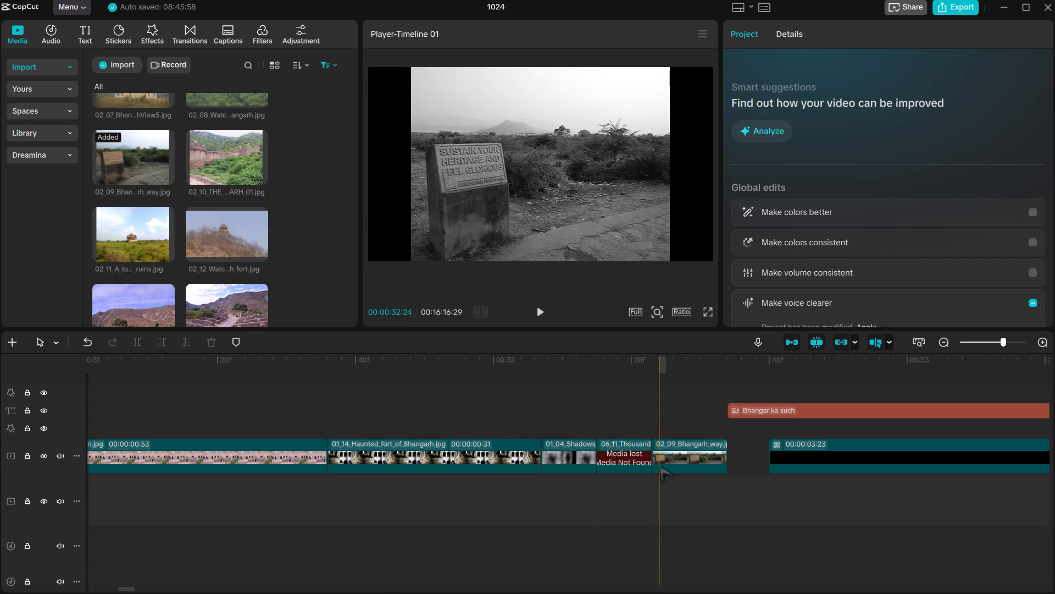
# Turn off uniform scale for the 02_09 Bhangarh way clip and set its scale width to 137% to fill the frame.
pyautogui.hscroll(-1, 660, 466)
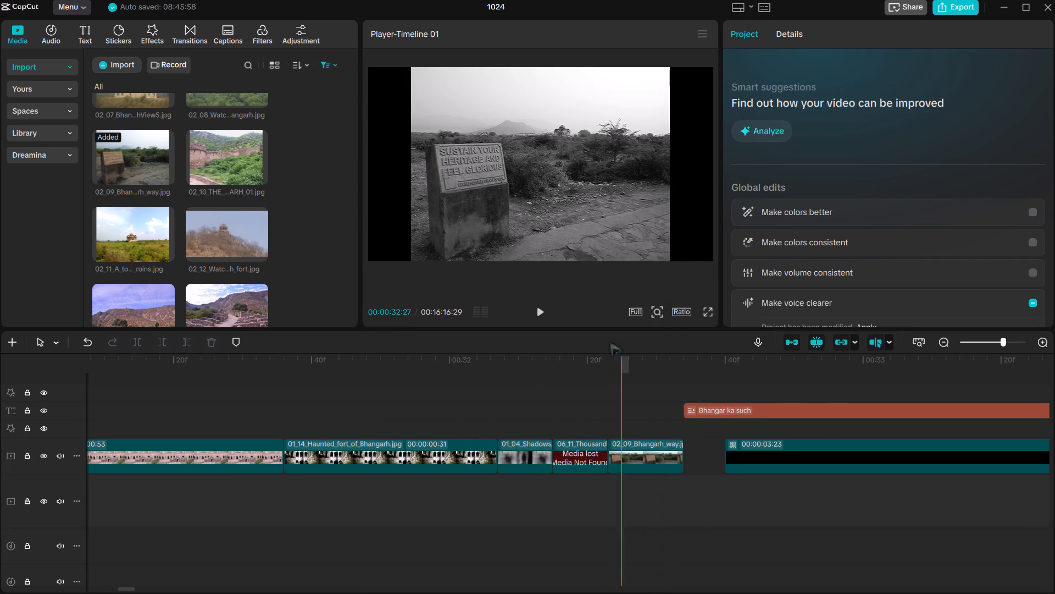
pyautogui.click(639, 446)
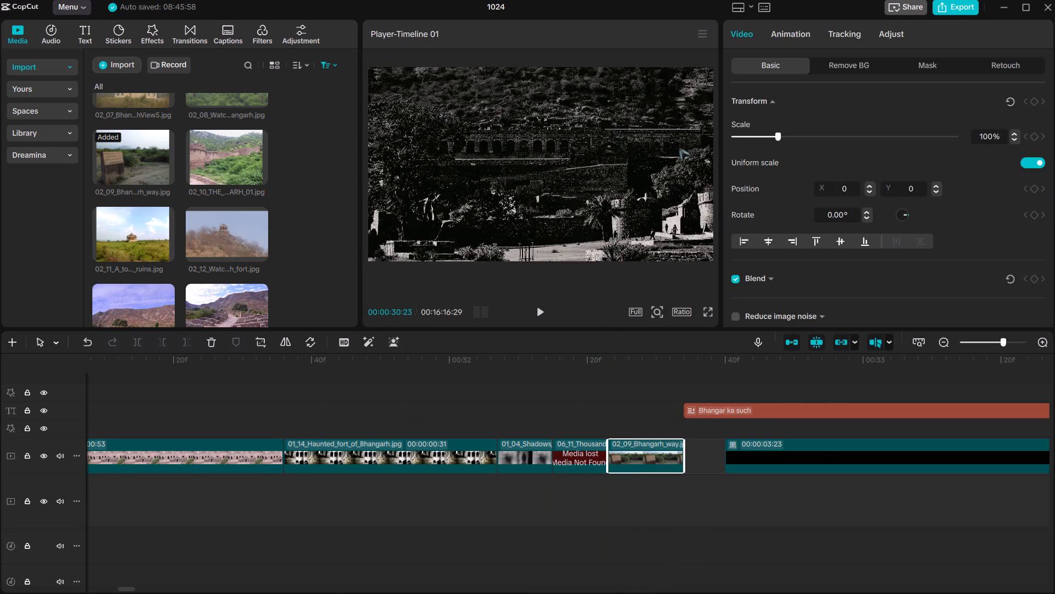
pyautogui.click(654, 436)
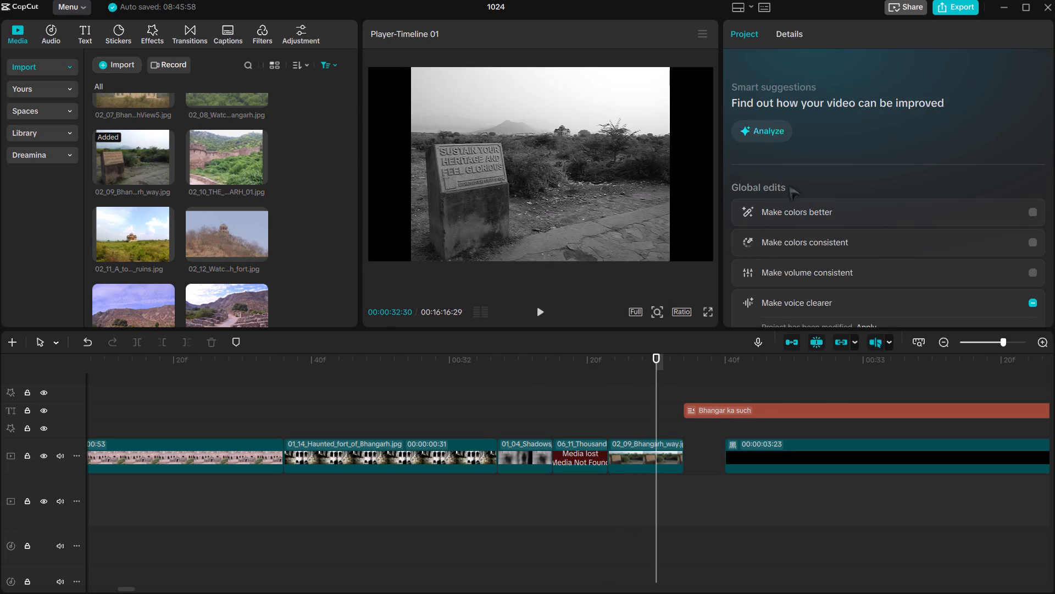
pyautogui.click(637, 458)
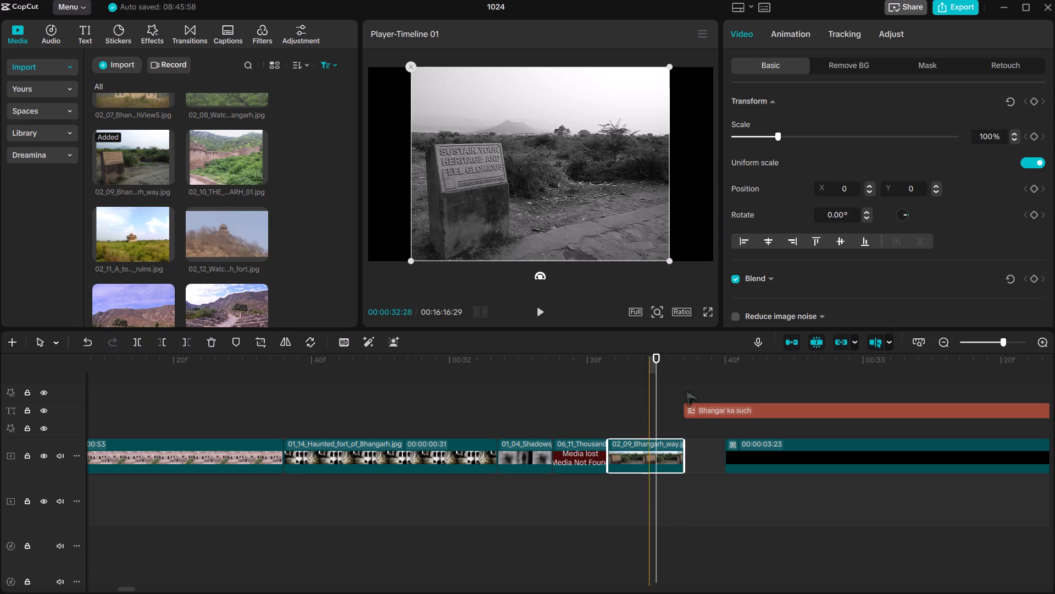
pyautogui.click(1032, 163)
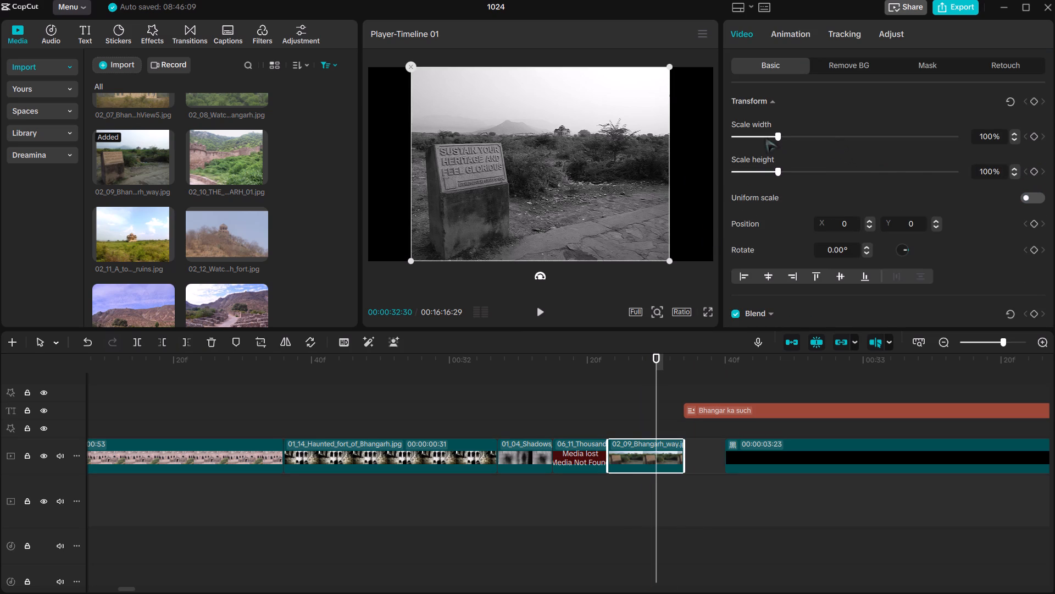
pyautogui.moveTo(774, 136); pyautogui.dragTo(795, 141)
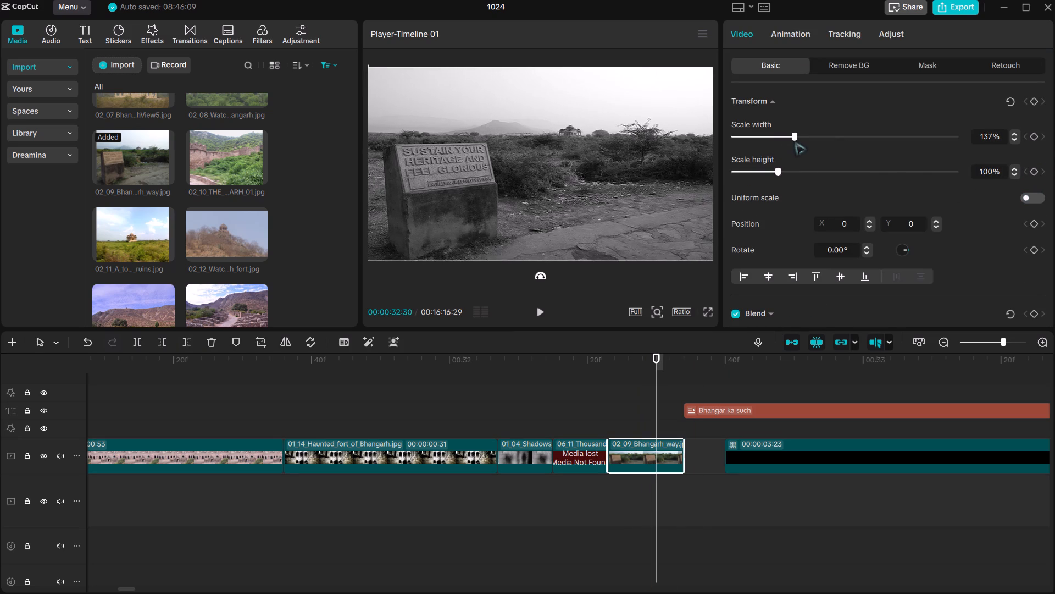
pyautogui.moveTo(795, 141); pyautogui.dragTo(795, 141)
# Select the lost 06_11_Thousand clip and look through the media for a replacement picture.
pyautogui.hscroll(1, 603, 385)
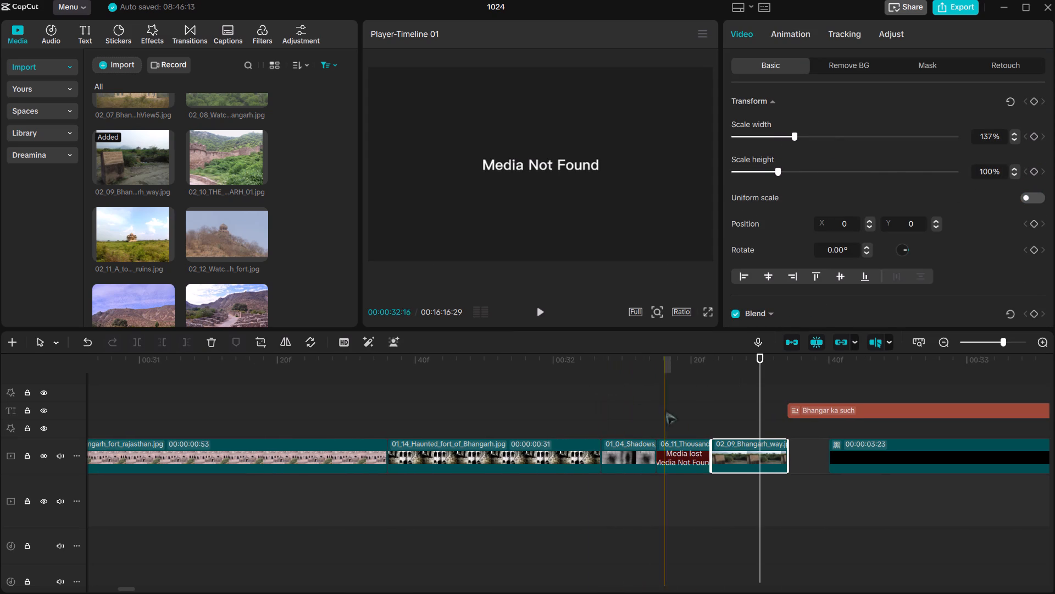
pyautogui.click(671, 393)
pyautogui.click(684, 446)
pyautogui.scroll(-1, 238, 223)
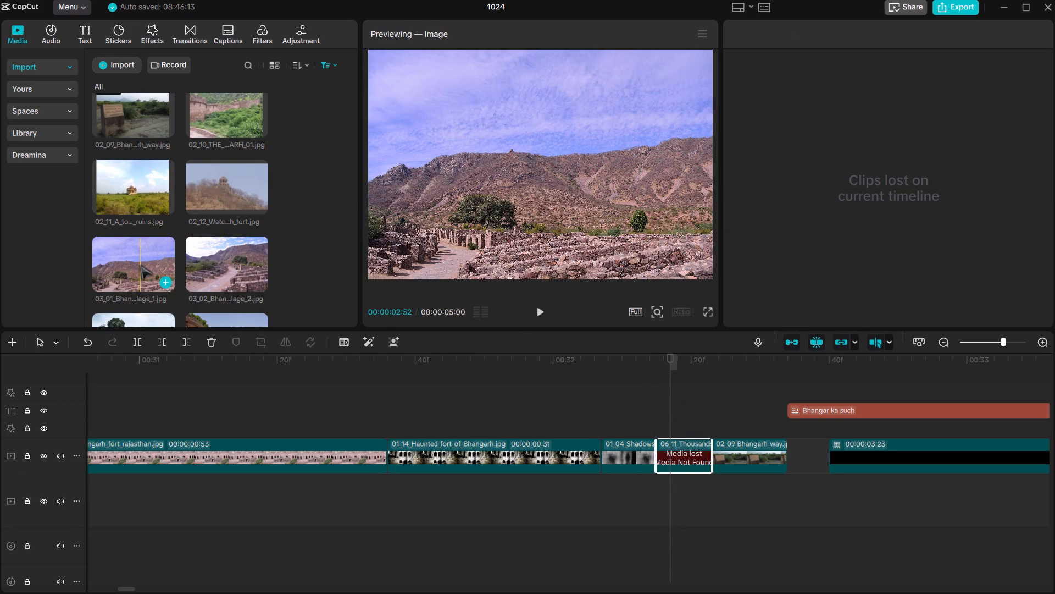
pyautogui.scroll(-1, 140, 265)
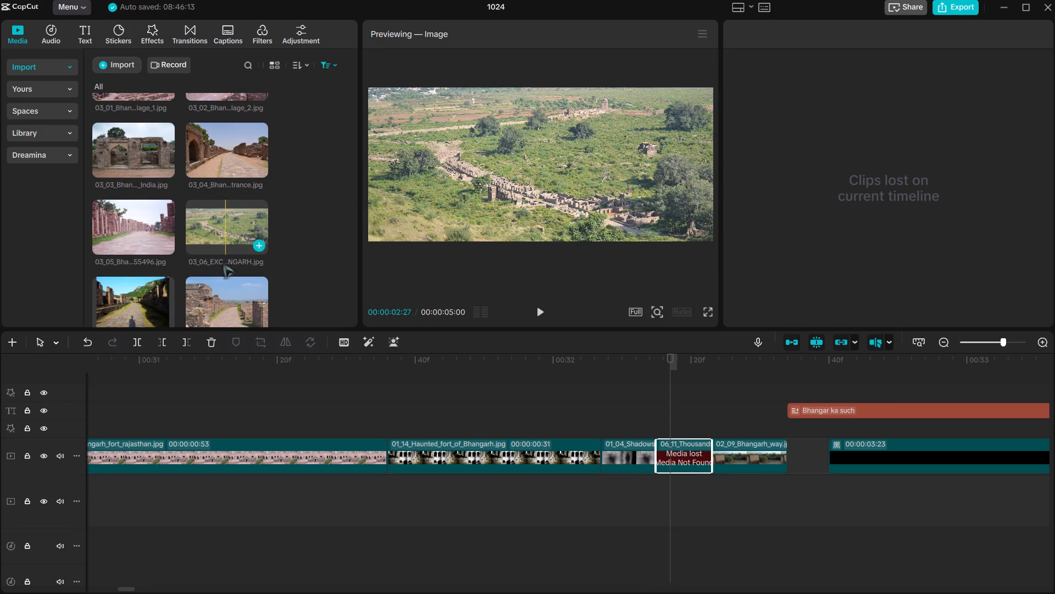
pyautogui.scroll(-1, 143, 274)
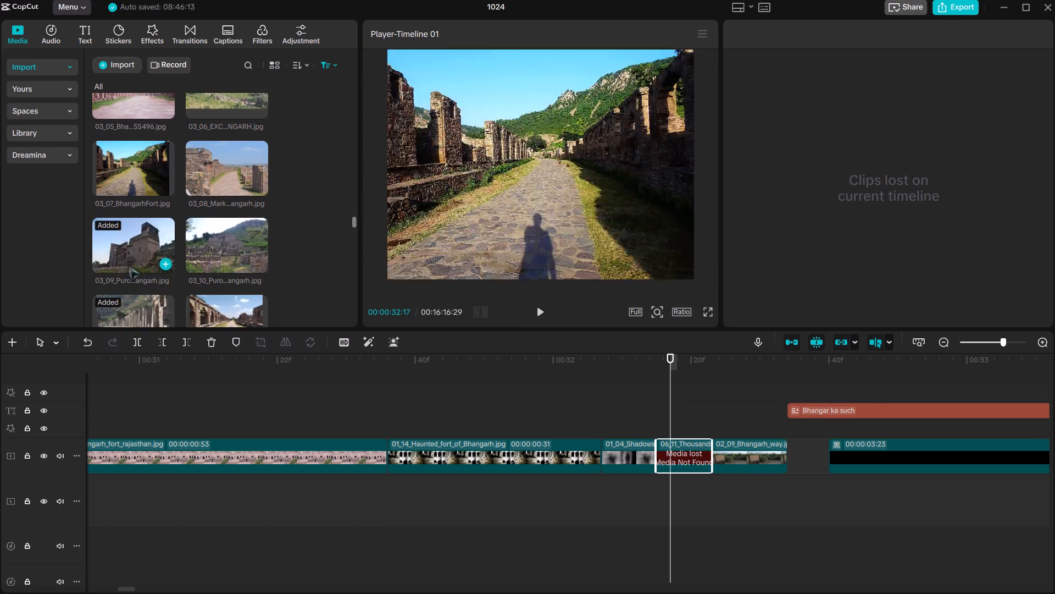
pyautogui.scroll(-1, 129, 266)
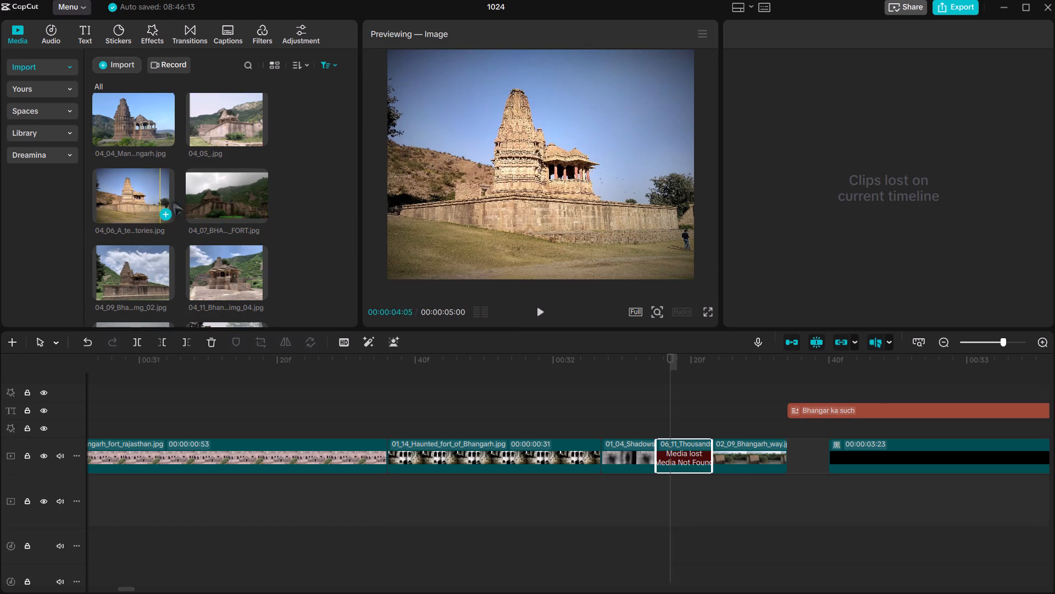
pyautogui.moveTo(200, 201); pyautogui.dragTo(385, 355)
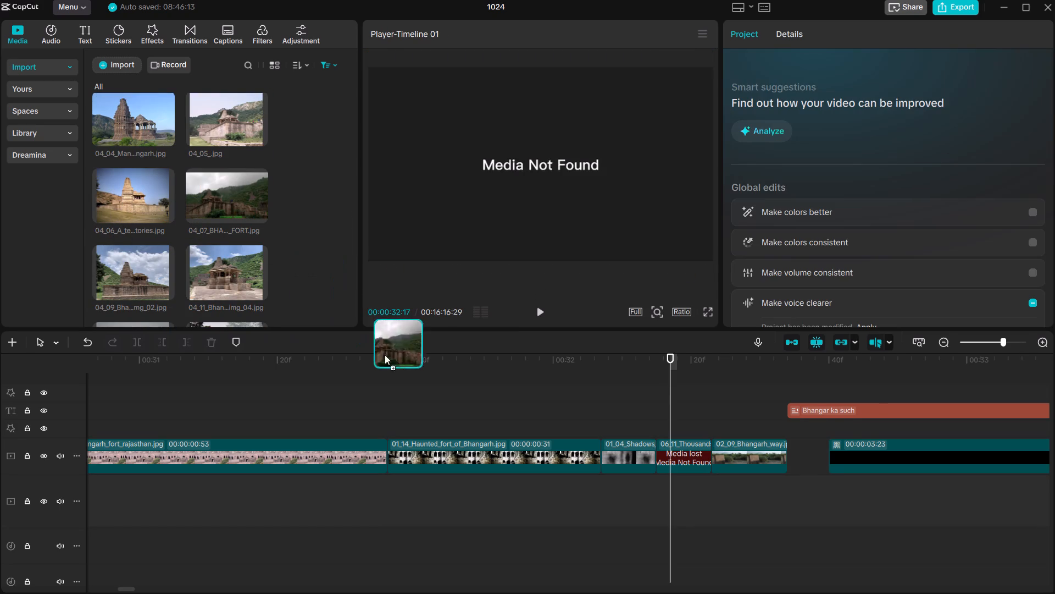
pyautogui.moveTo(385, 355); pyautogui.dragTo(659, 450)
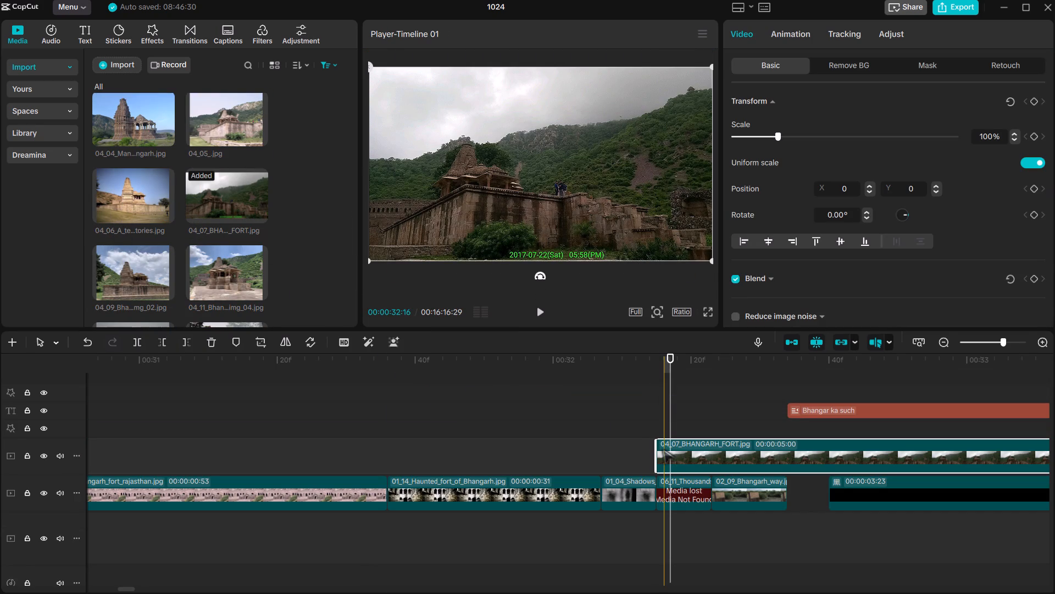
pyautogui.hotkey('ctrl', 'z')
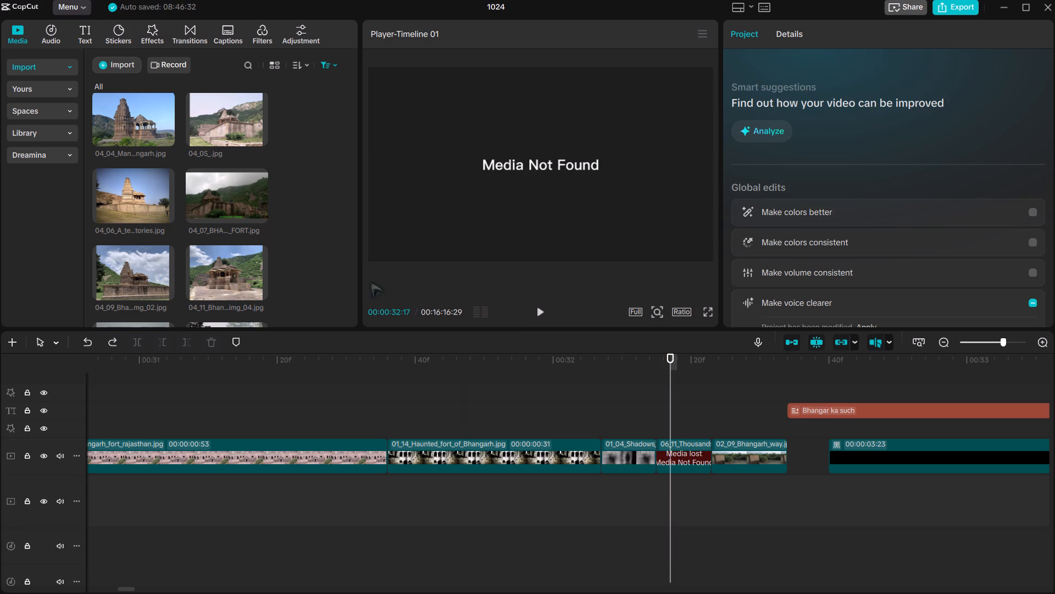
# Replace the lost 06_11_Thousand clip with the 04_07_BHANGARH_FORT.jpg picture.
pyautogui.moveTo(219, 200); pyautogui.dragTo(641, 420)
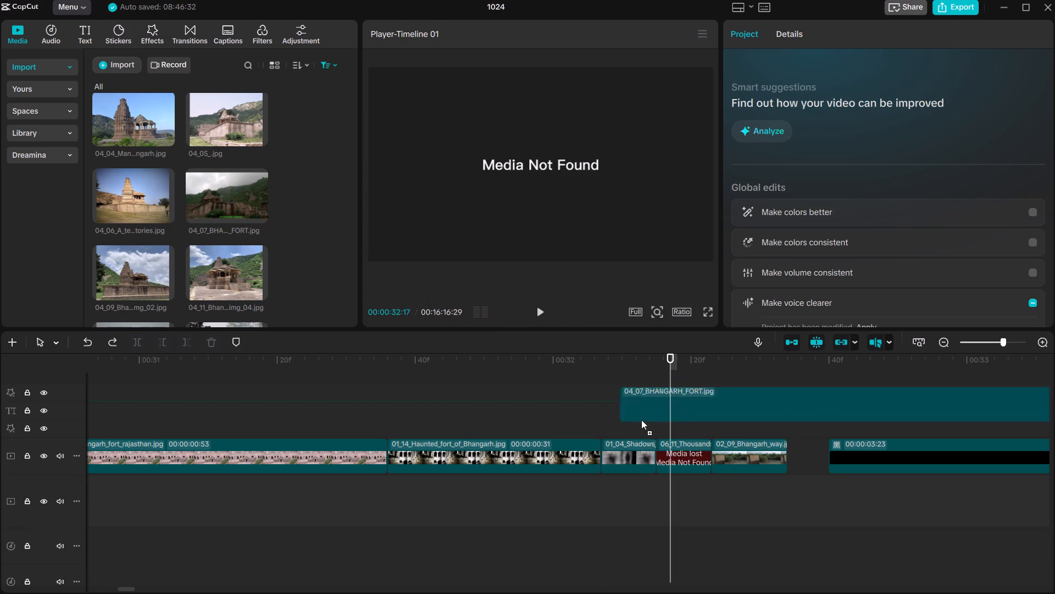
pyautogui.moveTo(641, 420); pyautogui.dragTo(673, 448)
pyautogui.click(587, 415)
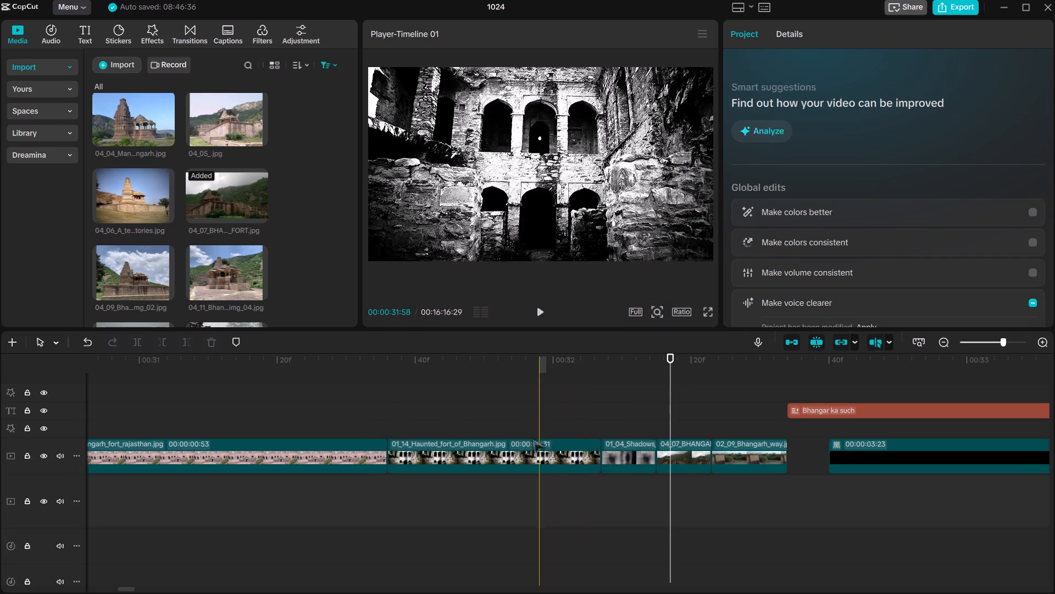
# Play back the replaced clips and the Bhangar ka such title up to the start of Clip_05_02_Location.
pyautogui.hscroll(5, 532, 439)
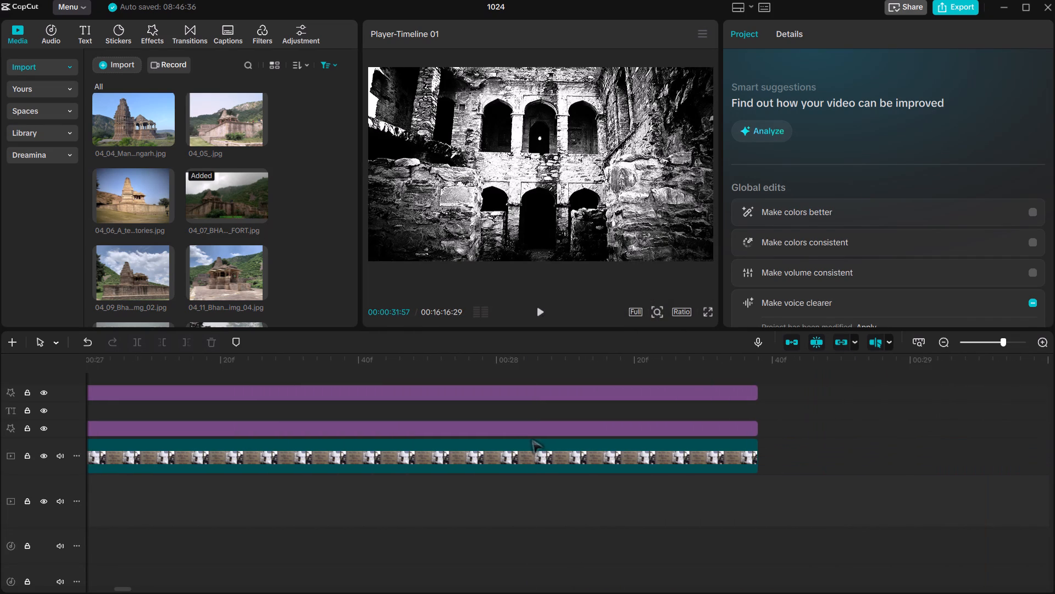
pyautogui.click(446, 369)
pyautogui.press('space')
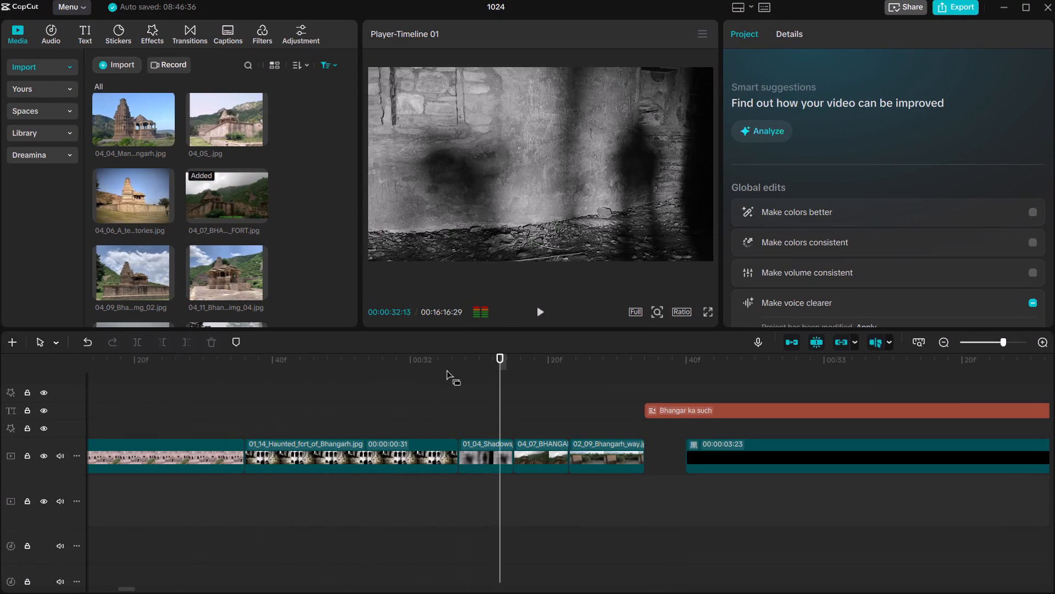
pyautogui.keyDown('ctrl'); pyautogui.scroll(-6, 446, 369); pyautogui.keyUp('ctrl')
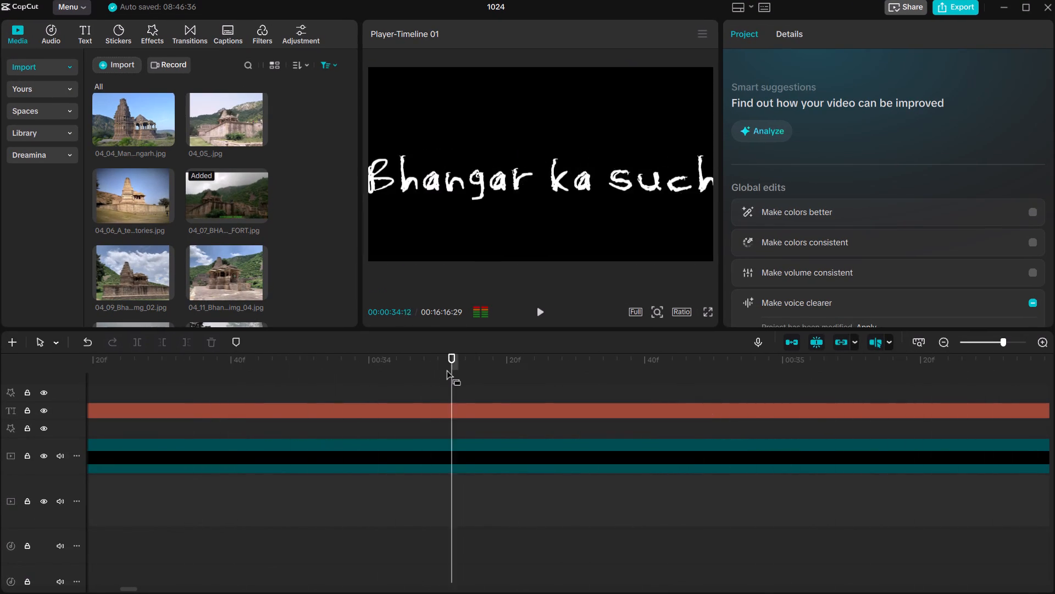
pyautogui.keyDown('ctrl'); pyautogui.scroll(-18, 446, 369); pyautogui.keyUp('ctrl')
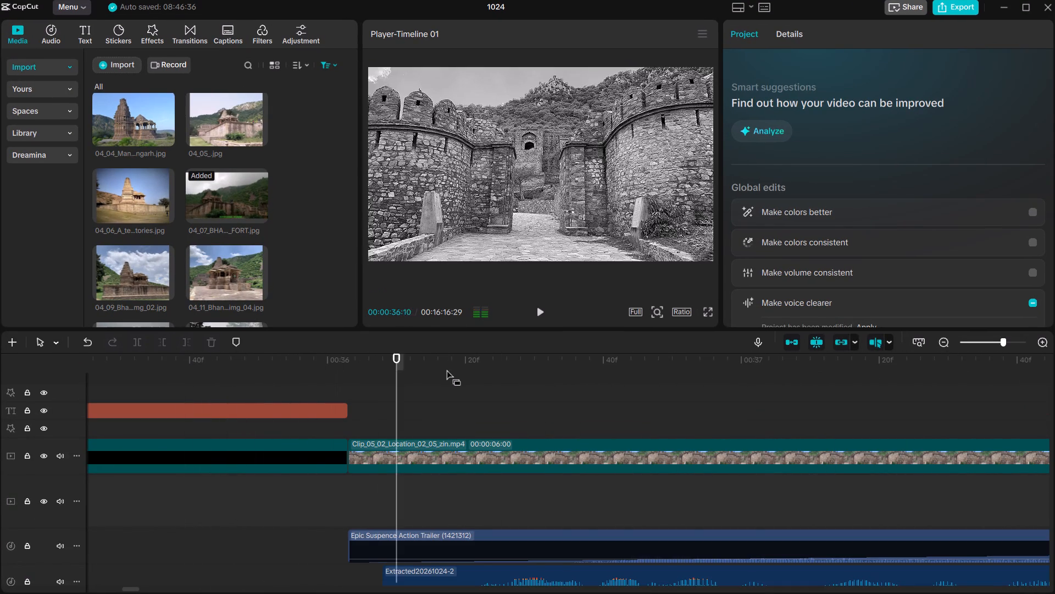
pyautogui.keyDown('ctrl'); pyautogui.scroll(-10, 446, 369); pyautogui.keyUp('ctrl')
pyautogui.click(454, 417)
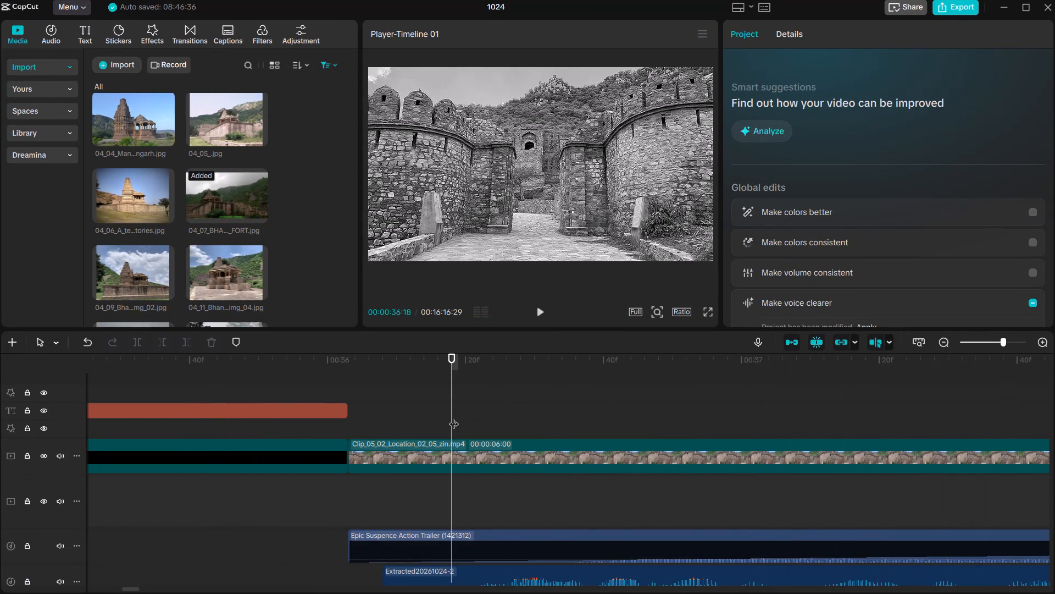
# Play back the lost 03_01_Bhangarh_village_1.jpg clip and examine the run of lost clips following Clip_16_07_Legends.
pyautogui.scroll(-4, 454, 417)
pyautogui.keyDown('ctrl'); pyautogui.scroll(-5, 454, 417); pyautogui.keyUp('ctrl')
pyautogui.hscroll(-2, 454, 417)
pyautogui.keyDown('ctrl'); pyautogui.scroll(-10, 454, 417); pyautogui.keyUp('ctrl')
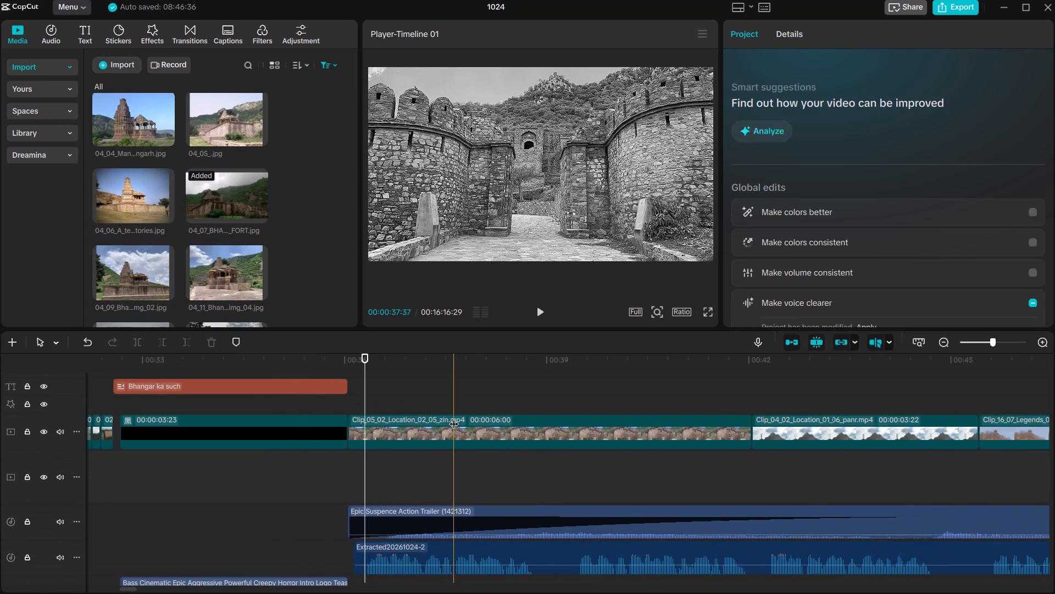
pyautogui.keyDown('ctrl'); pyautogui.scroll(-12, 454, 417); pyautogui.keyUp('ctrl')
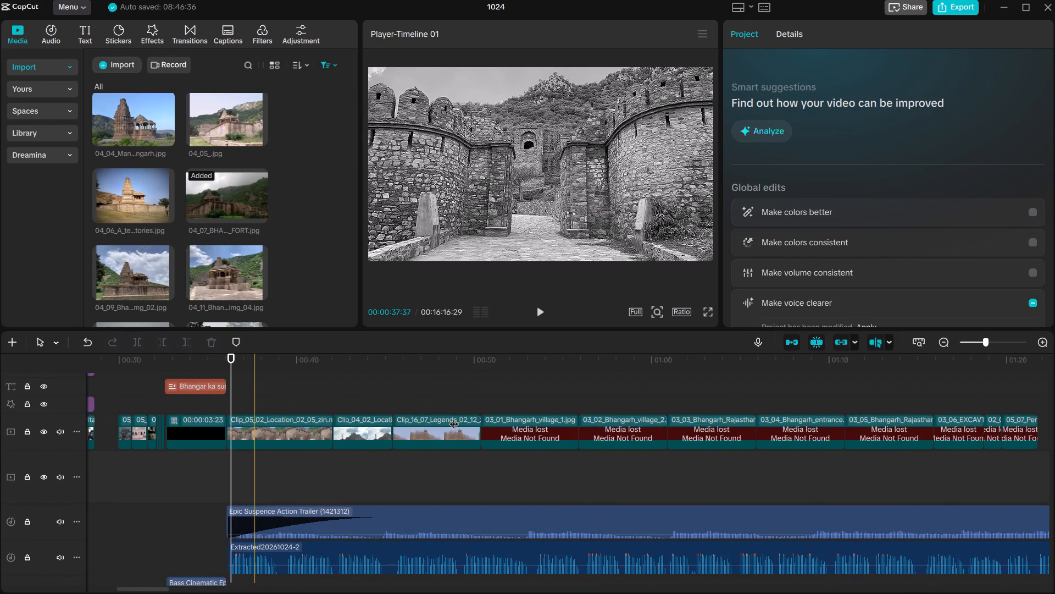
pyautogui.hscroll(-1, 454, 417)
pyautogui.hscroll(1, 453, 417)
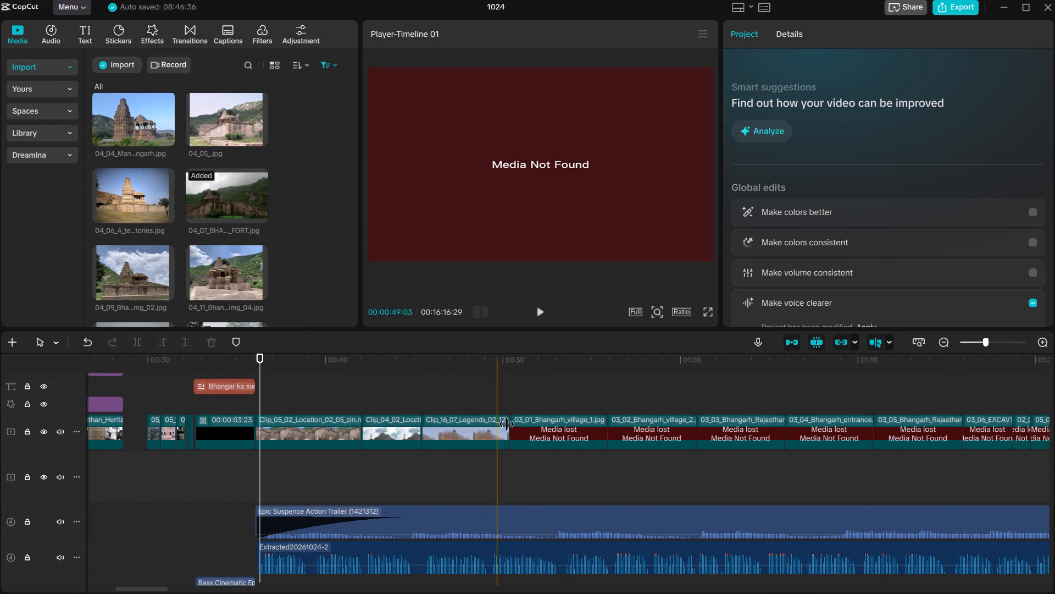
pyautogui.click(524, 427)
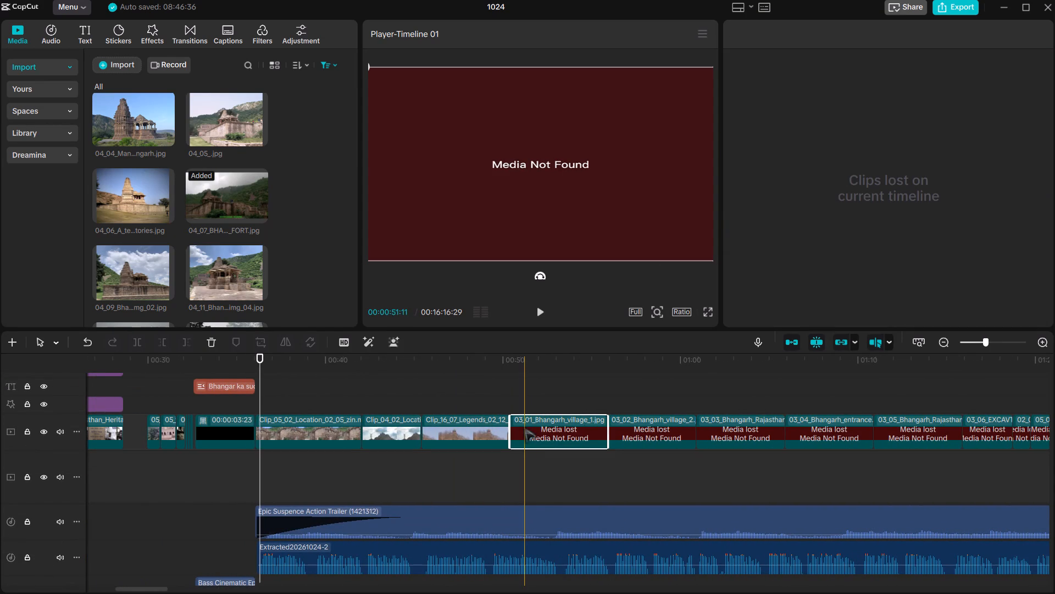
pyautogui.press('space')
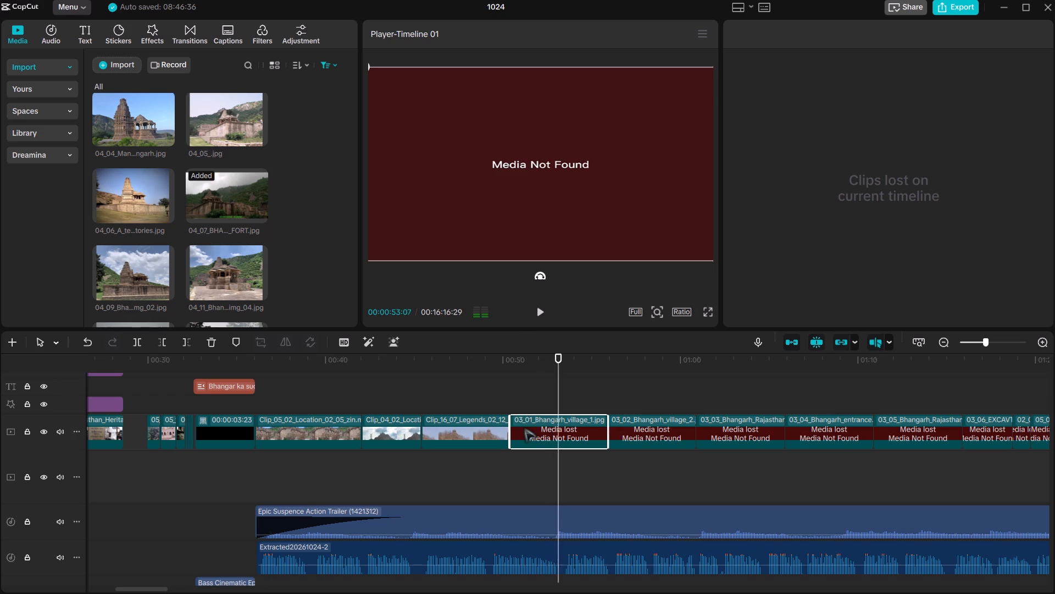
pyautogui.press('space')
pyautogui.press('space')
pyautogui.press('space')
pyautogui.press('space')
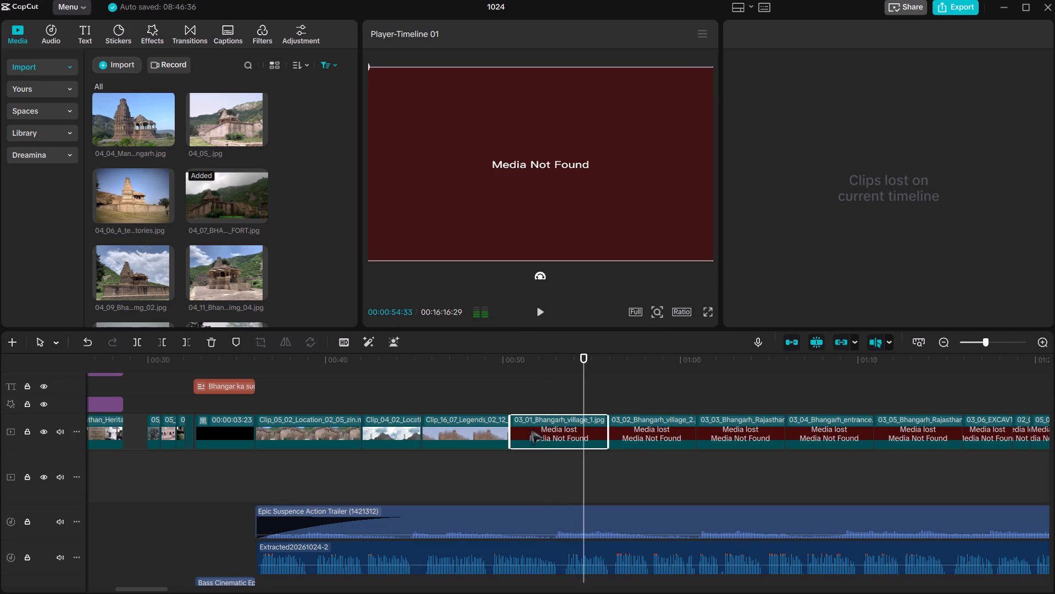
pyautogui.click(531, 430)
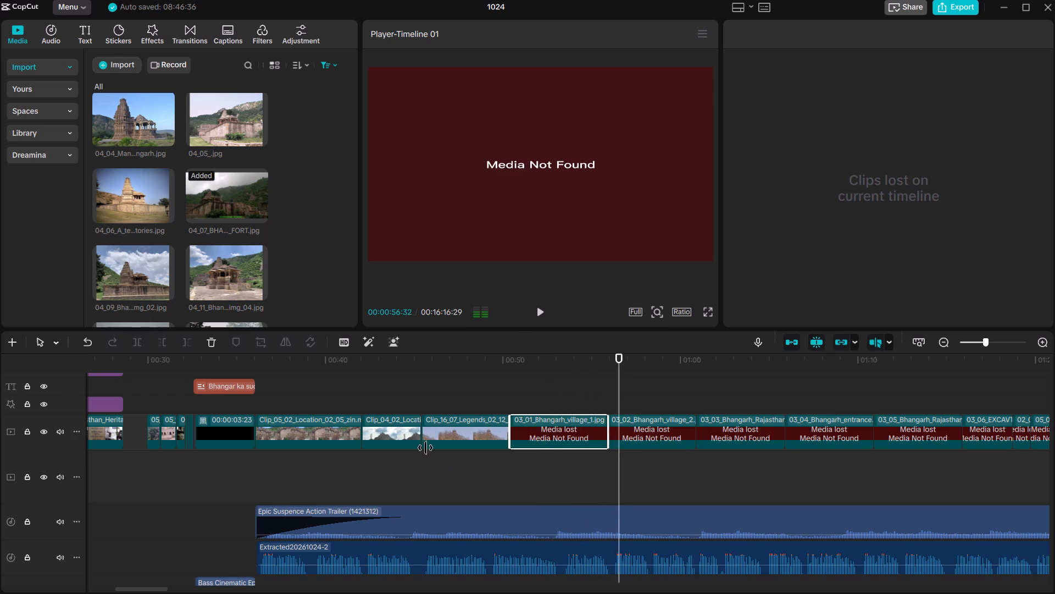
# Delete all the lost clips after Clip_16_07_Legends, from 03_01_Bhangarh_village_1.jpg to the last clip on the main track.
pyautogui.scroll(-1, 425, 448)
pyautogui.hscroll(-1, 425, 448)
pyautogui.press('space')
pyautogui.hscroll(-1, 428, 448)
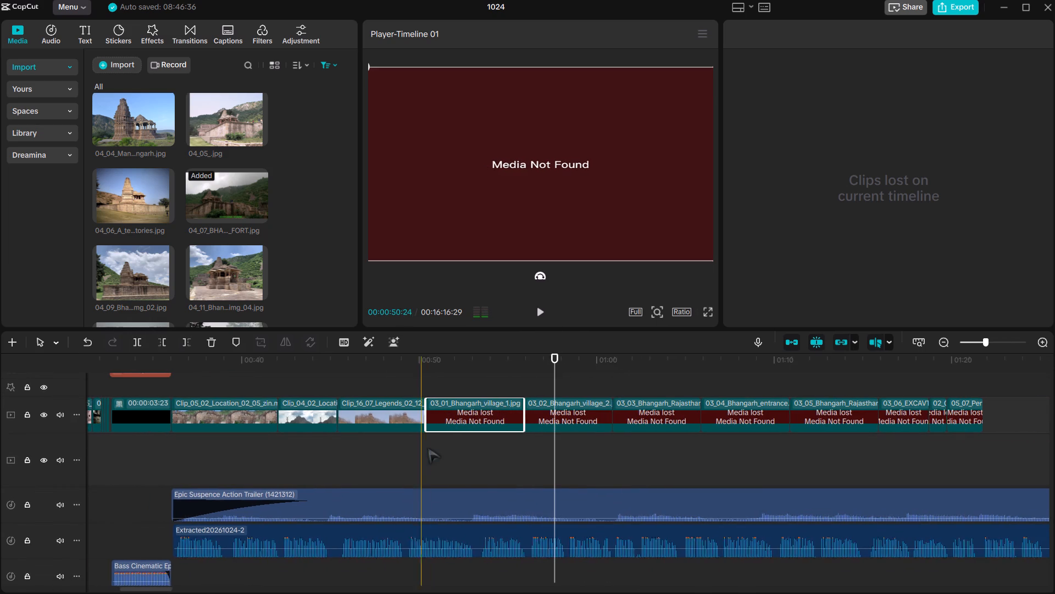
pyautogui.hscroll(-1, 428, 448)
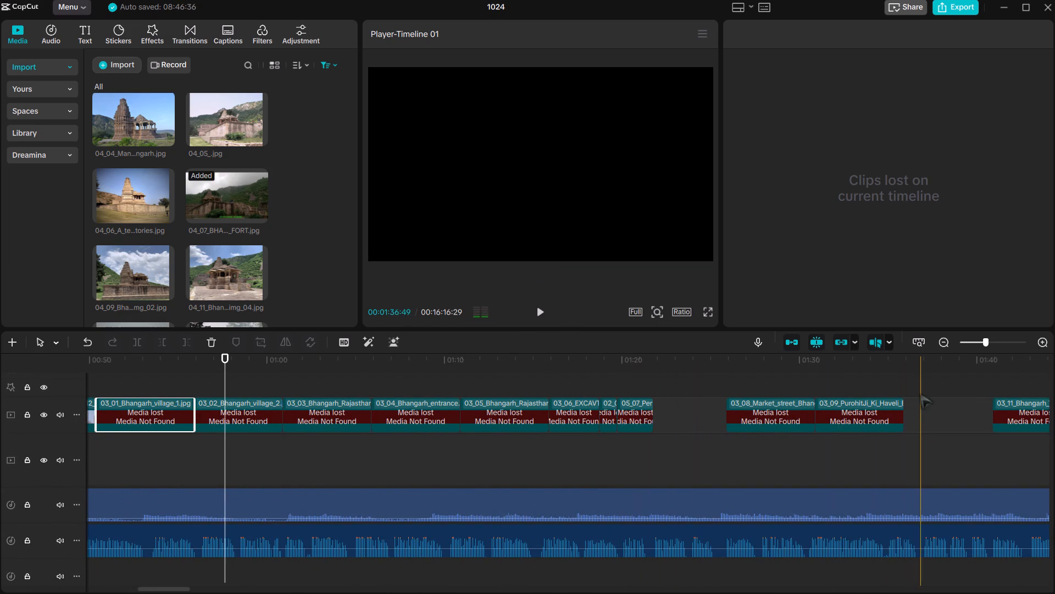
pyautogui.keyDown('shift'); pyautogui.click(924, 410); pyautogui.keyUp('shift')
pyautogui.moveTo(924, 410); pyautogui.dragTo(329, 437)
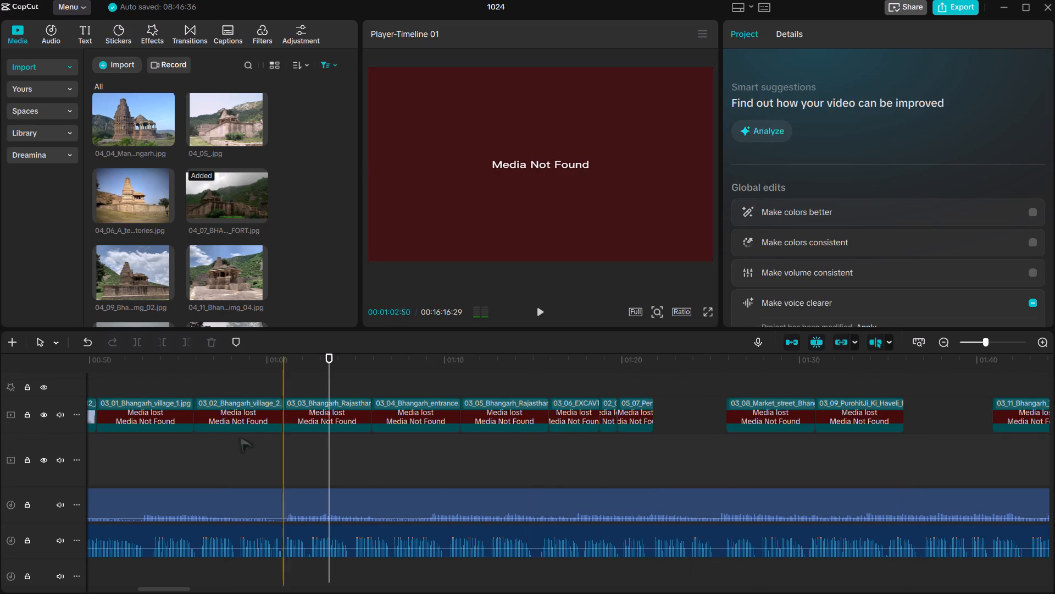
pyautogui.hscroll(2, 105, 437)
pyautogui.keyDown('ctrl'); pyautogui.scroll(-10, 97, 437); pyautogui.keyUp('ctrl')
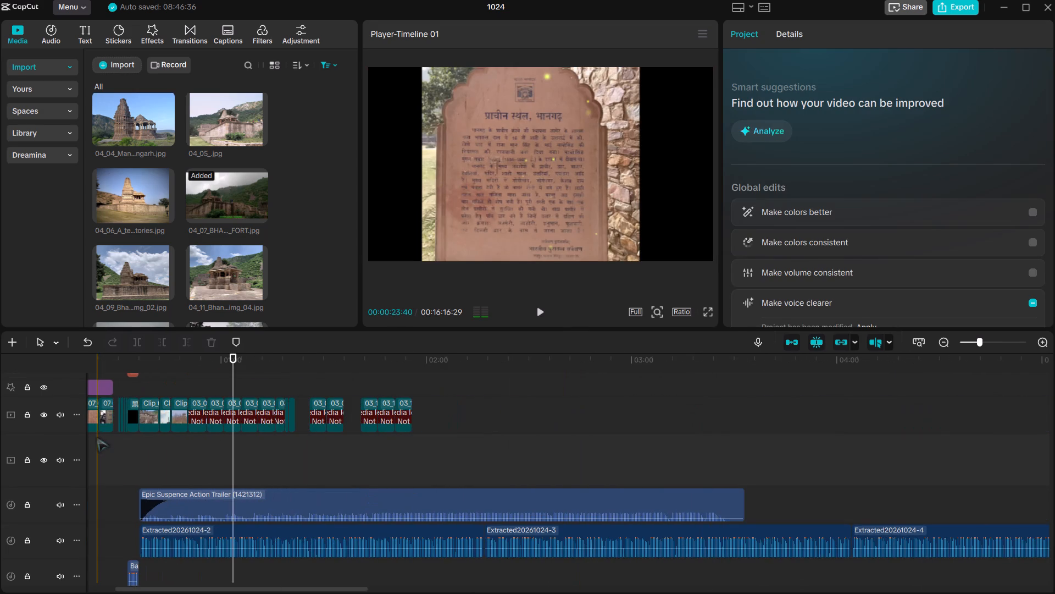
pyautogui.keyDown('ctrl'); pyautogui.scroll(-1, 97, 437); pyautogui.keyUp('ctrl')
pyautogui.moveTo(178, 442); pyautogui.dragTo(187, 422)
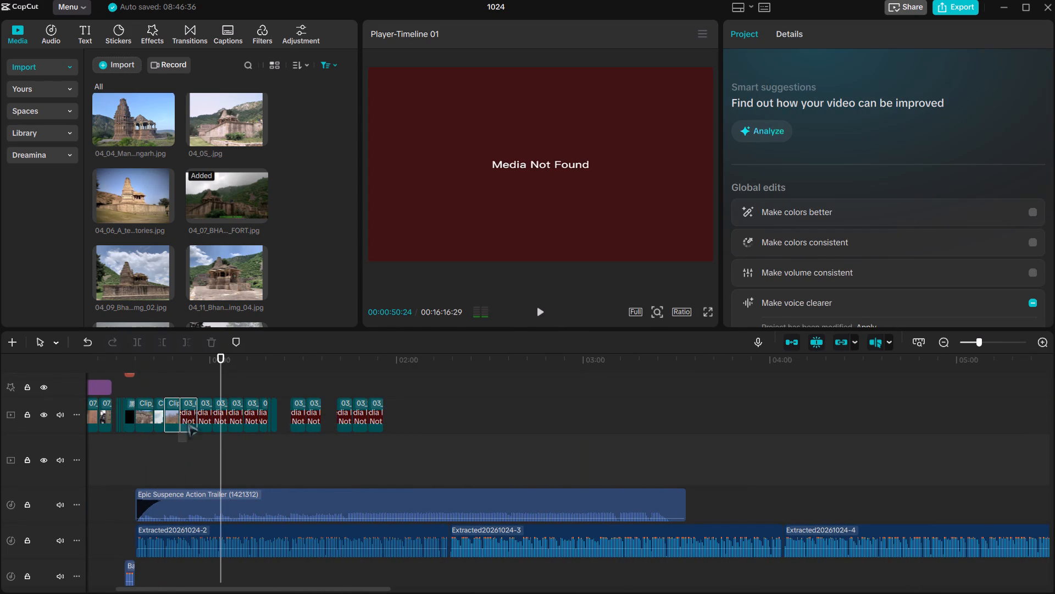
pyautogui.moveTo(187, 422); pyautogui.dragTo(287, 410)
pyautogui.click(172, 443)
pyautogui.moveTo(187, 444); pyautogui.dragTo(315, 414)
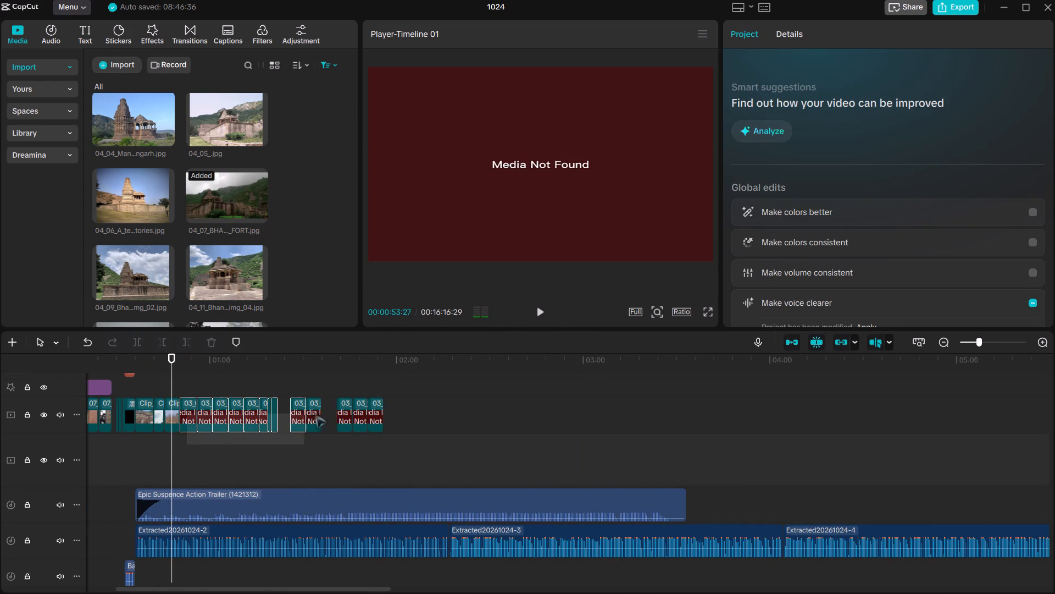
pyautogui.moveTo(315, 414); pyautogui.dragTo(385, 414)
pyautogui.press('BackSpace')
# Review the remaining clips back to the gap after 07_06_Rajasthan_Heritage_site.jpg and play back the start of the 05_18 clip.
pyautogui.hscroll(1, 285, 426)
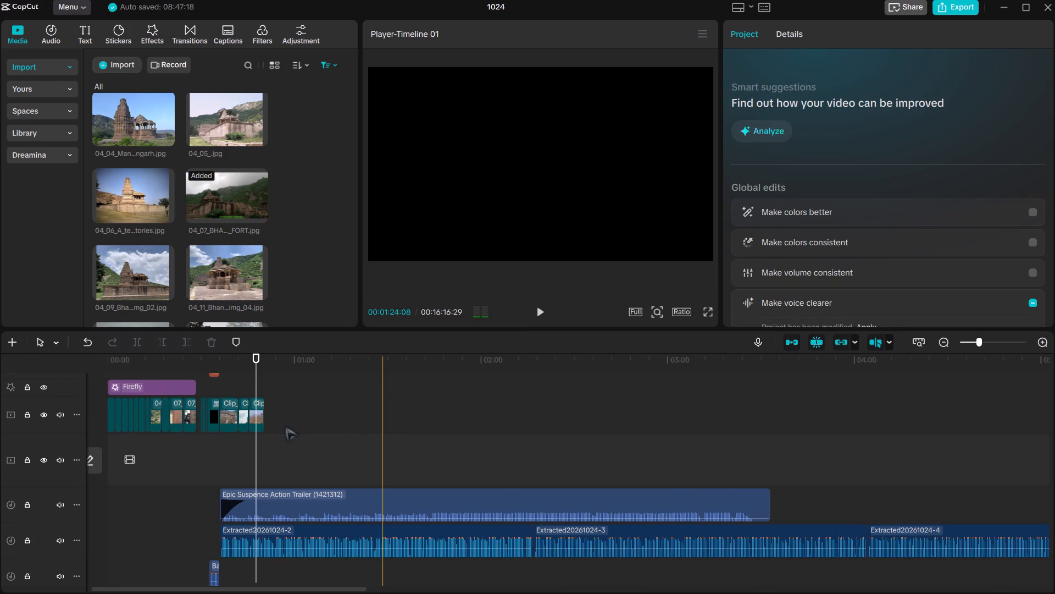
pyautogui.hscroll(1, 285, 426)
pyautogui.keyDown('ctrl'); pyautogui.scroll(7, 475, 463); pyautogui.keyUp('ctrl')
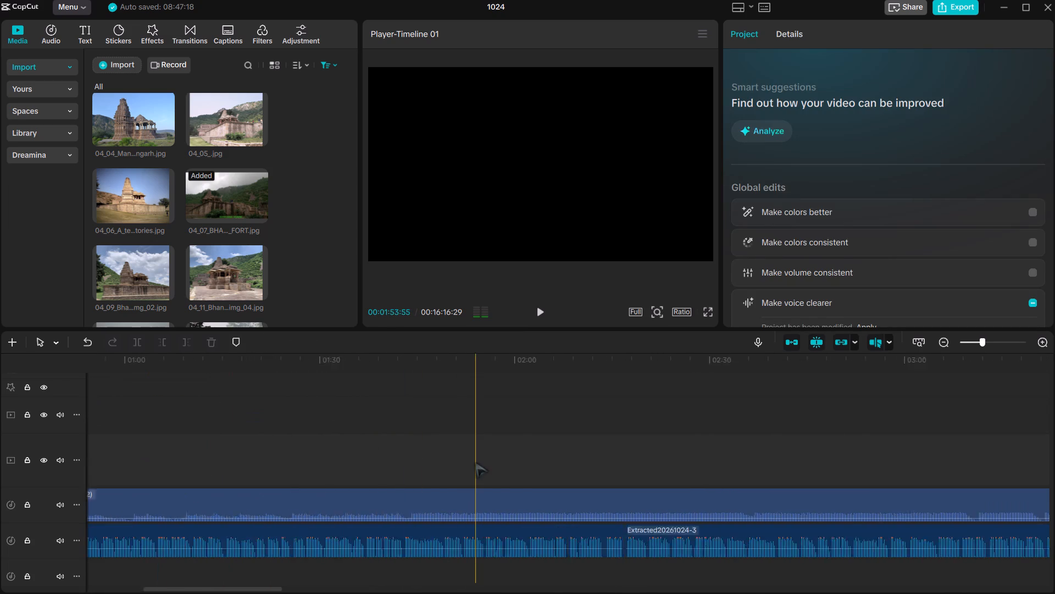
pyautogui.keyDown('ctrl'); pyautogui.scroll(3, 475, 463); pyautogui.keyUp('ctrl')
pyautogui.hscroll(4, 475, 463)
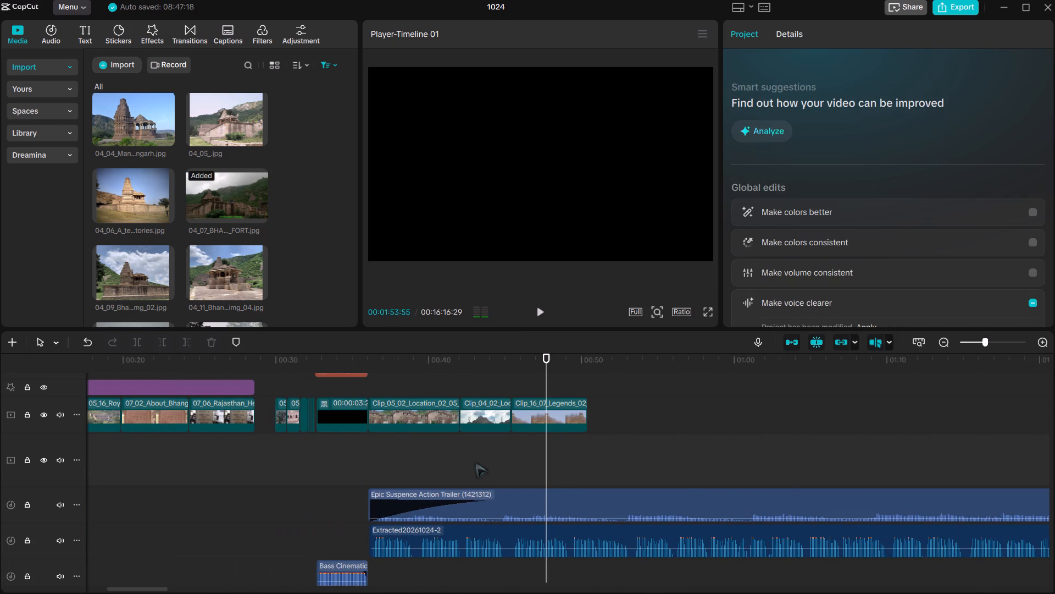
pyautogui.keyDown('ctrl'); pyautogui.scroll(5, 324, 477); pyautogui.keyUp('ctrl')
pyautogui.hscroll(1, 324, 477)
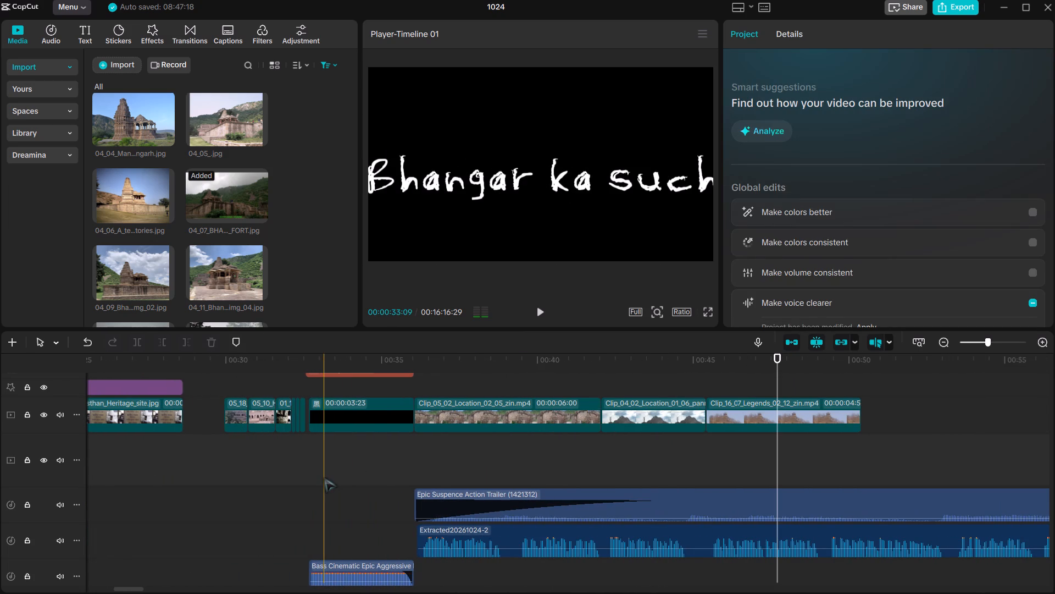
pyautogui.hscroll(1, 324, 477)
pyautogui.keyDown('ctrl'); pyautogui.scroll(8, 324, 477); pyautogui.keyUp('ctrl')
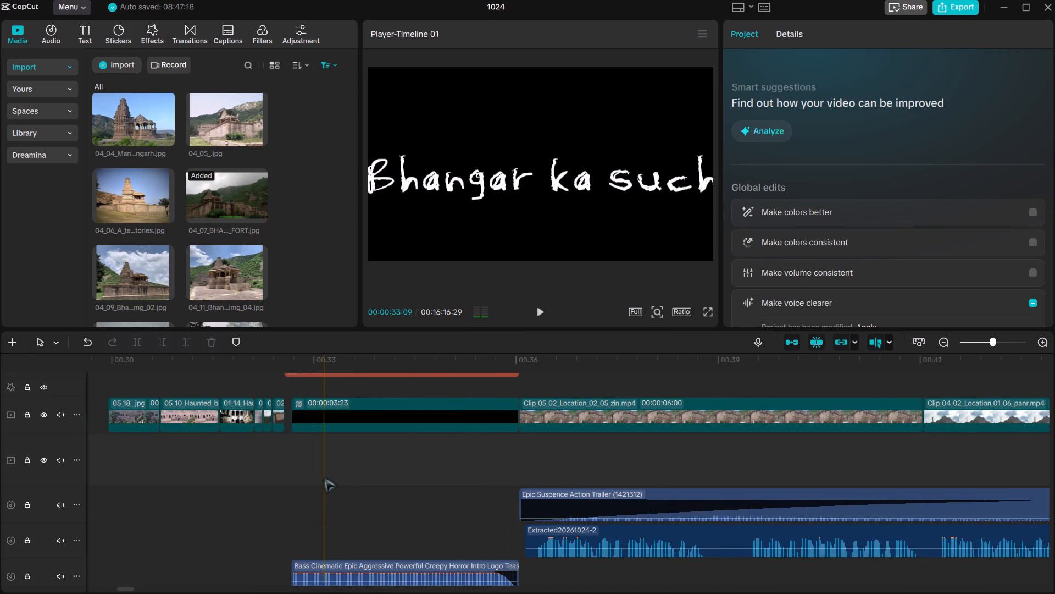
pyautogui.hscroll(2, 324, 477)
pyautogui.click(656, 420)
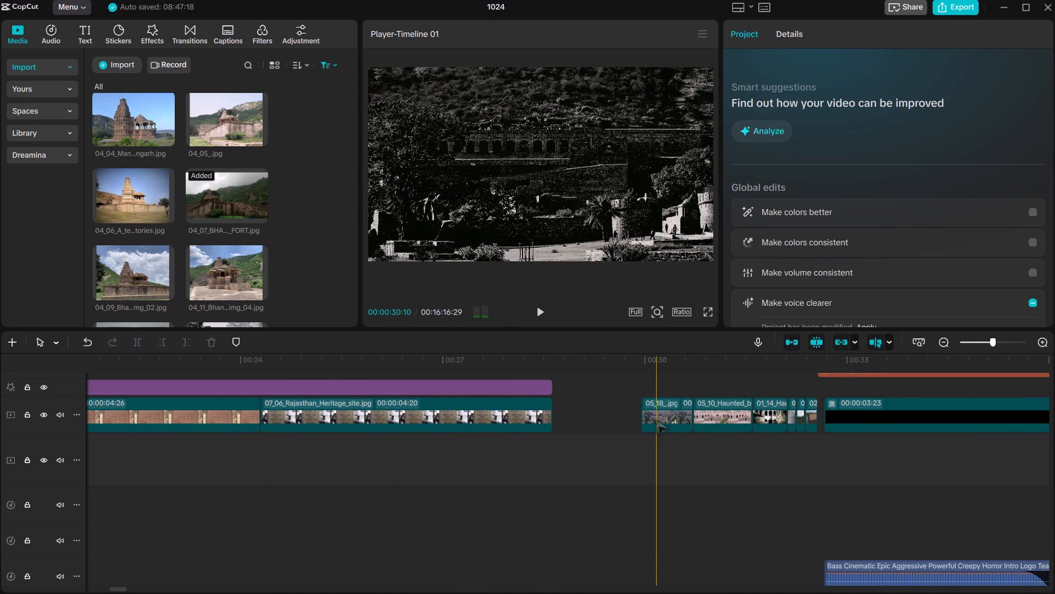
pyautogui.hscroll(-1, 621, 427)
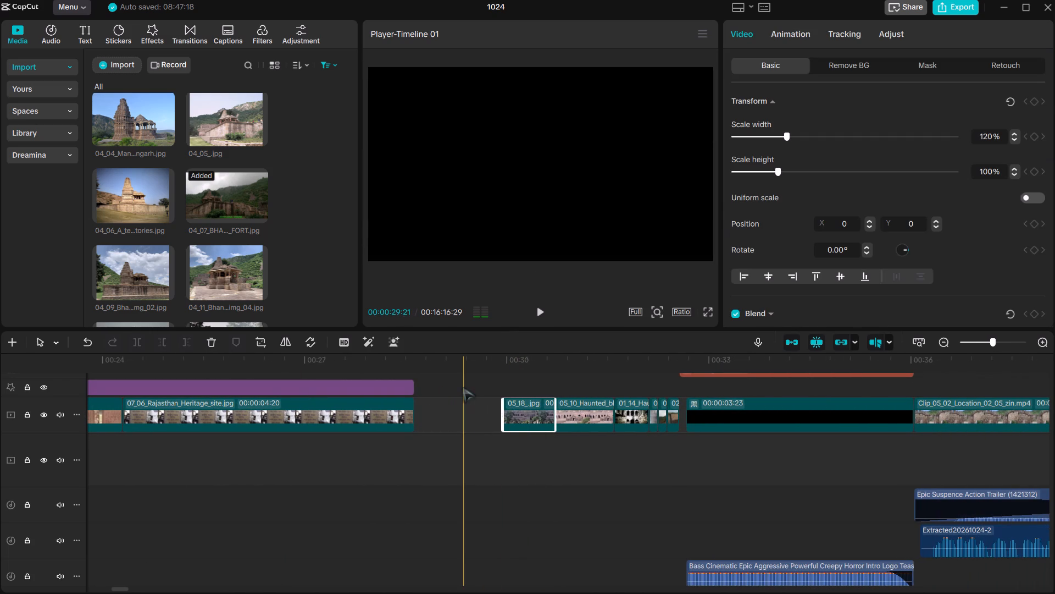
pyautogui.keyDown('ctrl'); pyautogui.scroll(-1, 463, 387); pyautogui.keyUp('ctrl')
pyautogui.scroll(1, 463, 387)
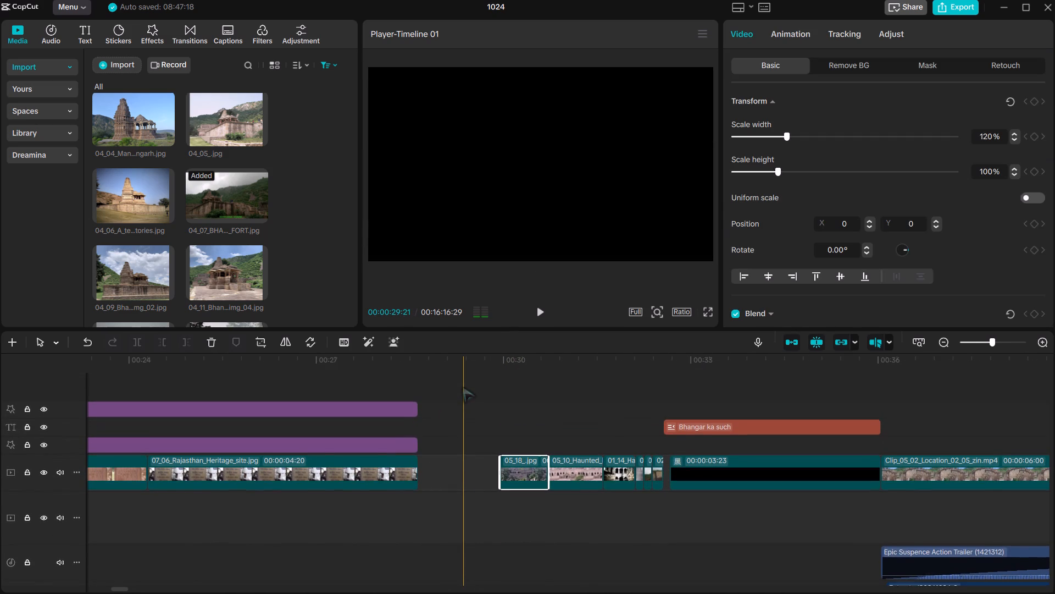
pyautogui.scroll(1, 463, 387)
pyautogui.press('space')
pyautogui.press('space')
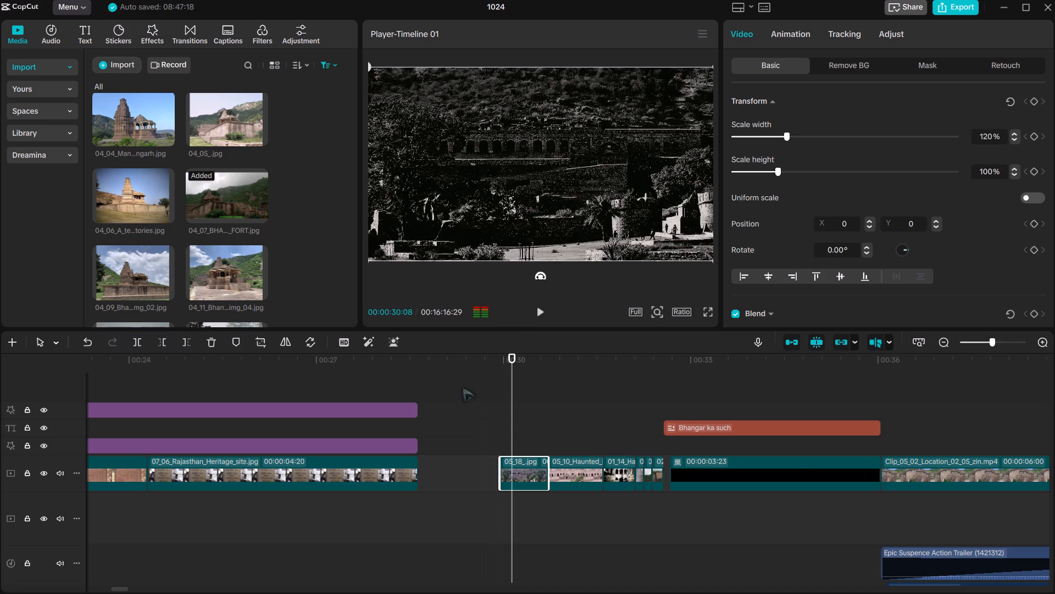
pyautogui.hscroll(-1, 463, 387)
pyautogui.scroll(-1, 429, 419)
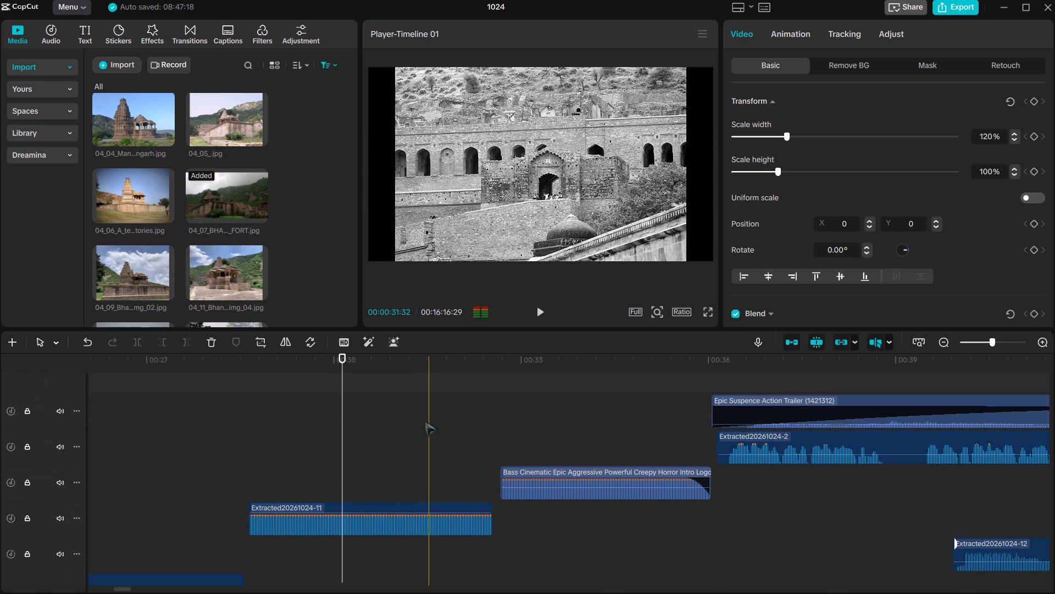
pyautogui.scroll(-1, 425, 421)
pyautogui.click(270, 532)
pyautogui.scroll(1, 270, 532)
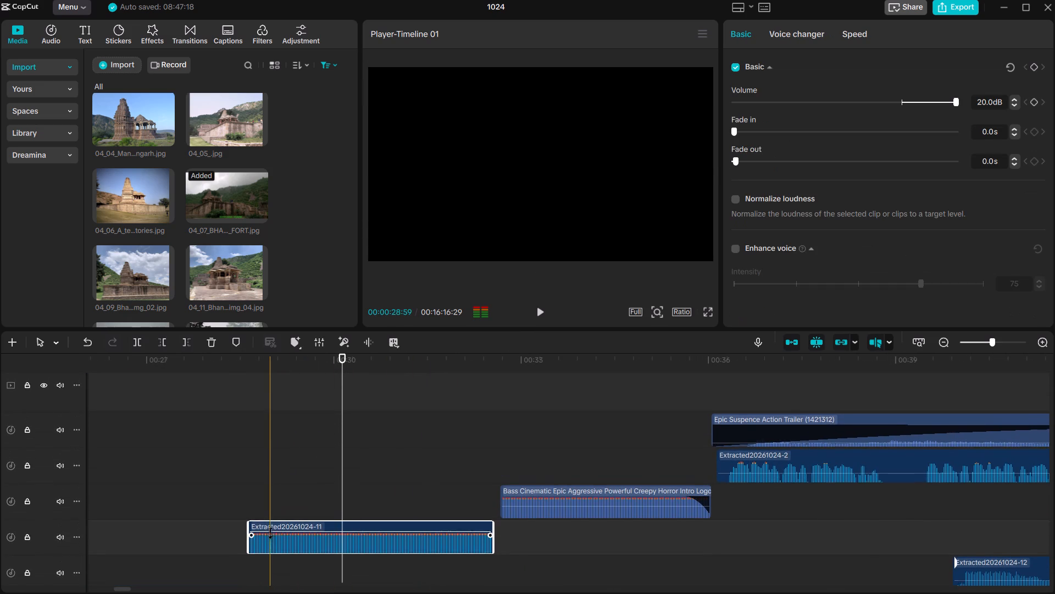
pyautogui.scroll(1, 270, 532)
pyautogui.moveTo(277, 575); pyautogui.dragTo(352, 576)
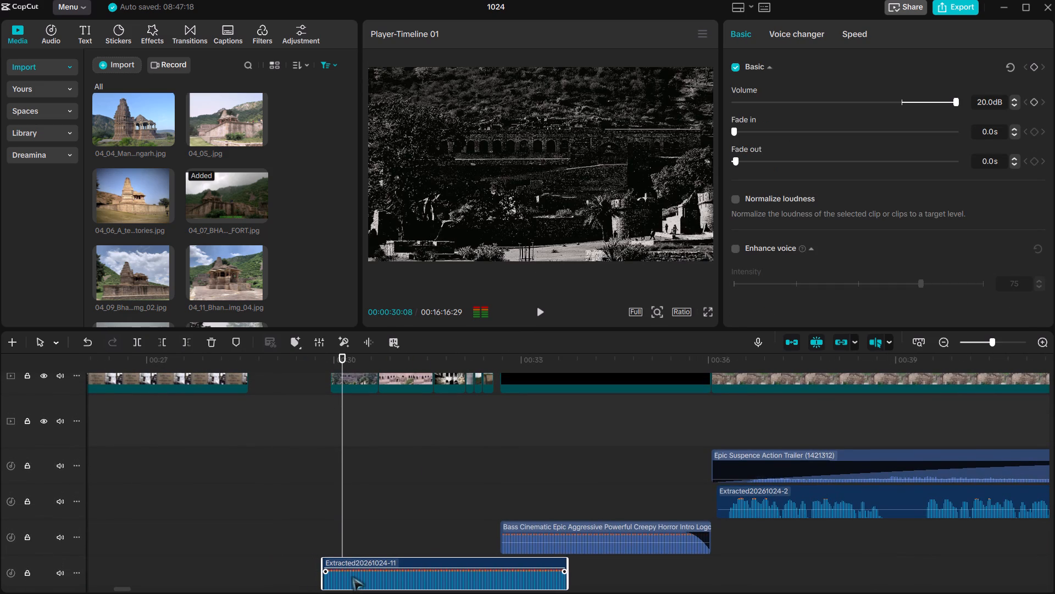
pyautogui.moveTo(352, 576); pyautogui.dragTo(357, 576)
pyautogui.scroll(2, 357, 576)
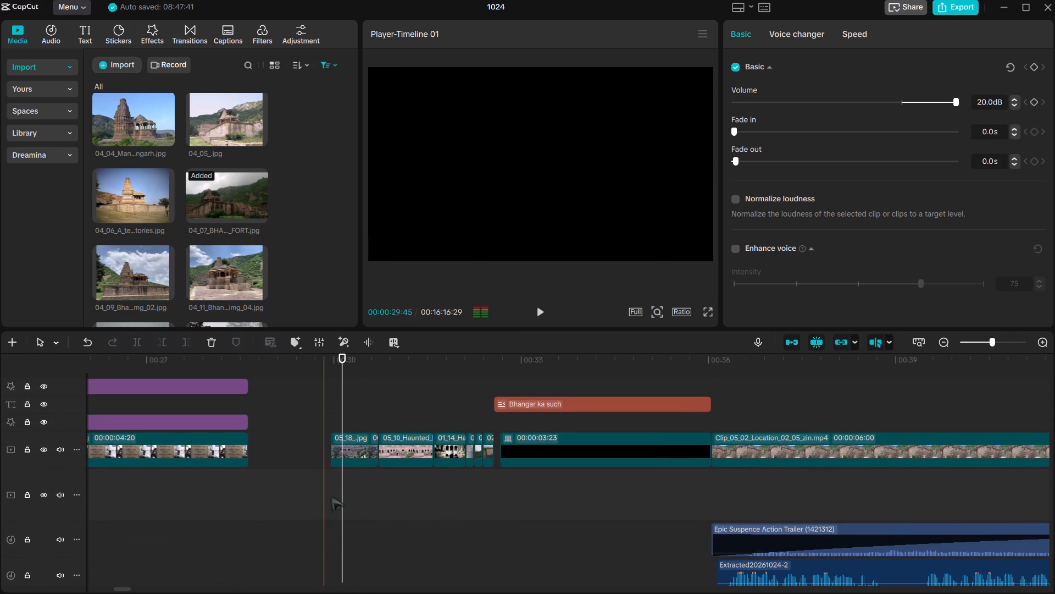
# Select the picture, title and audio clips from 05_18 onward and shift them earlier together, closing the gap after 07_06_Rajasthan_Heritage_site.jpg.
pyautogui.click(312, 419)
pyautogui.moveTo(307, 398); pyautogui.dragTo(895, 542)
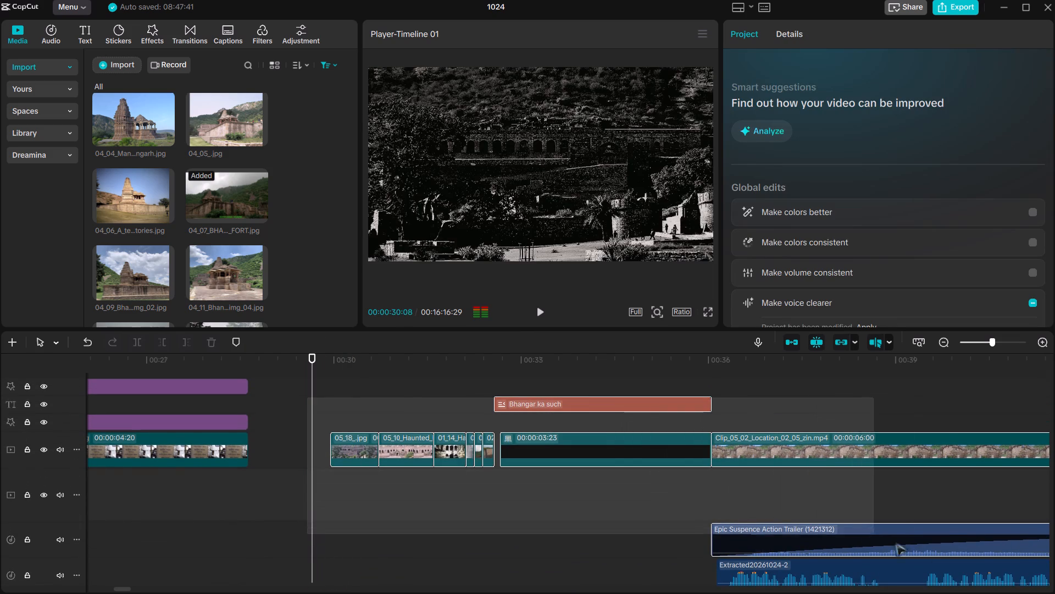
pyautogui.moveTo(895, 542); pyautogui.dragTo(959, 561)
pyautogui.hscroll(-5, 953, 554)
pyautogui.scroll(-1, 958, 560)
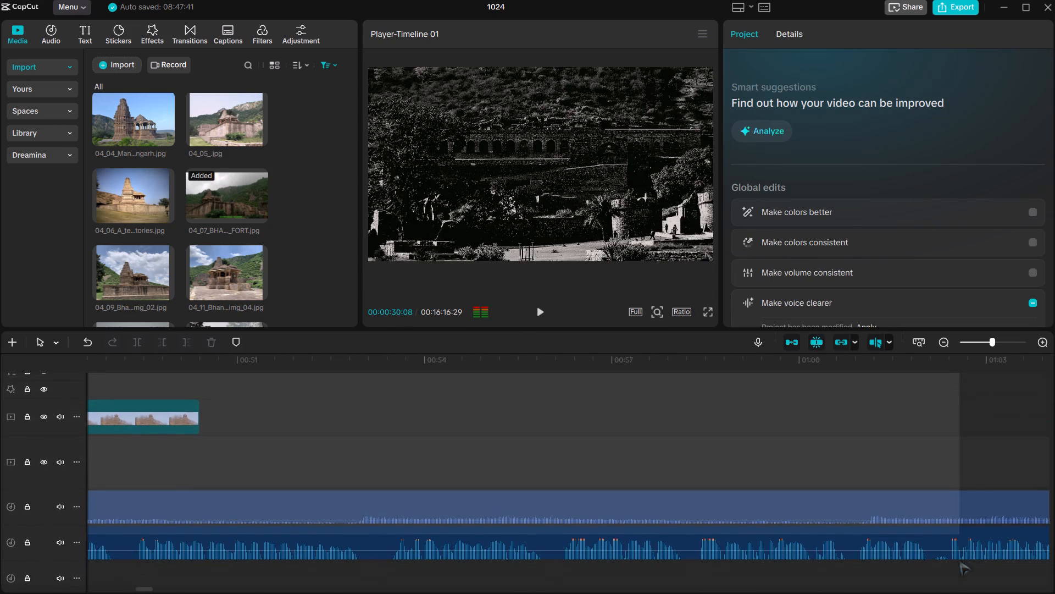
pyautogui.moveTo(959, 561); pyautogui.dragTo(980, 589)
pyautogui.hscroll(-1, 975, 584)
pyautogui.scroll(-2, 996, 593)
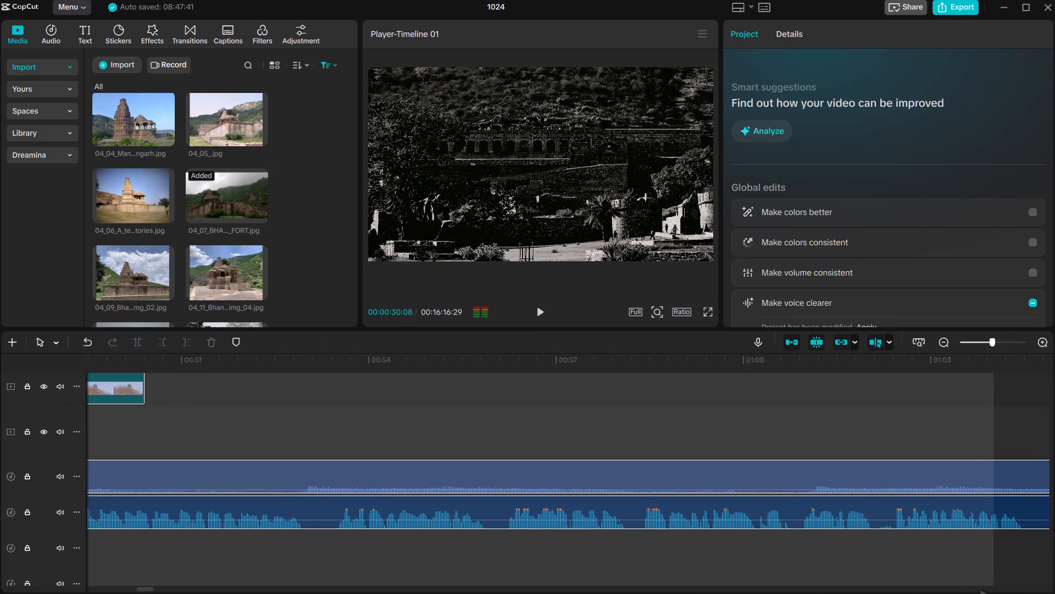
pyautogui.moveTo(980, 589); pyautogui.dragTo(960, 565)
pyautogui.hscroll(4, 770, 585)
pyautogui.scroll(-1, 712, 585)
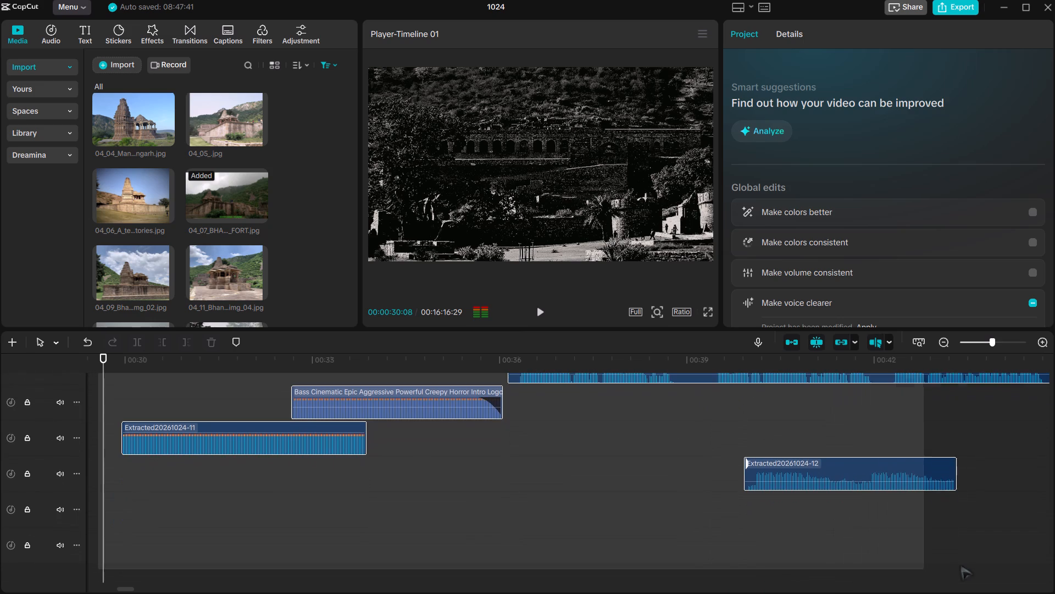
pyautogui.moveTo(960, 565); pyautogui.dragTo(1054, 508)
pyautogui.hscroll(4, 742, 580)
pyautogui.scroll(1, 529, 593)
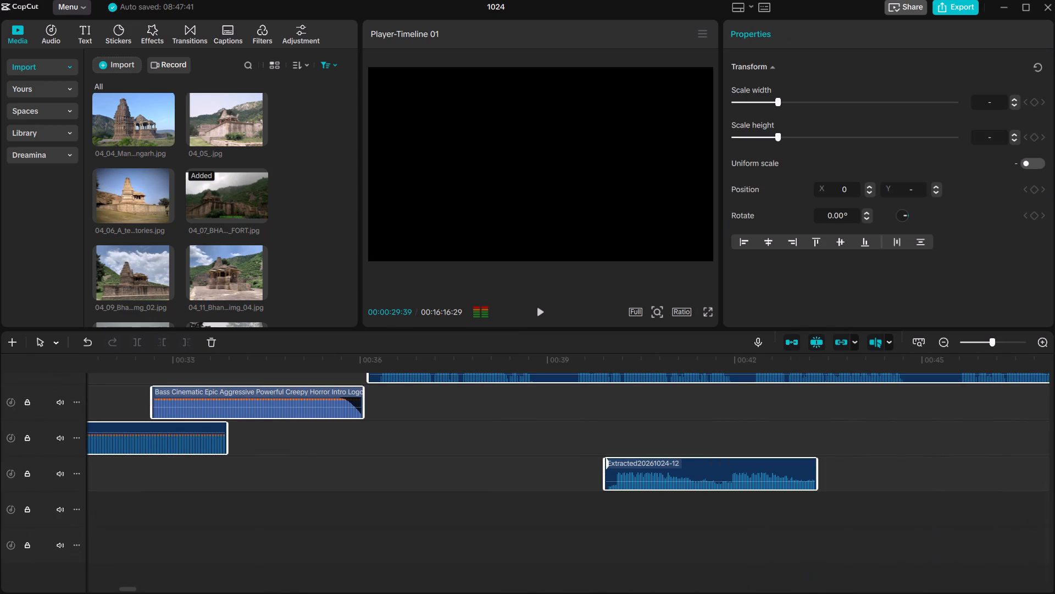
pyautogui.scroll(1, 529, 593)
pyautogui.keyDown('ctrl'); pyautogui.scroll(-12, 529, 593); pyautogui.keyUp('ctrl')
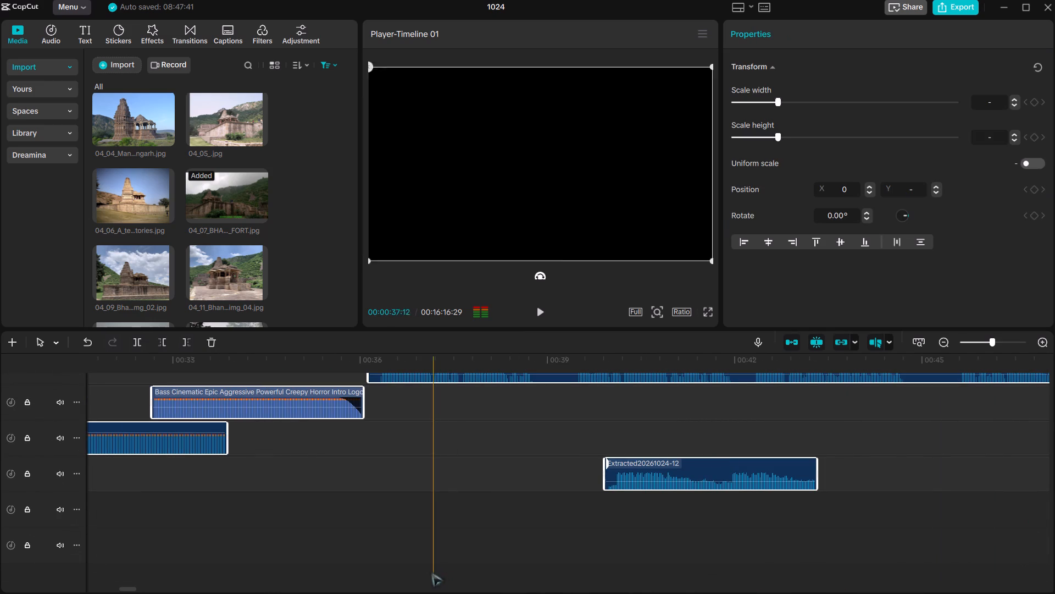
pyautogui.keyDown('ctrl'); pyautogui.scroll(-13, 518, 483); pyautogui.keyUp('ctrl')
pyautogui.scroll(1, 518, 483)
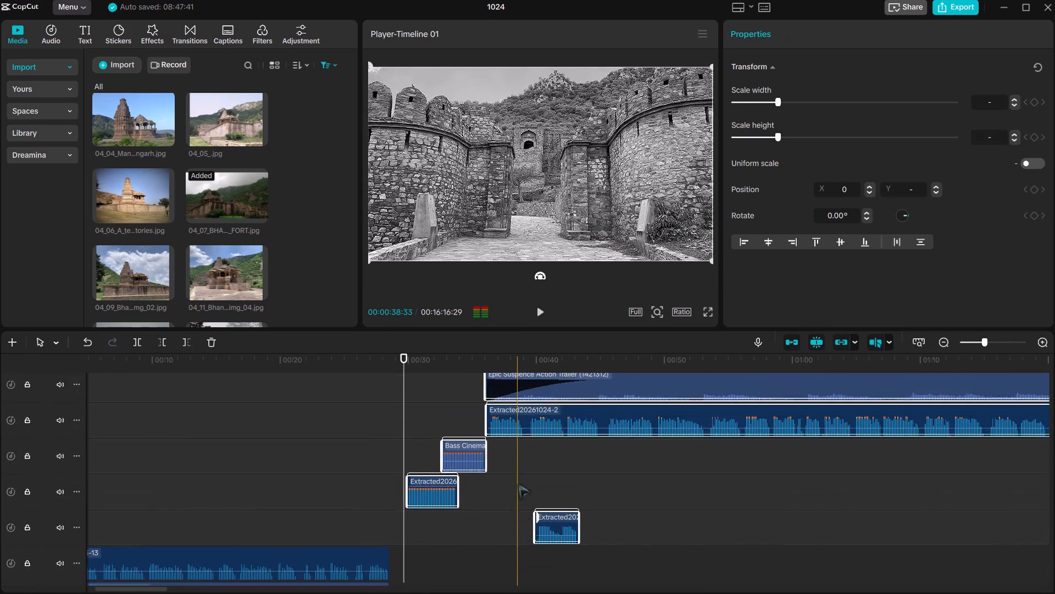
pyautogui.scroll(1, 518, 483)
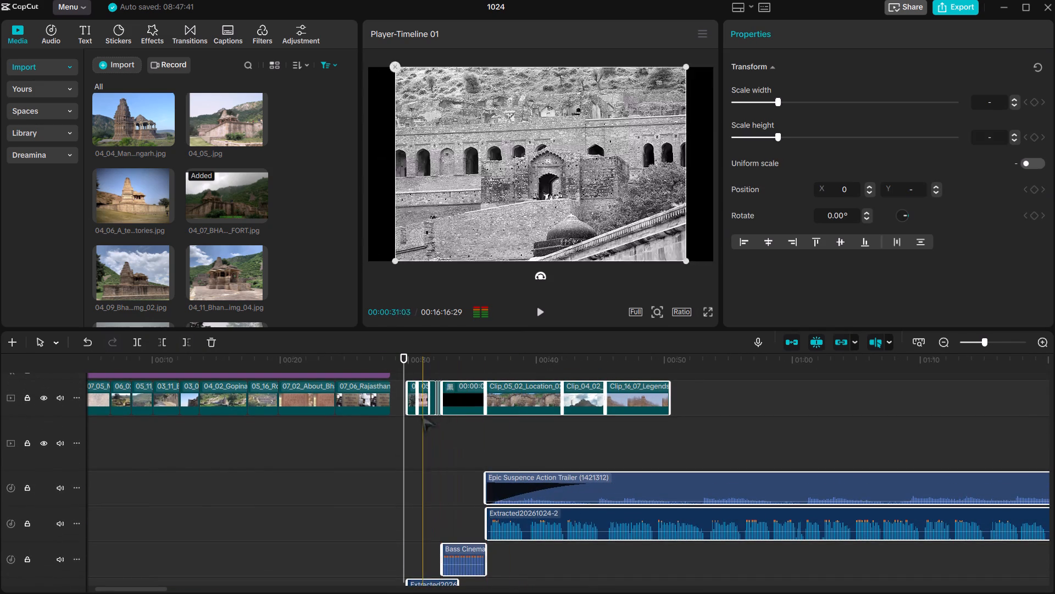
pyautogui.moveTo(495, 487); pyautogui.dragTo(481, 489)
pyautogui.click(371, 479)
pyautogui.keyDown('ctrl'); pyautogui.scroll(2, 371, 479); pyautogui.keyUp('ctrl')
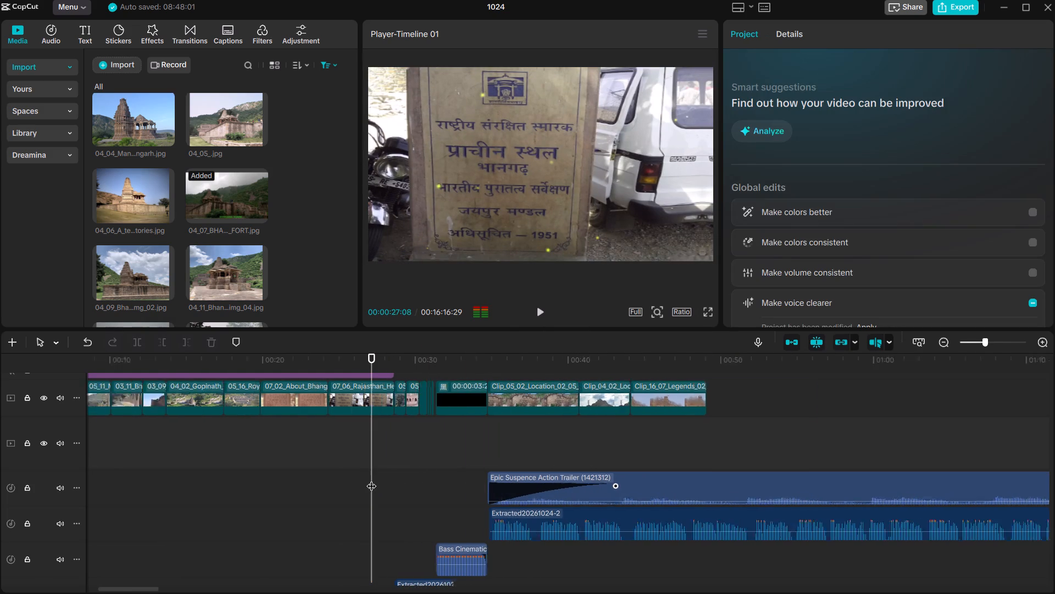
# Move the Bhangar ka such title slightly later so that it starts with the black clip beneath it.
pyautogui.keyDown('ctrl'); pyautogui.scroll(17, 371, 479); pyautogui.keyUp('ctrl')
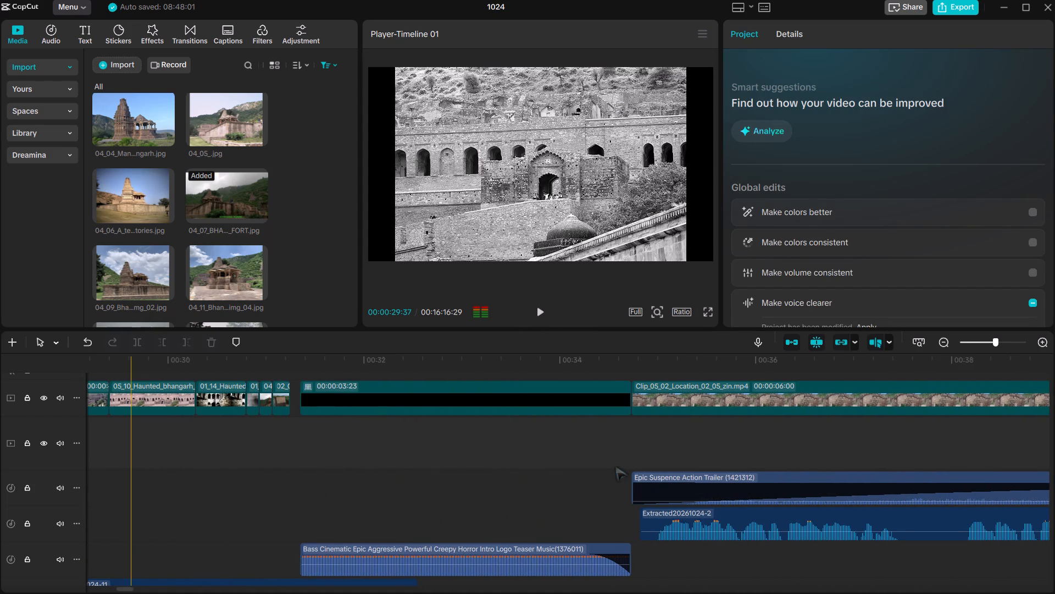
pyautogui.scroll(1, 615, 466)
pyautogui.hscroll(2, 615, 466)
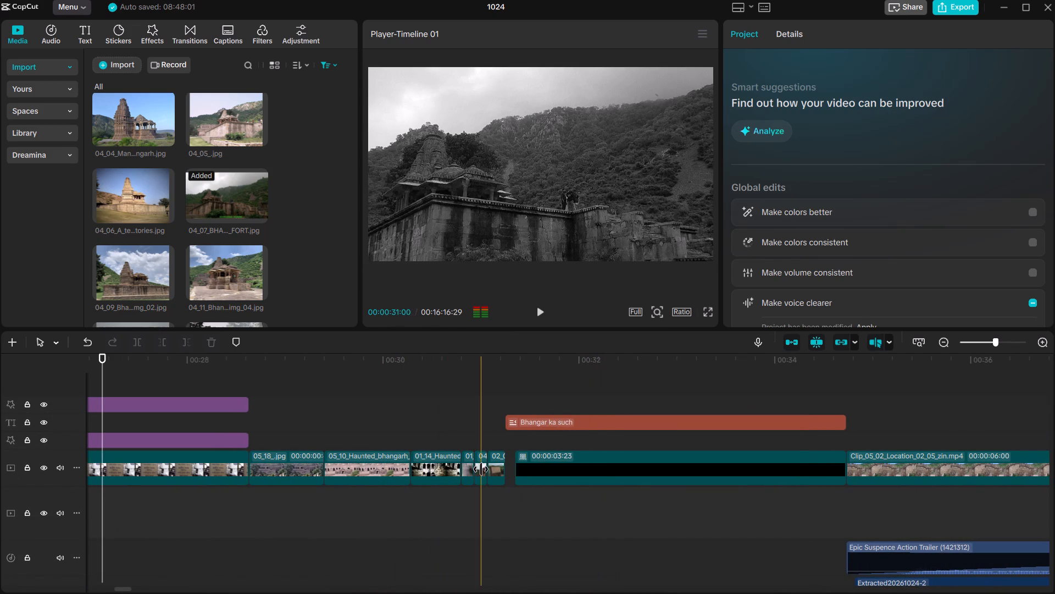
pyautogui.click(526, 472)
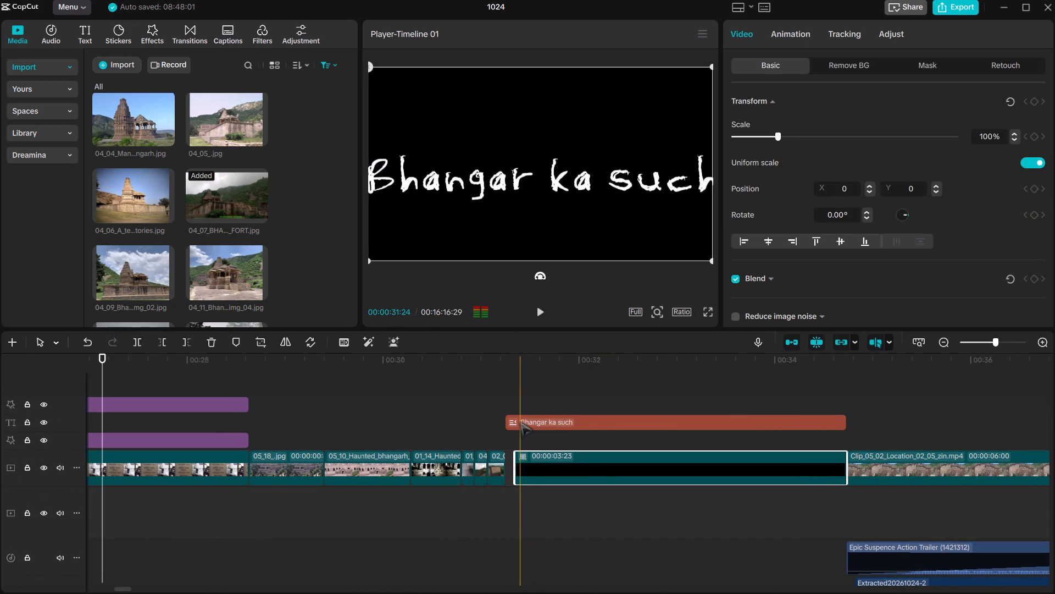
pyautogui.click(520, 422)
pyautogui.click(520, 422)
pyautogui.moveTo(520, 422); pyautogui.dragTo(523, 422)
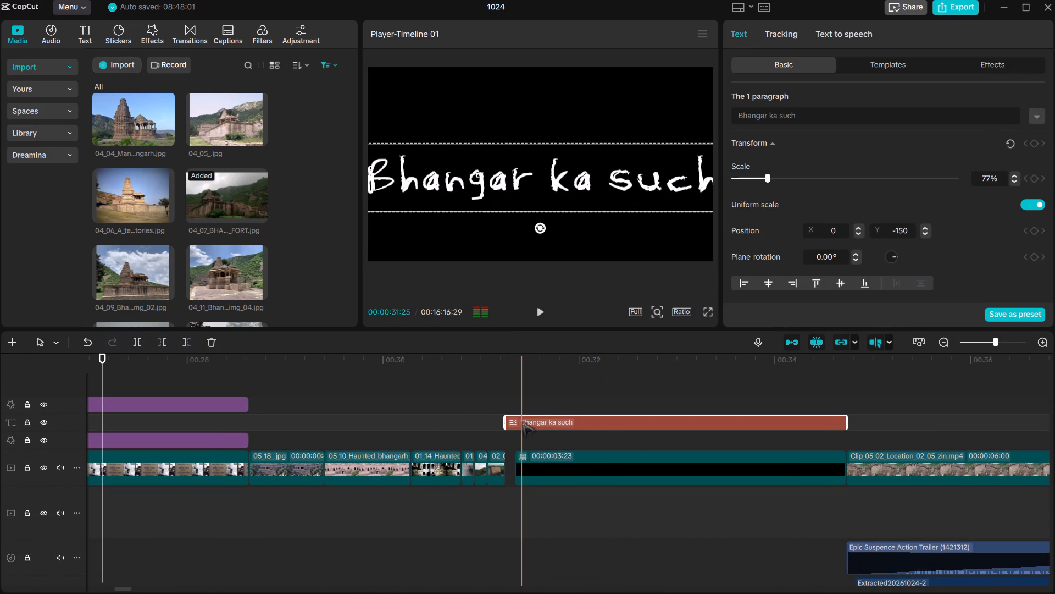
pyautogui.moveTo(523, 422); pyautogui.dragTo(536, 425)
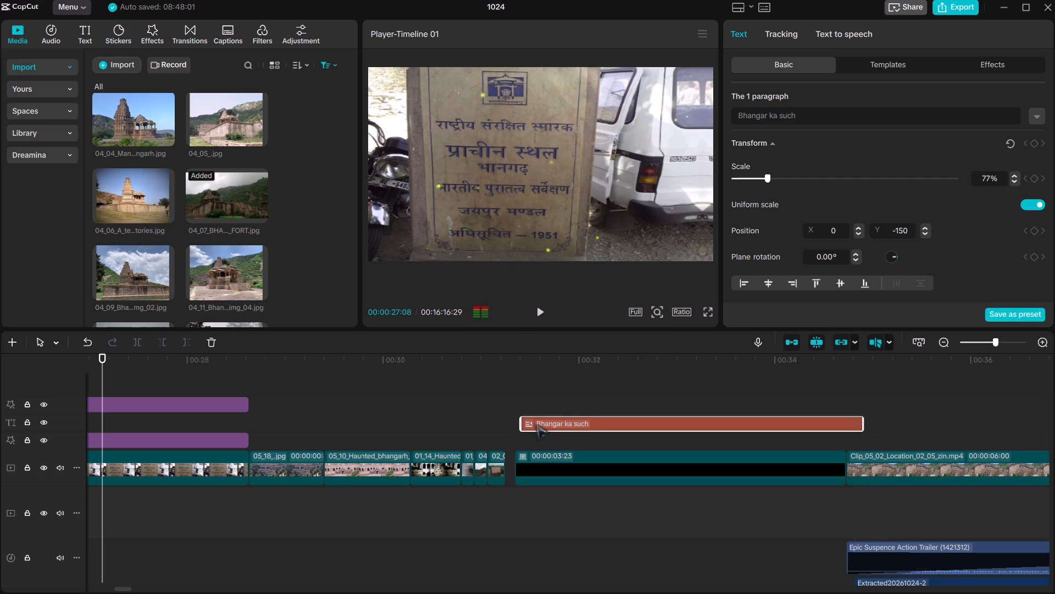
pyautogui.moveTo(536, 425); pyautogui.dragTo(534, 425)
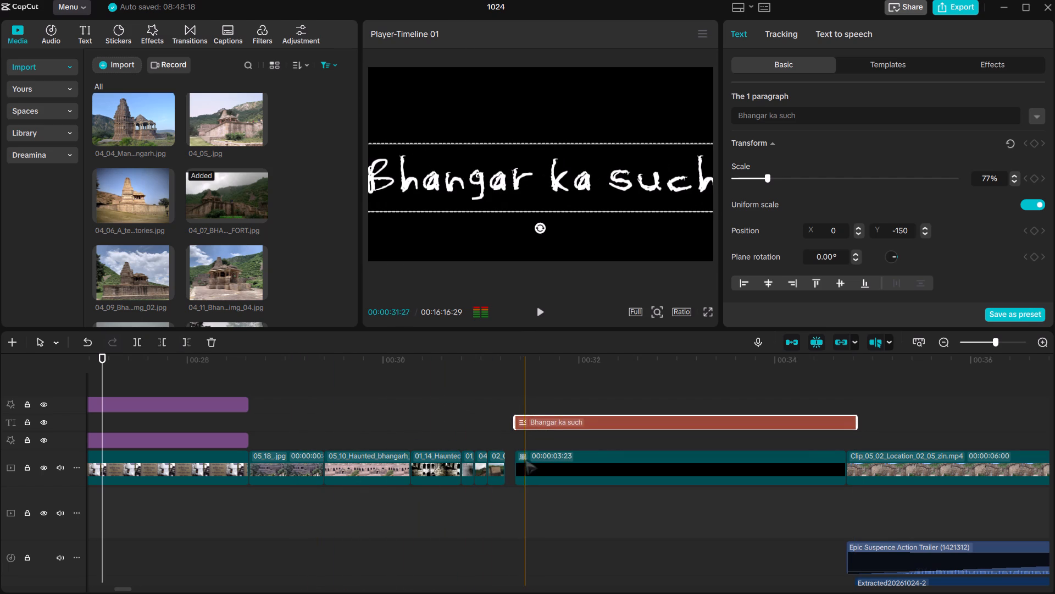
# Move the black clip earlier against the end of the last picture clip and align the Bhangar ka such title with its start.
pyautogui.click(525, 460)
pyautogui.moveTo(525, 460); pyautogui.dragTo(519, 463)
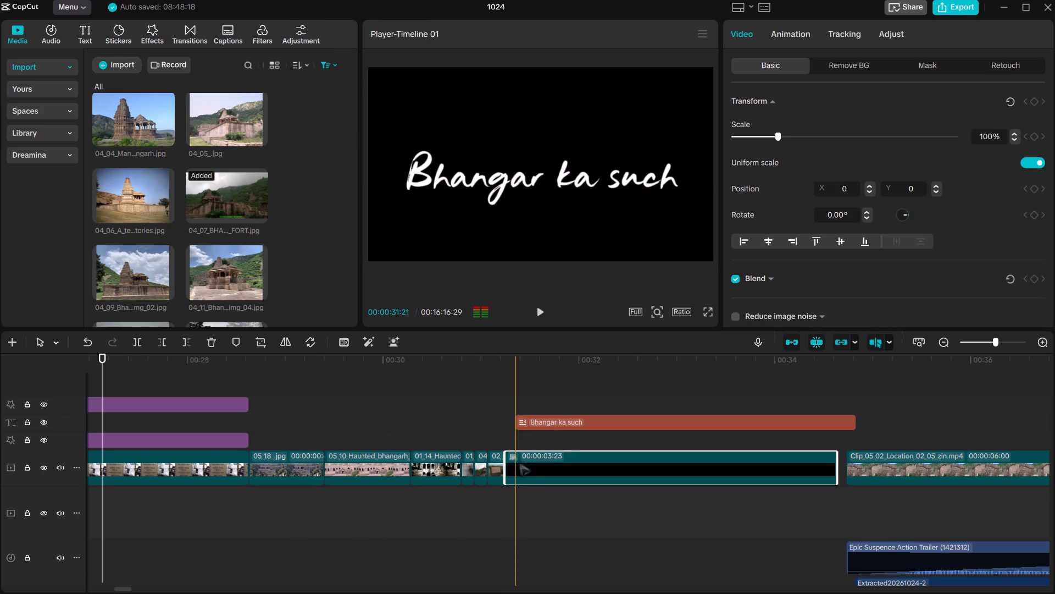
pyautogui.moveTo(547, 427); pyautogui.dragTo(538, 430)
# Select the cut before the black clip and browse the Trending, Camera, Light, Slide and Mask transitions for a suitable one.
pyautogui.click(504, 469)
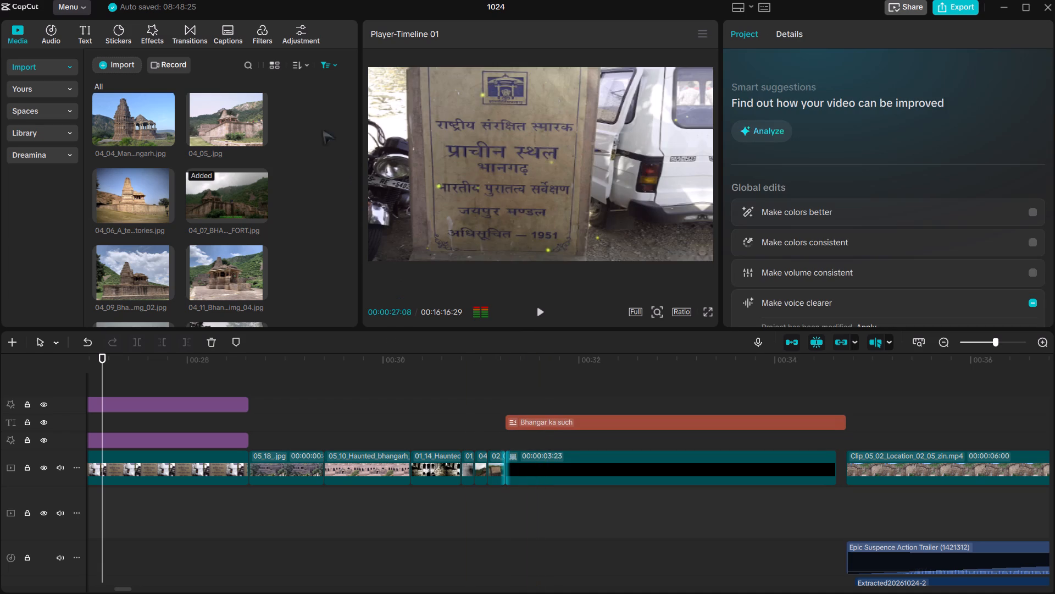
pyautogui.click(190, 36)
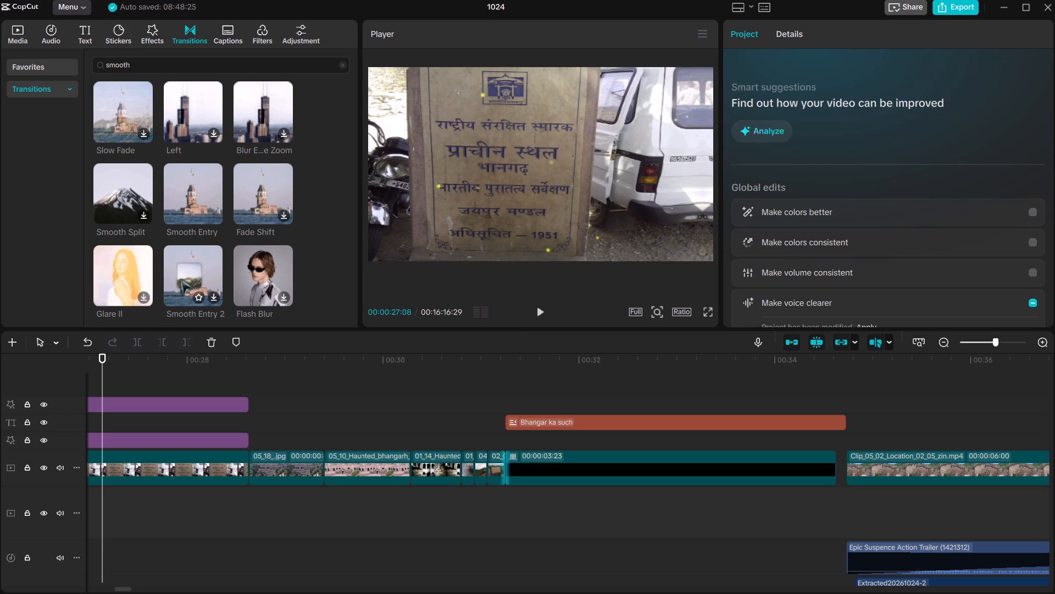
pyautogui.click(341, 63)
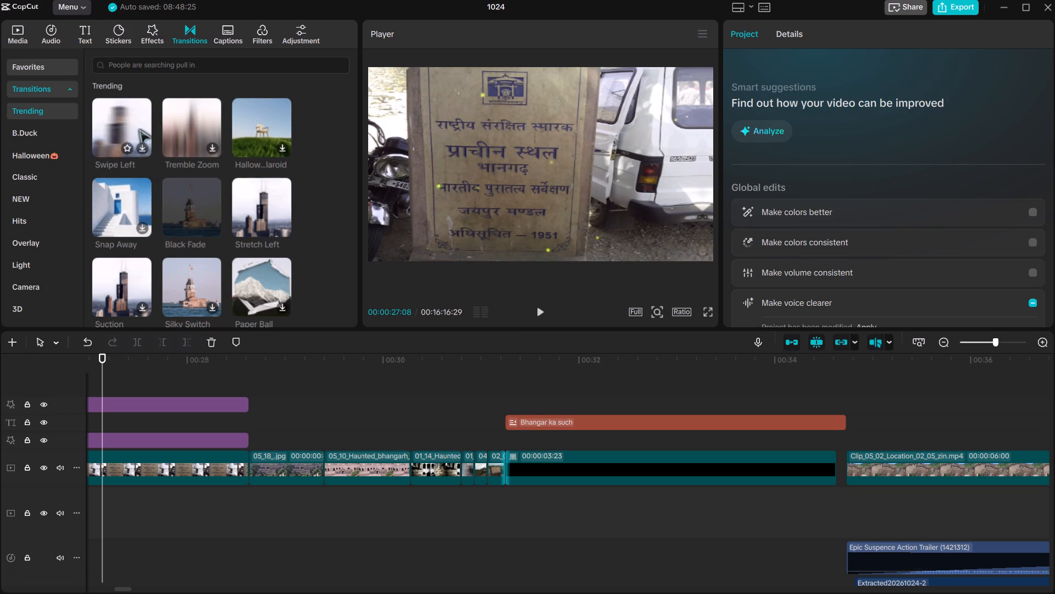
pyautogui.scroll(-3, 225, 265)
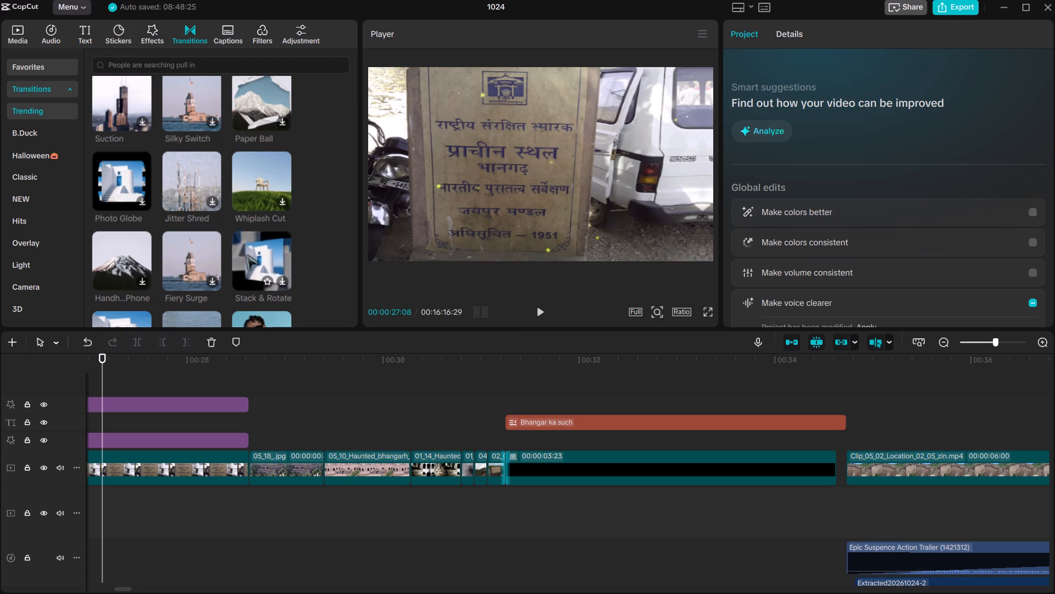
pyautogui.scroll(-20, 246, 255)
pyautogui.scroll(-20, 246, 255)
pyautogui.scroll(-7, 246, 255)
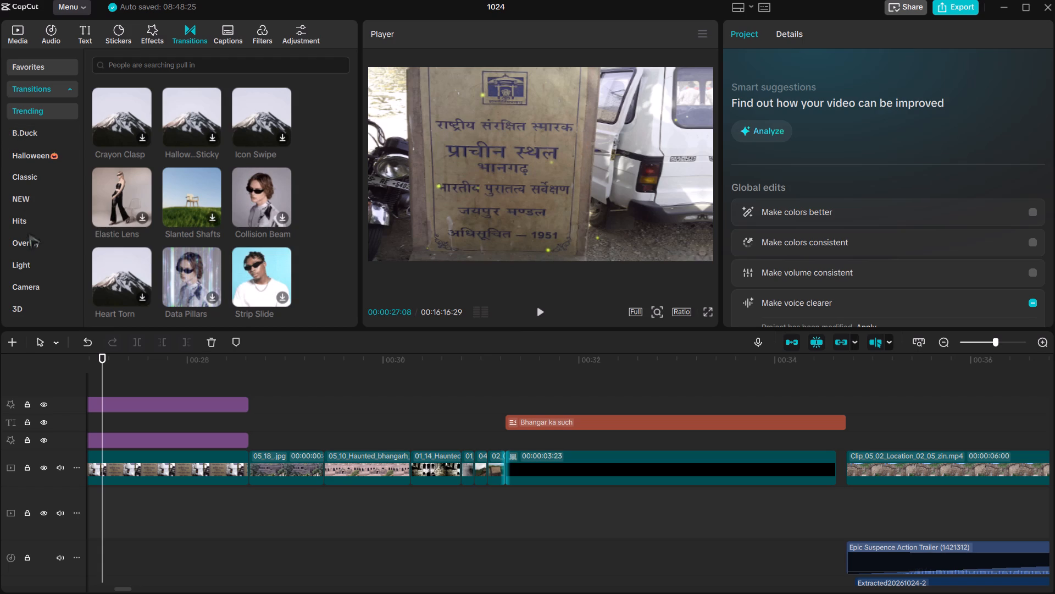
pyautogui.click(11, 312)
pyautogui.click(18, 289)
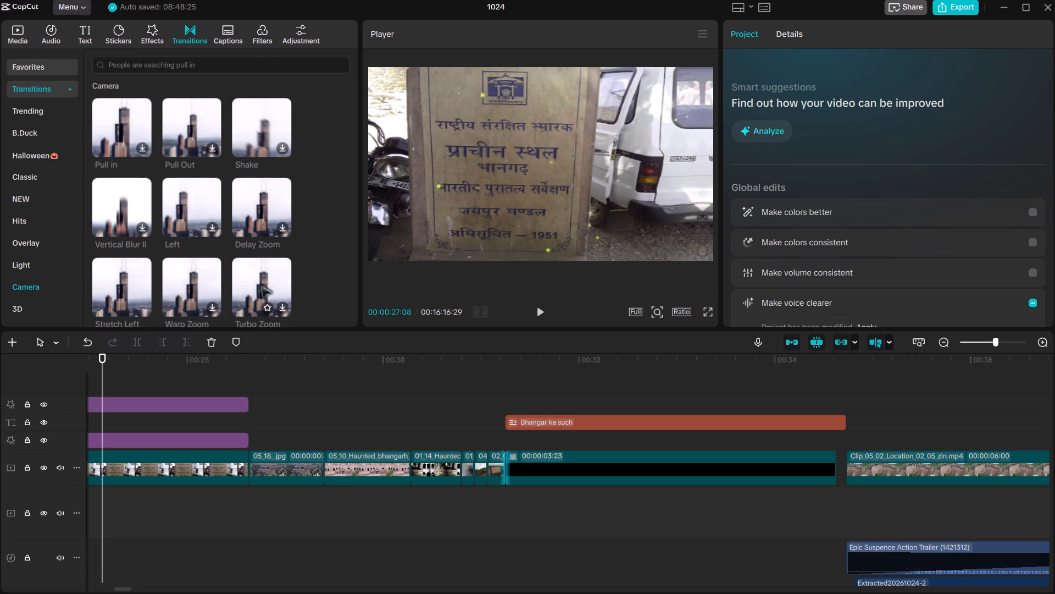
pyautogui.scroll(-11, 248, 215)
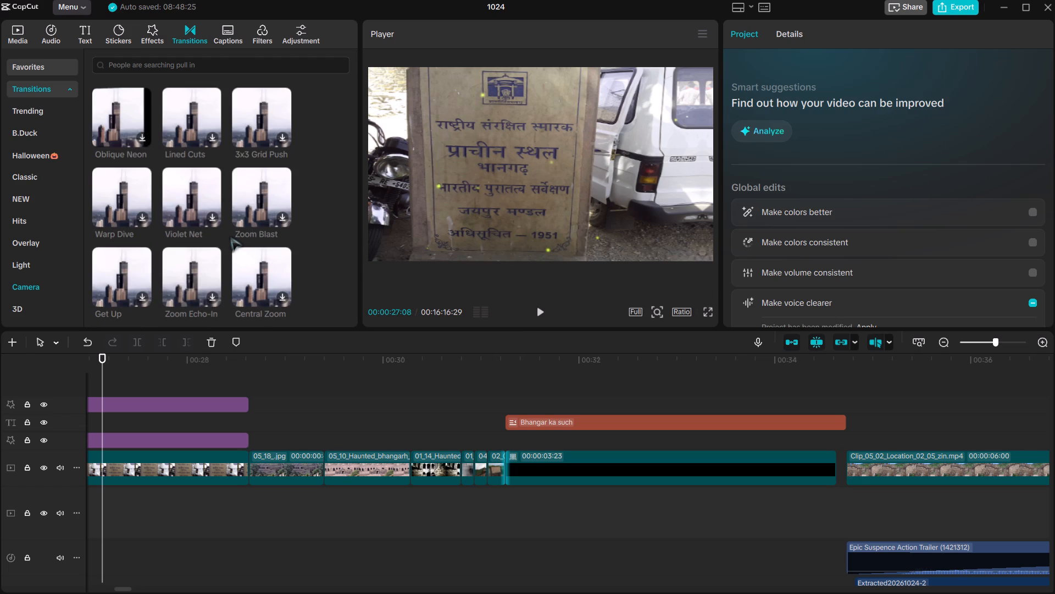
pyautogui.click(18, 271)
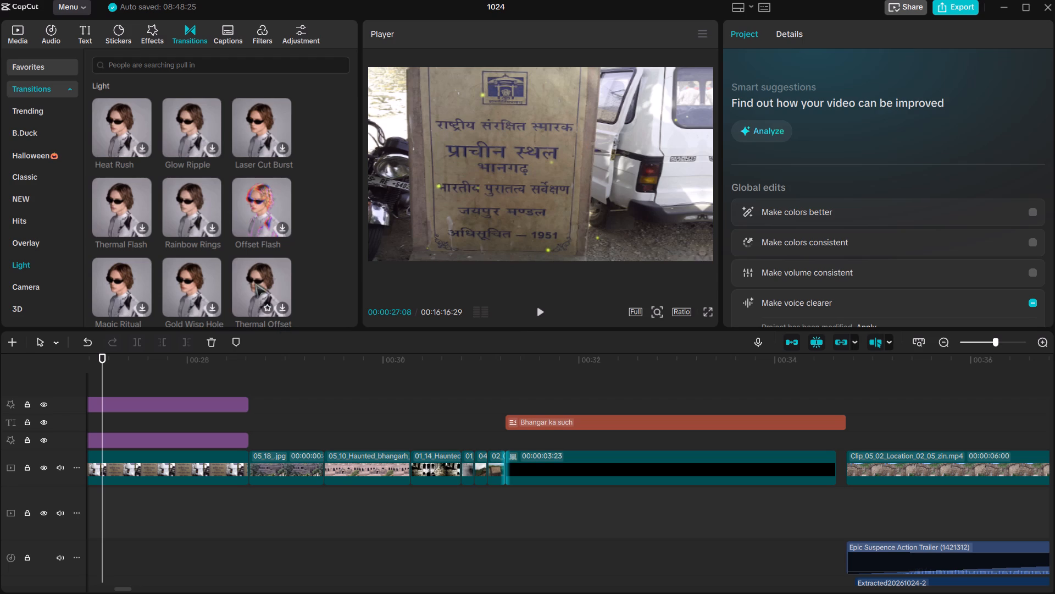
pyautogui.scroll(-1, 255, 282)
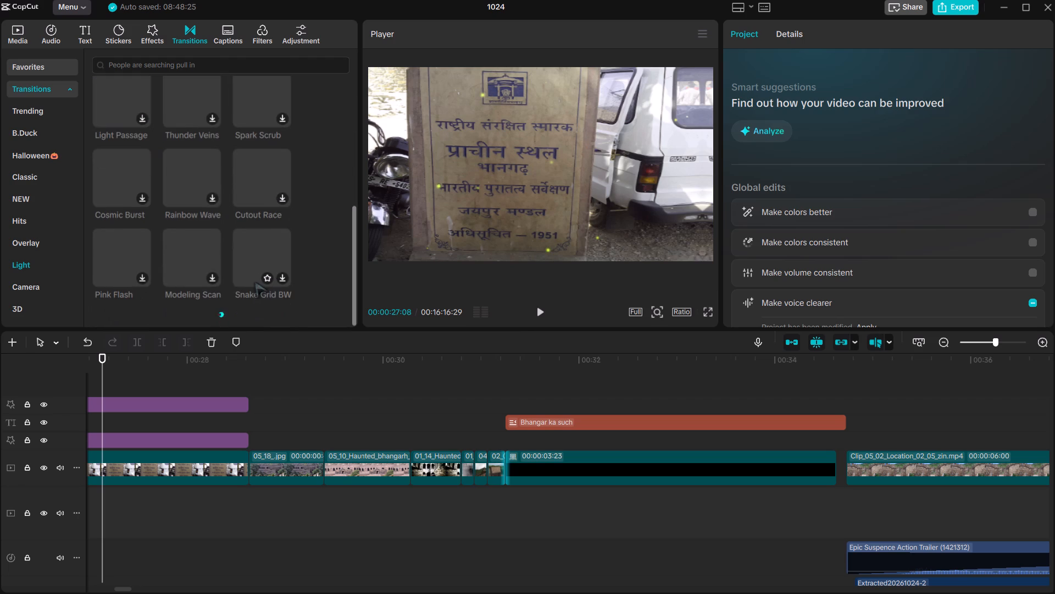
pyautogui.scroll(-1, 11, 279)
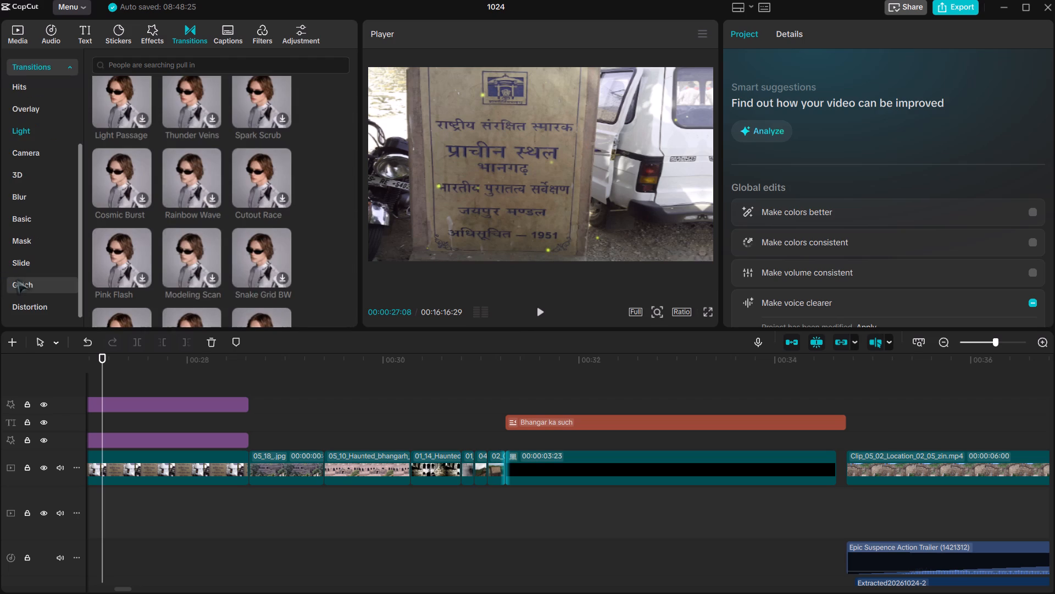
pyautogui.scroll(-1, 16, 279)
pyautogui.click(49, 264)
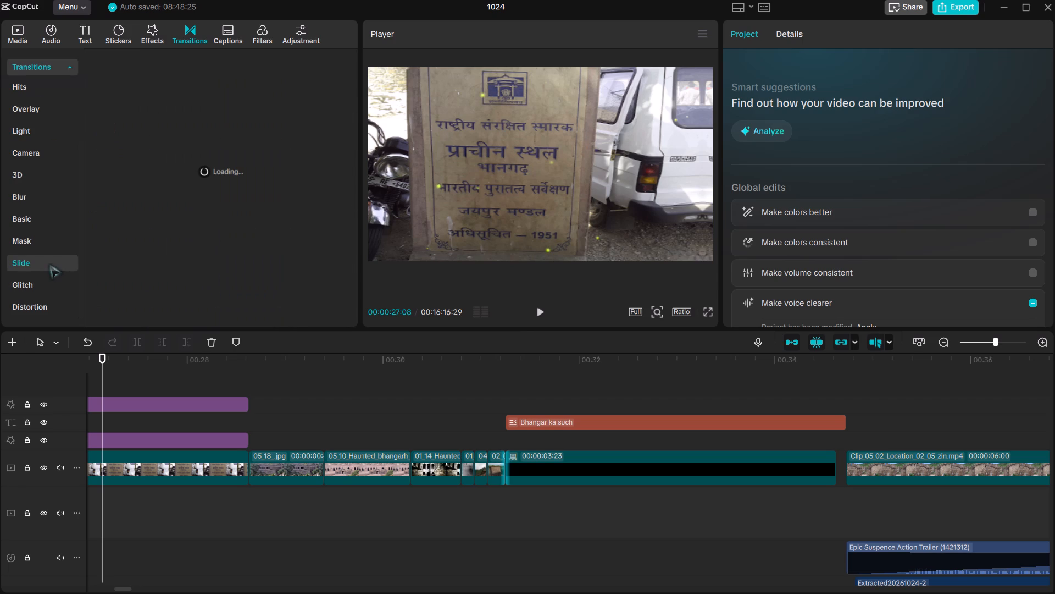
pyautogui.click(24, 244)
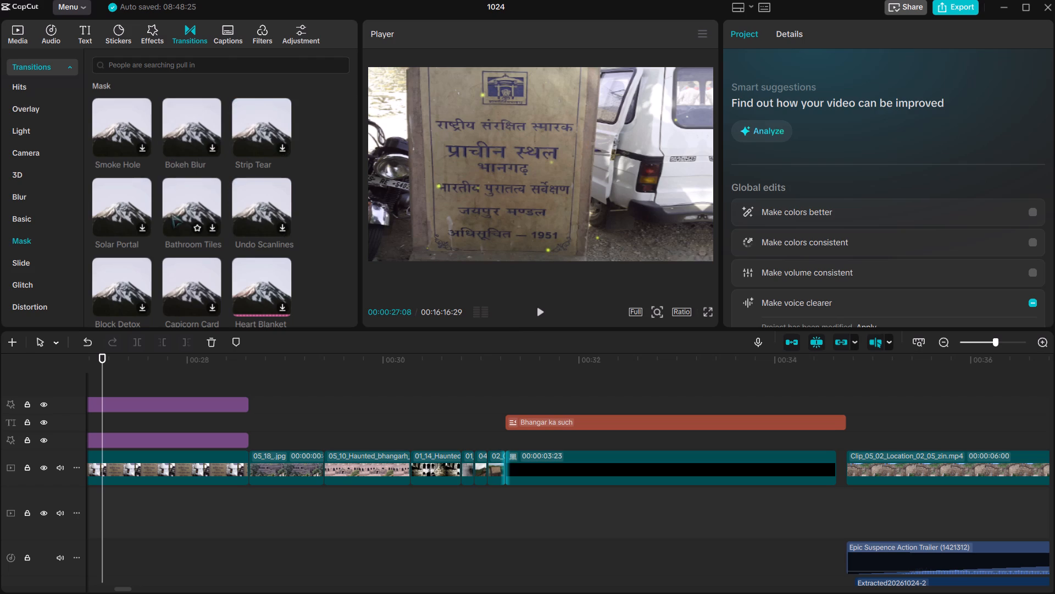
# Search the transitions for "fast" and refine the search to "fast smooth".
pyautogui.click(185, 67)
pyautogui.write('fast')
pyautogui.press('Return')
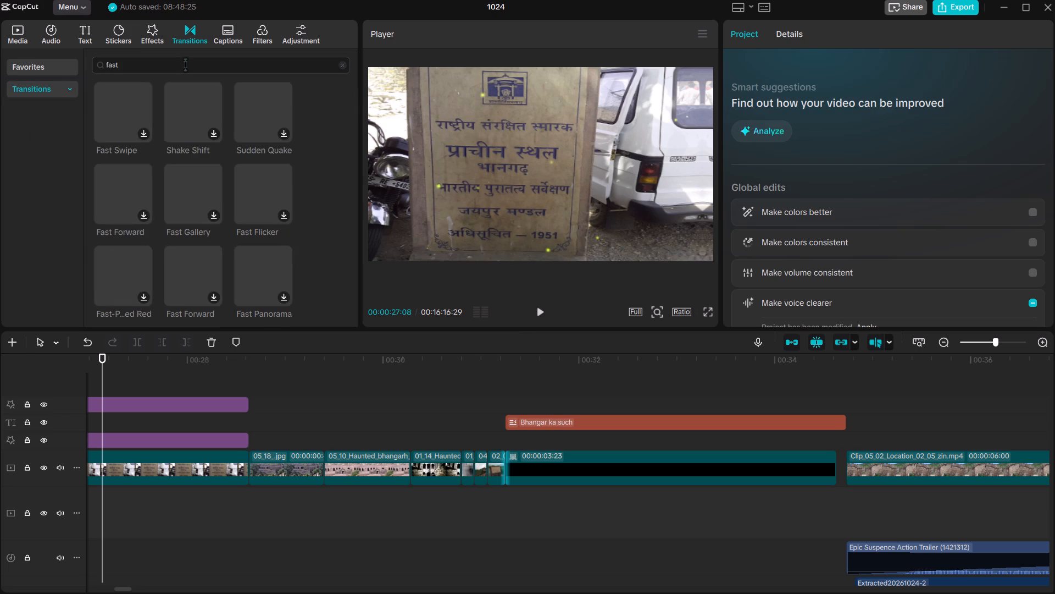
pyautogui.click(146, 74)
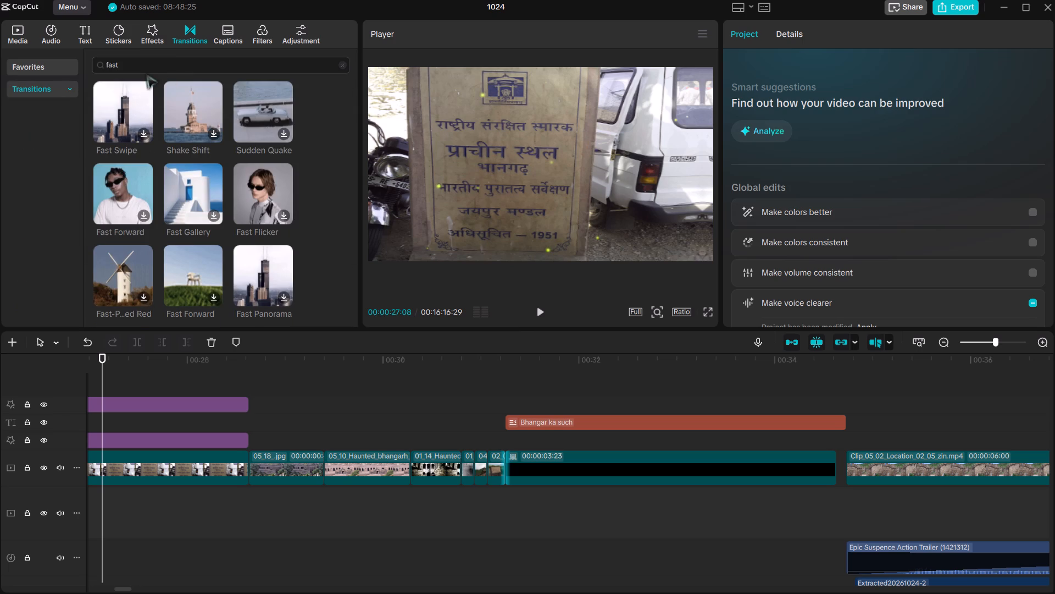
pyautogui.click(146, 71)
pyautogui.press('space')
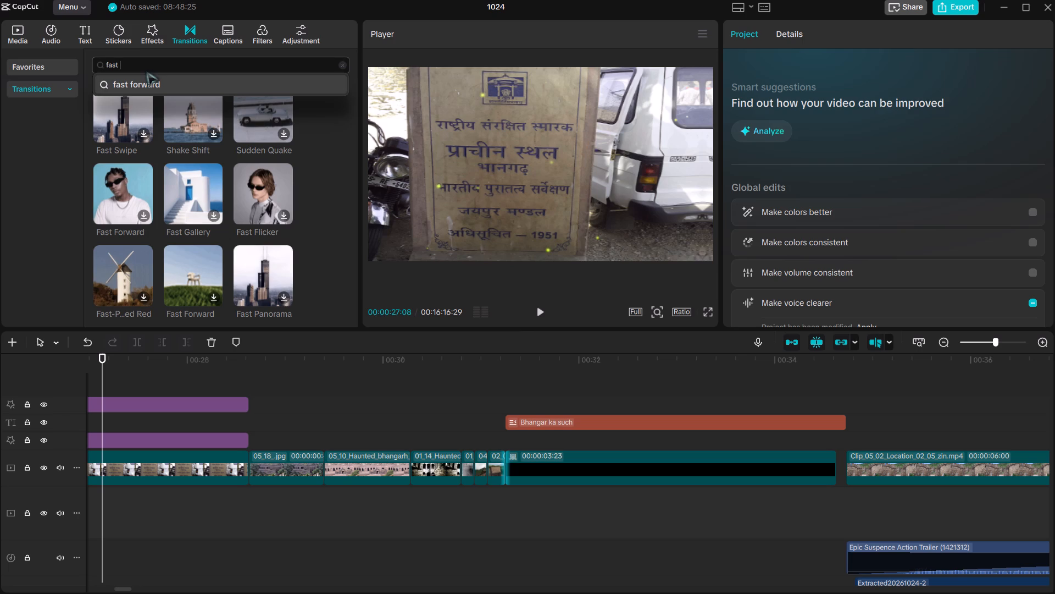
pyautogui.write('smooth')
pyautogui.press('Return')
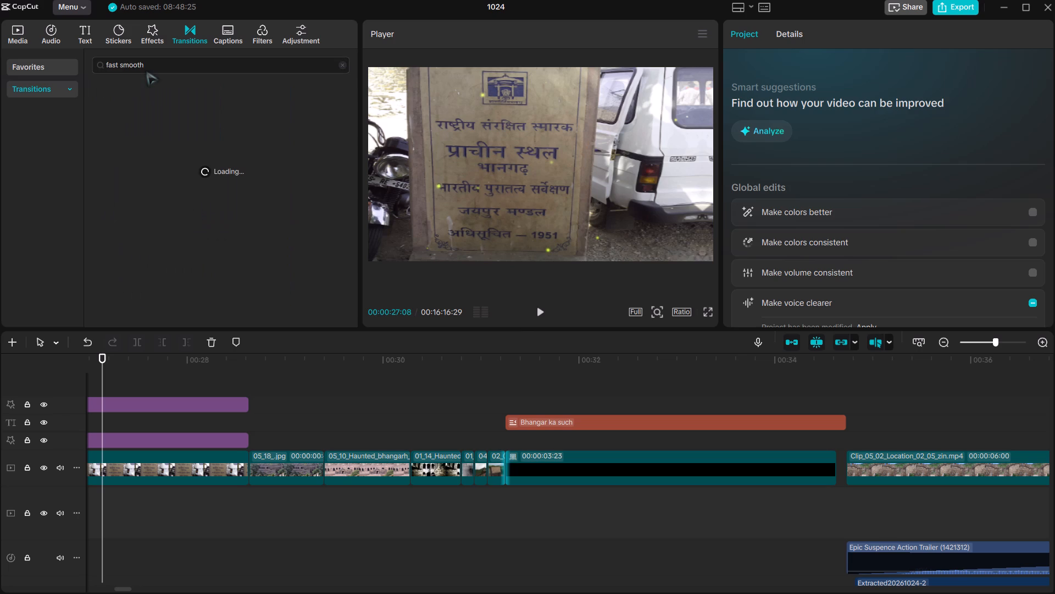
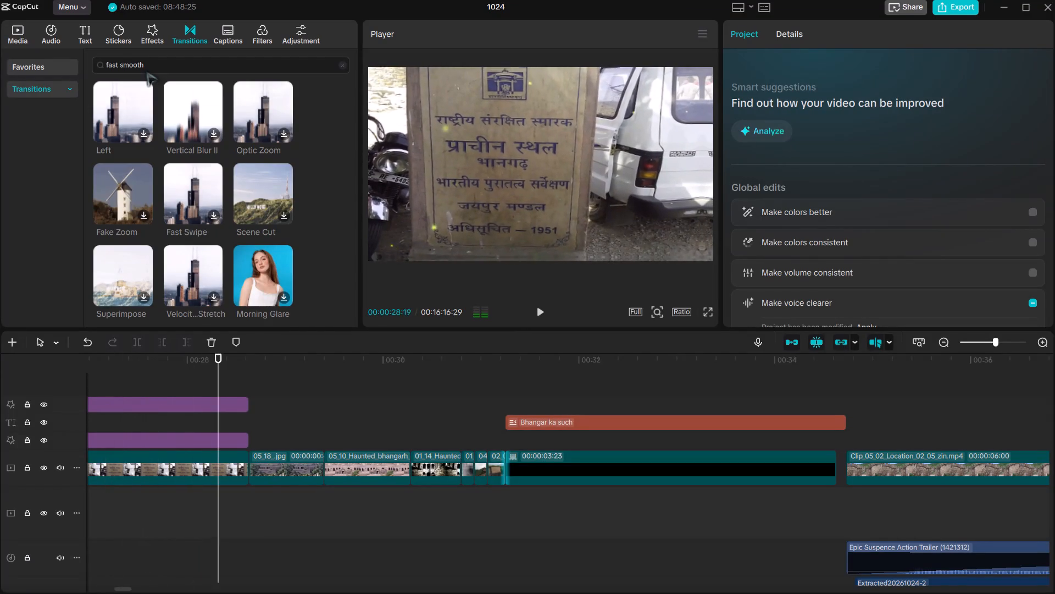
# Play back the stretch from the heritage sign picture through the fort pictures to the Bhangar ka such title, checking the cuts against the sound.
pyautogui.press('space')
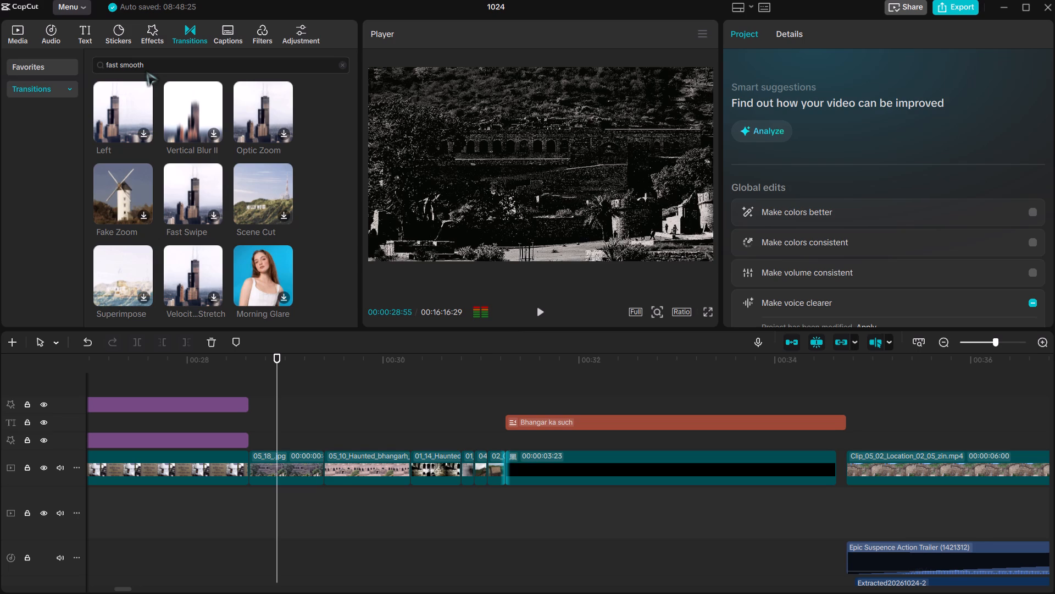
pyautogui.press('space')
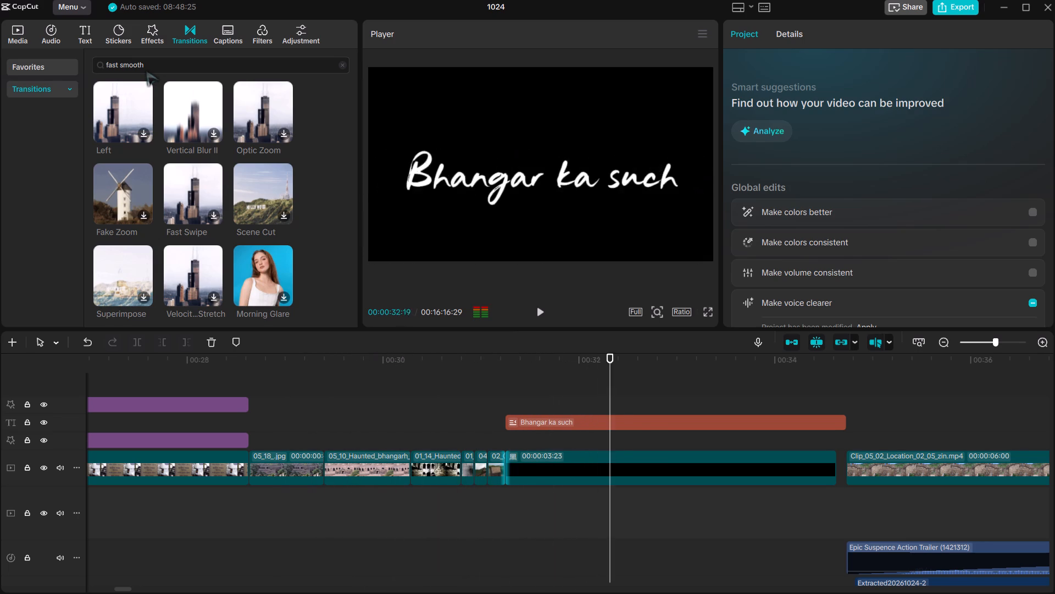
pyautogui.press('space')
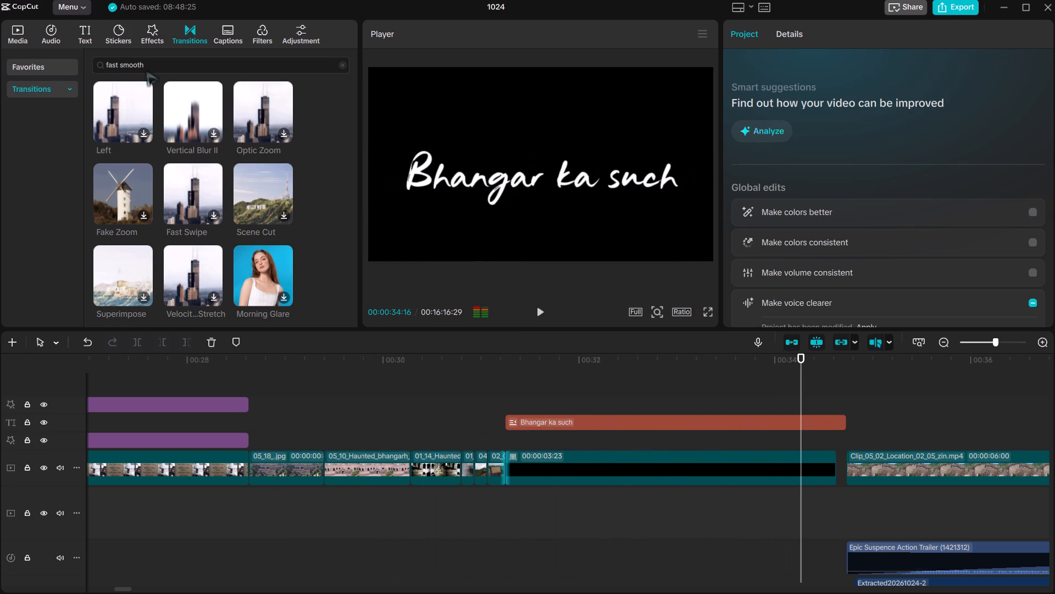
pyautogui.scroll(-2, 35, 122)
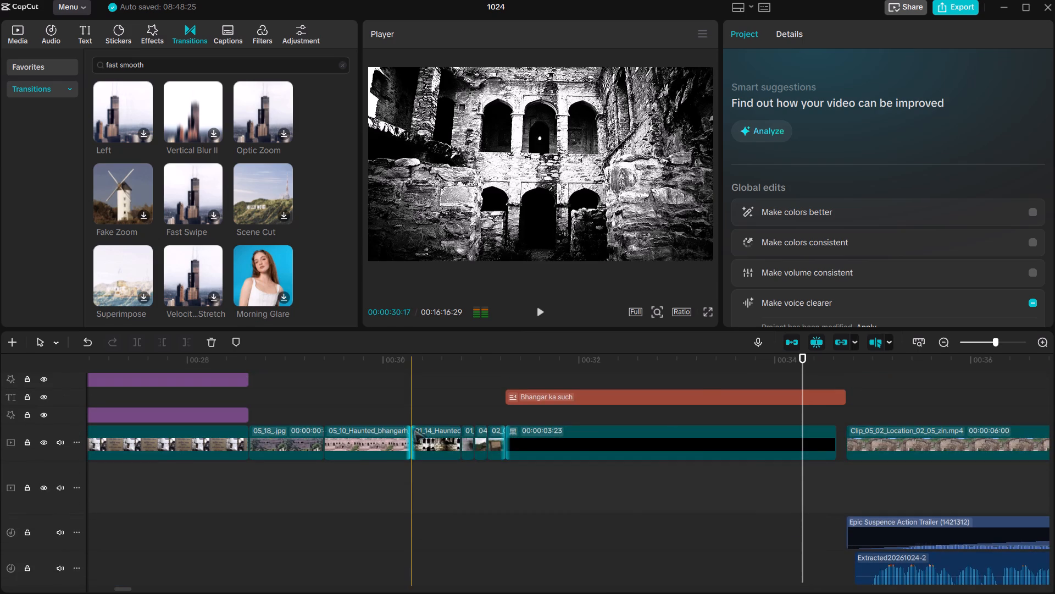
pyautogui.hscroll(2, 413, 428)
pyautogui.press('space')
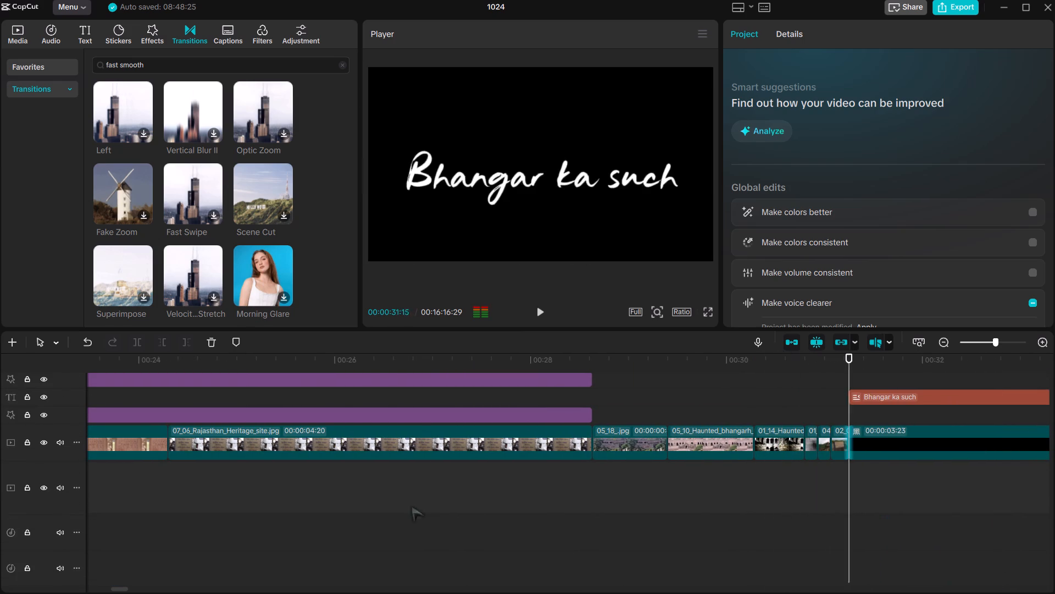
pyautogui.click(401, 349)
pyautogui.click(410, 357)
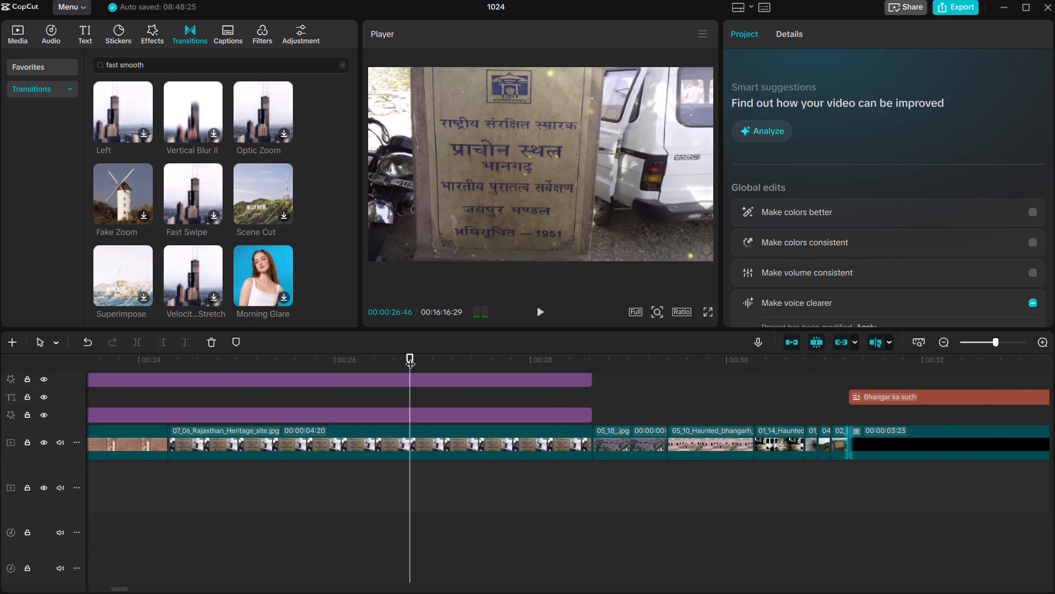
pyautogui.press('space')
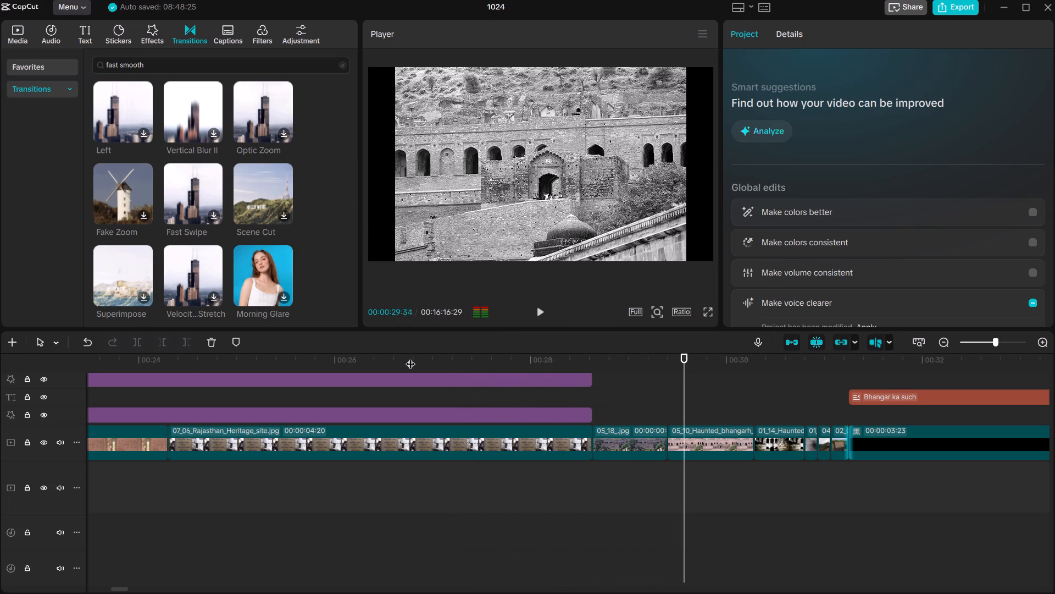
pyautogui.press('space')
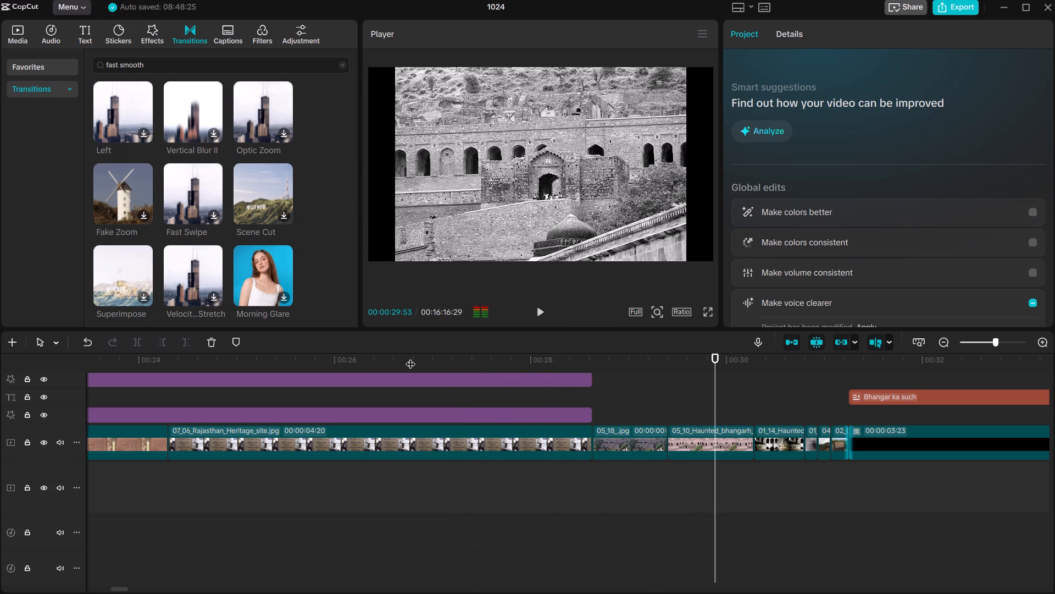
pyautogui.click(429, 353)
pyautogui.click(429, 353)
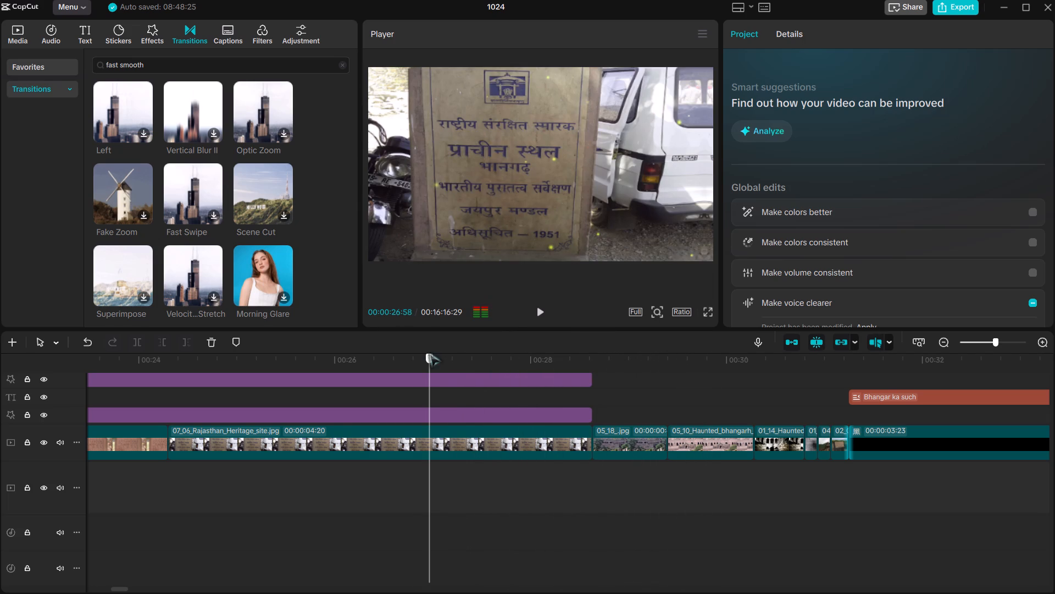
pyautogui.press('space')
pyautogui.press('space')
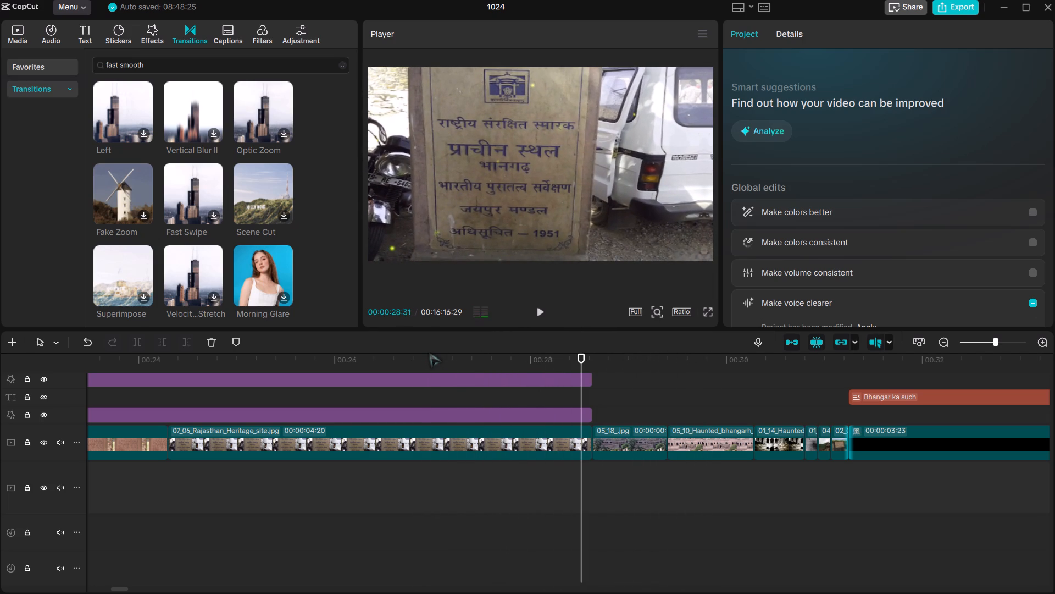
pyautogui.press('space')
pyautogui.press('space')
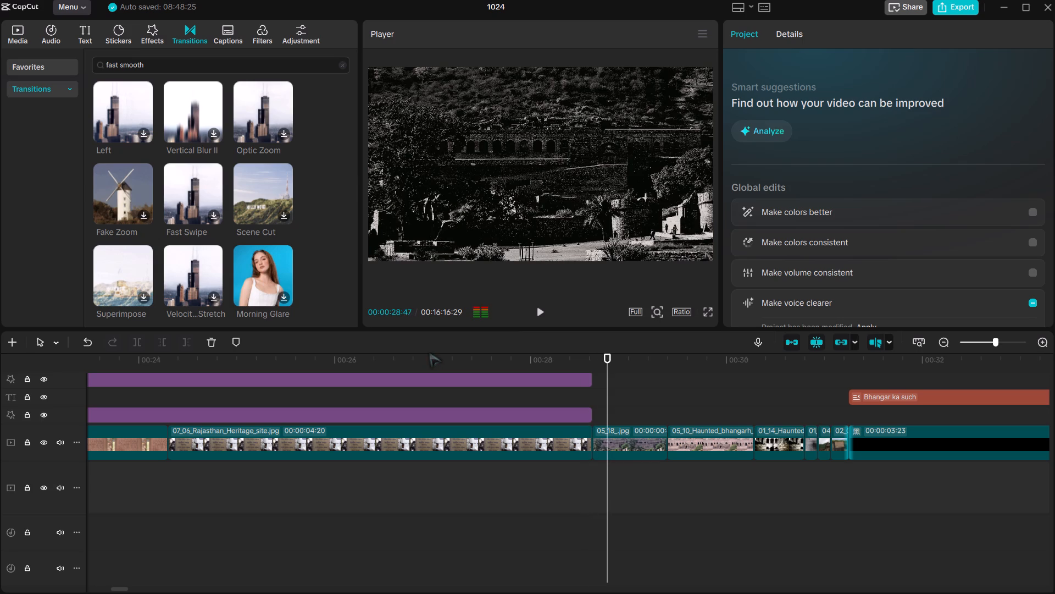
pyautogui.press('space')
pyautogui.press('space')
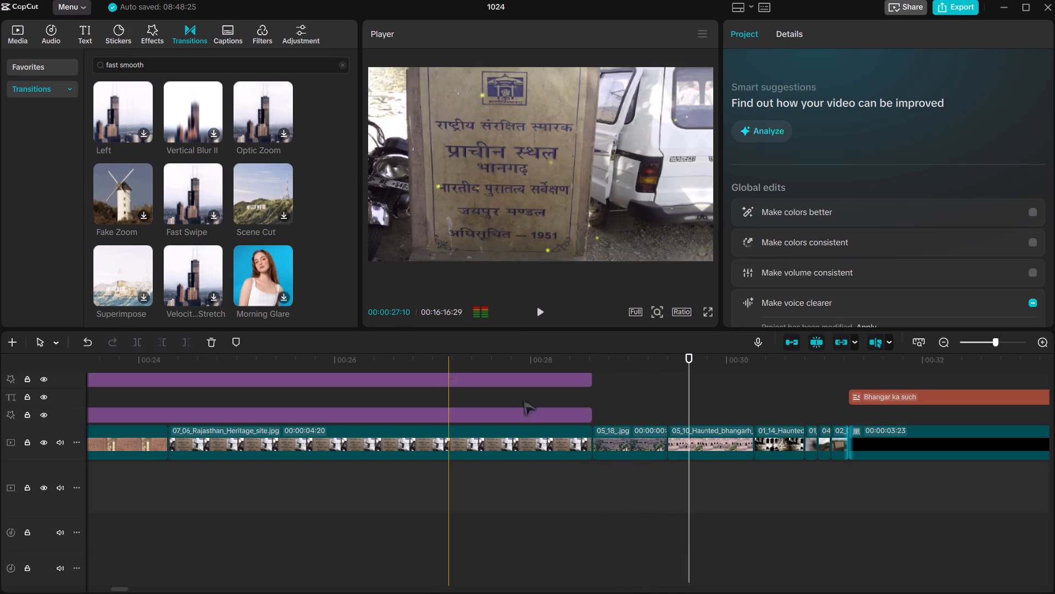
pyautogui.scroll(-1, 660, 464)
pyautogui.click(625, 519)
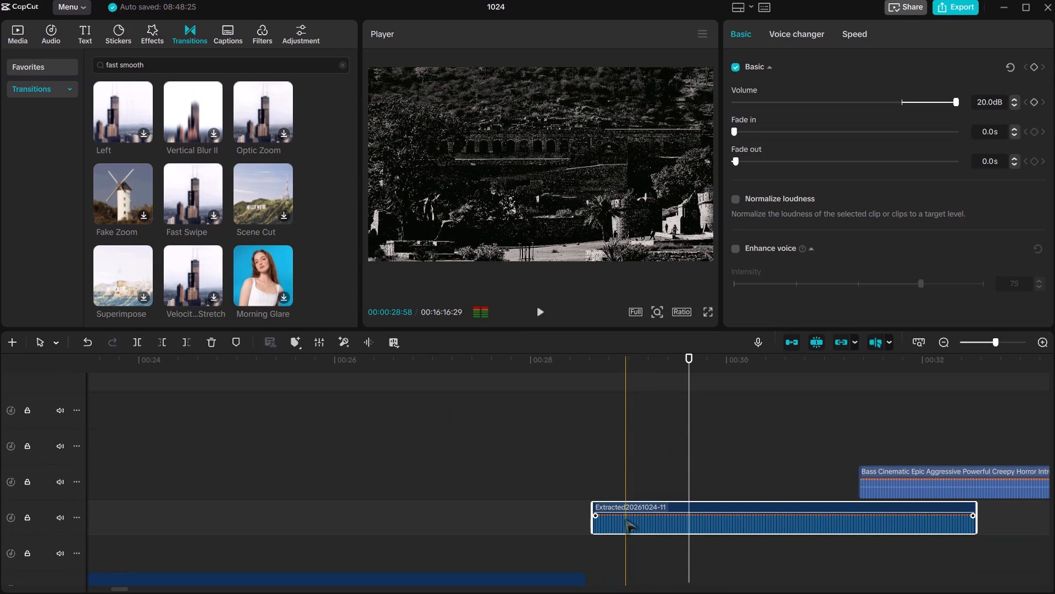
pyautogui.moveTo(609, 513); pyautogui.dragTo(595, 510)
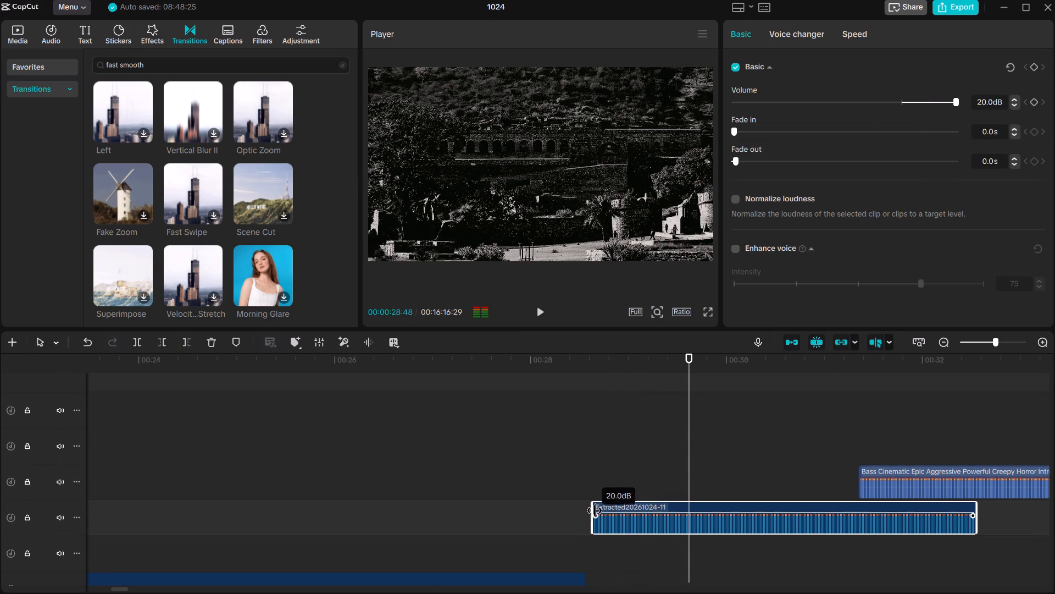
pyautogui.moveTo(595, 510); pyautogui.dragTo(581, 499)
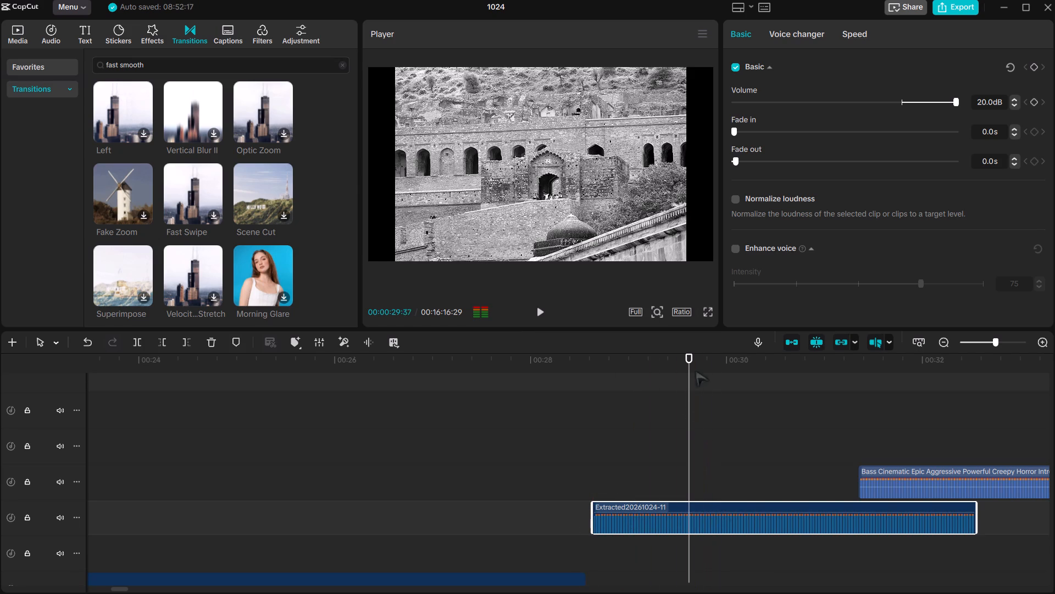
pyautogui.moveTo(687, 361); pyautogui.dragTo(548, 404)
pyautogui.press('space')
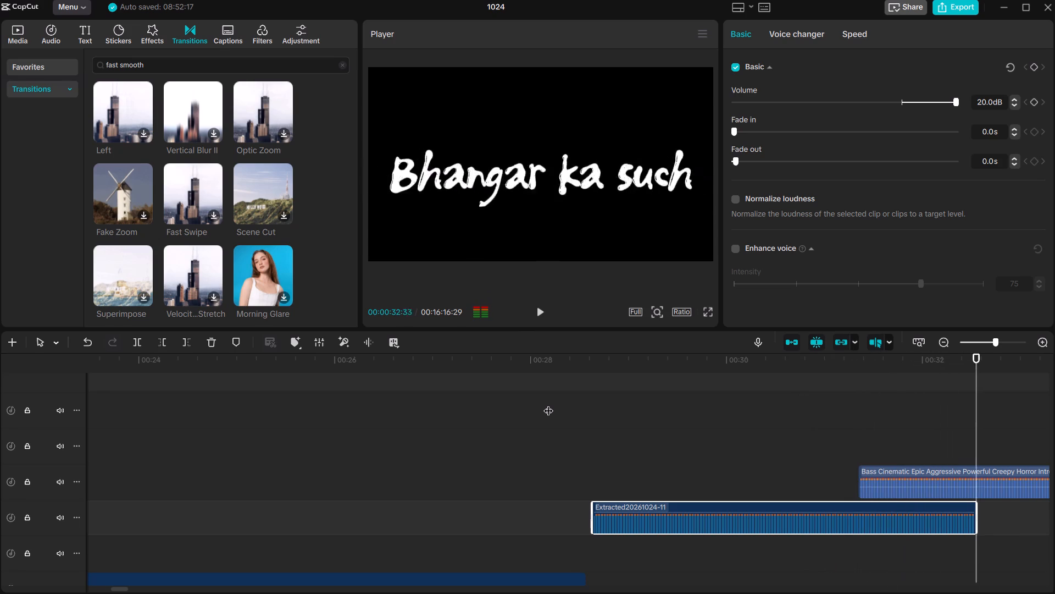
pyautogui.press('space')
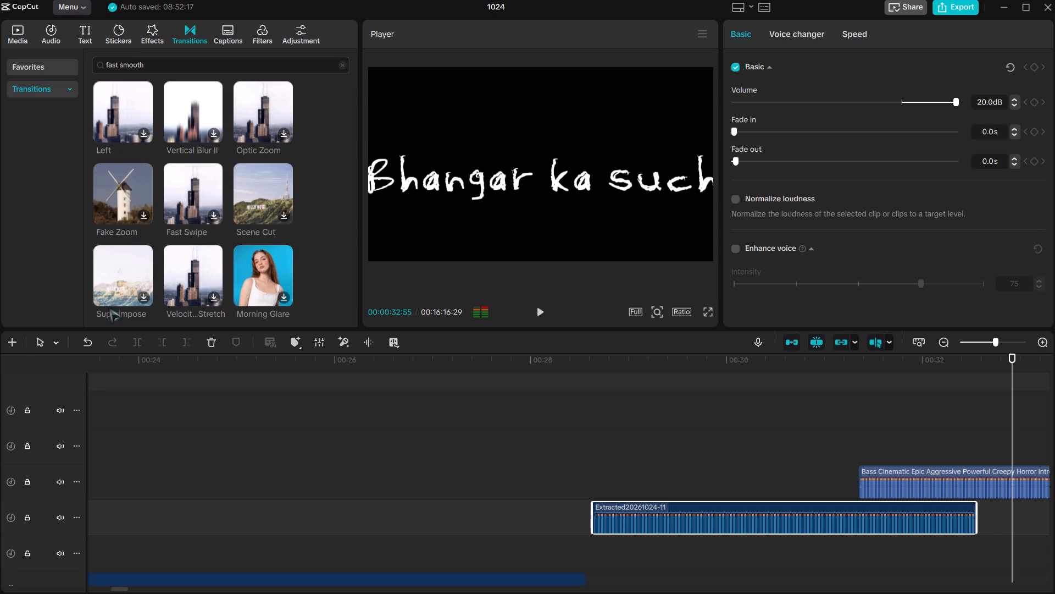
# Add the Push Away 2 transition at the cut between the heritage sign picture and the first fort picture, and preview it.
pyautogui.scroll(-1, 114, 278)
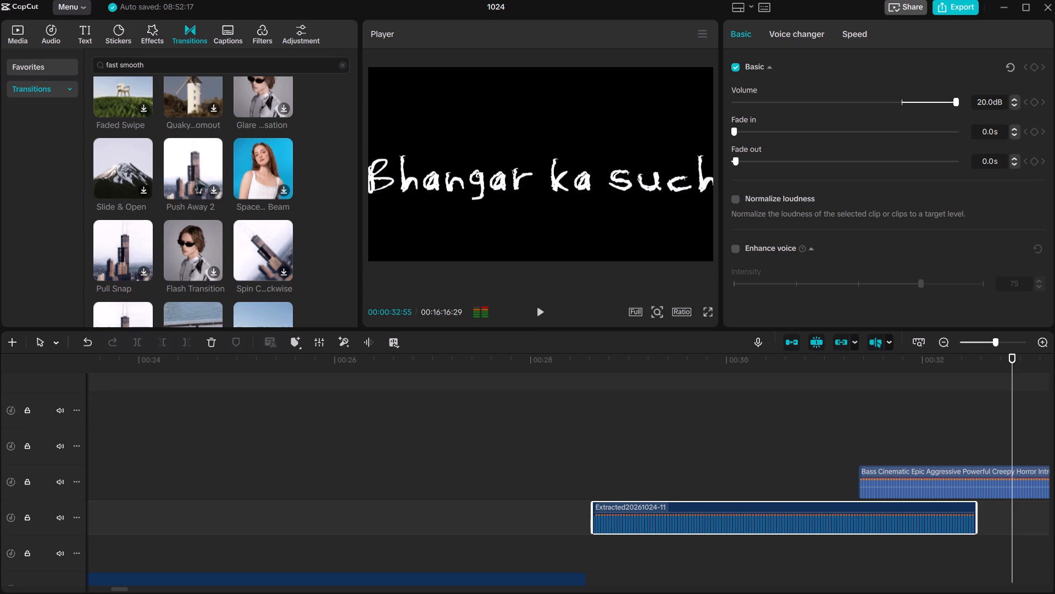
pyautogui.scroll(1, 442, 486)
pyautogui.hscroll(-1, 520, 503)
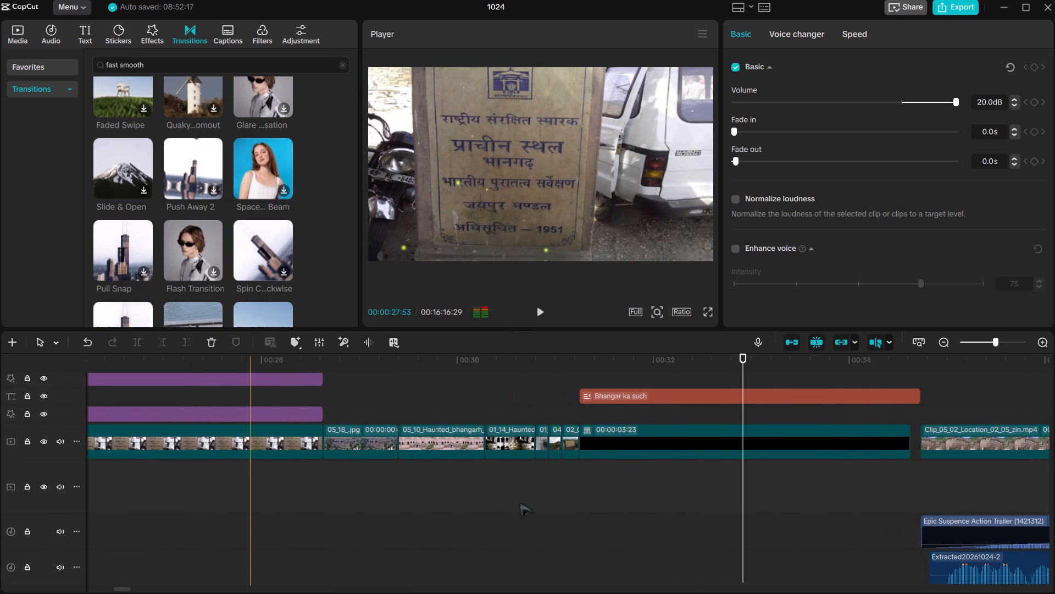
pyautogui.hscroll(-1, 520, 503)
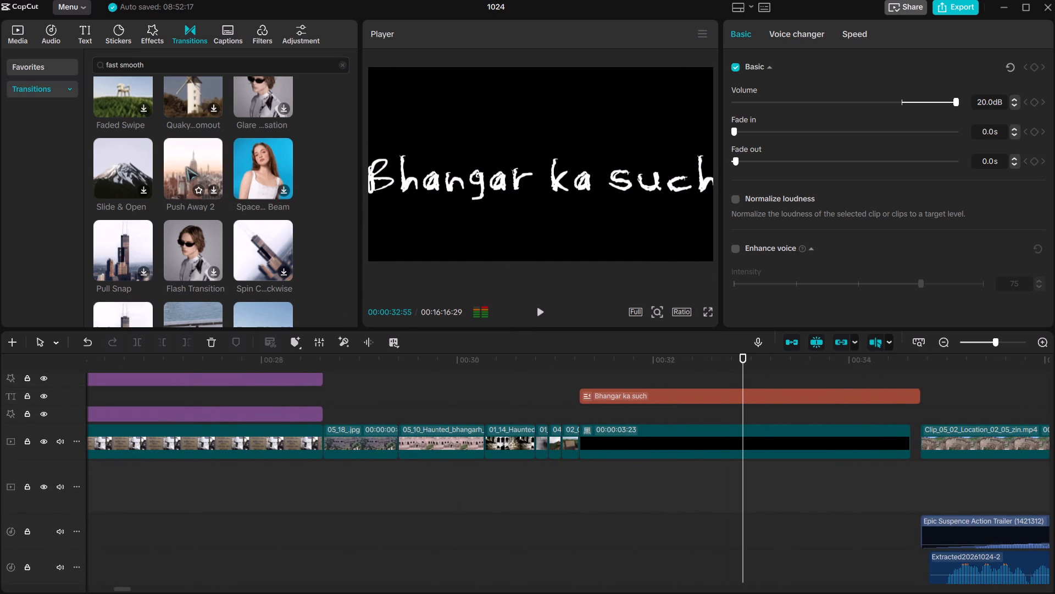
pyautogui.moveTo(186, 167); pyautogui.dragTo(277, 434)
pyautogui.press('space')
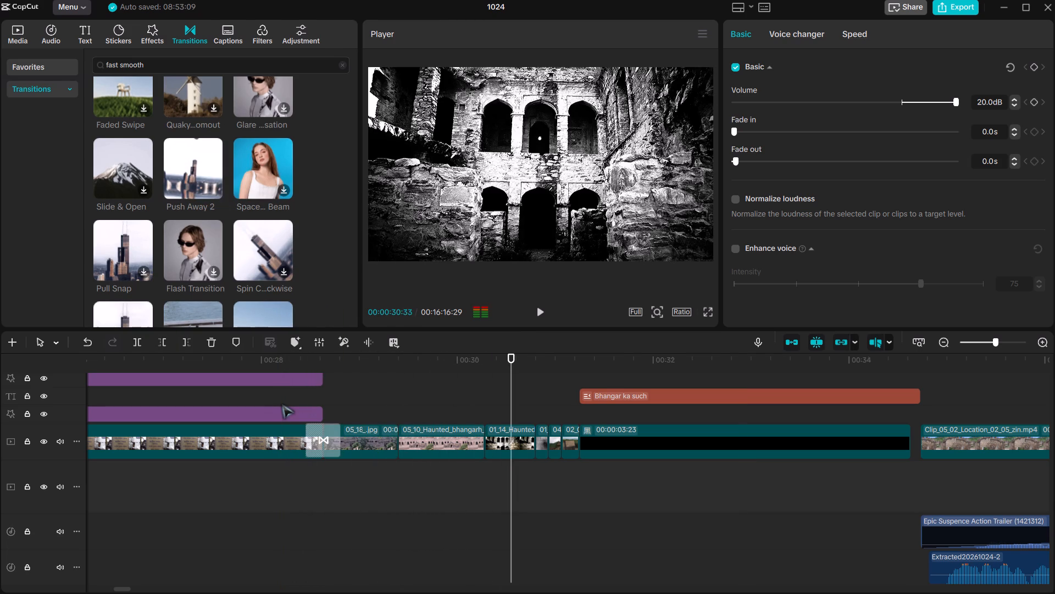
pyautogui.press('space')
pyautogui.scroll(-1, 282, 404)
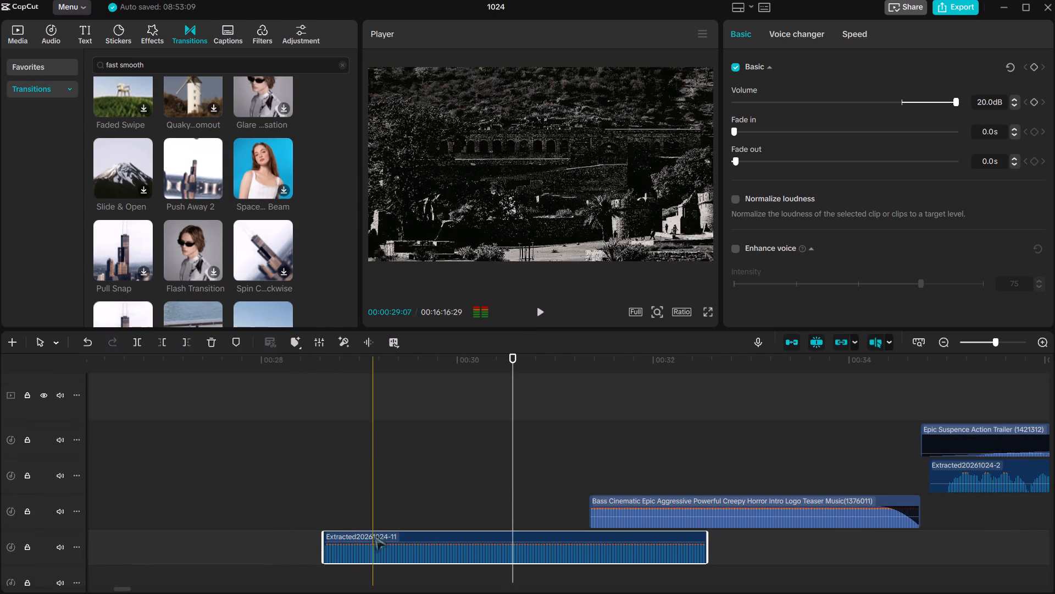
pyautogui.moveTo(382, 547); pyautogui.dragTo(369, 408)
pyautogui.scroll(1, 369, 408)
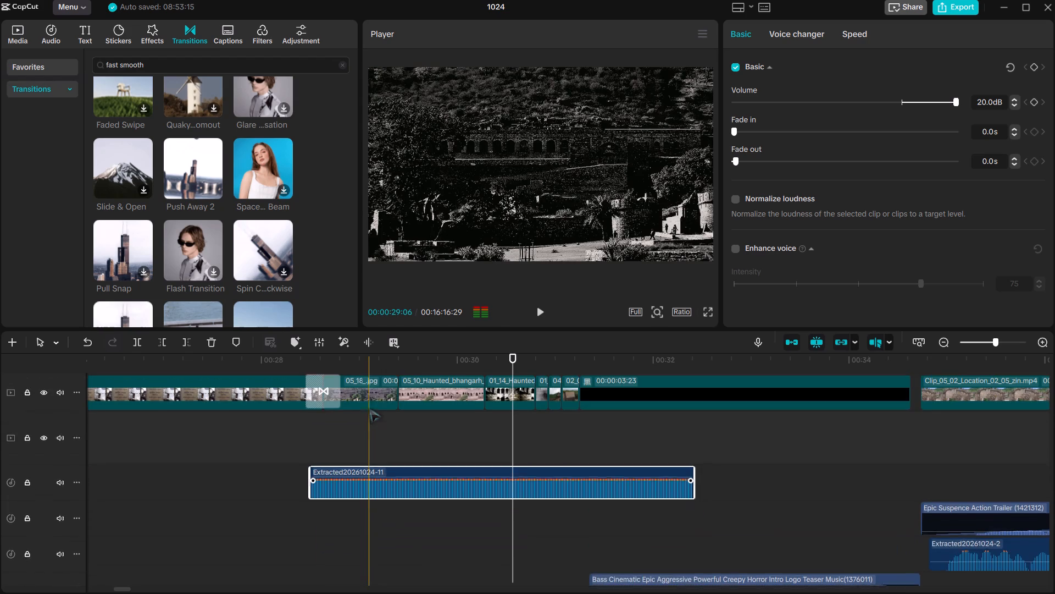
pyautogui.scroll(2, 369, 408)
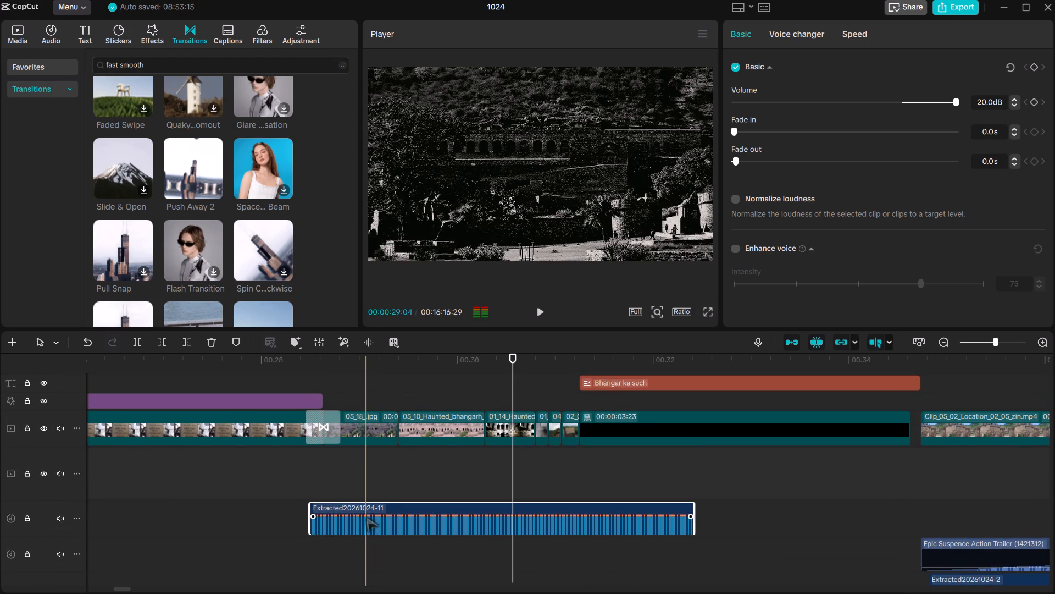
pyautogui.click(366, 517)
pyautogui.scroll(-4, 366, 517)
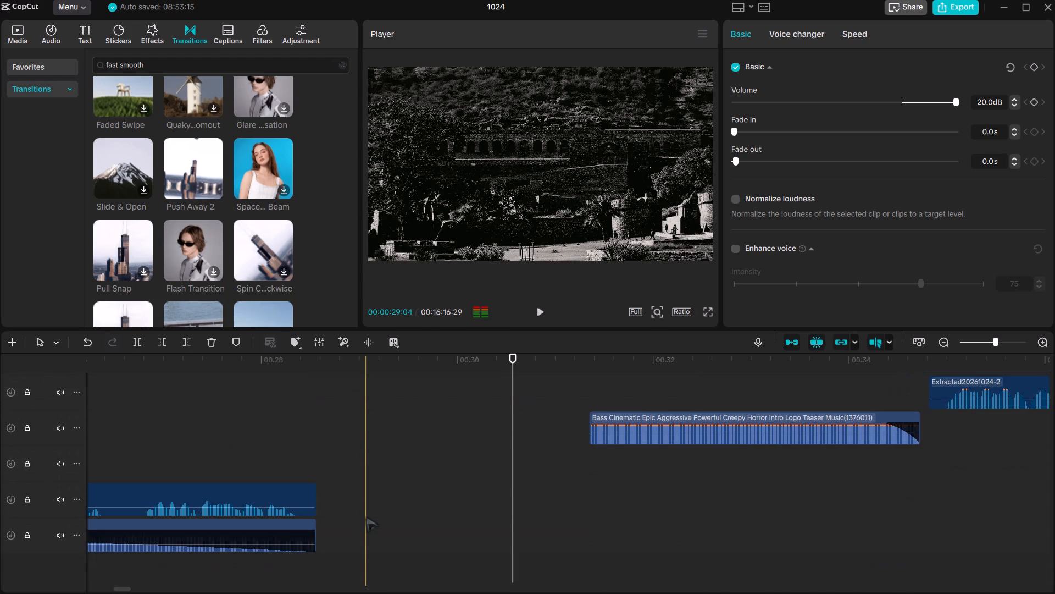
pyautogui.scroll(7, 366, 517)
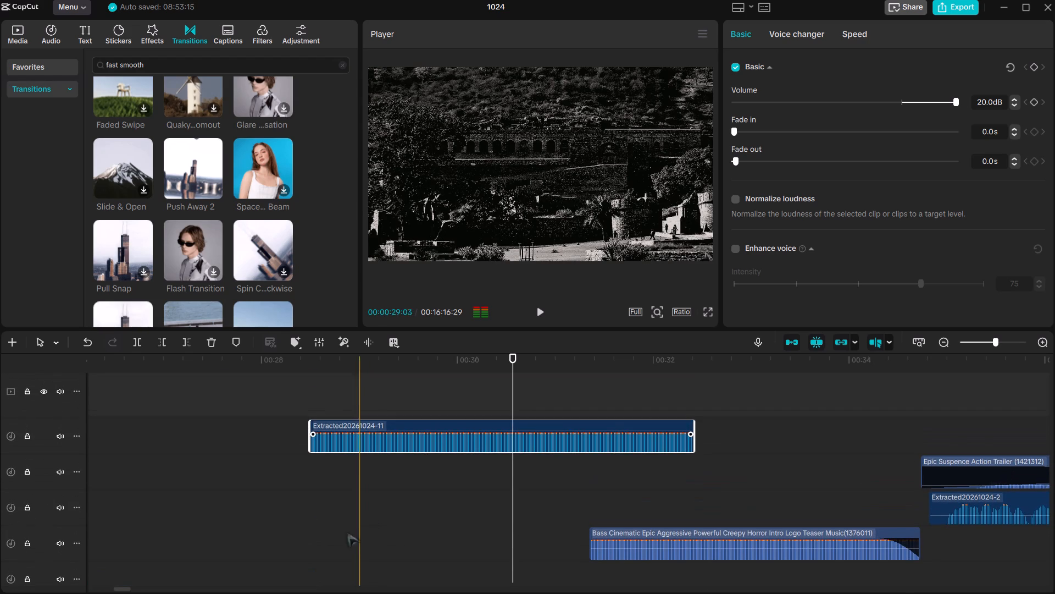
pyautogui.scroll(1, 337, 554)
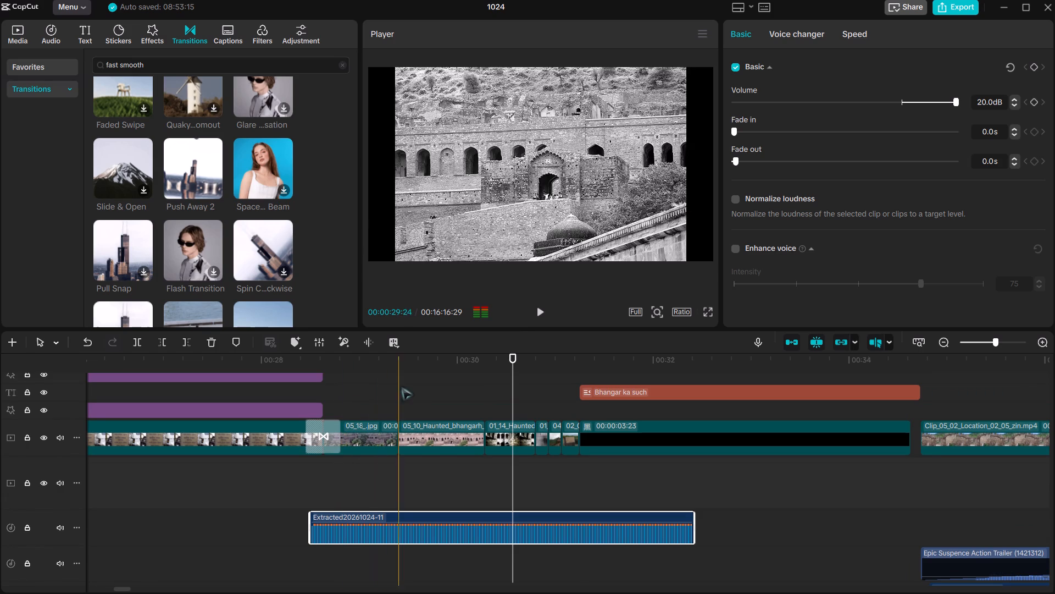
pyautogui.moveTo(510, 356); pyautogui.dragTo(461, 362)
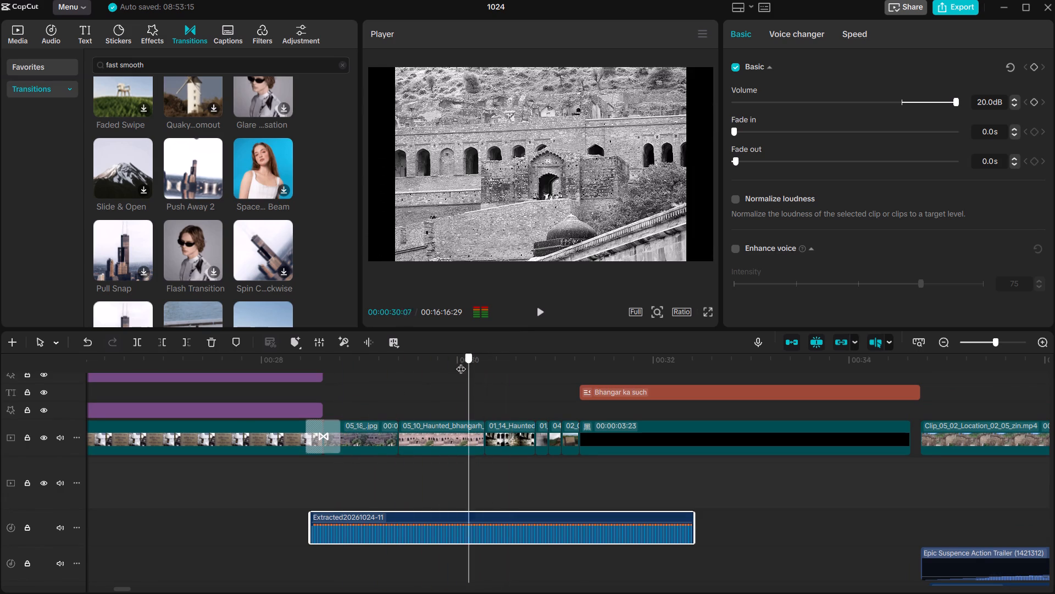
pyautogui.moveTo(461, 362); pyautogui.dragTo(288, 375)
pyautogui.press('space')
pyautogui.press('space')
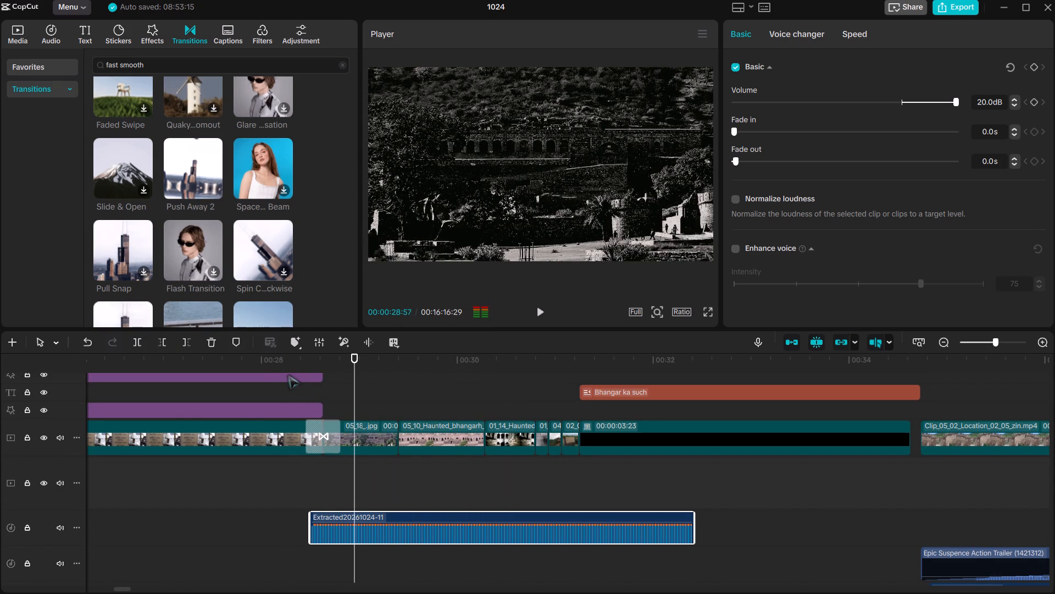
pyautogui.press('space')
pyautogui.press('space')
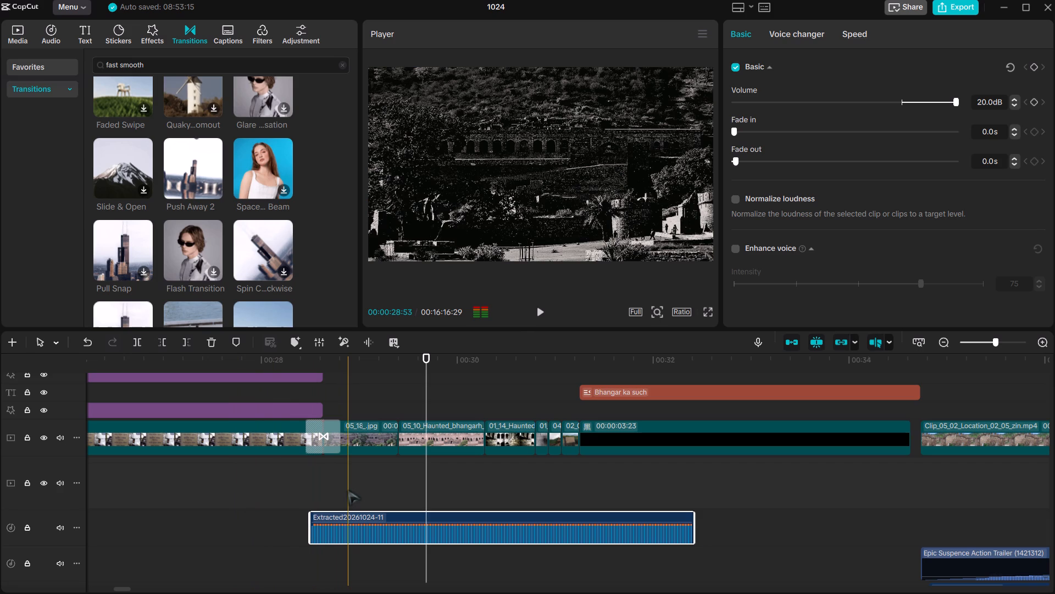
pyautogui.moveTo(359, 523); pyautogui.dragTo(347, 525)
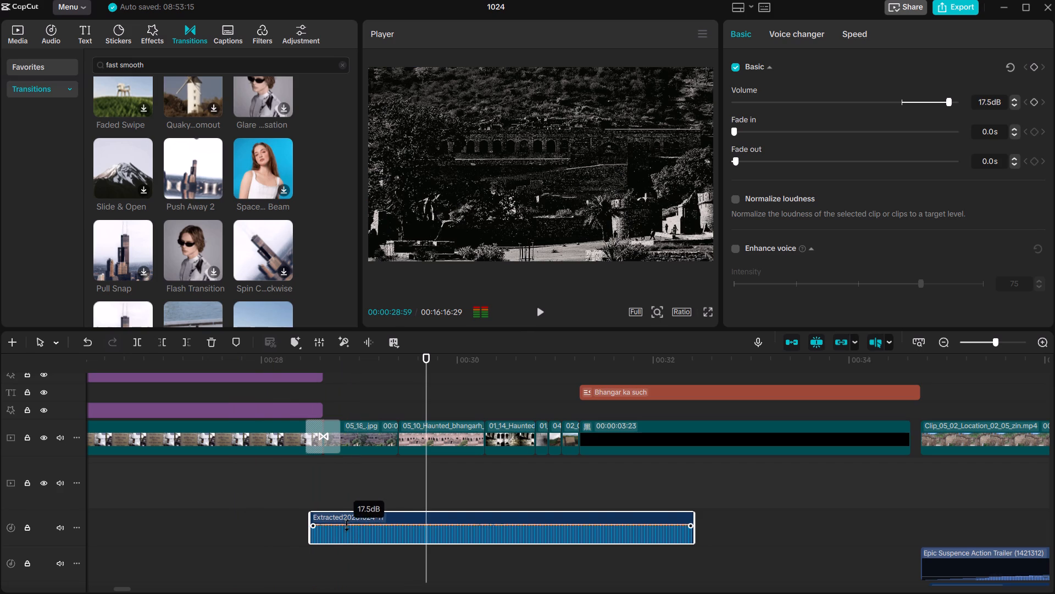
pyautogui.moveTo(347, 525); pyautogui.dragTo(343, 519)
pyautogui.moveTo(347, 529); pyautogui.dragTo(341, 529)
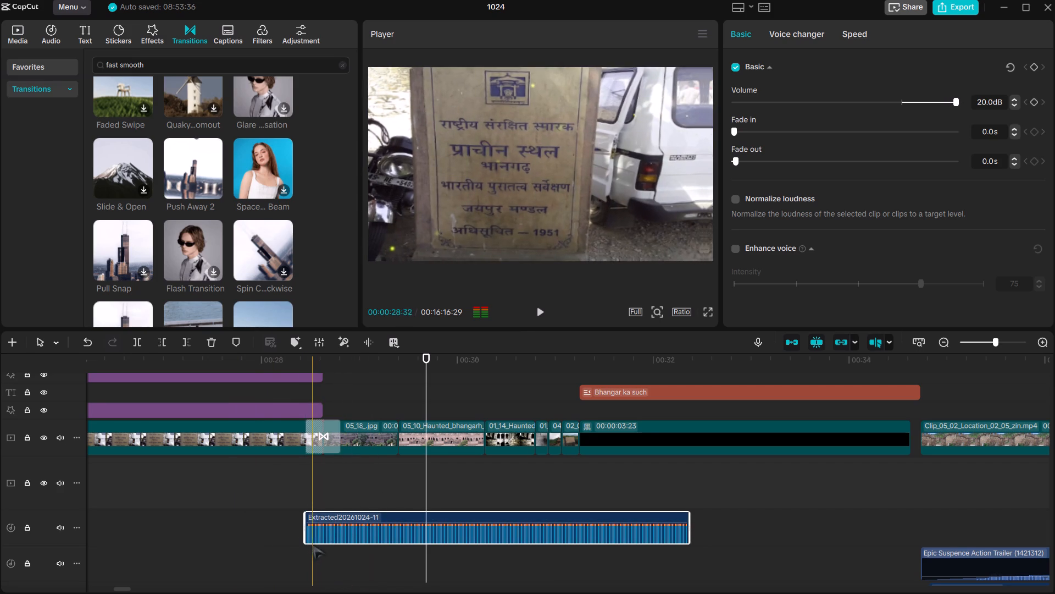
pyautogui.moveTo(302, 537); pyautogui.dragTo(318, 547)
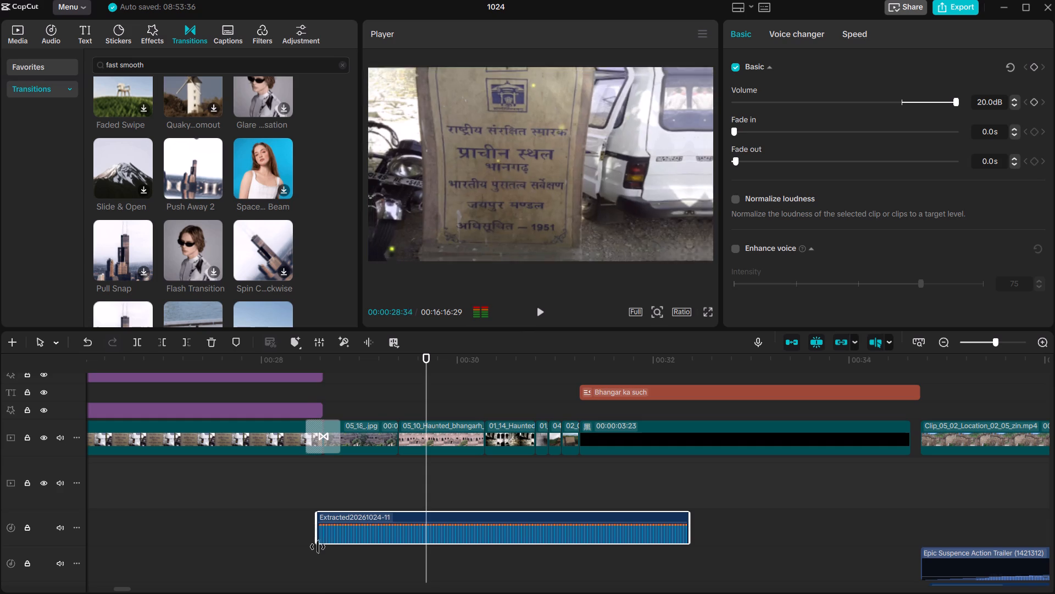
pyautogui.moveTo(318, 547); pyautogui.dragTo(321, 549)
pyautogui.moveTo(420, 510); pyautogui.dragTo(413, 510)
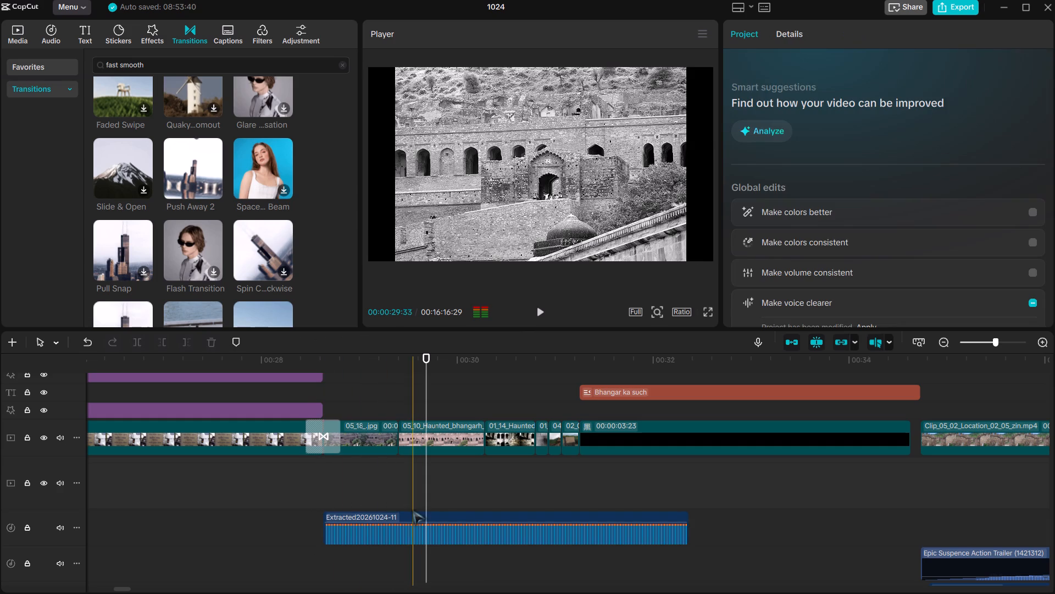
pyautogui.moveTo(413, 510); pyautogui.dragTo(410, 509)
pyautogui.moveTo(411, 513); pyautogui.dragTo(398, 512)
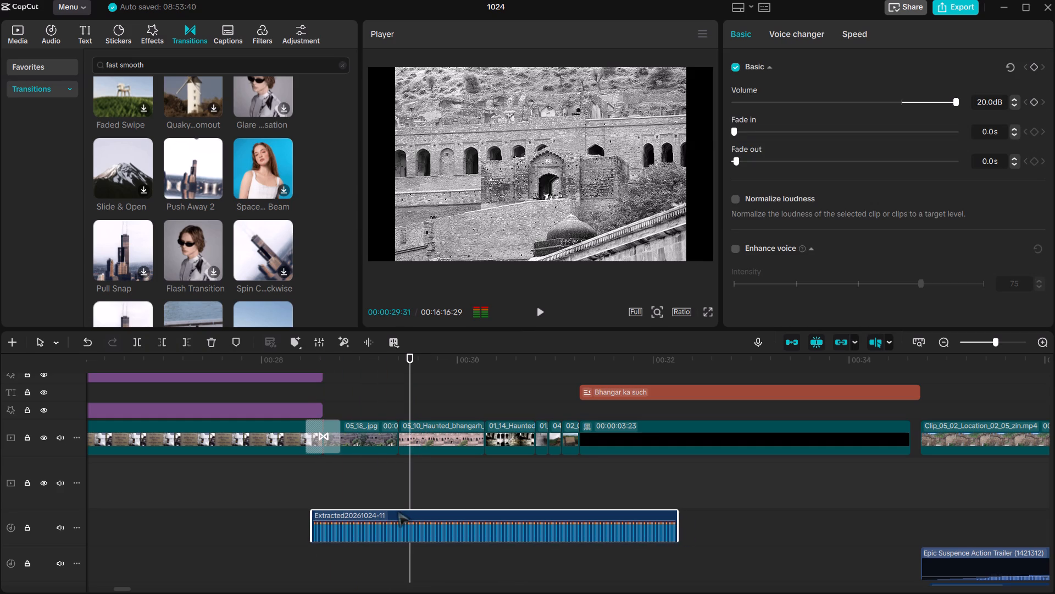
pyautogui.moveTo(398, 512); pyautogui.dragTo(395, 512)
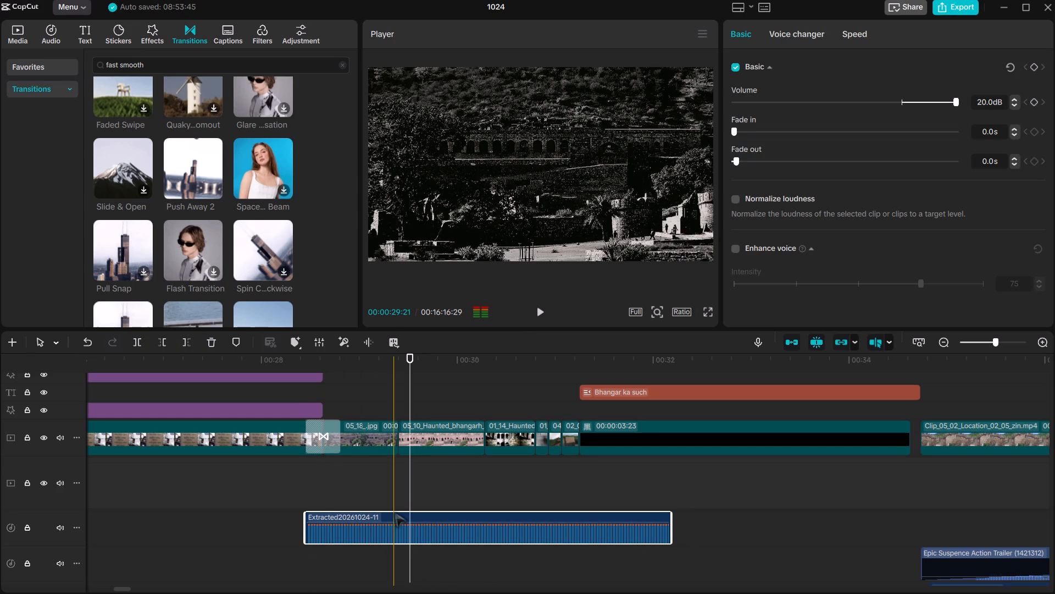
pyautogui.moveTo(409, 361); pyautogui.dragTo(363, 369)
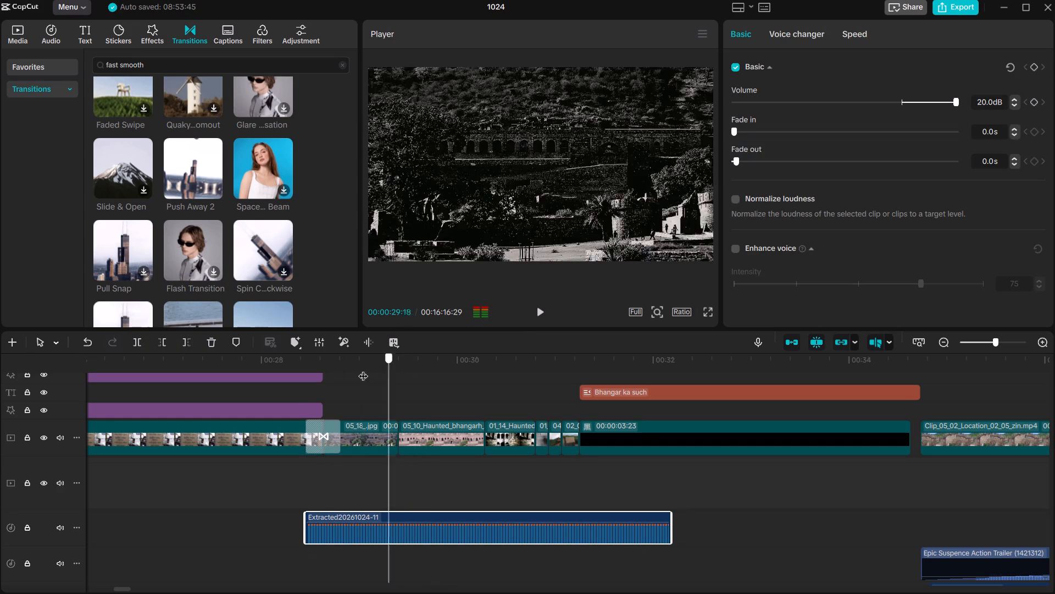
pyautogui.moveTo(363, 369); pyautogui.dragTo(312, 386)
pyautogui.press('space')
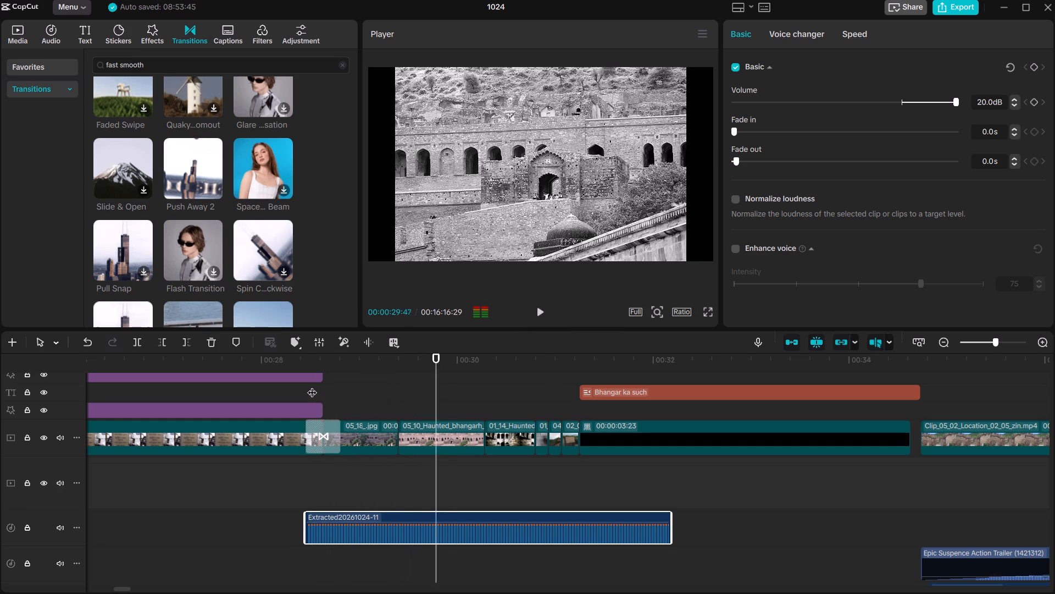
pyautogui.press('space')
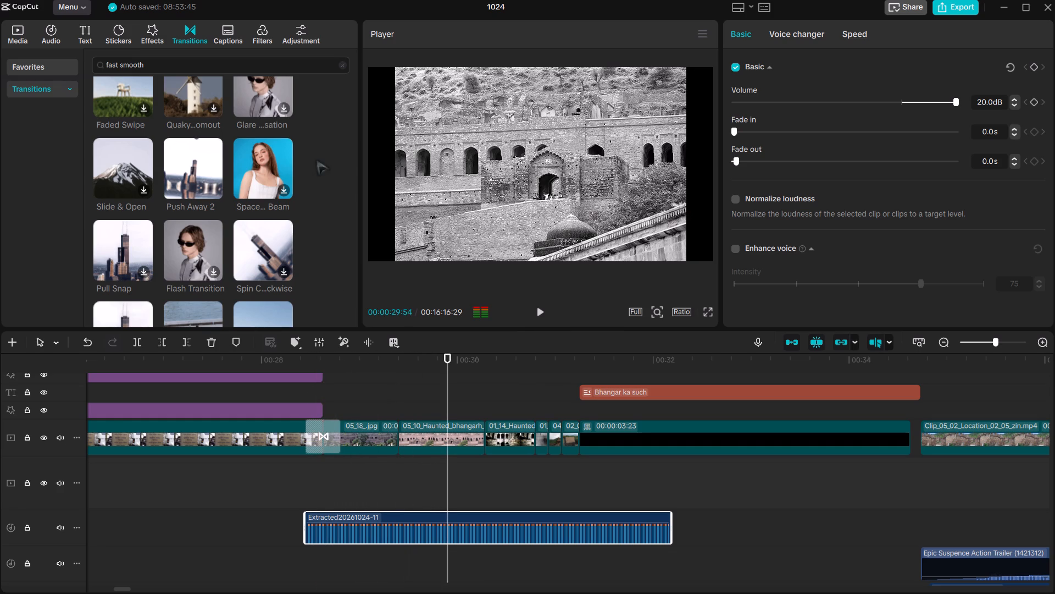
# Turn off uniform scale for the 05_10_Haunted_bhangarh_fort_rajasthan picture and set its scale width to 118% to fill the frame.
pyautogui.click(499, 177)
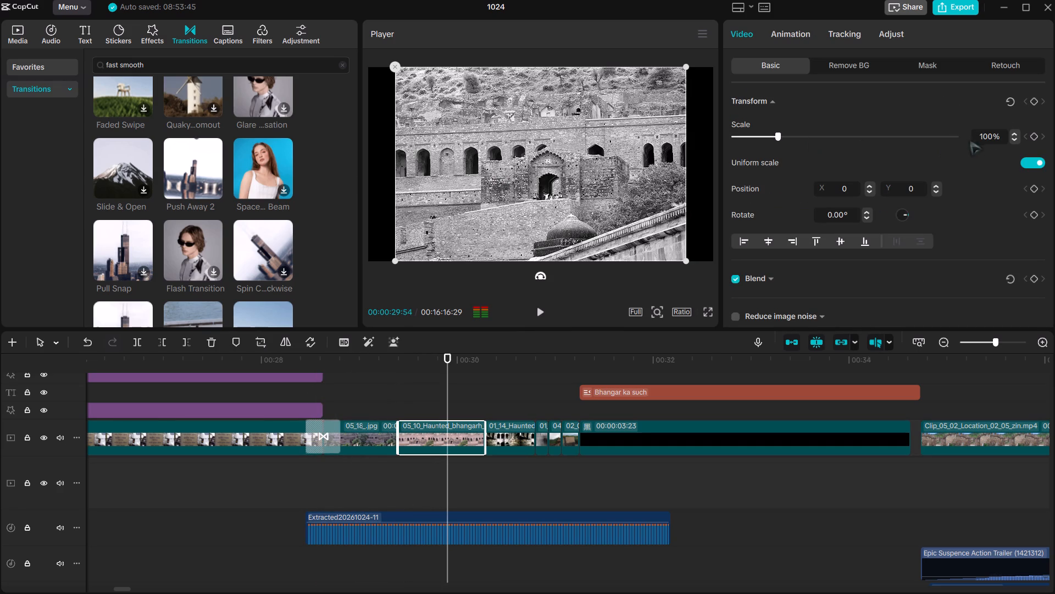
pyautogui.click(1043, 166)
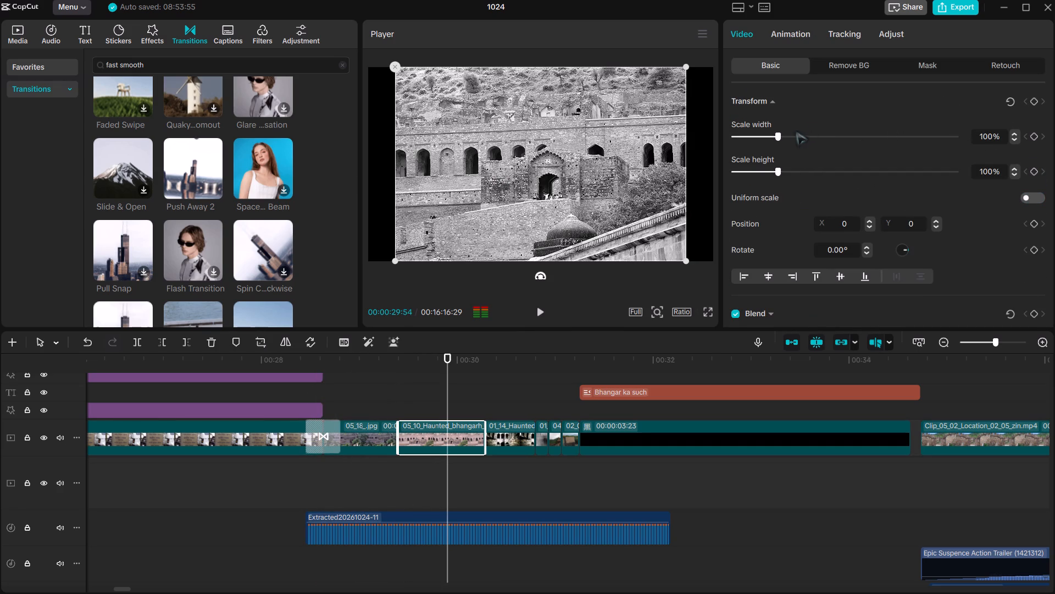
pyautogui.moveTo(787, 137); pyautogui.dragTo(779, 142)
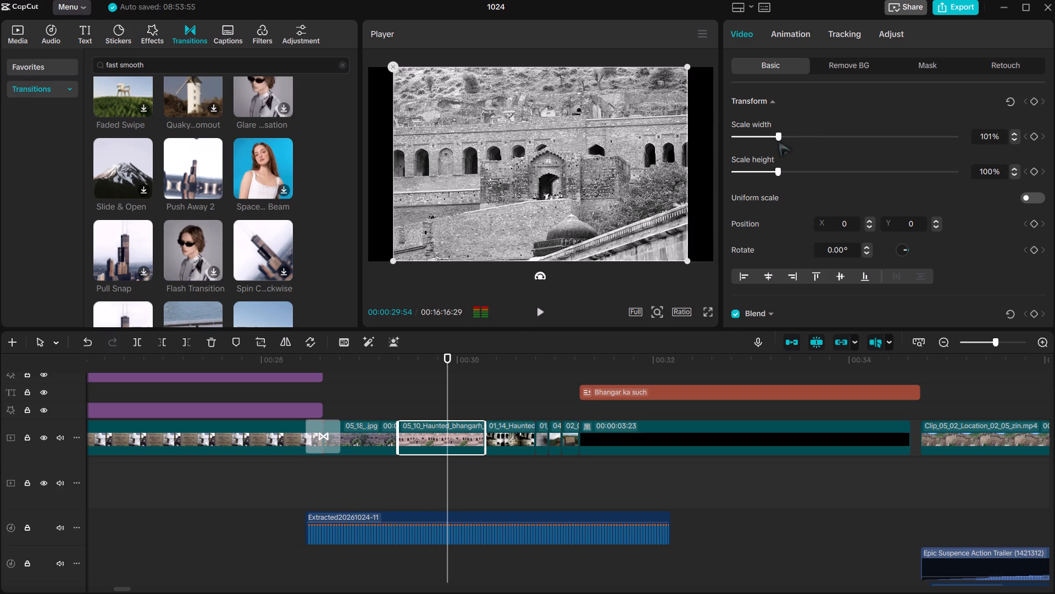
pyautogui.moveTo(779, 142); pyautogui.dragTo(786, 155)
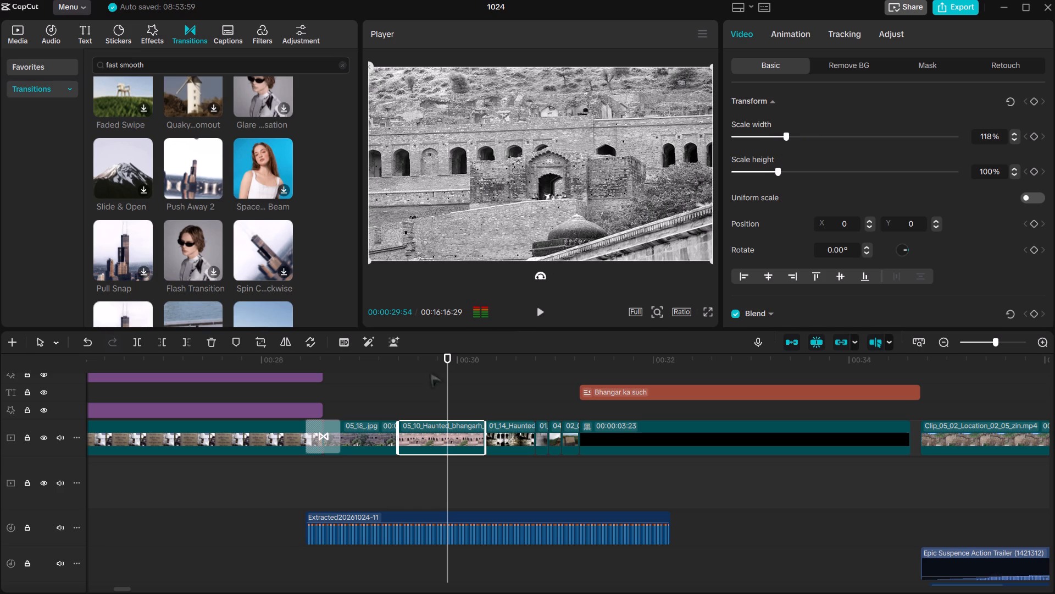
pyautogui.moveTo(449, 367); pyautogui.dragTo(371, 388)
pyautogui.press('space')
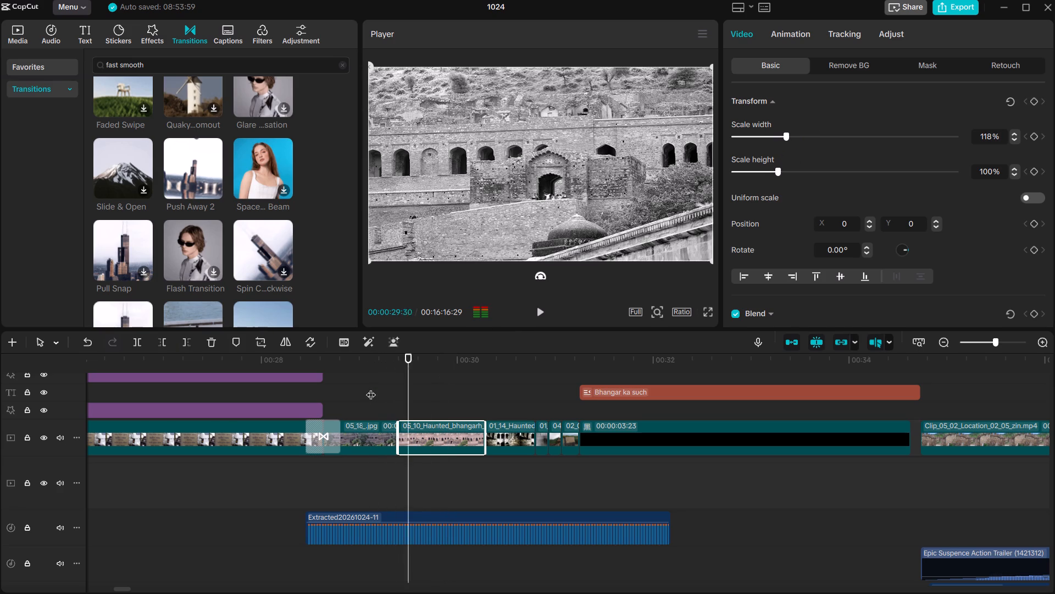
pyautogui.press('space')
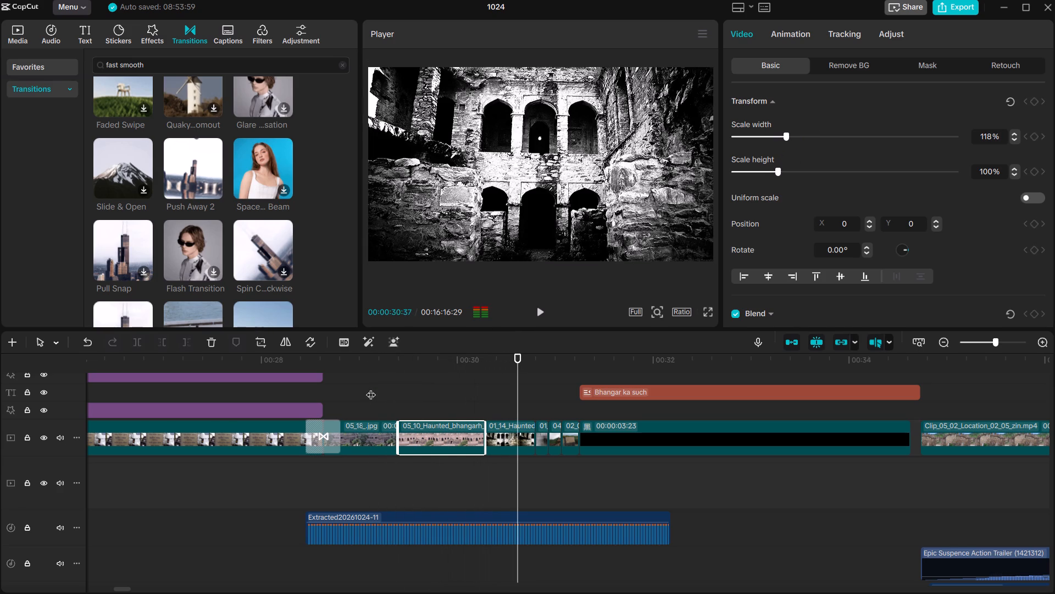
pyautogui.press('space')
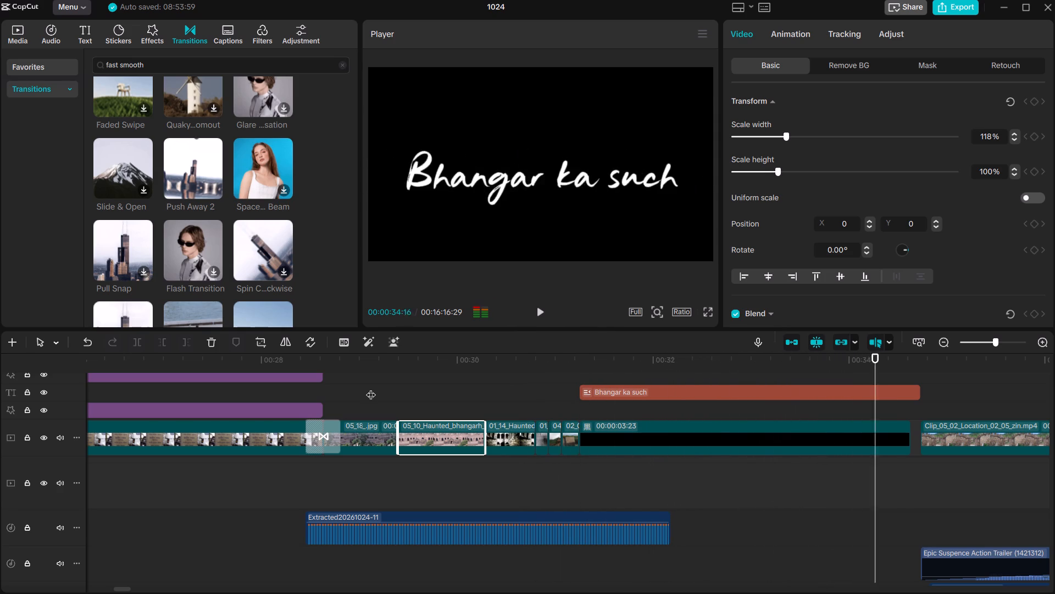
pyautogui.press('space')
pyautogui.scroll(-3, 371, 388)
pyautogui.scroll(2, 371, 388)
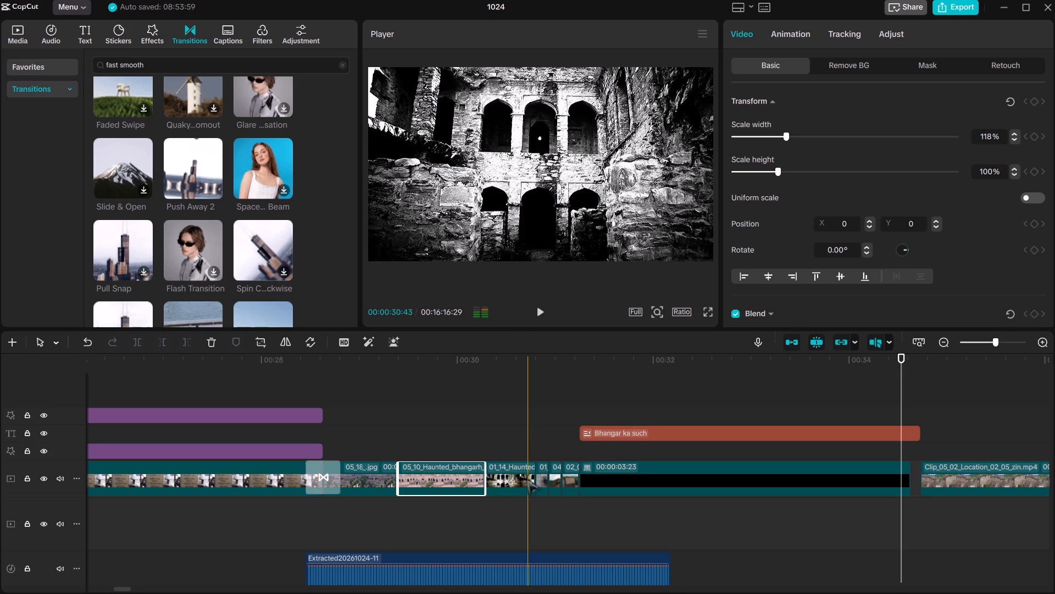
pyautogui.click(527, 480)
pyautogui.click(527, 480)
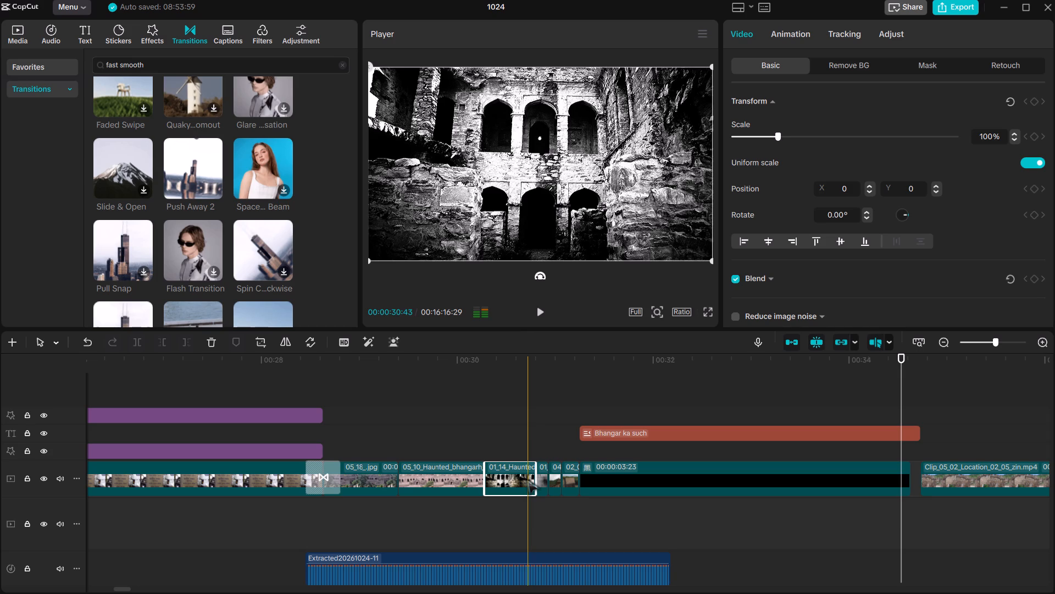
pyautogui.keyDown('ctrl'); pyautogui.scroll(6, 570, 521); pyautogui.keyUp('ctrl')
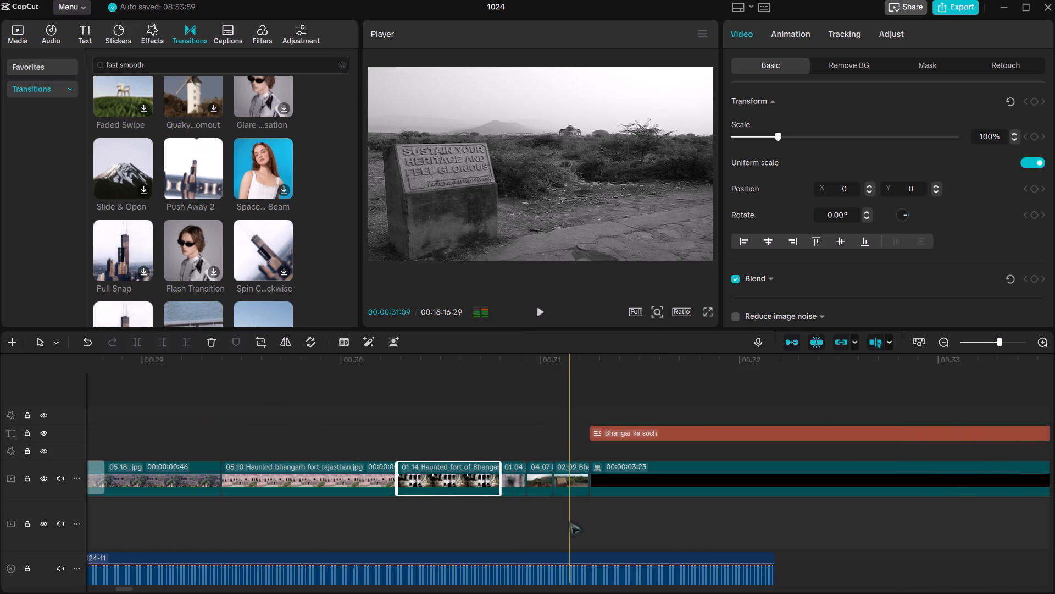
pyautogui.hscroll(1, 570, 521)
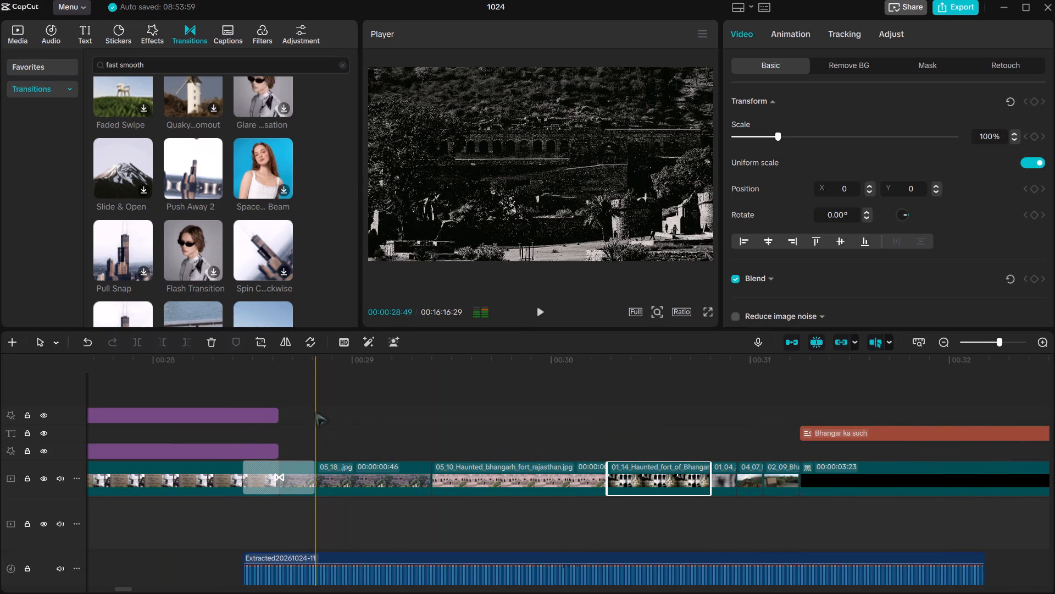
pyautogui.click(315, 412)
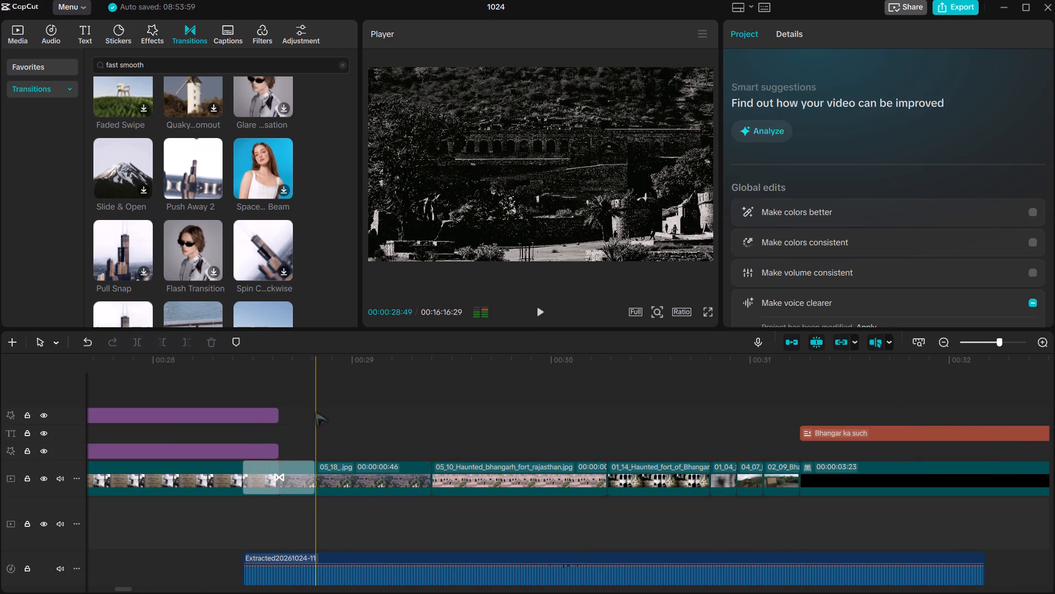
pyautogui.click(353, 553)
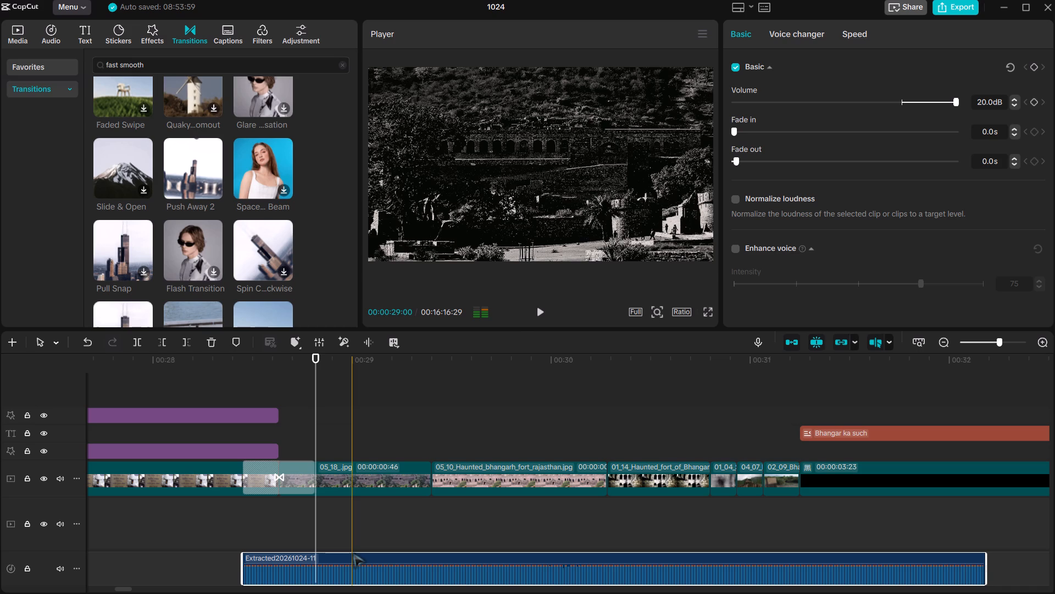
pyautogui.press('space')
pyautogui.press('space')
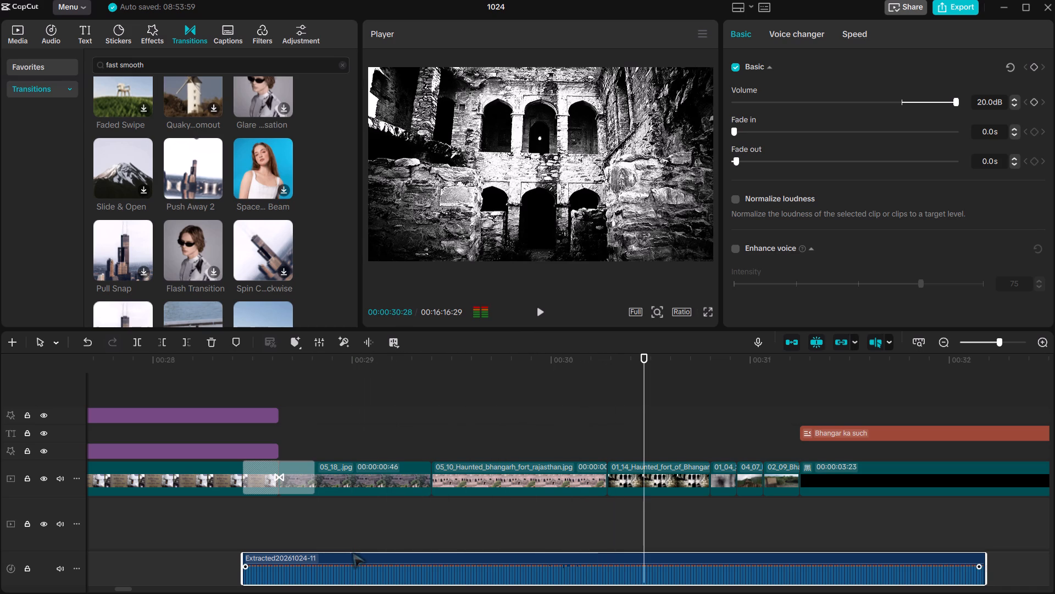
pyautogui.press('space')
pyautogui.press('space')
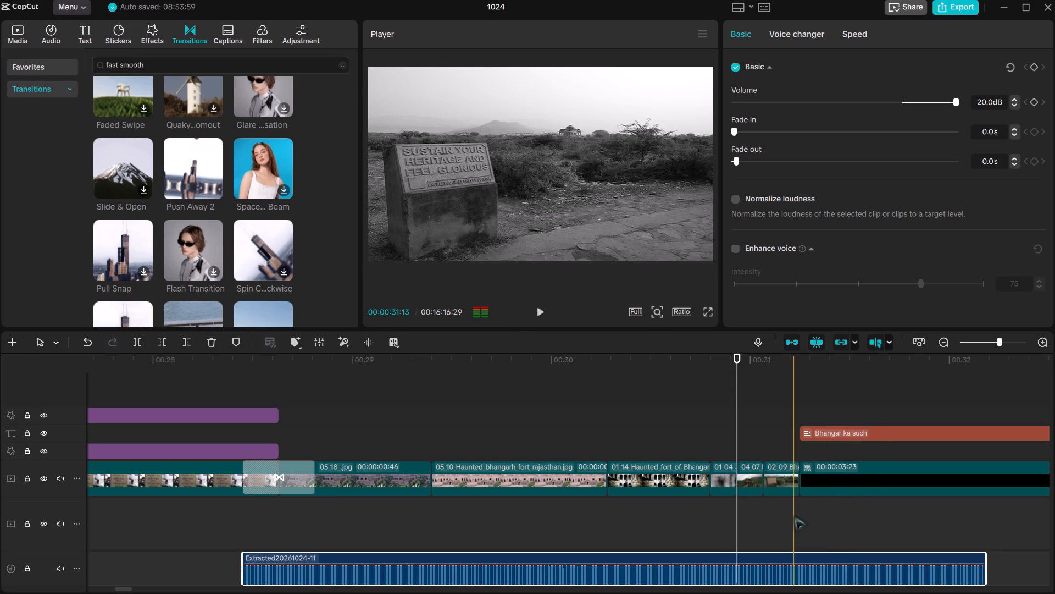
pyautogui.keyDown('ctrl'); pyautogui.scroll(7, 794, 516); pyautogui.keyUp('ctrl')
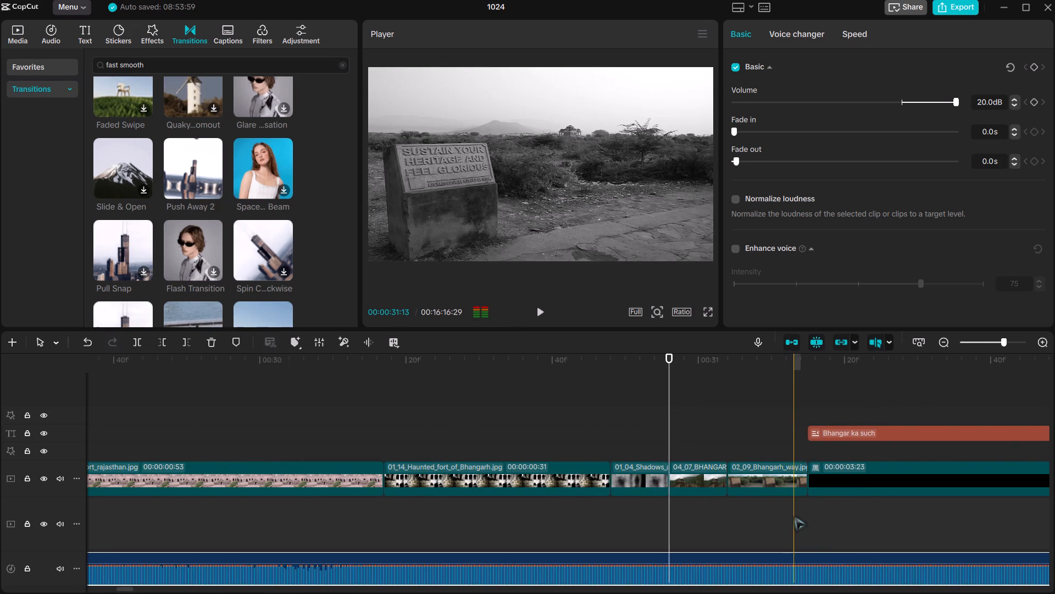
pyautogui.keyDown('ctrl'); pyautogui.scroll(8, 794, 516); pyautogui.keyUp('ctrl')
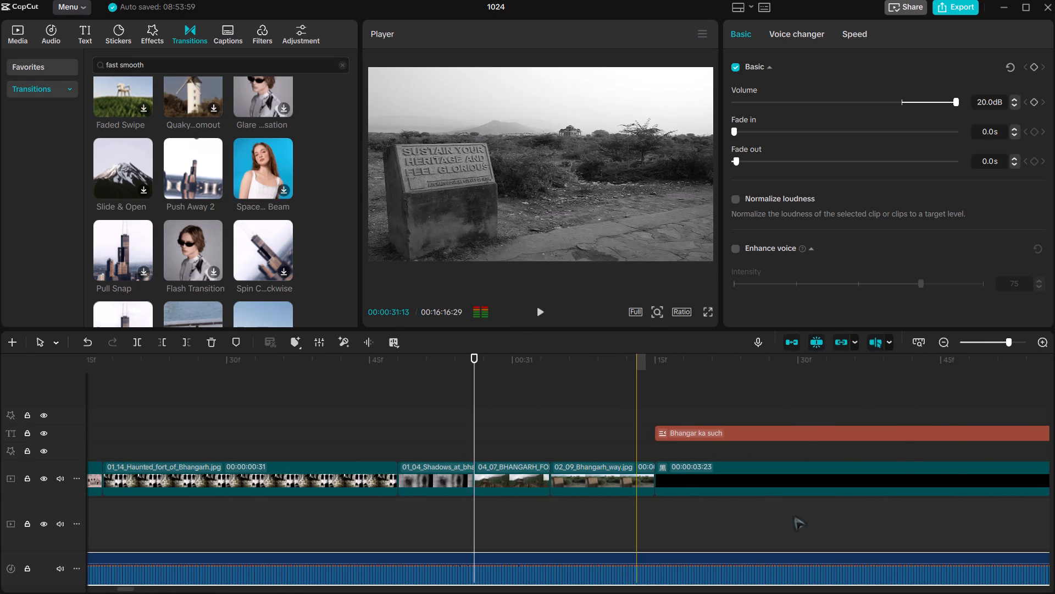
pyautogui.hscroll(-1, 794, 516)
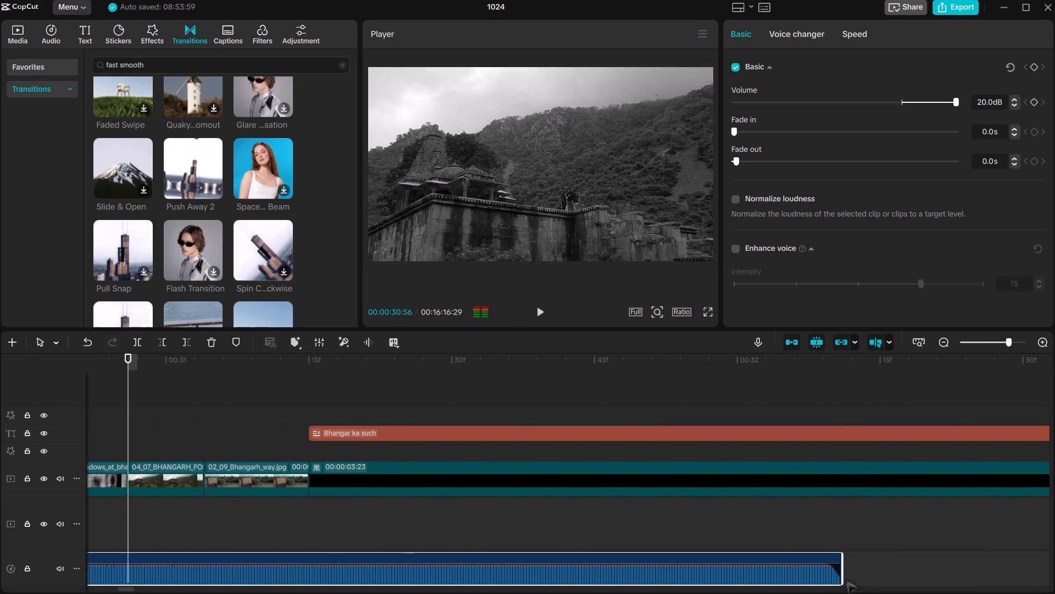
pyautogui.moveTo(843, 574); pyautogui.dragTo(424, 548)
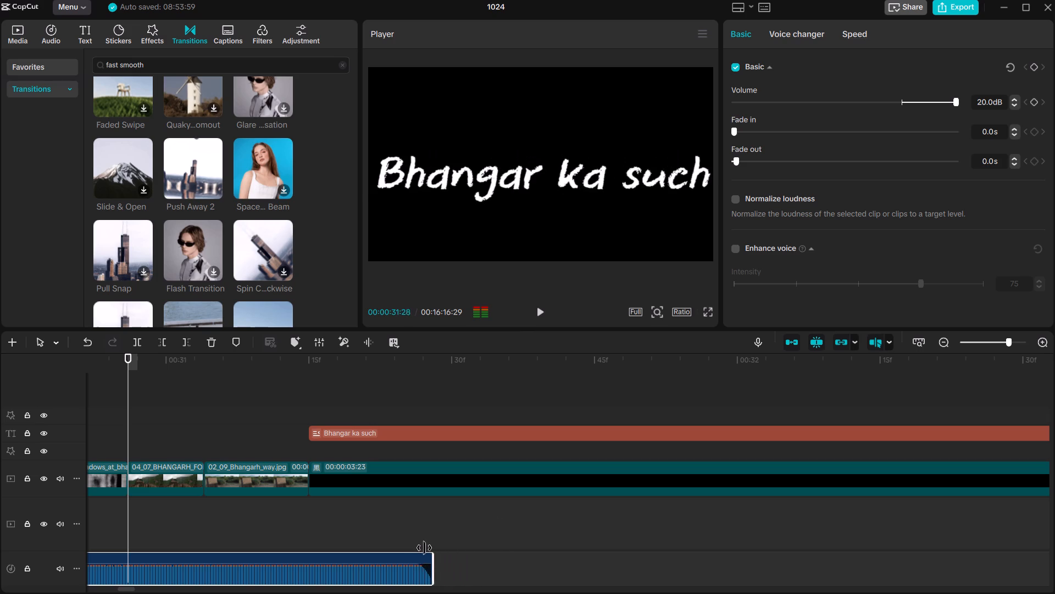
pyautogui.moveTo(424, 548); pyautogui.dragTo(324, 532)
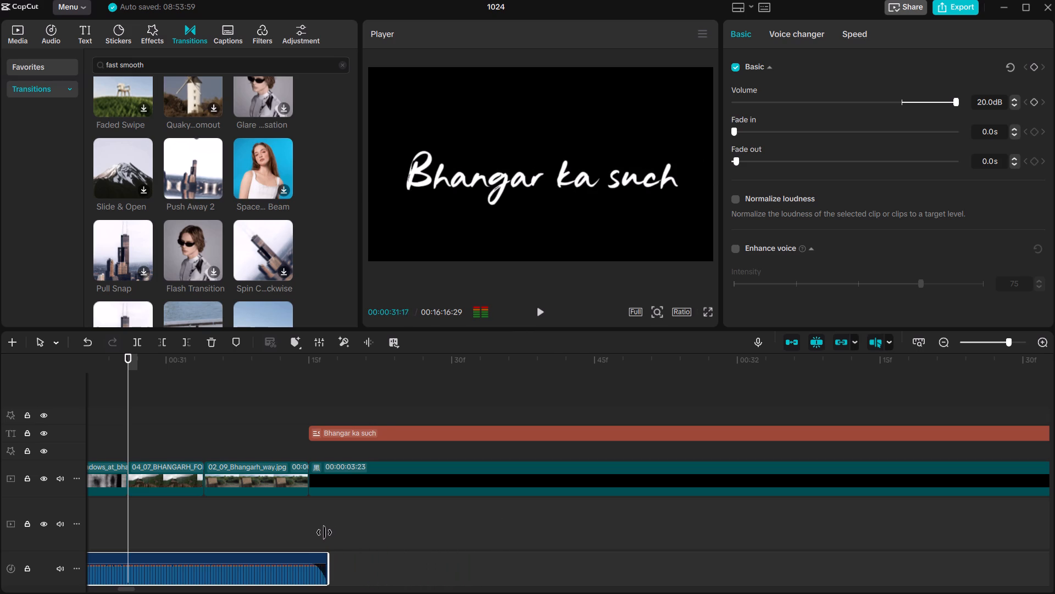
pyautogui.moveTo(324, 532); pyautogui.dragTo(309, 531)
# Play the section from the heritage sign picture through the transition into the fort pictures to check the trimmed audio.
pyautogui.hscroll(6, 349, 542)
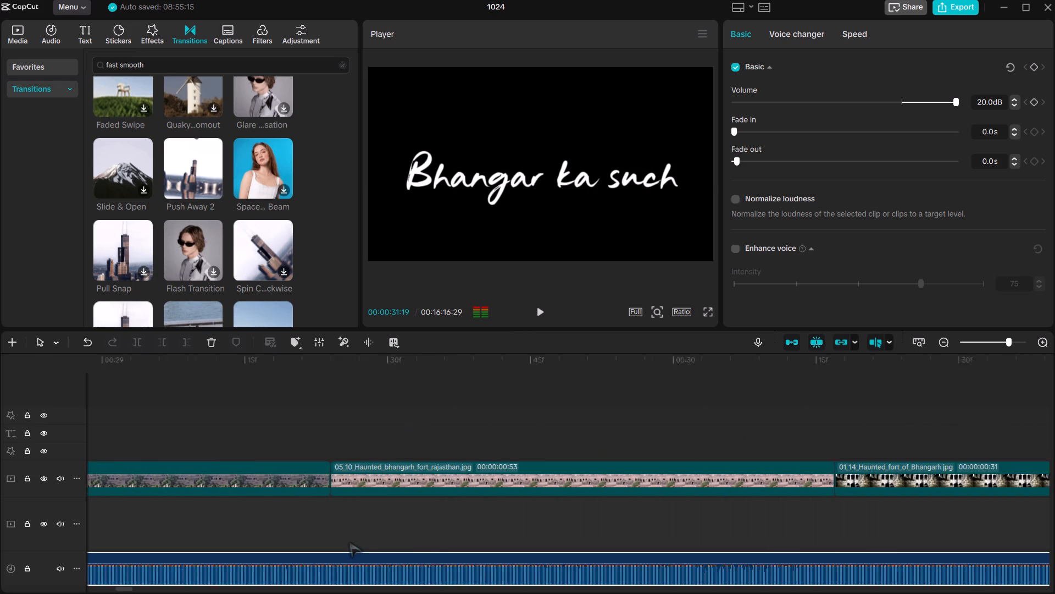
pyautogui.hscroll(1, 349, 542)
pyautogui.press('space')
pyautogui.hscroll(5, 349, 542)
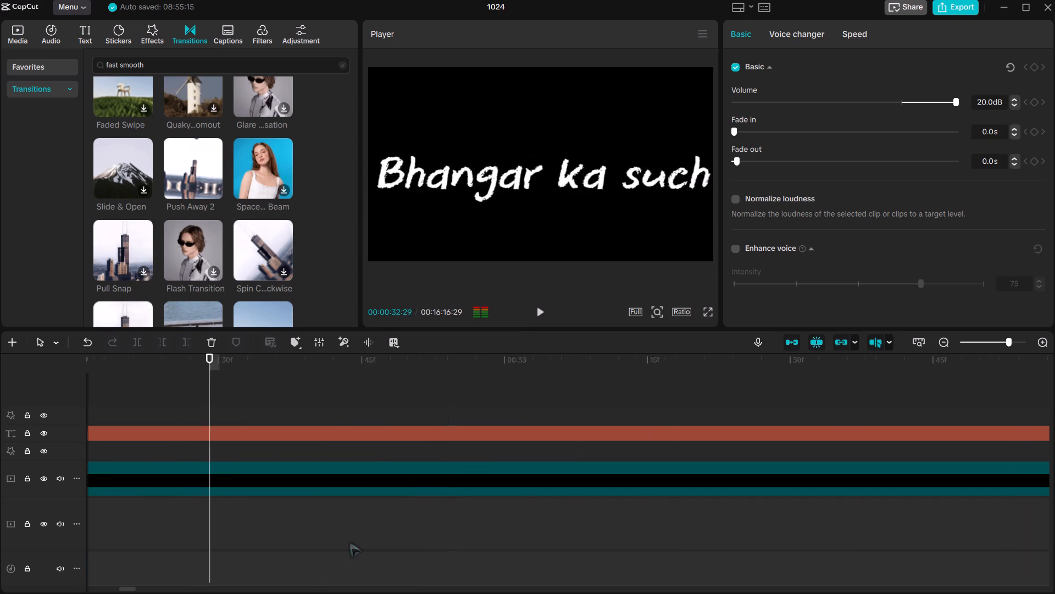
pyautogui.hscroll(5, 349, 542)
pyautogui.press('space')
pyautogui.hscroll(3, 349, 542)
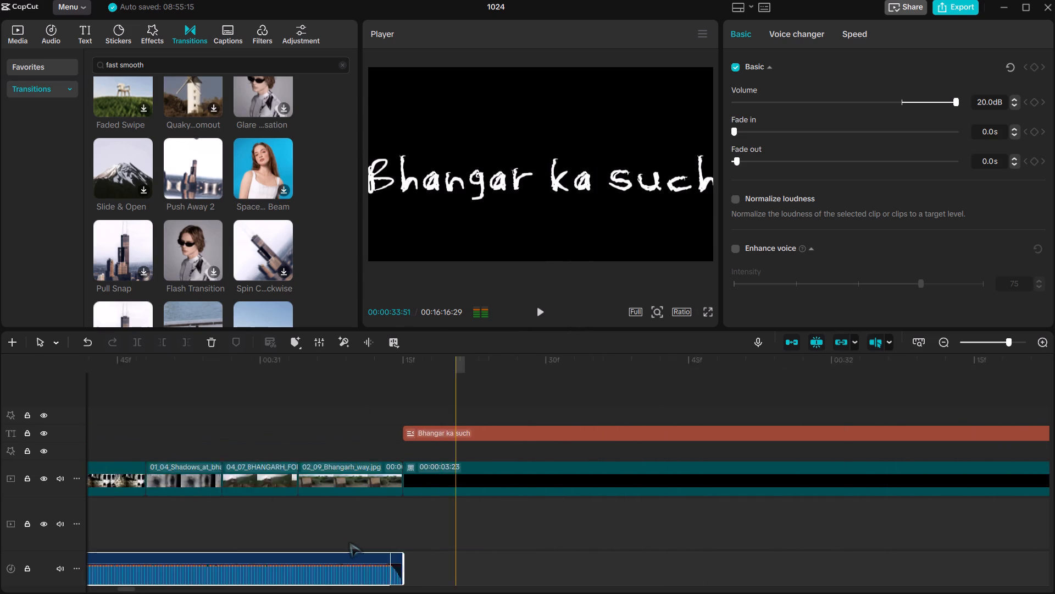
pyautogui.hscroll(5, 349, 542)
pyautogui.hscroll(-3, 349, 542)
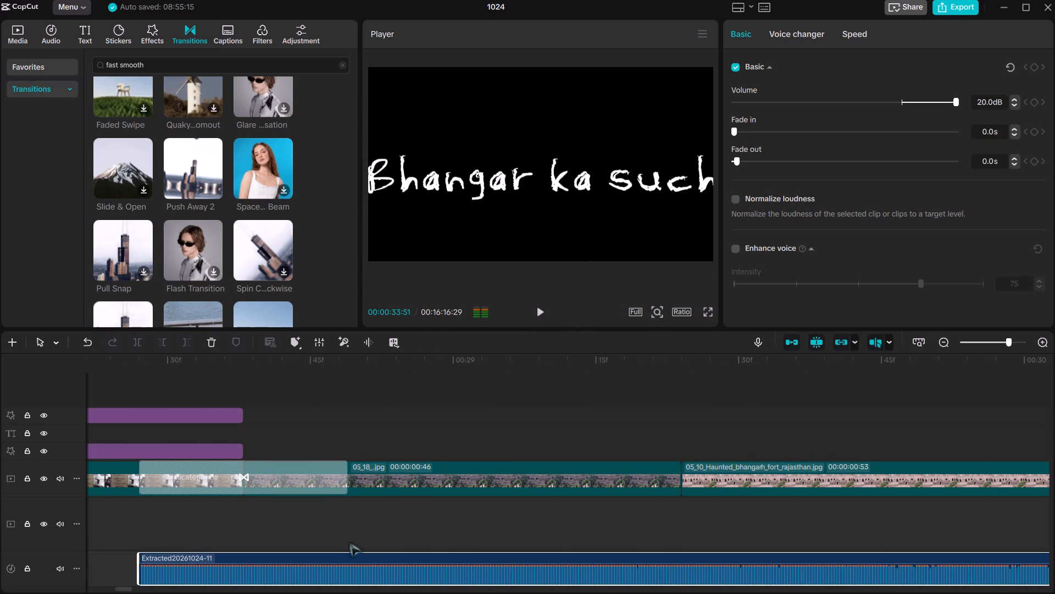
pyautogui.hscroll(1, 227, 514)
pyautogui.click(326, 521)
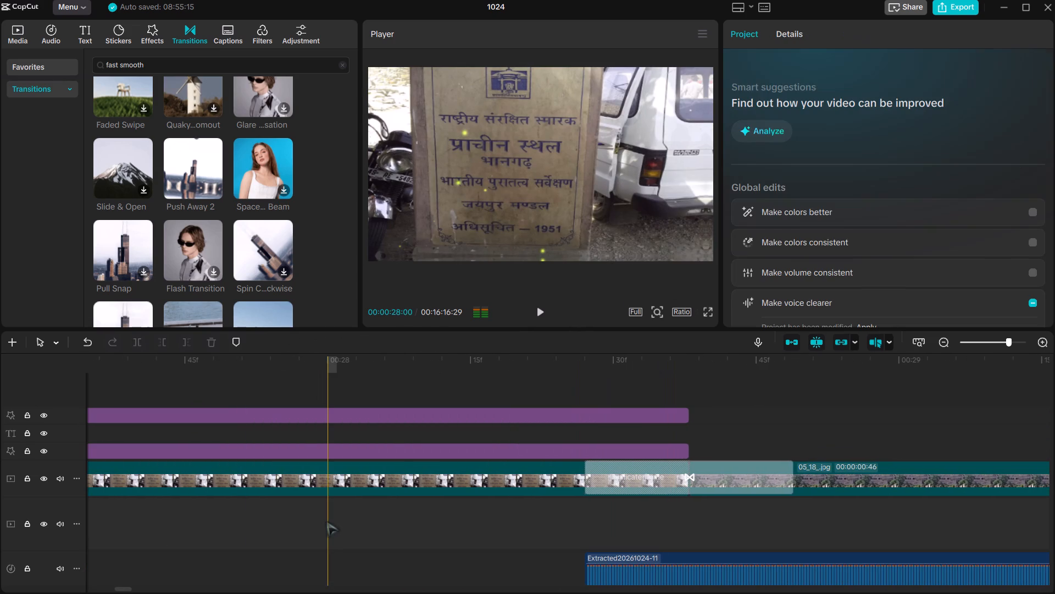
pyautogui.press('space')
pyautogui.press('space')
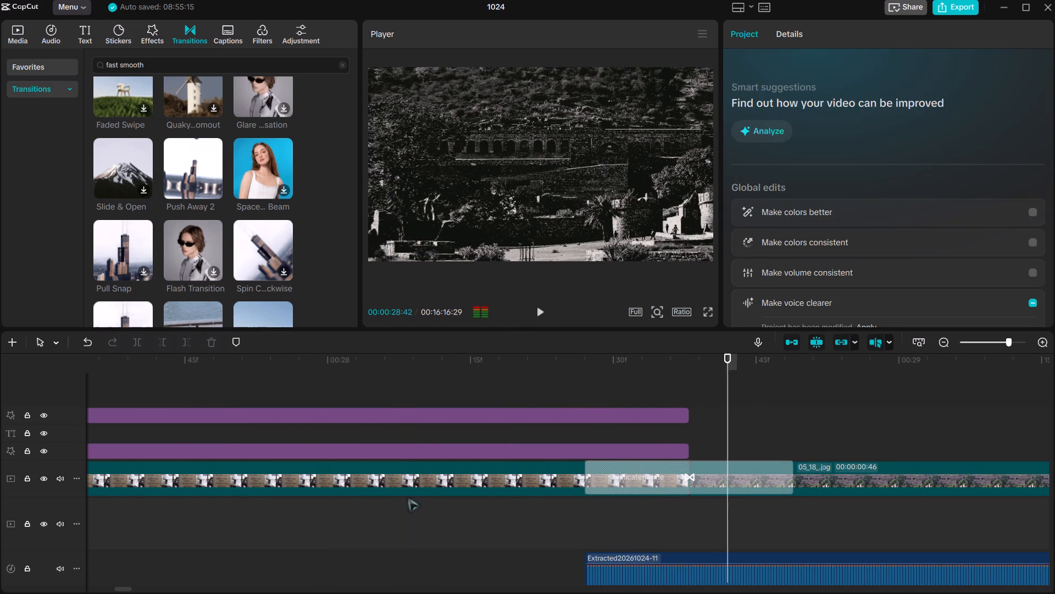
pyautogui.press('space')
pyautogui.press('space')
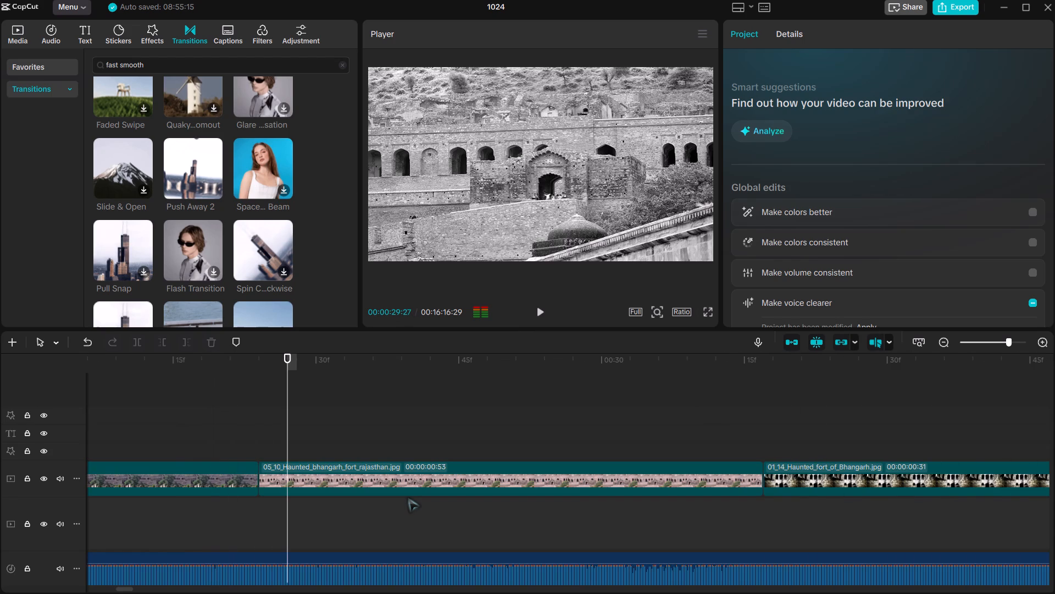
# Play the fort pictures from 05_10_Haunted_bhangarh_fort_rajasthan into the Bhangar ka such title to check how long each picture stays on screen.
pyautogui.press('space')
pyautogui.press('space')
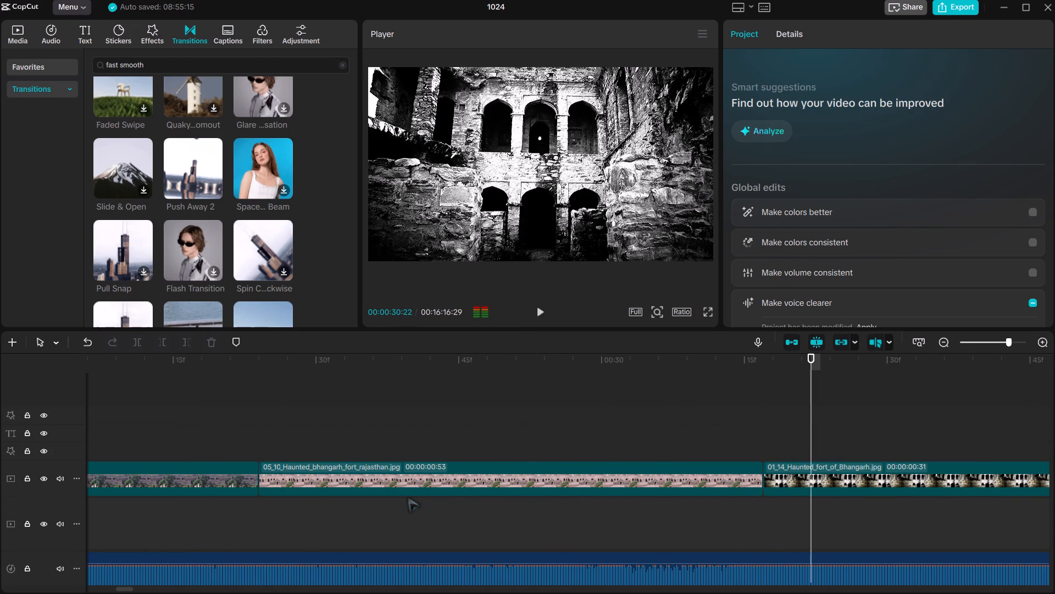
pyautogui.hscroll(-3, 408, 497)
pyautogui.press('space')
pyautogui.press('space')
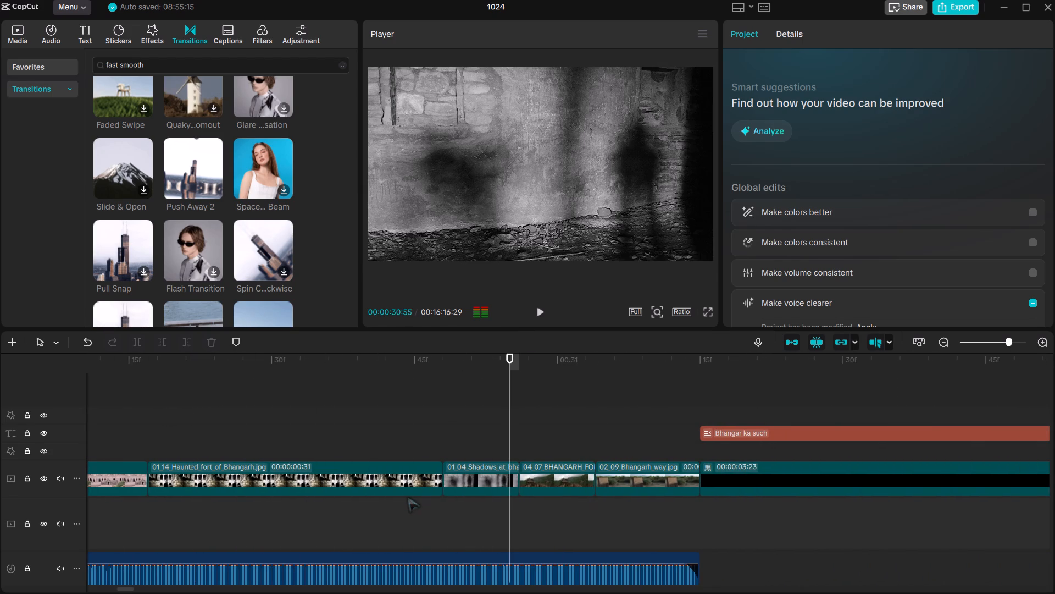
pyautogui.press('space')
pyautogui.press('space')
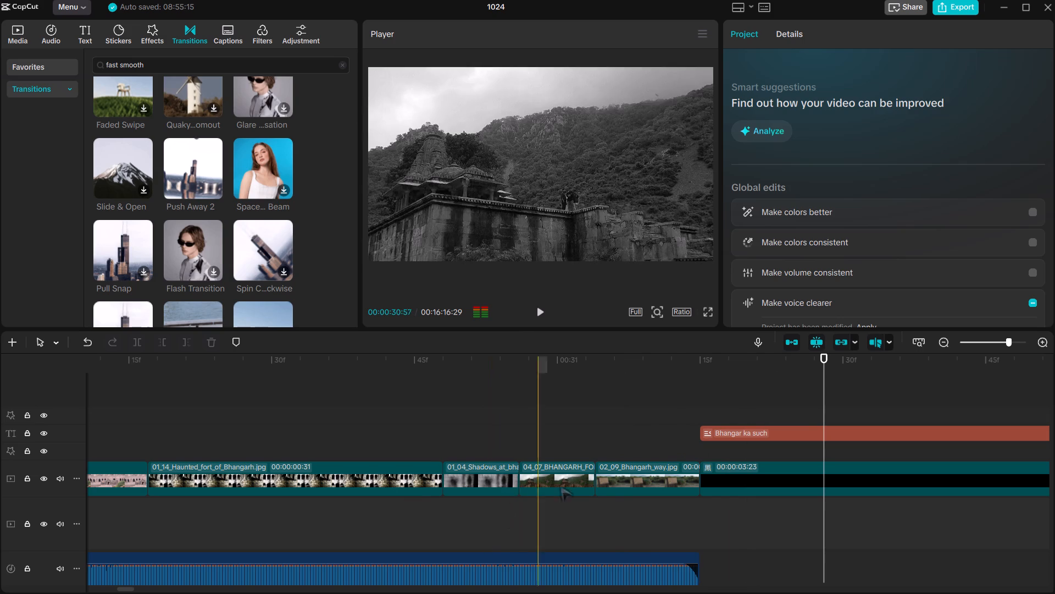
# Roll the cuts before the black clip later so 01_04_Shadows_at_bhangarh lasts 16 frames, 04_07_BHANGARH_FORT 15 frames and 02_09_Bhangarh_way 18 frames.
pyautogui.moveTo(700, 482); pyautogui.dragTo(754, 486)
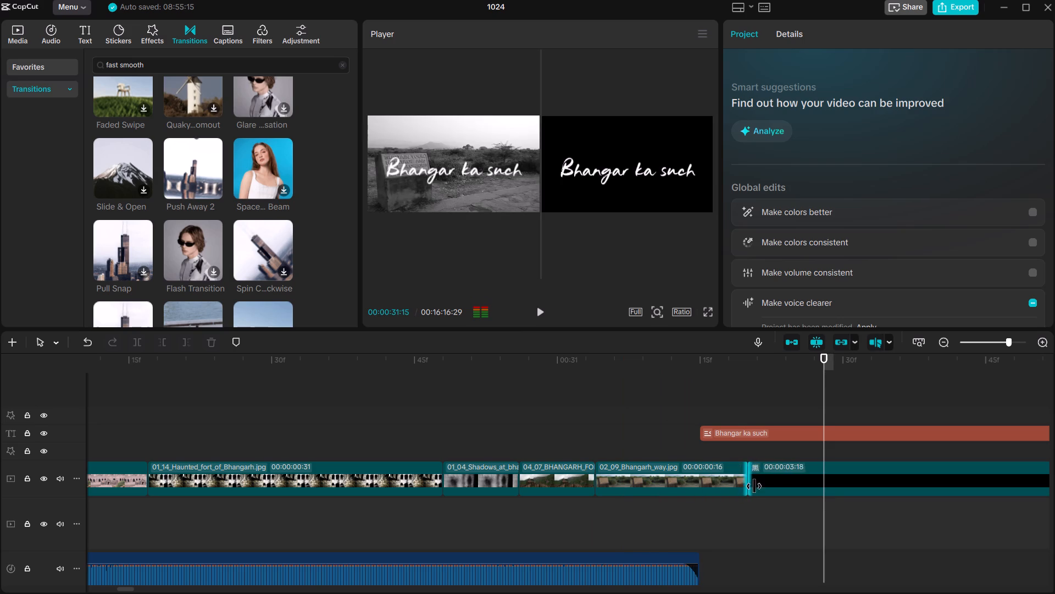
pyautogui.moveTo(754, 486); pyautogui.dragTo(770, 485)
pyautogui.moveTo(598, 483); pyautogui.dragTo(664, 490)
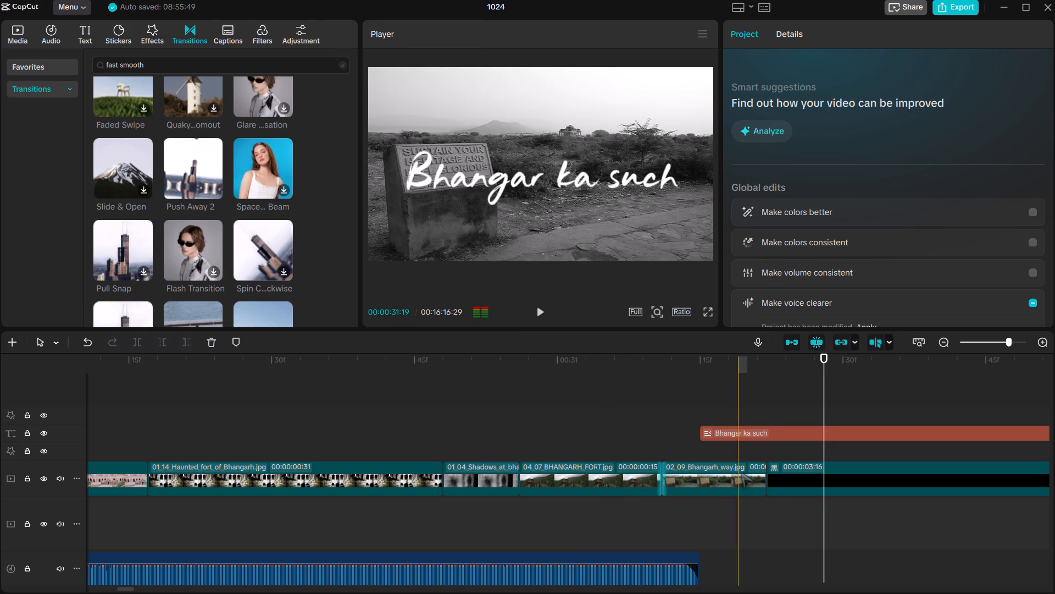
pyautogui.moveTo(765, 479); pyautogui.dragTo(803, 482)
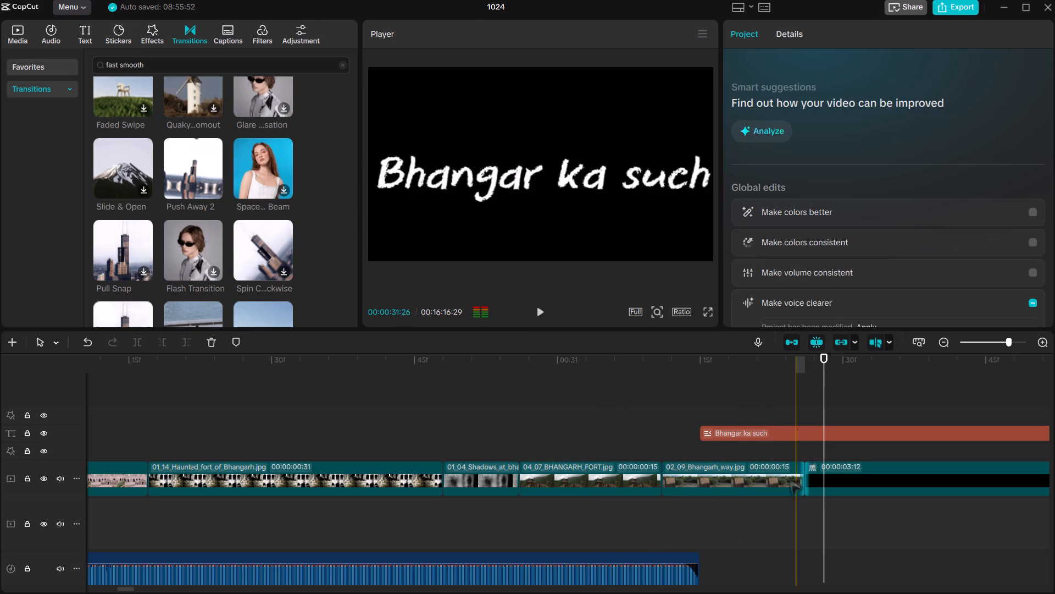
pyautogui.moveTo(519, 481); pyautogui.dragTo(594, 508)
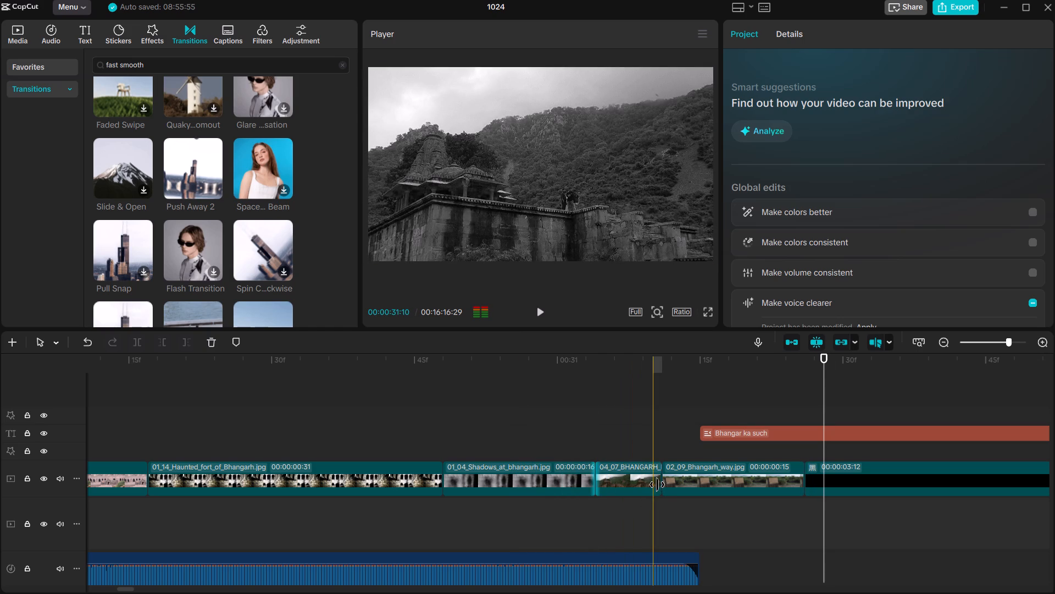
pyautogui.moveTo(660, 484); pyautogui.dragTo(734, 490)
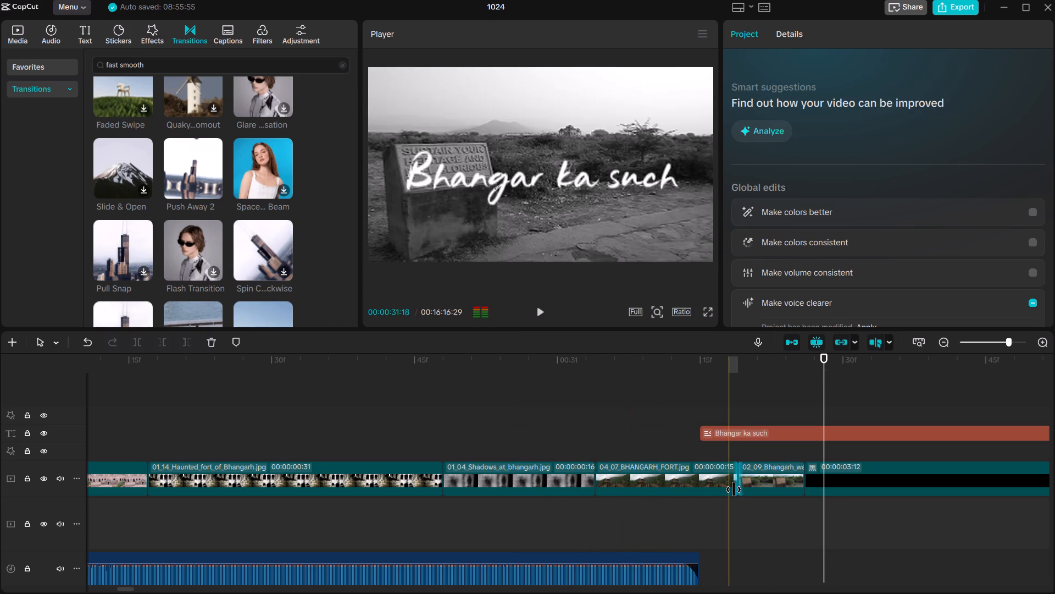
pyautogui.moveTo(803, 488); pyautogui.dragTo(897, 487)
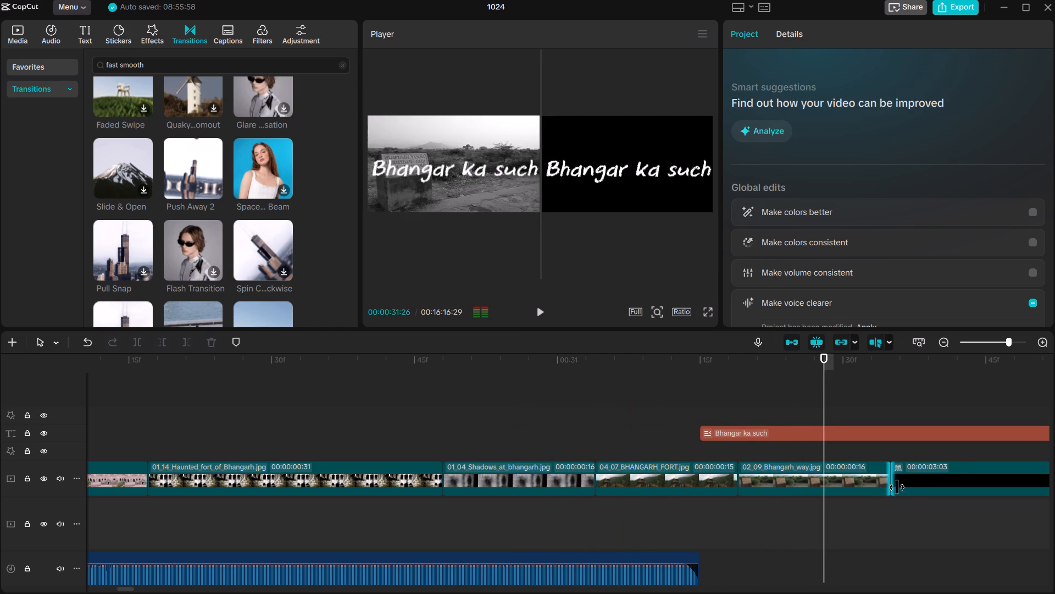
pyautogui.moveTo(897, 487); pyautogui.dragTo(909, 487)
# Play the retimed fort pictures into the Bhangar ka such title and examine their timing against the audio tracks below.
pyautogui.scroll(-1, 513, 430)
pyautogui.click(348, 415)
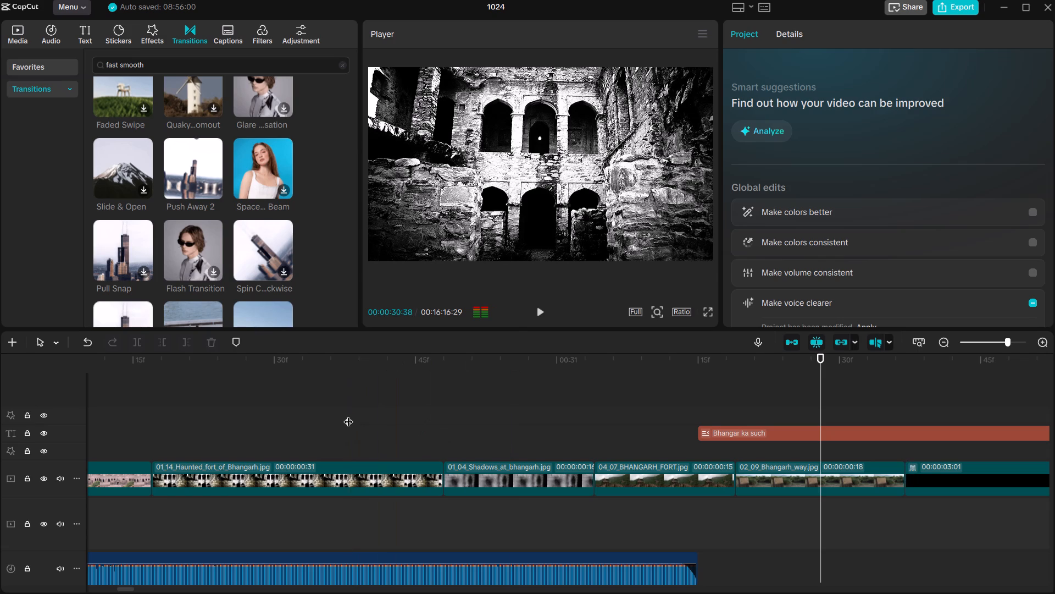
pyautogui.press('space')
pyautogui.press('space')
pyautogui.press('space')
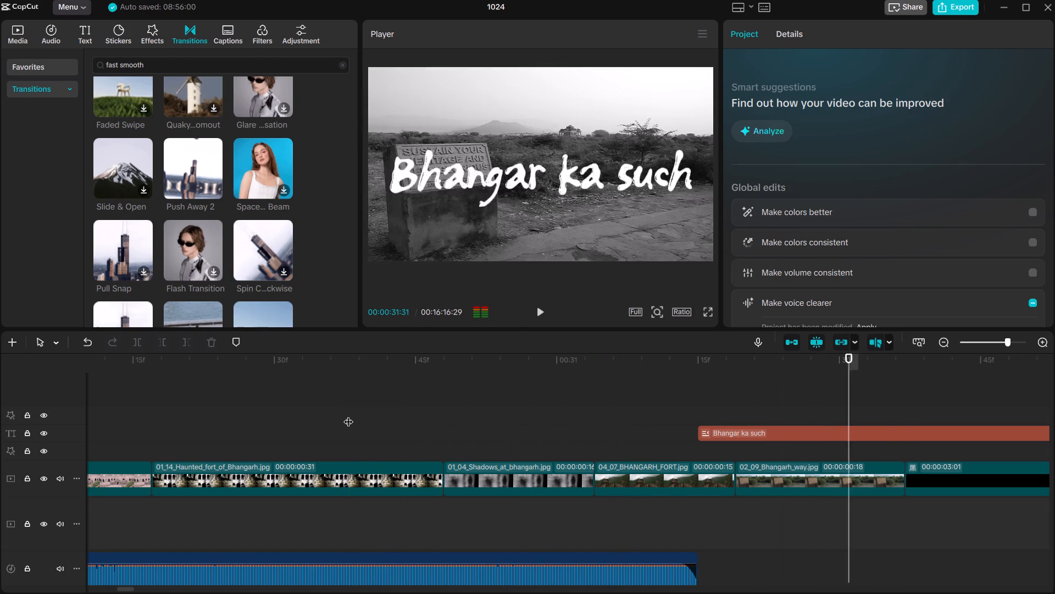
pyautogui.press('space')
pyautogui.scroll(-1, 348, 415)
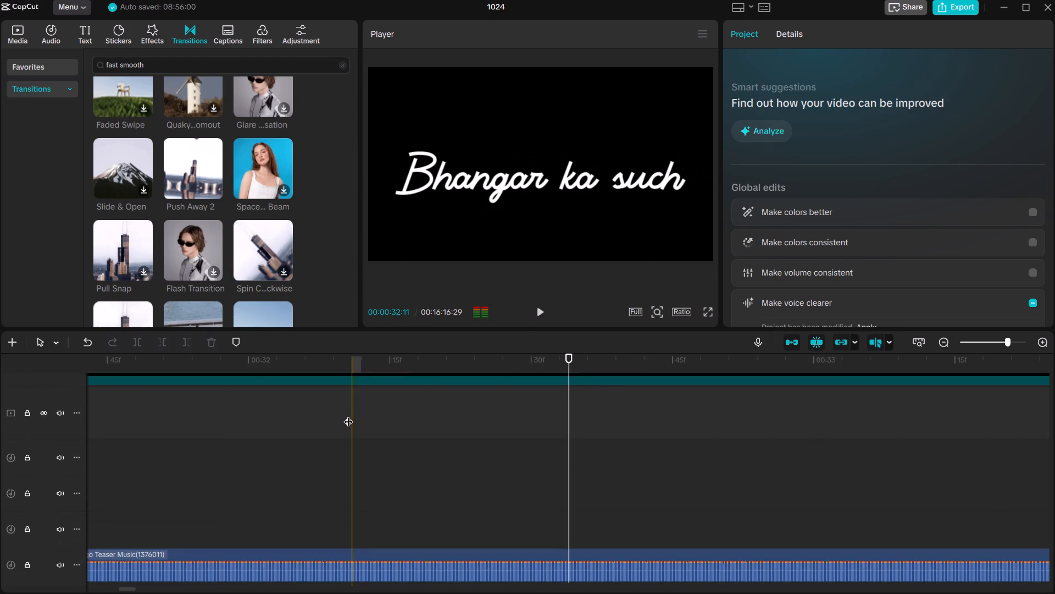
pyautogui.scroll(-1, 348, 415)
pyautogui.scroll(1, 348, 415)
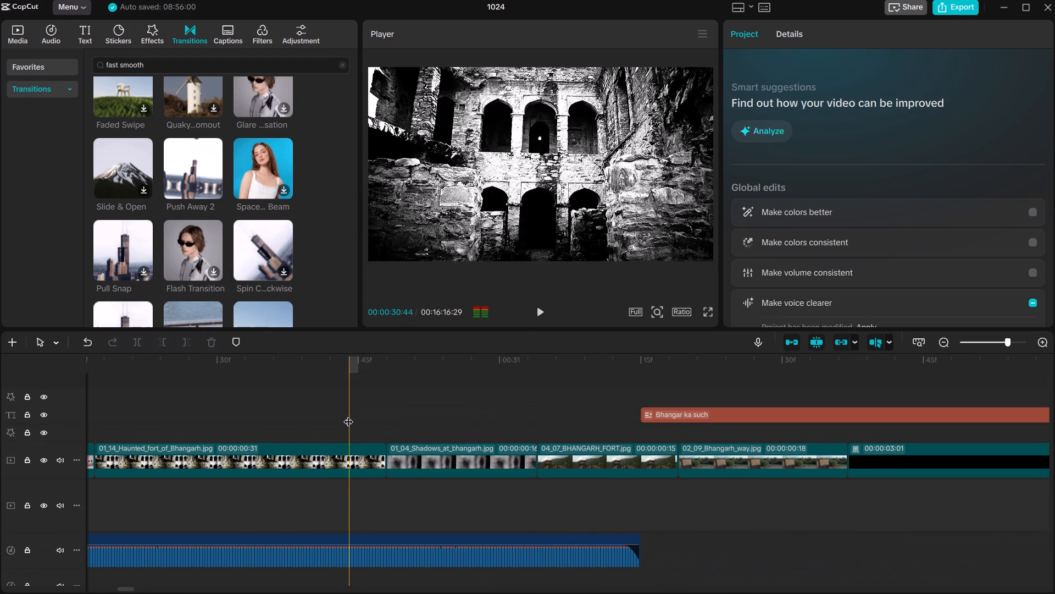
pyautogui.scroll(1, 348, 415)
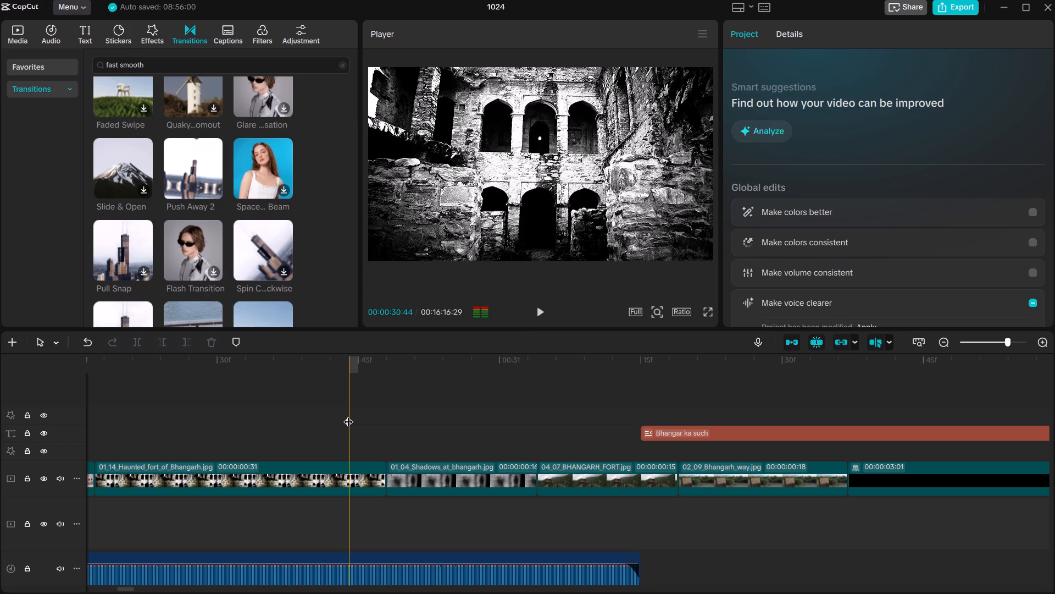